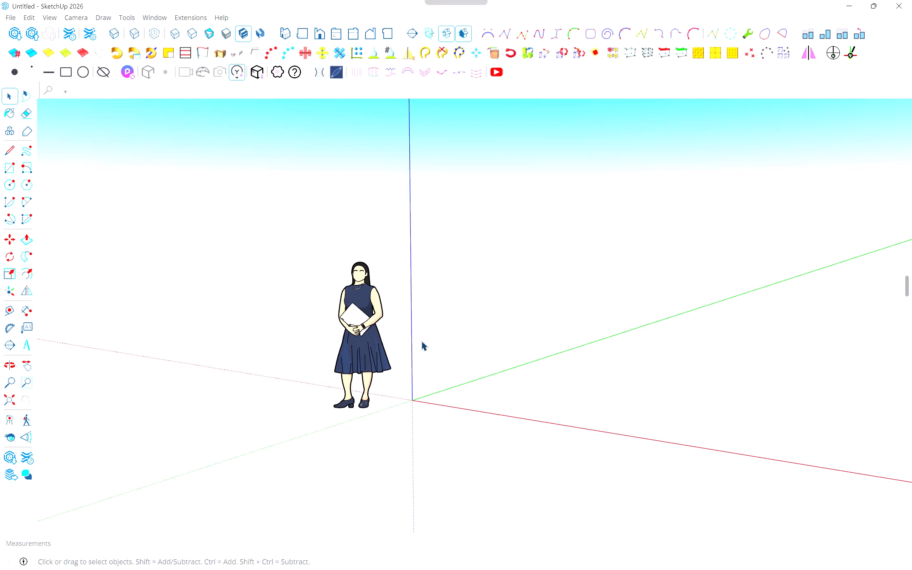
# Switch back to ChatGPT and clear the leftover "Th" from the image edit message.
pyautogui.hotkey('alt', 'Tab')
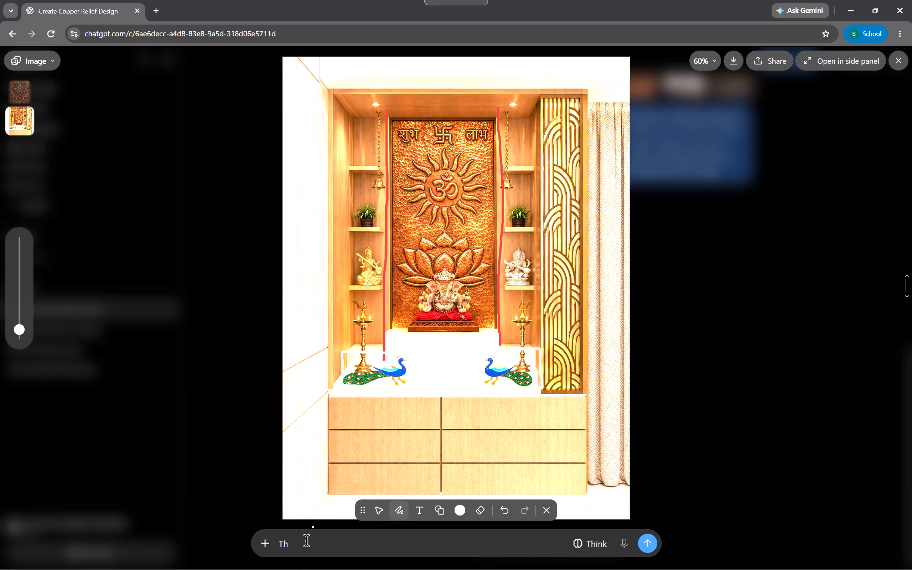
pyautogui.click(298, 535)
pyautogui.click(296, 537)
pyautogui.press('BackSpace')
pyautogui.press('BackSpace')
pyautogui.press('BackSpace')
pyautogui.press('BackSpace')
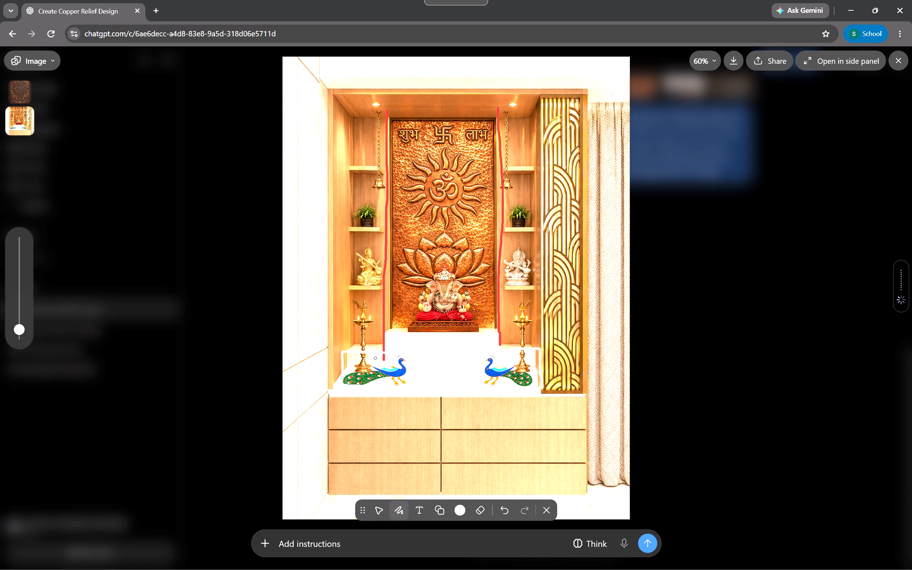
# Add the instruction "Make the shelf 2 with the Korean finish and the steps, which have a Korean finish, and on that, the peacock will come.".
pyautogui.hotkey('ctrl', 'v')
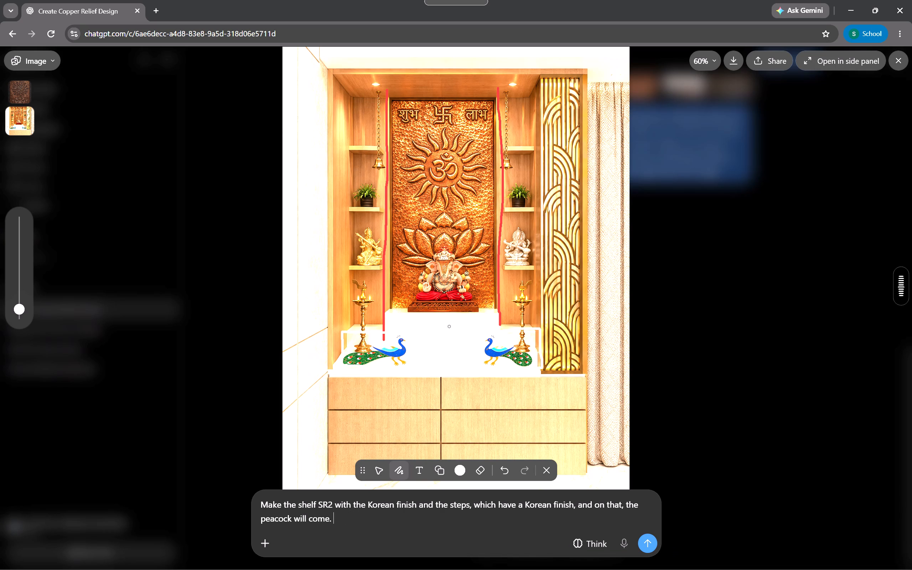
pyautogui.click(327, 506)
pyautogui.press('BackSpace')
pyautogui.press('BackSpace')
pyautogui.click(343, 519)
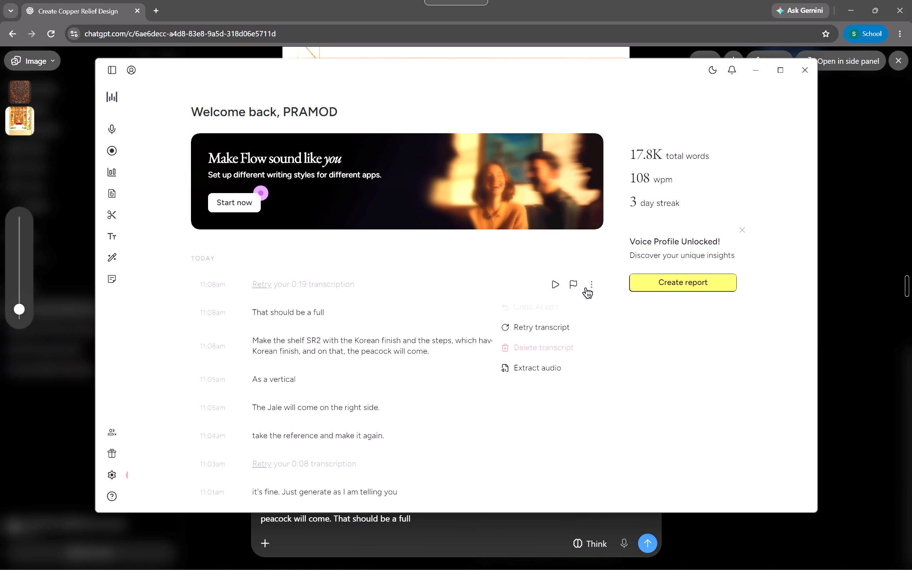
pyautogui.click(541, 317)
pyautogui.click(539, 326)
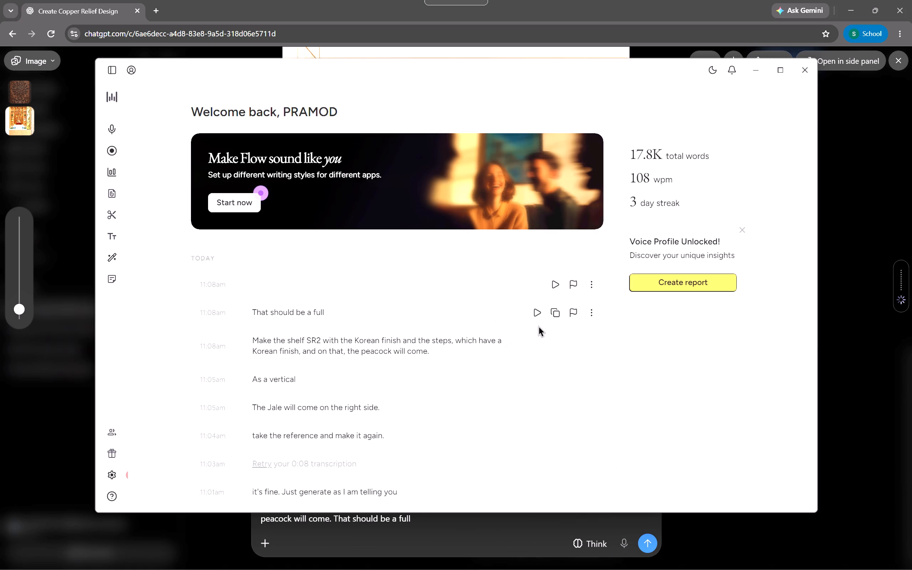
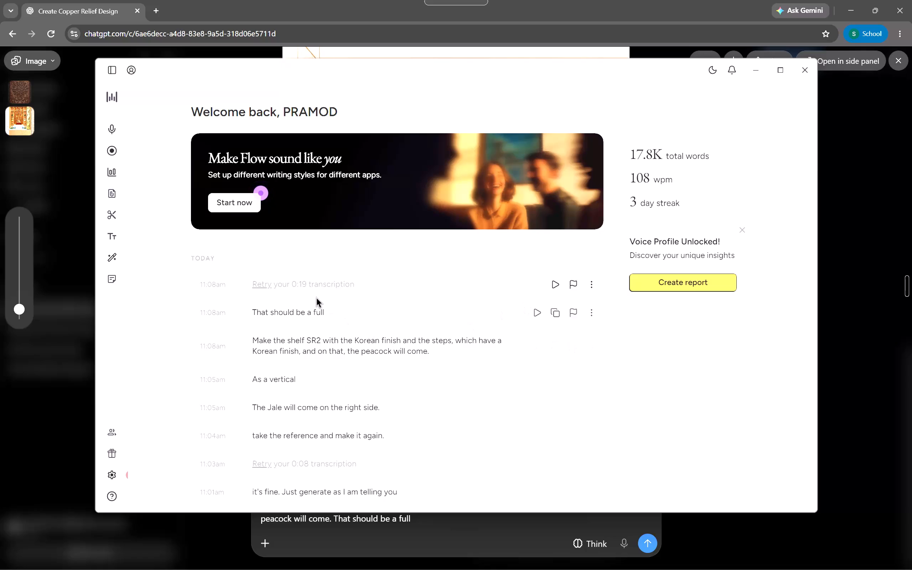
# Retry the 0:19 transcription again from today's 11:08am entry in the dictation history.
pyautogui.click(263, 286)
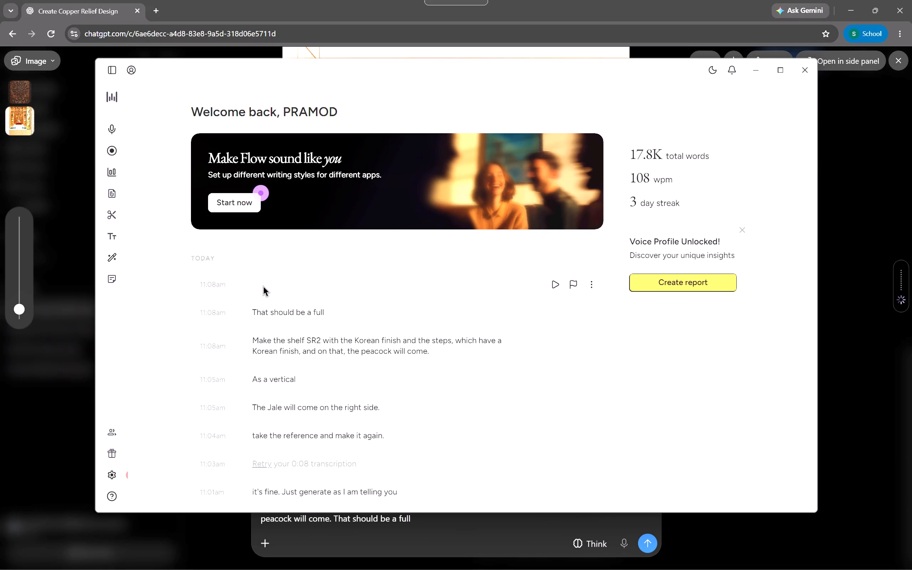
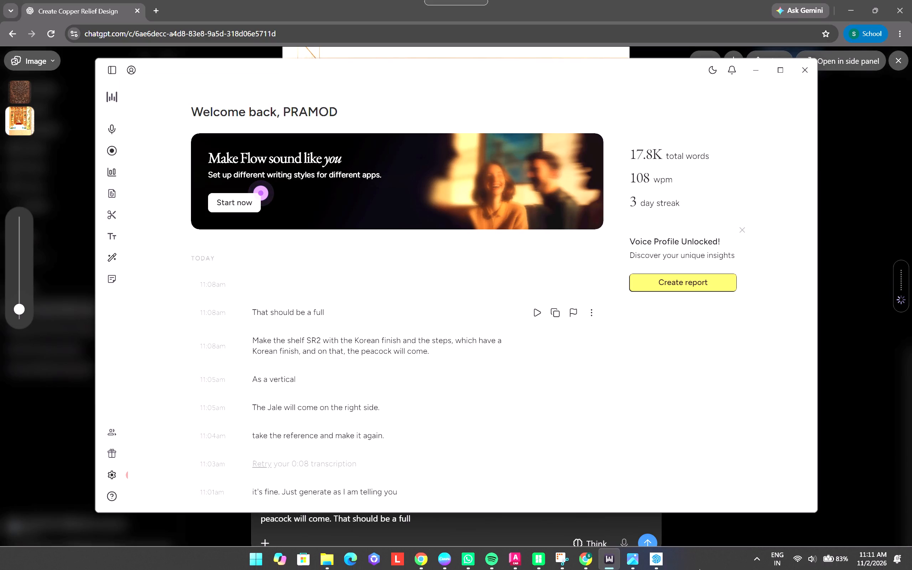
# Check the Windows Wi-Fi connection and open the internet speed test page from its network list.
pyautogui.click(796, 554)
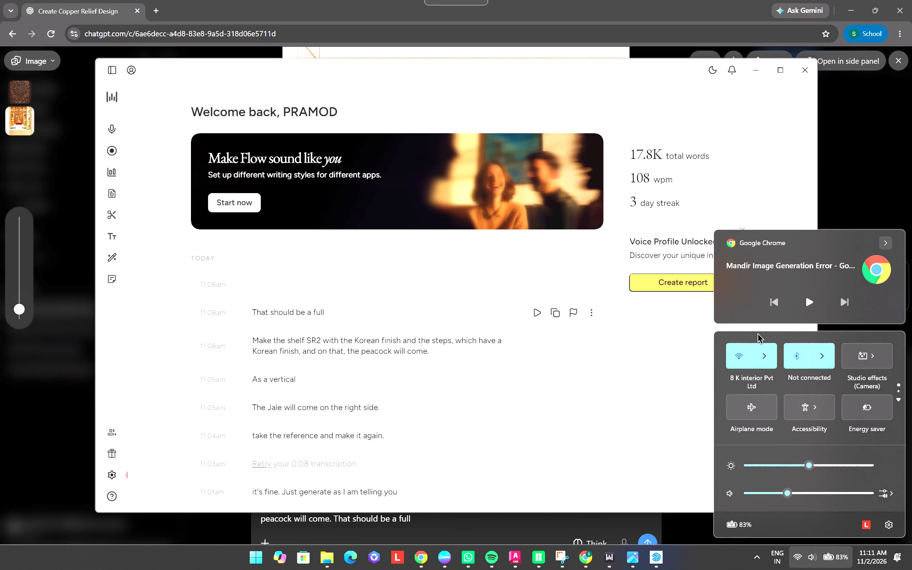
pyautogui.click(764, 359)
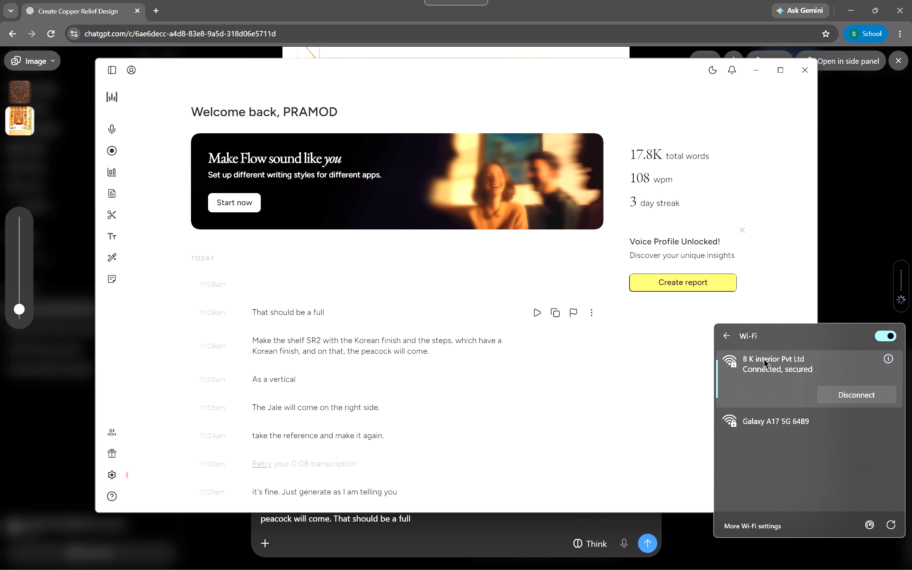
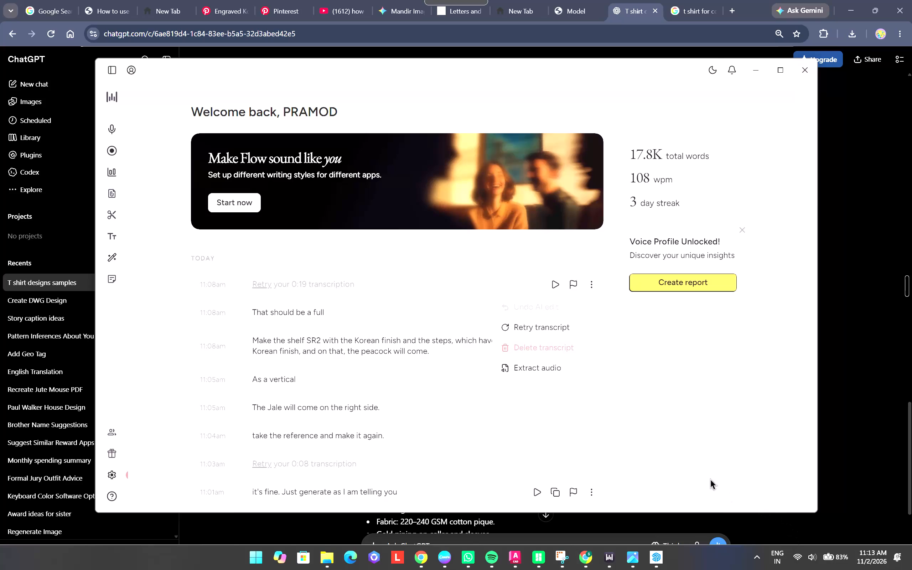
# Switch to the browser window with the internet speed test and run the test.
pyautogui.hotkey('alt', 'Tab')
pyautogui.hotkey('alt', 'Tab')
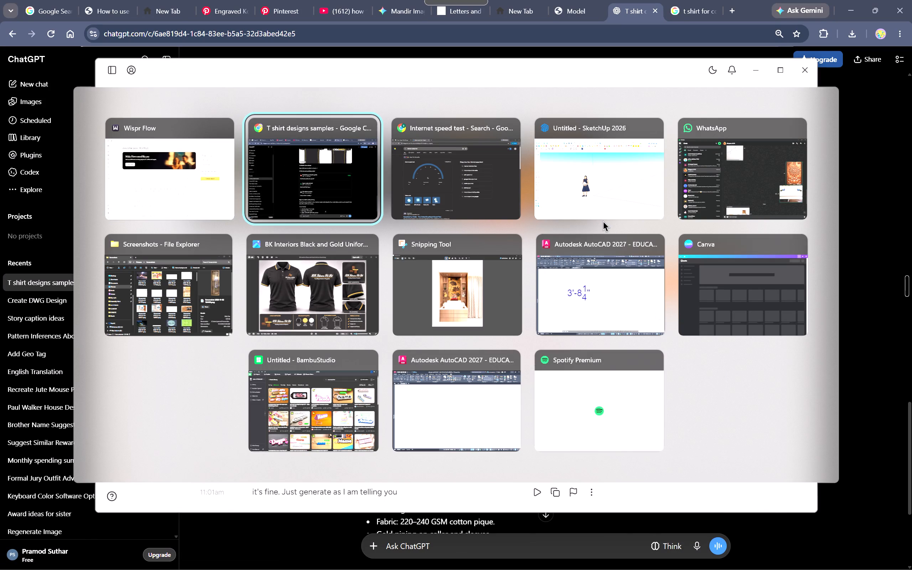
pyautogui.hotkey('alt', 'Tab')
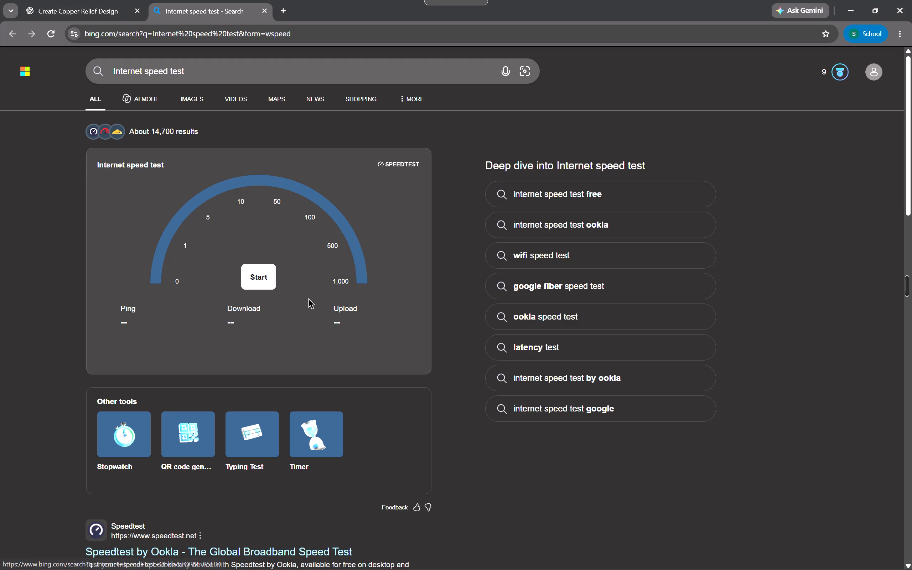
pyautogui.click(268, 280)
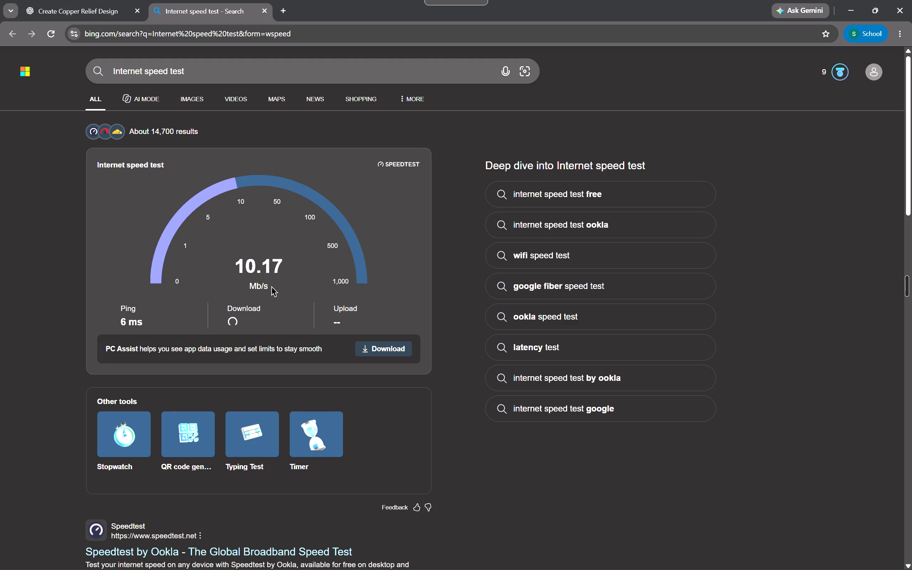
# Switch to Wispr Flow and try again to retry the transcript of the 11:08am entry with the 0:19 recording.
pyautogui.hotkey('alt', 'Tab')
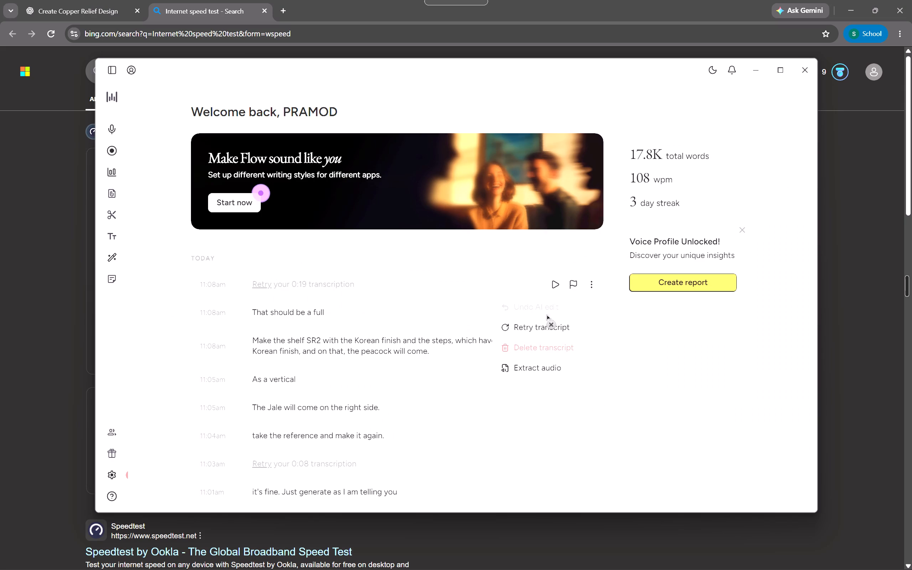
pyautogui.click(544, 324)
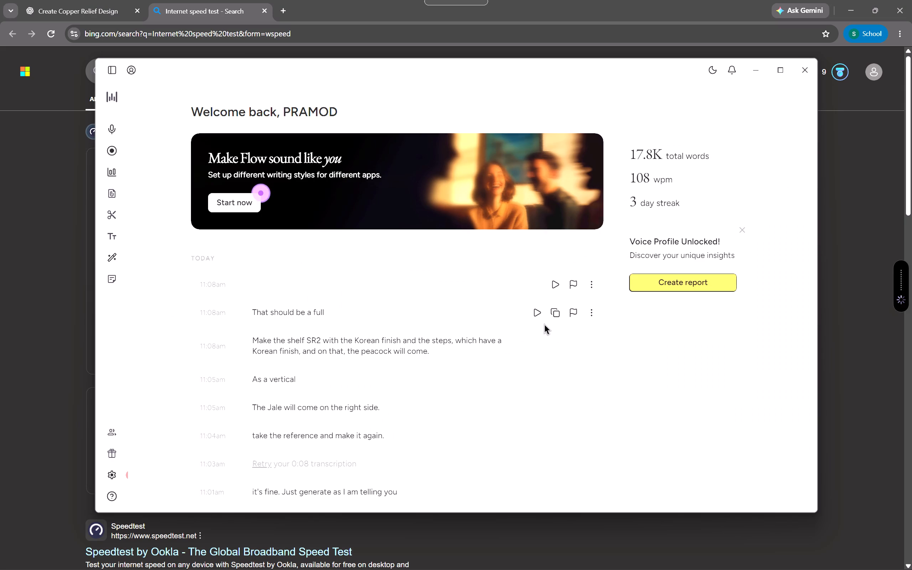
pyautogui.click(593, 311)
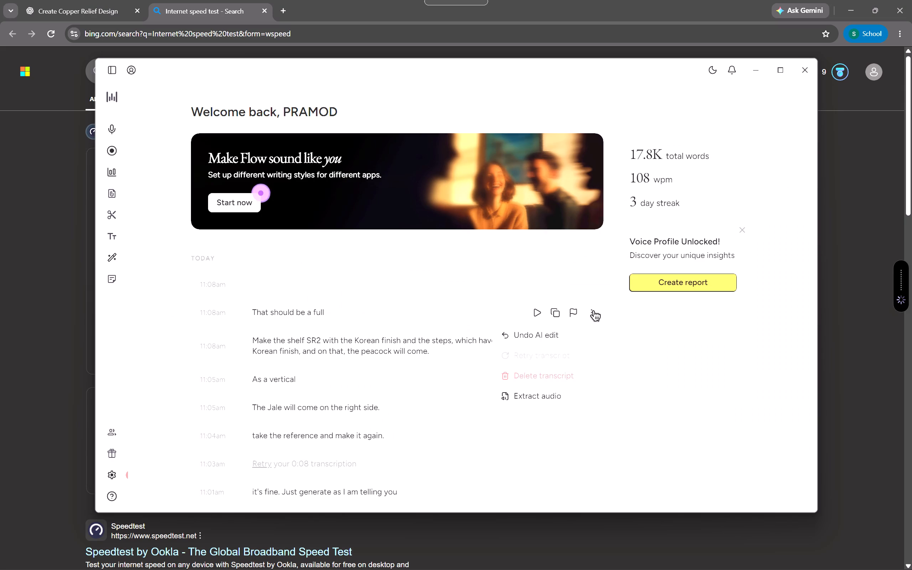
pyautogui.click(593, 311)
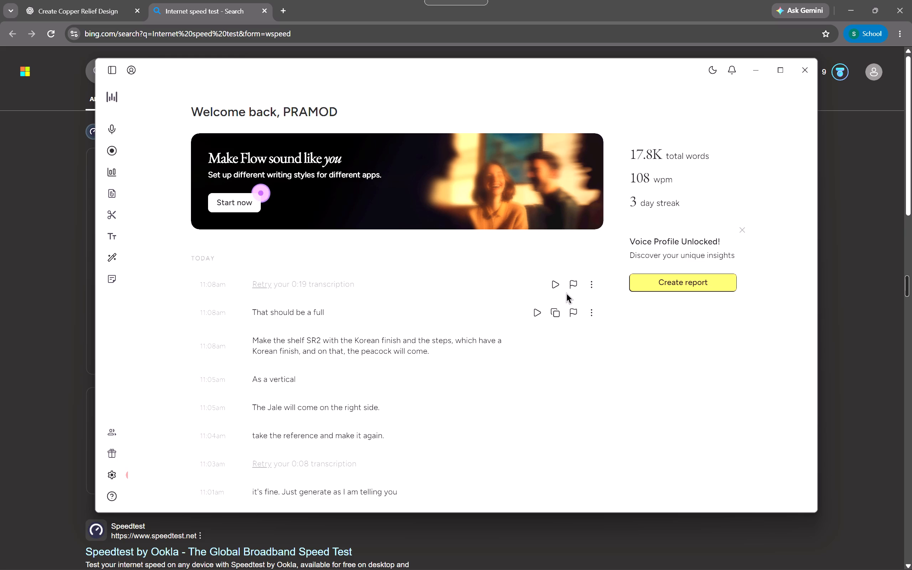
pyautogui.hotkey('alt', 'Tab')
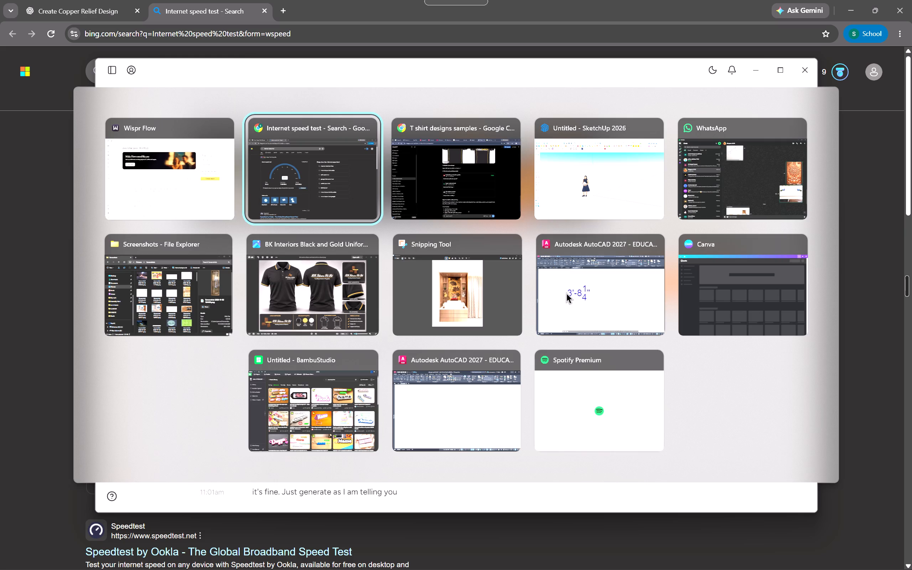
pyautogui.hotkey('alt', 'Tab')
pyautogui.hotkey('alt', 'Tab')
pyautogui.hotkey('alt', 'Tab')
pyautogui.hotkey('alt', 'Tab')
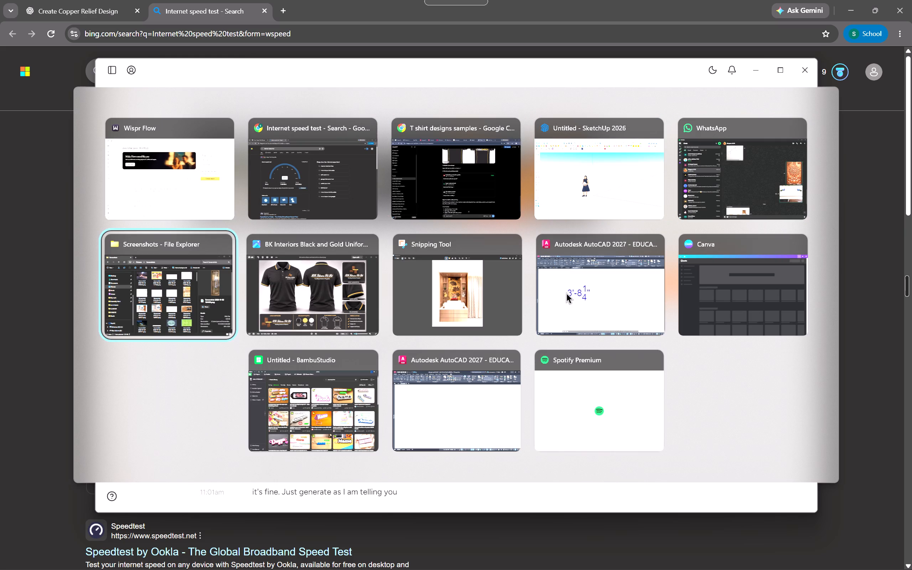
pyautogui.hotkey('alt', 'Tab')
pyautogui.hotkey('alt', 'Tab')
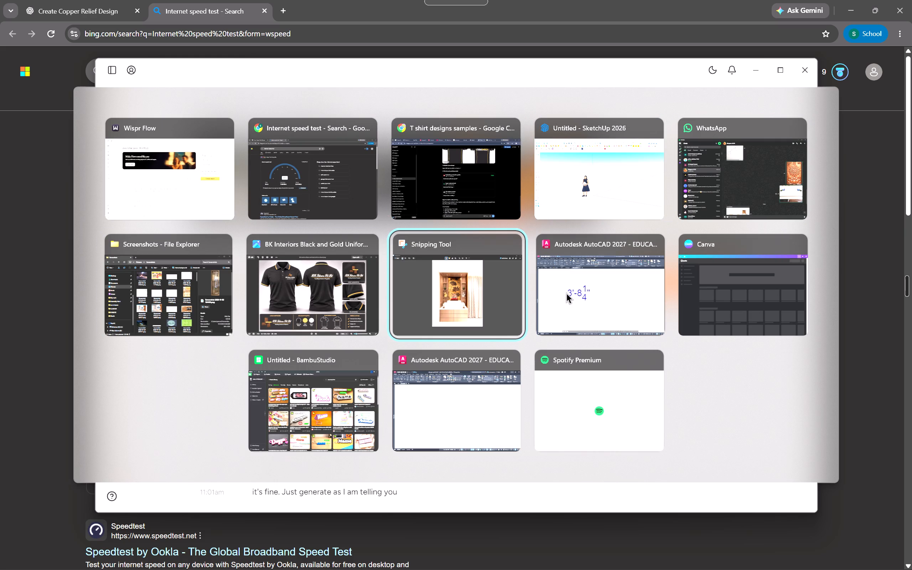
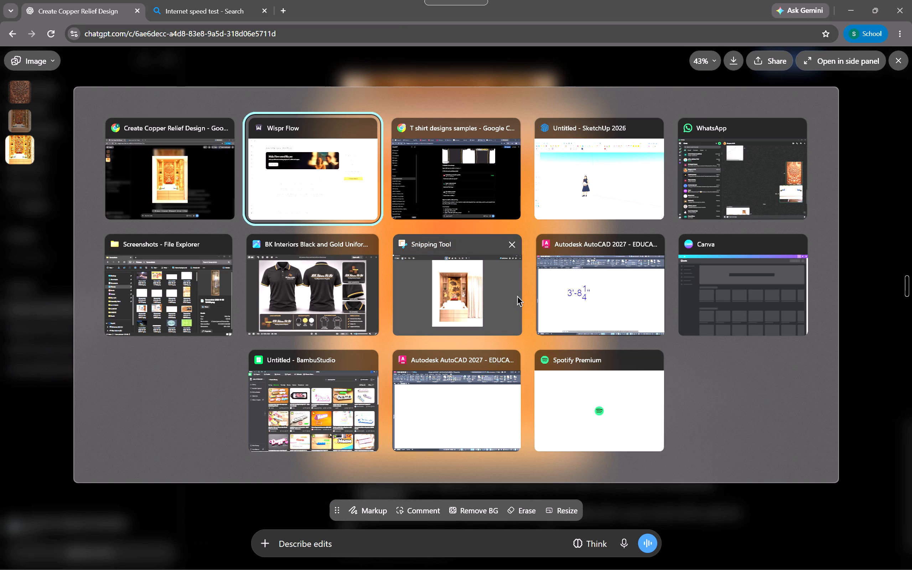
pyautogui.hotkey('alt', 'Tab')
pyautogui.hotkey('alt', 'Tab')
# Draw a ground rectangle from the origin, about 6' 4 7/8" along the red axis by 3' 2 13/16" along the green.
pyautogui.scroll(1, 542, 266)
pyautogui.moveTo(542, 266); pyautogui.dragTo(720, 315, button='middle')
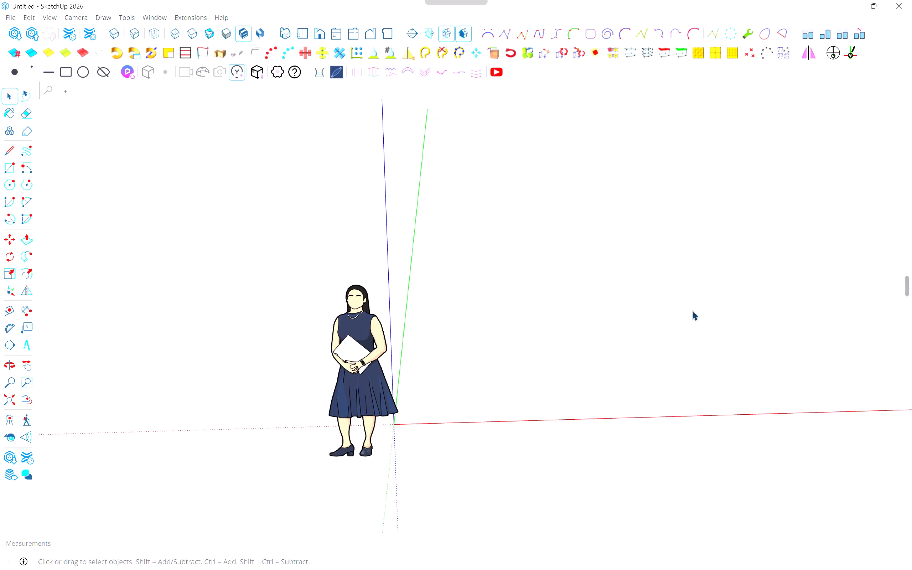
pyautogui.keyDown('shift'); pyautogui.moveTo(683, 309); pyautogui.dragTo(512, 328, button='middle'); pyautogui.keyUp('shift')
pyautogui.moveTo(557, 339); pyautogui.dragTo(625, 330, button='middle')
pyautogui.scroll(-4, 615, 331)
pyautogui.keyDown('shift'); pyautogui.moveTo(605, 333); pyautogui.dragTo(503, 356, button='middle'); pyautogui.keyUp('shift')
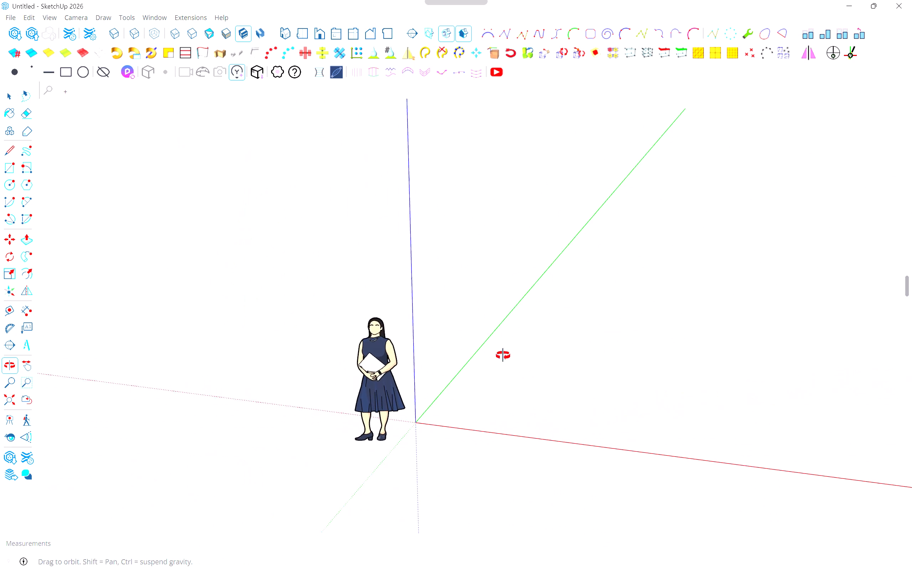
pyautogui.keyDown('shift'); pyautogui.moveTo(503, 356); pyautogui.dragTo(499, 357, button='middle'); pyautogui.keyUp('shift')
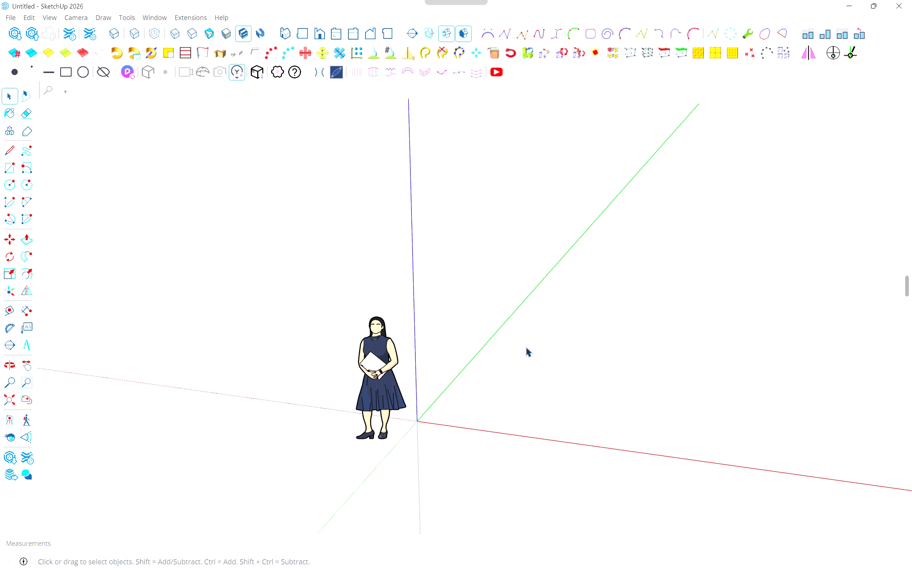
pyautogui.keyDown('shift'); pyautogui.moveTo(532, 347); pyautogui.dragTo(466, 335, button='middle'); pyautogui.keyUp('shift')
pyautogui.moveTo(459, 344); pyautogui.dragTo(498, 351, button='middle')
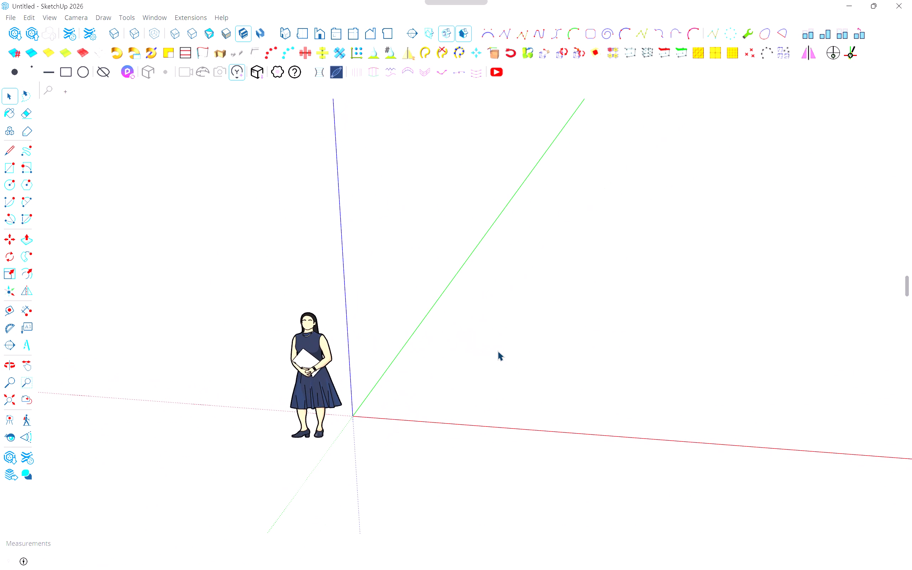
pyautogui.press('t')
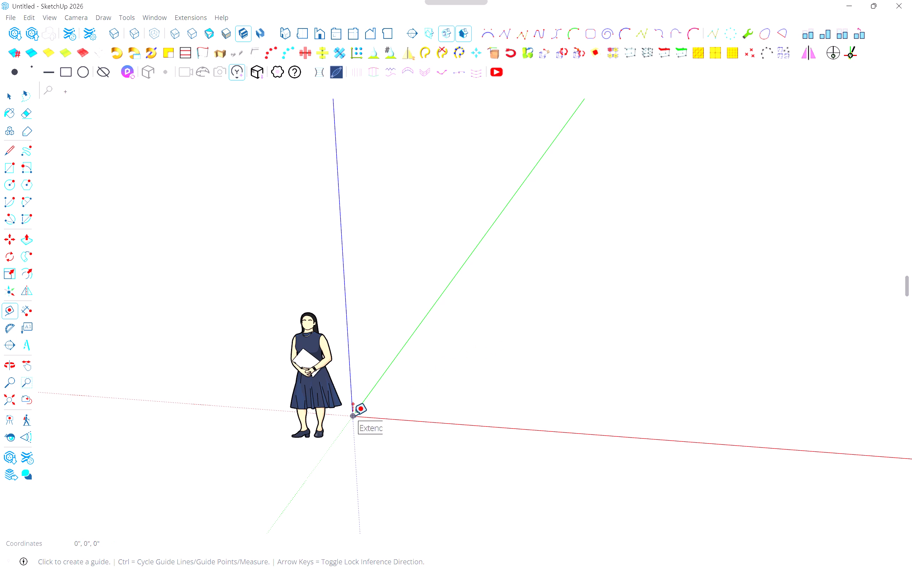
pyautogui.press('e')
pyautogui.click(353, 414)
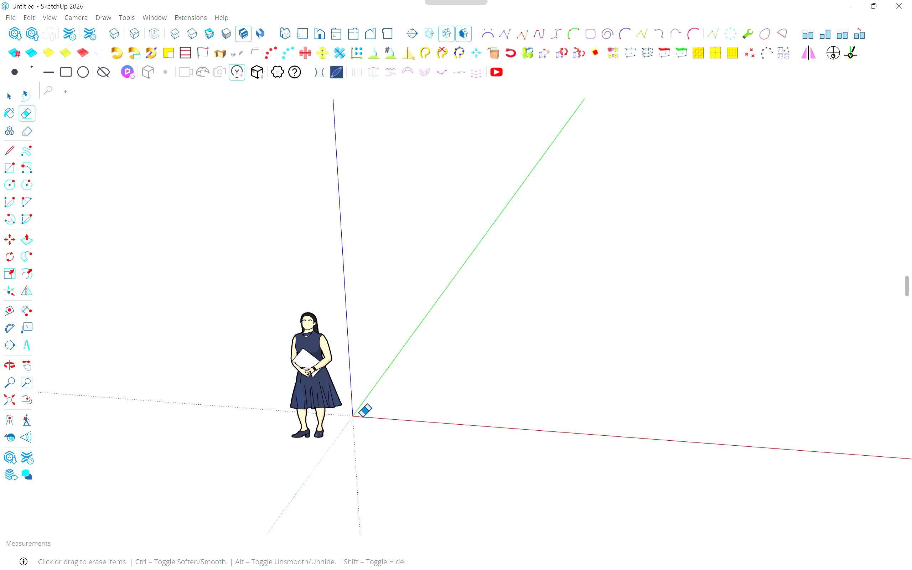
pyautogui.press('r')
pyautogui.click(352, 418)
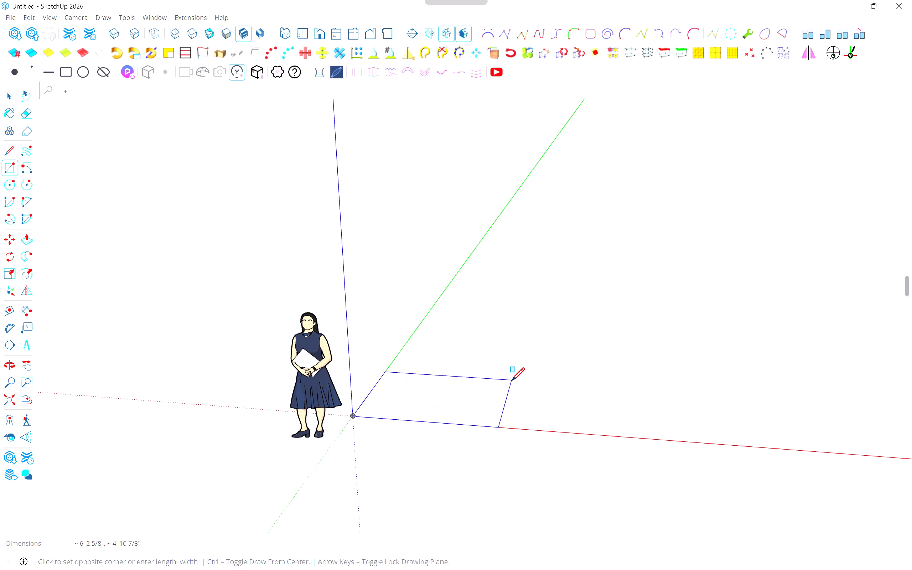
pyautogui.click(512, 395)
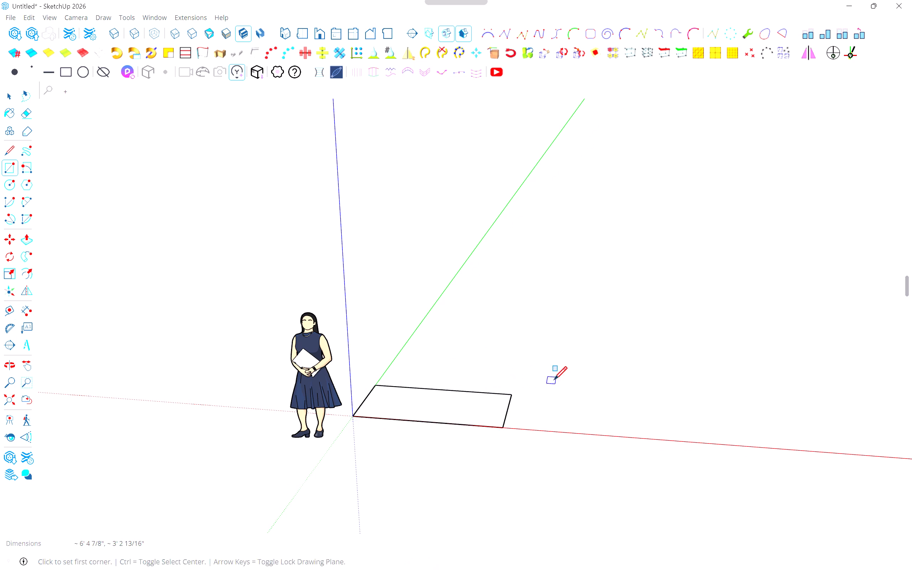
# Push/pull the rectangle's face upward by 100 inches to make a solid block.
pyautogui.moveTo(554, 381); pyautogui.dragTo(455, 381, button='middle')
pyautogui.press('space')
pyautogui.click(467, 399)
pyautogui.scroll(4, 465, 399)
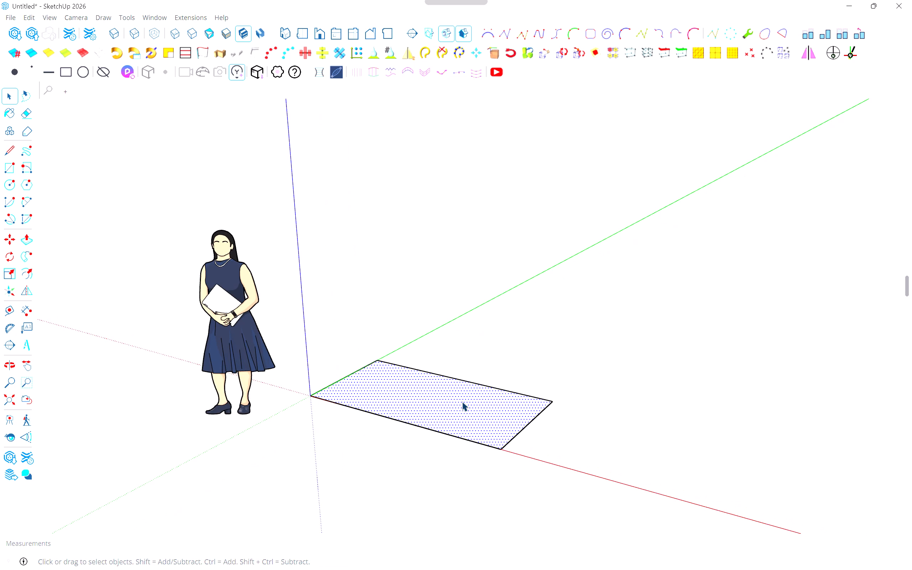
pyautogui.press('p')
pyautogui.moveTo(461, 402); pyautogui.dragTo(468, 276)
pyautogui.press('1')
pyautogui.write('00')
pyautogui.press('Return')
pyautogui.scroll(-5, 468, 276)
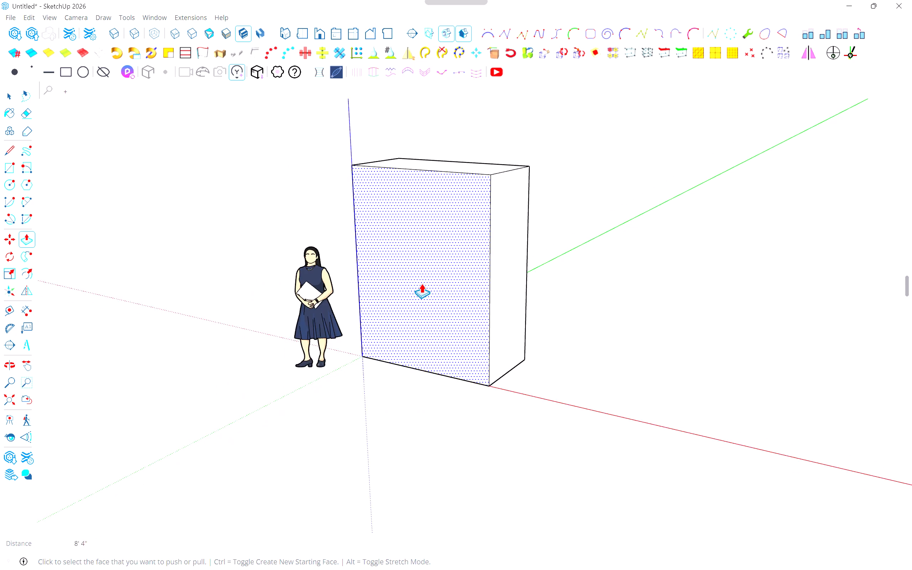
# Check the block's height with the Tape Measure from the front face's top edge to its base, placing no guide.
pyautogui.moveTo(423, 284); pyautogui.dragTo(545, 284, button='middle')
pyautogui.moveTo(424, 239); pyautogui.dragTo(406, 239, button='middle')
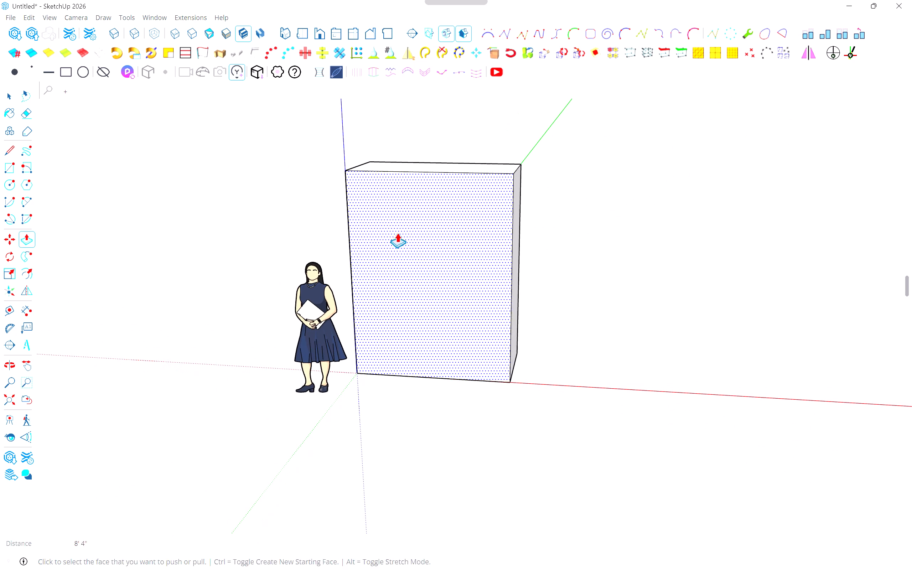
pyautogui.press('t')
pyautogui.click(425, 172)
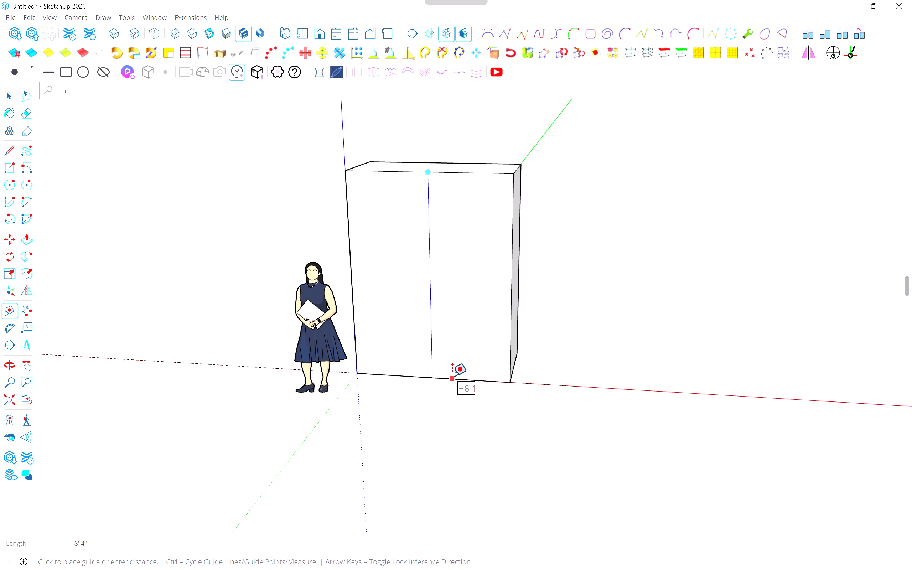
pyautogui.press('Escape')
pyautogui.scroll(1, 483, 347)
pyautogui.moveTo(489, 341); pyautogui.dragTo(525, 317, button='middle')
pyautogui.scroll(-4, 530, 315)
pyautogui.press('space')
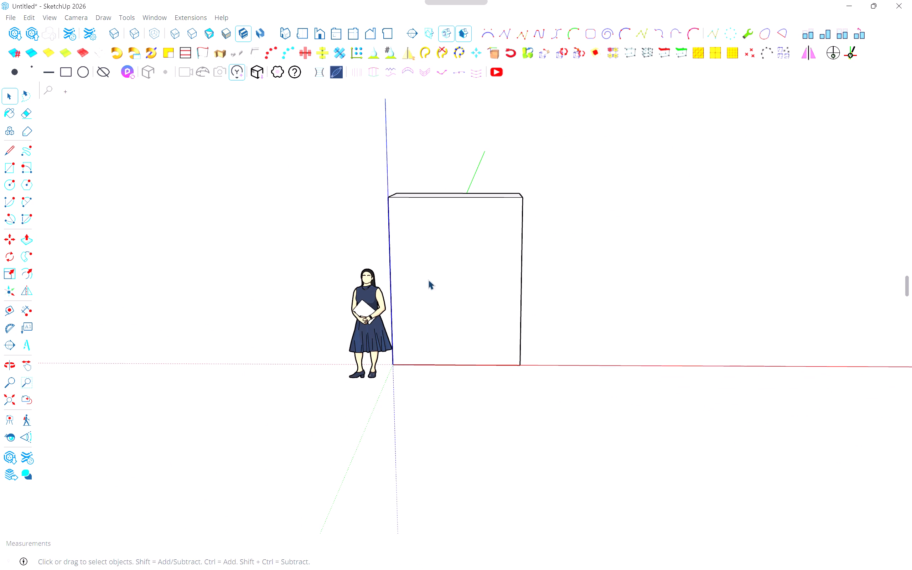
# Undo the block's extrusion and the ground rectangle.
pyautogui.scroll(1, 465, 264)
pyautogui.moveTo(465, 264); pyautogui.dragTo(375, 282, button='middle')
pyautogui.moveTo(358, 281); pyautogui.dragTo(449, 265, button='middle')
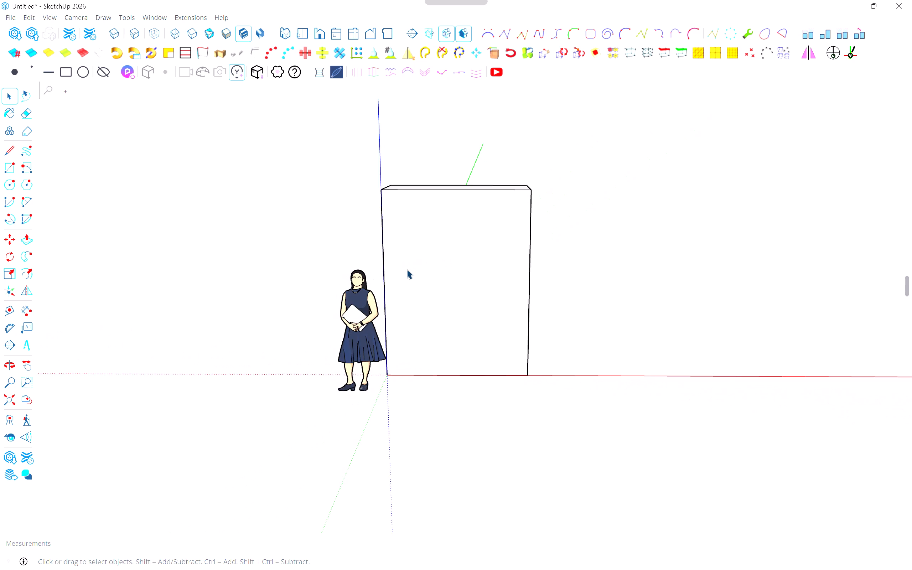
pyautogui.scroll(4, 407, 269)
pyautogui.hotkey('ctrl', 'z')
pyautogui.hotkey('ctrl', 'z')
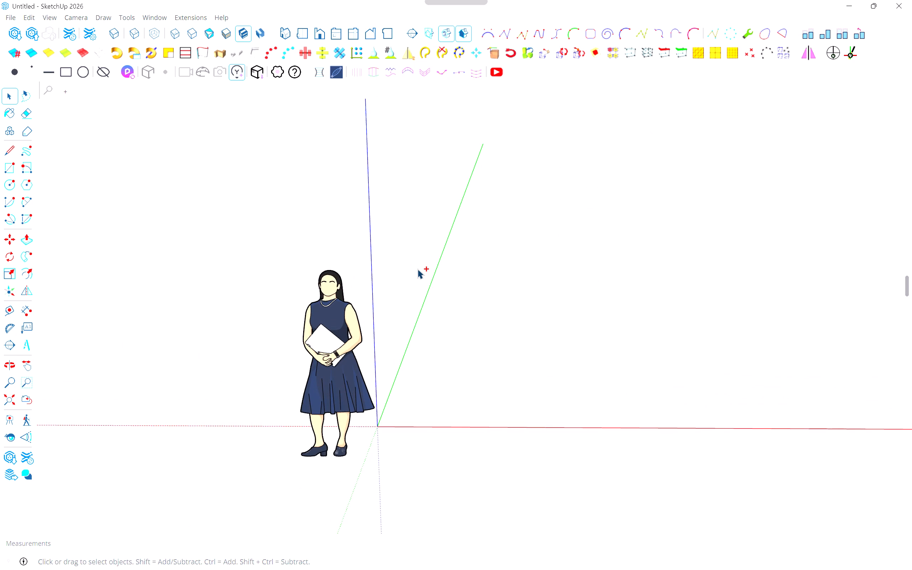
# Set the model's units to Decimal format with length in centimeters, area in cm² and volume in cm³.
pyautogui.moveTo(466, 271); pyautogui.dragTo(371, 327, button='middle')
pyautogui.keyDown('shift'); pyautogui.moveTo(462, 323); pyautogui.dragTo(407, 336, button='middle'); pyautogui.keyUp('shift')
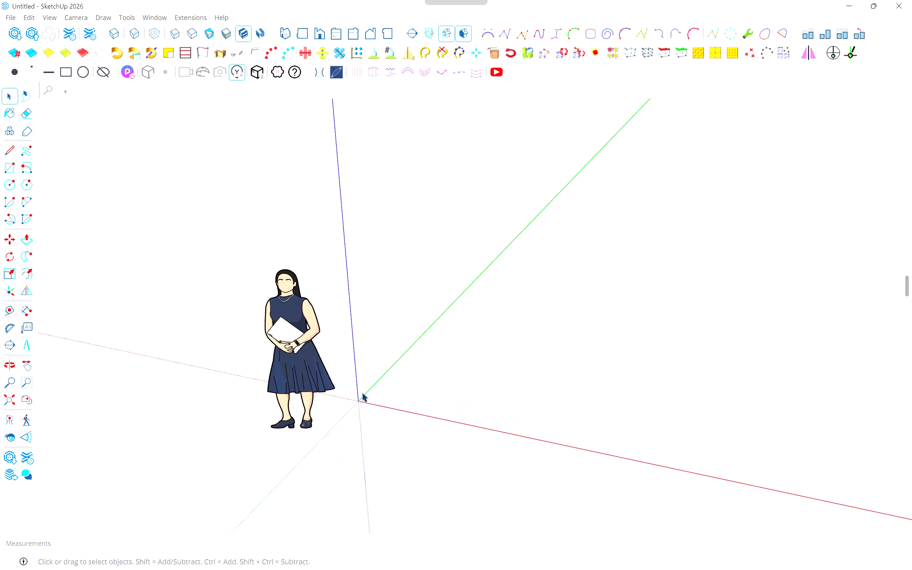
pyautogui.click(43, 15)
pyautogui.click(43, 15)
pyautogui.click(159, 17)
pyautogui.click(173, 73)
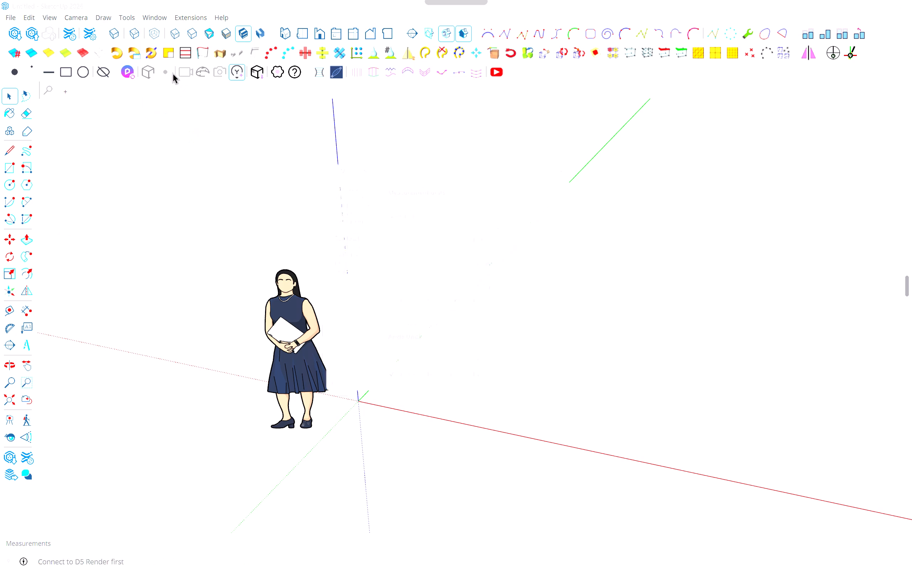
pyautogui.click(410, 212)
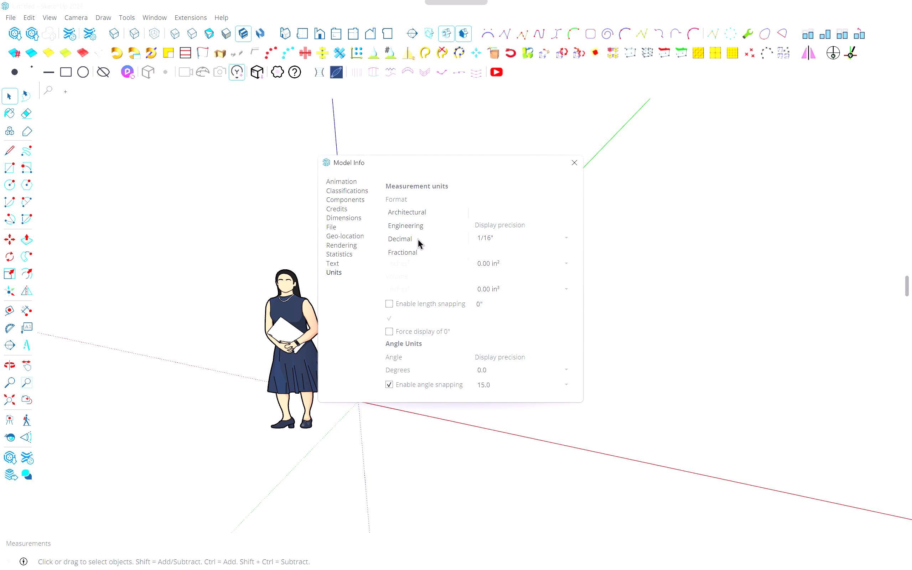
pyautogui.click(418, 239)
pyautogui.click(418, 237)
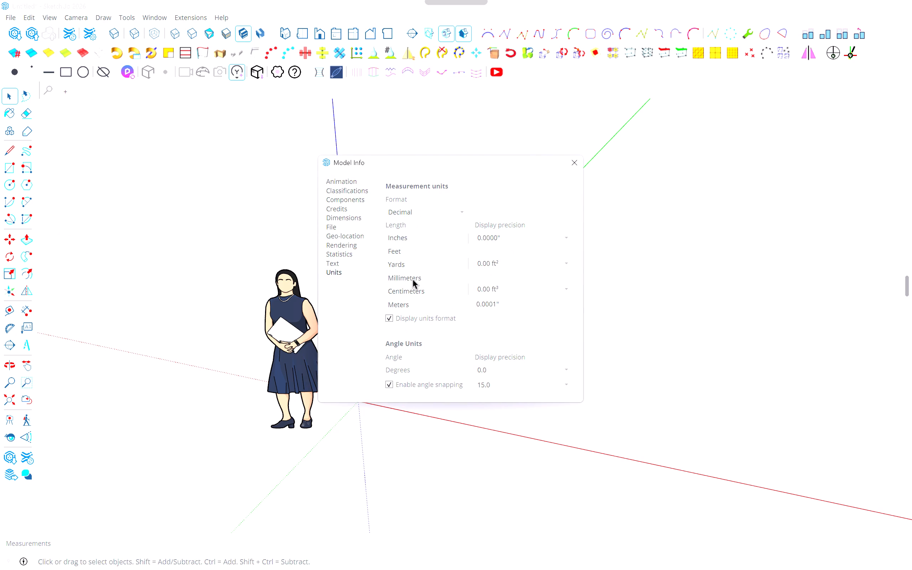
pyautogui.click(411, 288)
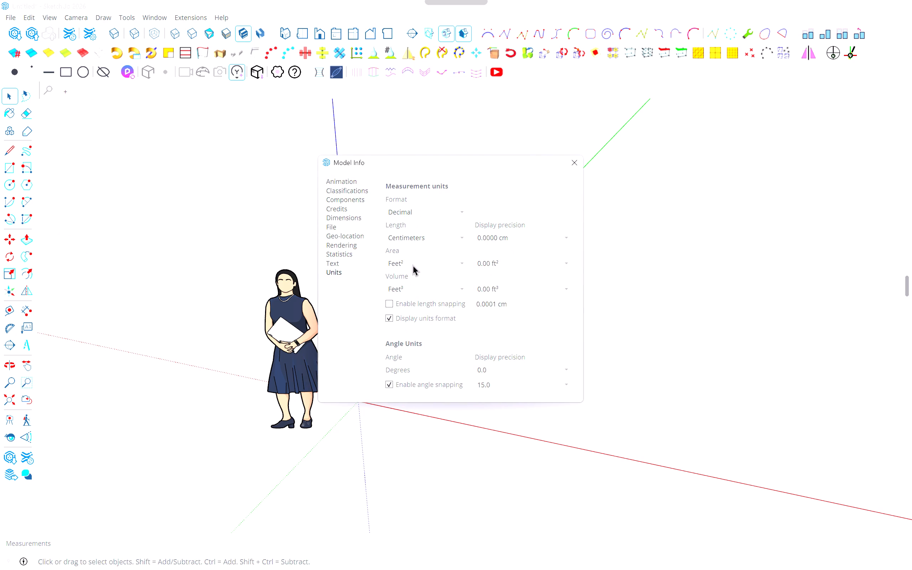
pyautogui.click(413, 265)
pyautogui.click(416, 301)
pyautogui.click(418, 289)
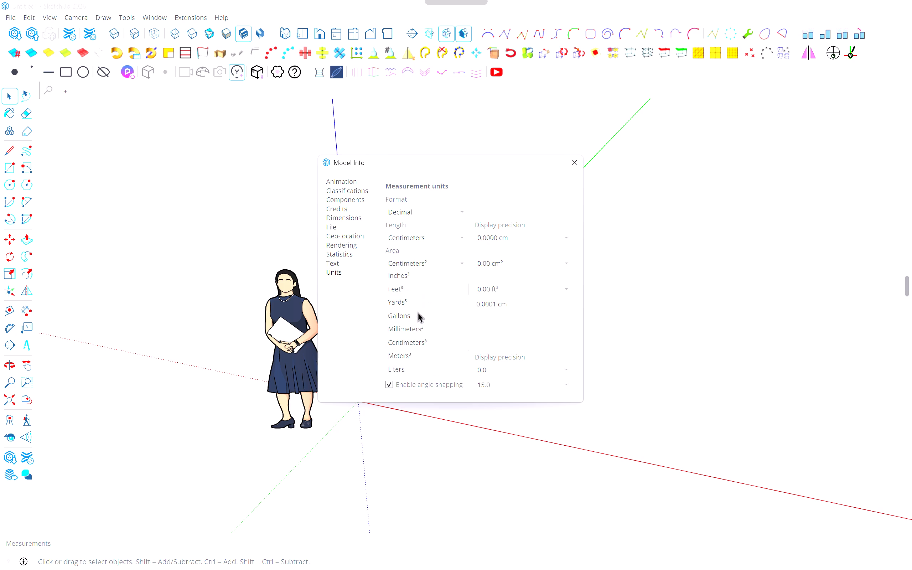
pyautogui.click(418, 338)
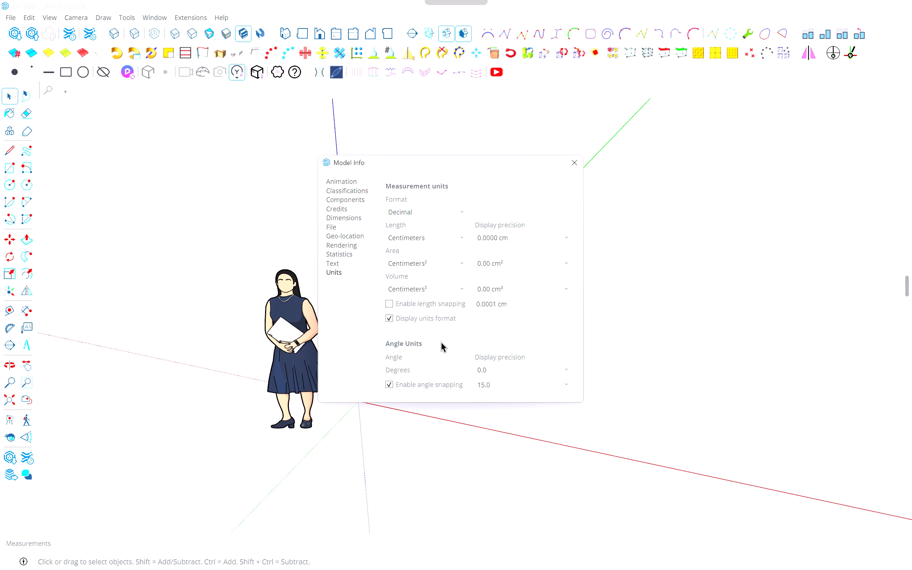
# Set the length display precision to 0.0 cm and close the Model Info window.
pyautogui.click(505, 239)
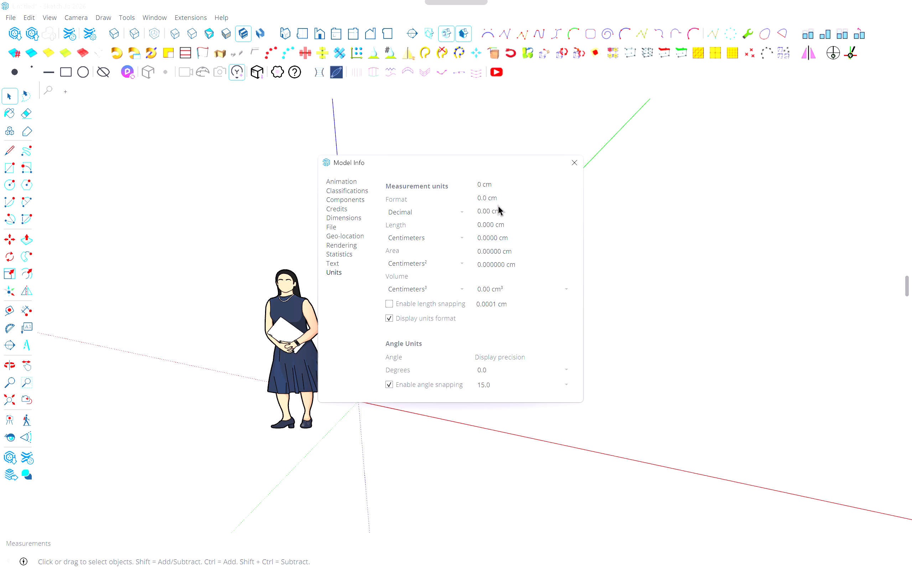
pyautogui.click(505, 196)
pyautogui.click(634, 254)
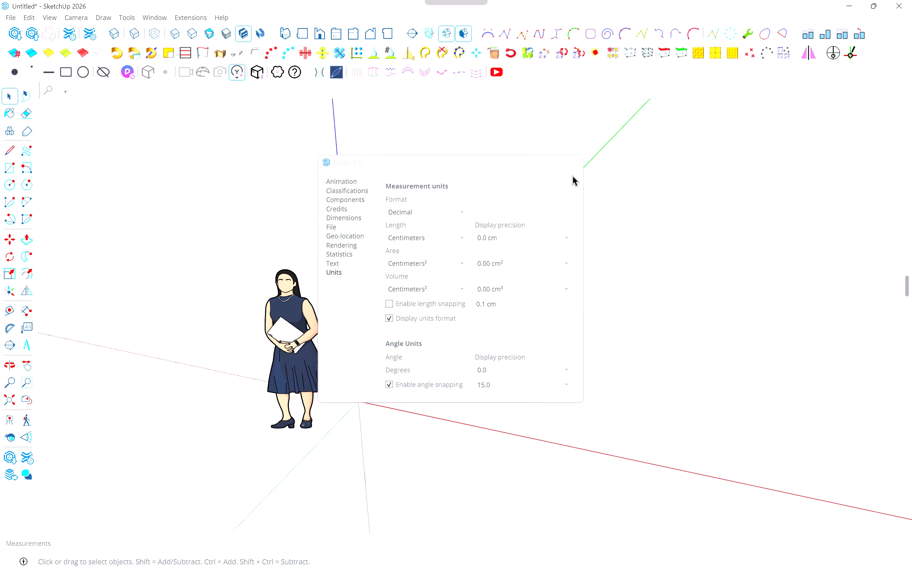
pyautogui.click(577, 169)
# Draw a ground rectangle of about 167.6 by 96.7 cm starting from the origin.
pyautogui.moveTo(345, 310); pyautogui.dragTo(385, 321, button='middle')
pyautogui.press('r')
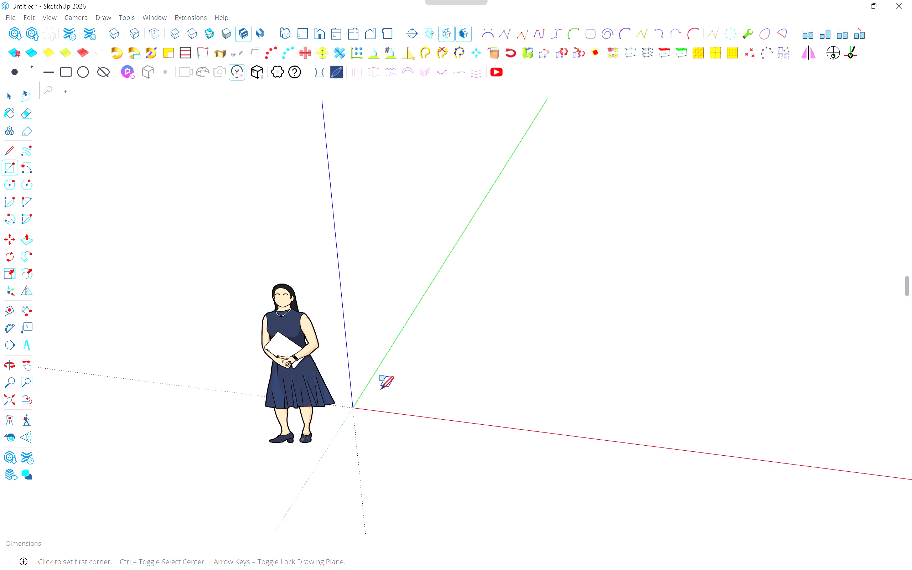
pyautogui.click(351, 404)
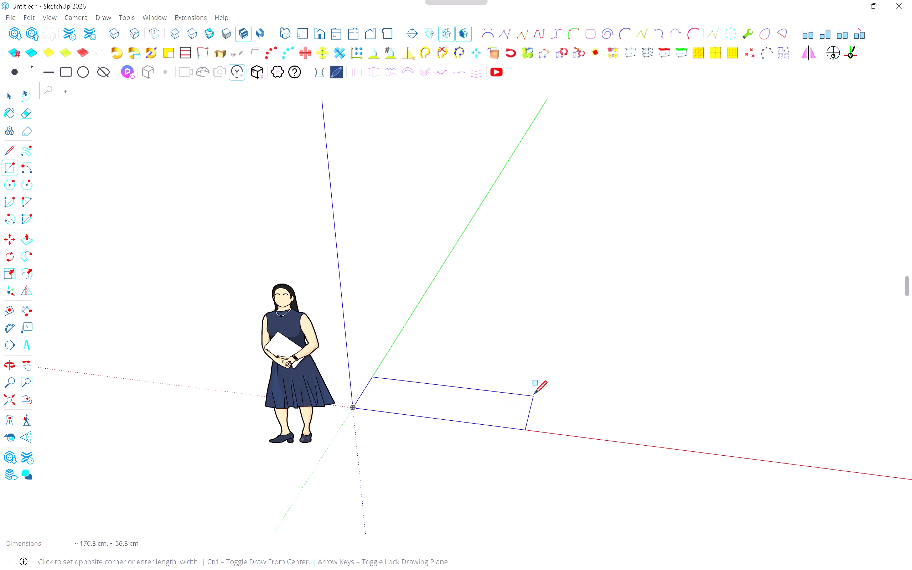
pyautogui.click(536, 375)
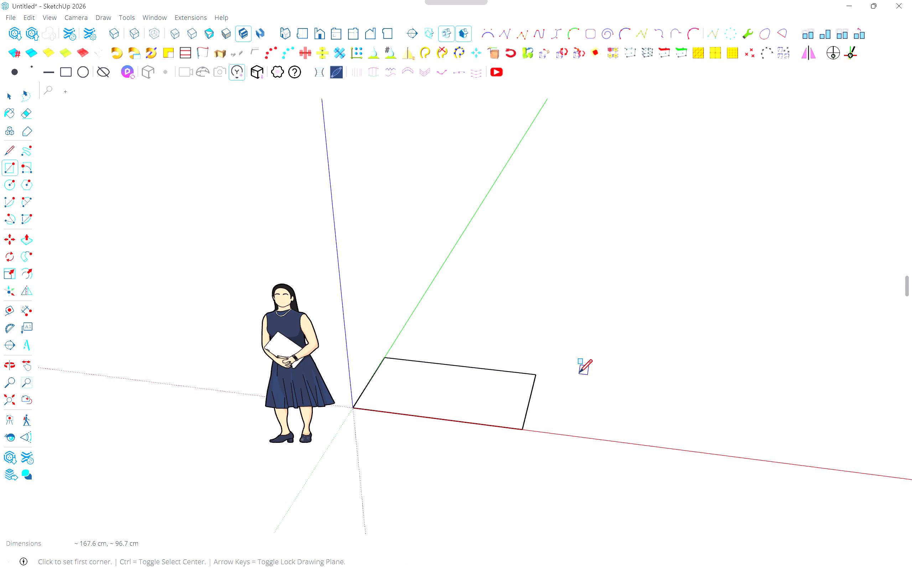
pyautogui.moveTo(579, 374); pyautogui.dragTo(472, 345, button='middle')
pyautogui.hotkey('alt', 'Tab')
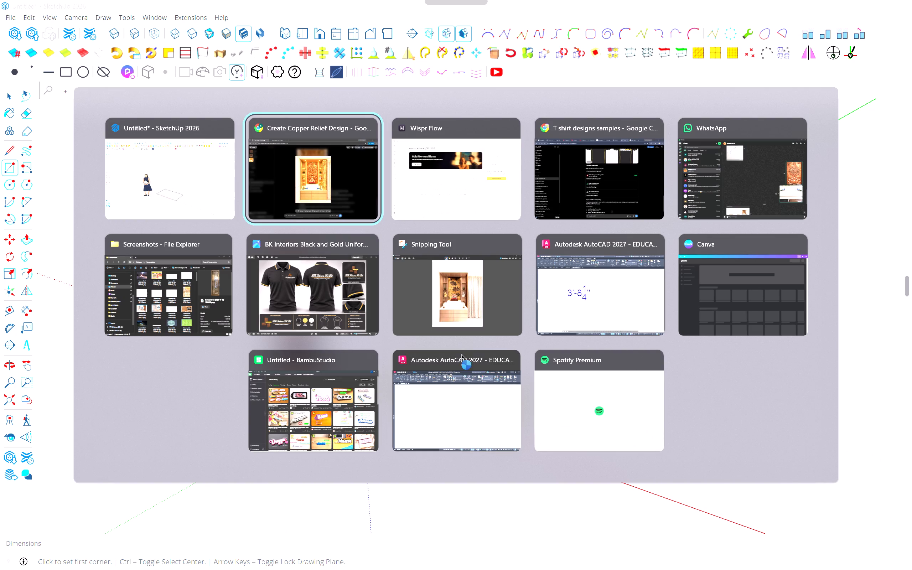
pyautogui.hotkey('alt', 'Tab')
pyautogui.hotkey('alt', 'Tab')
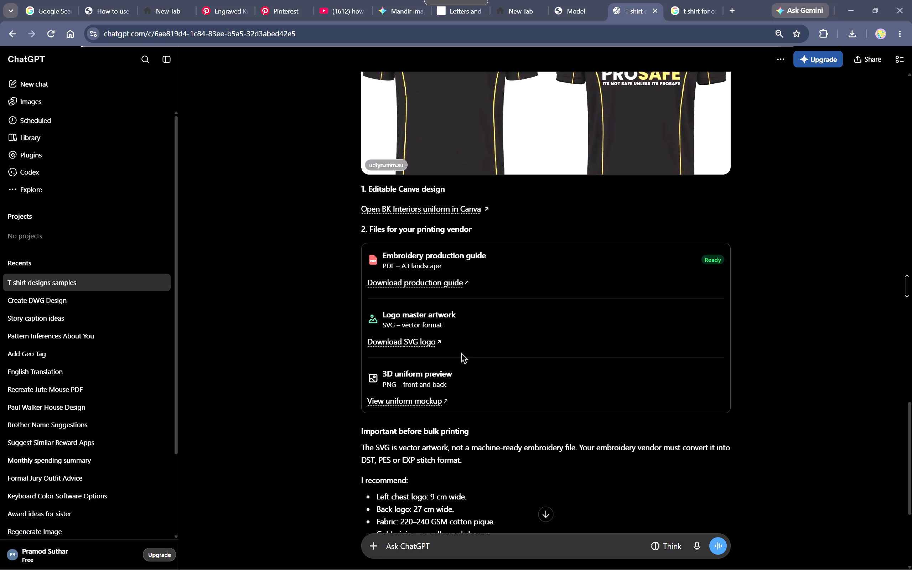
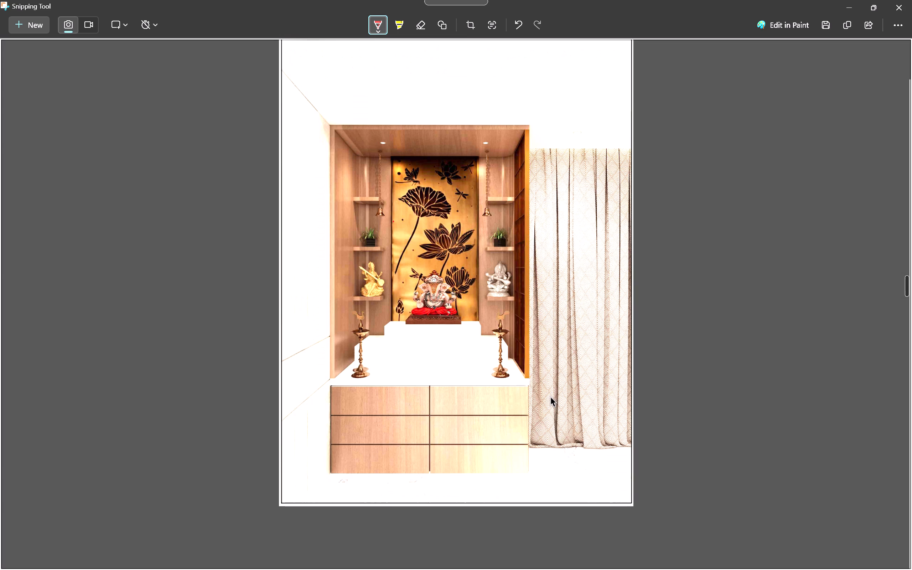
pyautogui.hotkey('alt', 'Tab')
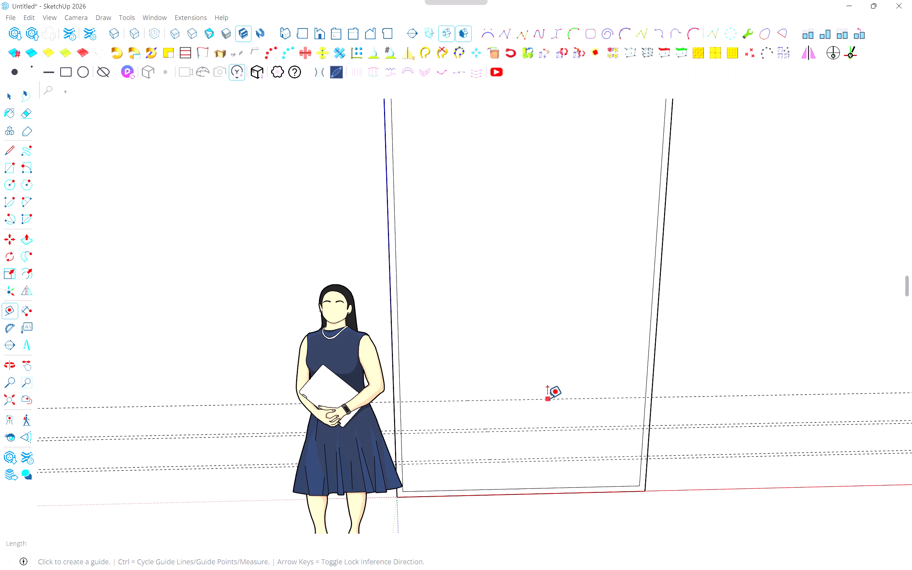
pyautogui.hotkey('alt', 'Tab')
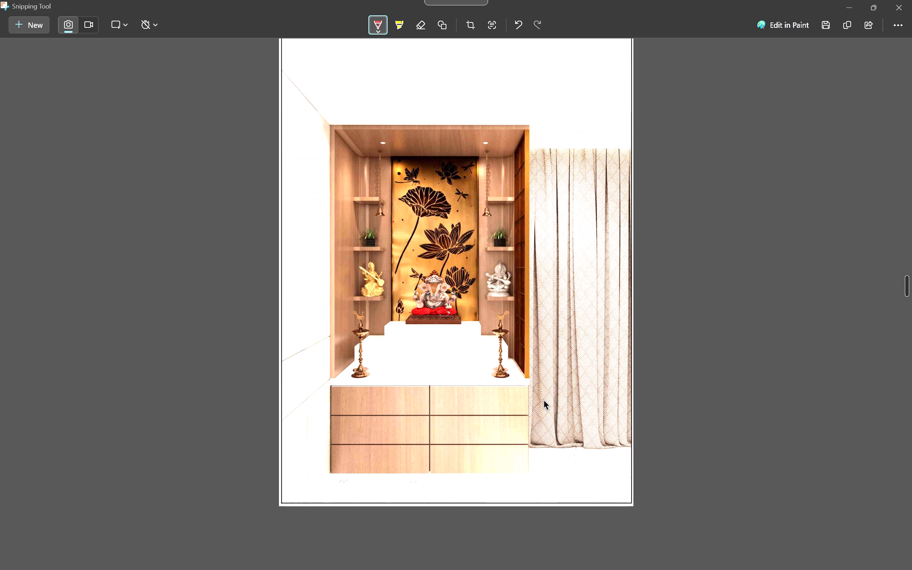
pyautogui.hotkey('alt', 'Tab')
# Add a horizontal guide 1 cm above the topmost guide and another 4 cm above that one.
pyautogui.scroll(3, 547, 420)
pyautogui.moveTo(529, 410); pyautogui.dragTo(503, 410, button='middle')
pyautogui.click(511, 394)
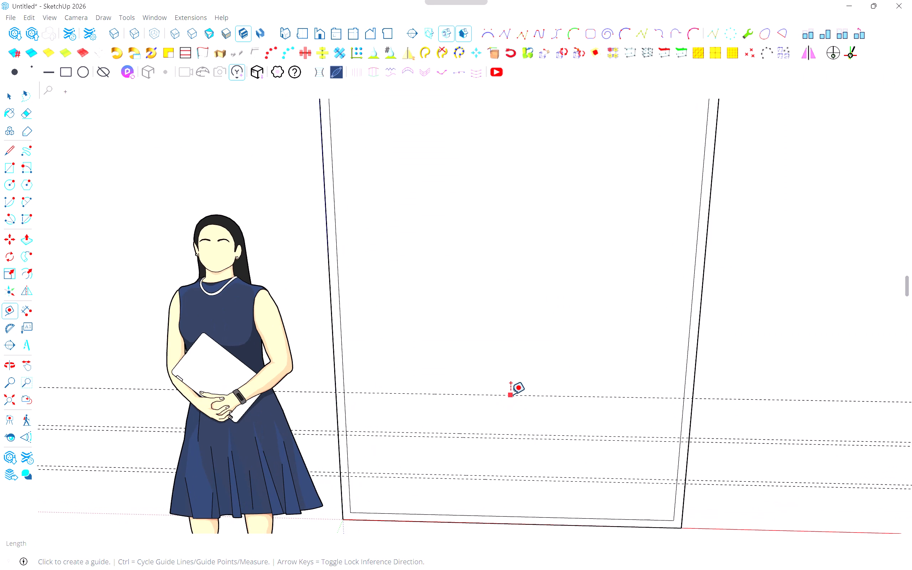
pyautogui.press('1')
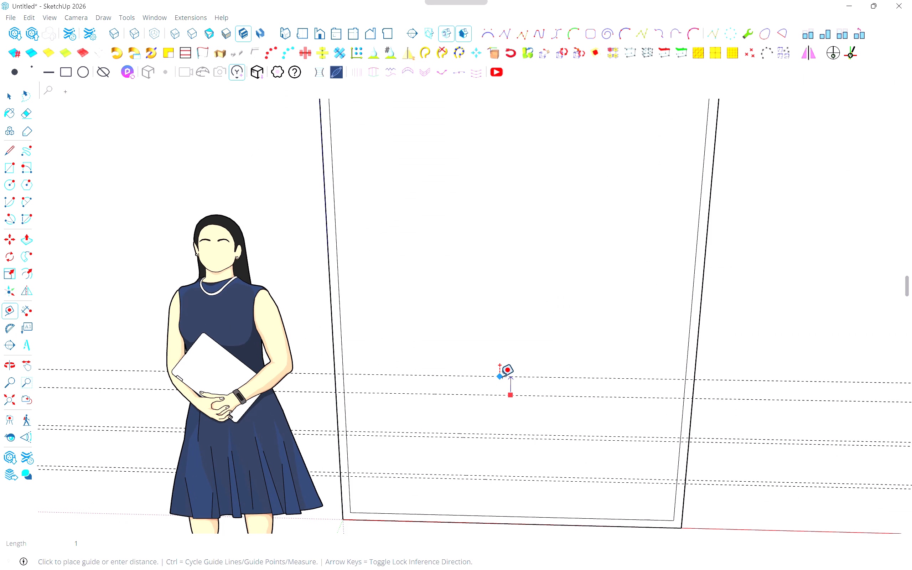
pyautogui.press('Return')
pyautogui.click(500, 392)
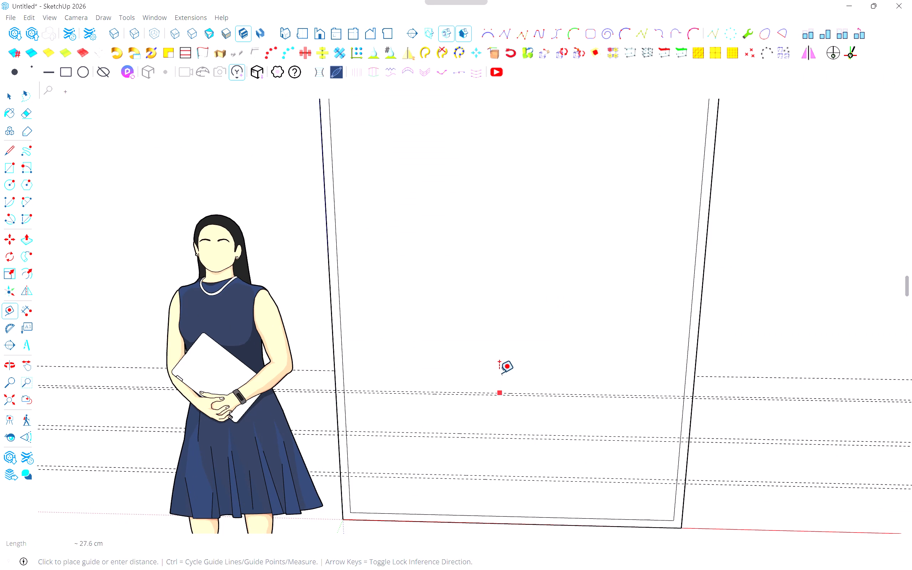
pyautogui.press('4')
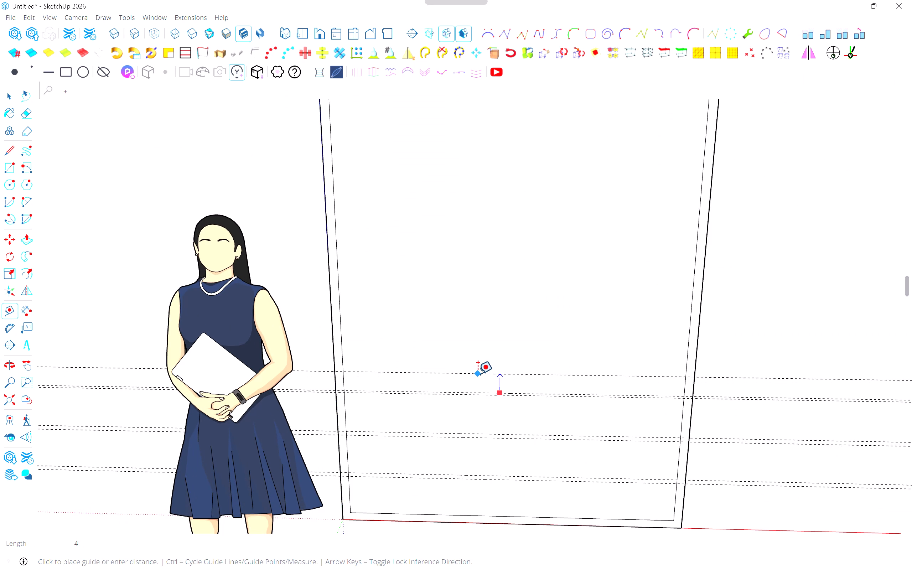
pyautogui.press('Return')
# Check the mandir reference photo in the Snipping Tool again and return to SketchUp.
pyautogui.moveTo(525, 387); pyautogui.dragTo(492, 382, button='middle')
pyautogui.hotkey('alt', 'Tab')
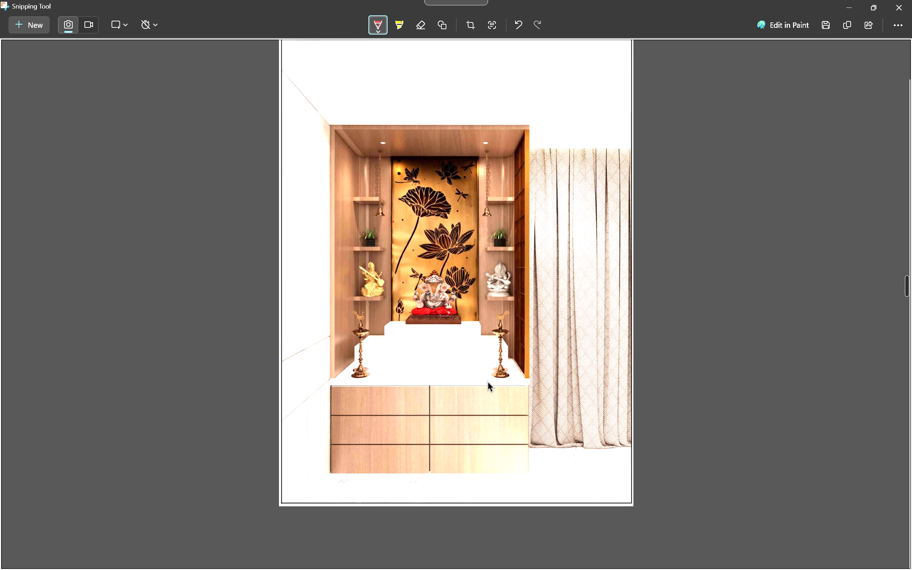
pyautogui.hotkey('alt', 'Tab')
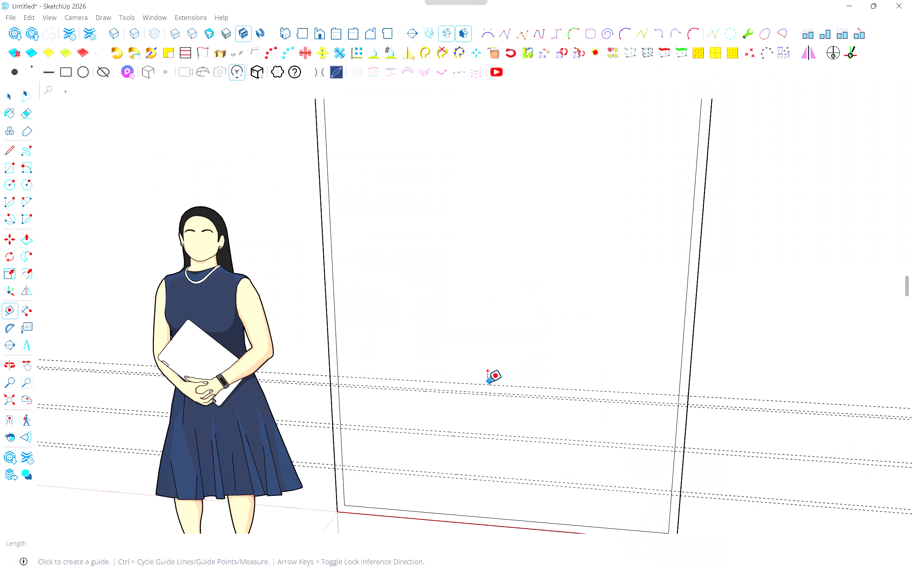
# Add two more horizontal guides above the topmost guide, spaced 20 cm apart, checking the reference photo in the Snipping Tool.
pyautogui.click(487, 385)
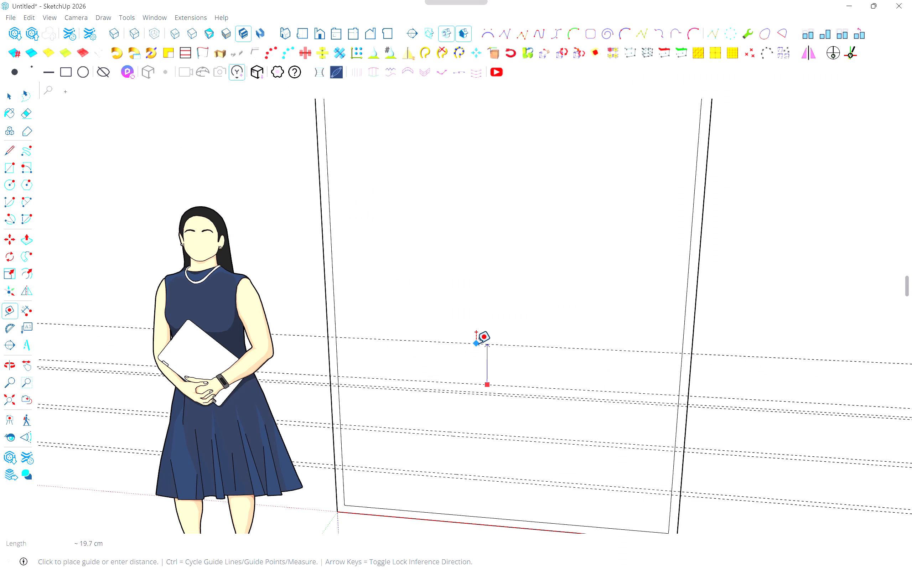
pyautogui.hotkey('alt', 'Tab')
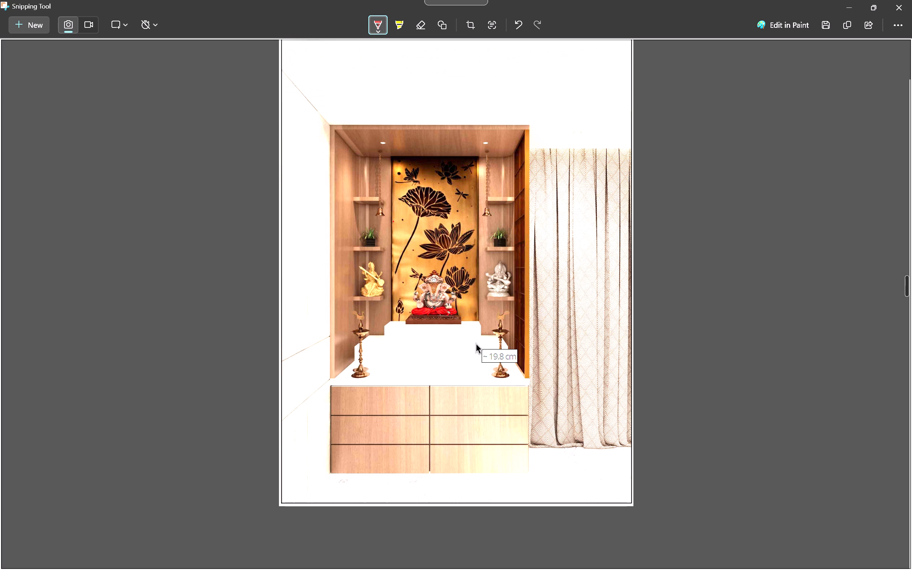
pyautogui.hotkey('alt', 'Tab')
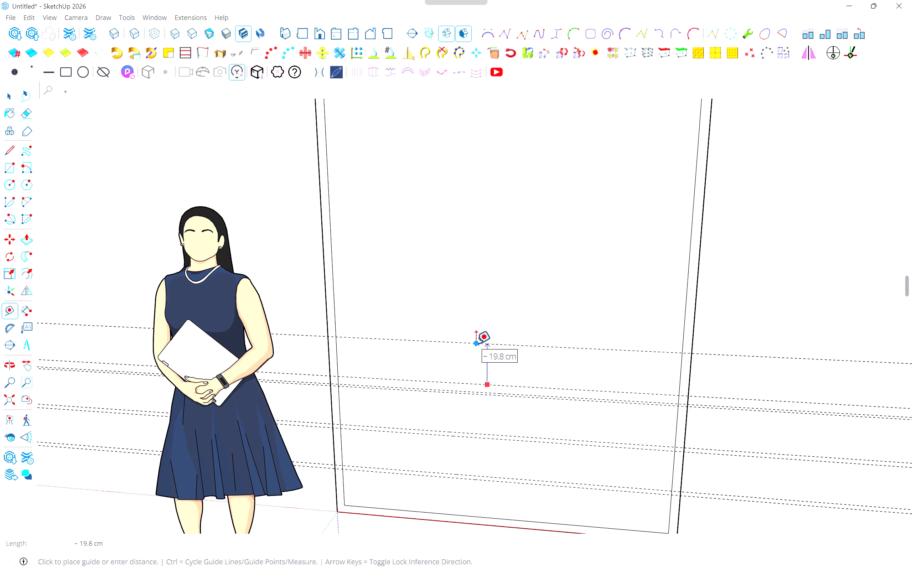
pyautogui.press('2')
pyautogui.press('0')
pyautogui.press('Return')
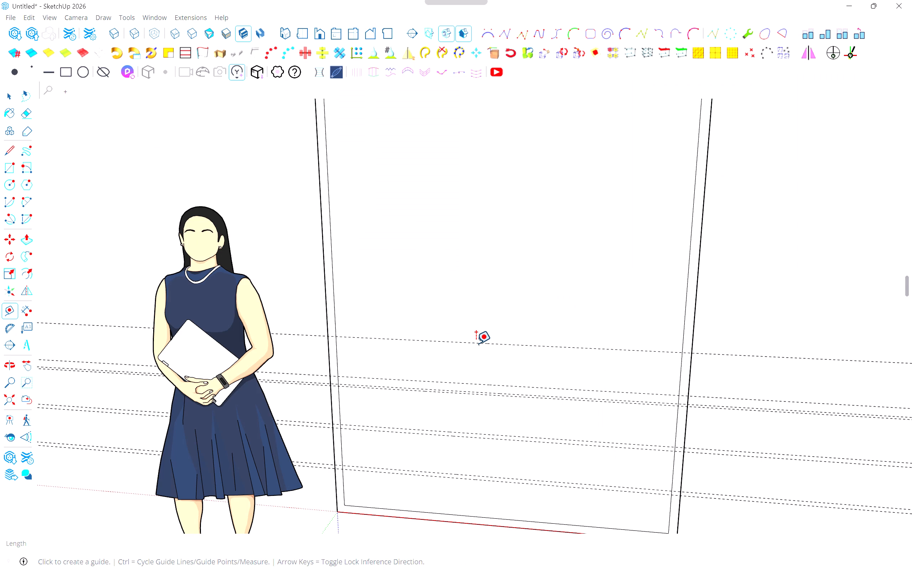
pyautogui.click(481, 340)
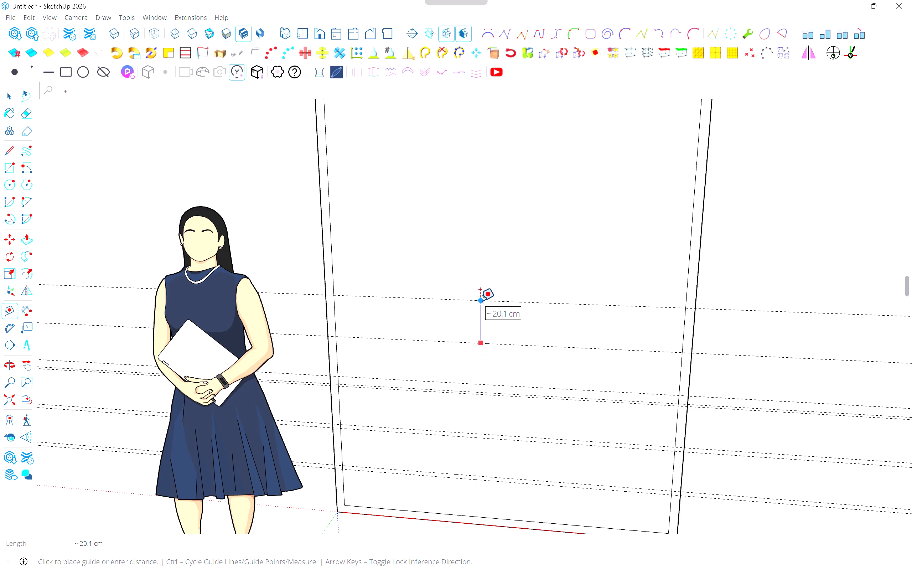
pyautogui.press('2')
pyautogui.press('0')
pyautogui.press('Return')
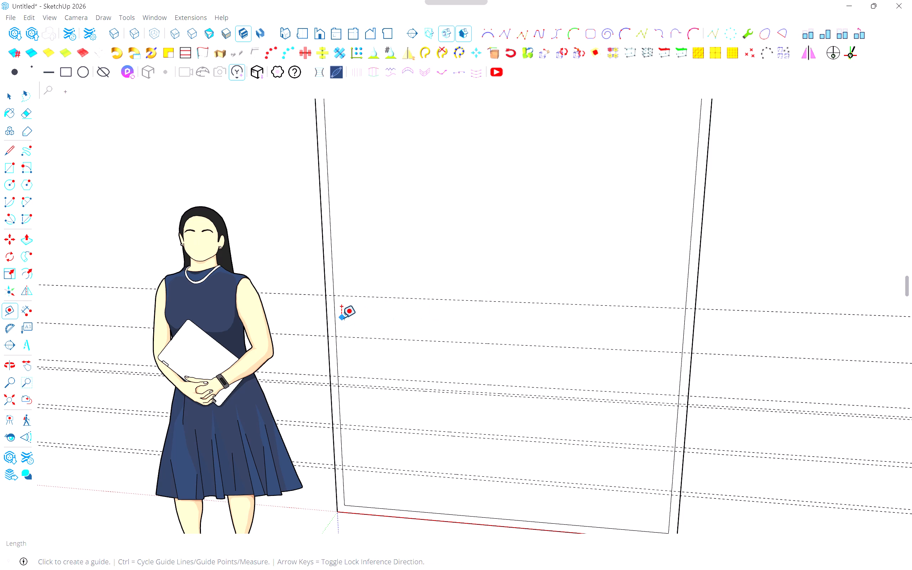
# Place a vertical guide through the midpoint of the frame's bottom inner edge, plus parallel guides 1 cm to either side.
pyautogui.click(337, 318)
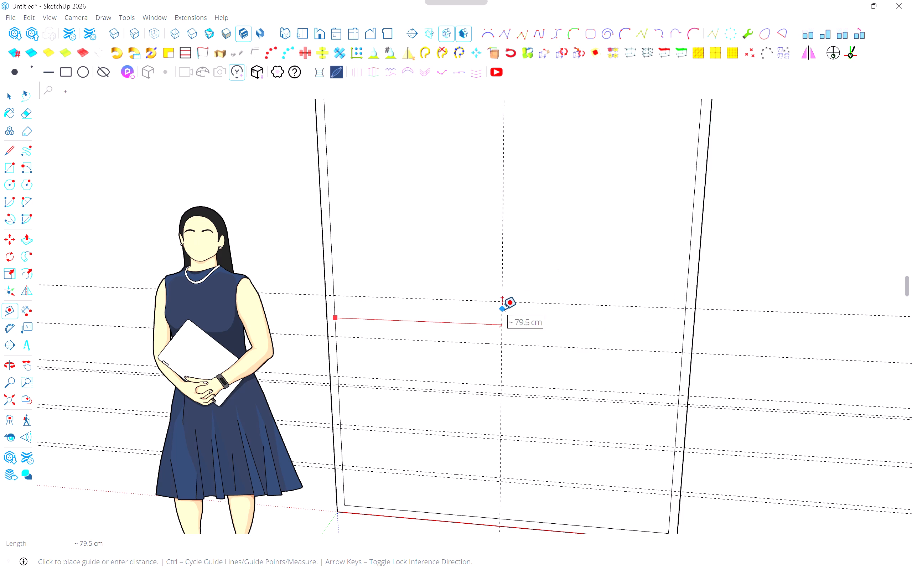
pyautogui.click(501, 519)
pyautogui.click(502, 331)
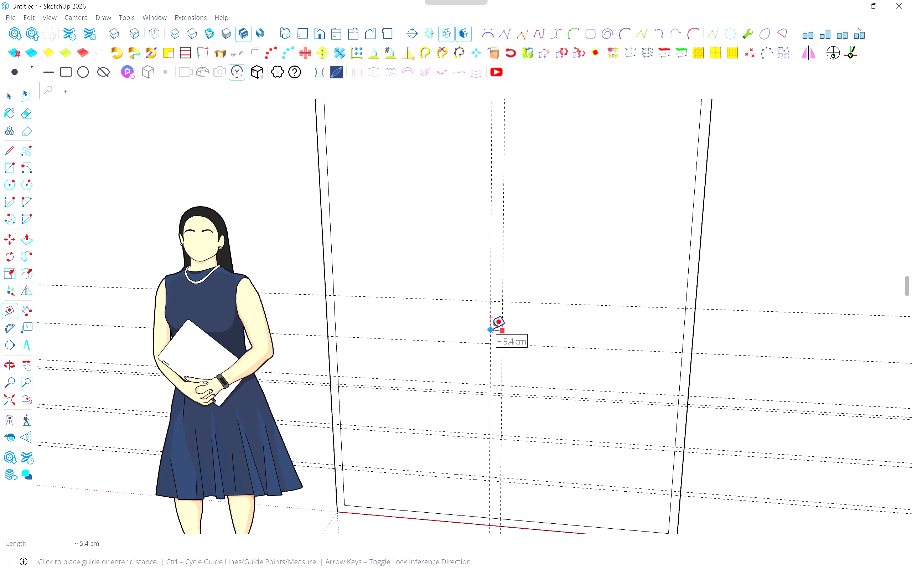
pyautogui.press('1')
pyautogui.press('Return')
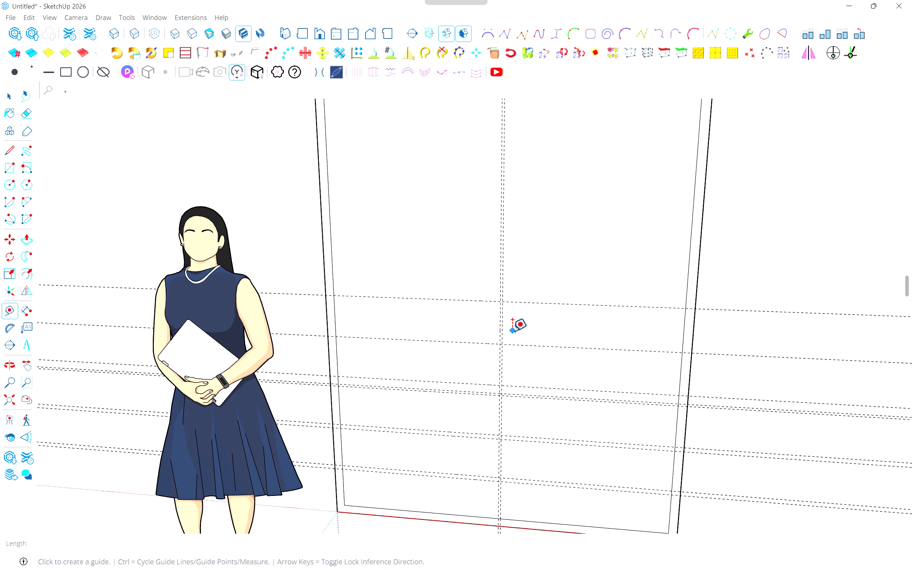
pyautogui.click(504, 358)
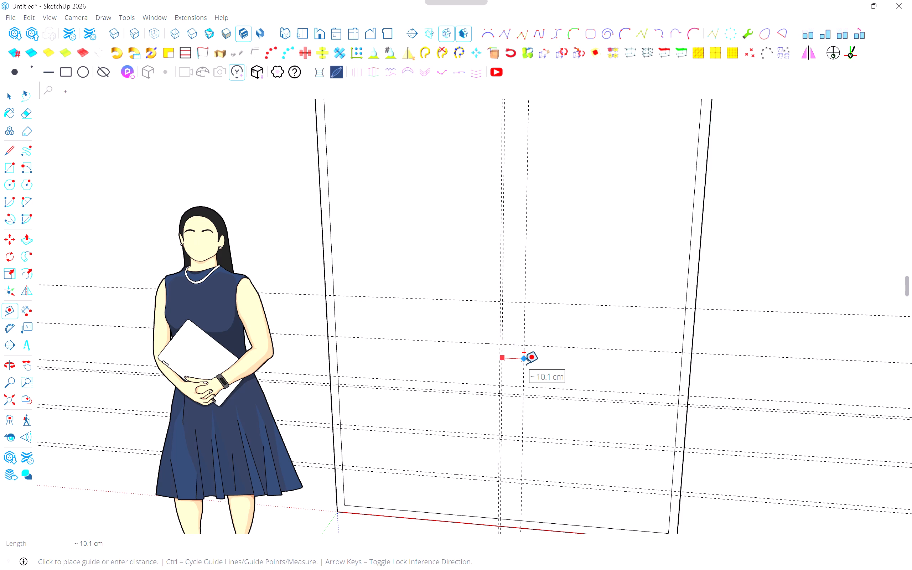
pyautogui.press('1')
pyautogui.press('Return')
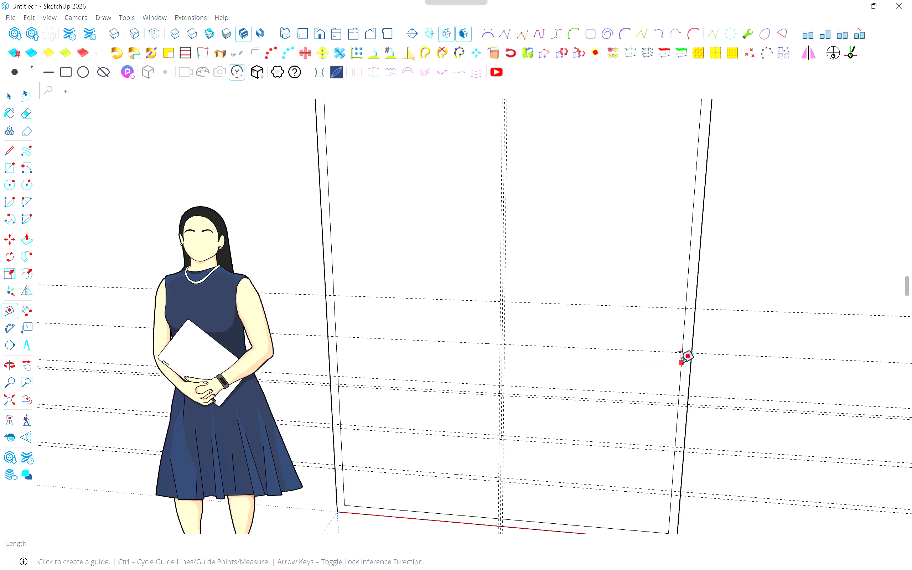
# Add vertical guides 24 cm inward from the right and left inner edges of the frame.
pyautogui.click(680, 363)
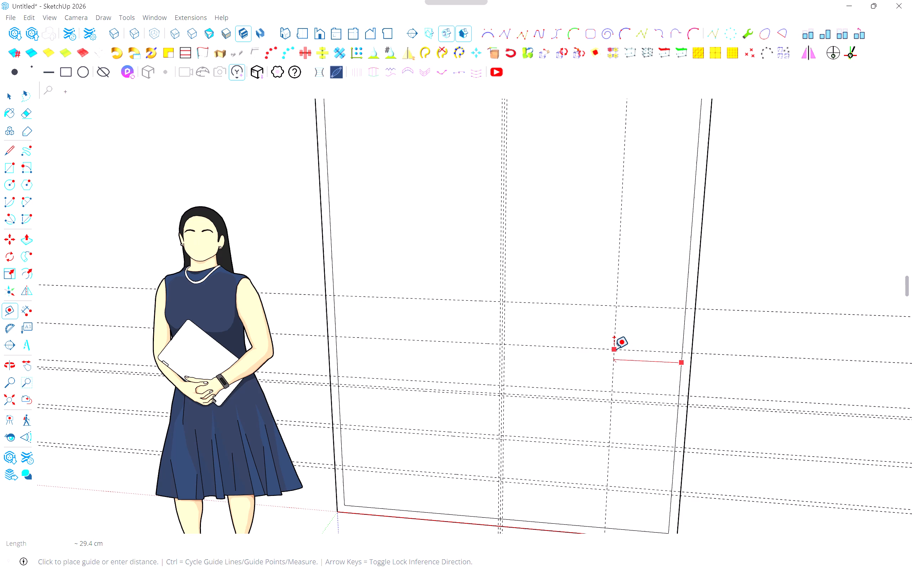
pyautogui.write('24')
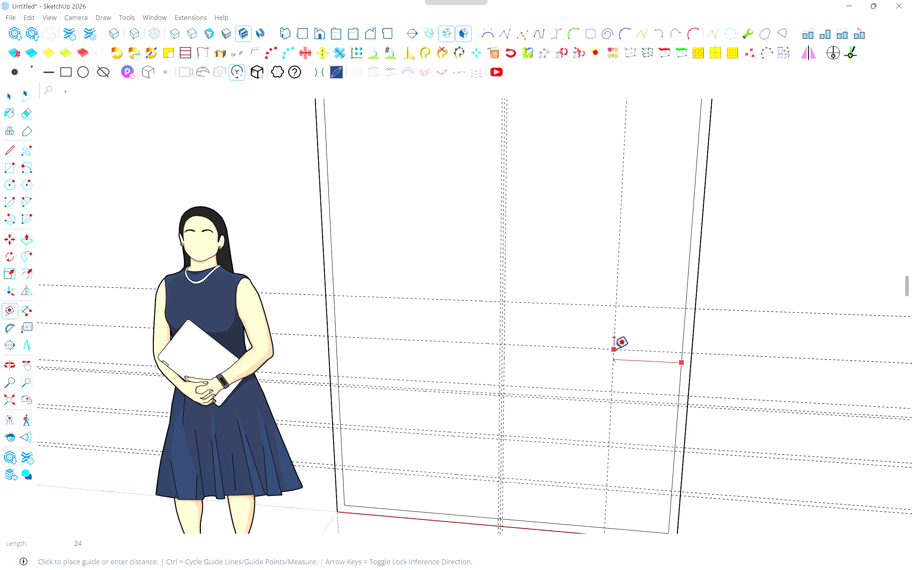
pyautogui.press('Return')
pyautogui.click(337, 327)
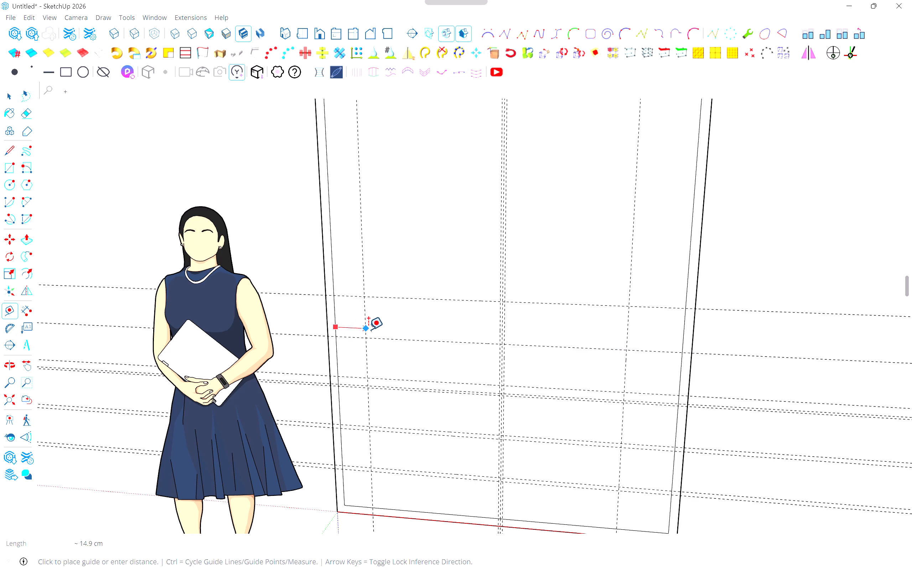
pyautogui.write('24')
pyautogui.press('Return')
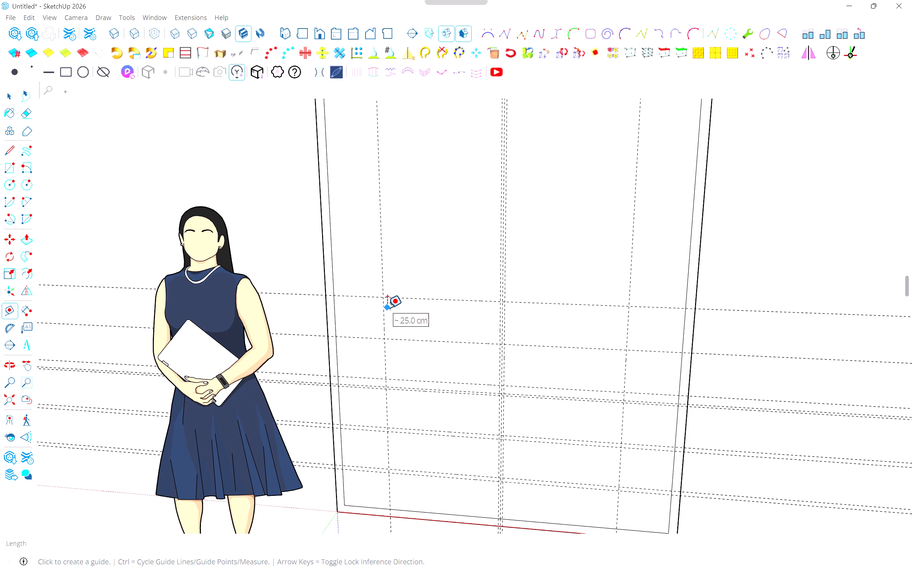
# Draw the sides and top edge of the 20 cm high raised step between the 24 cm side guides, using the two uppermost horizontal guides.
pyautogui.press('l')
pyautogui.click(383, 297)
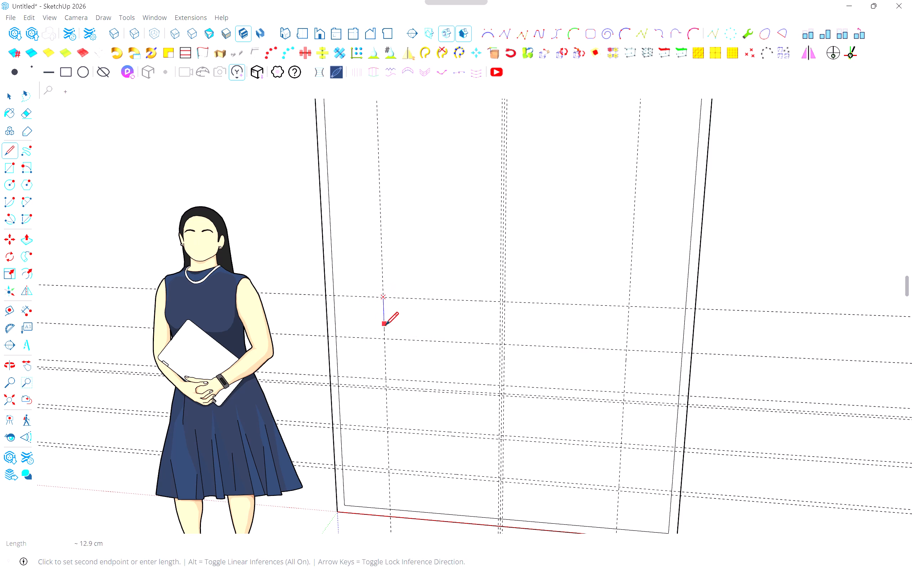
pyautogui.click(389, 339)
pyautogui.press('Escape')
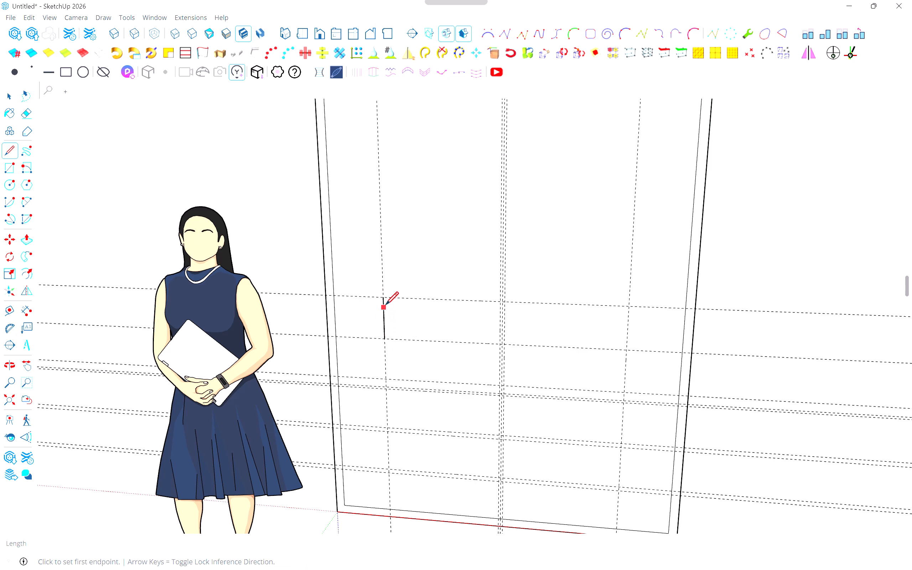
pyautogui.click(385, 300)
pyautogui.click(629, 306)
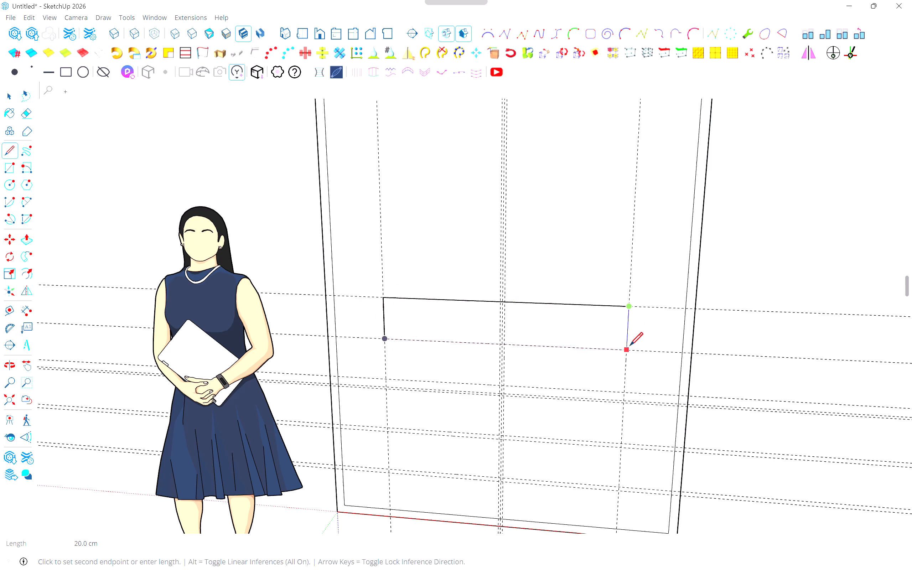
pyautogui.click(630, 347)
pyautogui.press('Escape')
# Draw lines across the frame's inner width along the second and third horizontal guides from the top.
pyautogui.click(333, 340)
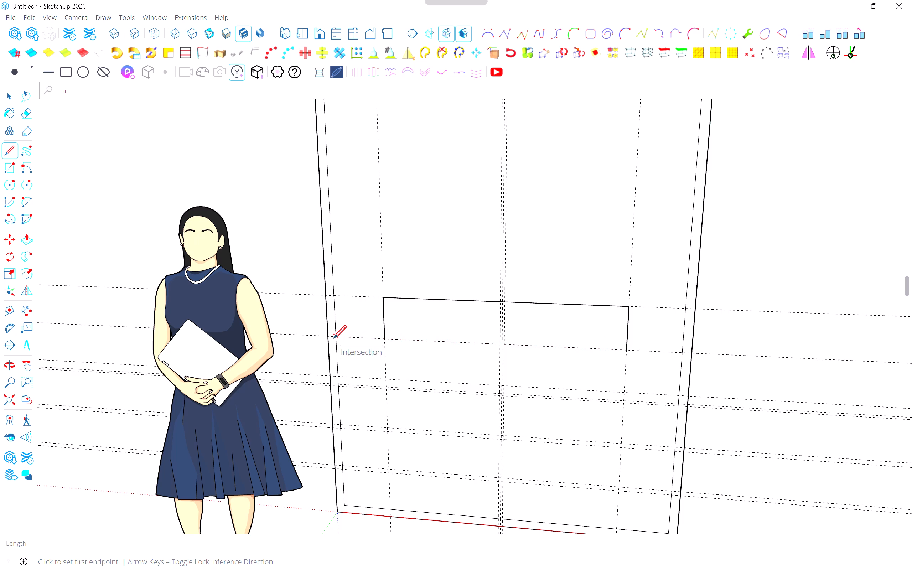
pyautogui.click(680, 353)
pyautogui.press('Escape')
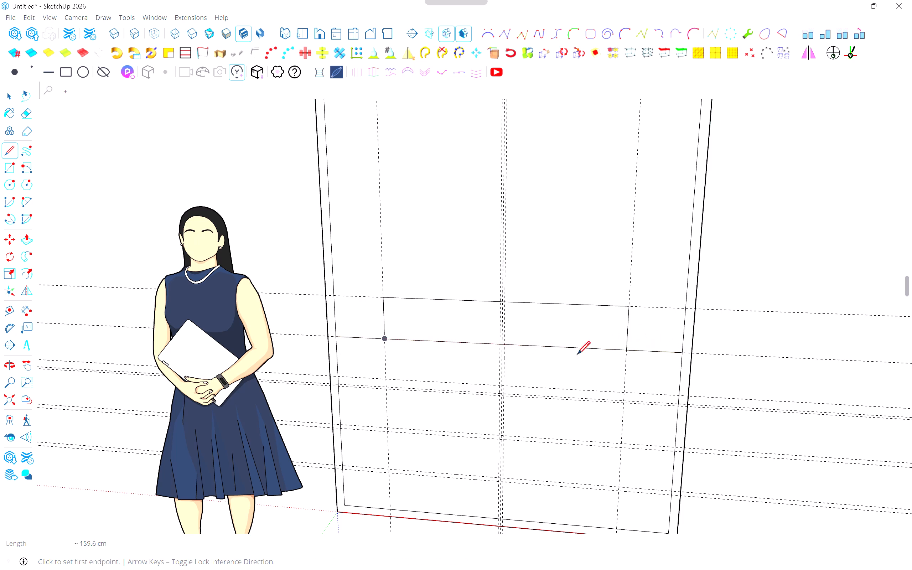
pyautogui.click(334, 379)
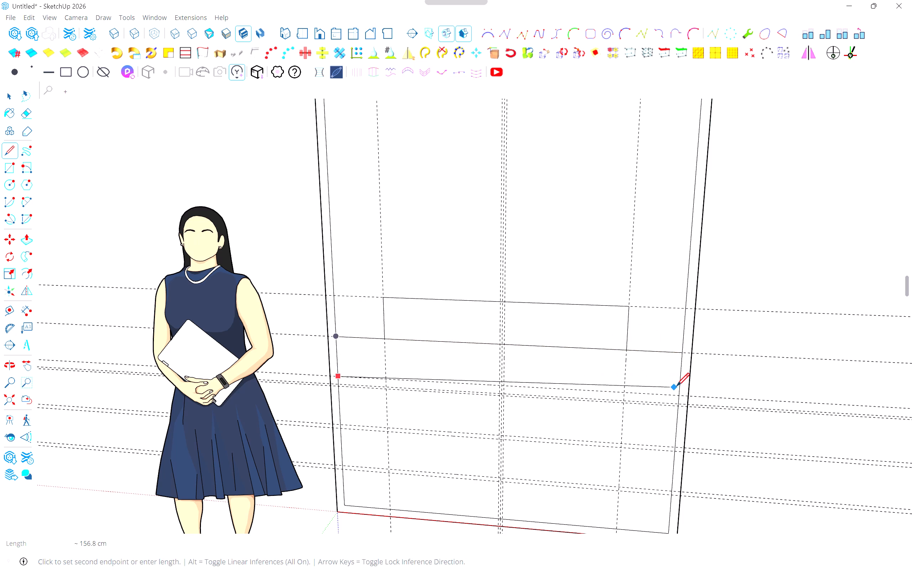
pyautogui.click(677, 392)
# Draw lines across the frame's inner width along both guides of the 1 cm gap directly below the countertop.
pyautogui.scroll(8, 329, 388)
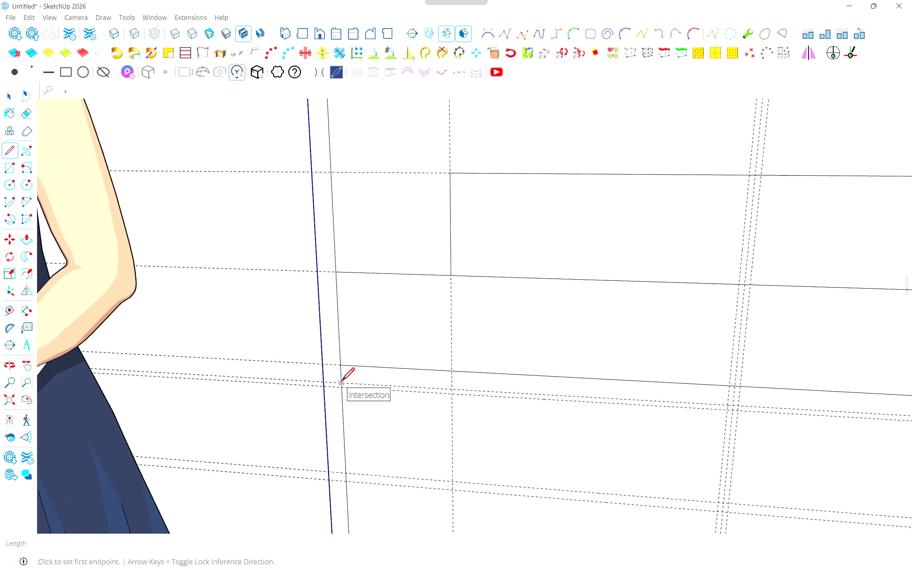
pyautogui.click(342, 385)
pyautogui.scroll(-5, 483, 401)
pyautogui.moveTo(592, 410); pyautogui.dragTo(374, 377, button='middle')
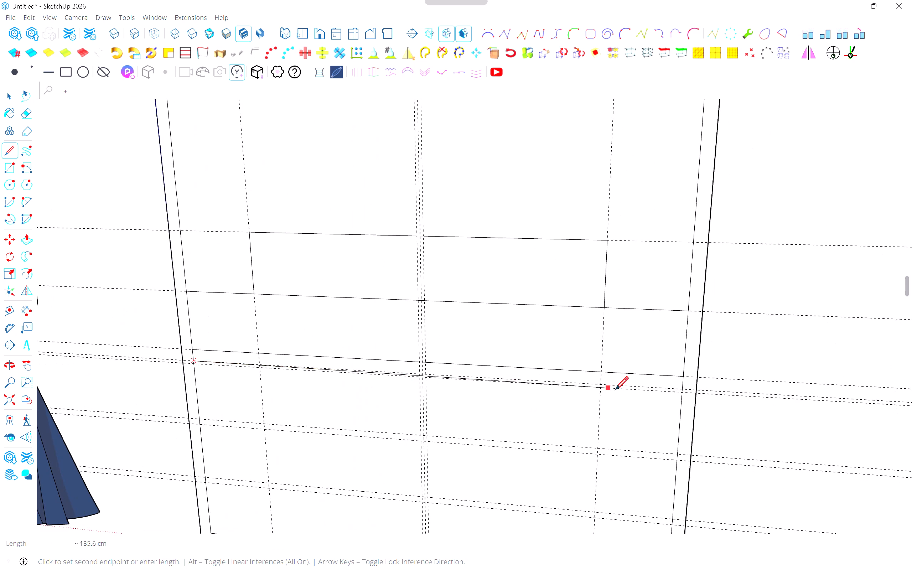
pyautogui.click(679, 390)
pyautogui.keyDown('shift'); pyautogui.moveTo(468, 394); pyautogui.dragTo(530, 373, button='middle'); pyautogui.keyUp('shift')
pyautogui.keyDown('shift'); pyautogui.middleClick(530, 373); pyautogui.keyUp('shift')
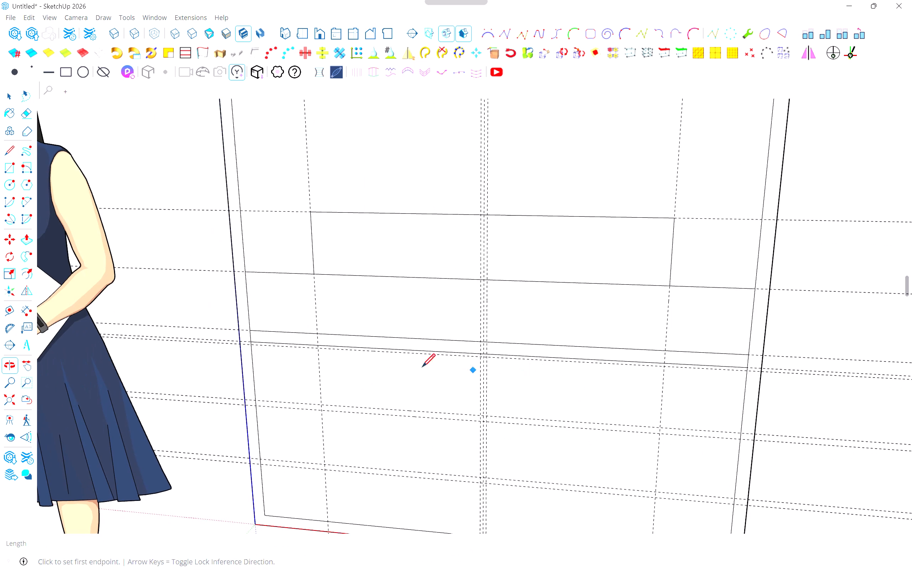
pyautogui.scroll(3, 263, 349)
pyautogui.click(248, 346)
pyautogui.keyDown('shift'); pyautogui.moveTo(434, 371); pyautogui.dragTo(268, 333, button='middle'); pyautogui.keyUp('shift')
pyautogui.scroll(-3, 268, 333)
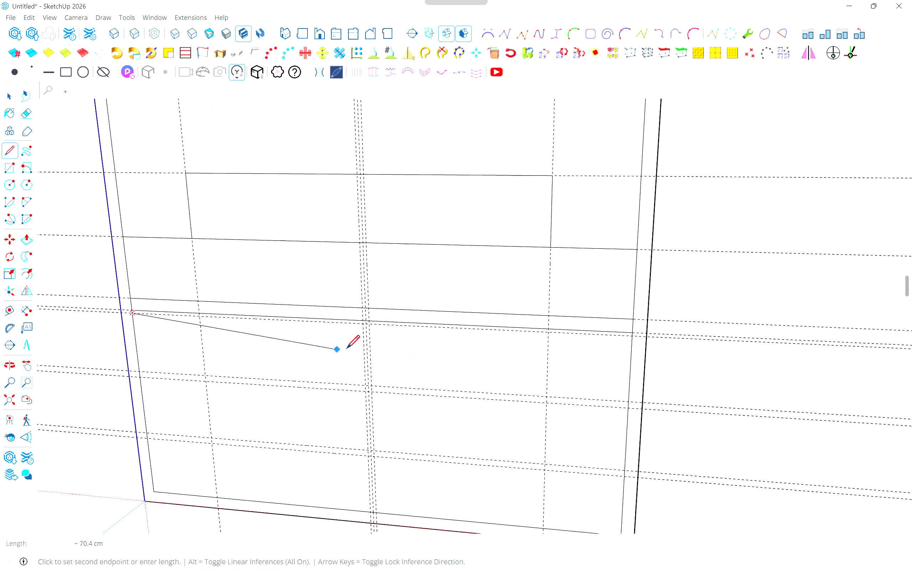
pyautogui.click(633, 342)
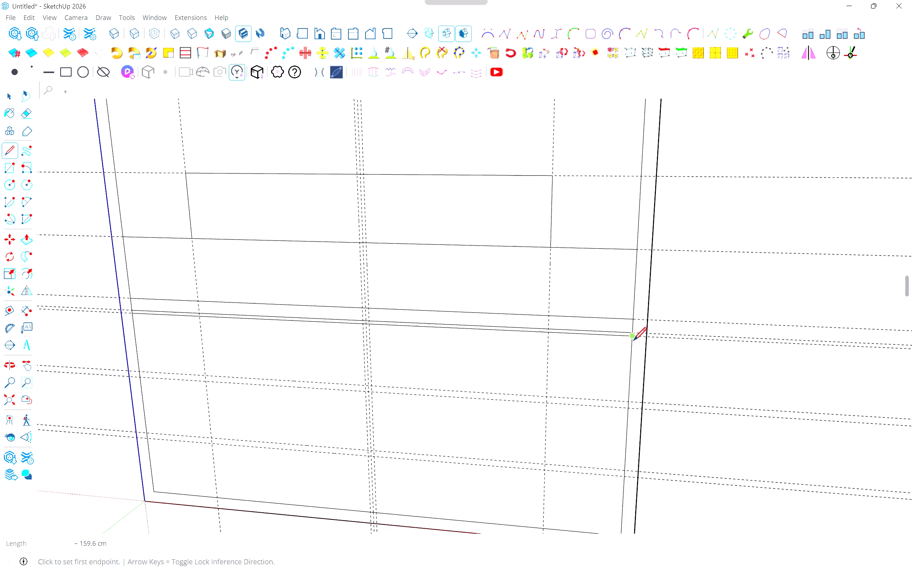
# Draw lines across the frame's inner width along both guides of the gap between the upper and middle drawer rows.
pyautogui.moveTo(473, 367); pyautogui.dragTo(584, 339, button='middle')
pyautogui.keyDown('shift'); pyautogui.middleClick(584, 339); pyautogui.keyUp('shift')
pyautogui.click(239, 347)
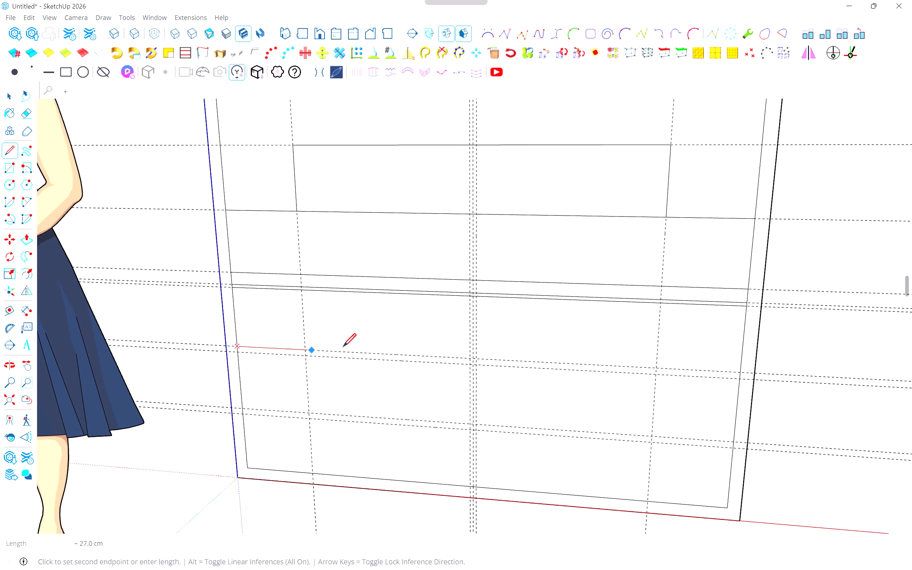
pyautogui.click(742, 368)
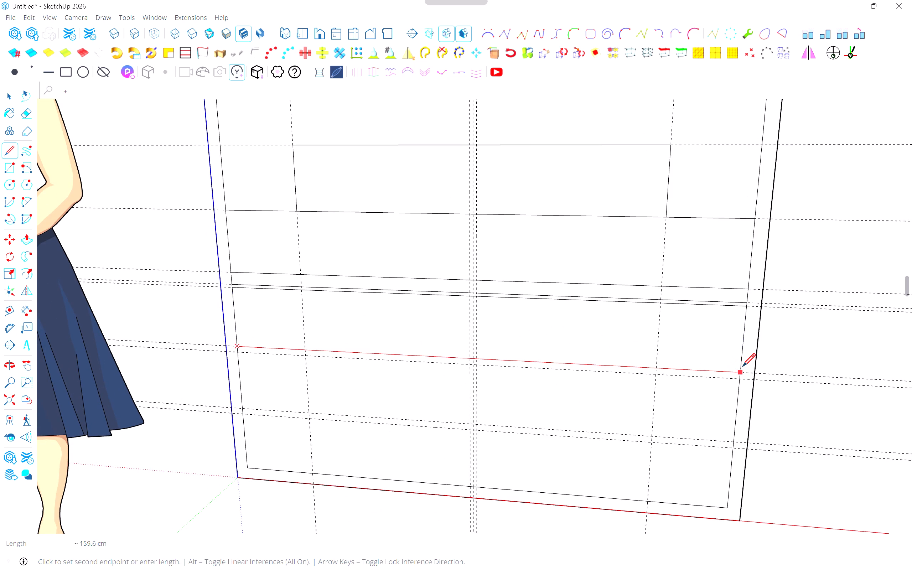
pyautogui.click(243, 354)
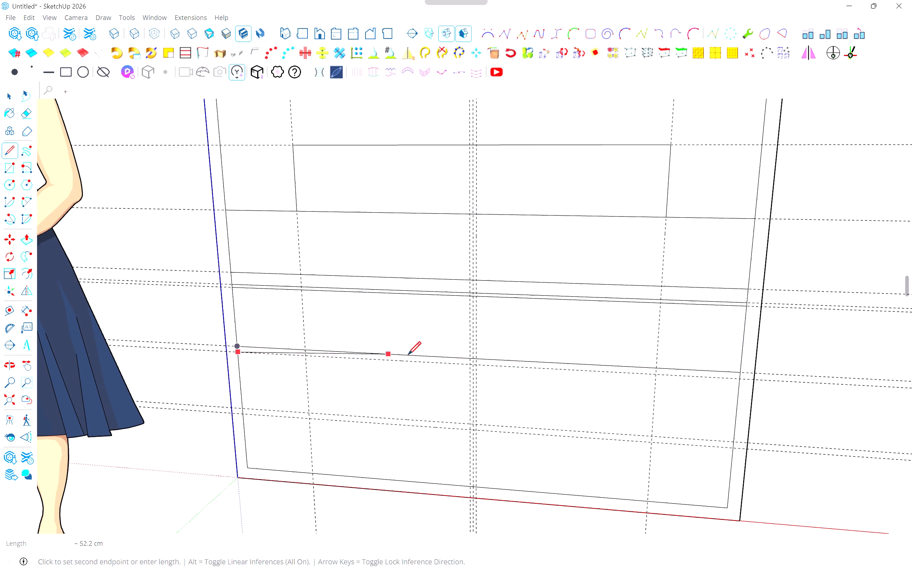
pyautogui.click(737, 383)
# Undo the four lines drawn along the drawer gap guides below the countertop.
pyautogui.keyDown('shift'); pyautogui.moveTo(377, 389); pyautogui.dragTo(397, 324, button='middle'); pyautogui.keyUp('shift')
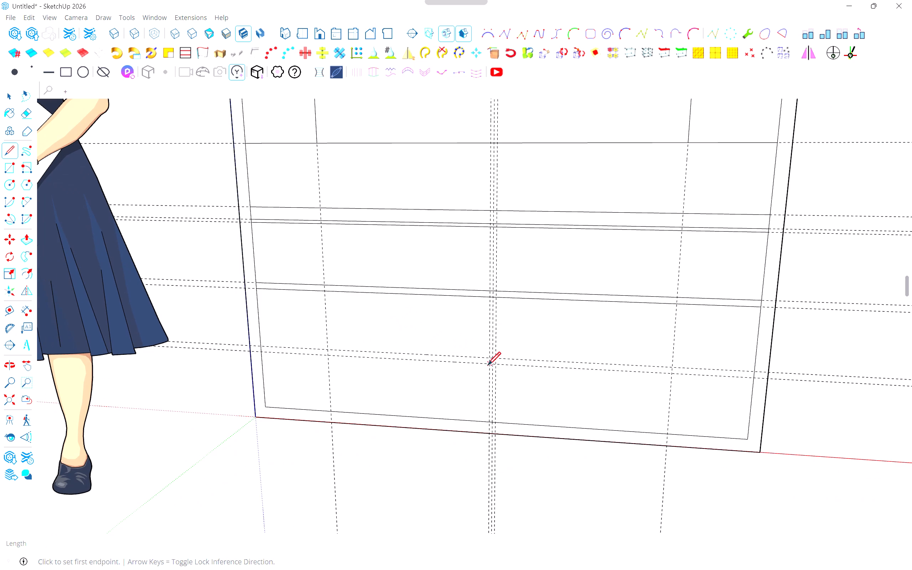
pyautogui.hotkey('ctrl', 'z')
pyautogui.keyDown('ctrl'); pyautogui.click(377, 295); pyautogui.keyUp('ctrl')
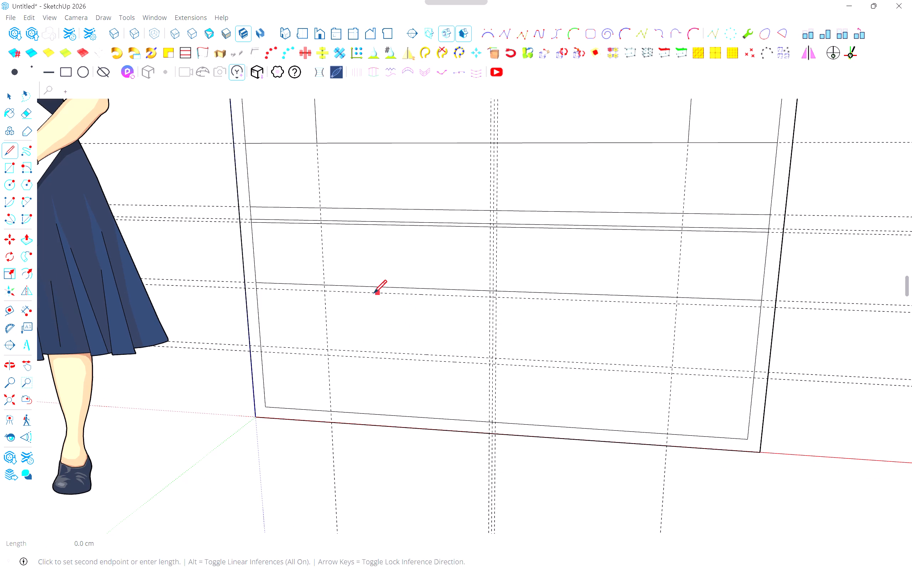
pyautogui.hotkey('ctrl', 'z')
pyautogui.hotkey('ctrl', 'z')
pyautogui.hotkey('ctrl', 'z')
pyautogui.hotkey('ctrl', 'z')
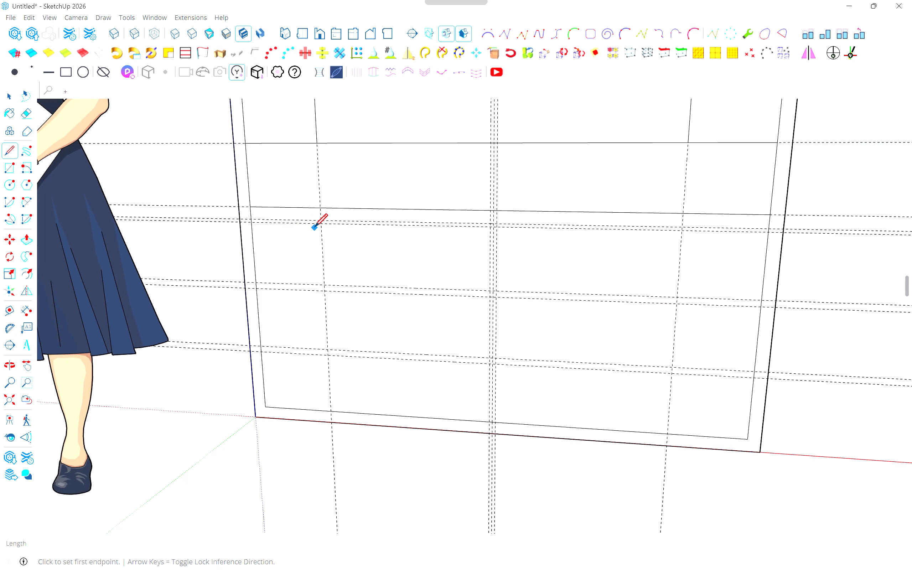
# Draw six drawer-front rectangles, about 78.8 by 20 cm each, in three rows of two below the countertop, leaving the guided gaps open.
pyautogui.press('t')
pyautogui.scroll(3, 437, 228)
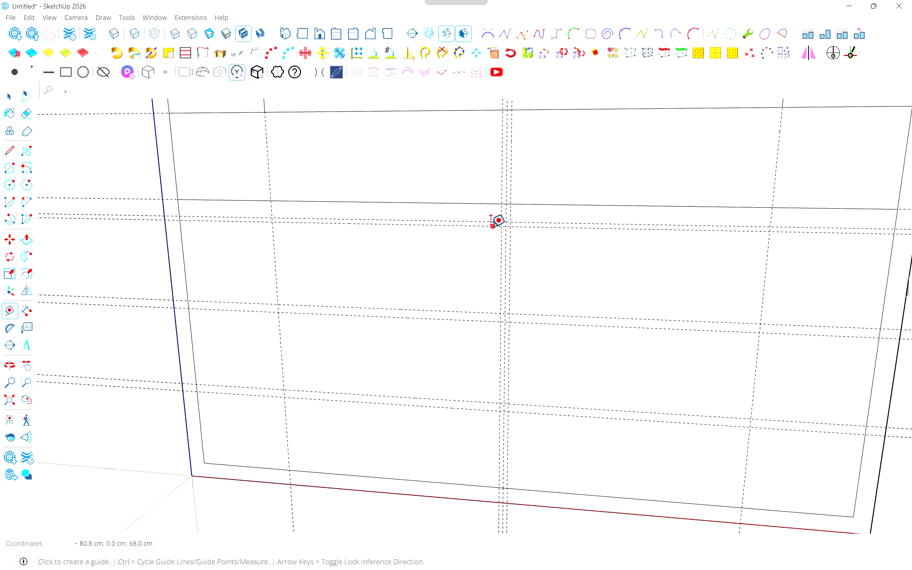
pyautogui.press('r')
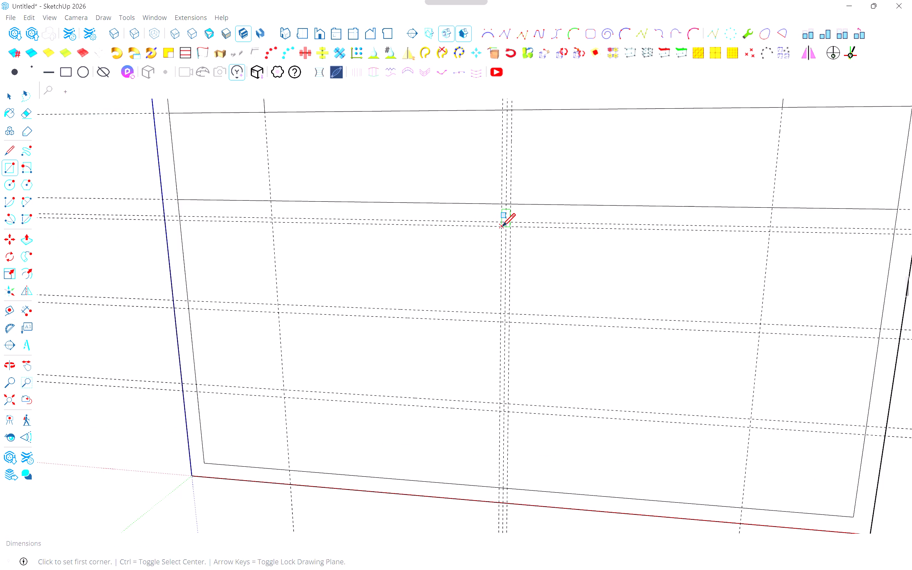
pyautogui.click(502, 228)
pyautogui.click(191, 298)
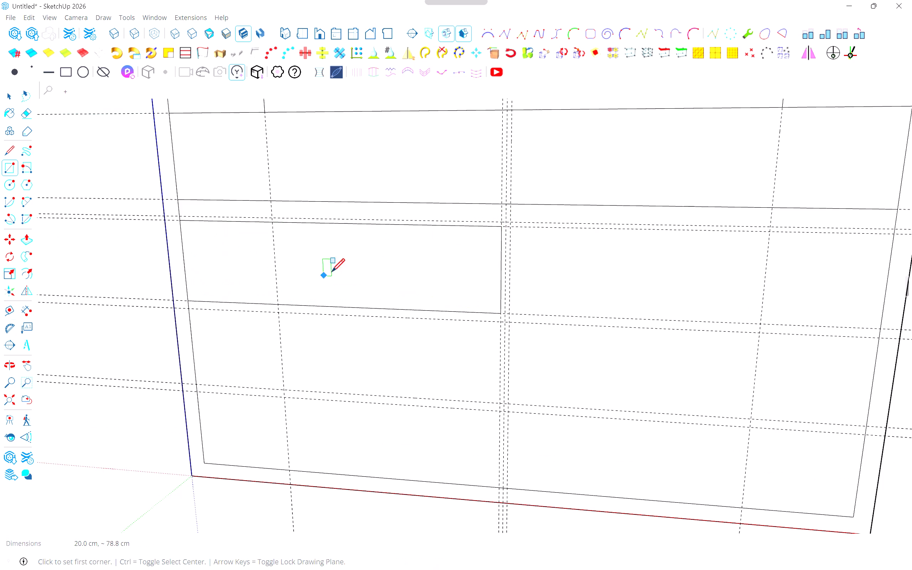
pyautogui.click(513, 228)
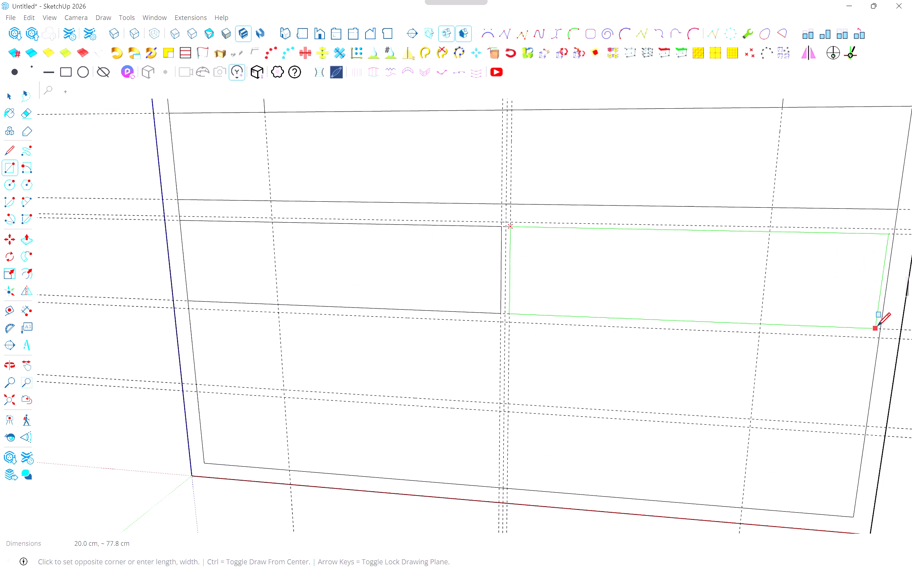
pyautogui.click(877, 327)
pyautogui.click(509, 320)
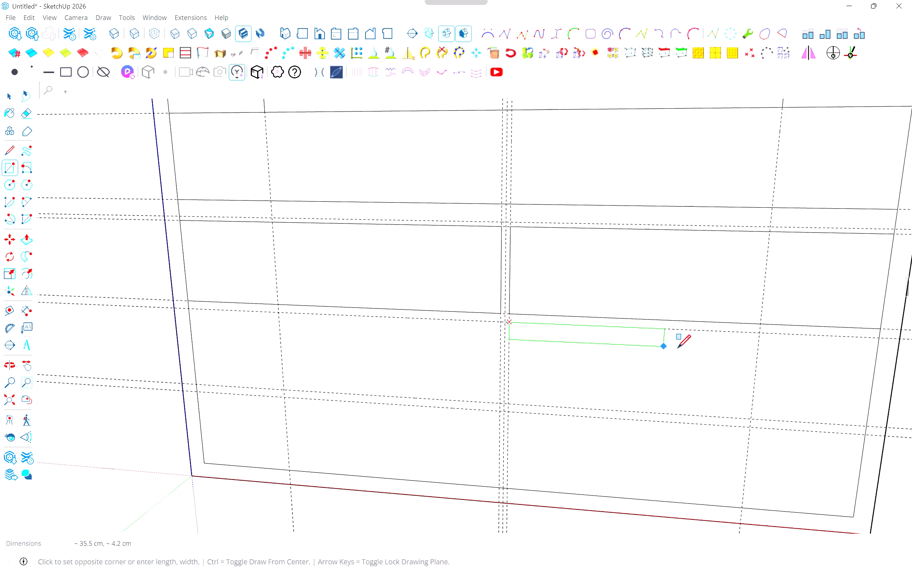
pyautogui.click(867, 423)
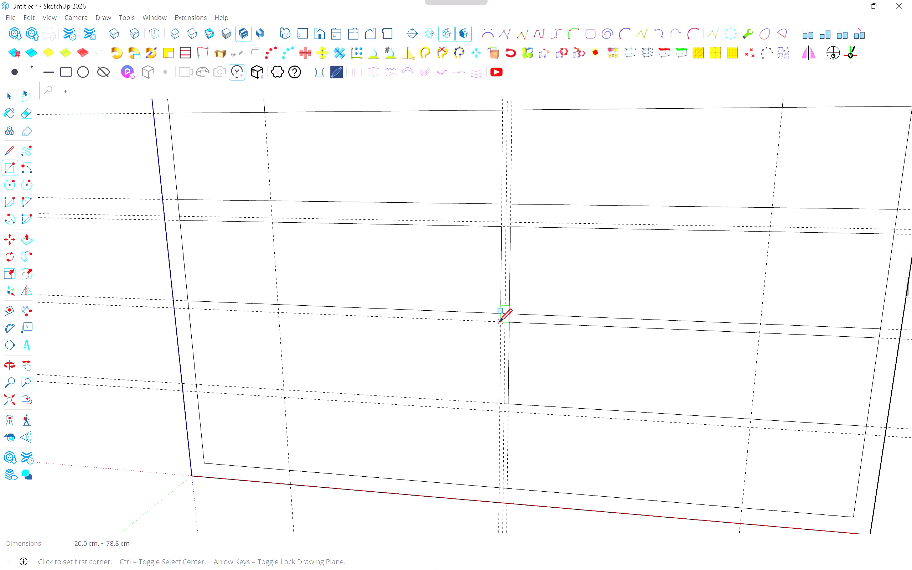
pyautogui.click(499, 323)
pyautogui.click(198, 383)
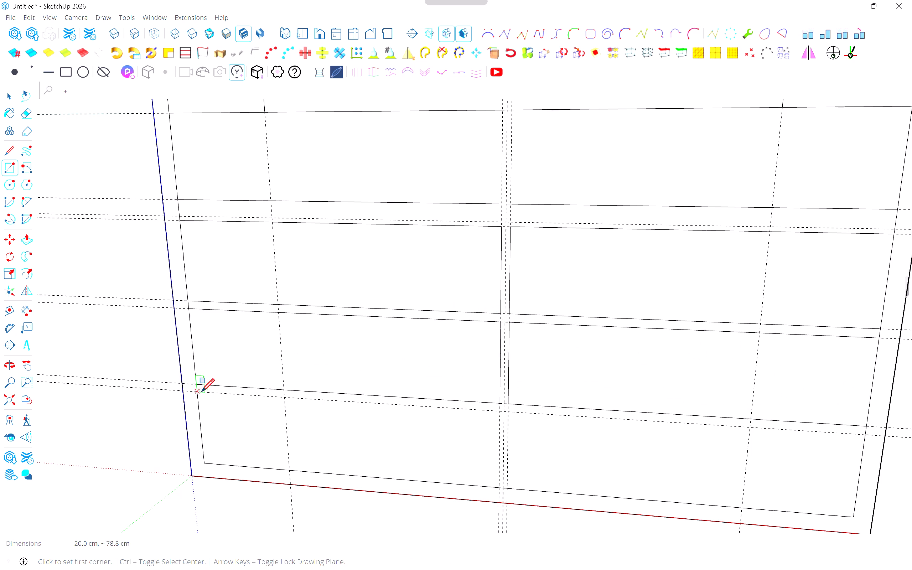
pyautogui.click(200, 393)
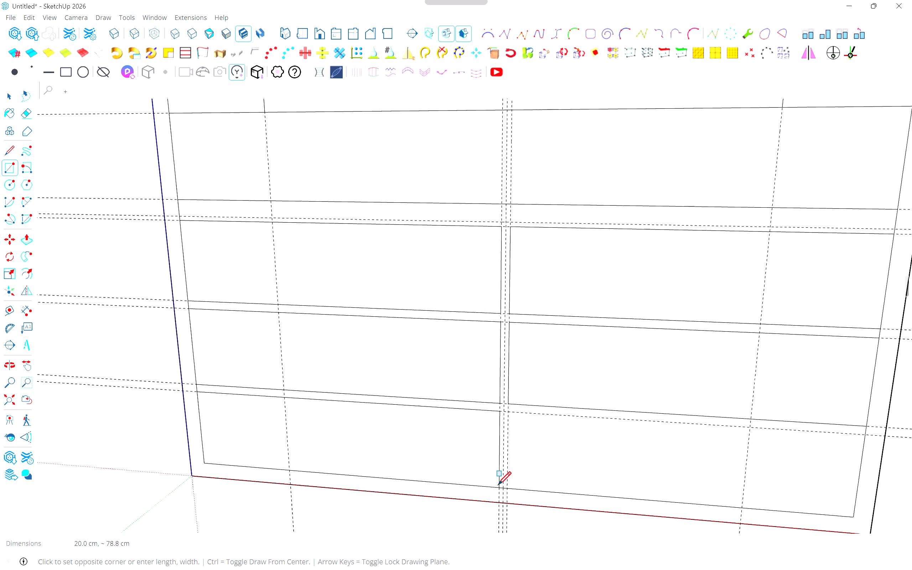
pyautogui.click(498, 486)
pyautogui.click(509, 413)
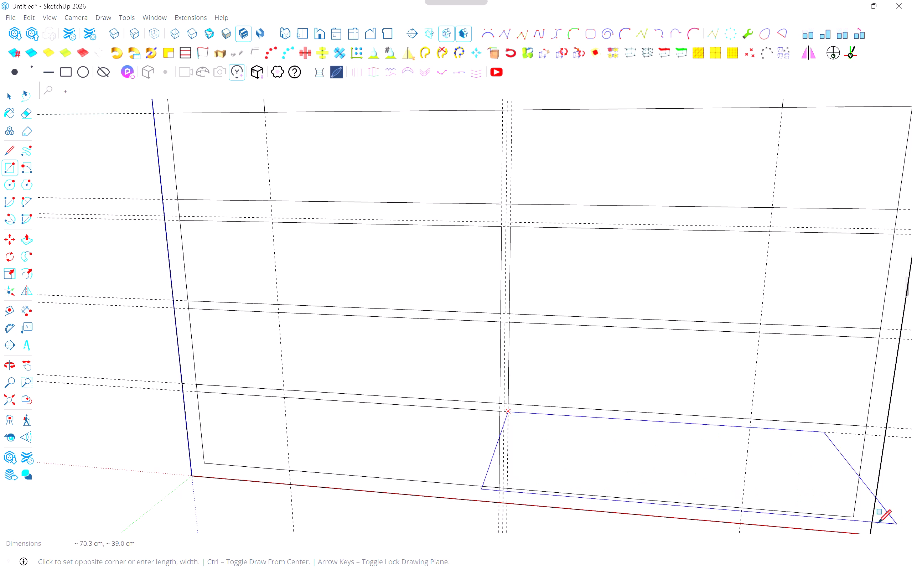
pyautogui.click(855, 516)
# Measure the vertical distance from the top platform's upper edge to the frame's inner top edge.
pyautogui.moveTo(692, 407); pyautogui.dragTo(579, 392, button='middle')
pyautogui.middleClick(573, 390)
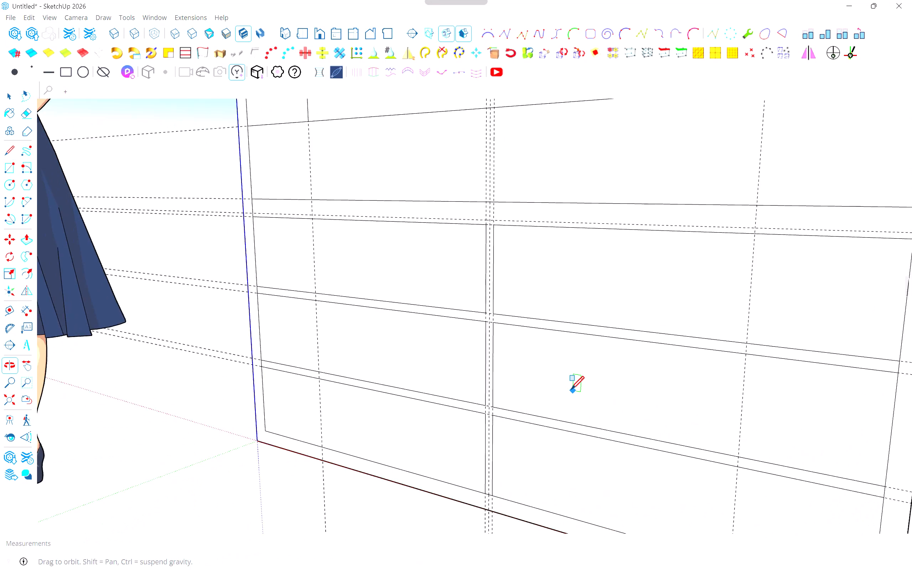
pyautogui.scroll(-2, 571, 390)
pyautogui.scroll(-2, 522, 388)
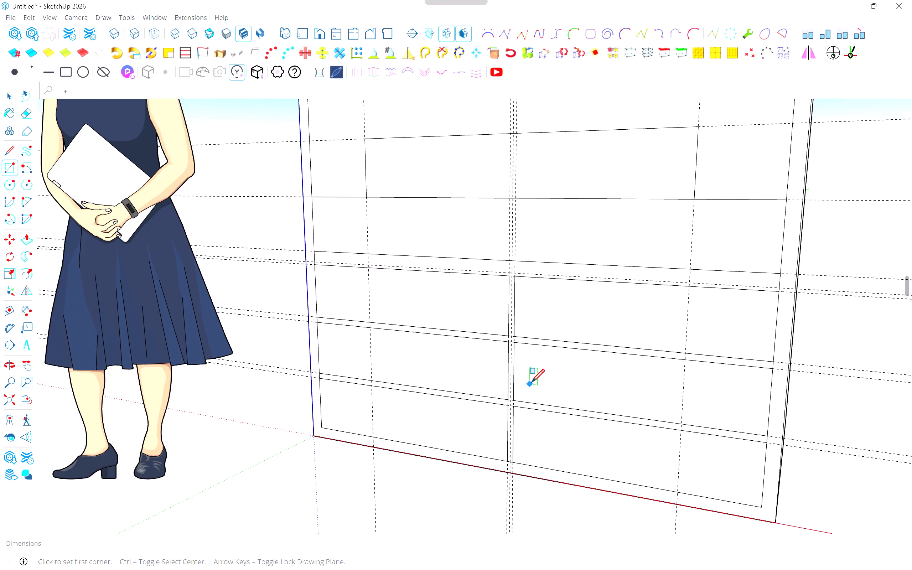
pyautogui.keyDown('shift'); pyautogui.moveTo(530, 381); pyautogui.dragTo(472, 364, button='middle'); pyautogui.keyUp('shift')
pyautogui.scroll(-3, 472, 365)
pyautogui.moveTo(460, 336); pyautogui.dragTo(516, 350, button='middle')
pyautogui.keyDown('shift'); pyautogui.moveTo(461, 332); pyautogui.dragTo(461, 335, button='middle'); pyautogui.keyUp('shift')
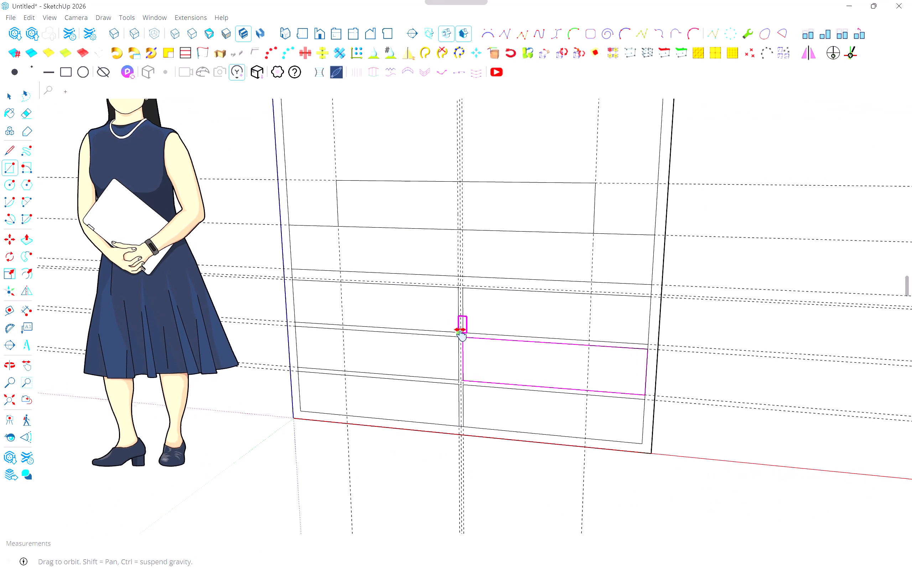
pyautogui.keyDown('shift'); pyautogui.moveTo(461, 335); pyautogui.dragTo(483, 384, button='middle'); pyautogui.keyUp('shift')
pyautogui.keyDown('shift'); pyautogui.middleClick(483, 384); pyautogui.keyUp('shift')
pyautogui.moveTo(437, 325); pyautogui.dragTo(479, 326, button='middle')
pyautogui.middleClick(479, 326)
pyautogui.scroll(-1, 460, 303)
pyautogui.keyDown('shift'); pyautogui.moveTo(460, 262); pyautogui.dragTo(467, 328, button='middle'); pyautogui.keyUp('shift')
pyautogui.scroll(-3, 425, 318)
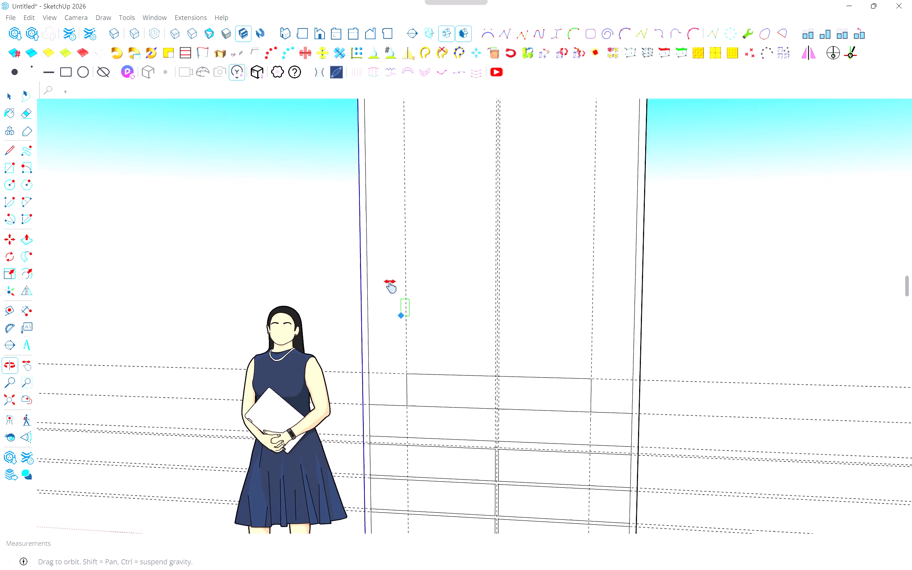
pyautogui.scroll(-1, 397, 355)
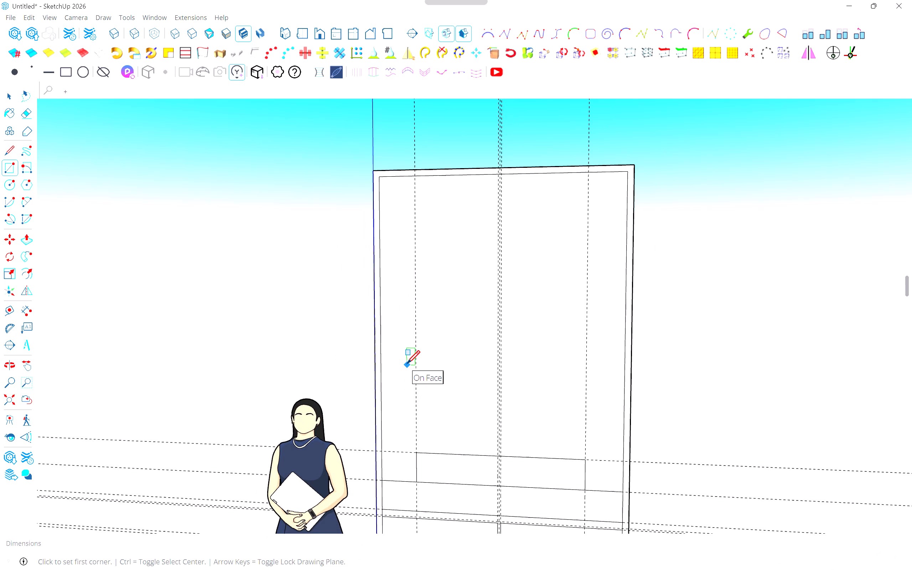
pyautogui.press('l')
pyautogui.scroll(3, 418, 371)
pyautogui.moveTo(403, 434); pyautogui.dragTo(430, 432, button='middle')
pyautogui.middleClick(430, 432)
pyautogui.press('t')
pyautogui.click(422, 481)
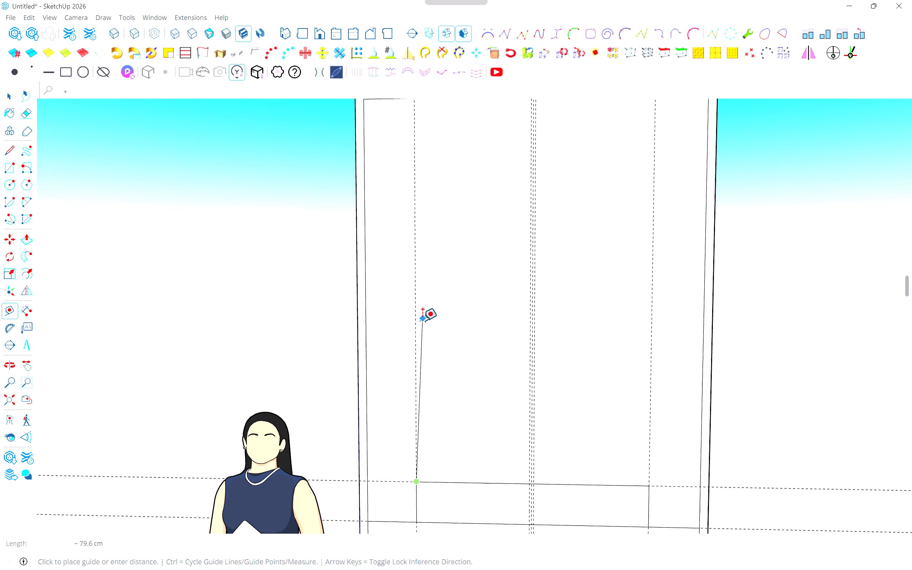
pyautogui.press('Escape')
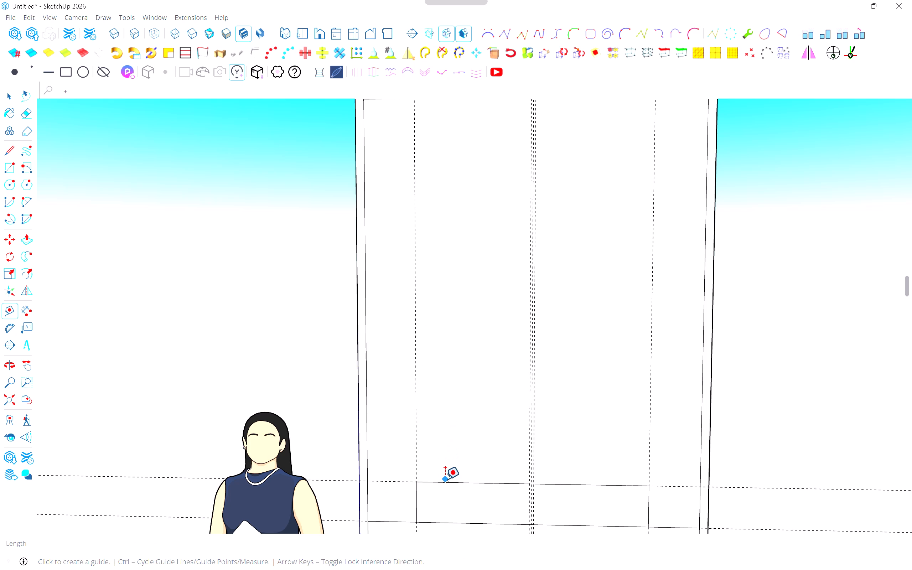
pyautogui.click(445, 479)
pyautogui.press('Escape')
pyautogui.moveTo(445, 481); pyautogui.dragTo(444, 460)
pyautogui.moveTo(441, 316); pyautogui.dragTo(431, 342, button='middle')
pyautogui.scroll(-2, 432, 332)
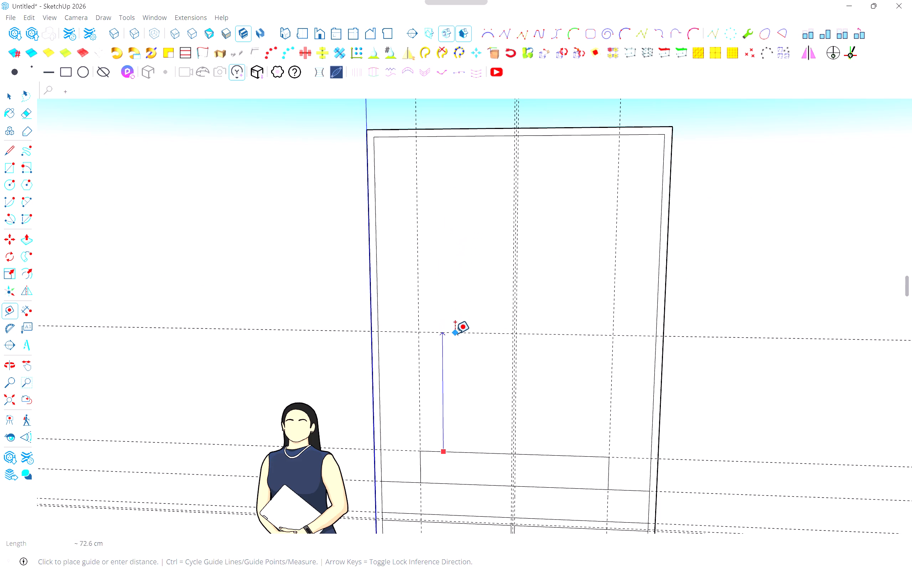
pyautogui.press('Escape')
# Place a horizontal guide 50 cm below the frame's inner top edge and a second guide 2 cm beneath it.
pyautogui.click(429, 137)
pyautogui.press('1')
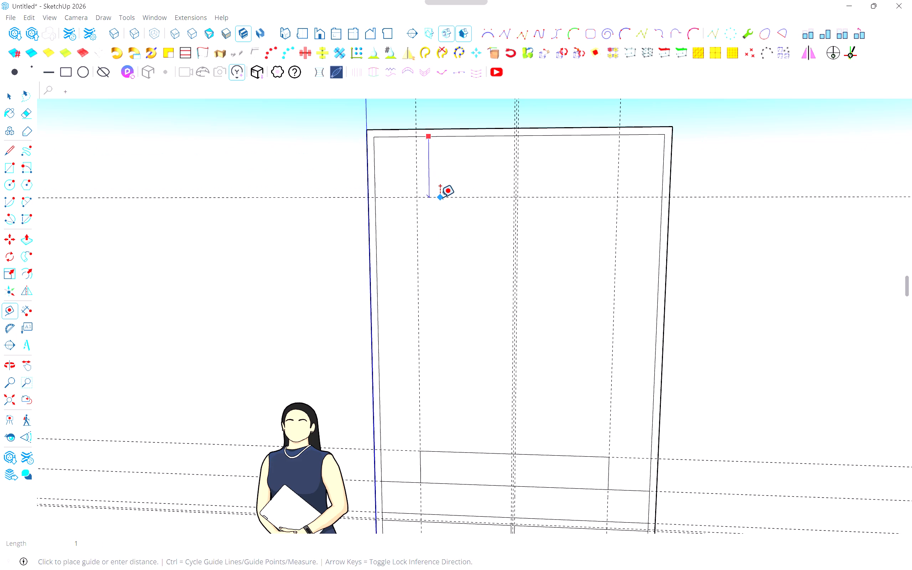
pyautogui.press('BackSpace')
pyautogui.press('5')
pyautogui.press('0')
pyautogui.press('Return')
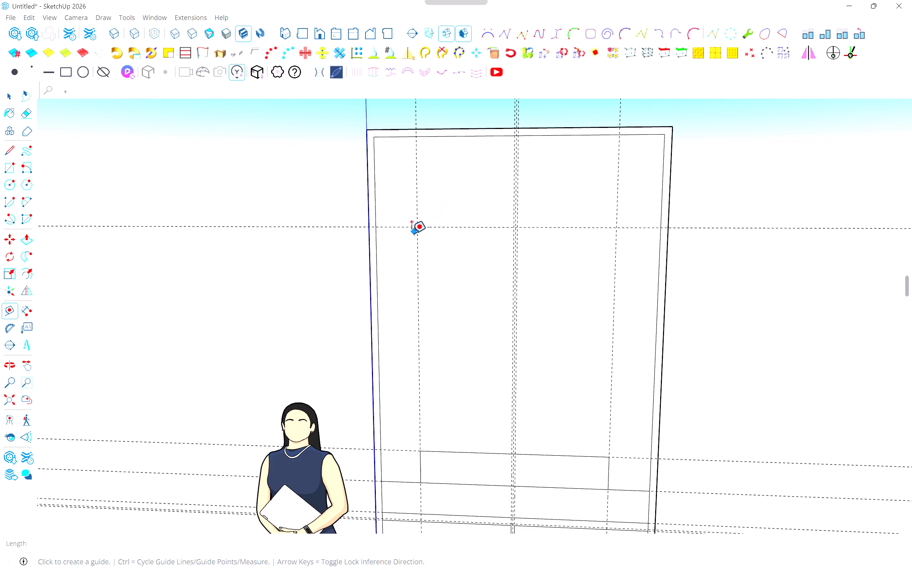
pyautogui.click(423, 228)
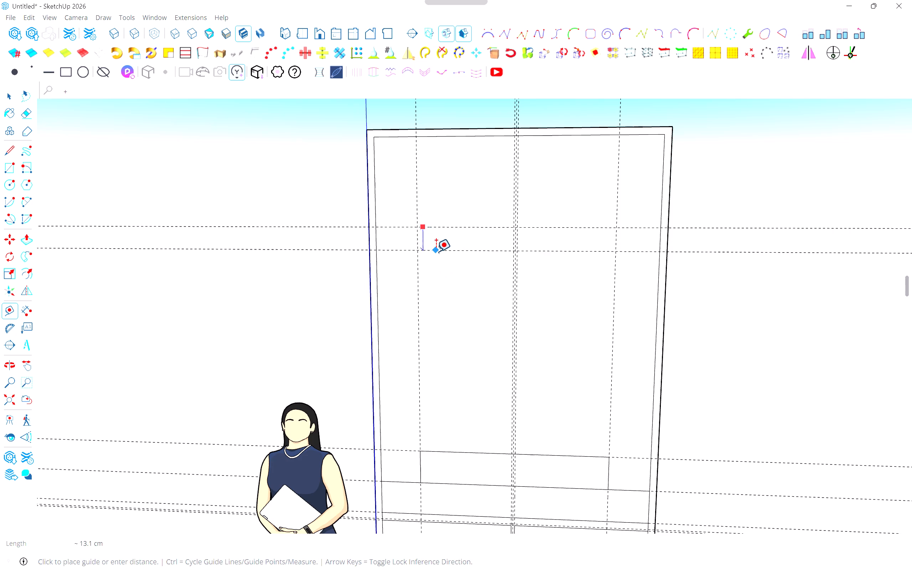
pyautogui.press('2')
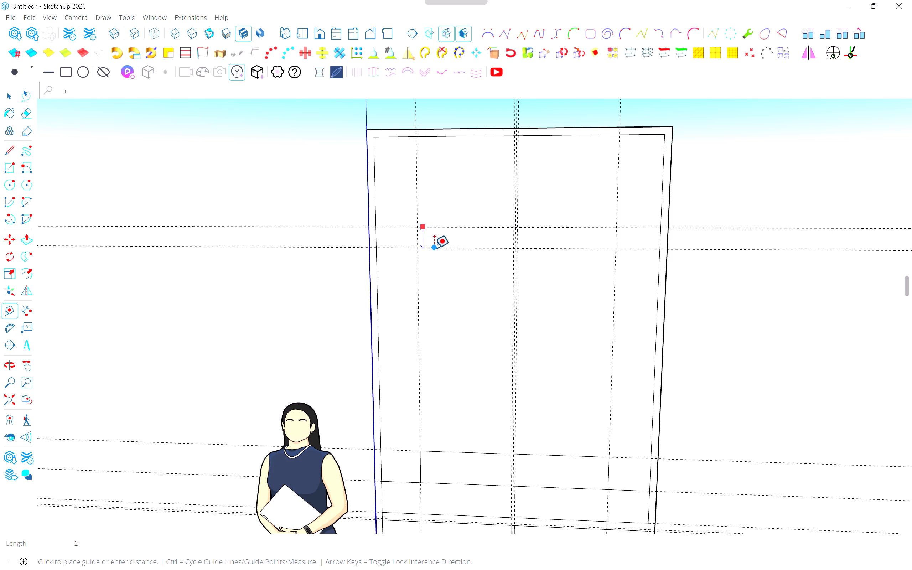
pyautogui.press('Return')
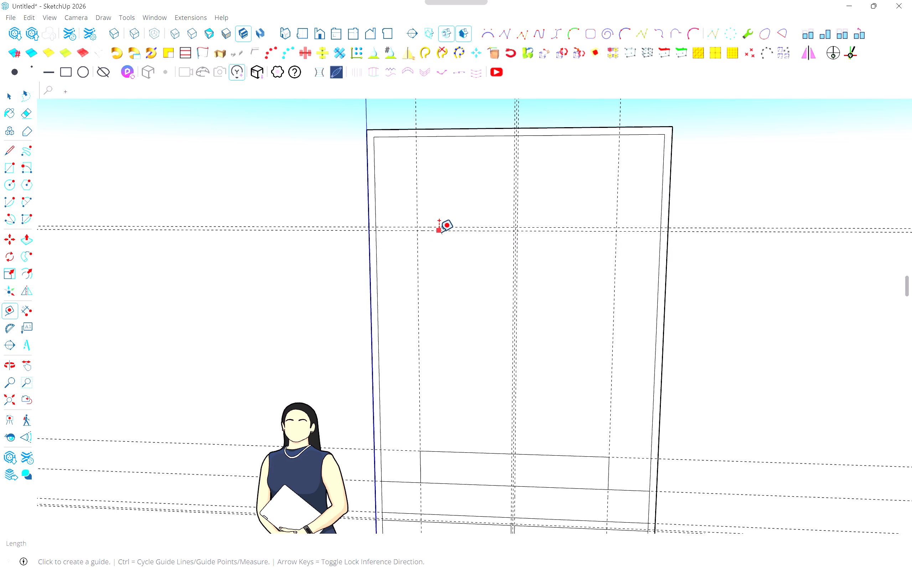
# Place another horizontal guide 50 cm below the upper shelf's lower guide, with a second guide 2 cm beneath it.
pyautogui.click(439, 232)
pyautogui.write('50')
pyautogui.press('Return')
pyautogui.click(450, 318)
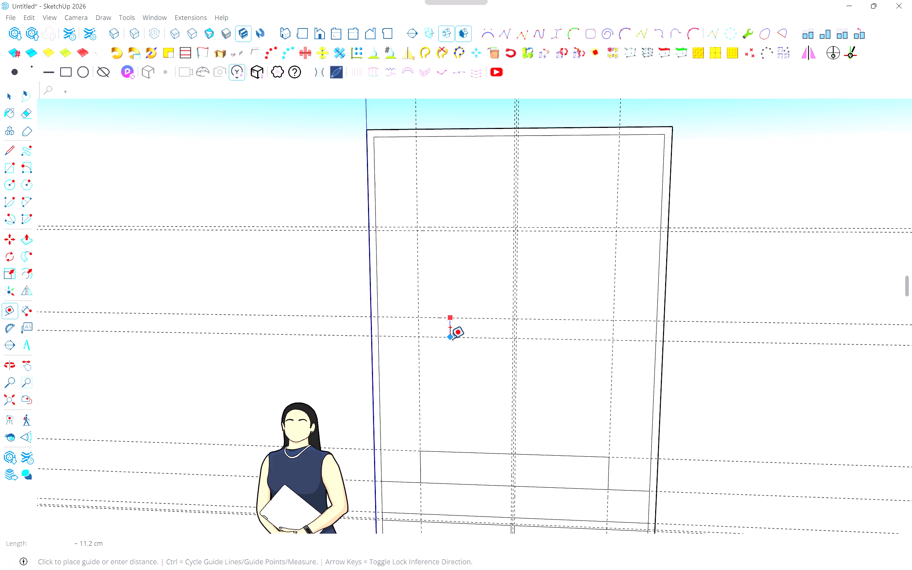
pyautogui.press('2')
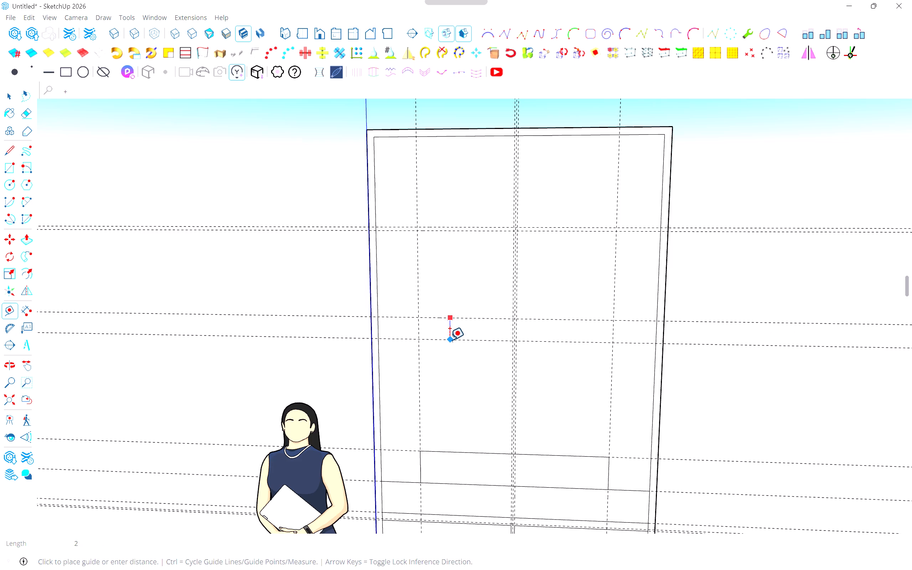
pyautogui.press('0')
pyautogui.press('BackSpace')
pyautogui.press('BackSpace')
pyautogui.press('2')
pyautogui.press('Return')
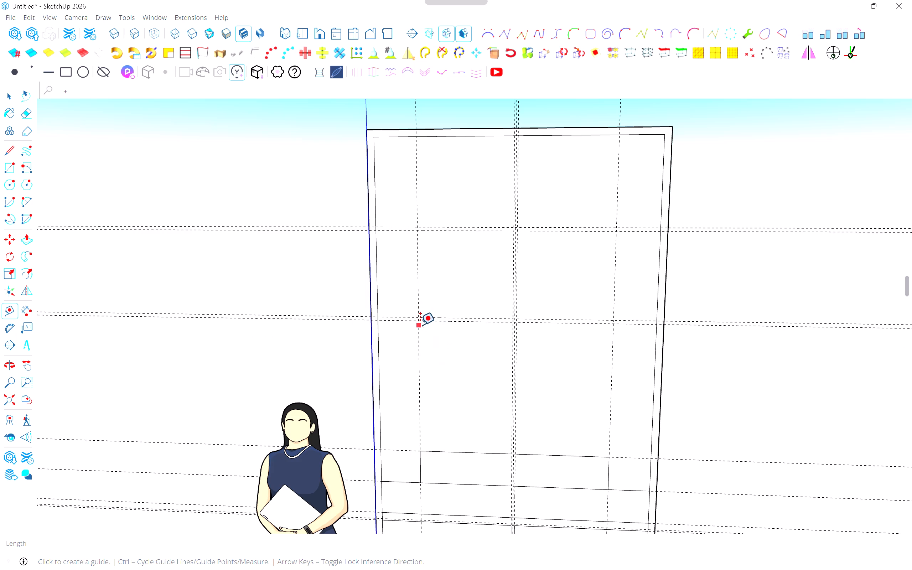
# Measure the vertical distance from the lowest new shelf guide down to the top platform's upper edge.
pyautogui.moveTo(420, 322); pyautogui.dragTo(423, 331)
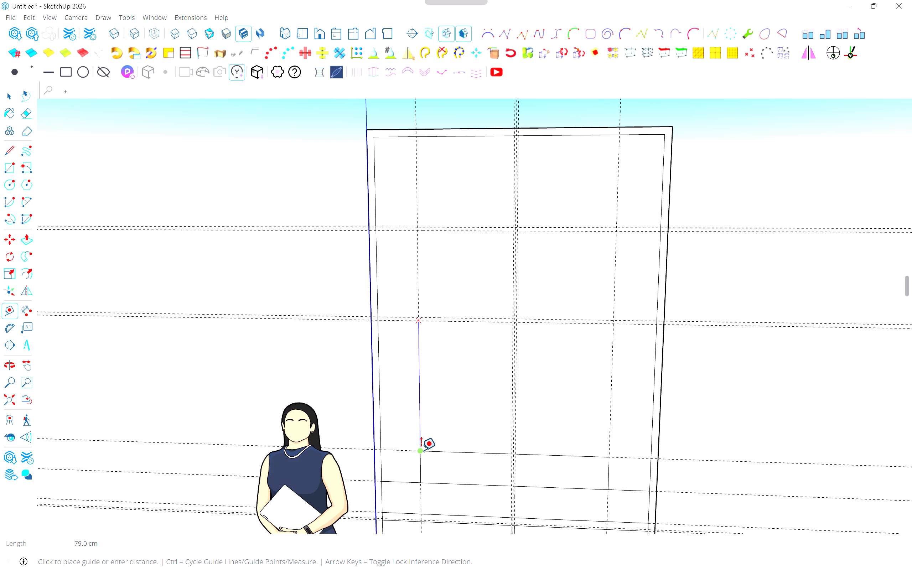
pyautogui.press('Escape')
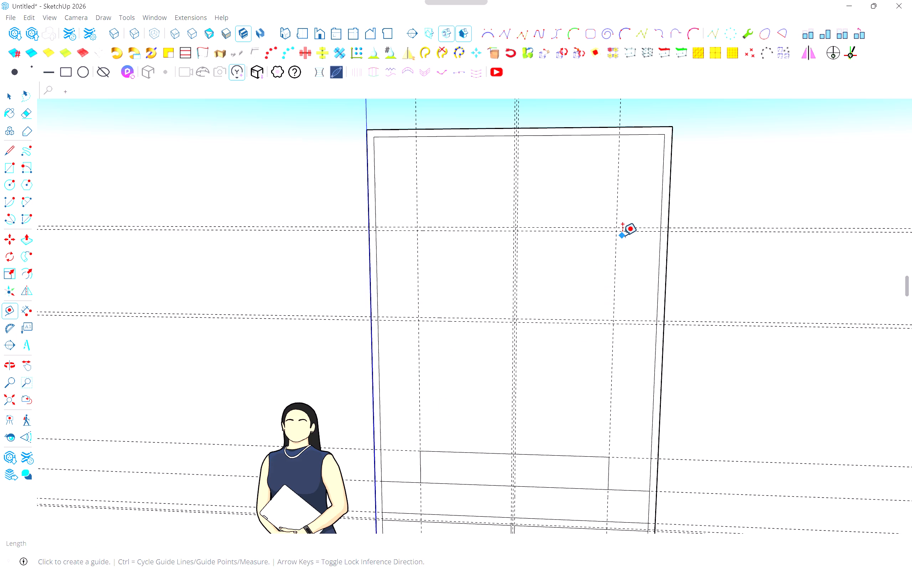
# Draw 24 by 2 cm upper shelf rectangles on both sides, between the outer vertical guides and the frame's inner edges.
pyautogui.press('r')
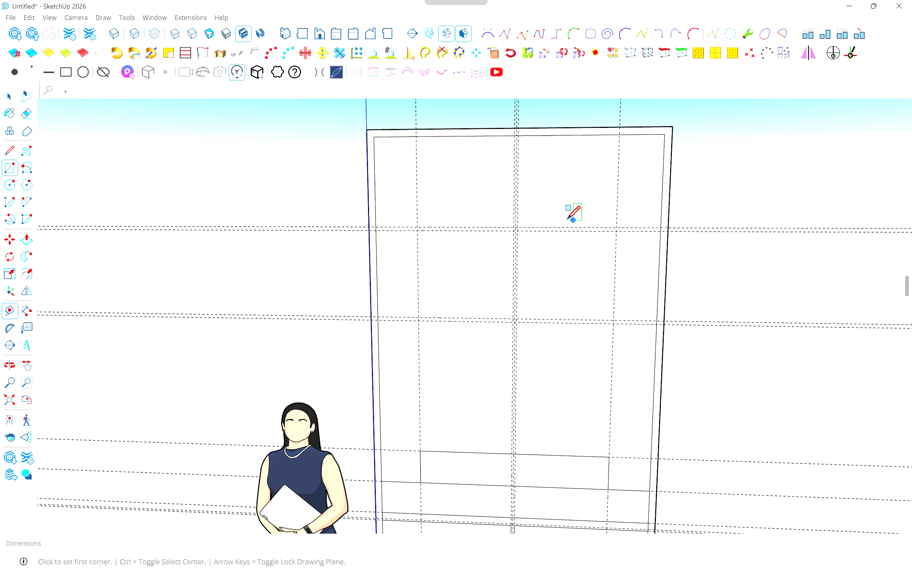
pyautogui.scroll(3, 444, 225)
pyautogui.click(416, 228)
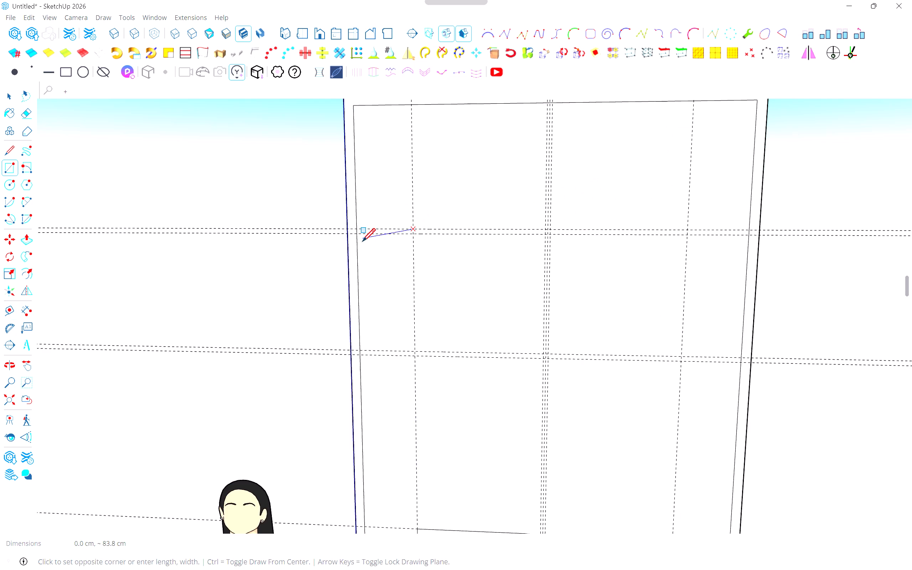
pyautogui.click(359, 235)
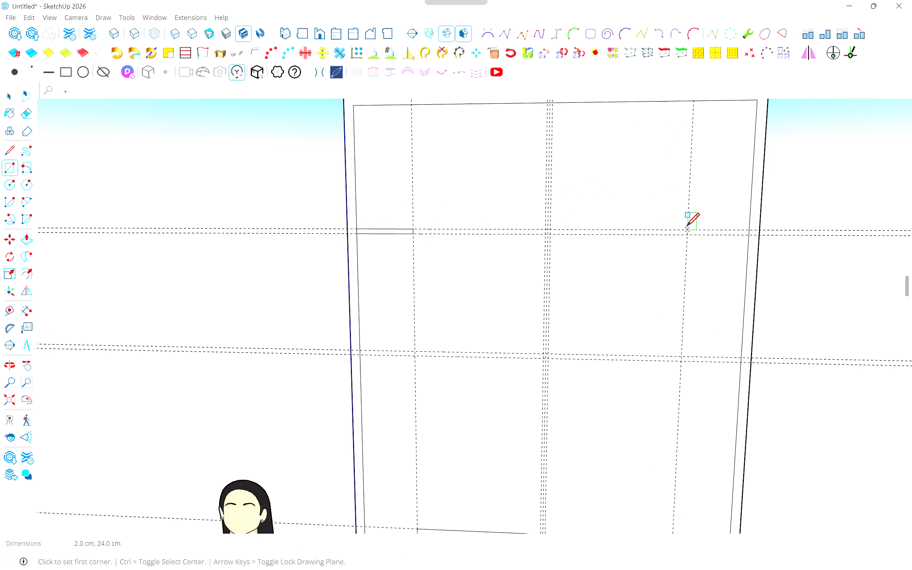
pyautogui.click(687, 227)
pyautogui.click(748, 236)
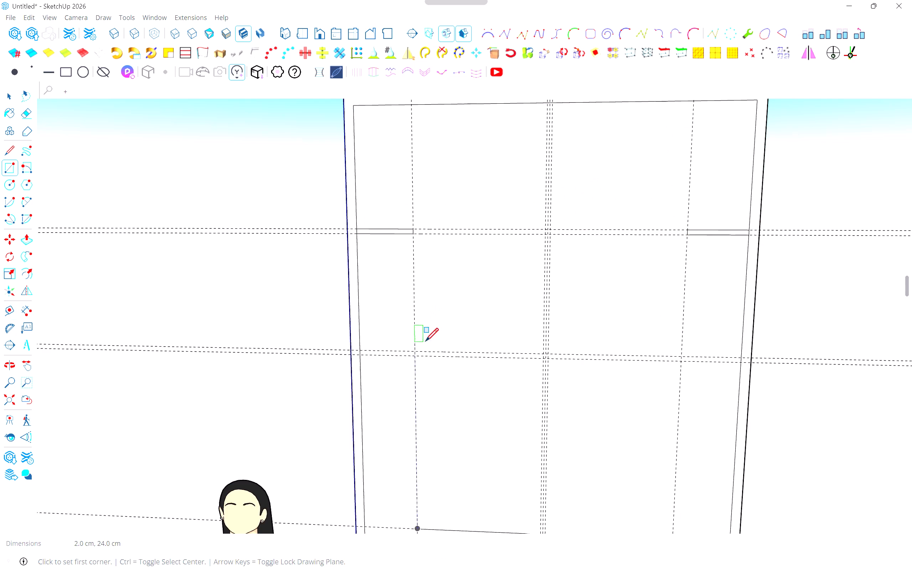
# Draw 24 by 2 cm lower shelf rectangles on both sides, between the outer vertical guides and the frame's inner edges.
pyautogui.click(417, 349)
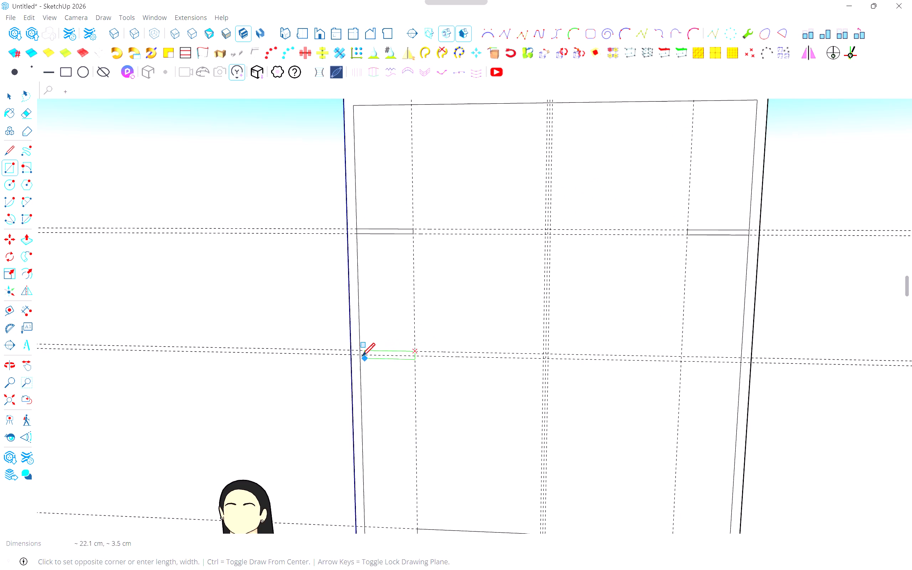
pyautogui.click(360, 357)
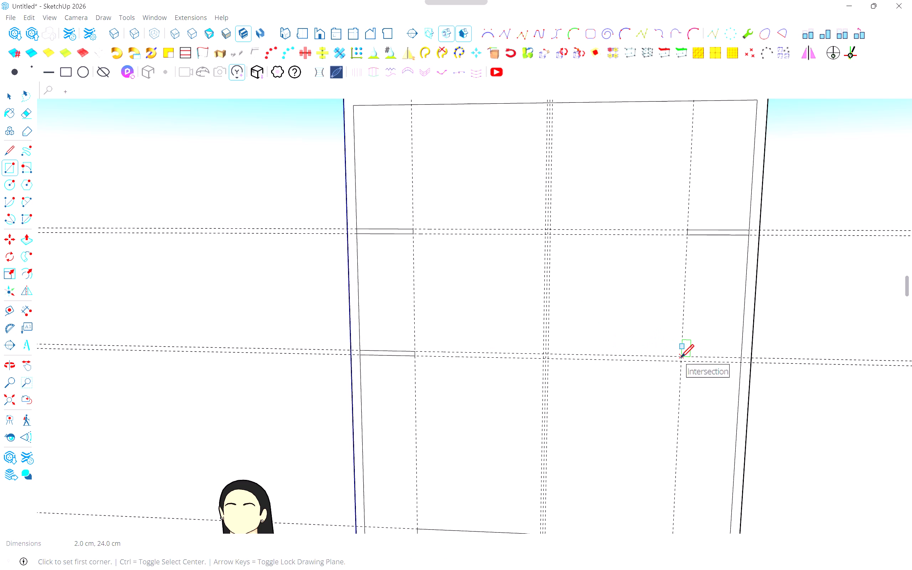
pyautogui.click(681, 359)
pyautogui.click(740, 364)
# Draw 24 by 183 cm side compartment rectangles on both sides, from the frame's inner top edge down to the top platform's upper edge.
pyautogui.moveTo(626, 319); pyautogui.dragTo(565, 322, button='middle')
pyautogui.scroll(-1, 557, 326)
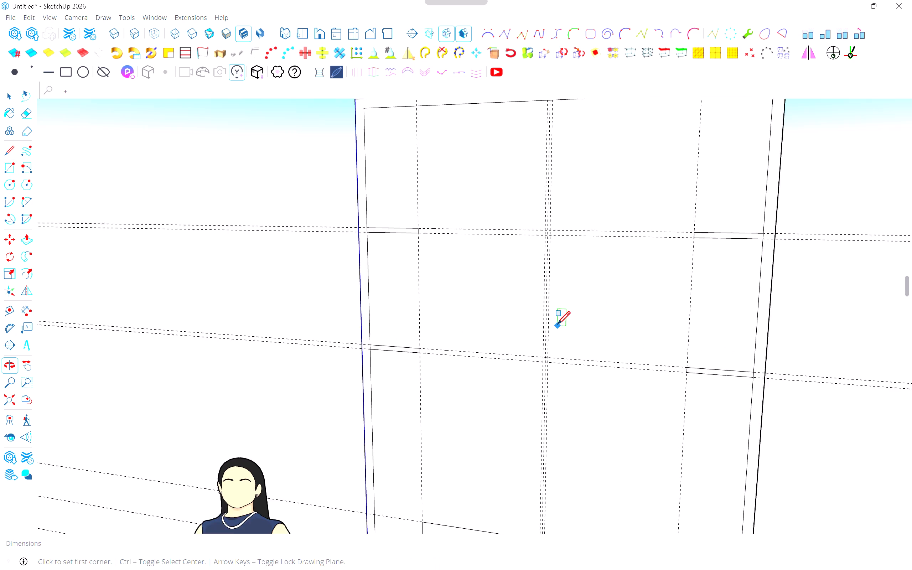
pyautogui.scroll(-1, 557, 326)
pyautogui.moveTo(532, 341); pyautogui.dragTo(583, 341, button='middle')
pyautogui.middleClick(583, 341)
pyautogui.scroll(-2, 566, 346)
pyautogui.hotkey('alt', 'Tab')
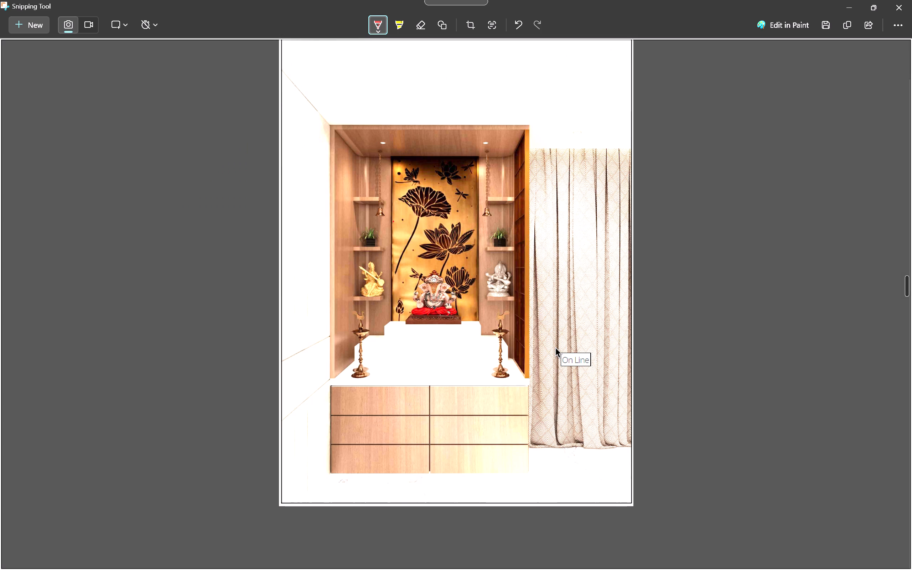
pyautogui.hotkey('alt', 'Tab')
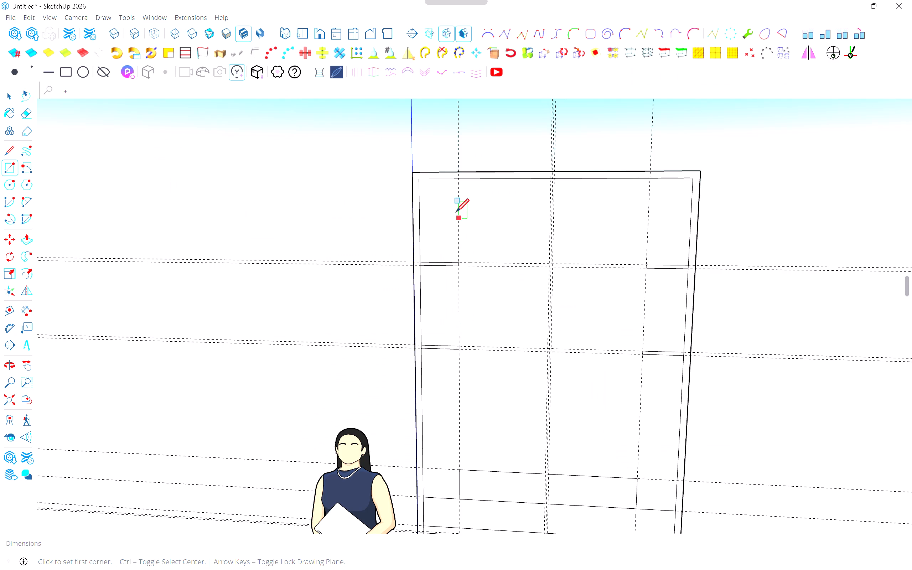
pyautogui.click(458, 181)
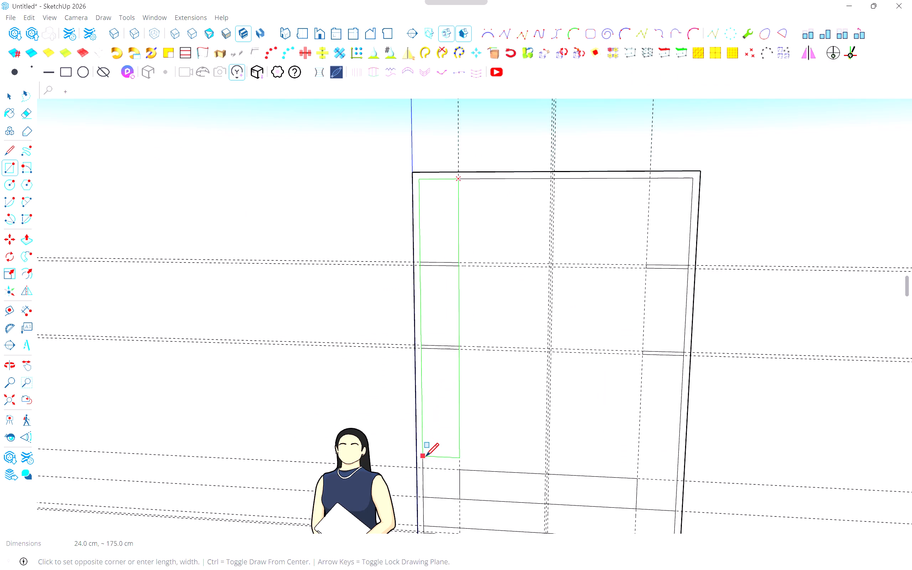
pyautogui.click(423, 468)
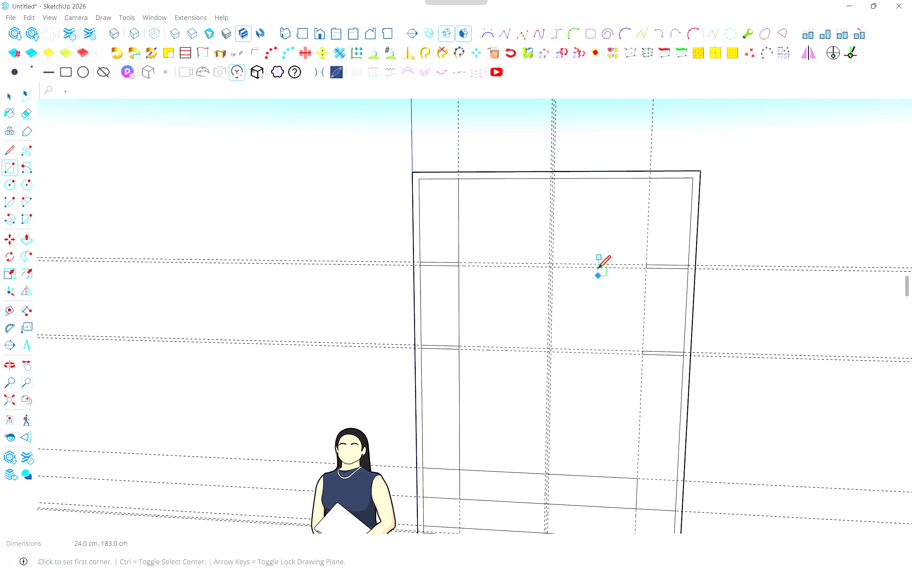
pyautogui.click(649, 182)
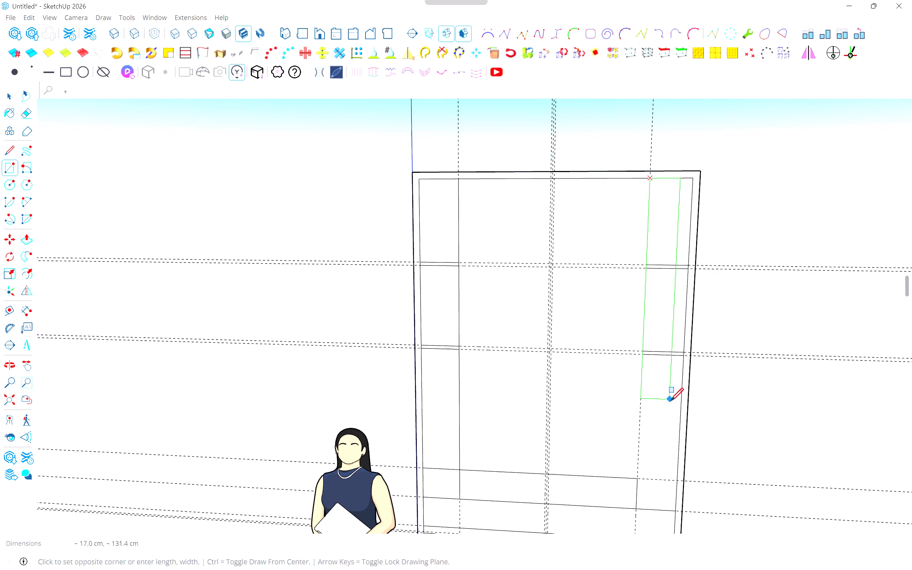
pyautogui.click(678, 484)
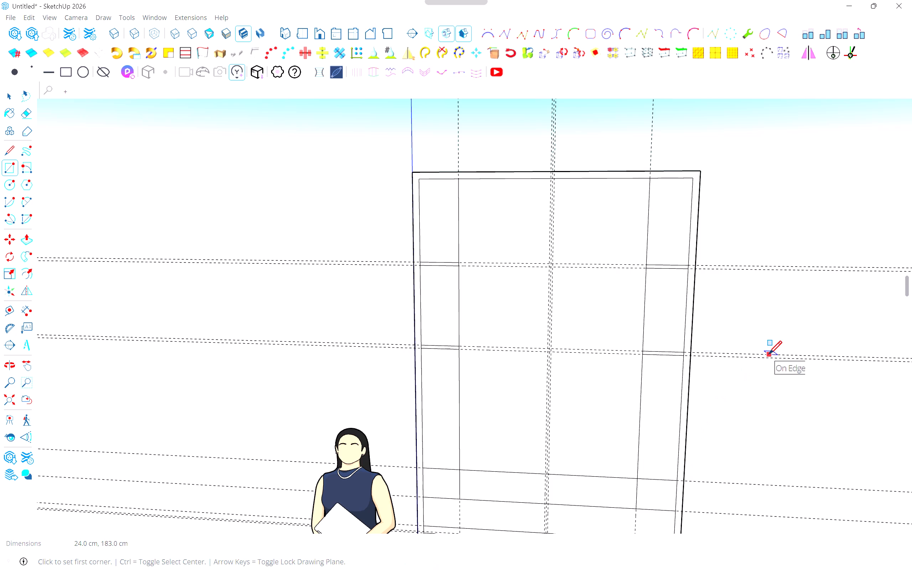
# Erase all horizontal and vertical construction guides around the cabinet.
pyautogui.scroll(-2, 767, 355)
pyautogui.keyDown('shift'); pyautogui.moveTo(762, 354); pyautogui.dragTo(684, 310, button='middle'); pyautogui.keyUp('shift')
pyautogui.keyDown('shift'); pyautogui.middleClick(683, 310); pyautogui.keyUp('shift')
pyautogui.moveTo(699, 314); pyautogui.dragTo(575, 353, button='middle')
pyautogui.scroll(-1, 595, 358)
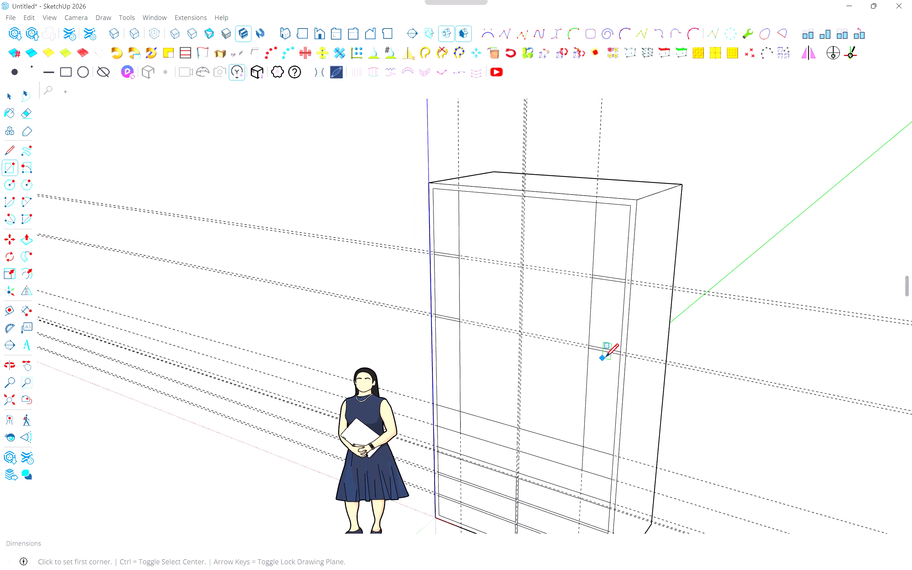
pyautogui.keyDown('shift'); pyautogui.moveTo(585, 344); pyautogui.dragTo(483, 299, button='middle'); pyautogui.keyUp('shift')
pyautogui.moveTo(549, 293); pyautogui.dragTo(437, 312, button='middle')
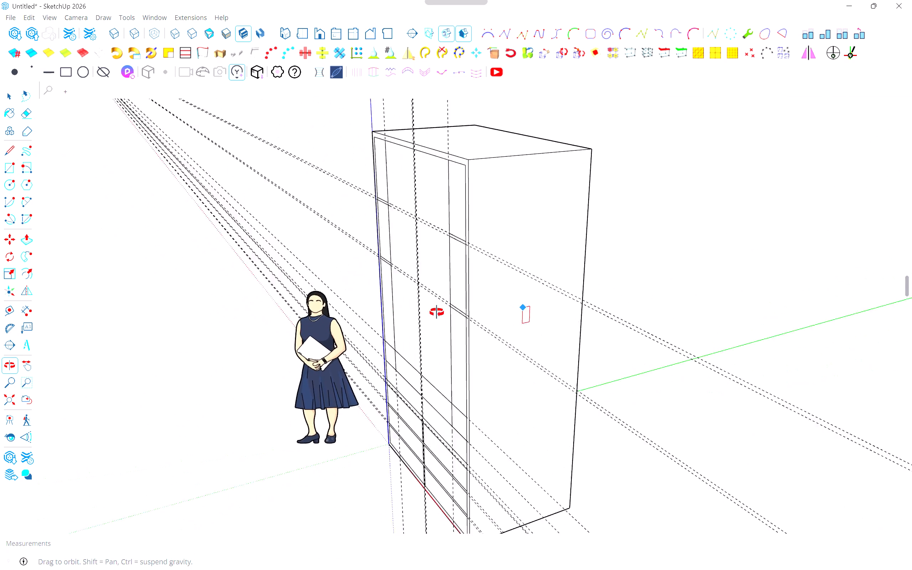
pyautogui.moveTo(437, 312); pyautogui.dragTo(544, 309, button='middle')
pyautogui.middleClick(544, 309)
pyautogui.moveTo(435, 306); pyautogui.dragTo(527, 300, button='middle')
pyautogui.scroll(-1, 495, 385)
pyautogui.press('space')
pyautogui.click(455, 359)
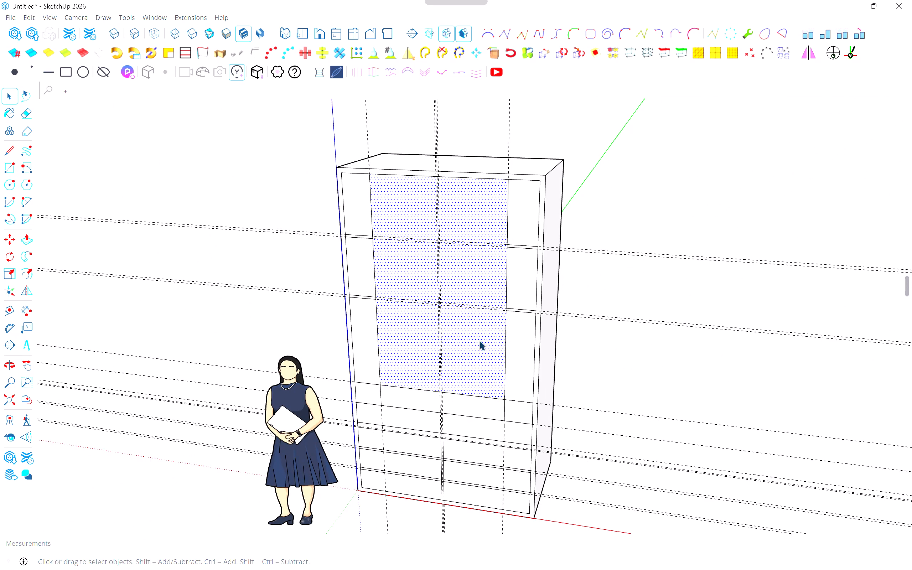
pyautogui.moveTo(633, 256); pyautogui.dragTo(701, 258, button='middle')
pyautogui.middleClick(706, 256)
pyautogui.press('t')
pyautogui.moveTo(674, 222); pyautogui.dragTo(671, 227)
pyautogui.press('e')
pyautogui.moveTo(671, 222); pyautogui.dragTo(636, 507)
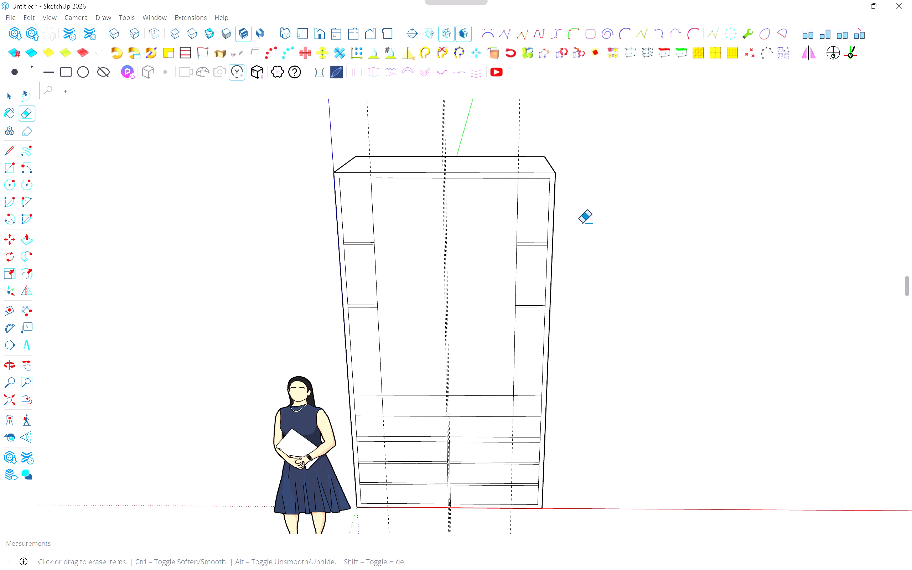
pyautogui.scroll(-2, 582, 223)
pyautogui.keyDown('shift'); pyautogui.moveTo(572, 224); pyautogui.dragTo(615, 333, button='middle'); pyautogui.keyUp('shift')
pyautogui.keyDown('shift'); pyautogui.scroll(1, 615, 333); pyautogui.keyUp('shift')
pyautogui.moveTo(605, 222); pyautogui.dragTo(315, 193)
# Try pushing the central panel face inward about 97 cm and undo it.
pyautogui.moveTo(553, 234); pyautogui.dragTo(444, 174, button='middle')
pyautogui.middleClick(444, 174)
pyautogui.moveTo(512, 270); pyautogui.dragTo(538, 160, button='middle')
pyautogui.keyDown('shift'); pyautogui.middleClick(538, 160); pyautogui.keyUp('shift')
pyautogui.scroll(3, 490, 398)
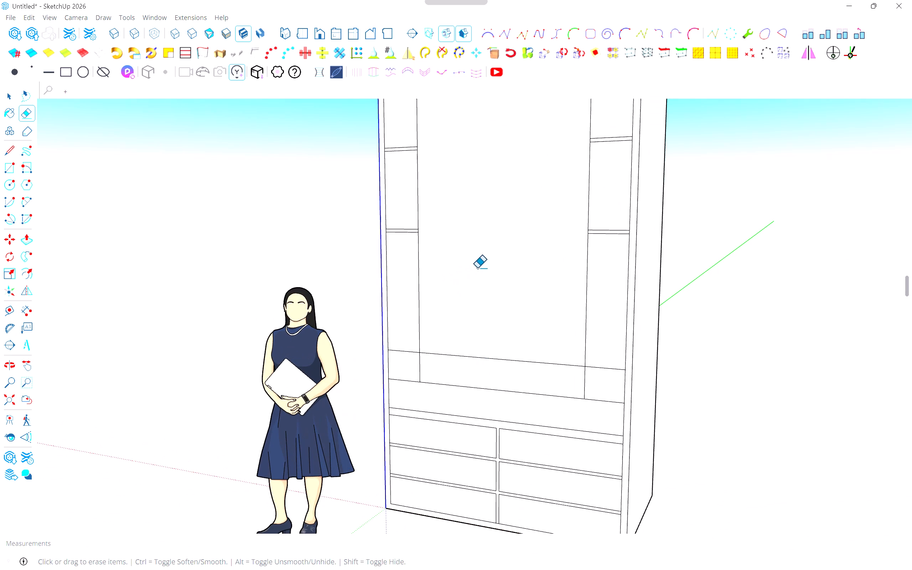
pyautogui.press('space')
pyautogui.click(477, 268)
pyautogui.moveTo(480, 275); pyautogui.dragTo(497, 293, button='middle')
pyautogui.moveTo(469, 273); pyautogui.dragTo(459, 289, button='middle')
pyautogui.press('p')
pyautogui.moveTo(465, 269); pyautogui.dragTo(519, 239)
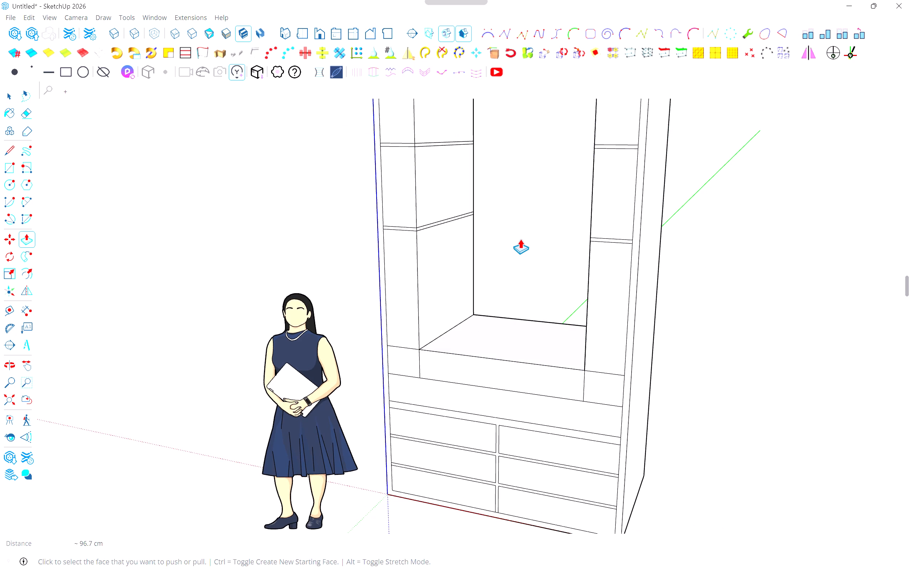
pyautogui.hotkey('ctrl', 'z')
# Measure the cabinet's depth across its outer side, from the front vertical edge to the back edge.
pyautogui.moveTo(520, 239); pyautogui.dragTo(406, 245, button='middle')
pyautogui.middleClick(406, 245)
pyautogui.moveTo(597, 262); pyautogui.dragTo(493, 269, button='middle')
pyautogui.middleClick(493, 269)
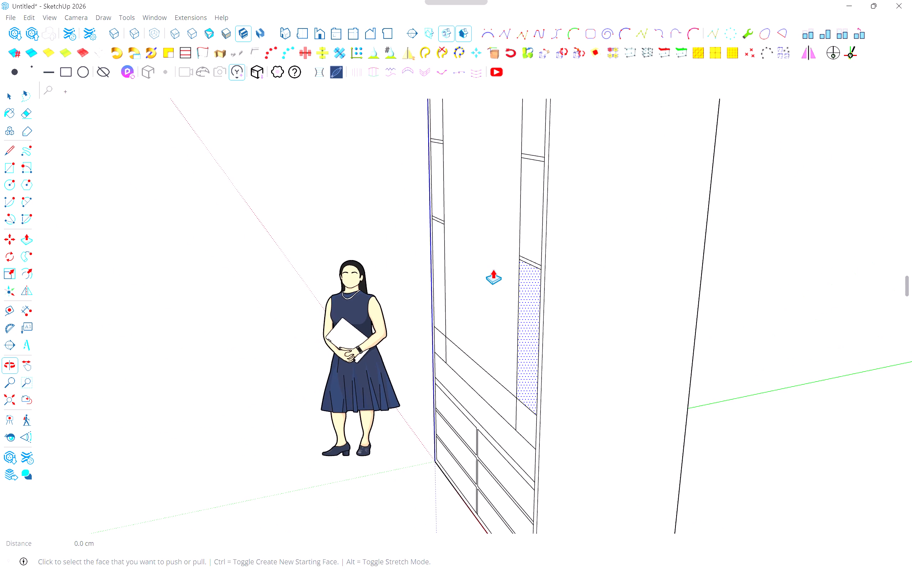
pyautogui.scroll(-2, 497, 272)
pyautogui.press('p')
pyautogui.press('t')
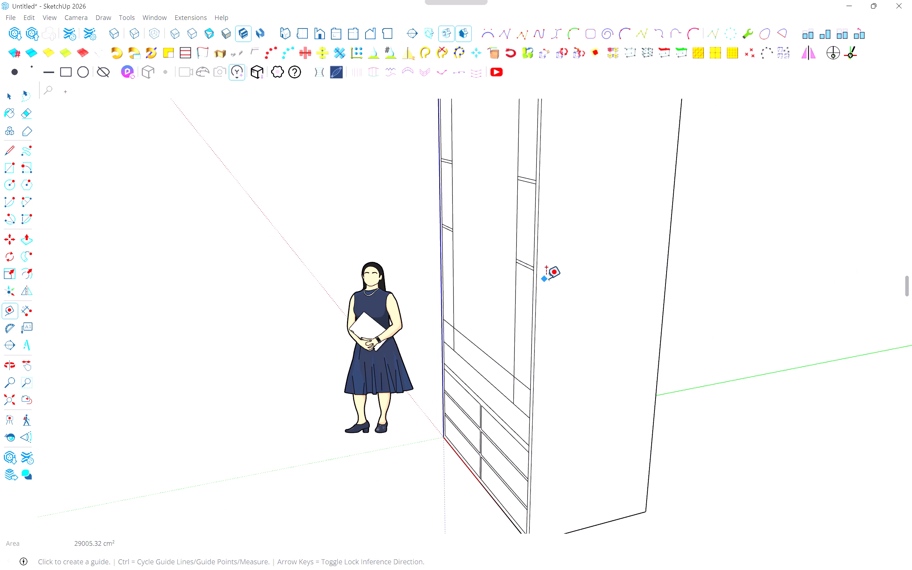
pyautogui.click(539, 275)
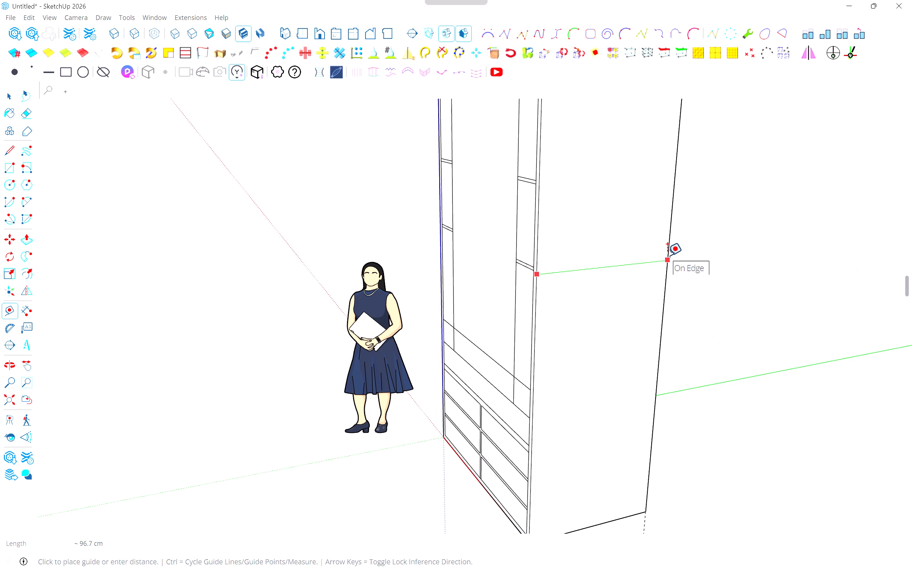
pyautogui.press('Escape')
# Place a vertical guide 100 cm behind the front vertical edge on the cabinet's side.
pyautogui.moveTo(672, 255); pyautogui.dragTo(454, 266, button='middle')
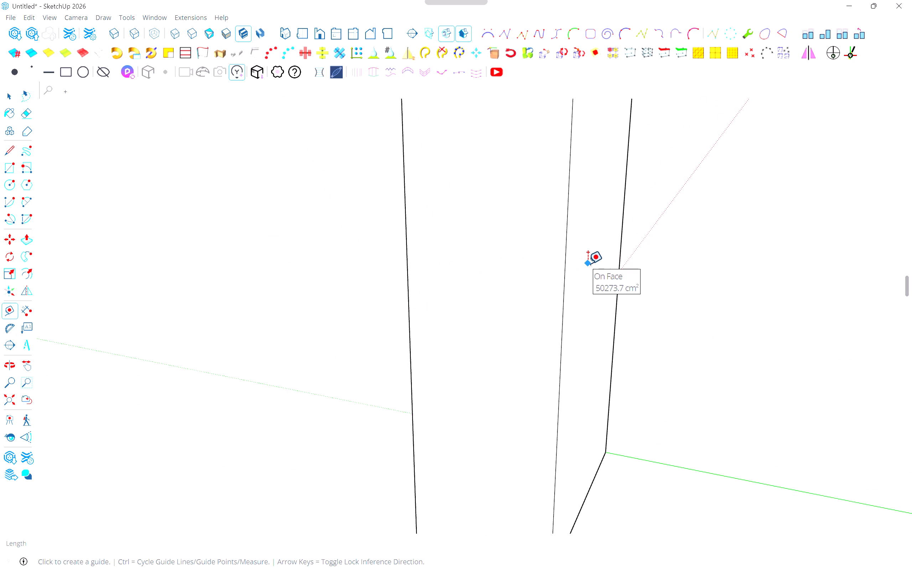
pyautogui.press('space')
pyautogui.click(584, 263)
pyautogui.moveTo(584, 263); pyautogui.dragTo(585, 263)
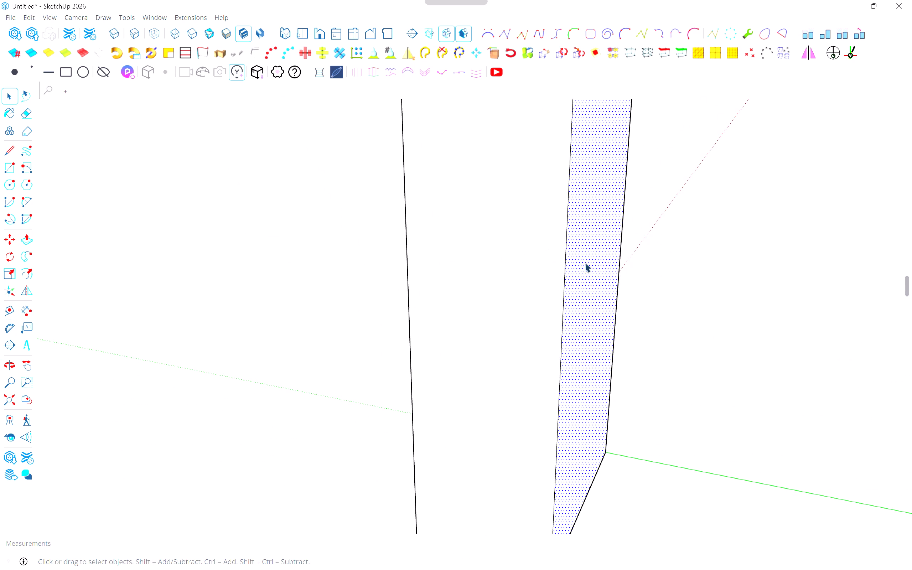
pyautogui.moveTo(585, 263); pyautogui.dragTo(593, 263)
pyautogui.click(584, 261)
pyautogui.click(586, 261)
pyautogui.moveTo(430, 276); pyautogui.dragTo(511, 280, button='middle')
pyautogui.press('r')
pyautogui.press('t')
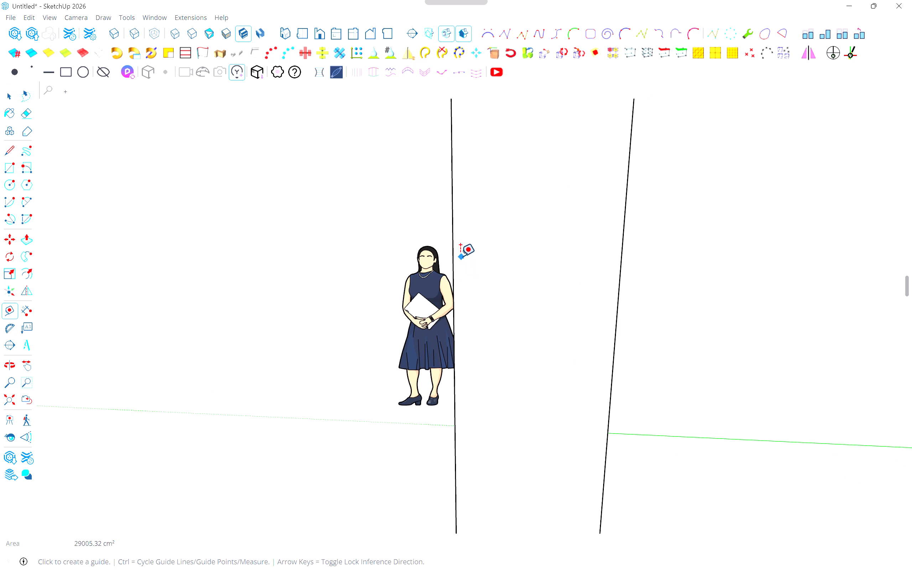
pyautogui.click(453, 249)
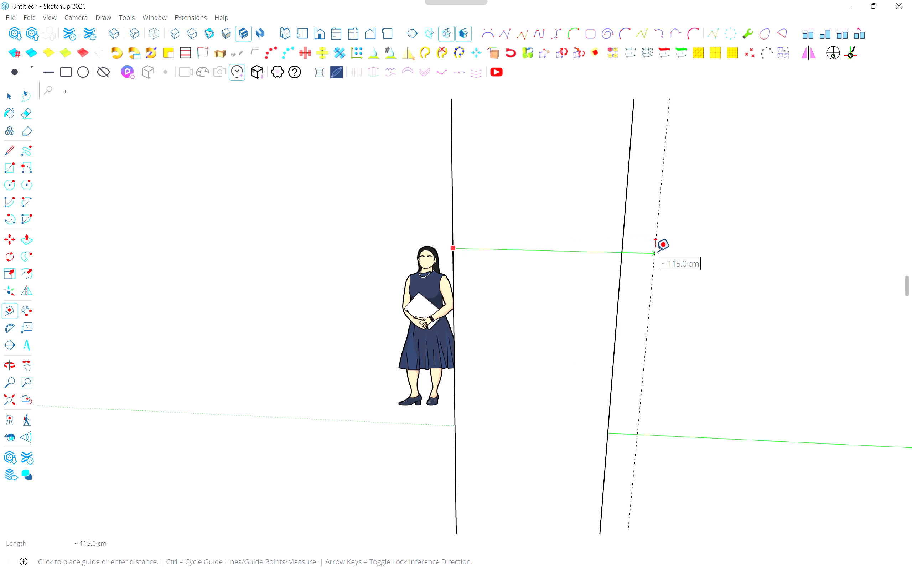
pyautogui.write('100')
pyautogui.press('Return')
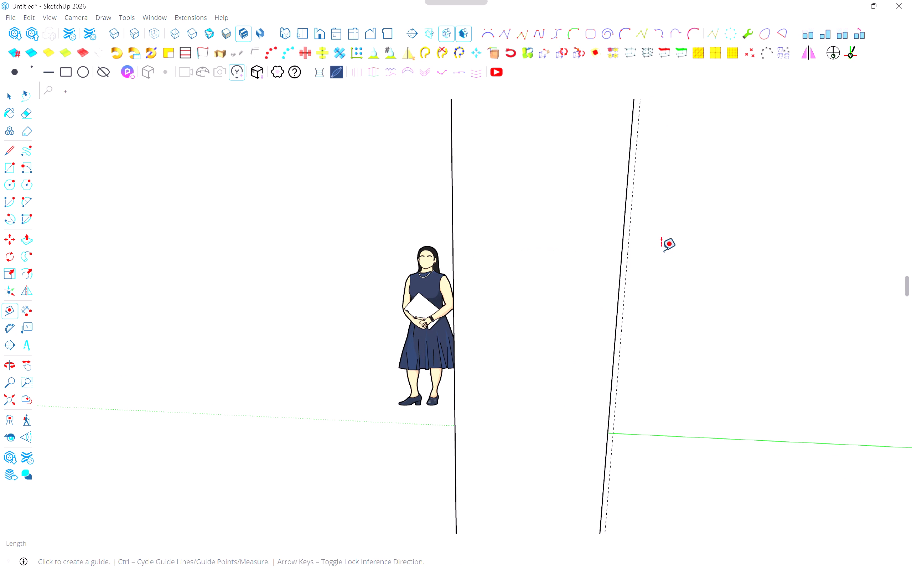
# Pull the cabinet's back face out about 3.3 cm to the 100 cm depth guide.
pyautogui.moveTo(647, 250); pyautogui.dragTo(541, 251, button='middle')
pyautogui.scroll(-3, 541, 251)
pyautogui.press('space')
pyautogui.click(558, 241)
pyautogui.scroll(4, 552, 241)
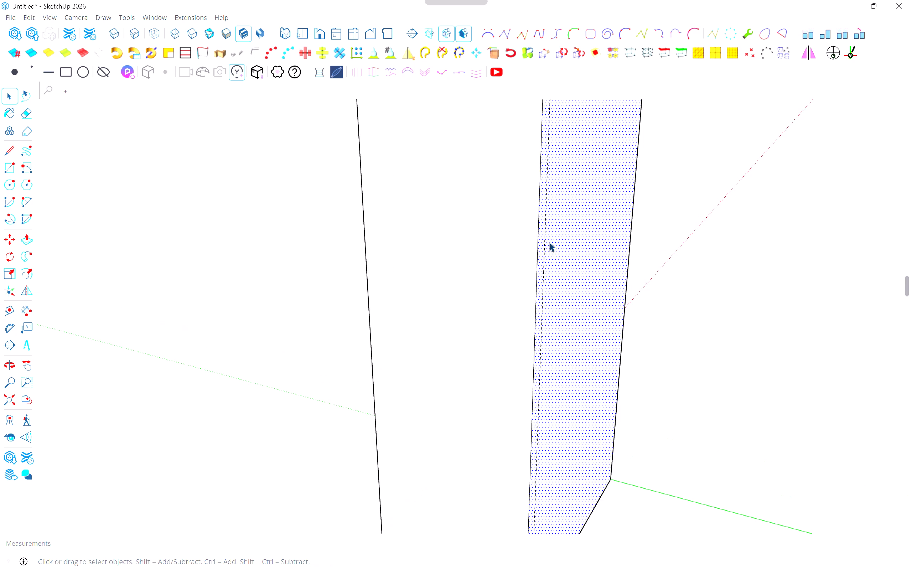
pyautogui.press('p')
pyautogui.scroll(2, 525, 260)
pyautogui.click(540, 259)
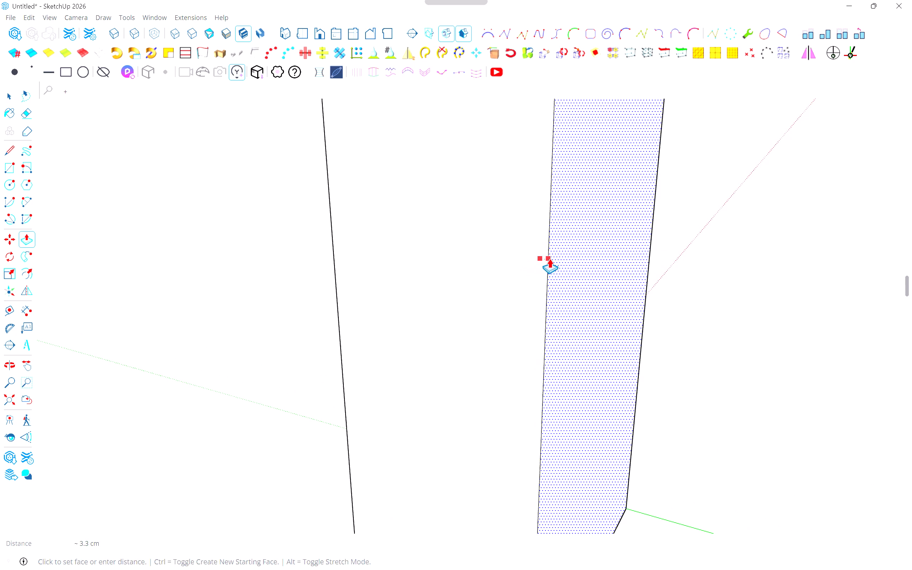
pyautogui.click(550, 259)
pyautogui.moveTo(480, 261); pyautogui.dragTo(544, 263, button='middle')
pyautogui.scroll(-5, 545, 263)
pyautogui.press('Escape')
# Push the central panel face between the side shelves 86 cm into the cabinet.
pyautogui.moveTo(456, 264); pyautogui.dragTo(637, 262, button='middle')
pyautogui.moveTo(486, 250); pyautogui.dragTo(549, 250, button='middle')
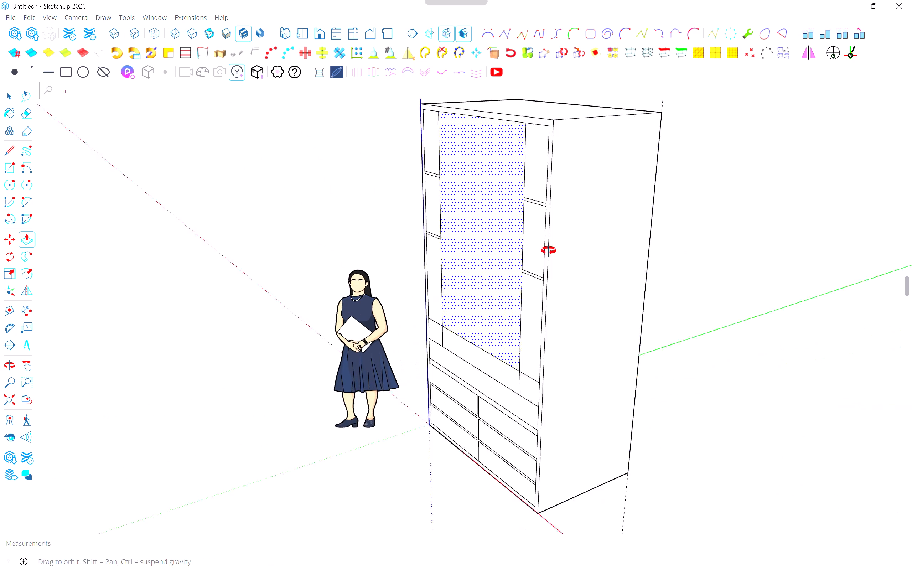
pyautogui.moveTo(549, 250); pyautogui.dragTo(564, 248, button='middle')
pyautogui.scroll(1, 564, 248)
pyautogui.click(508, 243)
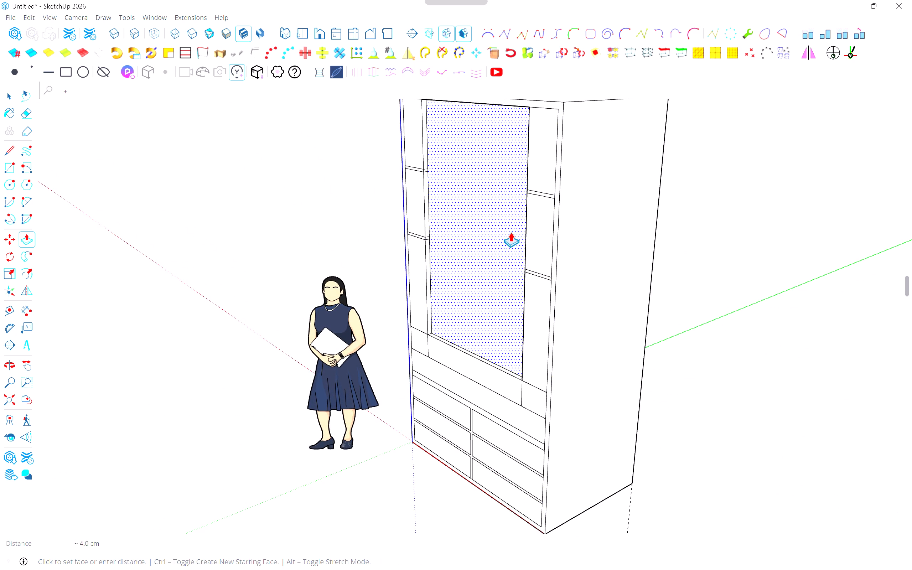
pyautogui.press('8')
pyautogui.press('6')
pyautogui.press('Return')
# Push the middle and upper left compartment faces 86 cm inward, leaving the 2 cm shelves between them.
pyautogui.moveTo(507, 233); pyautogui.dragTo(662, 247, button='middle')
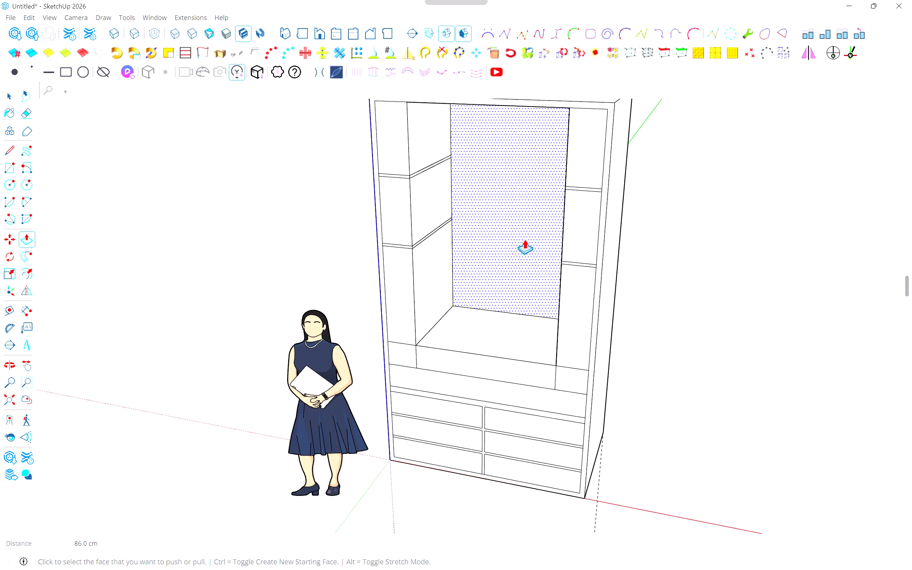
pyautogui.moveTo(505, 279); pyautogui.dragTo(500, 277, button='middle')
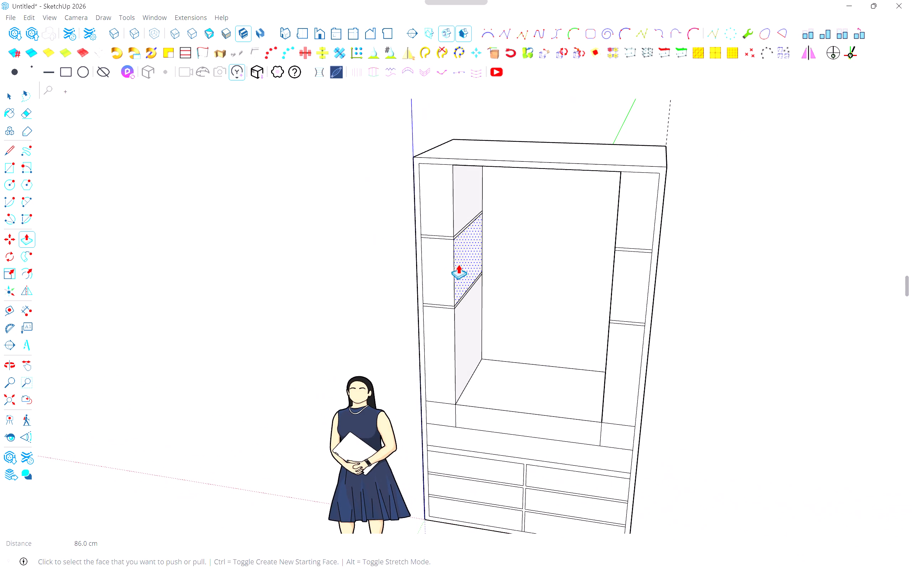
pyautogui.click(446, 261)
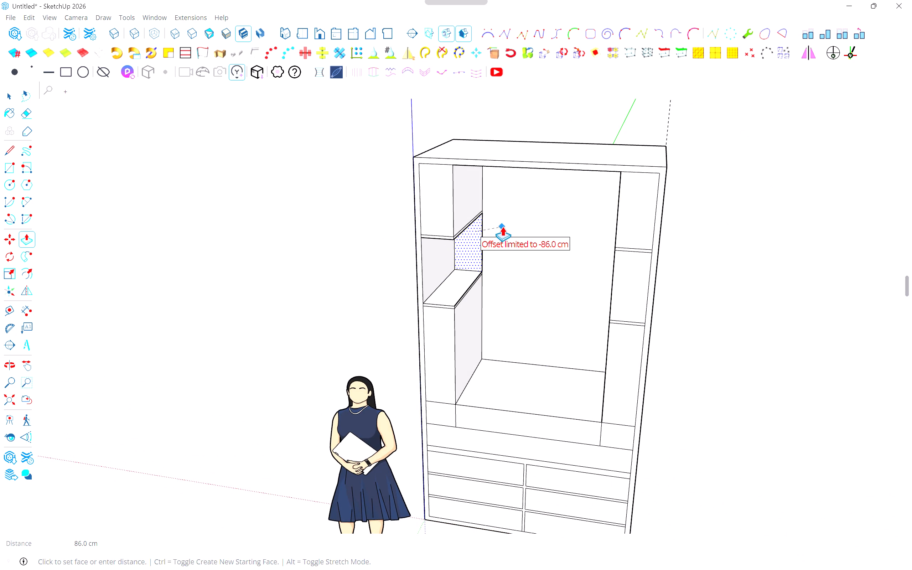
pyautogui.click(509, 225)
pyautogui.scroll(4, 478, 233)
pyautogui.click(420, 192)
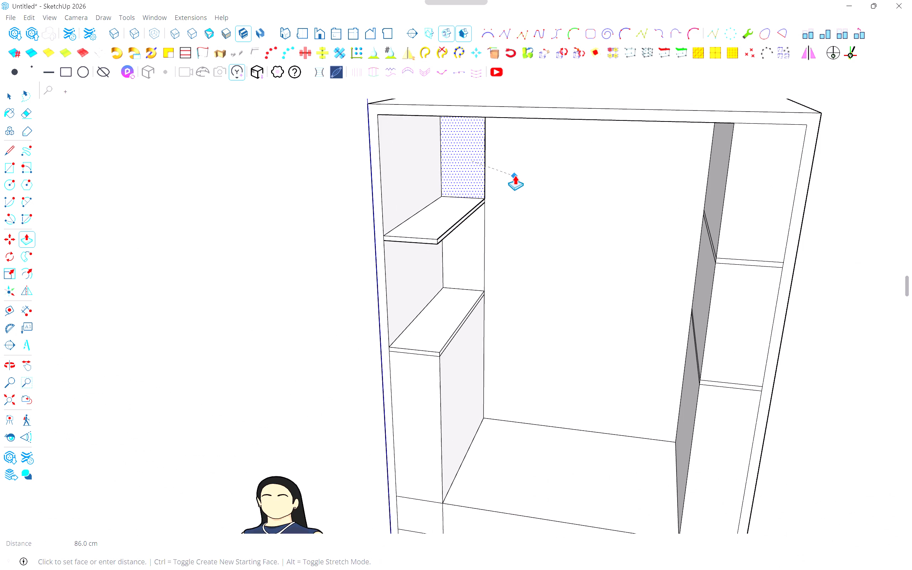
pyautogui.click(515, 175)
# Push the upper and middle right compartment faces 86 cm inward, level with the recessed central panel.
pyautogui.moveTo(668, 193); pyautogui.dragTo(739, 150, button='middle')
pyautogui.middleClick(739, 150)
pyautogui.scroll(-2, 740, 150)
pyautogui.click(740, 150)
pyautogui.click(631, 168)
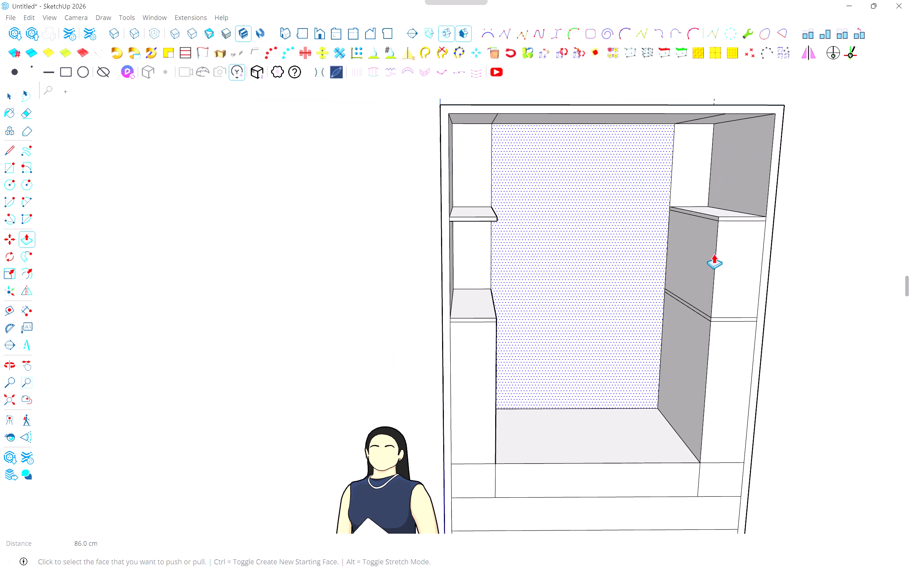
pyautogui.click(717, 256)
pyautogui.click(602, 237)
# Push the lower left and lower right compartment faces 86 cm inward, level with the recessed central panel.
pyautogui.moveTo(642, 258); pyautogui.dragTo(608, 241, button='middle')
pyautogui.moveTo(606, 249); pyautogui.dragTo(603, 256, button='middle')
pyautogui.click(472, 354)
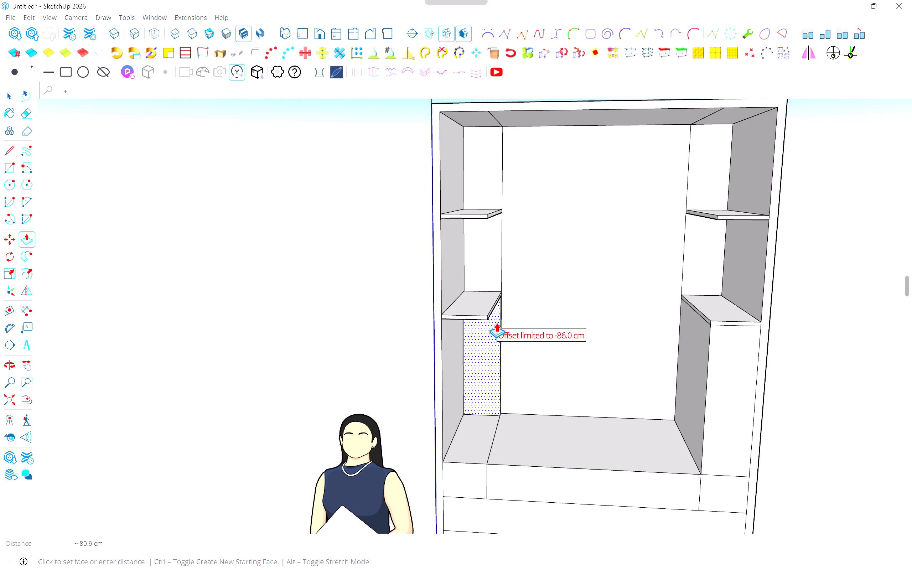
pyautogui.click(520, 297)
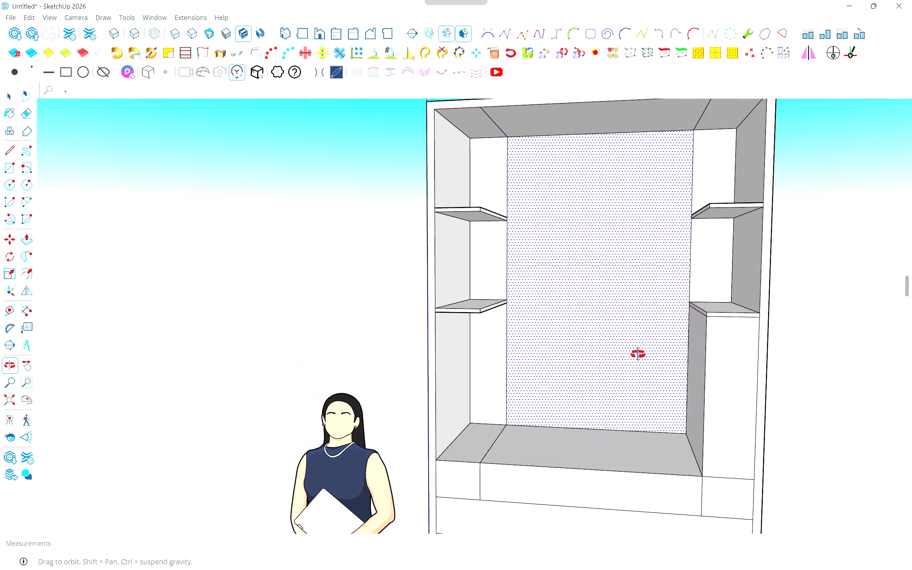
pyautogui.moveTo(628, 321); pyautogui.dragTo(625, 320)
pyautogui.moveTo(609, 306); pyautogui.dragTo(732, 333, button='middle')
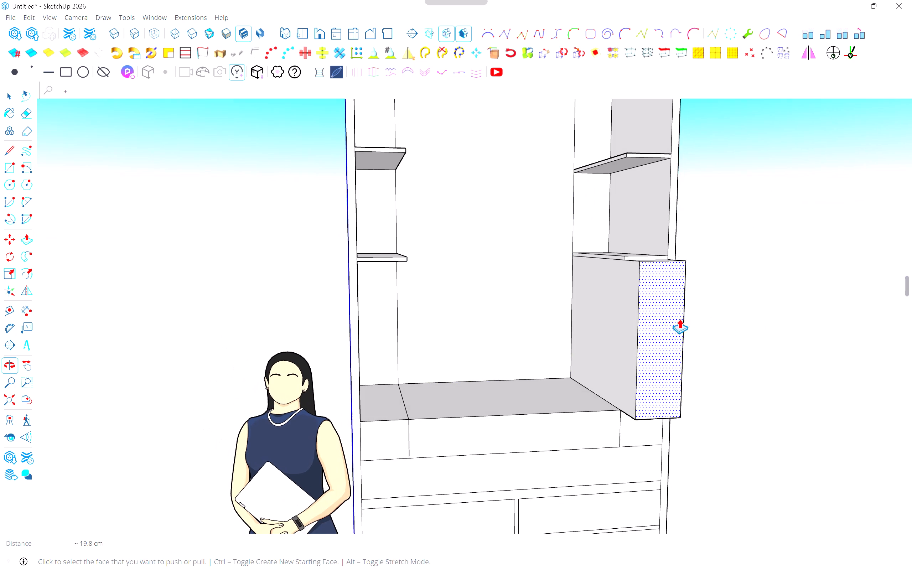
pyautogui.click(650, 313)
pyautogui.click(541, 285)
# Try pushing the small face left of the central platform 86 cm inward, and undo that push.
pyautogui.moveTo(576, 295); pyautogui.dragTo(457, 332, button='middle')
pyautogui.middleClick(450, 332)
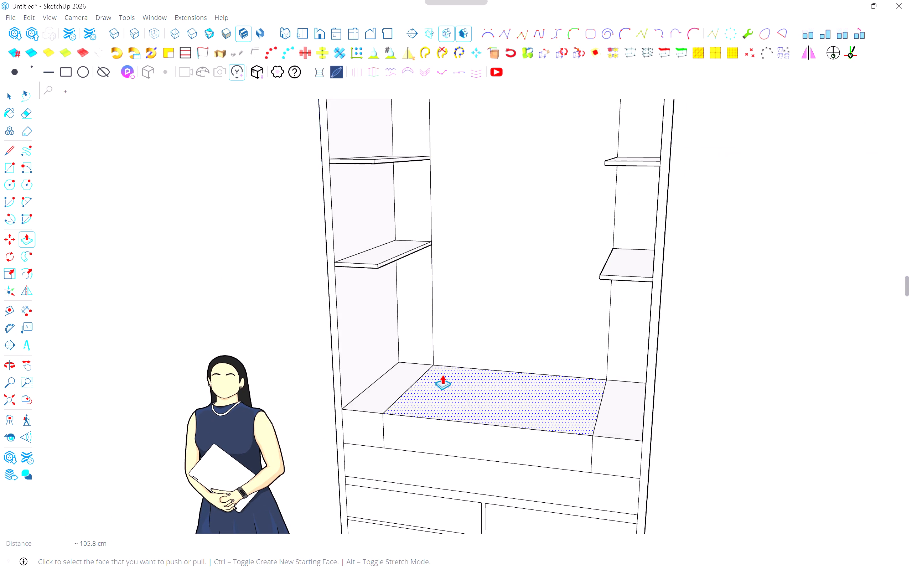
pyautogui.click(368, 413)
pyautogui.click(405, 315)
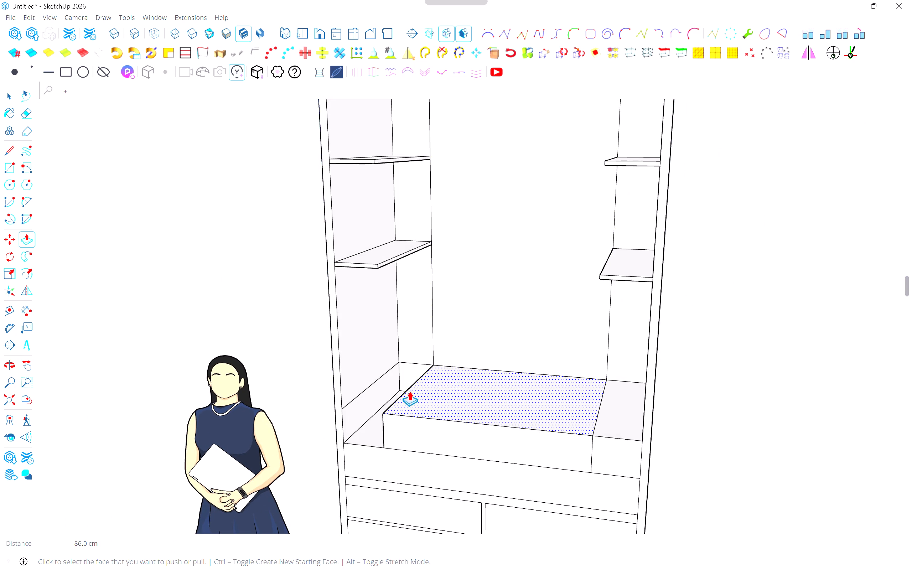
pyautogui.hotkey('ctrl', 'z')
# Push the small faces on both sides of the central platform 86 cm inward.
pyautogui.scroll(3, 383, 383)
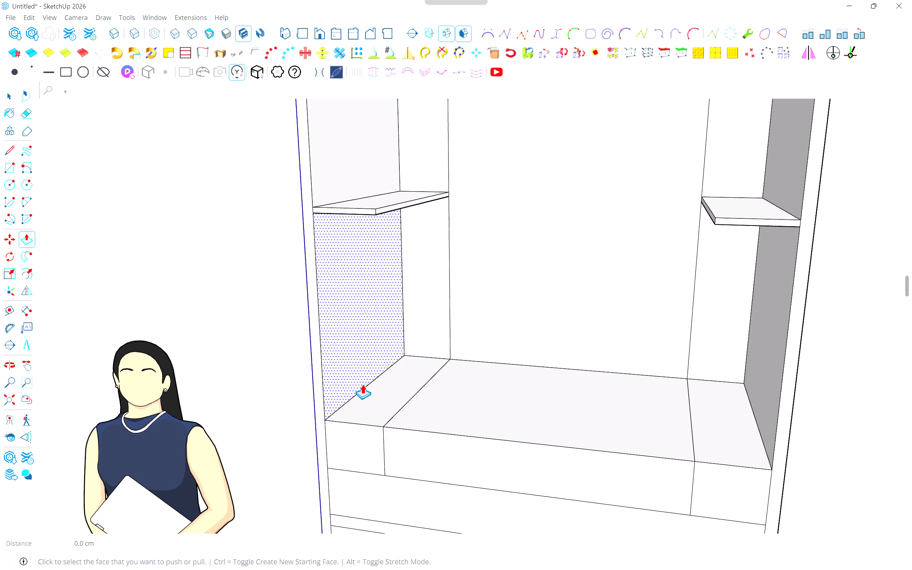
pyautogui.click(356, 427)
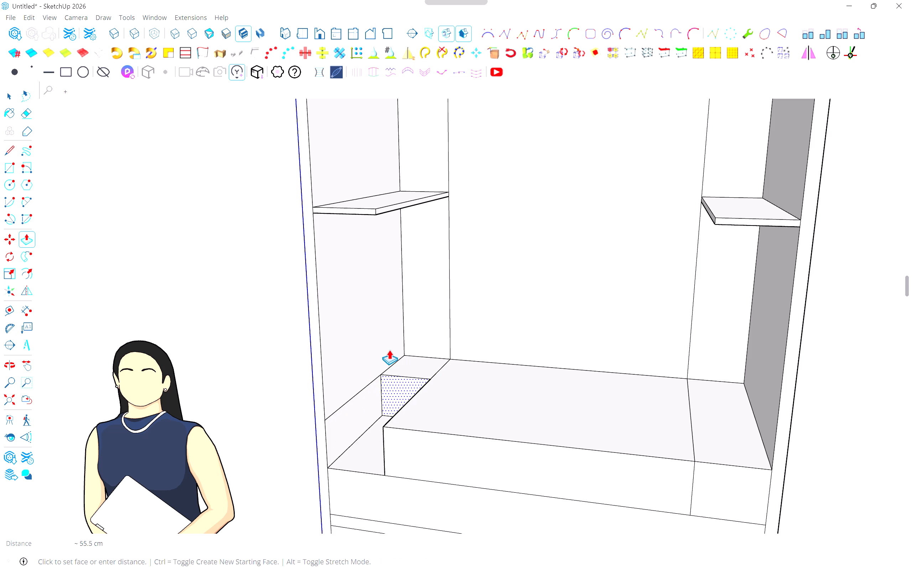
pyautogui.click(420, 311)
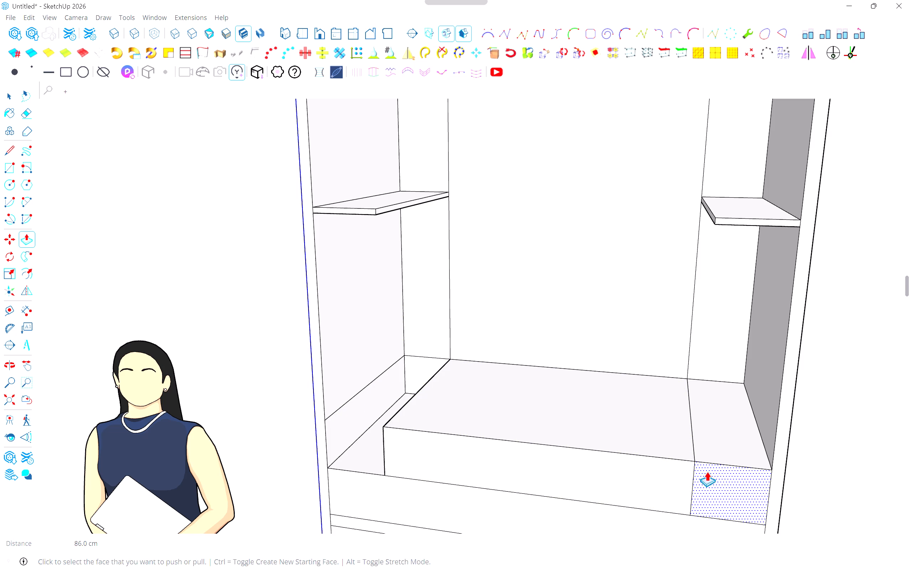
pyautogui.click(721, 472)
pyautogui.click(695, 354)
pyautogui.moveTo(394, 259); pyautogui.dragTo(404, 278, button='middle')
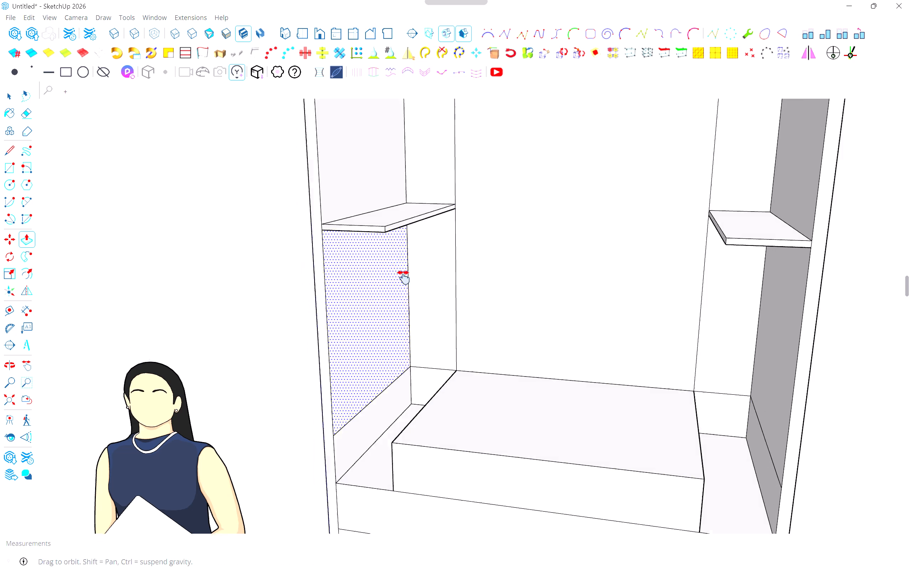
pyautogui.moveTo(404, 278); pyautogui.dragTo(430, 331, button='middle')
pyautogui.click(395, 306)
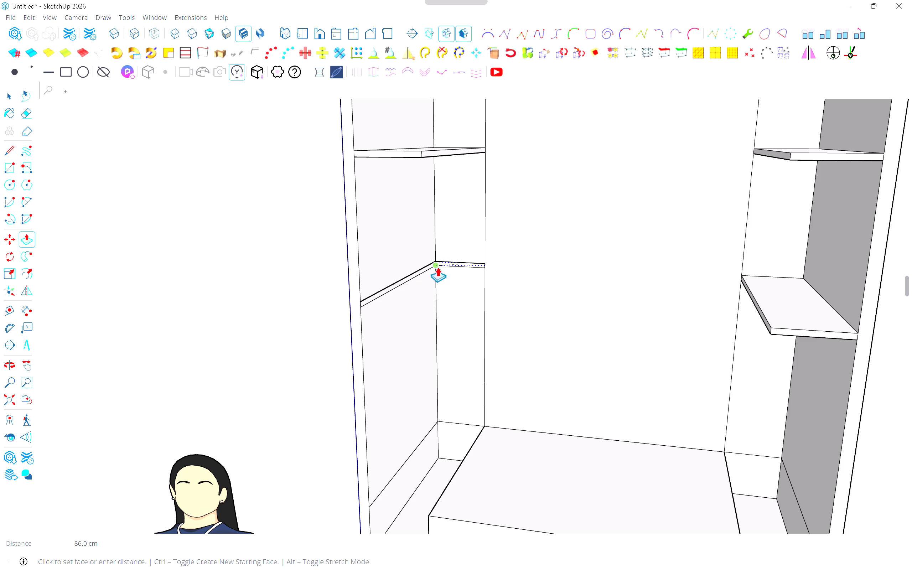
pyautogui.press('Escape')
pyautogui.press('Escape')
# Place guides 30 cm in front of the back panel on the lower and upper left shelves.
pyautogui.moveTo(481, 266); pyautogui.dragTo(383, 301, button='middle')
pyautogui.scroll(1, 383, 301)
pyautogui.press('y')
pyautogui.press('t')
pyautogui.click(513, 245)
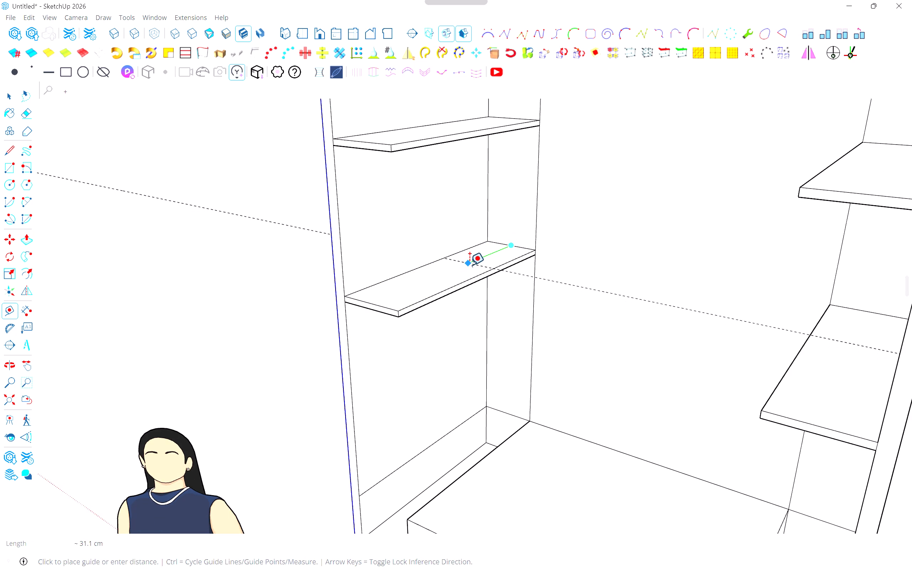
pyautogui.write('30')
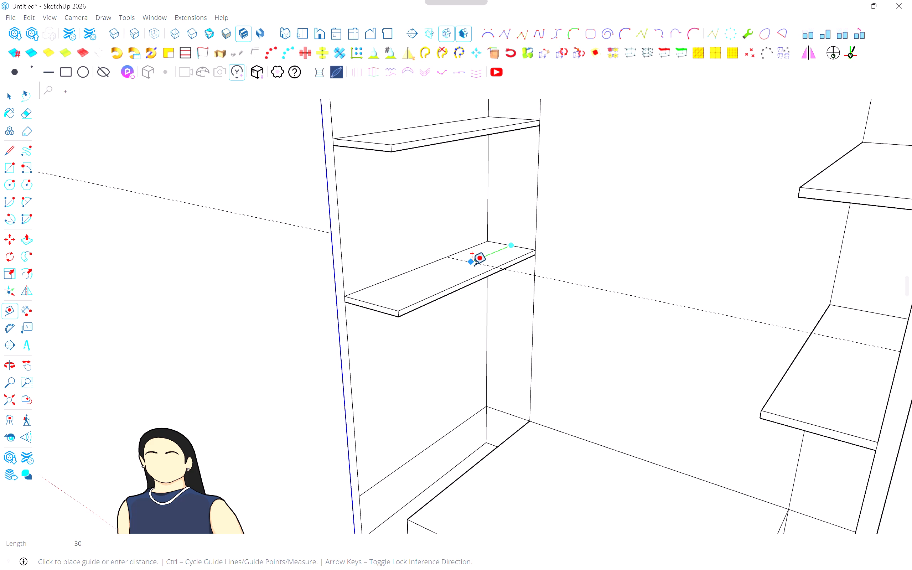
pyautogui.press('Return')
pyautogui.moveTo(394, 318); pyautogui.dragTo(442, 315, button='middle')
pyautogui.moveTo(475, 297); pyautogui.dragTo(532, 304, button='middle')
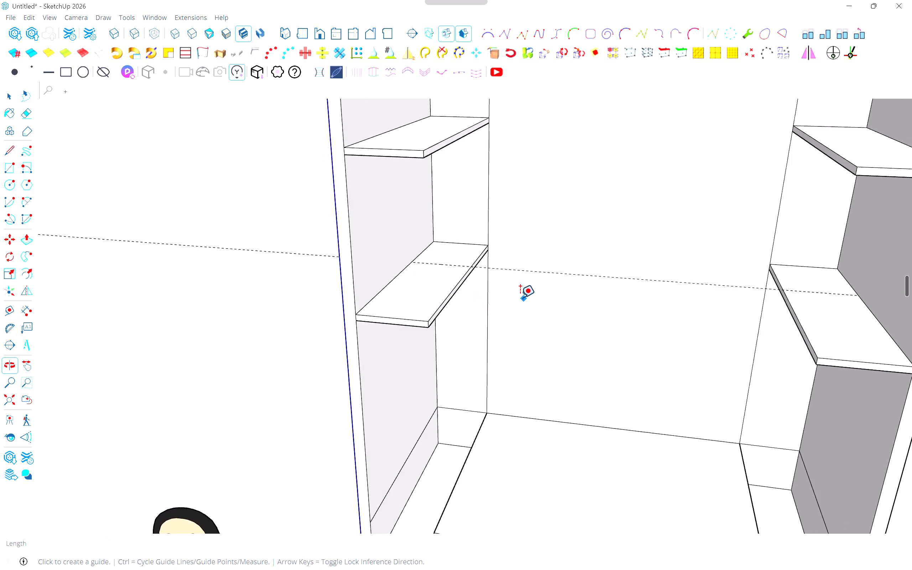
pyautogui.scroll(-3, 508, 294)
pyautogui.click(477, 160)
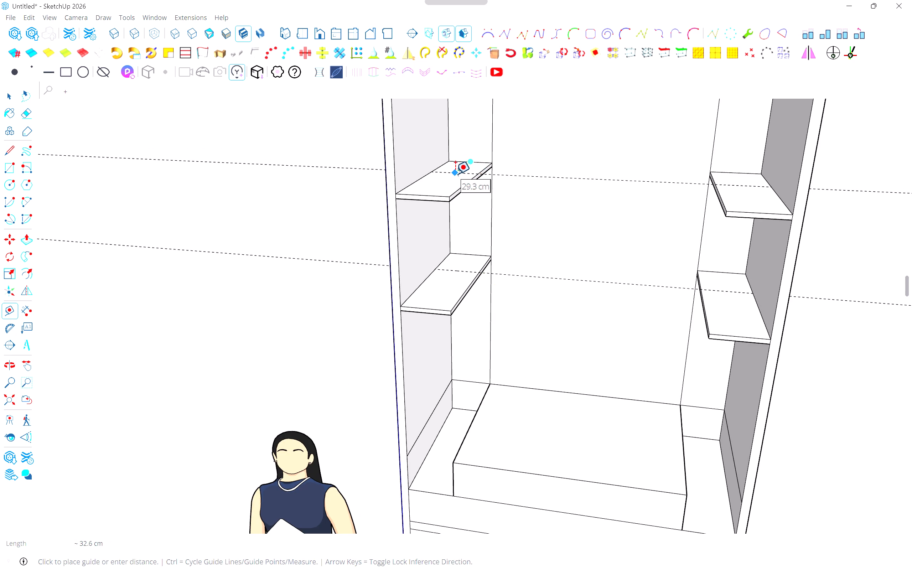
pyautogui.write('30')
pyautogui.press('Return')
# Push the front faces of the upper and lower left shelves back 56 cm to the 30 cm guides.
pyautogui.moveTo(450, 191); pyautogui.dragTo(384, 204, button='middle')
pyautogui.press('p')
pyautogui.scroll(2, 385, 204)
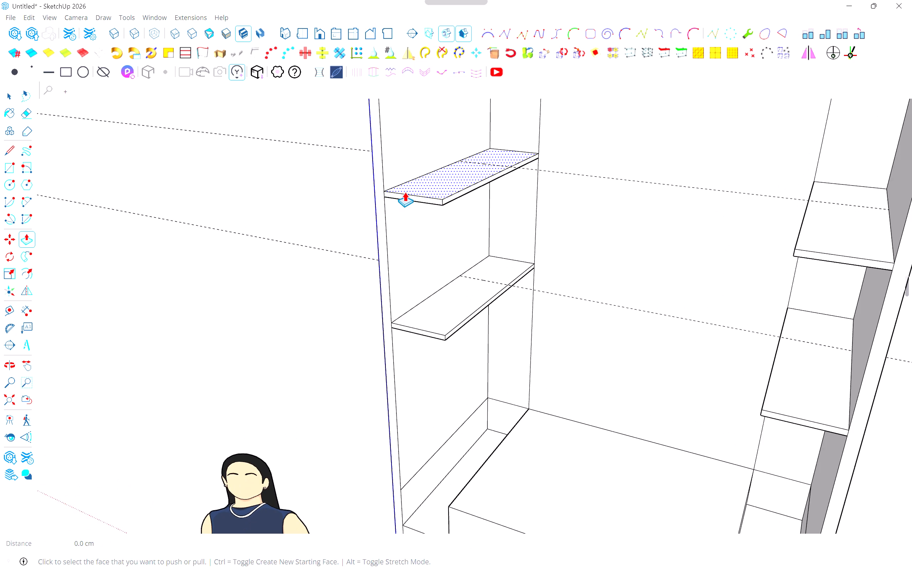
pyautogui.click(405, 195)
pyautogui.click(499, 167)
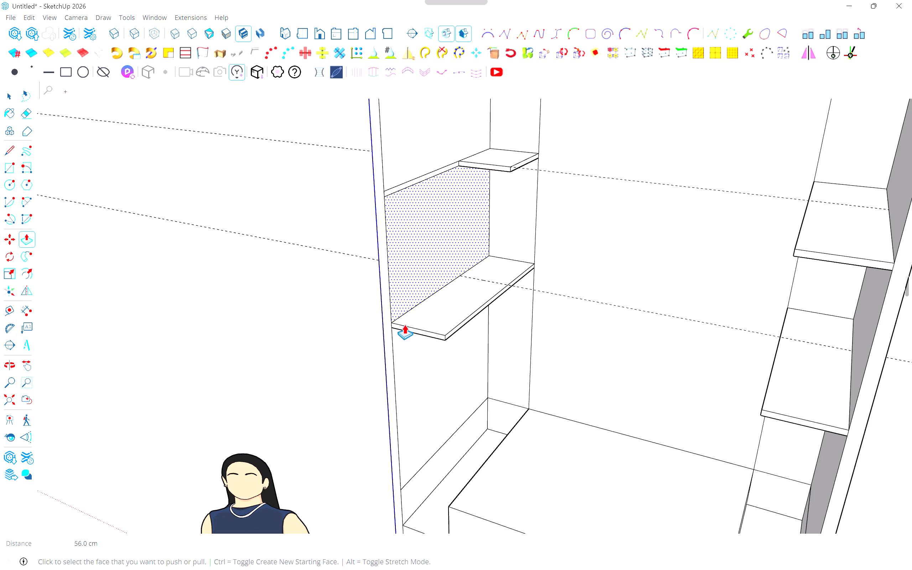
pyautogui.click(414, 326)
pyautogui.press('Escape')
pyautogui.click(414, 330)
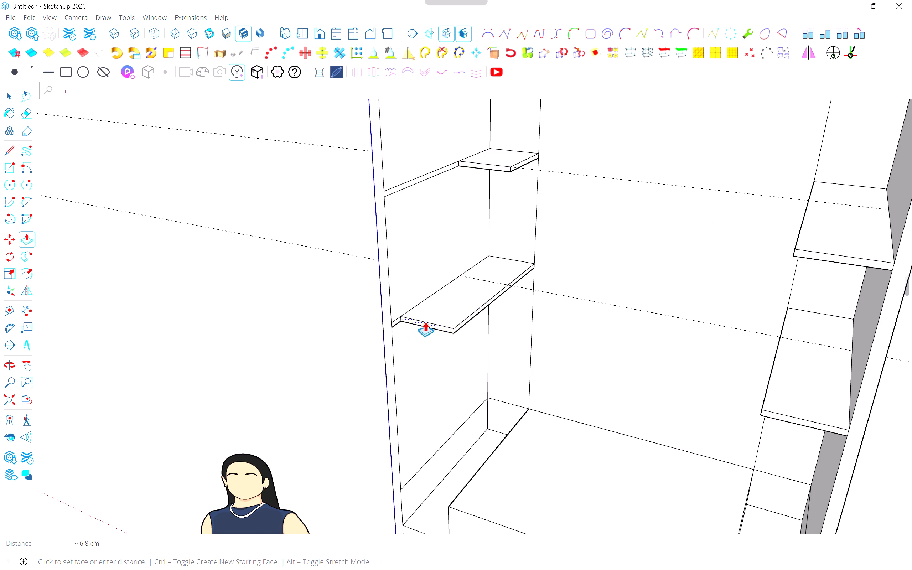
pyautogui.click(503, 285)
# Push the front faces of the upper and lower right shelves back 56 cm to the 30 cm guides.
pyautogui.moveTo(508, 300); pyautogui.dragTo(567, 275, button='middle')
pyautogui.moveTo(567, 275); pyautogui.dragTo(572, 271, button='middle')
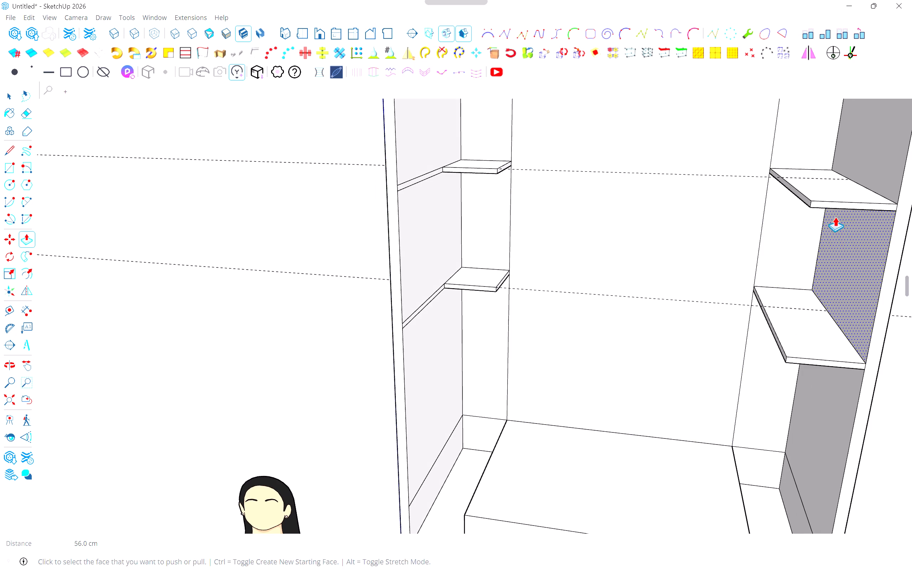
pyautogui.click(847, 206)
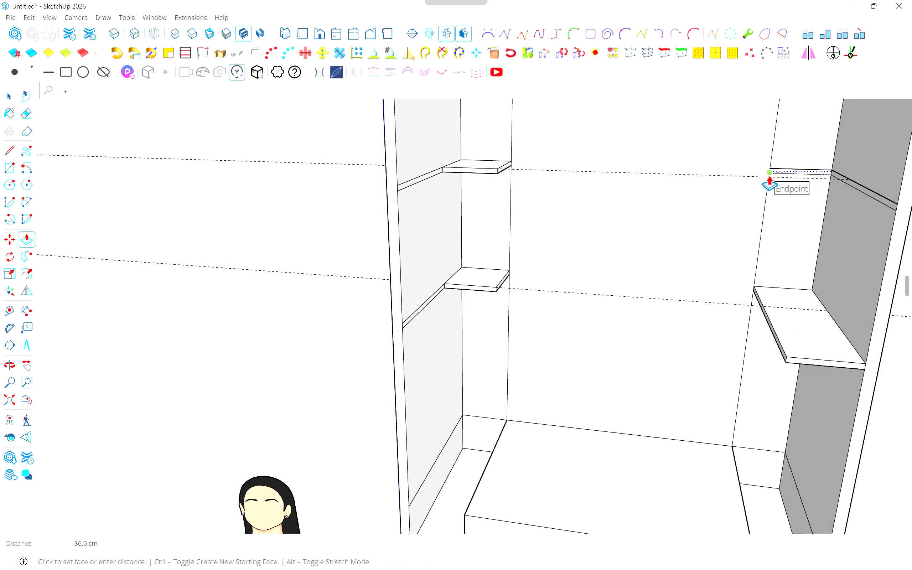
pyautogui.click(764, 177)
pyautogui.click(819, 360)
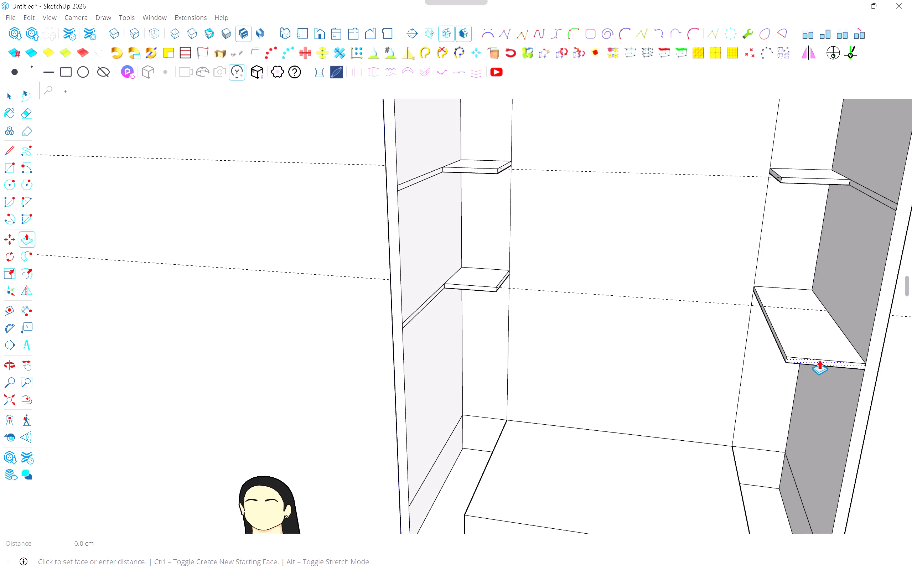
pyautogui.click(772, 309)
pyautogui.moveTo(760, 310); pyautogui.dragTo(708, 319, button='middle')
pyautogui.scroll(-4, 701, 320)
pyautogui.press('Escape')
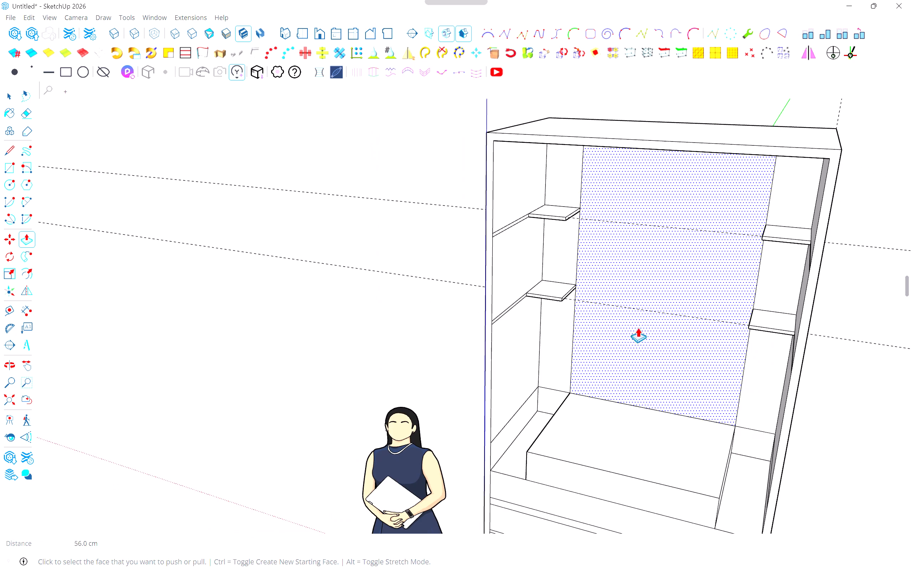
pyautogui.press('Escape')
pyautogui.click(431, 312)
# Erase the leftover shelf edges in front of the lower and upper shelves on the left side wall.
pyautogui.scroll(3, 531, 303)
pyautogui.moveTo(509, 304); pyautogui.dragTo(452, 323, button='middle')
pyautogui.scroll(3, 511, 315)
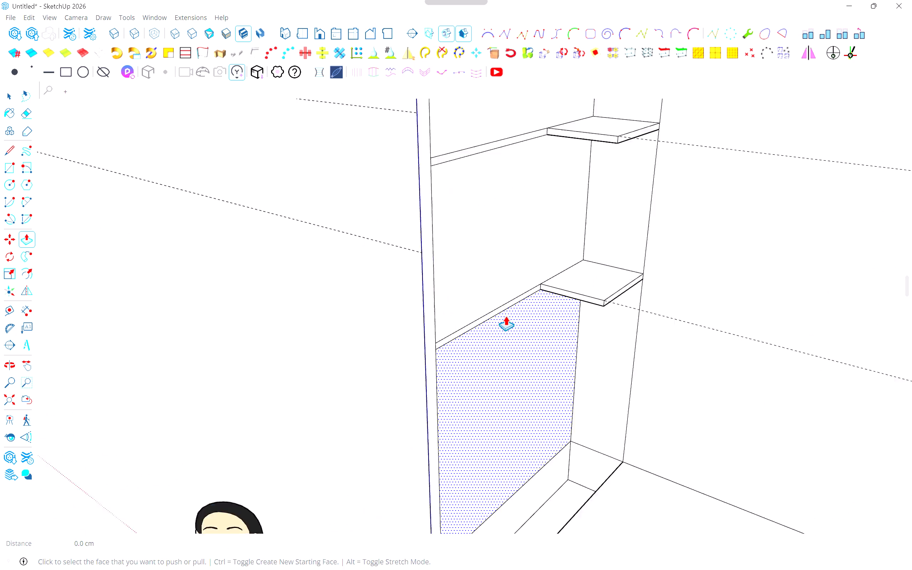
pyautogui.scroll(1, 506, 316)
pyautogui.press('e')
pyautogui.moveTo(470, 302); pyautogui.dragTo(474, 333)
pyautogui.scroll(-2, 478, 309)
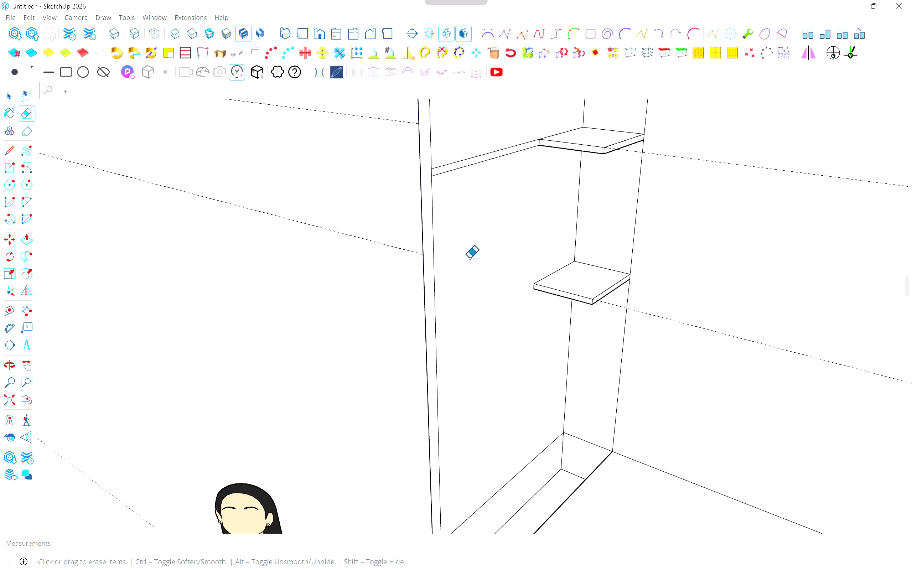
pyautogui.moveTo(482, 130); pyautogui.dragTo(482, 224)
pyautogui.scroll(-5, 482, 226)
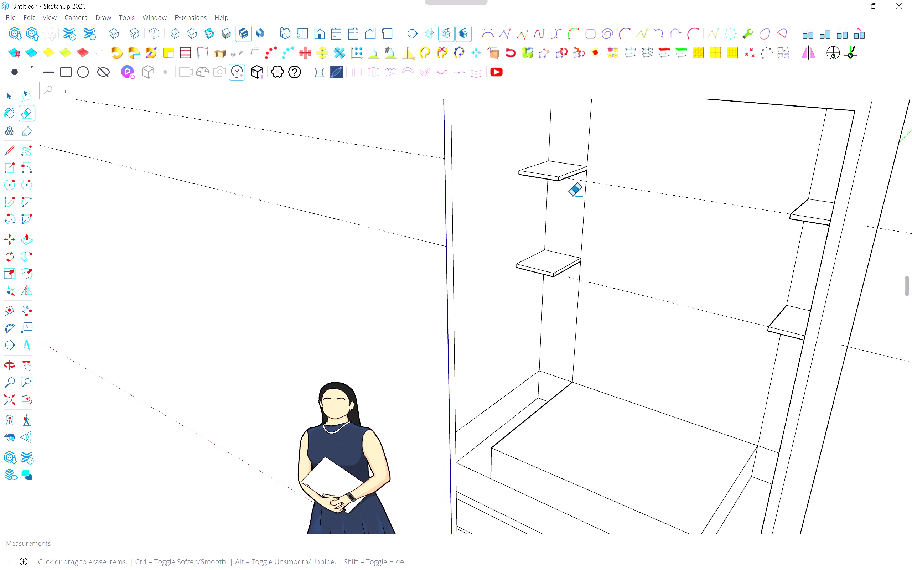
# Erase the leftover shelf edges and the platform-height line on the right side wall.
pyautogui.scroll(4, 558, 202)
pyautogui.moveTo(532, 224); pyautogui.dragTo(581, 204, button='middle')
pyautogui.scroll(-5, 585, 212)
pyautogui.moveTo(509, 253); pyautogui.dragTo(558, 285, button='middle')
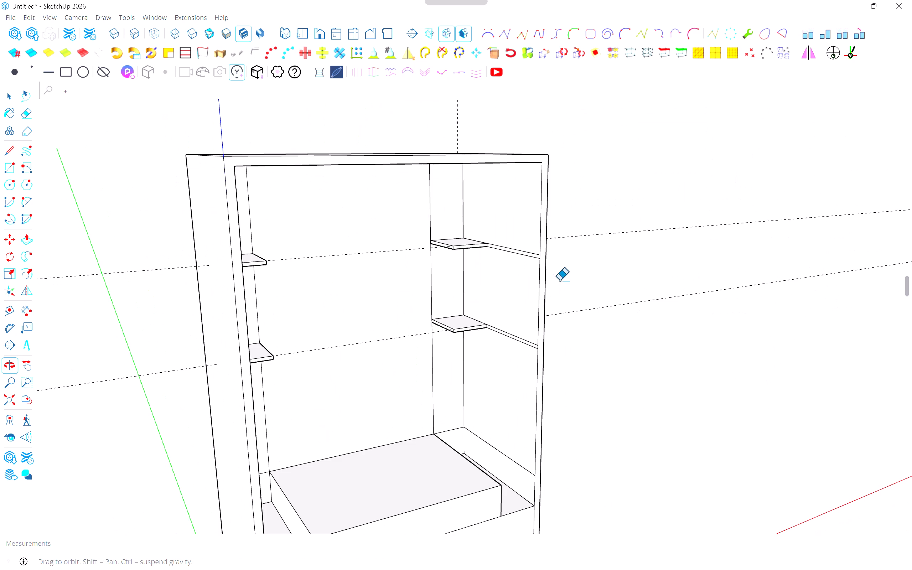
pyautogui.moveTo(517, 240); pyautogui.dragTo(506, 280)
pyautogui.moveTo(504, 309); pyautogui.dragTo(504, 345)
pyautogui.moveTo(505, 356); pyautogui.dragTo(496, 275, button='middle')
pyautogui.moveTo(493, 343); pyautogui.dragTo(487, 342, button='middle')
pyautogui.moveTo(503, 380); pyautogui.dragTo(500, 393)
# Erase the remaining platform-height lines on the back strips and left side wall beside the central platform.
pyautogui.scroll(1, 455, 341)
pyautogui.moveTo(454, 341); pyautogui.dragTo(418, 345, button='middle')
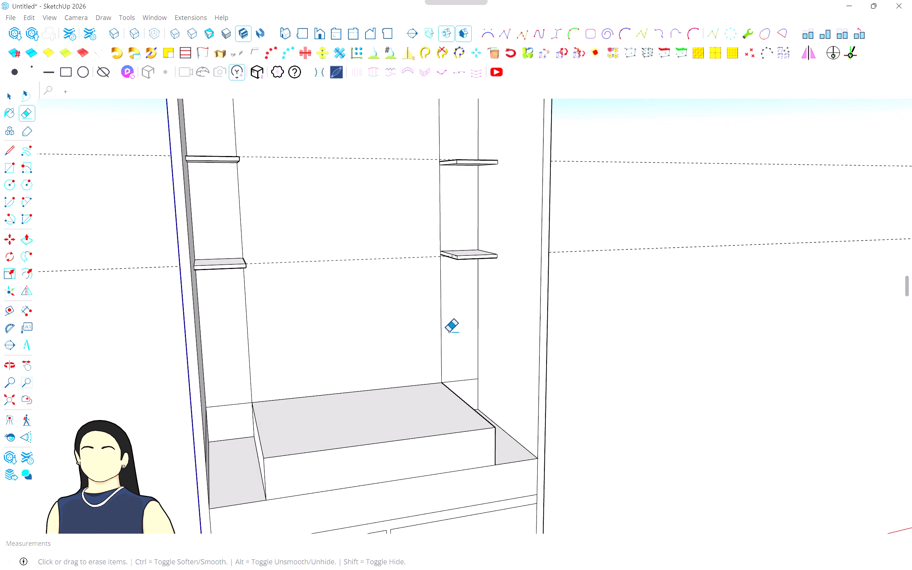
pyautogui.moveTo(451, 332); pyautogui.dragTo(440, 337, button='middle')
pyautogui.moveTo(460, 366); pyautogui.dragTo(460, 383)
pyautogui.moveTo(456, 378); pyautogui.dragTo(547, 359, button='middle')
pyautogui.moveTo(543, 359); pyautogui.dragTo(535, 359, button='middle')
pyautogui.moveTo(420, 388); pyautogui.dragTo(315, 407, button='middle')
pyautogui.middleClick(315, 406)
pyautogui.moveTo(321, 377); pyautogui.dragTo(319, 386)
pyautogui.moveTo(328, 382); pyautogui.dragTo(296, 387, button='middle')
pyautogui.moveTo(296, 379); pyautogui.dragTo(296, 386)
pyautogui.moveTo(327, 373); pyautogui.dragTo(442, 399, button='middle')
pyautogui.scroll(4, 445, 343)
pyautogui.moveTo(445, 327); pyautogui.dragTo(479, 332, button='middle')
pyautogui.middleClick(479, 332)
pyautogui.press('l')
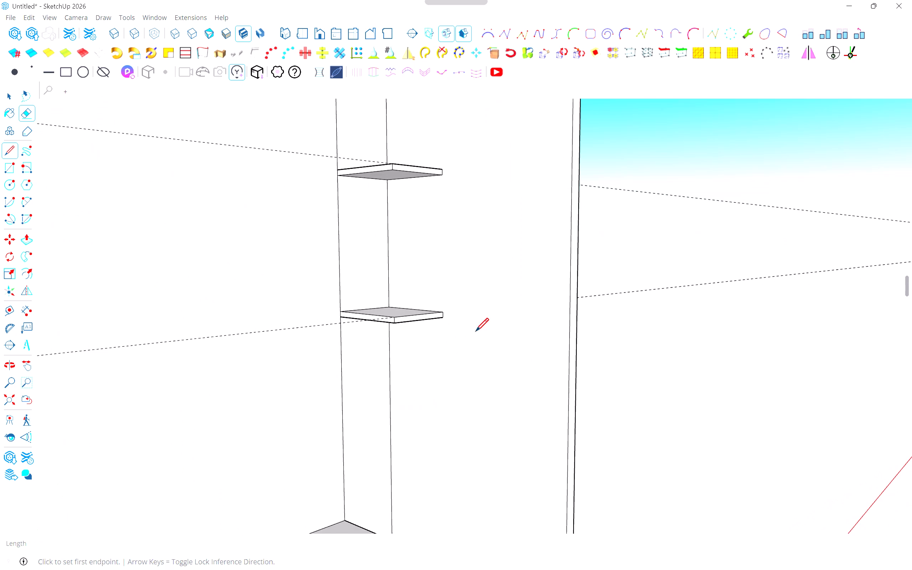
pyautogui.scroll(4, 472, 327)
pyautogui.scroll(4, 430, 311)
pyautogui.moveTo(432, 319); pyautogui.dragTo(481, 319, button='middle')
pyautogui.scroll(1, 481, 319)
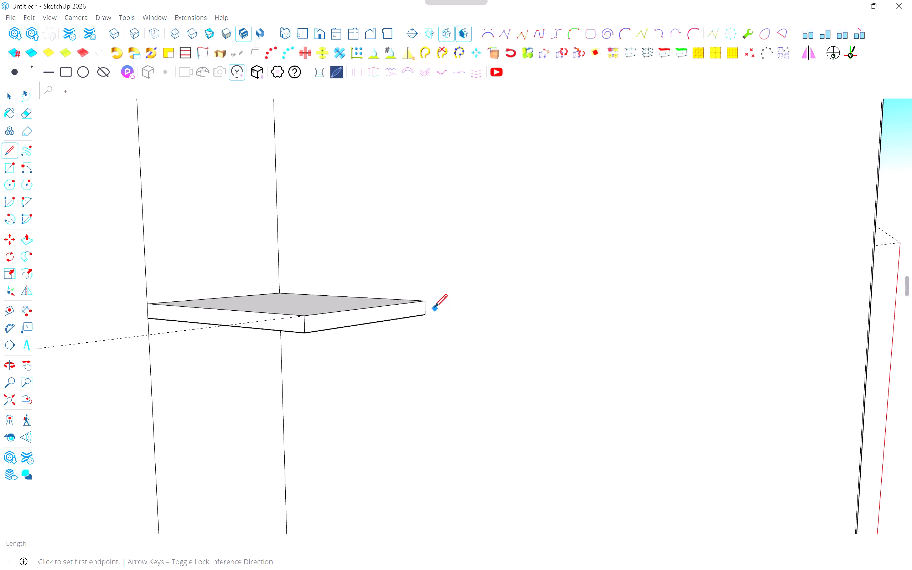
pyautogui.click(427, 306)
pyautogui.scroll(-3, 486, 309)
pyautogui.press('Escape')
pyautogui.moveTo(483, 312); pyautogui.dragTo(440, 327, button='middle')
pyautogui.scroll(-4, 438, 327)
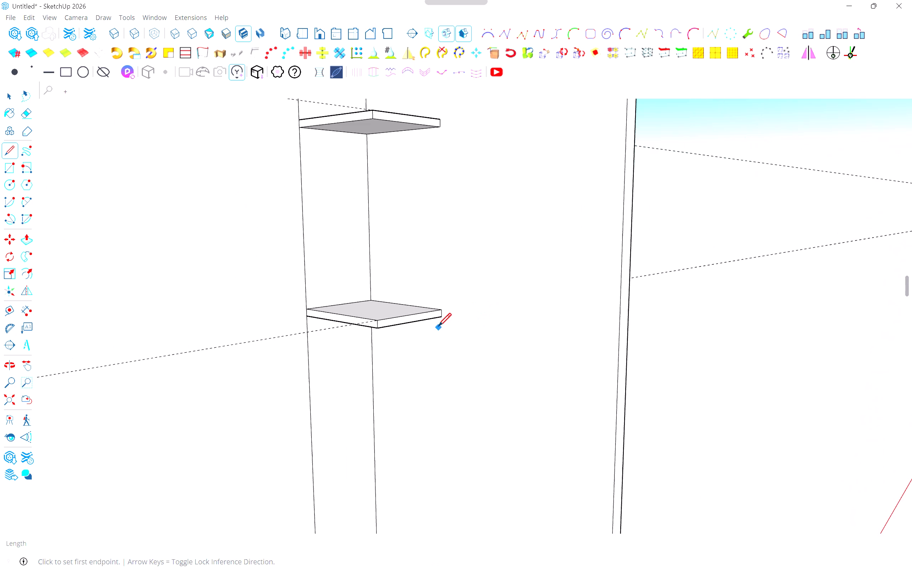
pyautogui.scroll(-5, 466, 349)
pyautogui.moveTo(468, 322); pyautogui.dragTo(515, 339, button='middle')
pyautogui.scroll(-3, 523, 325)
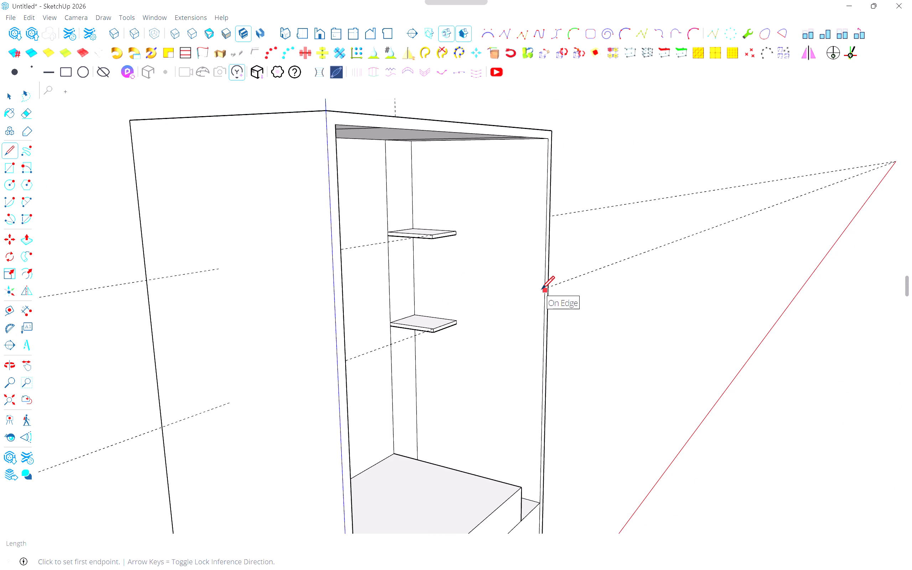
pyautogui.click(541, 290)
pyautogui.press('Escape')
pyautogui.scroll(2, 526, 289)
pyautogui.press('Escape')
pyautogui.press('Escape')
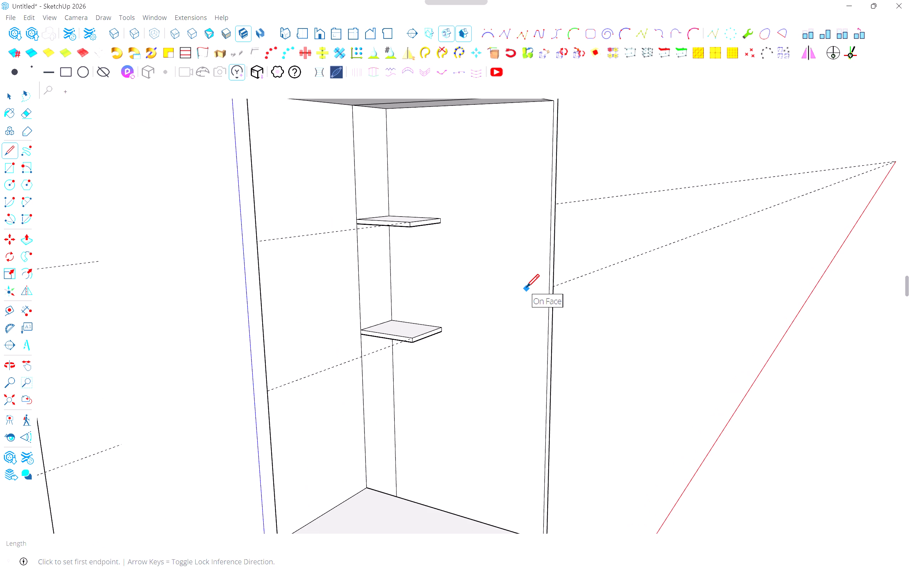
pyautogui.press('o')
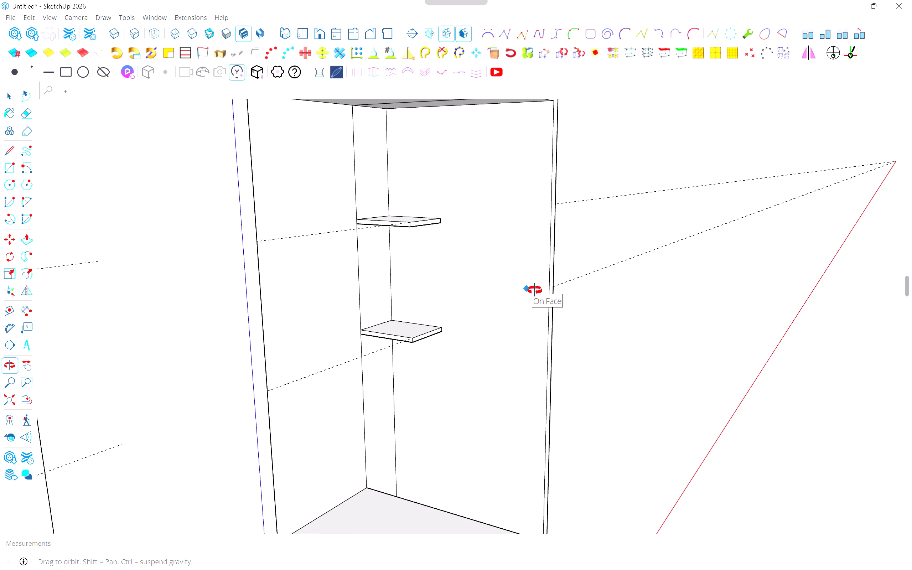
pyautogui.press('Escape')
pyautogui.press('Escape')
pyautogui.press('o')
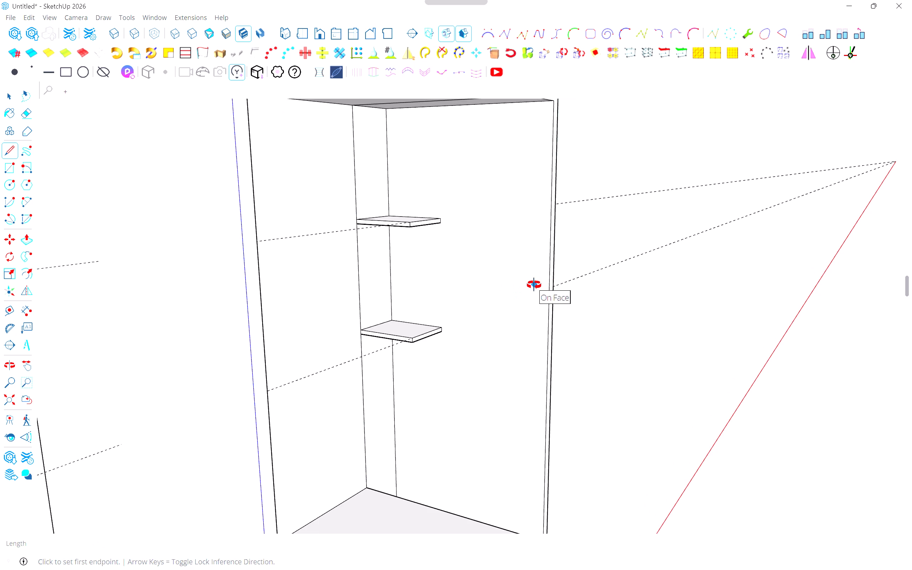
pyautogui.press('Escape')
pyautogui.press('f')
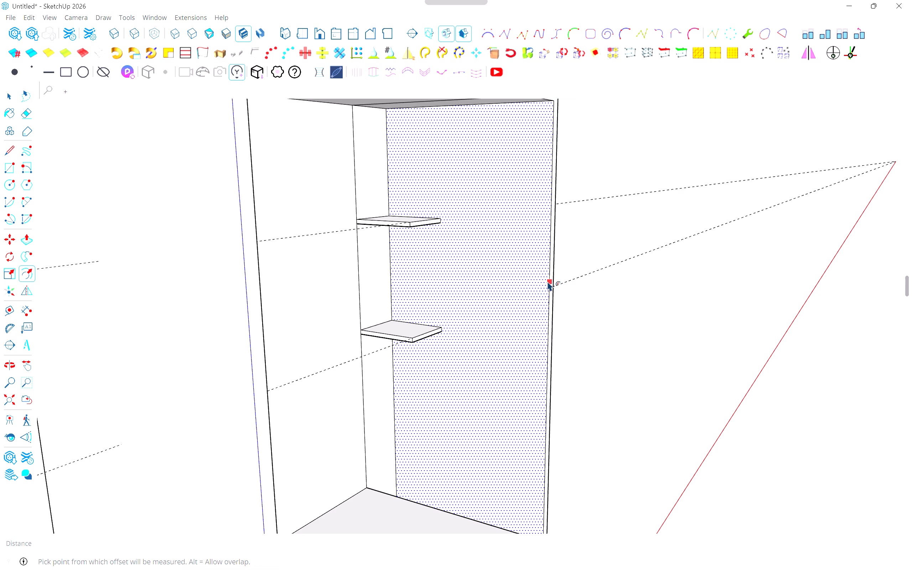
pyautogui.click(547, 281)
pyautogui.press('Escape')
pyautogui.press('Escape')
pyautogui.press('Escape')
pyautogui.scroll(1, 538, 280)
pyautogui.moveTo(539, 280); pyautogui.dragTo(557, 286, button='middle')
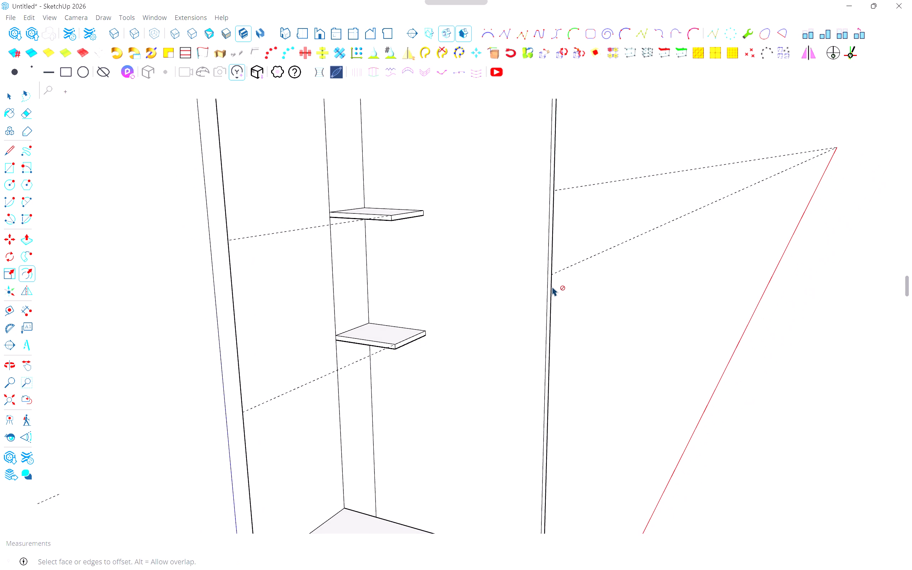
# Place a guide 7 cm in from the right side wall's front edge and trace a 203 cm vertical line along it to the ceiling.
pyautogui.press('t')
pyautogui.click(546, 280)
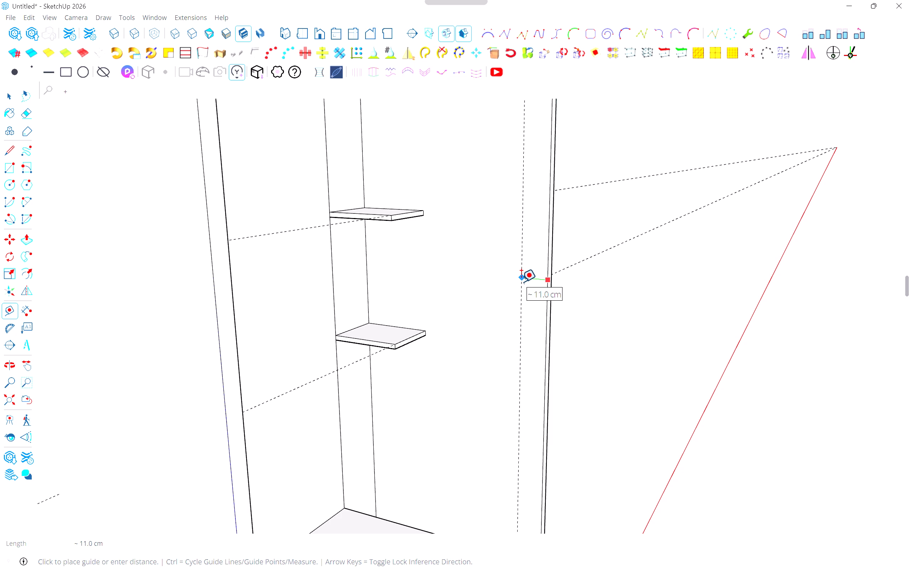
pyautogui.press('7')
pyautogui.press('Return')
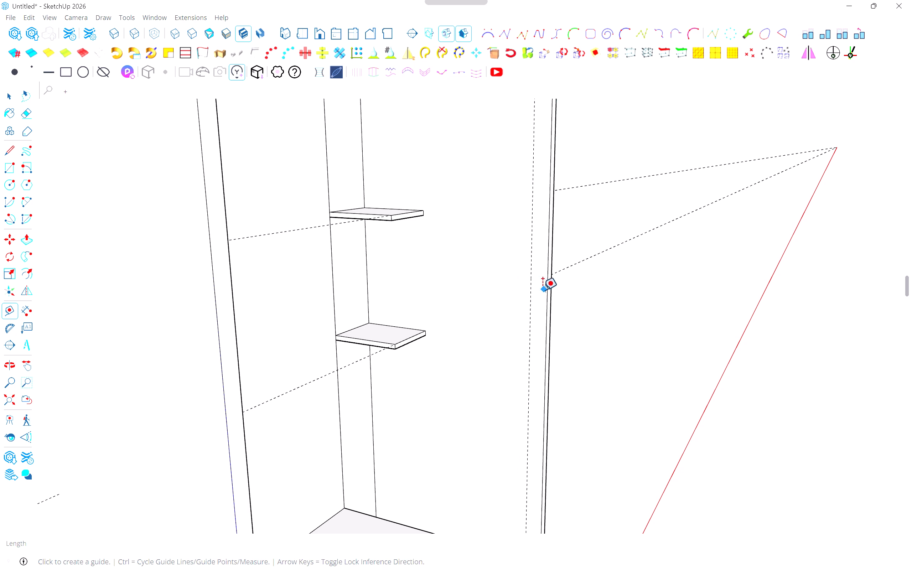
pyautogui.scroll(-4, 536, 305)
pyautogui.press('p')
pyautogui.scroll(2, 531, 484)
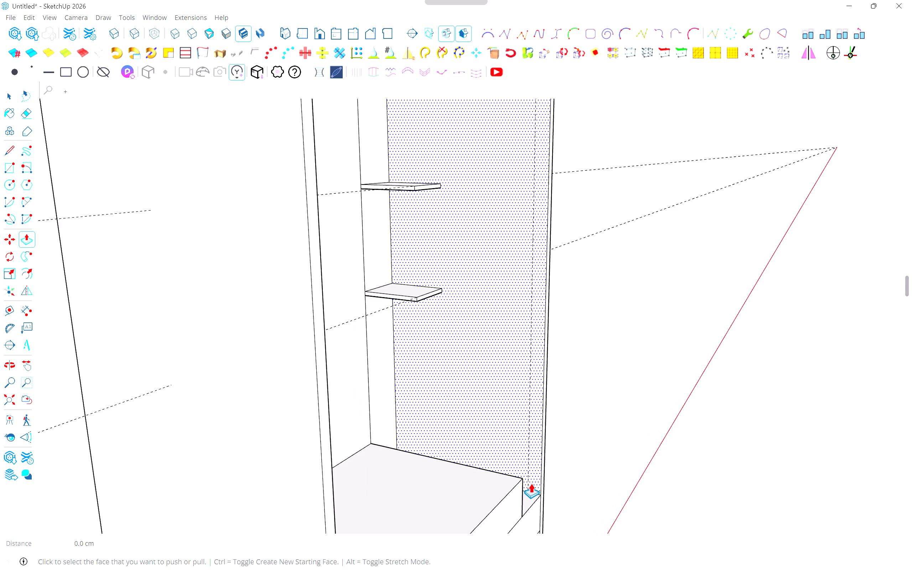
pyautogui.scroll(1, 530, 476)
pyautogui.moveTo(530, 476); pyautogui.dragTo(522, 482, button='middle')
pyautogui.middleClick(522, 482)
pyautogui.press('l')
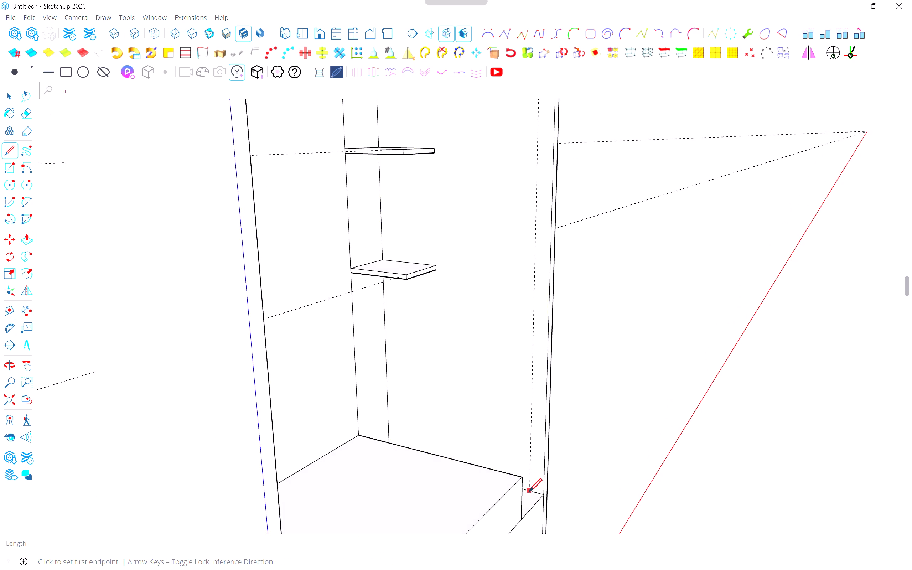
pyautogui.click(529, 493)
pyautogui.scroll(-2, 549, 264)
pyautogui.moveTo(533, 189); pyautogui.dragTo(487, 380, button='middle')
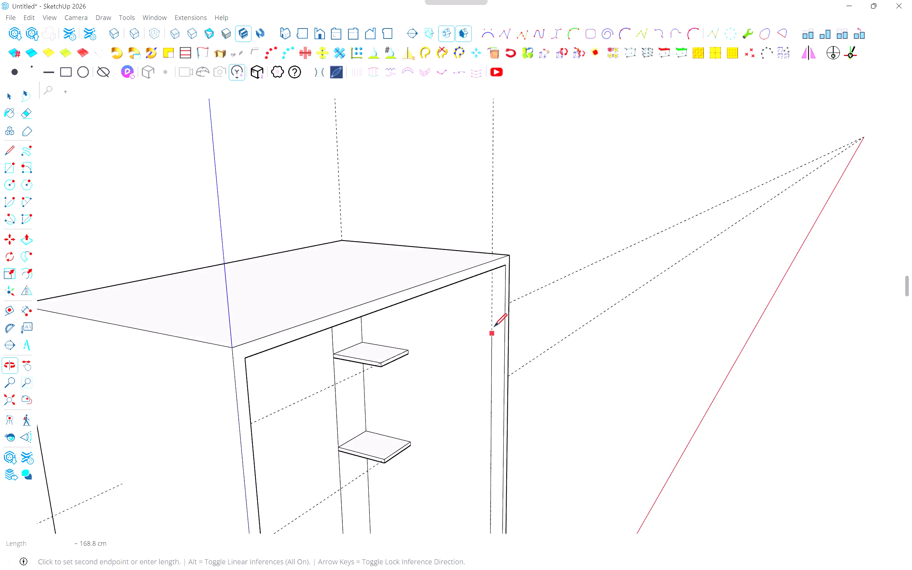
pyautogui.moveTo(501, 291); pyautogui.dragTo(501, 214, button='middle')
pyautogui.scroll(4, 488, 277)
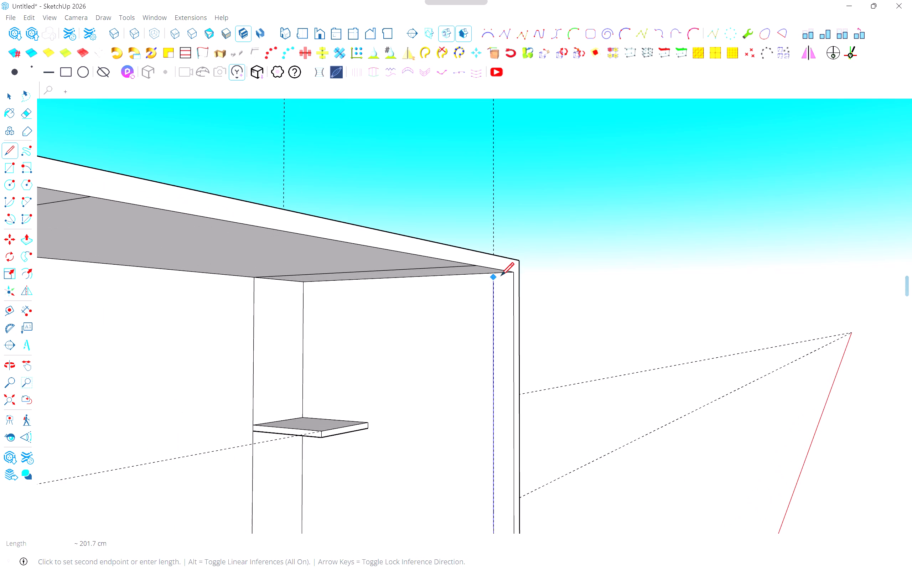
pyautogui.click(497, 275)
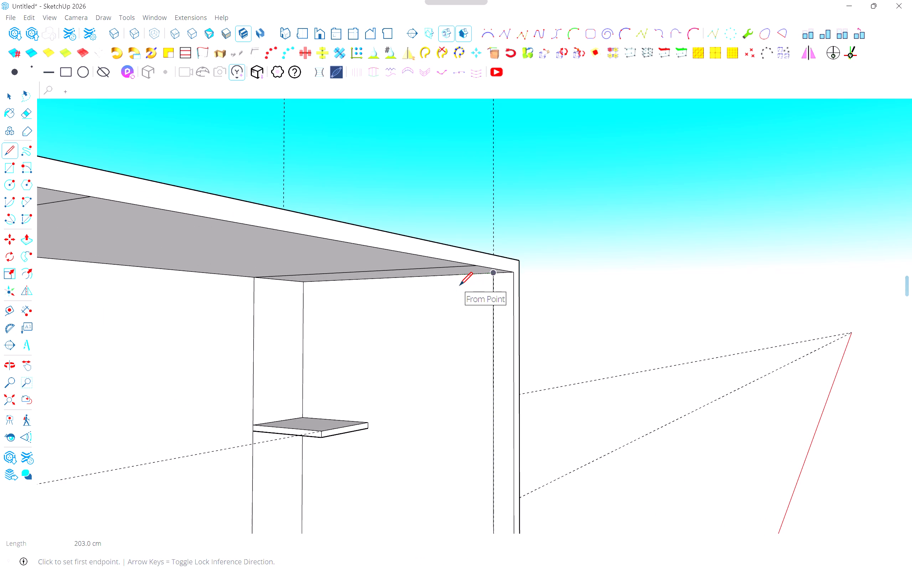
# Place a guide 7 cm below the ceiling on the right side wall and trace a 79 cm line along it to the back corner.
pyautogui.press('t')
pyautogui.click(452, 276)
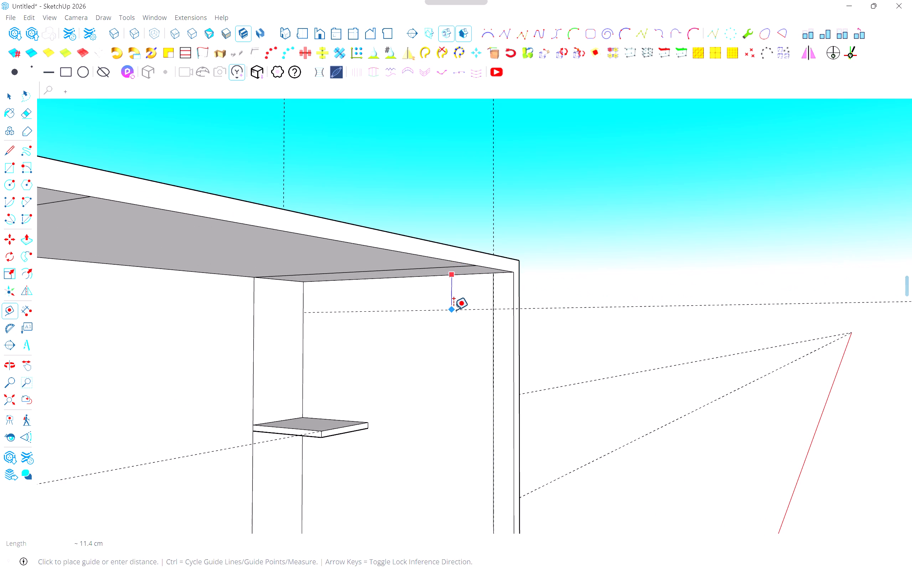
pyautogui.press('7')
pyautogui.press('Return')
pyautogui.press('l')
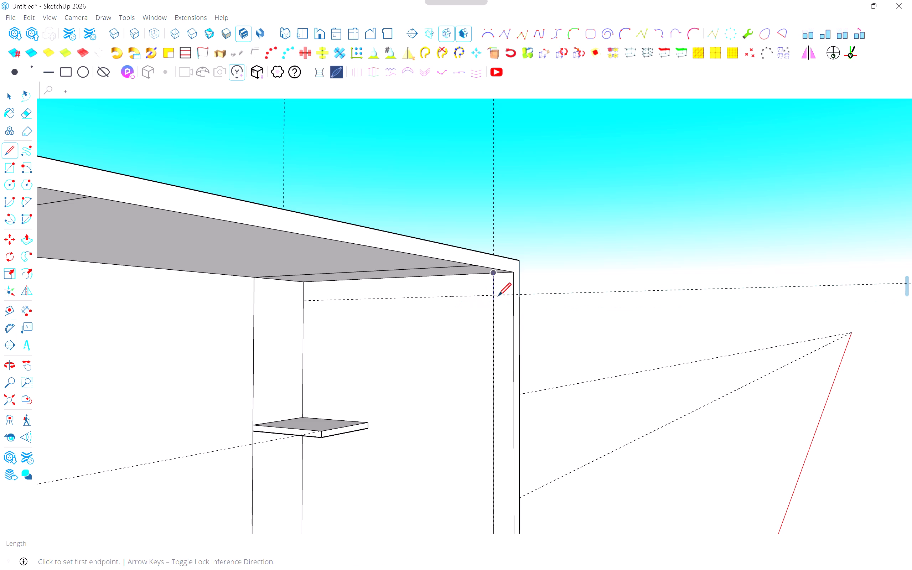
pyautogui.click(496, 296)
pyautogui.click(306, 299)
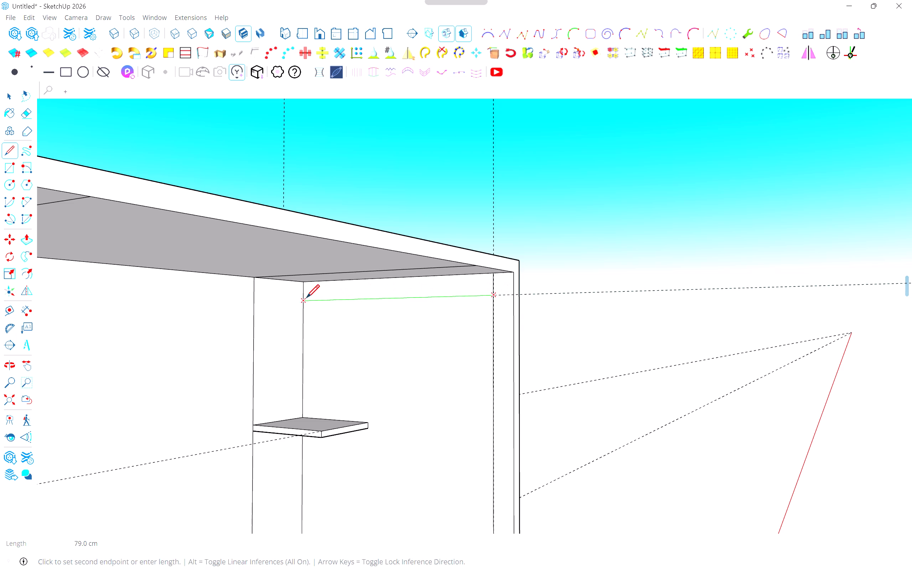
pyautogui.press('Escape')
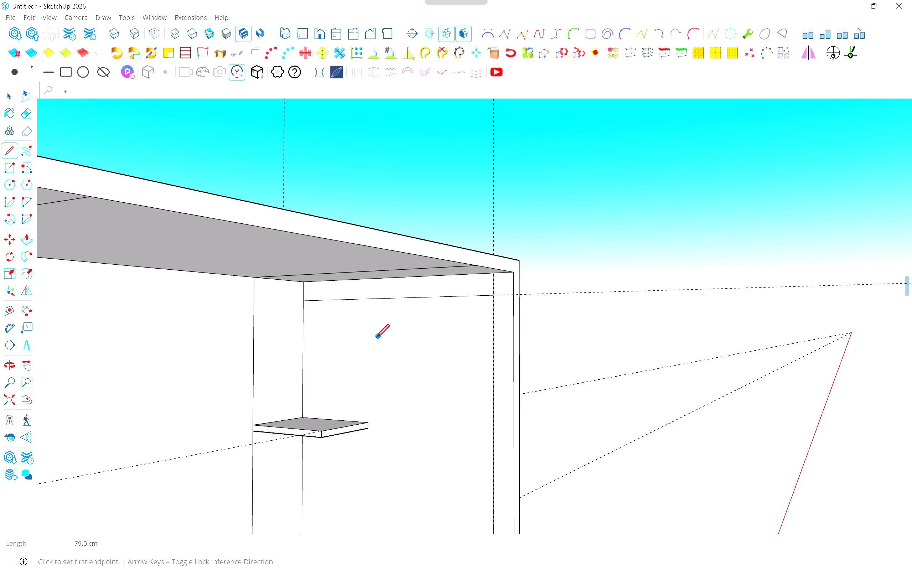
# Place a vertical guide 30 cm from the right wall's back edge, flush with the shelf fronts, and trace a 196 cm line down it.
pyautogui.press('t')
pyautogui.click(305, 369)
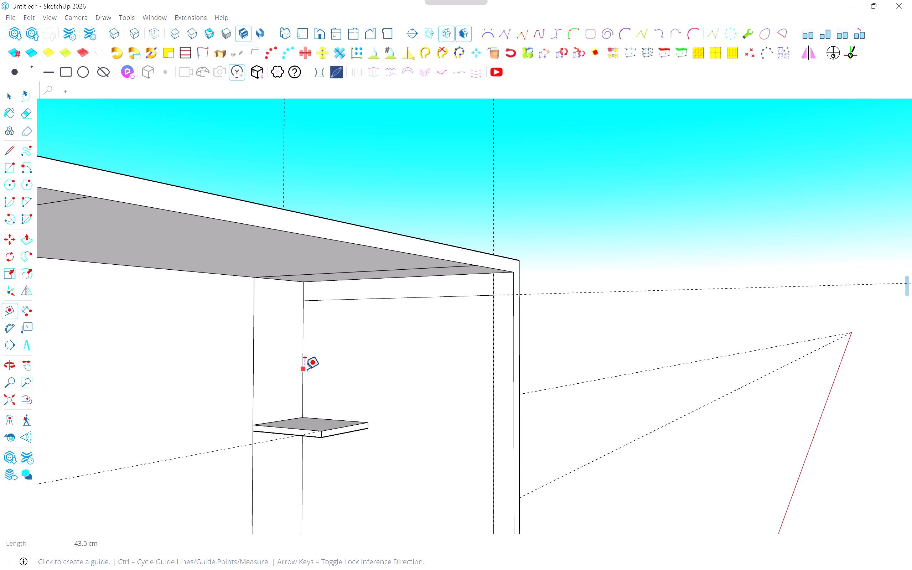
pyautogui.click(370, 424)
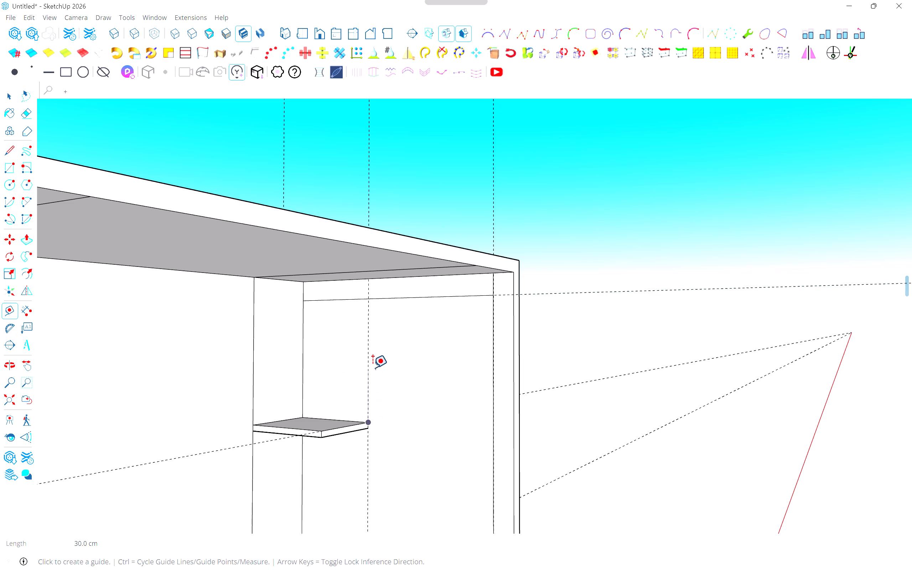
pyautogui.press('Escape')
pyautogui.scroll(-1, 374, 365)
pyautogui.press('l')
pyautogui.click(367, 307)
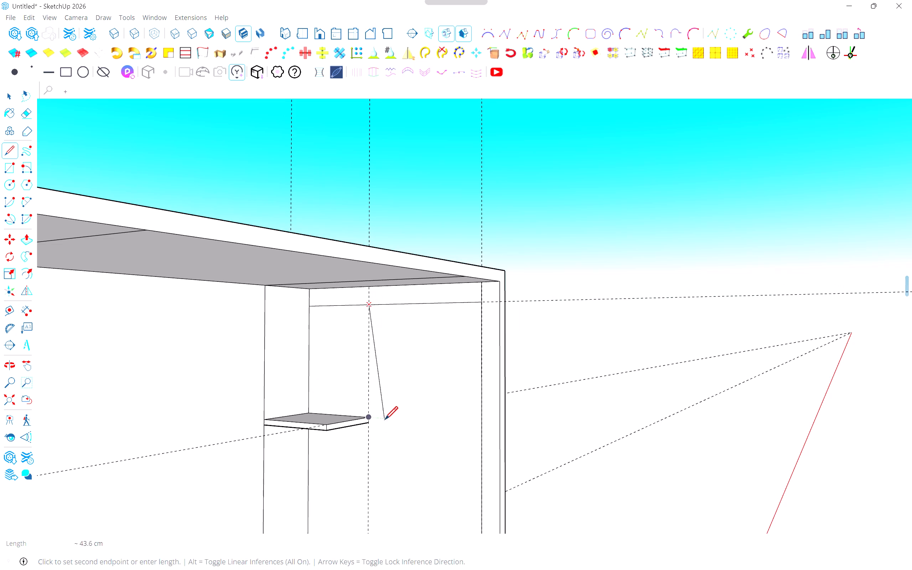
pyautogui.keyDown('shift'); pyautogui.moveTo(385, 431); pyautogui.dragTo(381, 317, button='middle'); pyautogui.keyUp('shift')
pyautogui.scroll(-4, 393, 449)
pyautogui.keyDown('shift'); pyautogui.moveTo(381, 505); pyautogui.dragTo(384, 320, button='middle'); pyautogui.keyUp('shift')
pyautogui.moveTo(380, 393); pyautogui.dragTo(319, 446, button='middle')
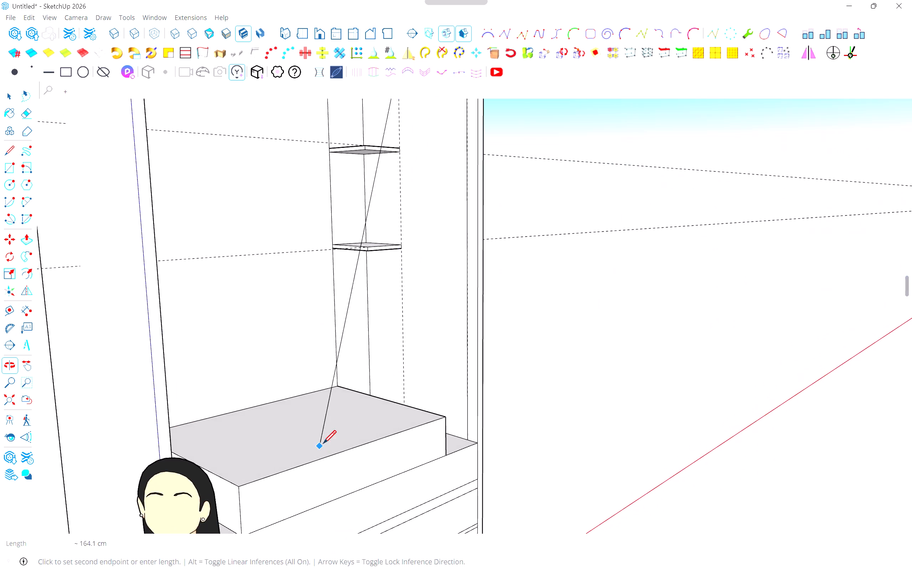
pyautogui.scroll(4, 408, 403)
pyautogui.moveTo(410, 403); pyautogui.dragTo(355, 434, button='middle')
pyautogui.moveTo(433, 414); pyautogui.dragTo(410, 423, button='middle')
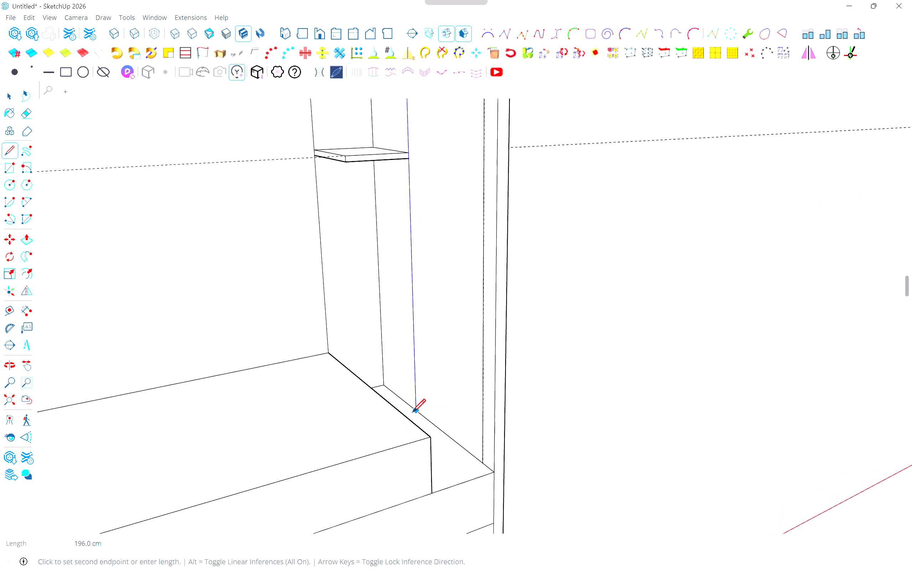
pyautogui.click(413, 413)
# Place a guide 7 cm above the base ledge on the right side wall and trace the bottom line between the two verticals.
pyautogui.press('t')
pyautogui.scroll(3, 449, 438)
pyautogui.click(455, 442)
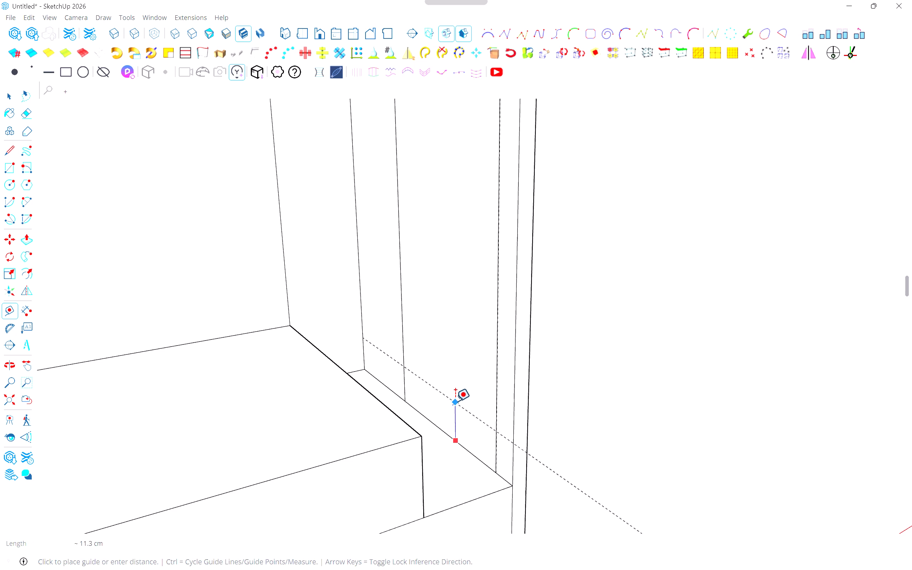
pyautogui.press('6')
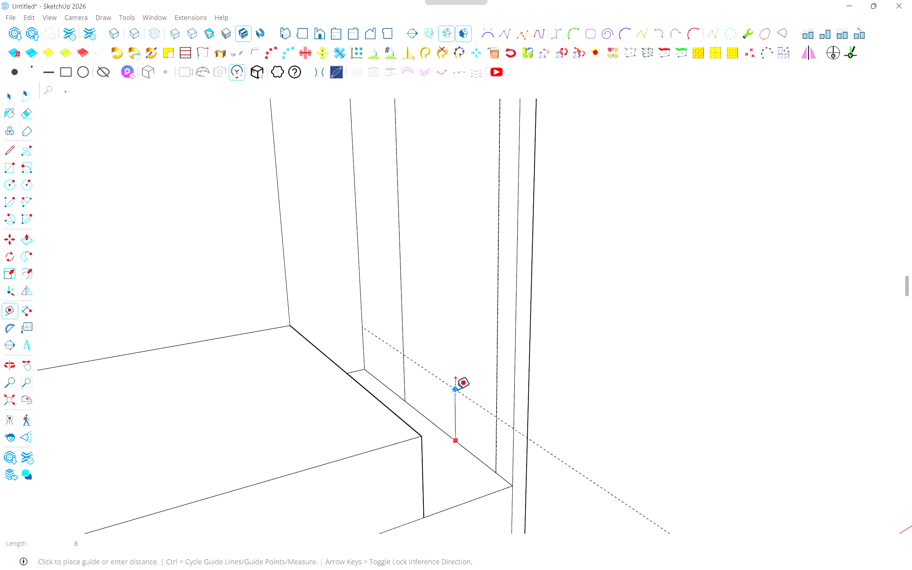
pyautogui.press('BackSpace')
pyautogui.press('7')
pyautogui.press('Return')
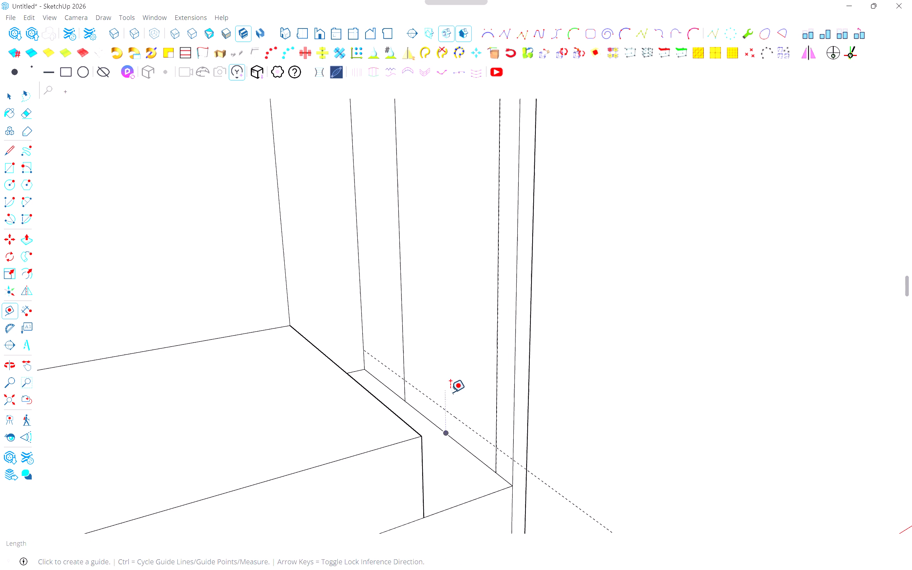
pyautogui.press('l')
pyautogui.click(496, 449)
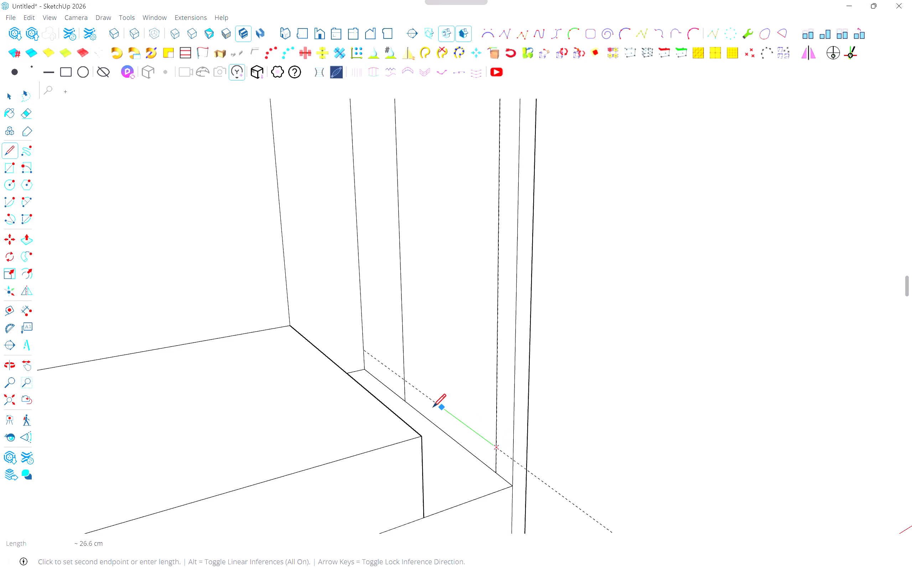
pyautogui.click(408, 380)
pyautogui.press('Escape')
pyautogui.scroll(-3, 428, 383)
pyautogui.press('Escape')
pyautogui.scroll(4, 450, 422)
pyautogui.press('Escape')
# Erase the guides and overrunning line stubs around the traced rectangle on the right side wall, at both its bottom and top.
pyautogui.press('e')
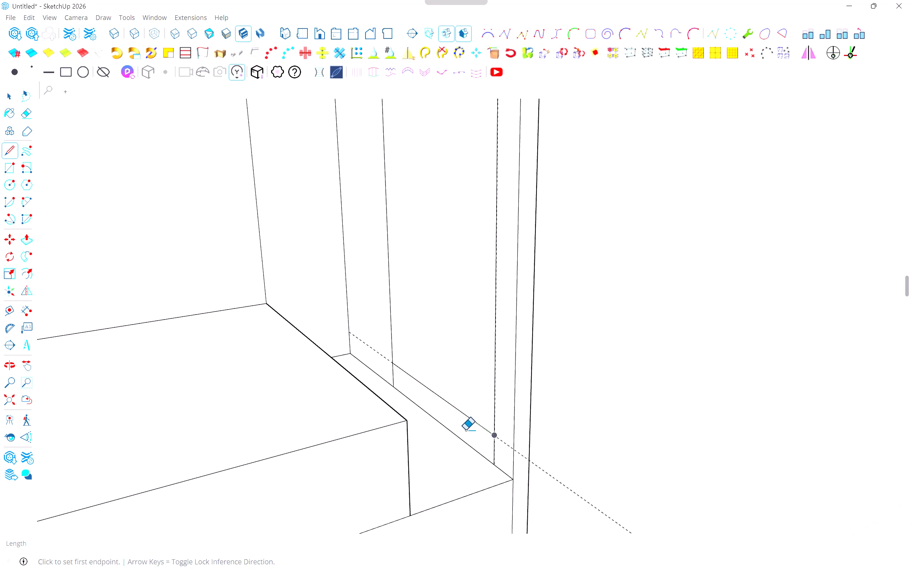
pyautogui.scroll(2, 474, 439)
pyautogui.moveTo(492, 444); pyautogui.dragTo(497, 451)
pyautogui.moveTo(495, 450); pyautogui.dragTo(506, 458)
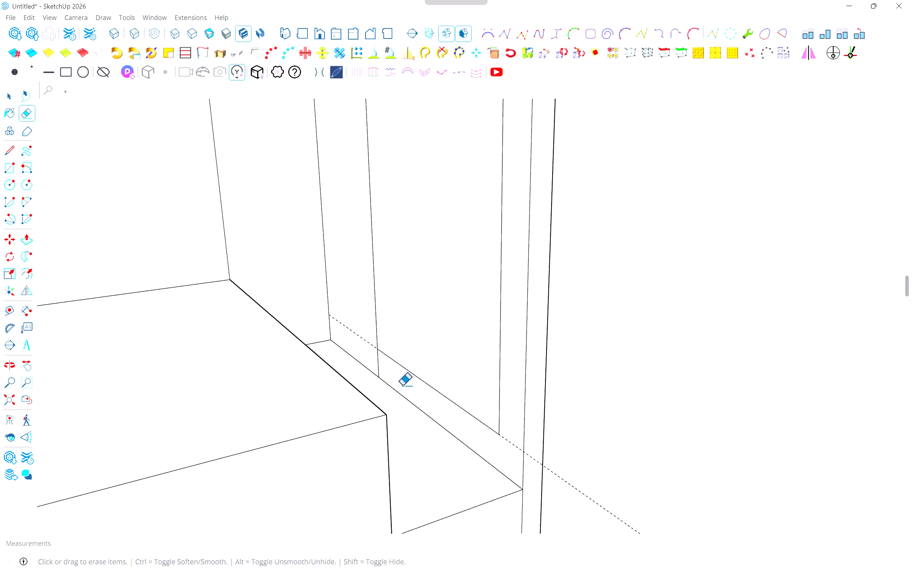
pyautogui.moveTo(392, 377); pyautogui.dragTo(366, 348)
pyautogui.scroll(-6, 363, 343)
pyautogui.keyDown('shift'); pyautogui.moveTo(358, 276); pyautogui.dragTo(467, 288, button='middle'); pyautogui.keyUp('shift')
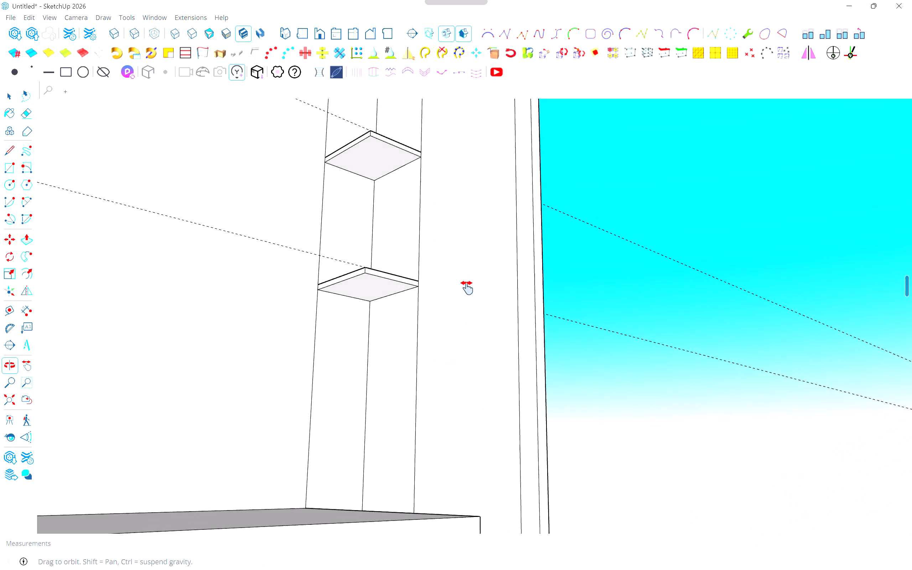
pyautogui.keyDown('shift'); pyautogui.moveTo(467, 288); pyautogui.dragTo(424, 487, button='middle'); pyautogui.keyUp('shift')
pyautogui.moveTo(388, 277); pyautogui.dragTo(372, 332, button='middle')
pyautogui.moveTo(375, 220); pyautogui.dragTo(375, 229)
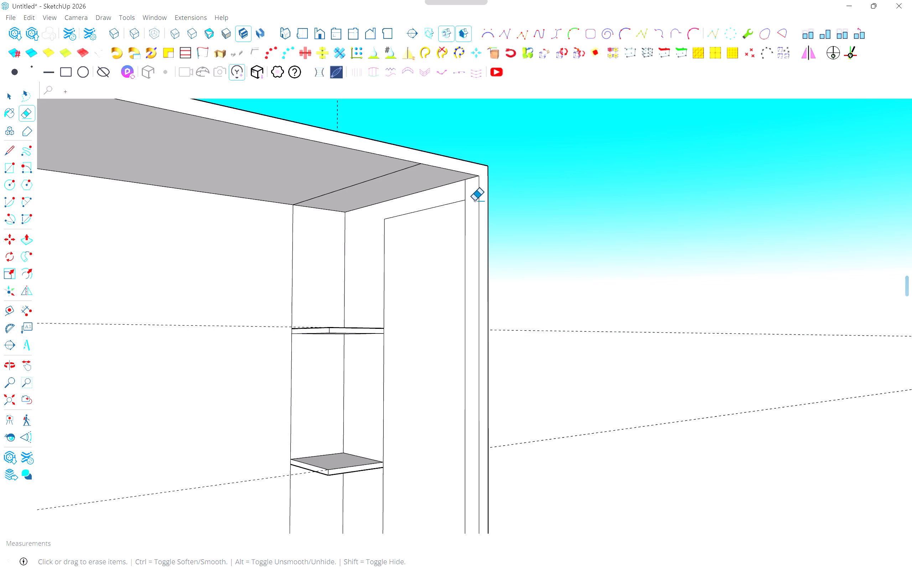
pyautogui.moveTo(467, 191); pyautogui.dragTo(435, 190)
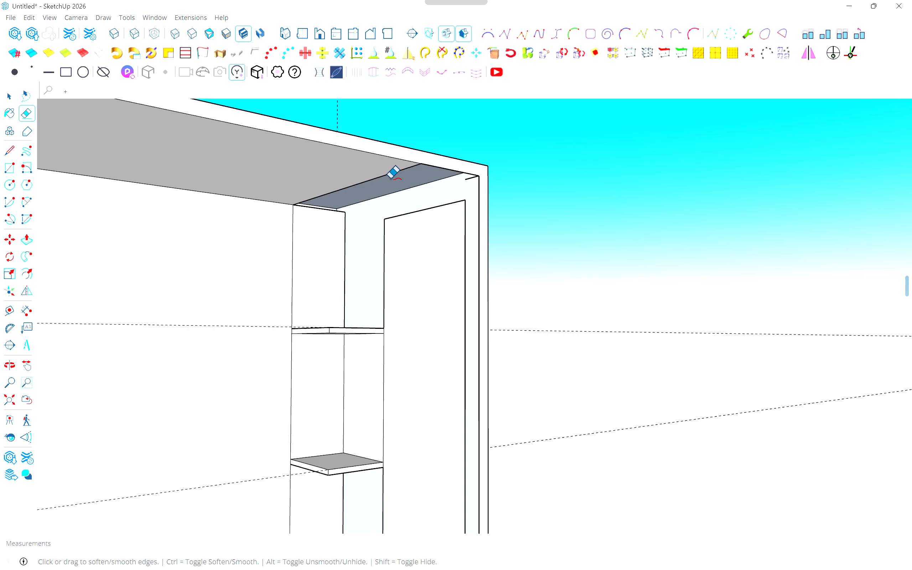
pyautogui.hotkey('ctrl', 'z')
pyautogui.click(464, 195)
# Erase the leftover edge running across the ceiling above the right shelves.
pyautogui.click(400, 176)
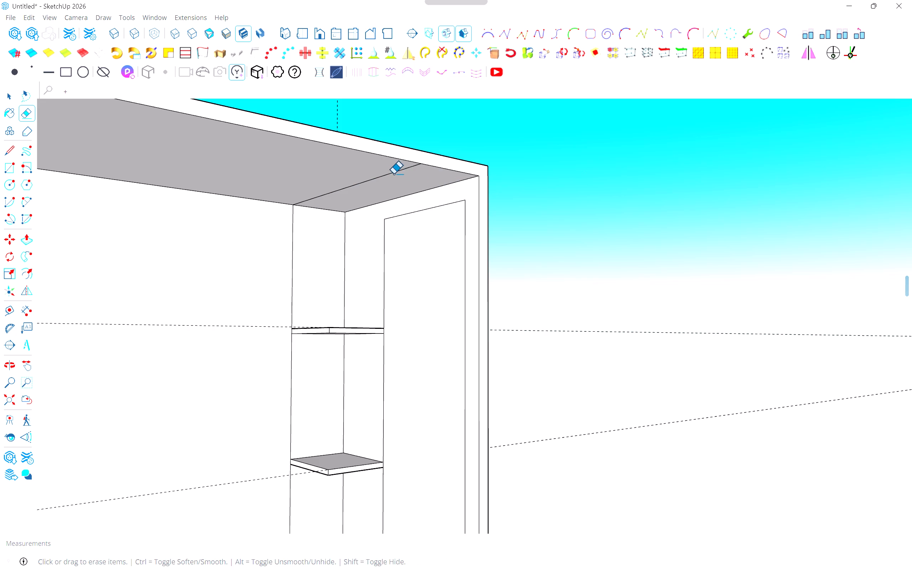
pyautogui.moveTo(393, 174); pyautogui.dragTo(375, 175)
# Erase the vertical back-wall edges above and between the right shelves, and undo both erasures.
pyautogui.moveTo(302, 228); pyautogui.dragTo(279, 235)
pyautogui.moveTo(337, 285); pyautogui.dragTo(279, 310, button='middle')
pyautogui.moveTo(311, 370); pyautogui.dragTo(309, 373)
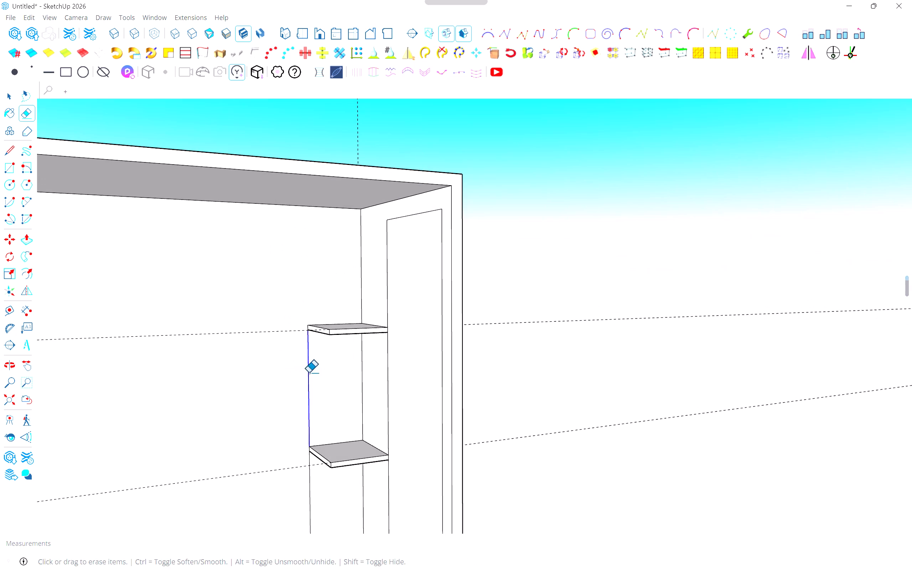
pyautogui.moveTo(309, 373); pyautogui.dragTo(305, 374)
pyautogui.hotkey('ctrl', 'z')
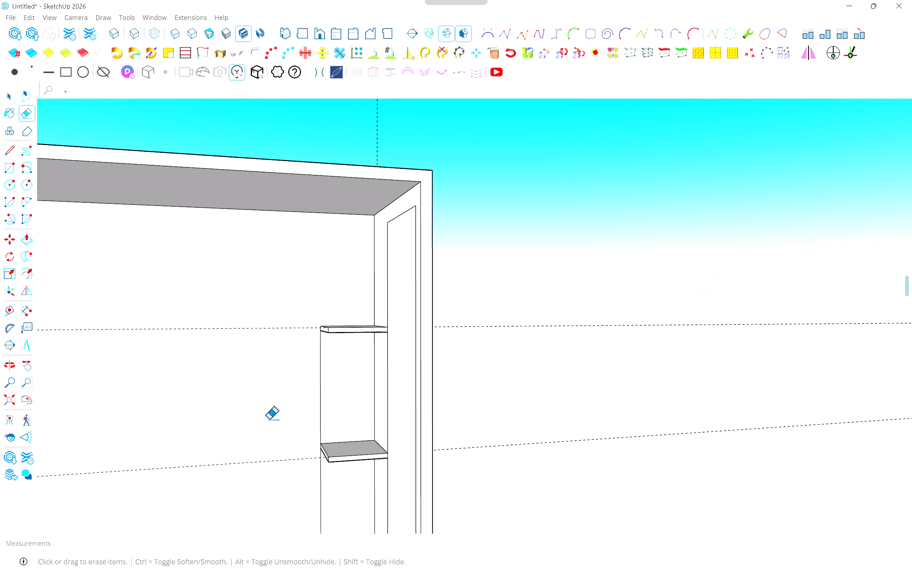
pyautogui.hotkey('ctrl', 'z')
# Erase the leftover edge running across the ceiling above the left shelves.
pyautogui.keyDown('shift'); pyautogui.moveTo(273, 407); pyautogui.dragTo(274, 322, button='middle'); pyautogui.keyUp('shift')
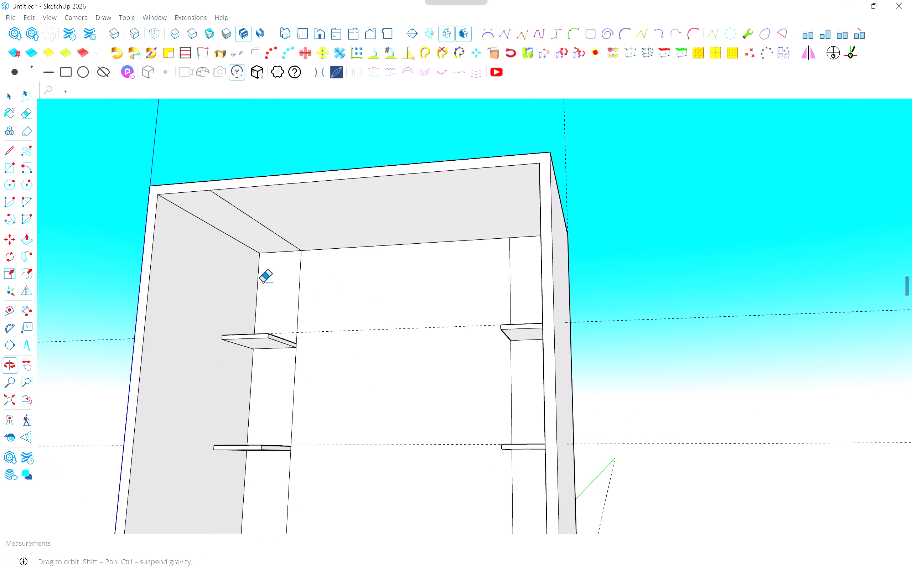
pyautogui.moveTo(265, 231); pyautogui.dragTo(258, 231)
pyautogui.moveTo(270, 229); pyautogui.dragTo(273, 228)
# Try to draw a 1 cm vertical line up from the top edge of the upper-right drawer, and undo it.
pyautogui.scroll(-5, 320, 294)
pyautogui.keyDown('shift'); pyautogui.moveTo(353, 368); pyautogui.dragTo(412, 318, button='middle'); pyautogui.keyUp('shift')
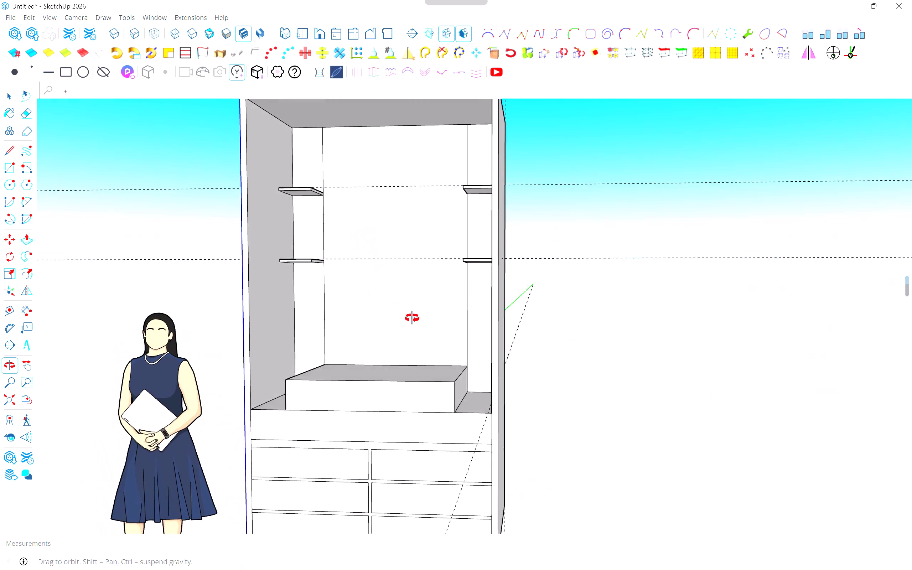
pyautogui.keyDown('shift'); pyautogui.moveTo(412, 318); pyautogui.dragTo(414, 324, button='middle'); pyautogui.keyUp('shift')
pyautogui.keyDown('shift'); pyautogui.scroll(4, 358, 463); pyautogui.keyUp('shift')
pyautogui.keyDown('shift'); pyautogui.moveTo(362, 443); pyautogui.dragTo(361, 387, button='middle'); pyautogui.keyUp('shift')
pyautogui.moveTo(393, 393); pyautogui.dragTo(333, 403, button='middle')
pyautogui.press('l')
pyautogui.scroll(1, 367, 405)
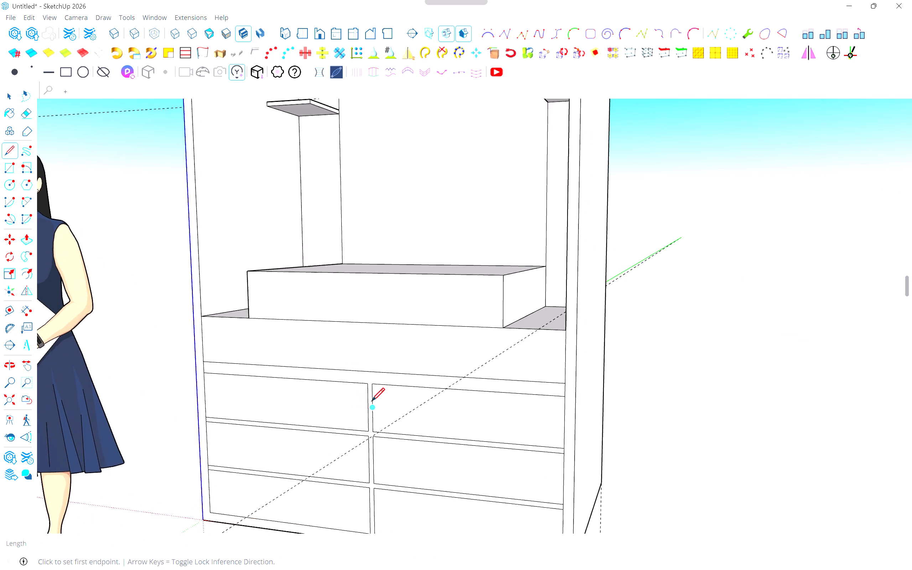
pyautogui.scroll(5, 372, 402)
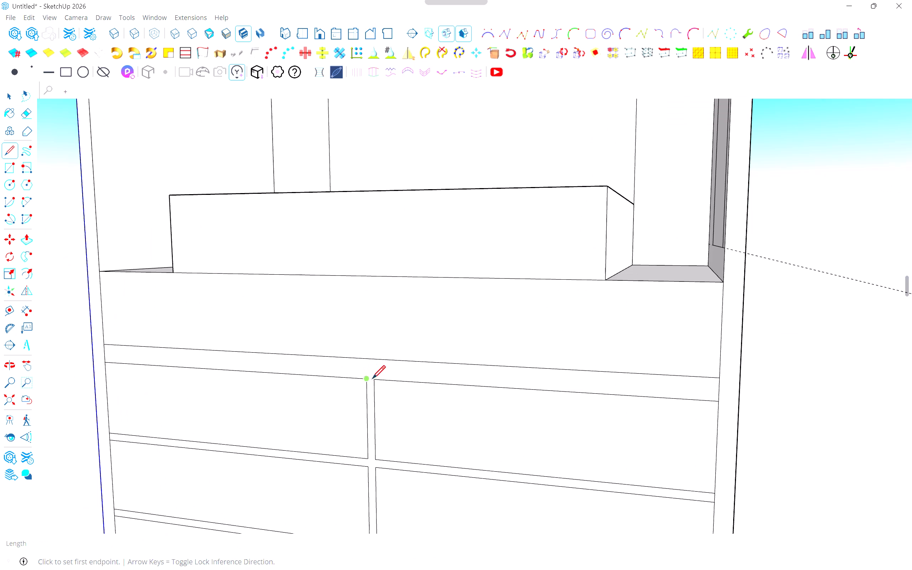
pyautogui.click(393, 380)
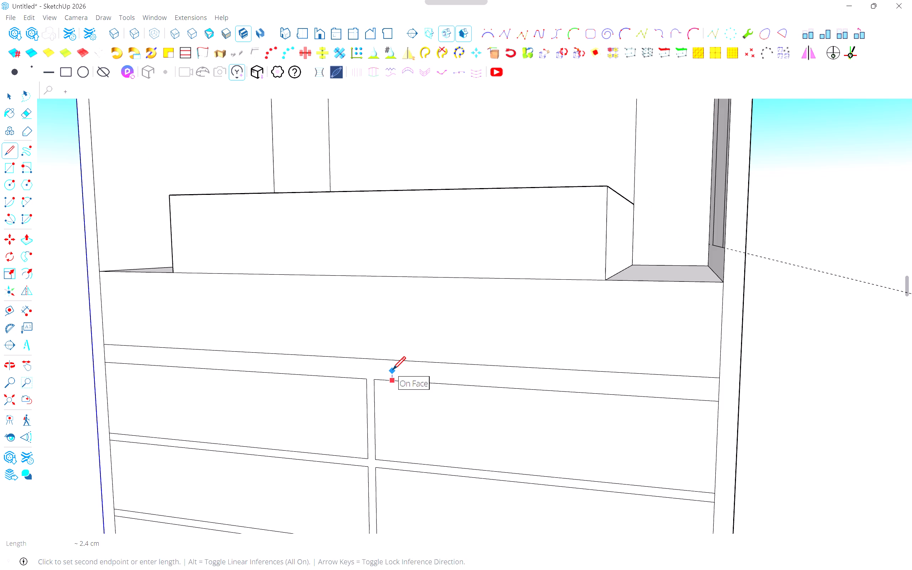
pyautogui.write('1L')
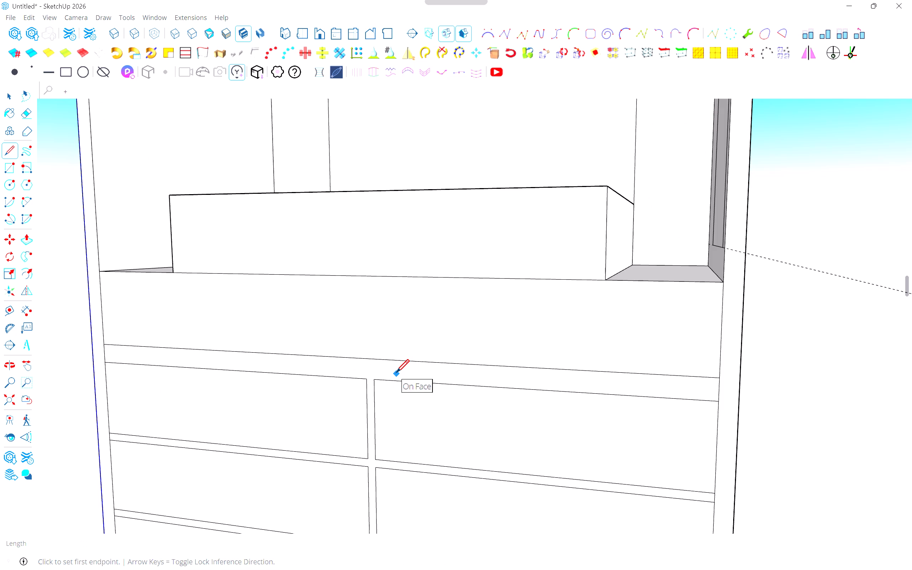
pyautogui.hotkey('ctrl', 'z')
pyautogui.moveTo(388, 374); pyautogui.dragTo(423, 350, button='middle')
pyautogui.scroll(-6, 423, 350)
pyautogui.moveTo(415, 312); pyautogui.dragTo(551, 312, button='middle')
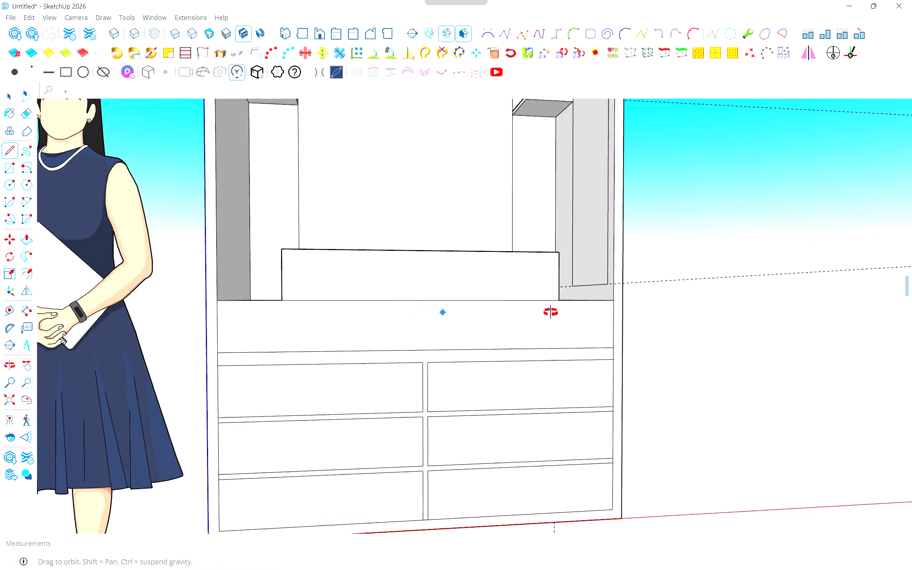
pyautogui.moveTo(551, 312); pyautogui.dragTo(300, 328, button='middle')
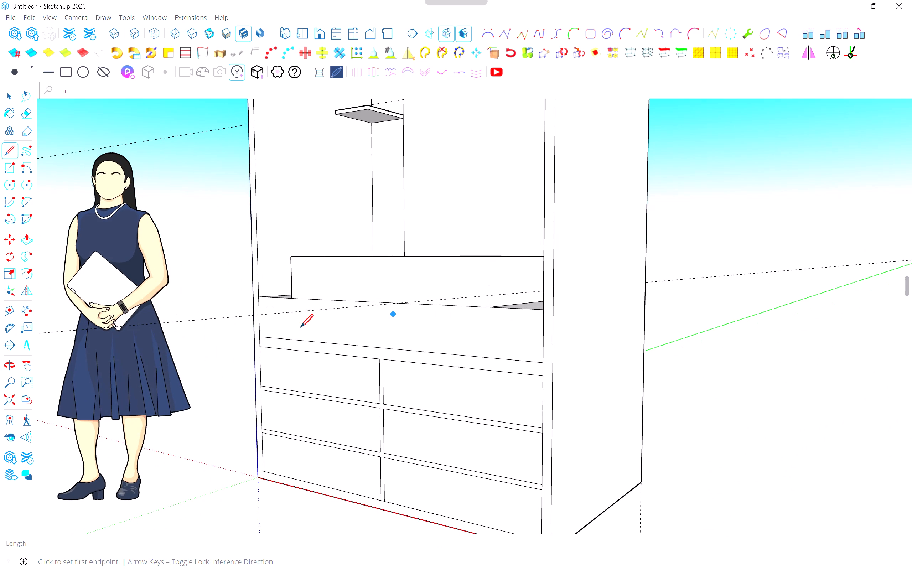
# Place a guide line 1 cm above the top edge of the upper drawers.
pyautogui.press('l')
pyautogui.scroll(4, 324, 341)
pyautogui.scroll(3, 253, 327)
pyautogui.scroll(1, 262, 354)
pyautogui.moveTo(264, 356); pyautogui.dragTo(289, 360, button='middle')
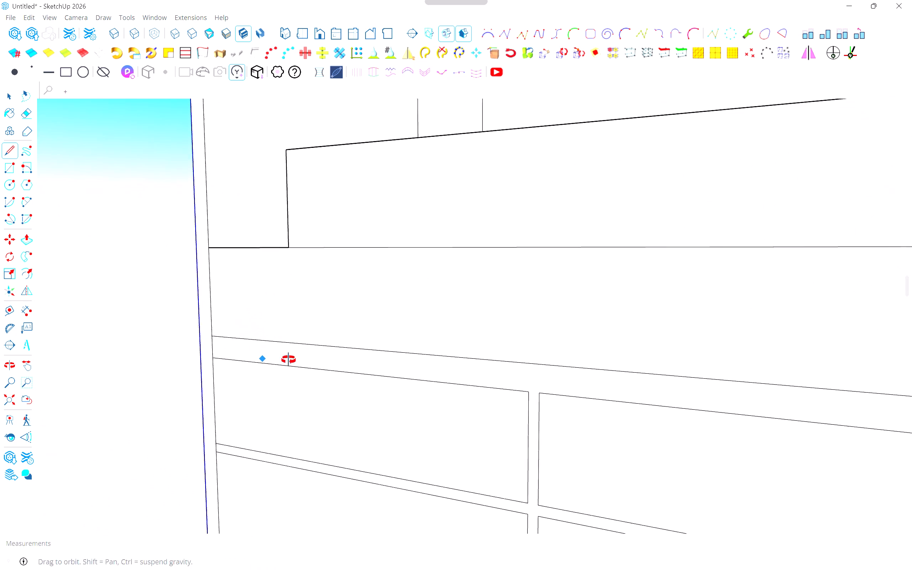
pyautogui.moveTo(289, 360); pyautogui.dragTo(296, 360, button='middle')
pyautogui.middleClick(296, 360)
pyautogui.press('t')
pyautogui.click(338, 370)
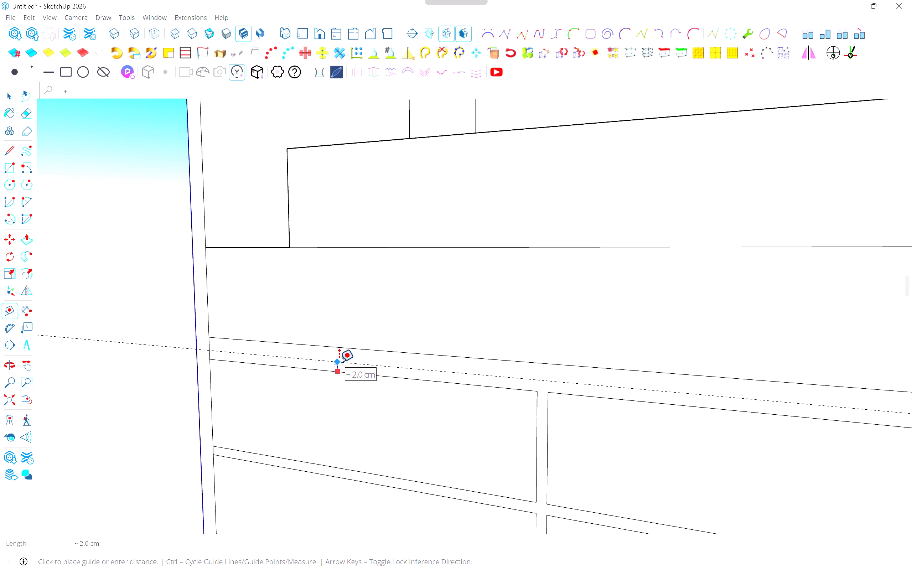
pyautogui.press('1')
pyautogui.press('Return')
# Draw a line along the guide across the cabinet front, between the inner edges of both side walls.
pyautogui.press('l')
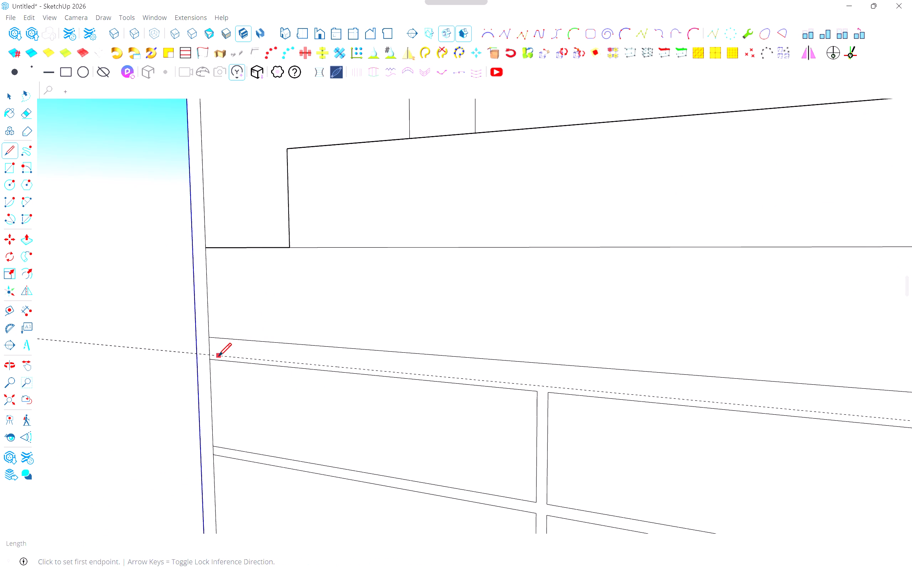
pyautogui.scroll(5, 219, 354)
pyautogui.click(206, 352)
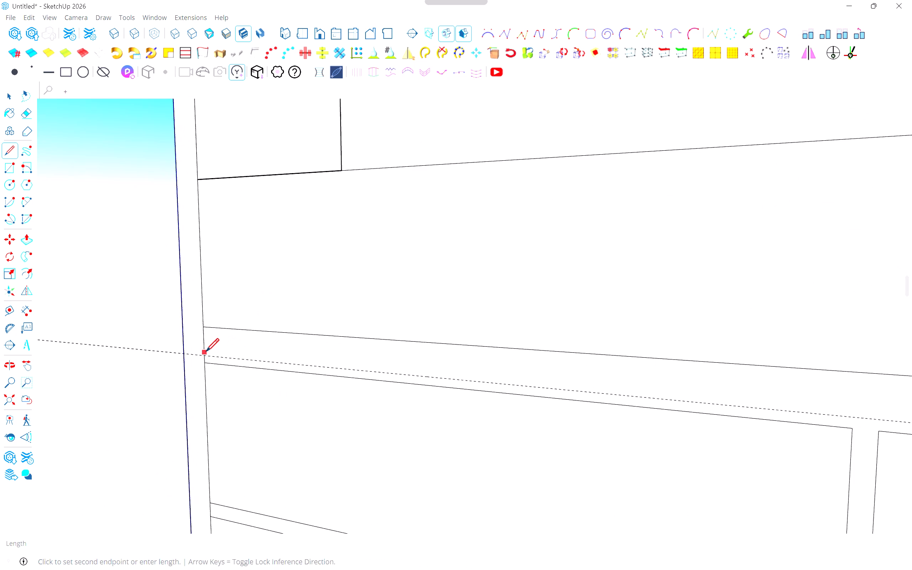
pyautogui.press('Escape')
pyautogui.scroll(3, 206, 354)
pyautogui.click(205, 355)
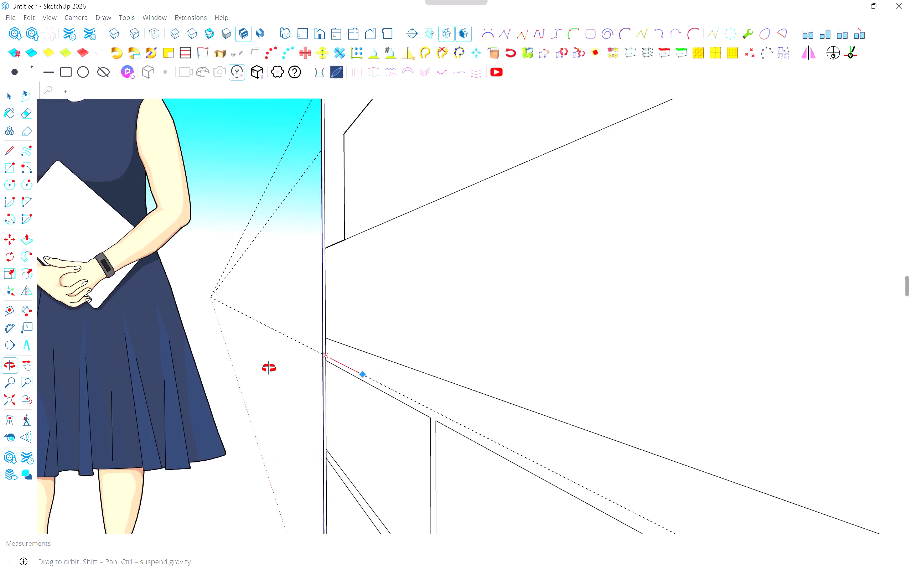
pyautogui.scroll(-3, 255, 366)
pyautogui.keyDown('shift'); pyautogui.moveTo(606, 378); pyautogui.dragTo(429, 353, button='middle'); pyautogui.keyUp('shift')
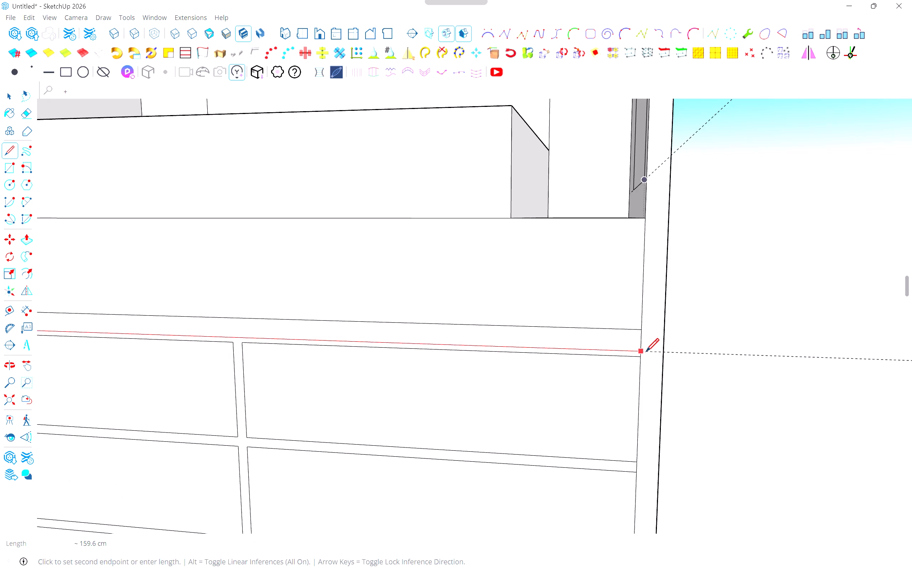
pyautogui.scroll(4, 646, 349)
pyautogui.click(644, 350)
pyautogui.moveTo(597, 356); pyautogui.dragTo(506, 360, button='middle')
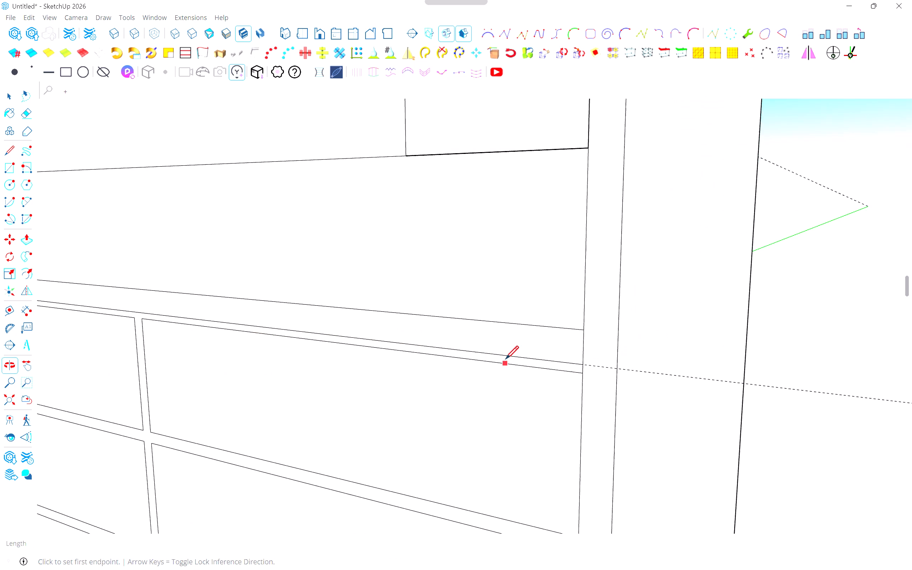
# Push the connected gap strips above and between the drawer fronts 1 cm into the cabinet.
pyautogui.press('space')
pyautogui.scroll(3, 506, 360)
pyautogui.click(506, 359)
pyautogui.press('p')
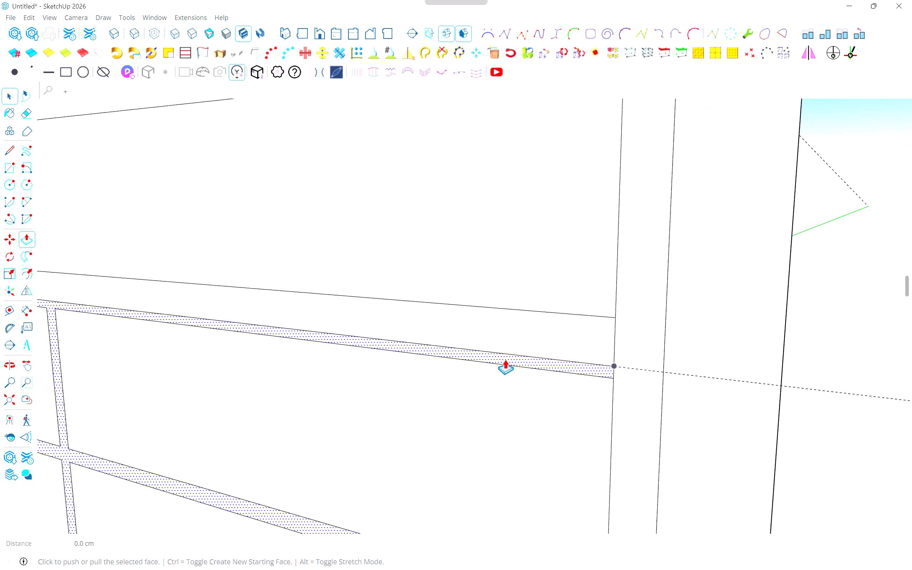
pyautogui.moveTo(502, 359); pyautogui.dragTo(532, 355)
pyautogui.press('1')
pyautogui.press('Return')
pyautogui.moveTo(527, 356); pyautogui.dragTo(462, 359, button='middle')
pyautogui.hotkey('ctrl', 'z')
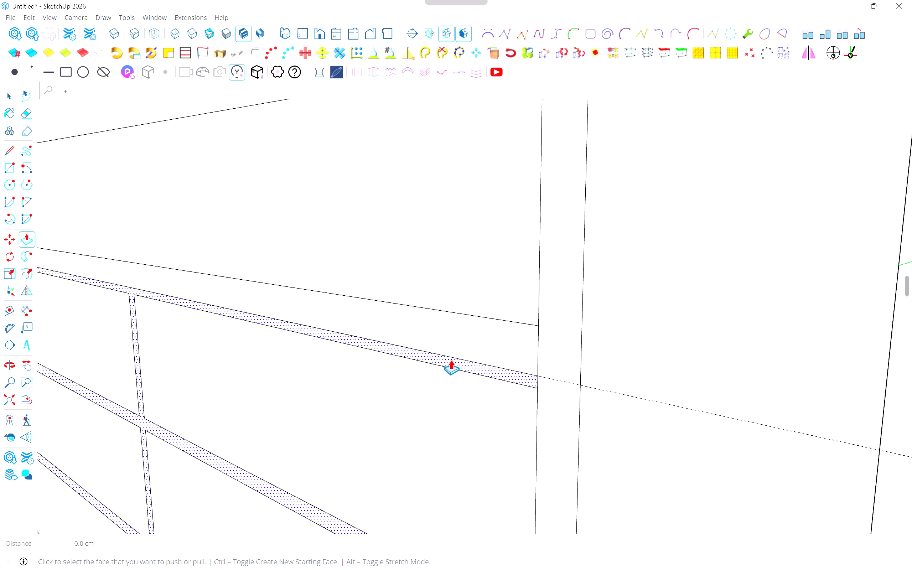
pyautogui.moveTo(452, 358); pyautogui.dragTo(484, 357)
pyautogui.press('1')
pyautogui.press('Return')
# Check the reference photo, and push the front face between the drawers and the raised box 20 cm back.
pyautogui.moveTo(488, 358); pyautogui.dragTo(404, 356, button='middle')
pyautogui.scroll(-3, 404, 355)
pyautogui.moveTo(292, 336); pyautogui.dragTo(418, 340, button='middle')
pyautogui.scroll(-5, 419, 342)
pyautogui.keyDown('shift'); pyautogui.moveTo(330, 353); pyautogui.dragTo(415, 328, button='middle'); pyautogui.keyUp('shift')
pyautogui.scroll(4, 439, 296)
pyautogui.moveTo(444, 292); pyautogui.dragTo(378, 340, button='middle')
pyautogui.scroll(-5, 378, 341)
pyautogui.moveTo(389, 330); pyautogui.dragTo(449, 322, button='middle')
pyautogui.hotkey('alt', 'Tab')
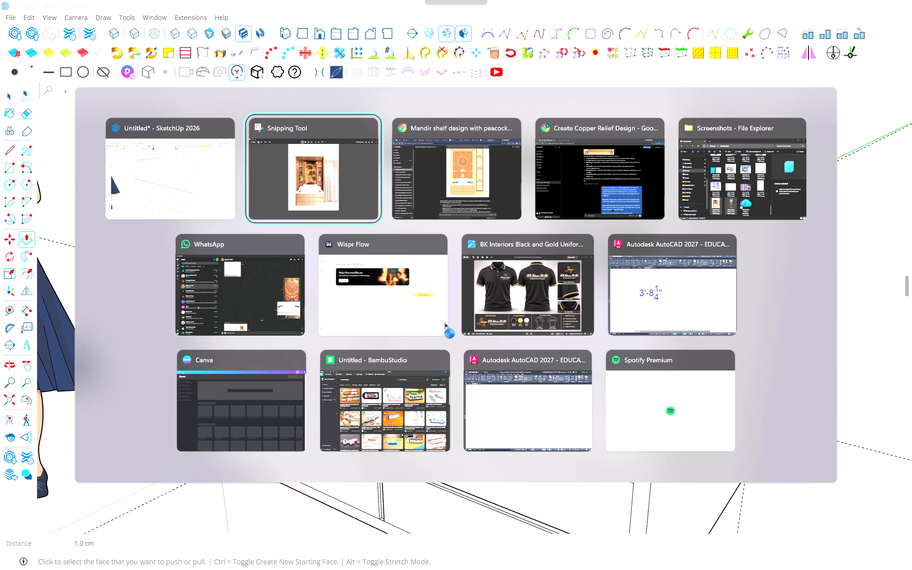
pyautogui.hotkey('alt', 'Tab')
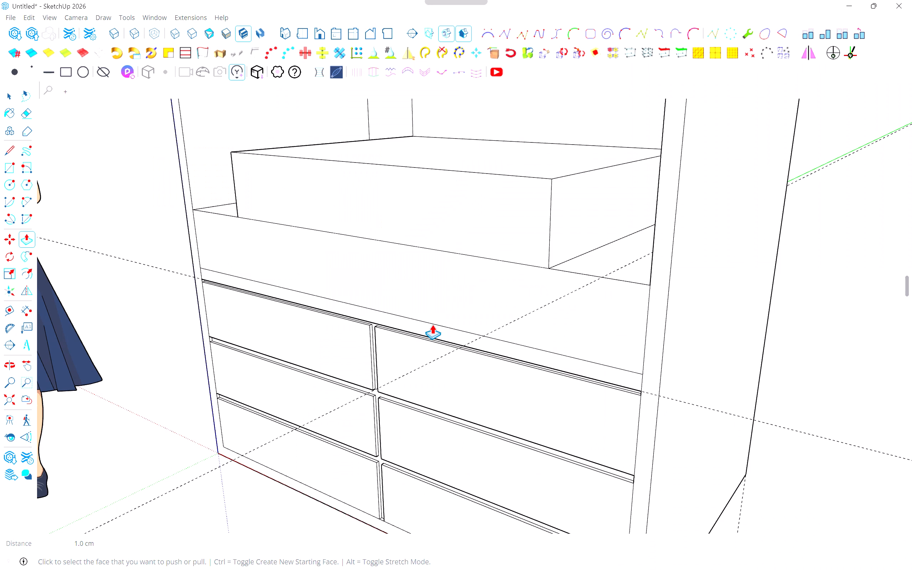
pyautogui.click(465, 297)
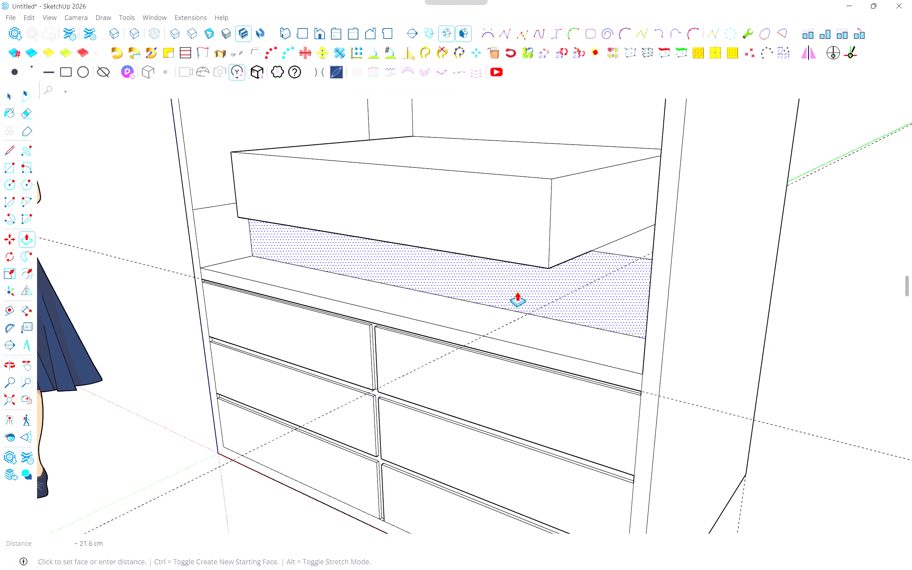
pyautogui.write('20')
pyautogui.press('Return')
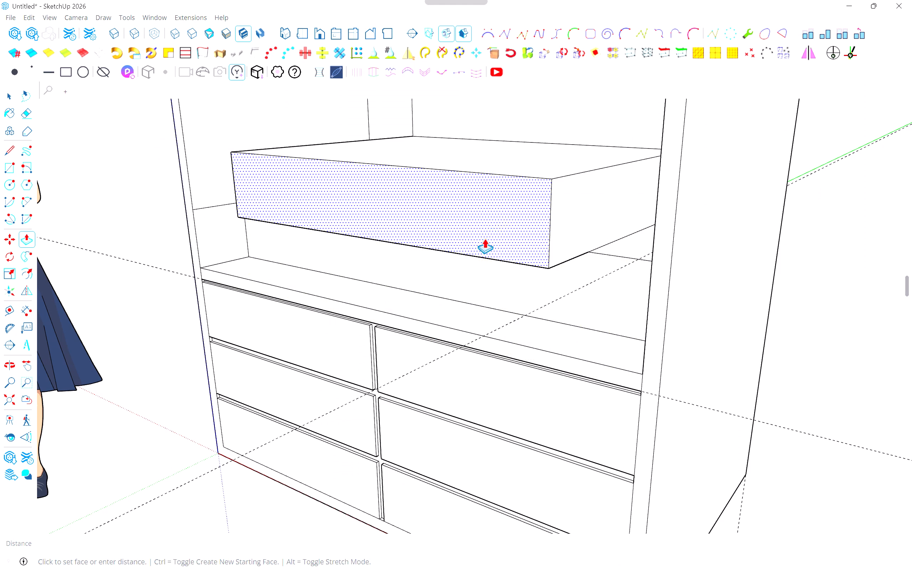
# Push the front face of the raised box back 40 cm to form the upper step.
pyautogui.click(501, 216)
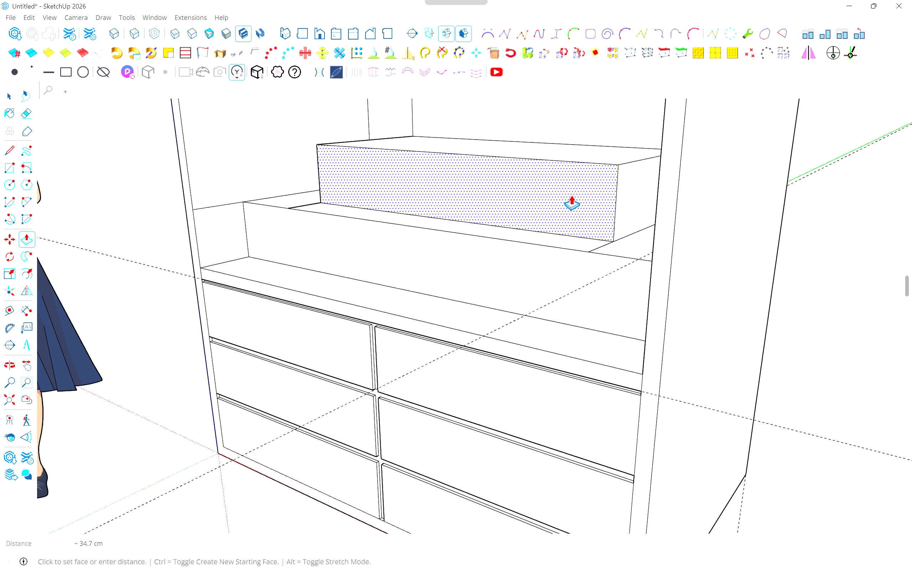
pyautogui.write('40]')
pyautogui.press('Return')
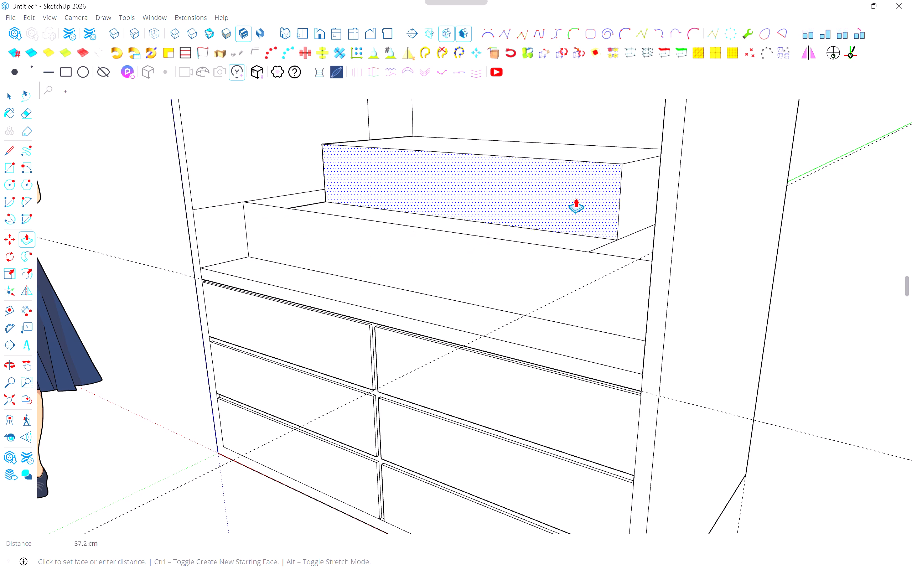
pyautogui.press('4')
pyautogui.press('0')
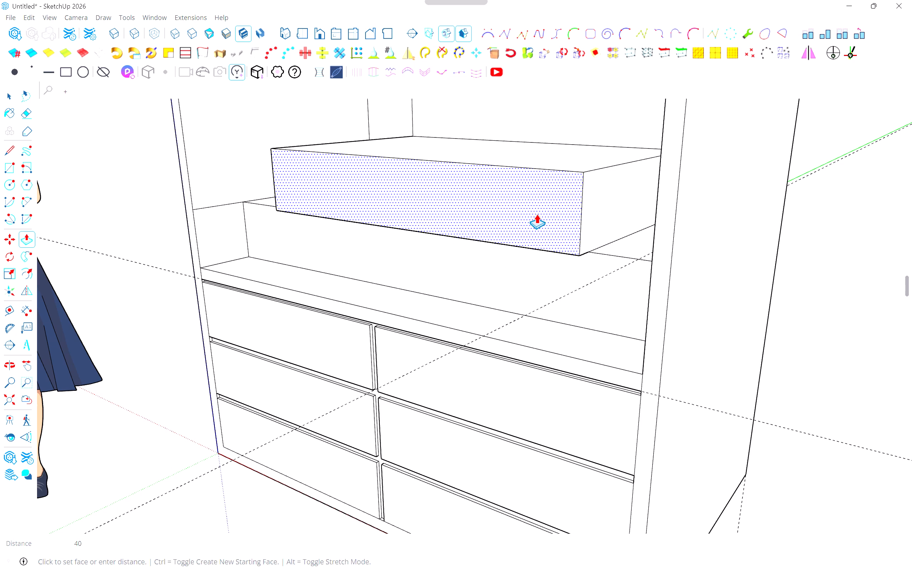
pyautogui.press('Return')
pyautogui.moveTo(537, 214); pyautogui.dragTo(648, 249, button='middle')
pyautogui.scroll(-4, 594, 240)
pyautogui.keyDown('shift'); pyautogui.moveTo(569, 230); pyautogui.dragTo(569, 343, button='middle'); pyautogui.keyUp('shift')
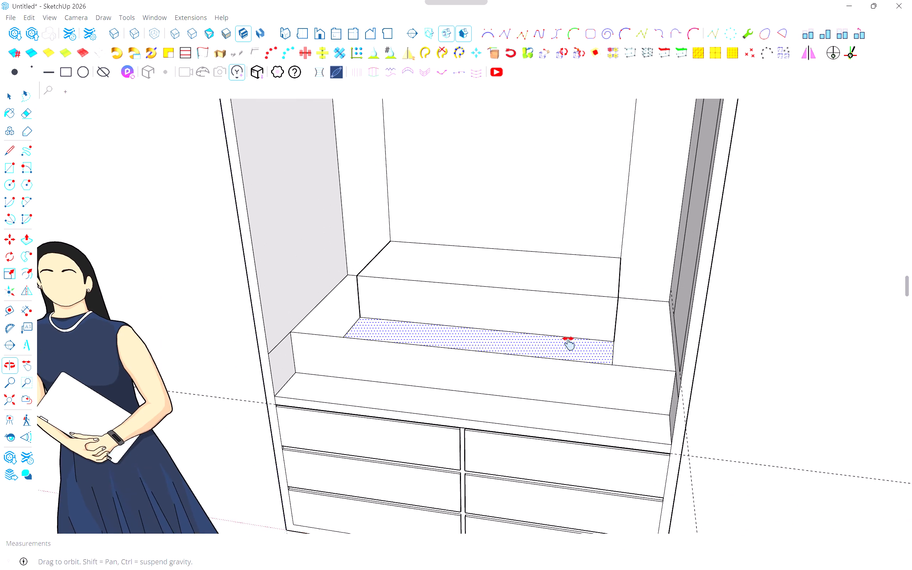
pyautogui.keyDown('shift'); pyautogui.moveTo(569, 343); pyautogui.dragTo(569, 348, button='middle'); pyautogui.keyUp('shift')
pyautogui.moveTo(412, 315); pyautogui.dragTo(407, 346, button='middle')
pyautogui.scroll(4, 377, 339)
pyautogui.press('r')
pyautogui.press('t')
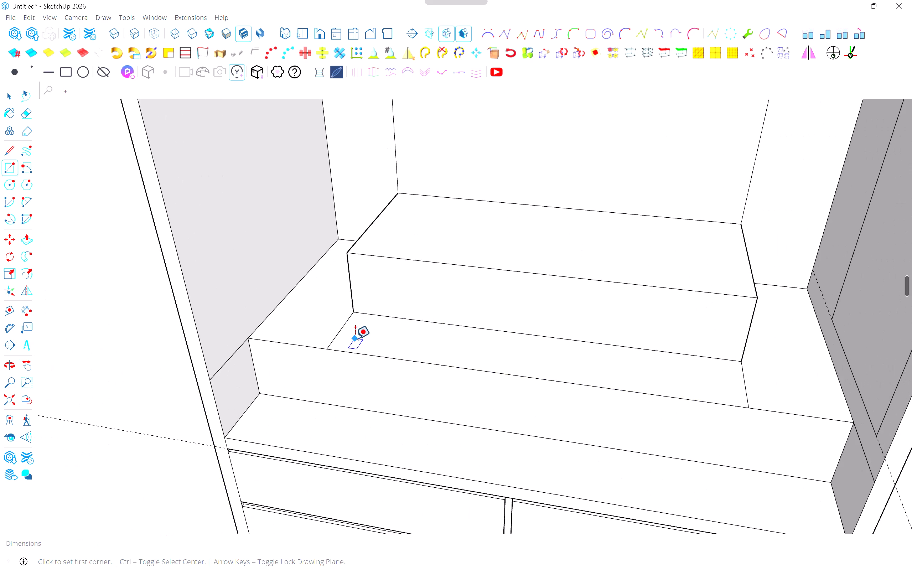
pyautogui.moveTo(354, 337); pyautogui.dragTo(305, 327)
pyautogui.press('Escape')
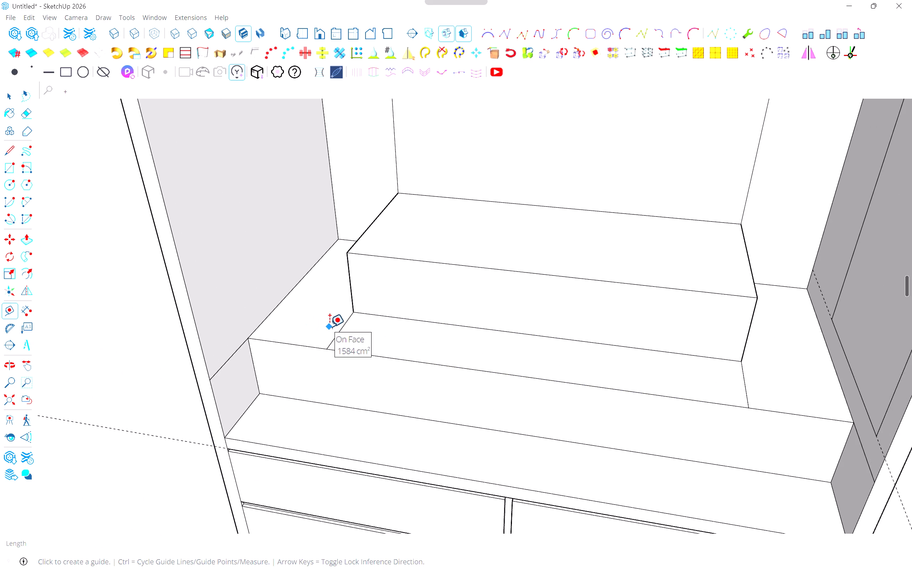
# Erase the two leftover edges on the lower step's top surface, at both front corners of the upper step.
pyautogui.press('e')
pyautogui.moveTo(358, 326); pyautogui.dragTo(317, 323)
pyautogui.moveTo(773, 367); pyautogui.dragTo(736, 371)
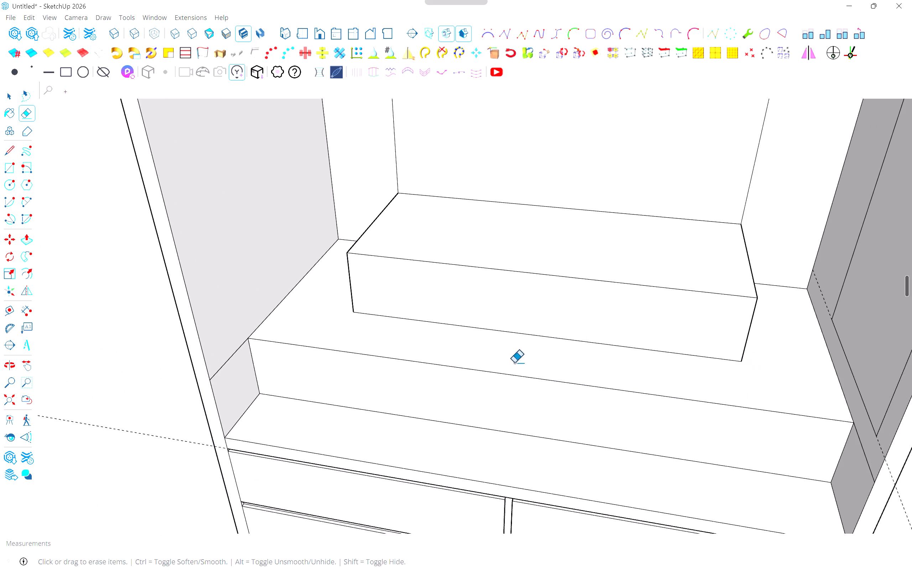
# Erase the leftover edges on the left and right side walls in front of the lower step.
pyautogui.moveTo(230, 351); pyautogui.dragTo(244, 363)
pyautogui.moveTo(278, 373); pyautogui.dragTo(447, 348, button='middle')
pyautogui.scroll(-3, 465, 345)
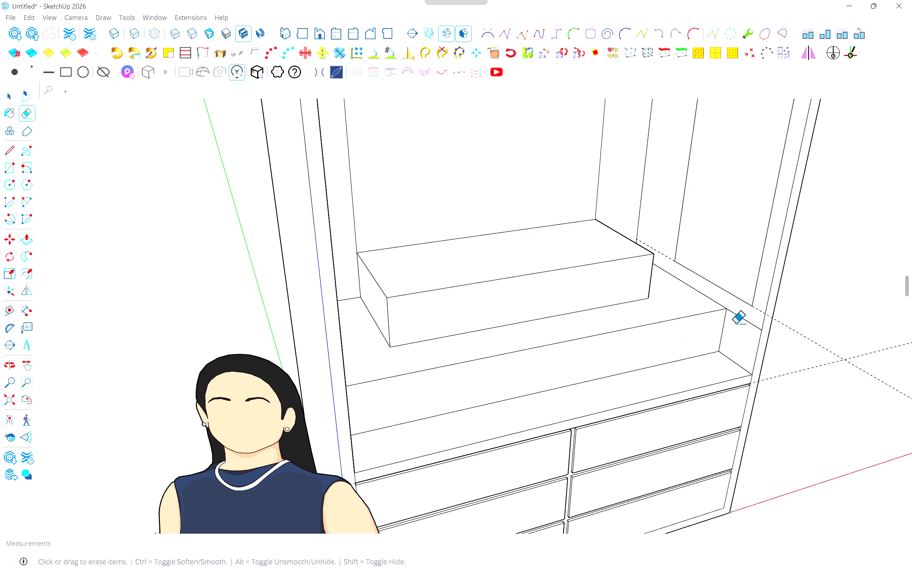
pyautogui.moveTo(748, 318); pyautogui.dragTo(741, 325)
# Push the outlined panel on the right side wall outward 4 cm to cut an opening through the wall.
pyautogui.moveTo(737, 325); pyautogui.dragTo(449, 376, button='middle')
pyautogui.scroll(-5, 457, 371)
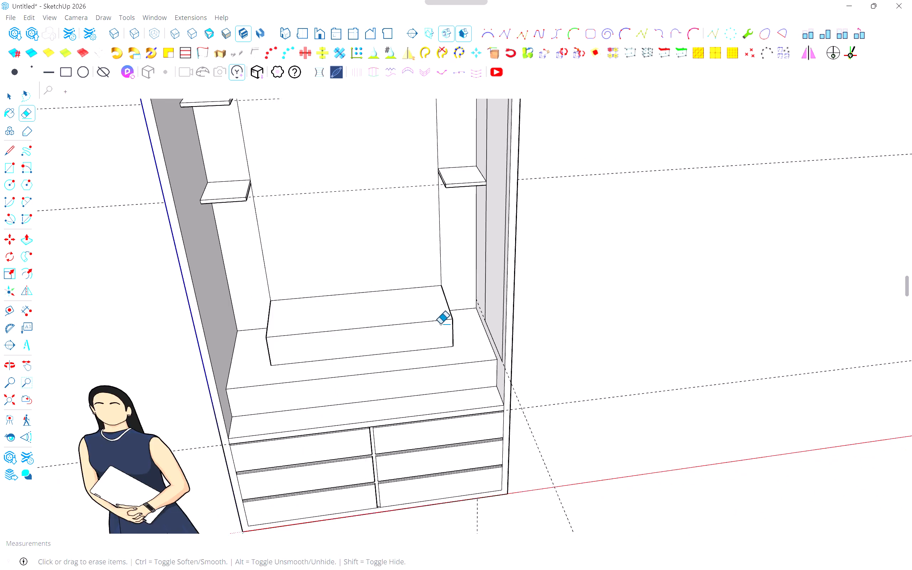
pyautogui.moveTo(447, 323); pyautogui.dragTo(548, 322, button='middle')
pyautogui.scroll(1, 548, 322)
pyautogui.click(460, 276)
pyautogui.press('space')
pyautogui.click(472, 275)
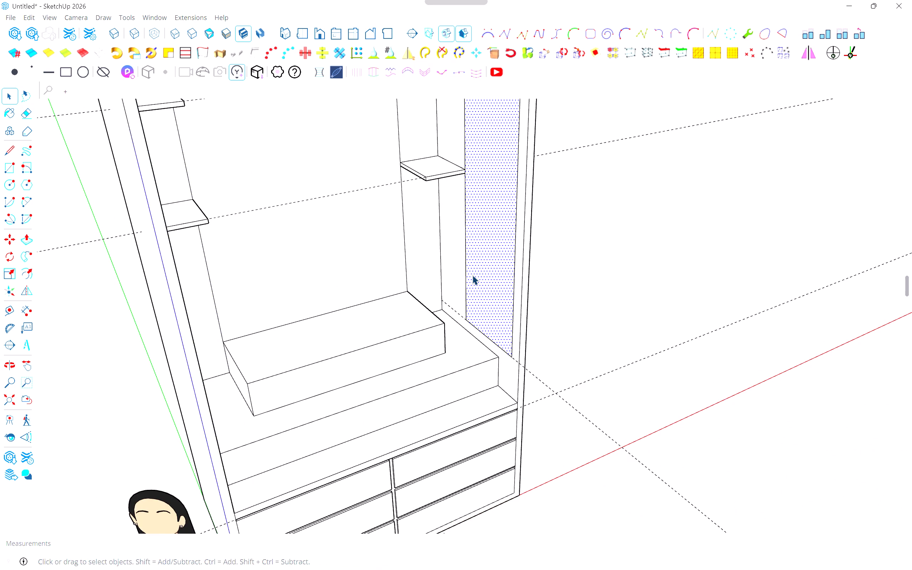
pyautogui.press('p')
pyautogui.moveTo(472, 275); pyautogui.dragTo(519, 270)
pyautogui.hotkey('ctrl', 'z')
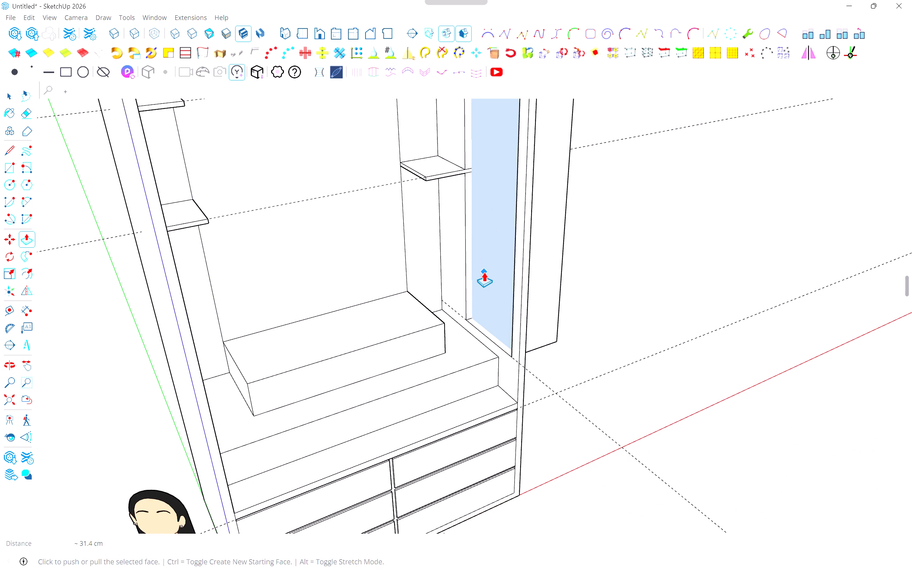
pyautogui.moveTo(479, 269); pyautogui.dragTo(530, 277)
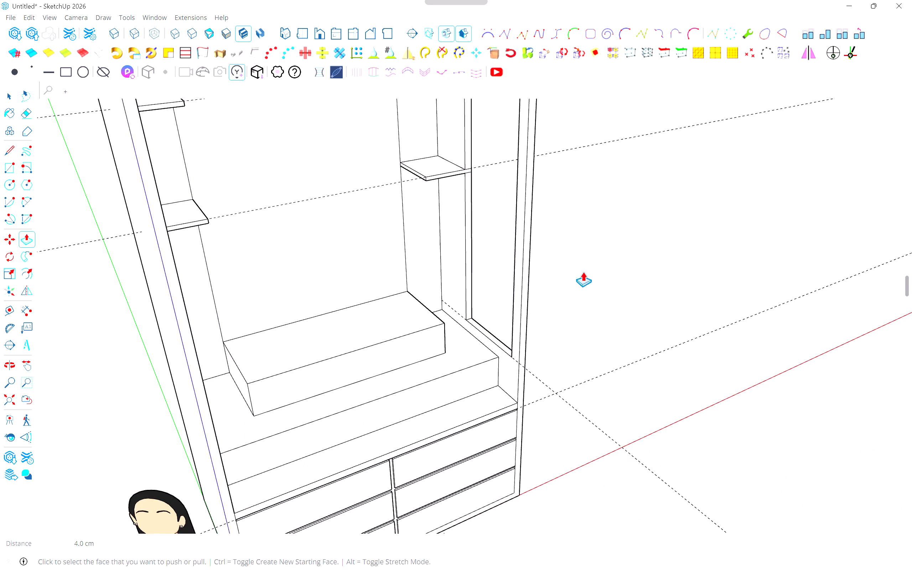
pyautogui.moveTo(582, 272); pyautogui.dragTo(543, 278, button='middle')
pyautogui.press('space')
pyautogui.click(493, 271)
pyautogui.click(496, 270)
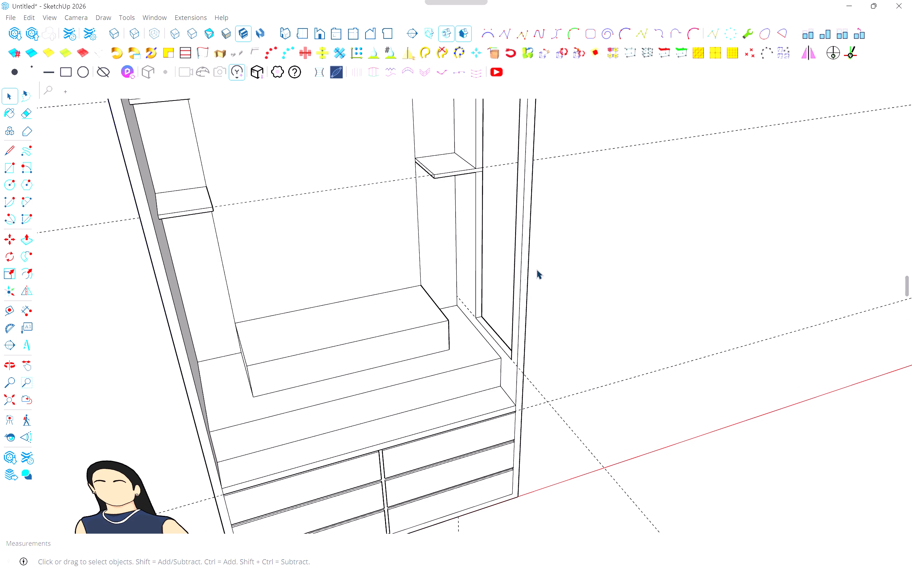
pyautogui.moveTo(539, 269); pyautogui.dragTo(300, 274, button='middle')
pyautogui.moveTo(539, 285); pyautogui.dragTo(353, 285, button='middle')
pyautogui.scroll(-5, 351, 287)
pyautogui.moveTo(273, 338); pyautogui.dragTo(445, 325, button='middle')
pyautogui.scroll(-5, 494, 335)
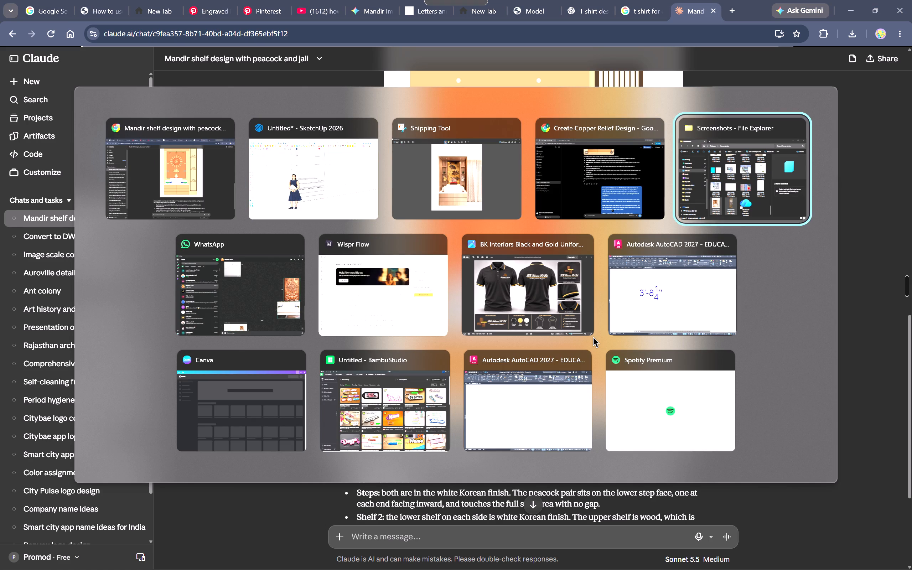
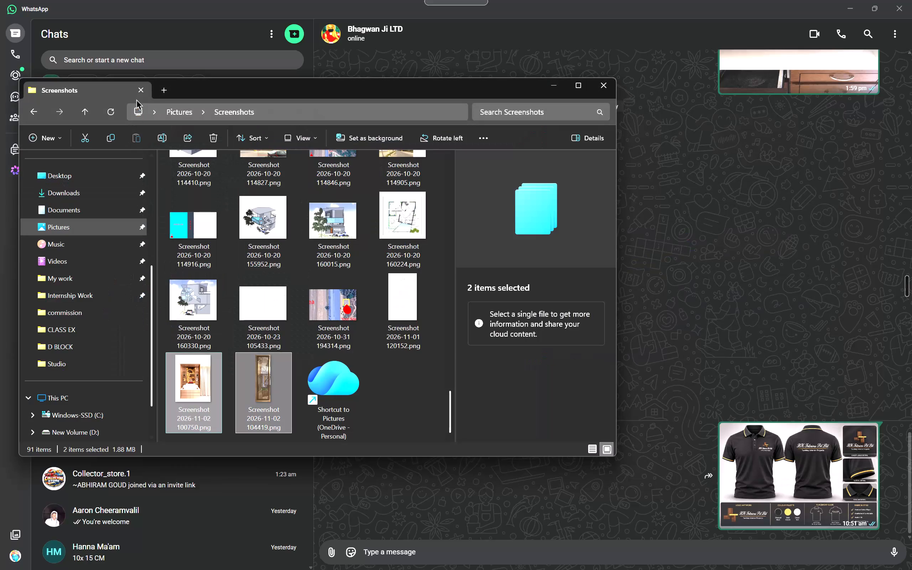
# Import GRILL DESIGN.dwg from the Downloads folder into the SketchUp model, using centimeters as the import units.
pyautogui.click(88, 193)
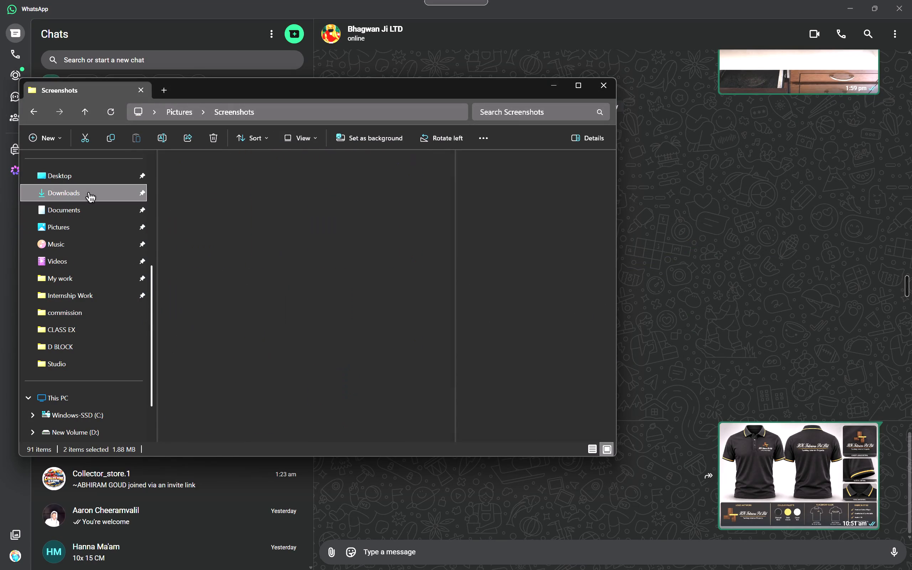
pyautogui.moveTo(198, 213); pyautogui.dragTo(125, 255)
pyautogui.hotkey('alt', 'Tab')
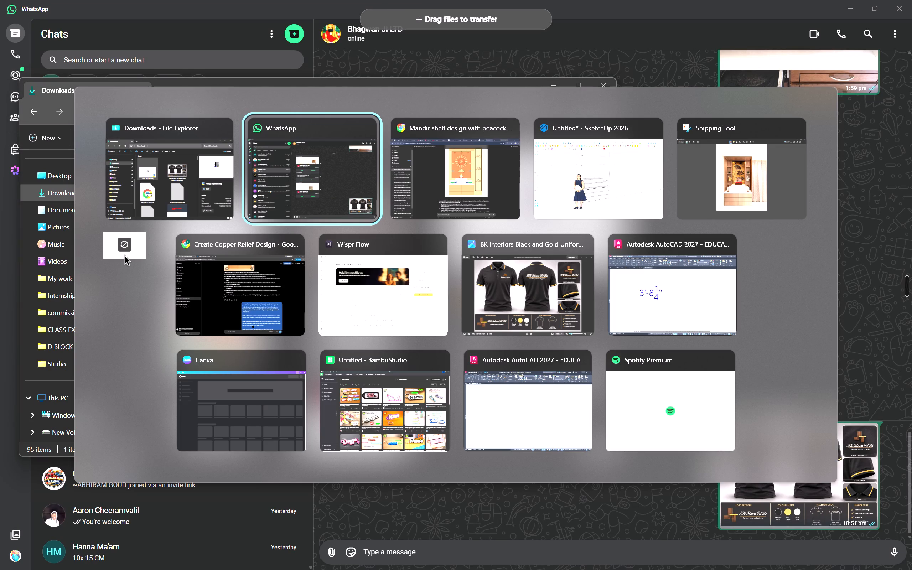
pyautogui.moveTo(125, 255); pyautogui.dragTo(398, 288)
pyautogui.hotkey('alt', 'Tab')
pyautogui.hotkey('alt', 'Tab')
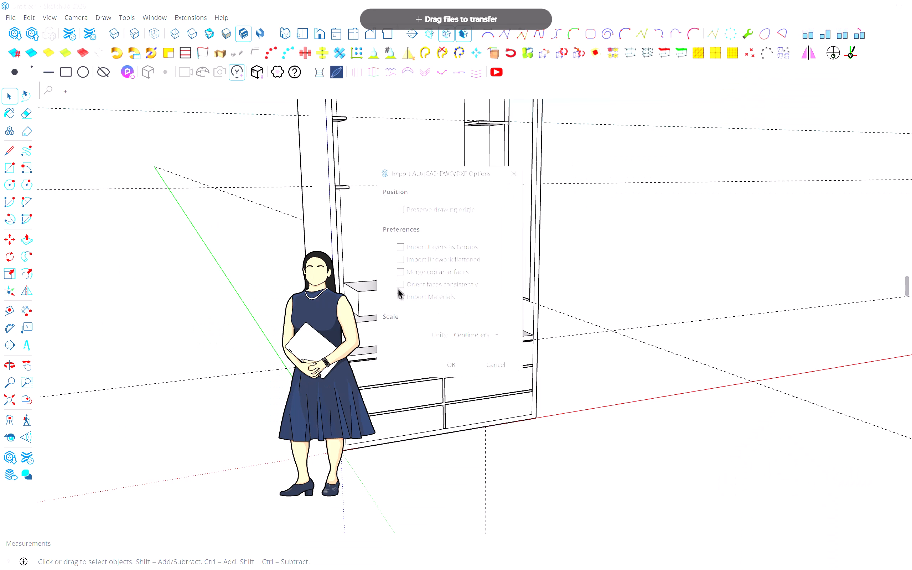
pyautogui.scroll(-1, 398, 289)
pyautogui.click(447, 368)
pyautogui.scroll(-1, 524, 340)
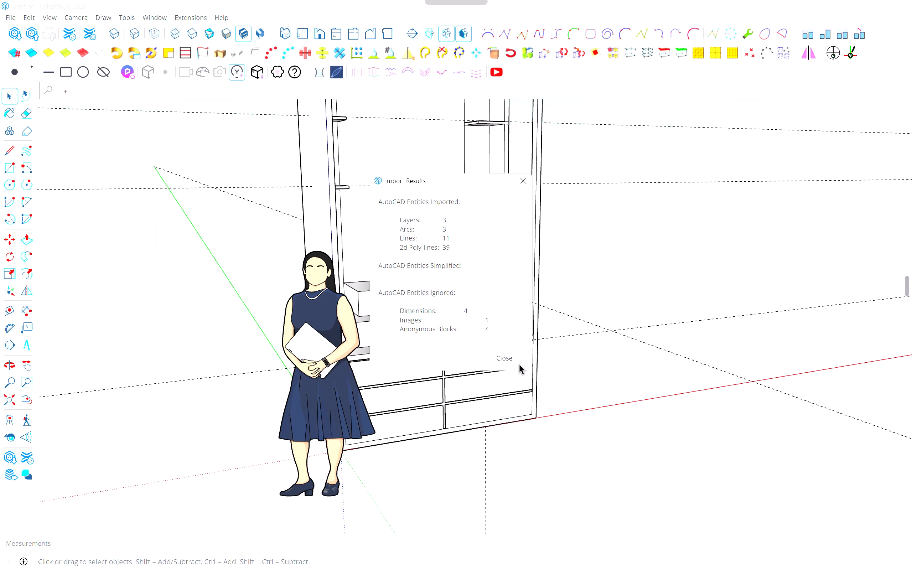
pyautogui.click(518, 362)
# Move the imported grill drawing by its corner about 201 cm along the red axis, clear of the cabinet's right side.
pyautogui.scroll(-3, 563, 351)
pyautogui.moveTo(570, 361); pyautogui.dragTo(299, 387, button='middle')
pyautogui.moveTo(597, 392); pyautogui.dragTo(323, 381, button='middle')
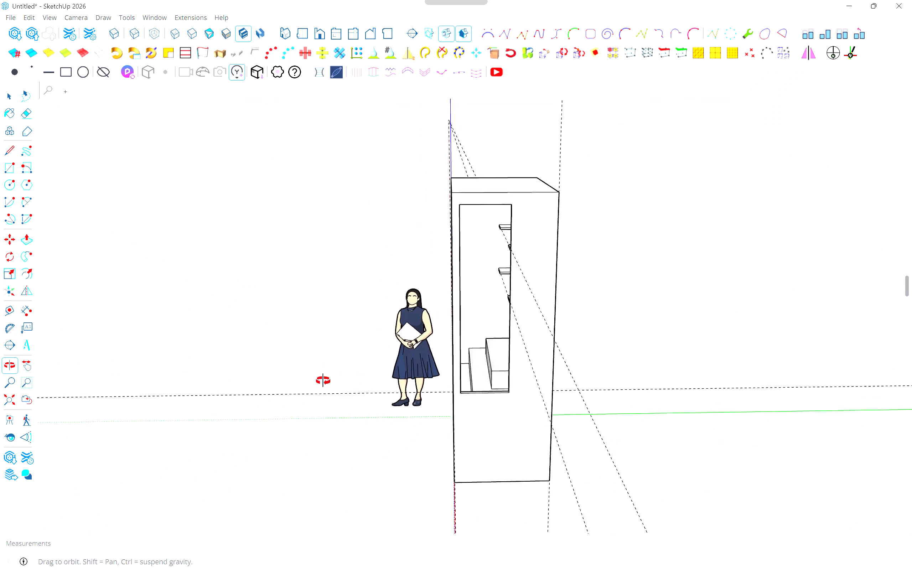
pyautogui.moveTo(323, 381); pyautogui.dragTo(525, 148, button='middle')
pyautogui.scroll(11, 440, 394)
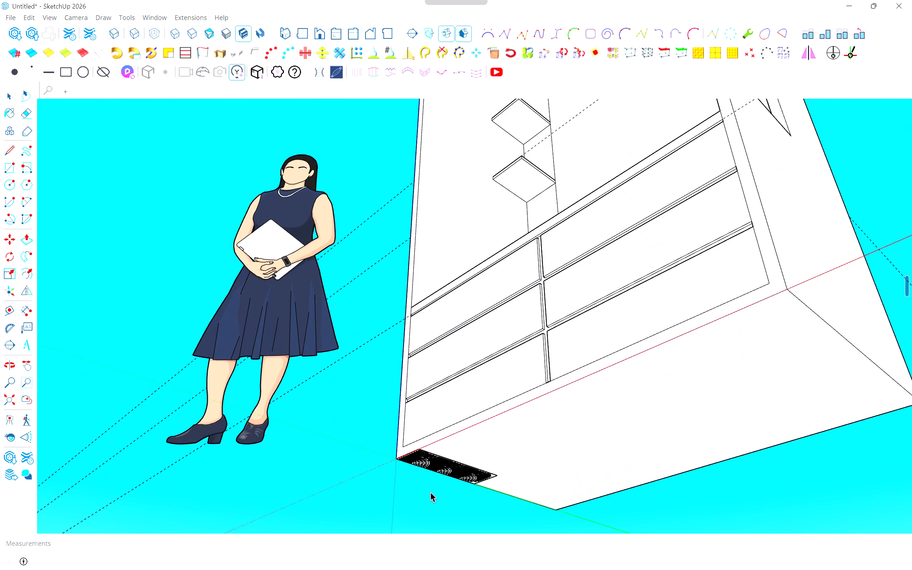
pyautogui.scroll(4, 430, 492)
pyautogui.scroll(5, 447, 458)
pyautogui.moveTo(430, 468); pyautogui.dragTo(457, 434, button='middle')
pyautogui.click(451, 432)
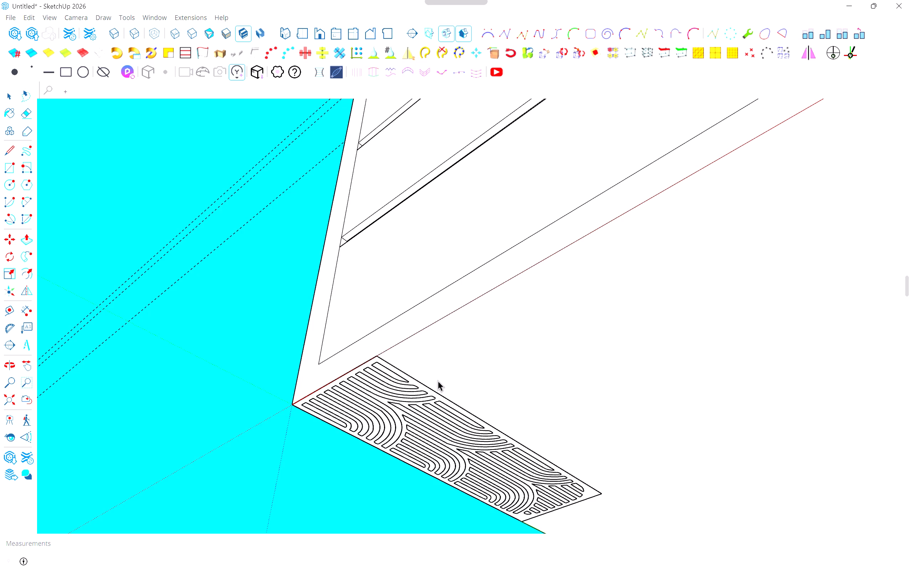
pyautogui.moveTo(442, 378); pyautogui.dragTo(394, 418)
pyautogui.click(421, 387)
pyautogui.rightClick(418, 388)
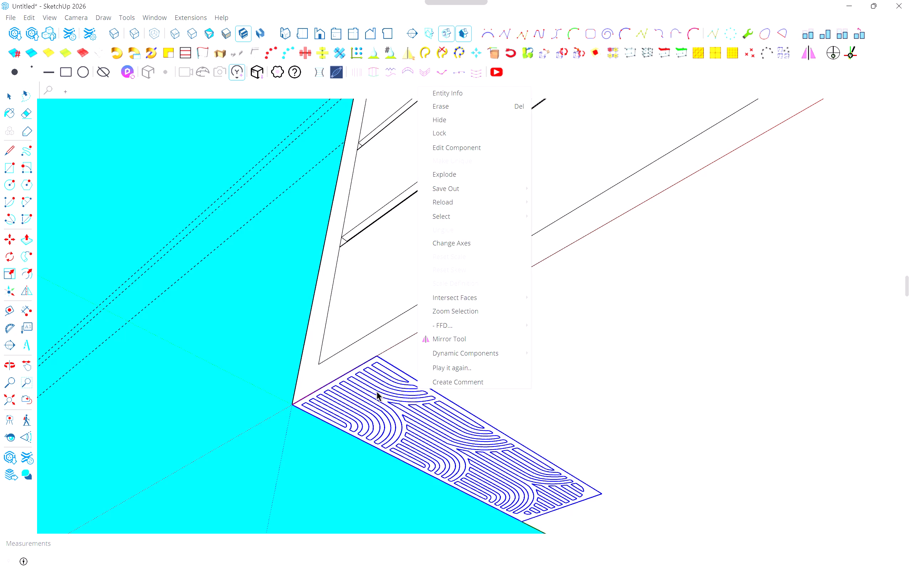
pyautogui.press('m')
pyautogui.moveTo(311, 409); pyautogui.dragTo(381, 425, button='middle')
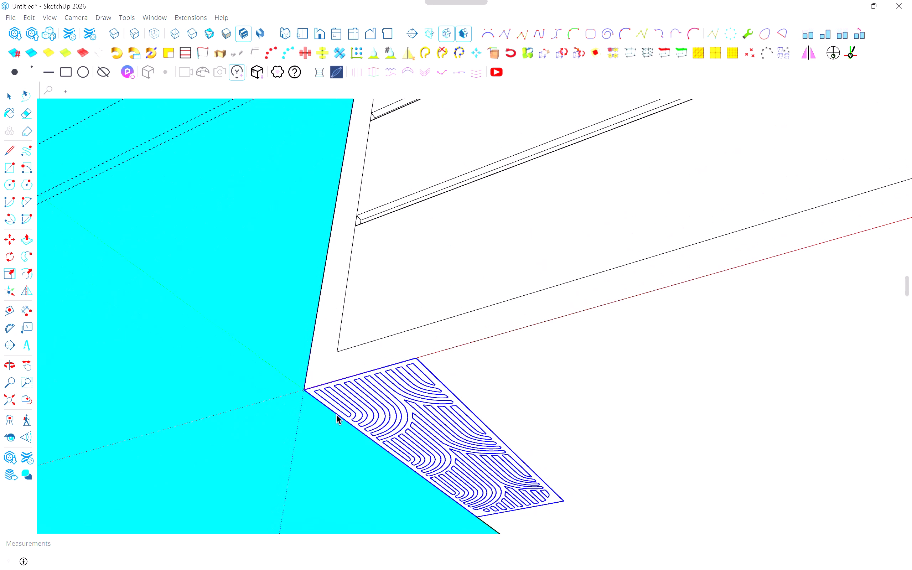
pyautogui.press('m')
pyautogui.click(305, 390)
pyautogui.scroll(-6, 583, 437)
pyautogui.keyDown('shift'); pyautogui.moveTo(716, 448); pyautogui.dragTo(416, 404, button='middle'); pyautogui.keyUp('shift')
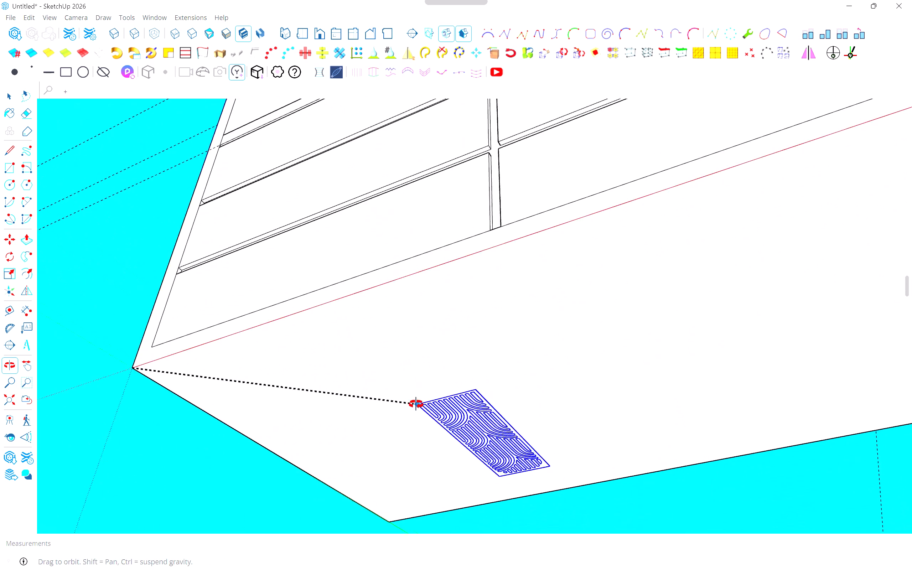
pyautogui.keyDown('shift'); pyautogui.moveTo(416, 404); pyautogui.dragTo(714, 489, button='middle'); pyautogui.keyUp('shift')
pyautogui.scroll(-4, 712, 489)
pyautogui.keyDown('shift'); pyautogui.moveTo(799, 470); pyautogui.dragTo(136, 521, button='middle'); pyautogui.keyUp('shift')
pyautogui.keyDown('shift'); pyautogui.middleClick(137, 521); pyautogui.keyUp('shift')
pyautogui.moveTo(260, 462); pyautogui.dragTo(275, 385, button='middle')
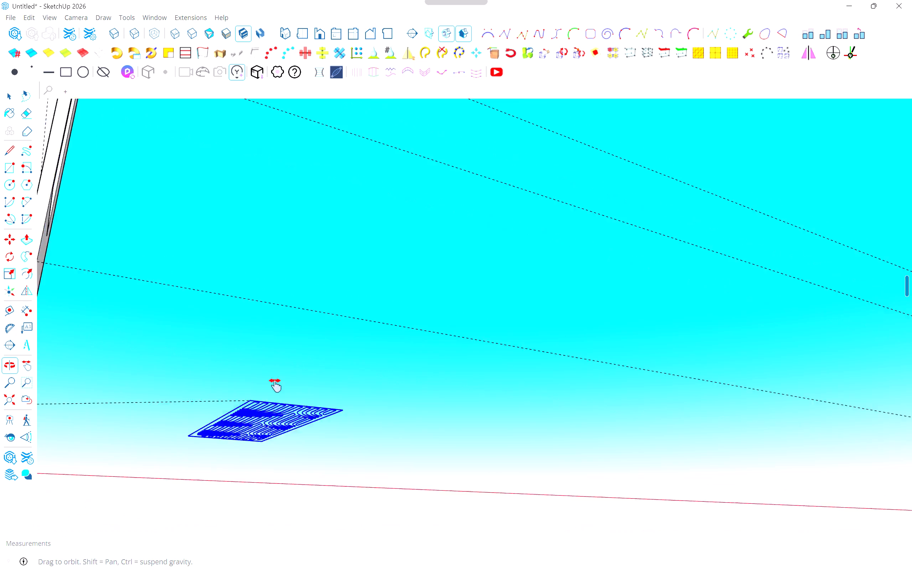
pyautogui.moveTo(275, 385); pyautogui.dragTo(92, 479, button='middle')
pyautogui.moveTo(125, 463); pyautogui.dragTo(150, 452, button='middle')
pyautogui.scroll(3, 433, 310)
pyautogui.click(527, 289)
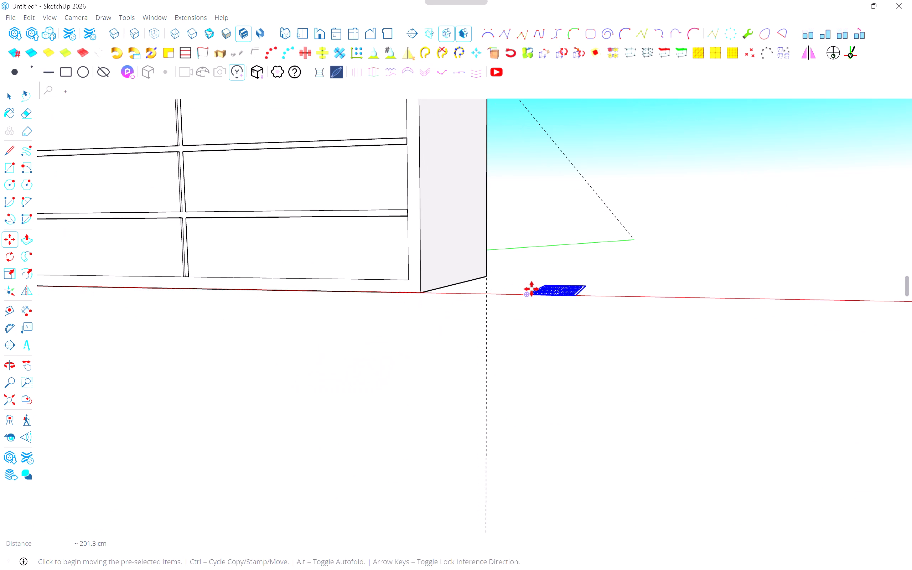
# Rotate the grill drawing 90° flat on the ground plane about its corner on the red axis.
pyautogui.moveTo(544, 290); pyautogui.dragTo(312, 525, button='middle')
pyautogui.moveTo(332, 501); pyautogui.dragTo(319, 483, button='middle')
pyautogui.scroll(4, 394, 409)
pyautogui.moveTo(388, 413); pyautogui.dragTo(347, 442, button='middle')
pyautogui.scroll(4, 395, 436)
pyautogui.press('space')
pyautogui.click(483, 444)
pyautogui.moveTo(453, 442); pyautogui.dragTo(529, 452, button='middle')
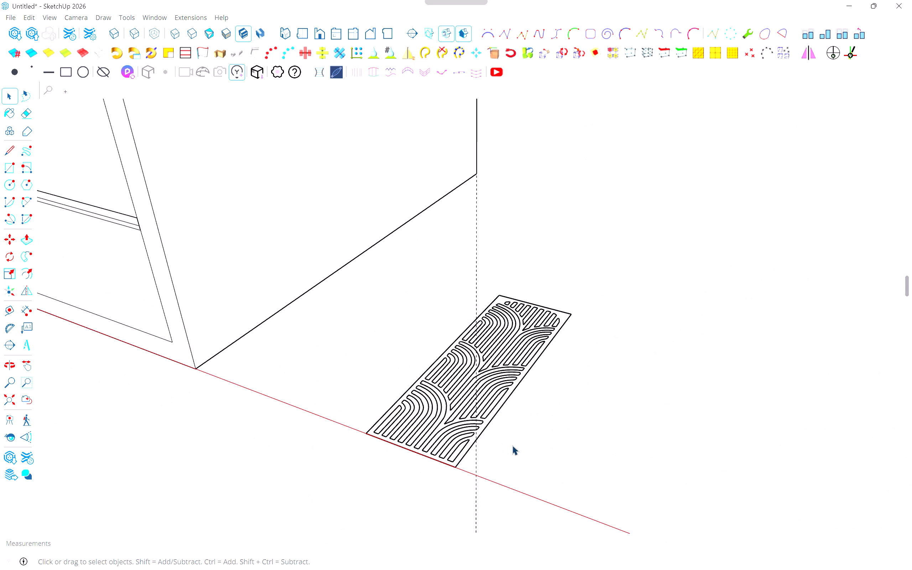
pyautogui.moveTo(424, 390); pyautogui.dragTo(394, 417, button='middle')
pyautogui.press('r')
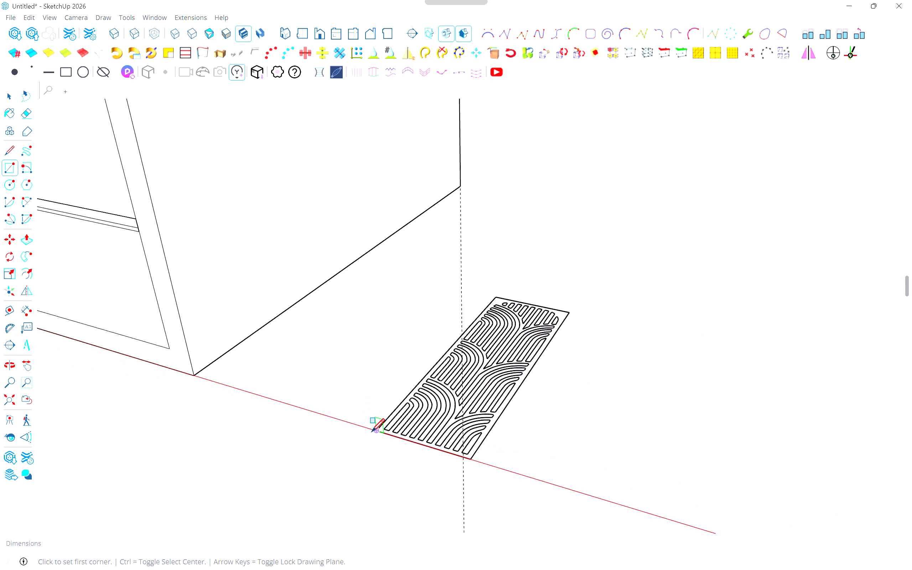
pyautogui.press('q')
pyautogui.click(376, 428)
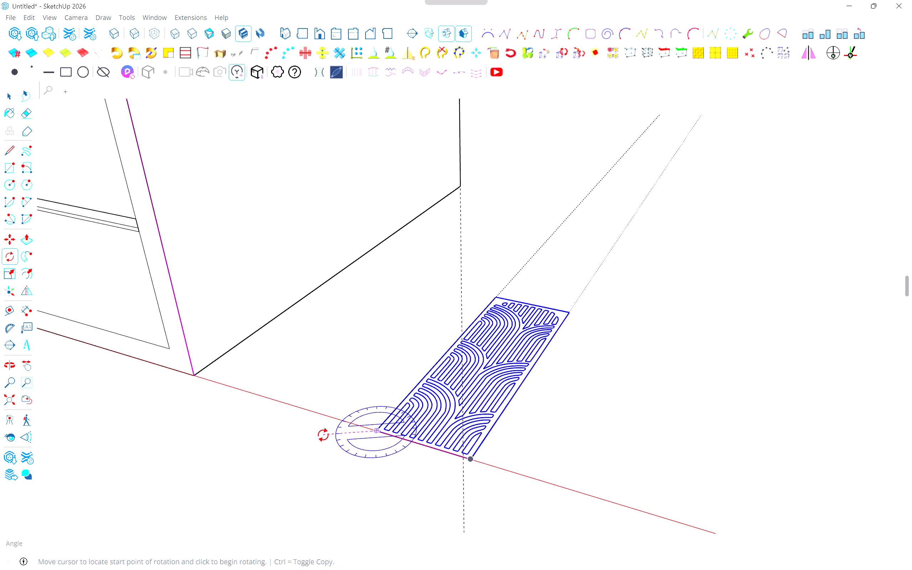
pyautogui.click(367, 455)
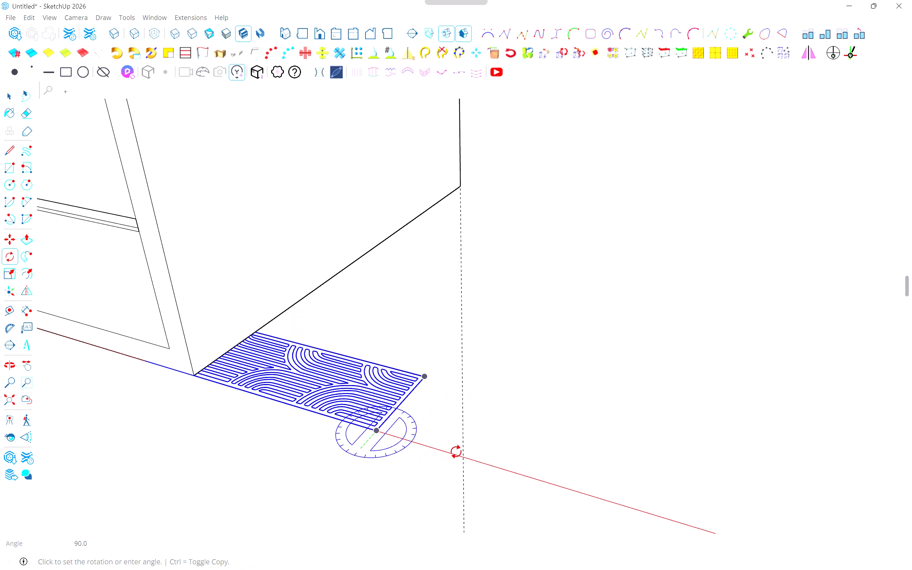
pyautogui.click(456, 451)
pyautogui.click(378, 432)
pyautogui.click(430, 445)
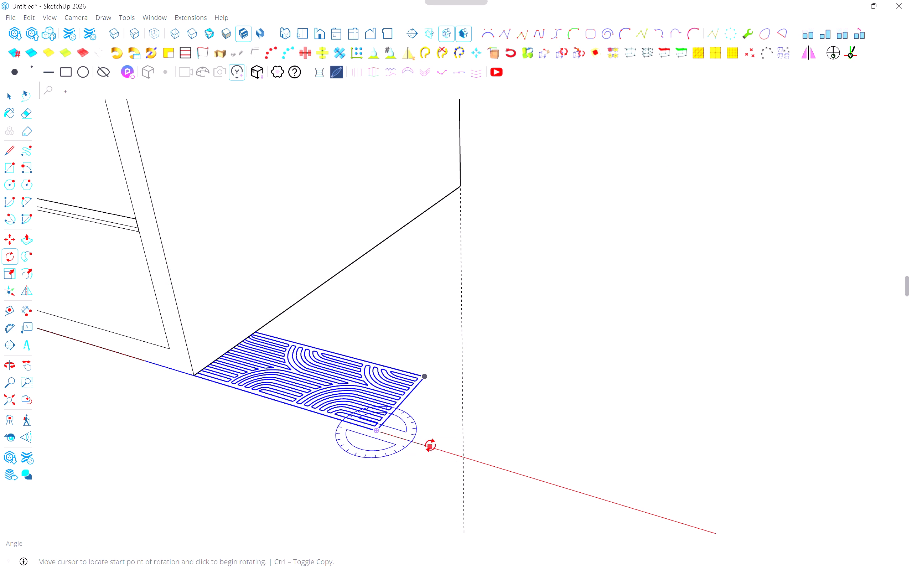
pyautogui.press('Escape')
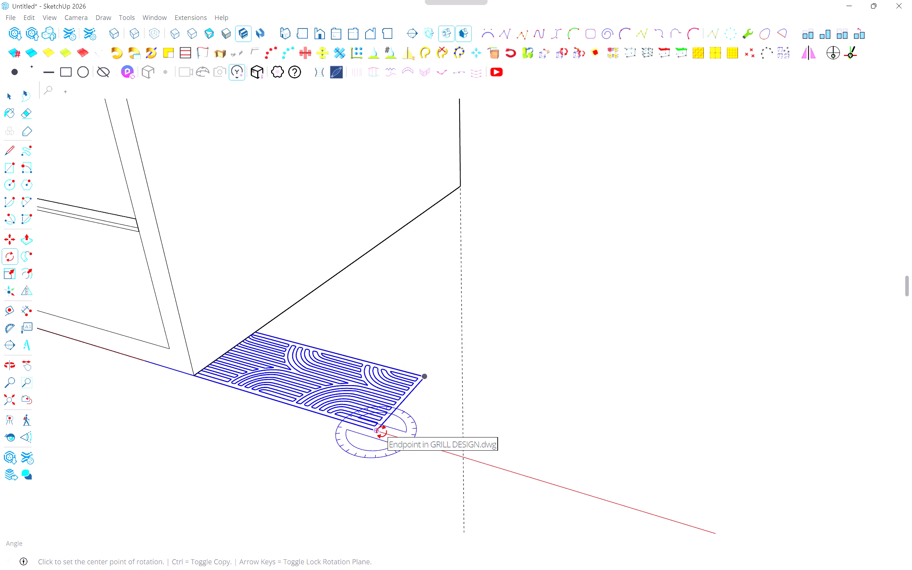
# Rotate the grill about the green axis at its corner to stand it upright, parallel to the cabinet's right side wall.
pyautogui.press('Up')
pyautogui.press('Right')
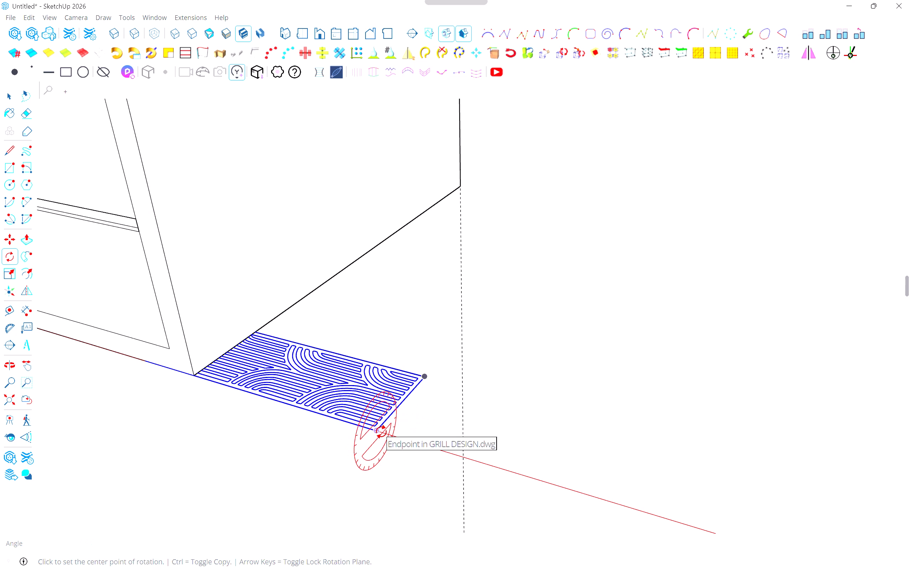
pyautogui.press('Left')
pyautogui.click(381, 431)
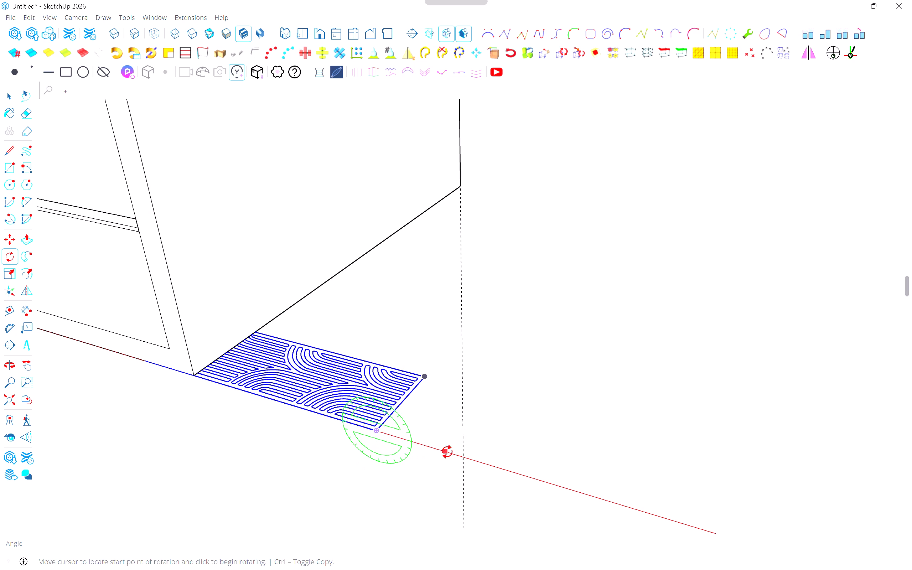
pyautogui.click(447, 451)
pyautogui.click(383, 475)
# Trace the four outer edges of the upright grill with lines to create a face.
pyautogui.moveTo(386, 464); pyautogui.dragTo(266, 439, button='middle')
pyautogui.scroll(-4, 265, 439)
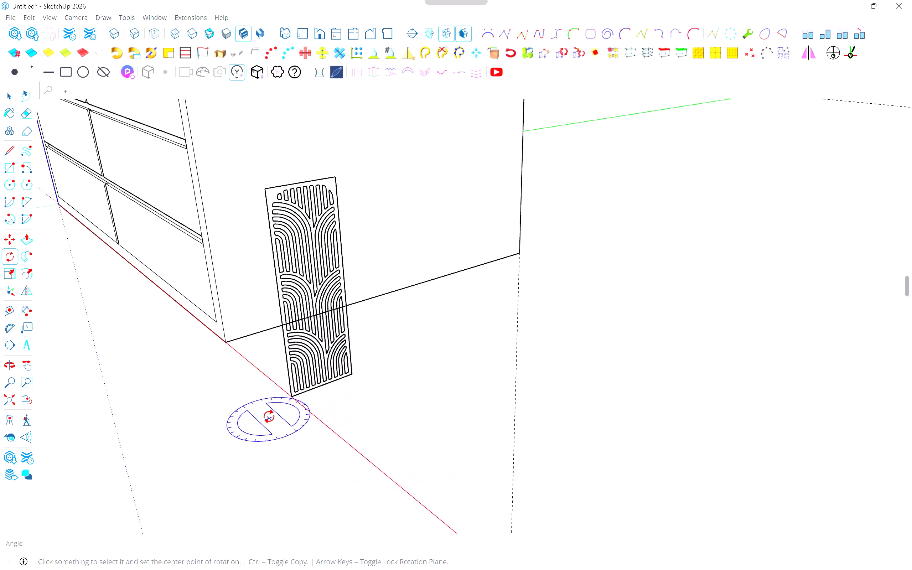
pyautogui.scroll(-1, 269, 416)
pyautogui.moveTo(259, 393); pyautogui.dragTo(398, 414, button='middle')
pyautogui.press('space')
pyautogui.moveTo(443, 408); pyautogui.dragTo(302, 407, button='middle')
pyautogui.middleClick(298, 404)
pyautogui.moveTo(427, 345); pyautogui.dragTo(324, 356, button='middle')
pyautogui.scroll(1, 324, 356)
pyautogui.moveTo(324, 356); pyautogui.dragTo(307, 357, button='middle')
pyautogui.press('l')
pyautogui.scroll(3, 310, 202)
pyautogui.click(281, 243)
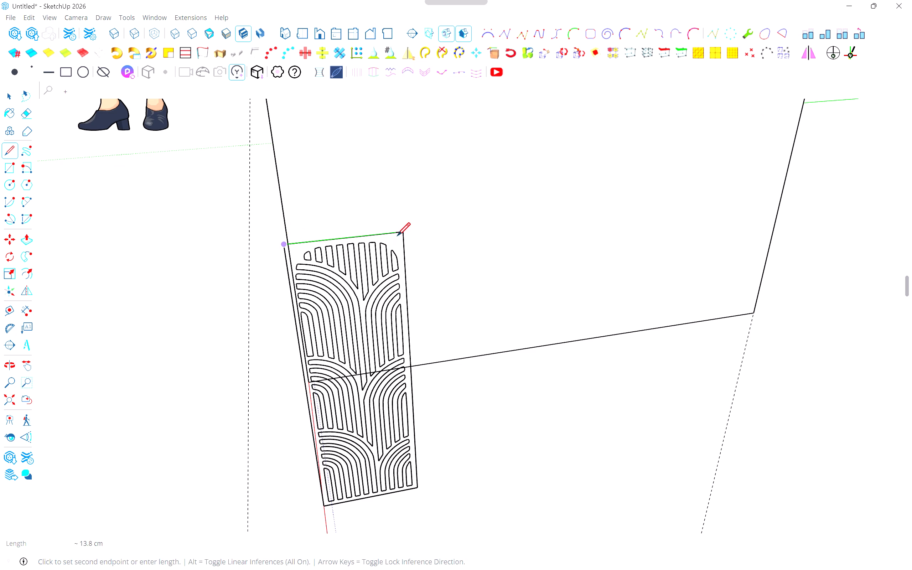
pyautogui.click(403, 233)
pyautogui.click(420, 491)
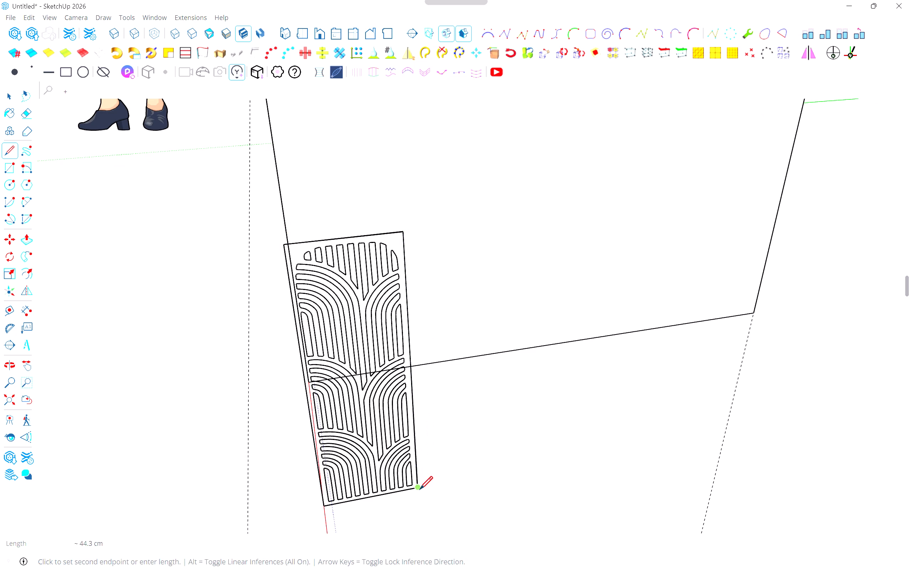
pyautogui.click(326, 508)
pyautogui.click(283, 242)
# Select the face on the upright grill and examine it against the pattern cutouts from both sides.
pyautogui.scroll(4, 293, 258)
pyautogui.press('space')
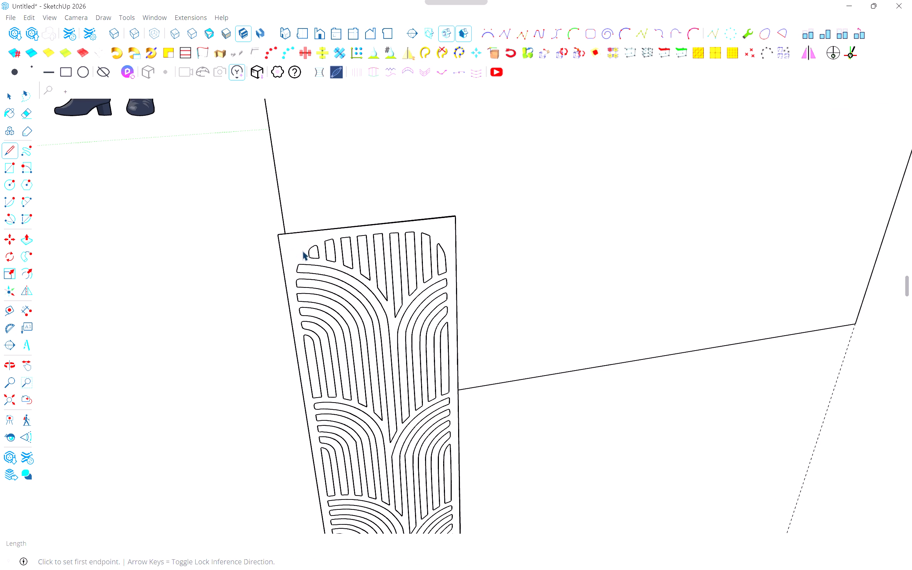
pyautogui.scroll(4, 317, 249)
pyautogui.click(310, 249)
pyautogui.scroll(5, 313, 250)
pyautogui.moveTo(292, 258); pyautogui.dragTo(732, 242, button='middle')
pyautogui.middleClick(734, 242)
pyautogui.scroll(-1, 719, 249)
pyautogui.moveTo(570, 309); pyautogui.dragTo(372, 301, button='middle')
pyautogui.scroll(4, 391, 297)
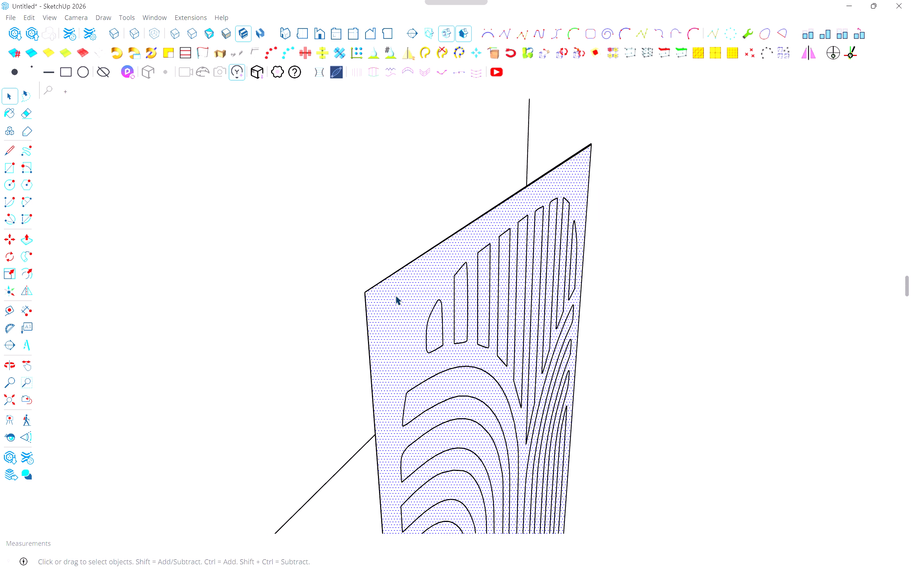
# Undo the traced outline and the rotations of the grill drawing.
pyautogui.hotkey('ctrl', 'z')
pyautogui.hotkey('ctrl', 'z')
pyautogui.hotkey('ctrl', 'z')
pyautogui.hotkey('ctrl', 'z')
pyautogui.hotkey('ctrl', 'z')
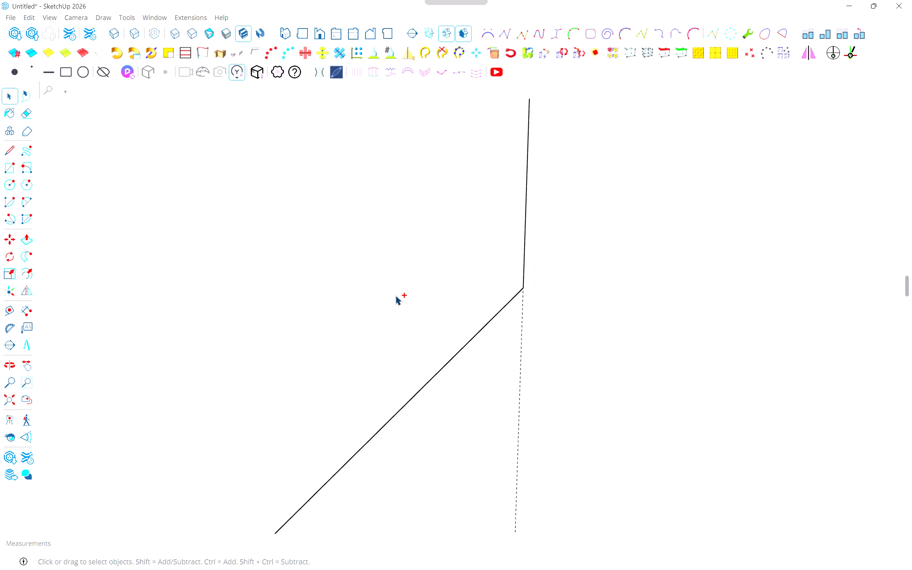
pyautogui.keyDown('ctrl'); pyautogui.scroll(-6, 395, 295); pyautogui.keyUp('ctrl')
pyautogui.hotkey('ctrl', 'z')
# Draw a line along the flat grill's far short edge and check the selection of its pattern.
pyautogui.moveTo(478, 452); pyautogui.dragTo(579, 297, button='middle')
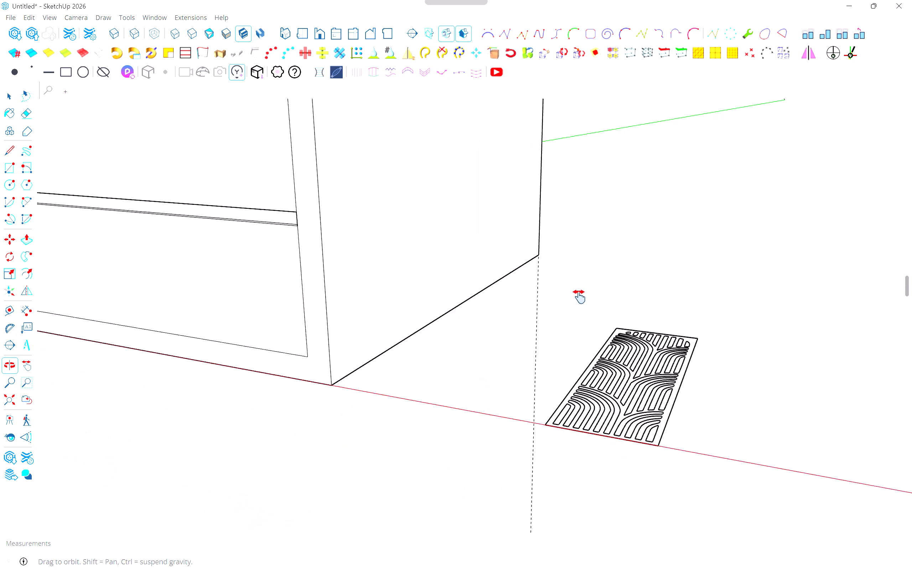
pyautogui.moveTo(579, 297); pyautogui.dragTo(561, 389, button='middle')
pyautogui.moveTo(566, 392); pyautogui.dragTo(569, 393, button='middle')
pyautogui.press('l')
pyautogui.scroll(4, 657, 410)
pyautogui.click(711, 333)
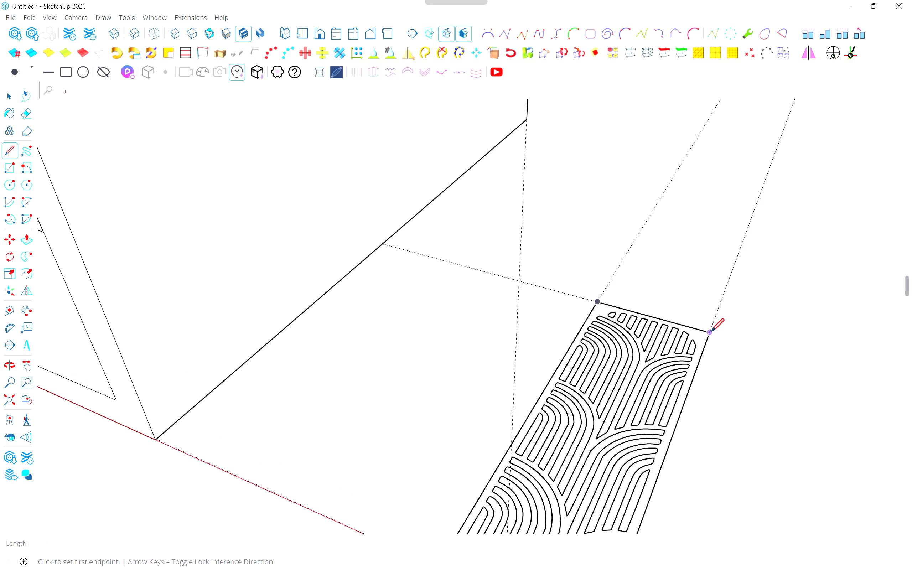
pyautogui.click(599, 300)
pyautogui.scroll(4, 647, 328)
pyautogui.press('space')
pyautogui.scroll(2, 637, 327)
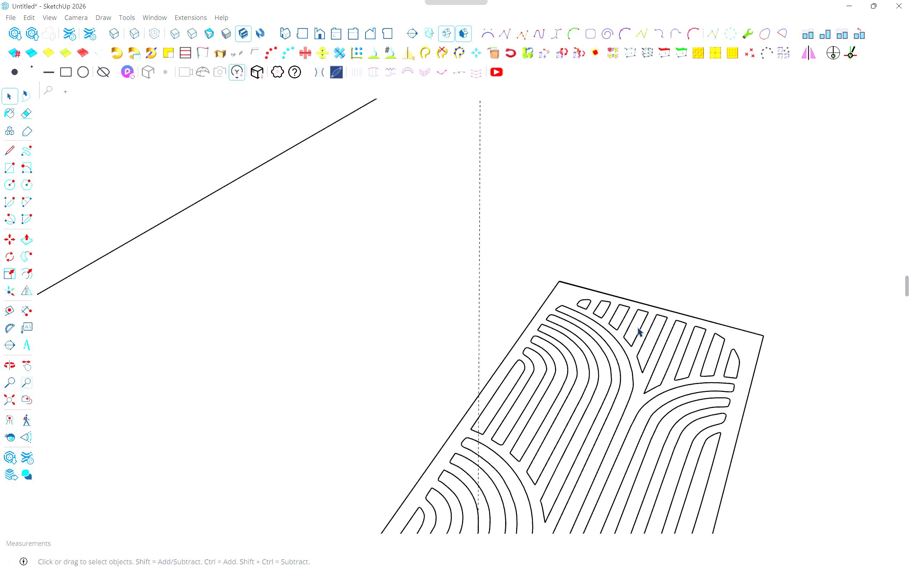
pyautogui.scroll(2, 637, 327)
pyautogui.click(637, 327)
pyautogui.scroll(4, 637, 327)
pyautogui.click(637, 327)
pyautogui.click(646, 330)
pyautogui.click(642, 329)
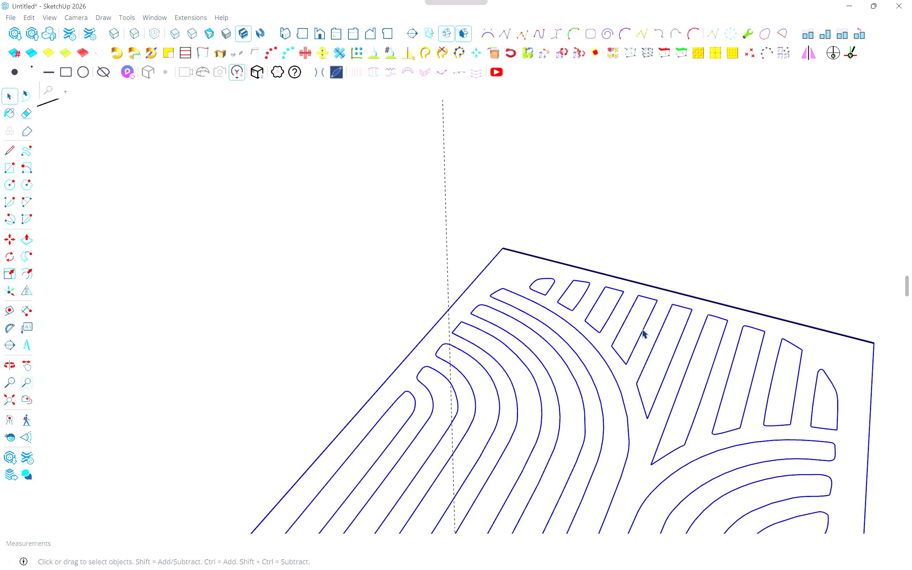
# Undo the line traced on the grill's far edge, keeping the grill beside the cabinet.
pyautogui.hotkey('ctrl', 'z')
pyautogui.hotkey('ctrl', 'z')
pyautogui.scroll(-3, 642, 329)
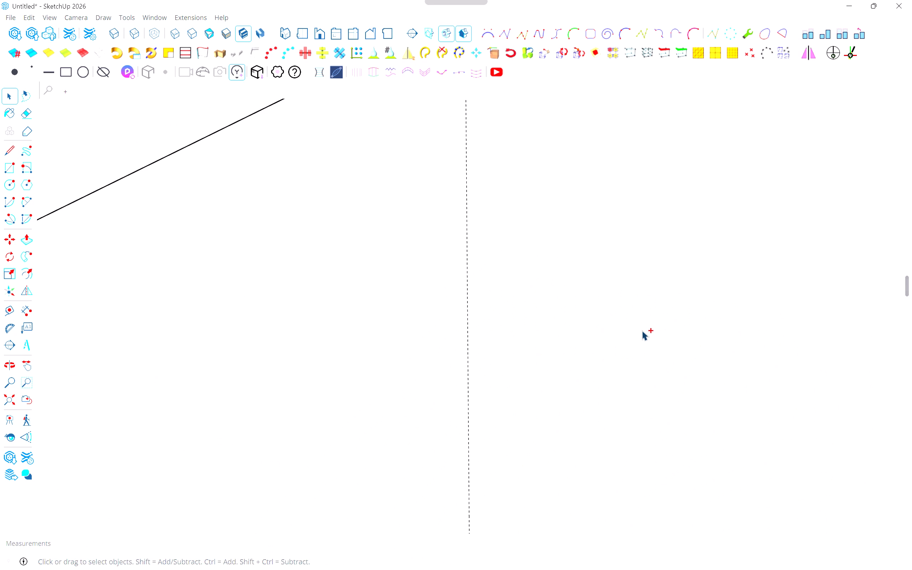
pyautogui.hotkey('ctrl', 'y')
# Explode the imported grill component into loose edges.
pyautogui.scroll(-5, 642, 331)
pyautogui.doubleClick(642, 333)
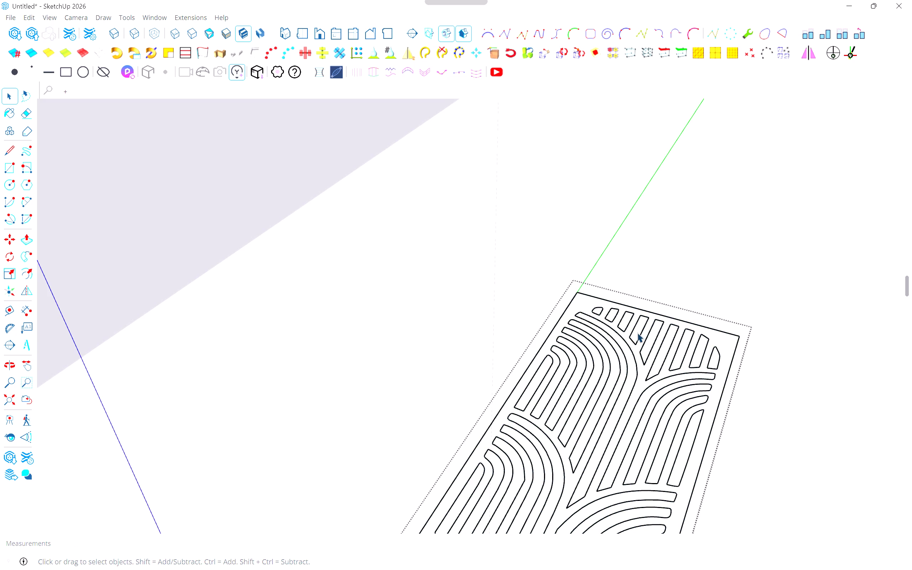
pyautogui.press('Escape')
pyautogui.click(633, 331)
pyautogui.rightClick(633, 331)
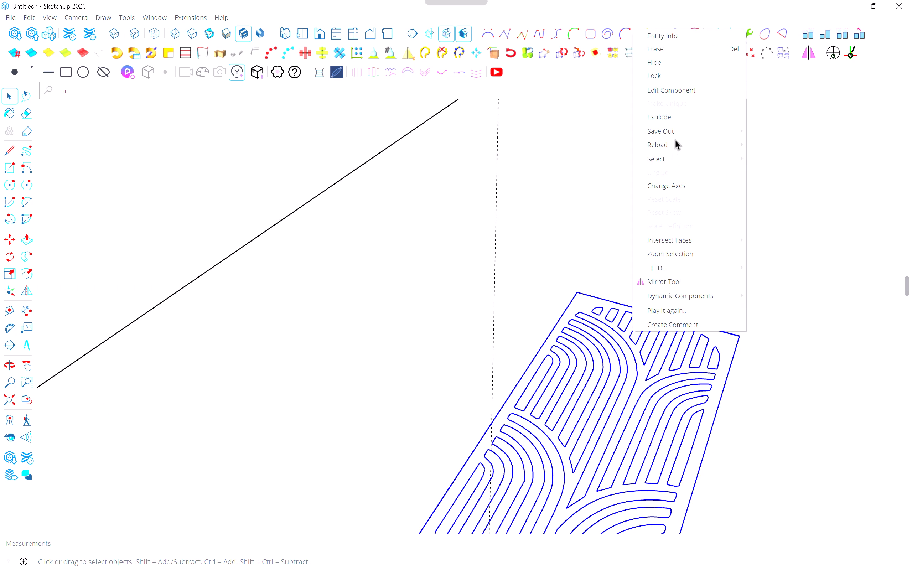
pyautogui.click(681, 121)
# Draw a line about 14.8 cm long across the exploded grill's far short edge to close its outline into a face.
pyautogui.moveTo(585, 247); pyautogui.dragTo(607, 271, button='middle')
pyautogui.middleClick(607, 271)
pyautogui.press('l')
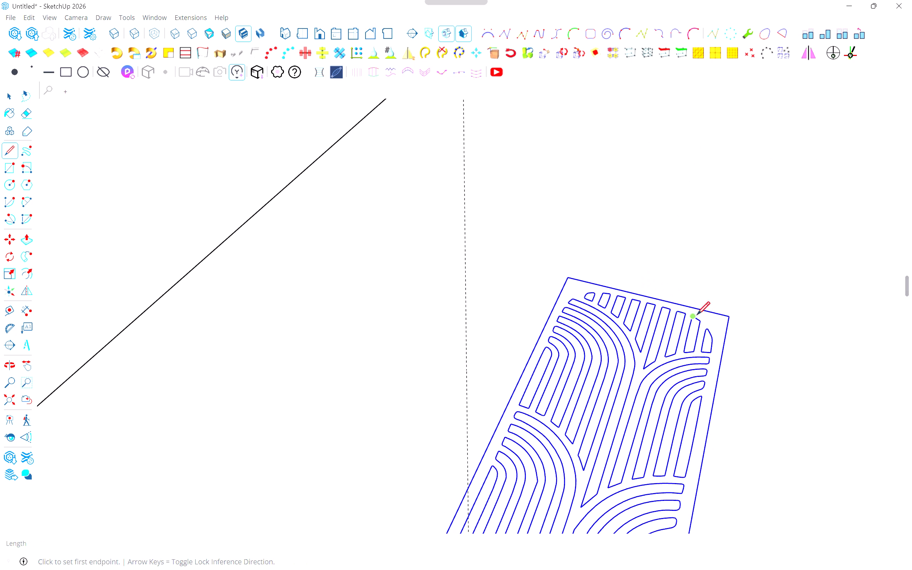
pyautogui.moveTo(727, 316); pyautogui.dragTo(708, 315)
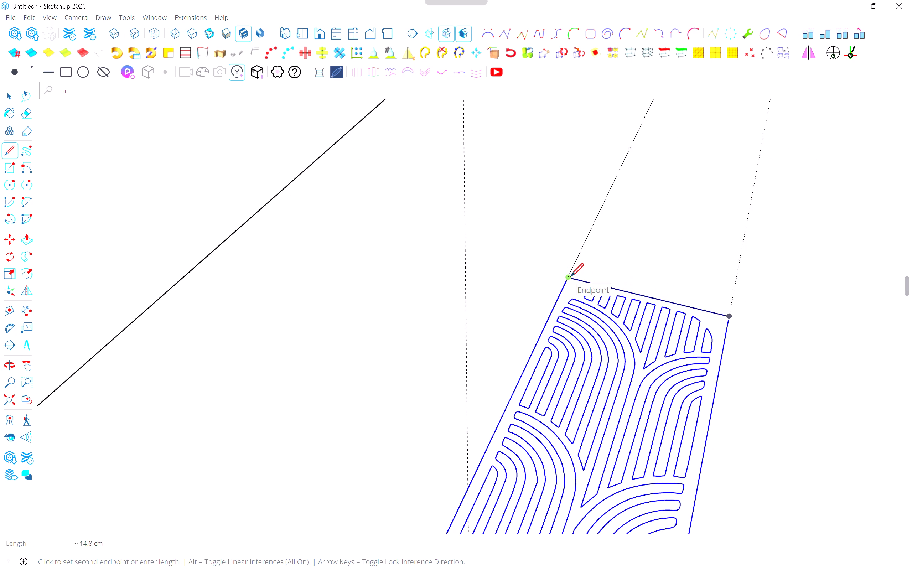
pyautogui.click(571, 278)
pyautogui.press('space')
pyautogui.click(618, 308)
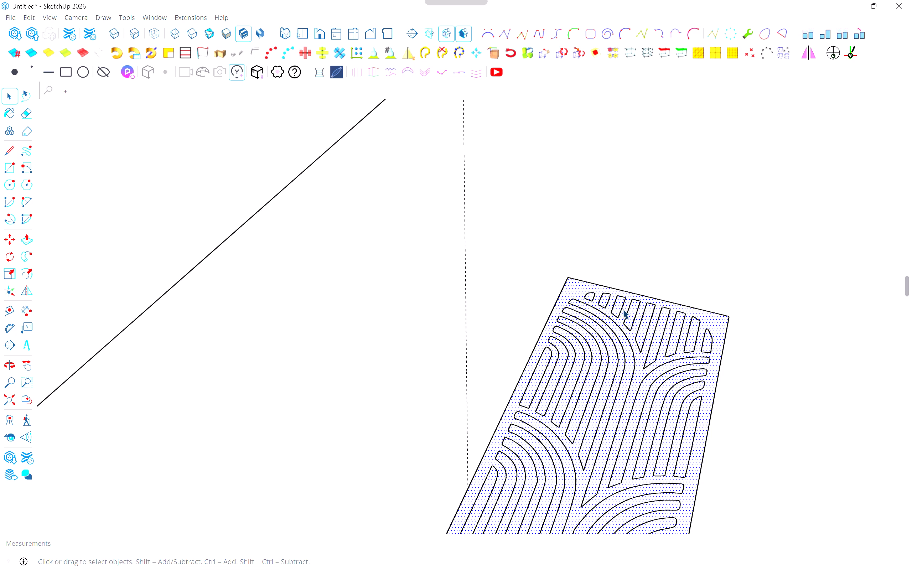
# Examine whether the pattern cutouts can be selected separately from the grill's surrounding face.
pyautogui.scroll(8, 620, 308)
pyautogui.click(617, 306)
pyautogui.click(602, 302)
pyautogui.moveTo(592, 298); pyautogui.dragTo(583, 311)
pyautogui.scroll(-5, 587, 302)
pyautogui.press('Escape')
pyautogui.scroll(-15, 590, 302)
pyautogui.click(661, 287)
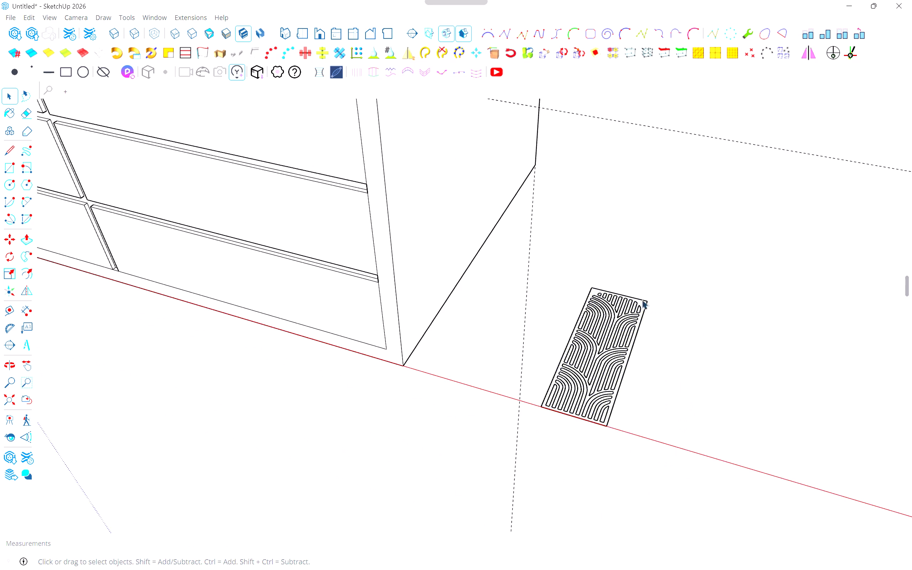
pyautogui.scroll(5, 627, 304)
pyautogui.click(629, 305)
pyautogui.scroll(10, 630, 306)
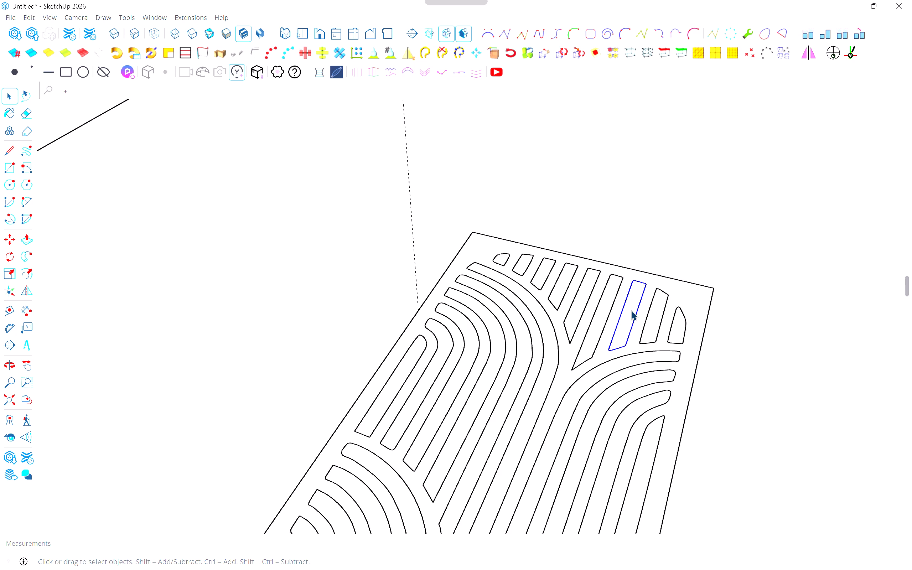
pyautogui.click(631, 311)
pyautogui.click(631, 311)
pyautogui.scroll(9, 631, 311)
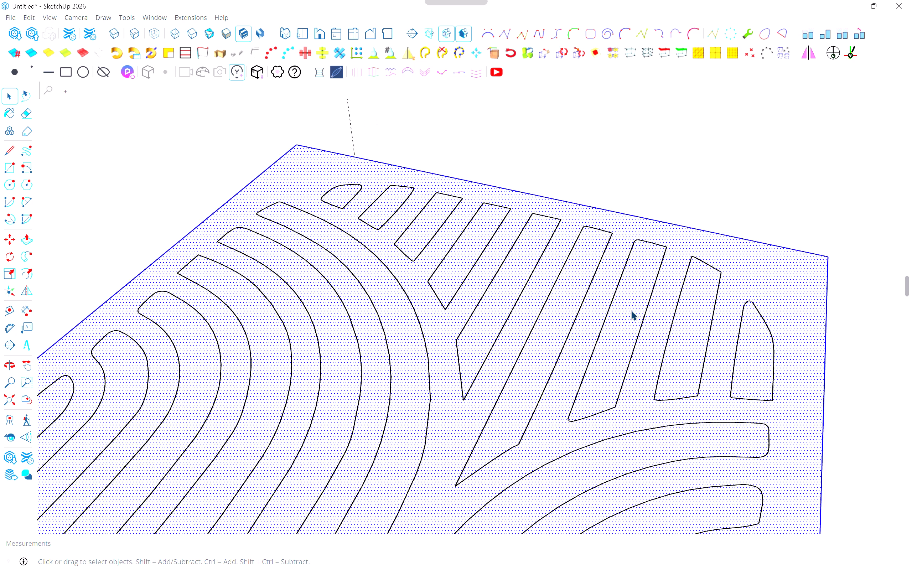
pyautogui.click(631, 311)
pyautogui.scroll(-6, 631, 311)
pyautogui.press('Escape')
pyautogui.click(666, 374)
pyautogui.scroll(3, 728, 411)
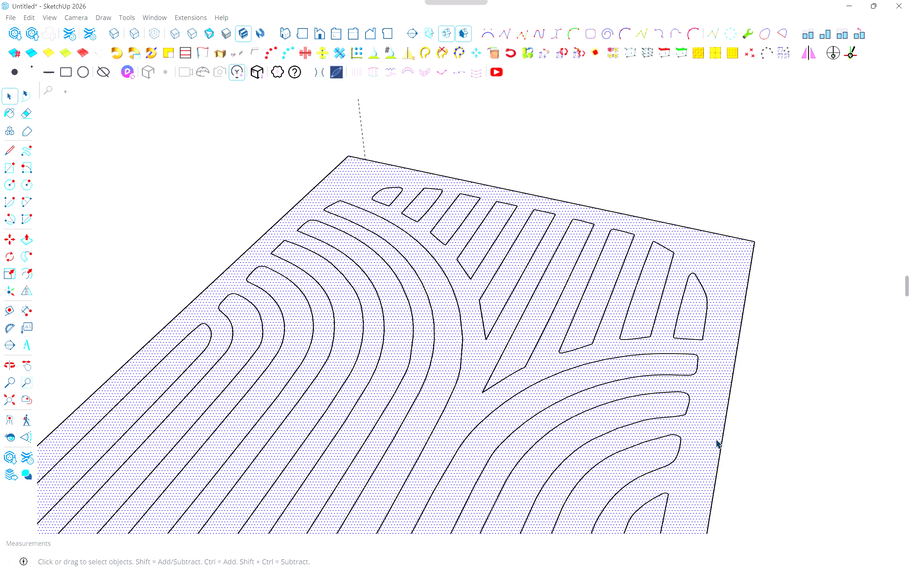
pyautogui.keyDown('shift'); pyautogui.moveTo(675, 441); pyautogui.dragTo(642, 375, button='middle'); pyautogui.keyUp('shift')
pyautogui.click(655, 372)
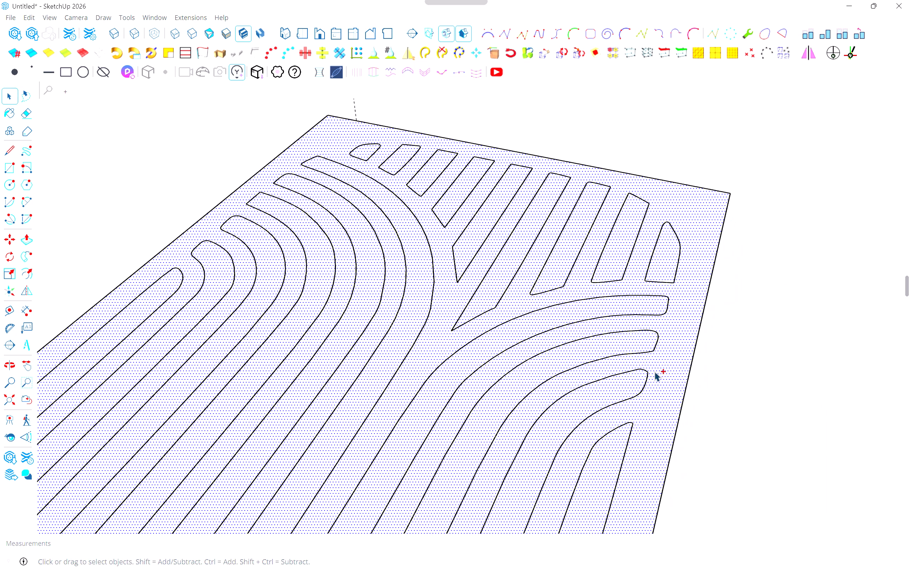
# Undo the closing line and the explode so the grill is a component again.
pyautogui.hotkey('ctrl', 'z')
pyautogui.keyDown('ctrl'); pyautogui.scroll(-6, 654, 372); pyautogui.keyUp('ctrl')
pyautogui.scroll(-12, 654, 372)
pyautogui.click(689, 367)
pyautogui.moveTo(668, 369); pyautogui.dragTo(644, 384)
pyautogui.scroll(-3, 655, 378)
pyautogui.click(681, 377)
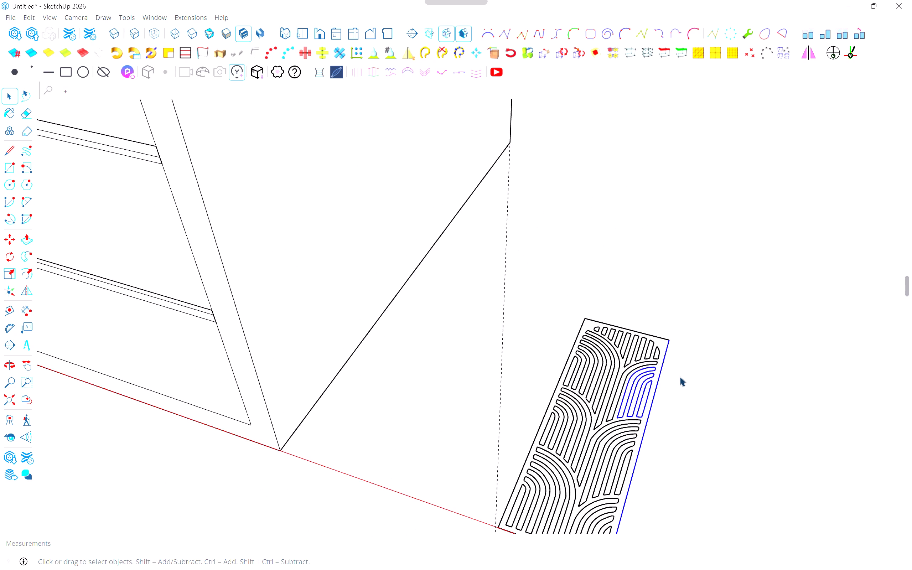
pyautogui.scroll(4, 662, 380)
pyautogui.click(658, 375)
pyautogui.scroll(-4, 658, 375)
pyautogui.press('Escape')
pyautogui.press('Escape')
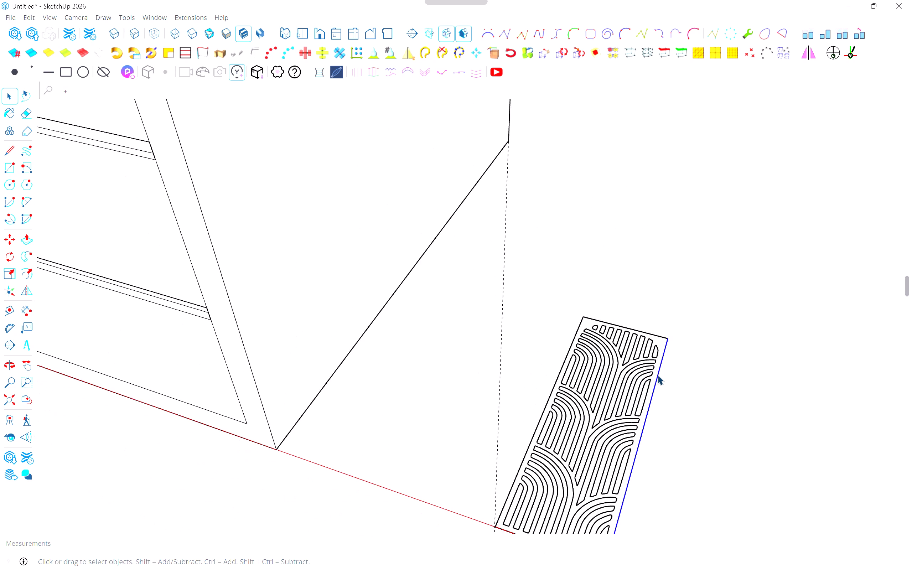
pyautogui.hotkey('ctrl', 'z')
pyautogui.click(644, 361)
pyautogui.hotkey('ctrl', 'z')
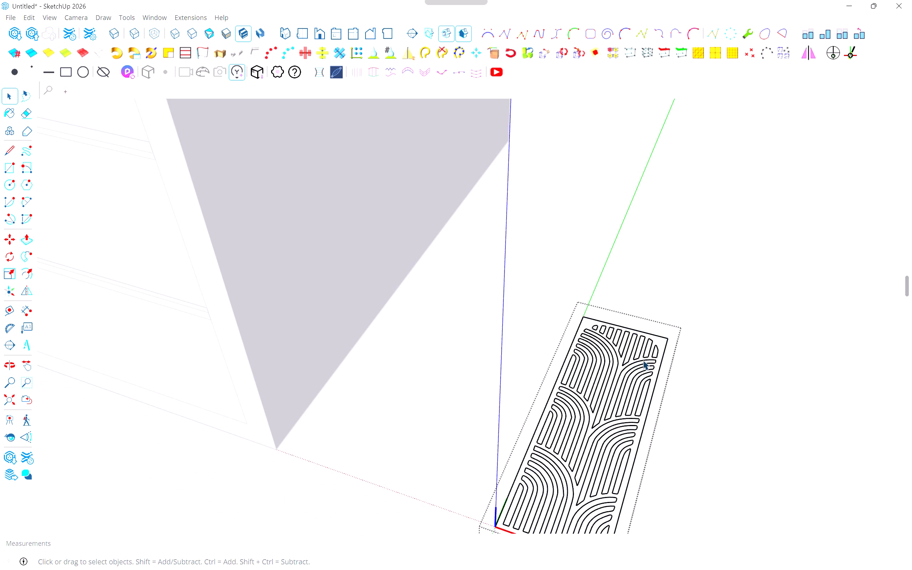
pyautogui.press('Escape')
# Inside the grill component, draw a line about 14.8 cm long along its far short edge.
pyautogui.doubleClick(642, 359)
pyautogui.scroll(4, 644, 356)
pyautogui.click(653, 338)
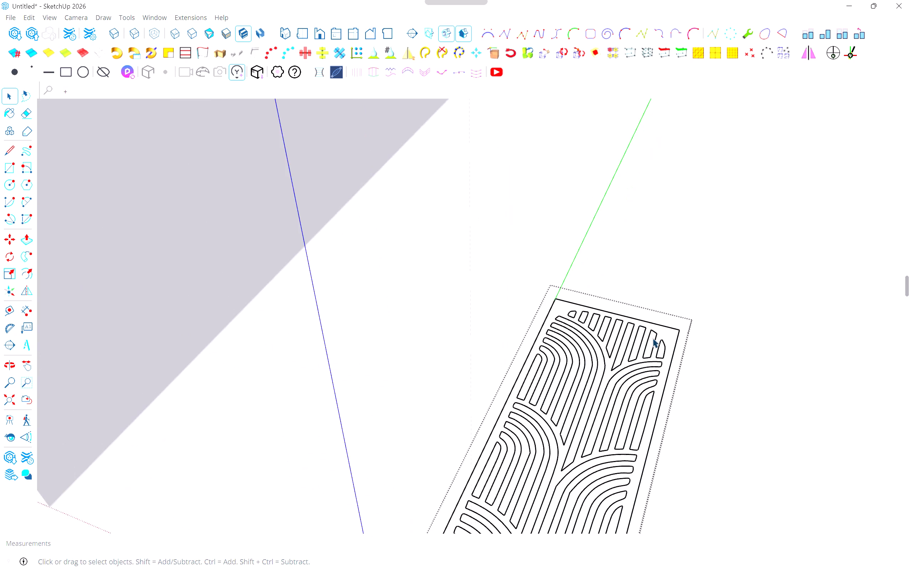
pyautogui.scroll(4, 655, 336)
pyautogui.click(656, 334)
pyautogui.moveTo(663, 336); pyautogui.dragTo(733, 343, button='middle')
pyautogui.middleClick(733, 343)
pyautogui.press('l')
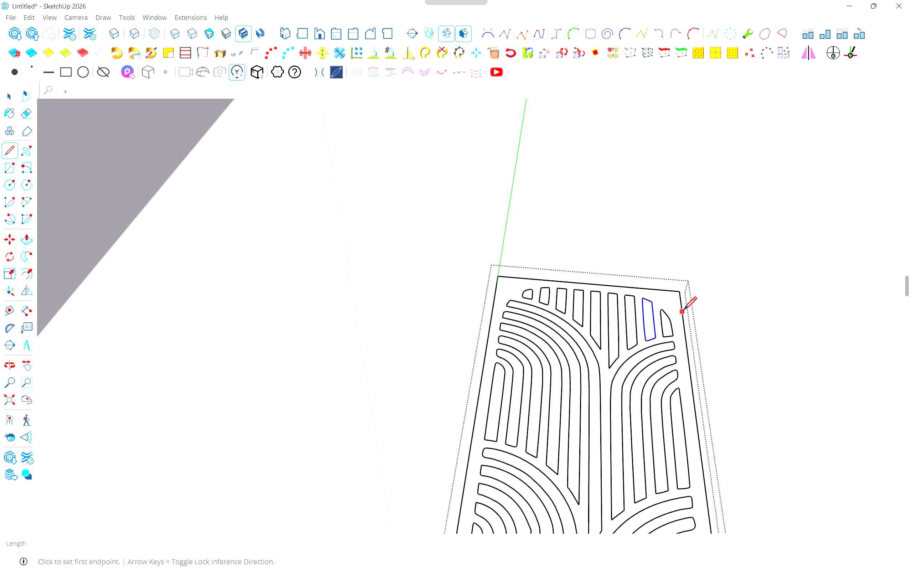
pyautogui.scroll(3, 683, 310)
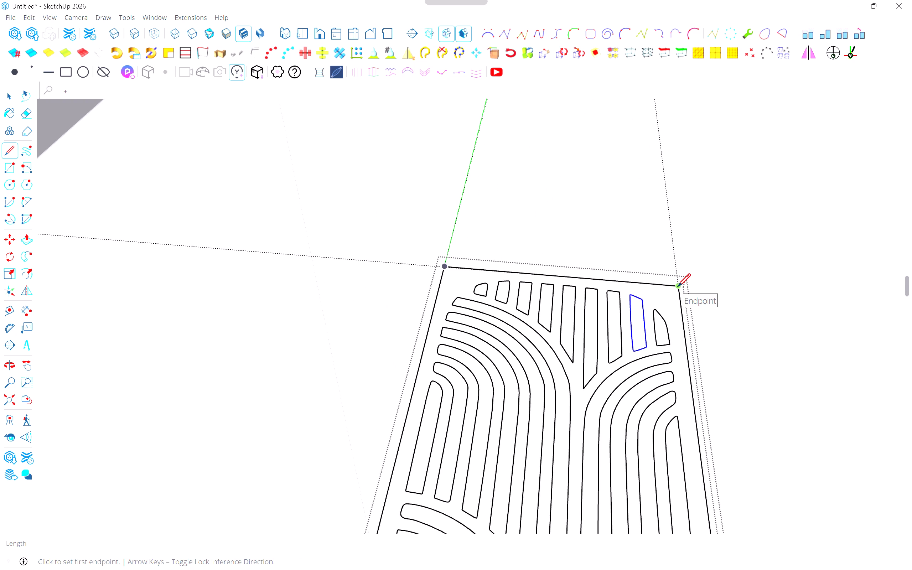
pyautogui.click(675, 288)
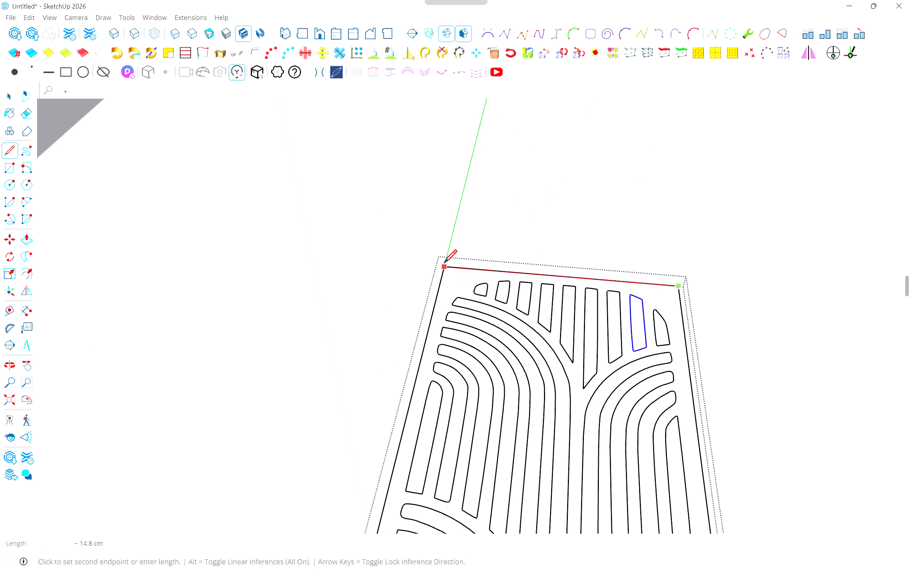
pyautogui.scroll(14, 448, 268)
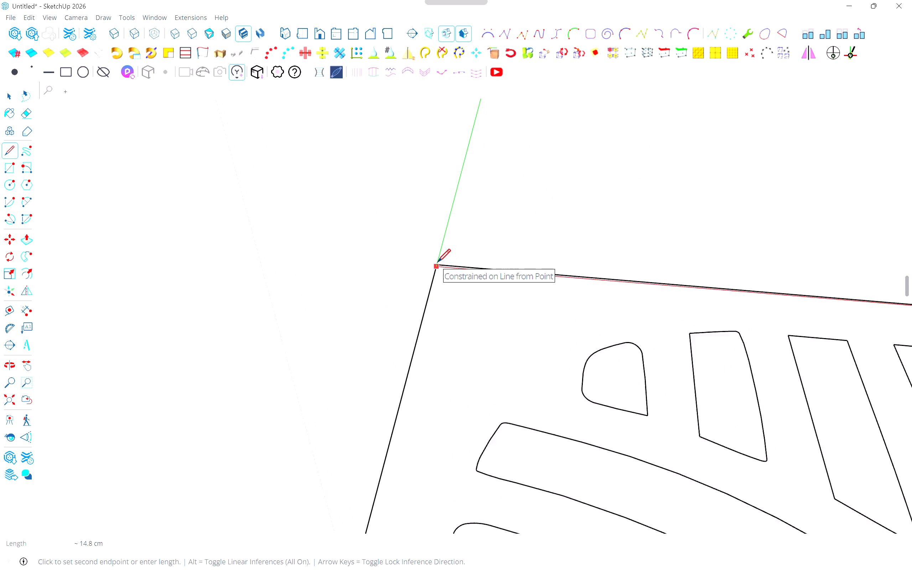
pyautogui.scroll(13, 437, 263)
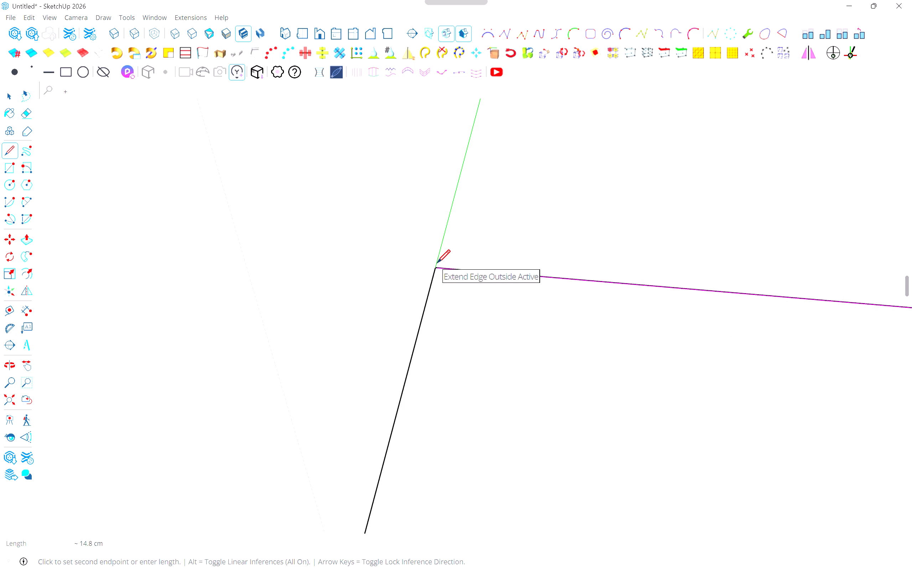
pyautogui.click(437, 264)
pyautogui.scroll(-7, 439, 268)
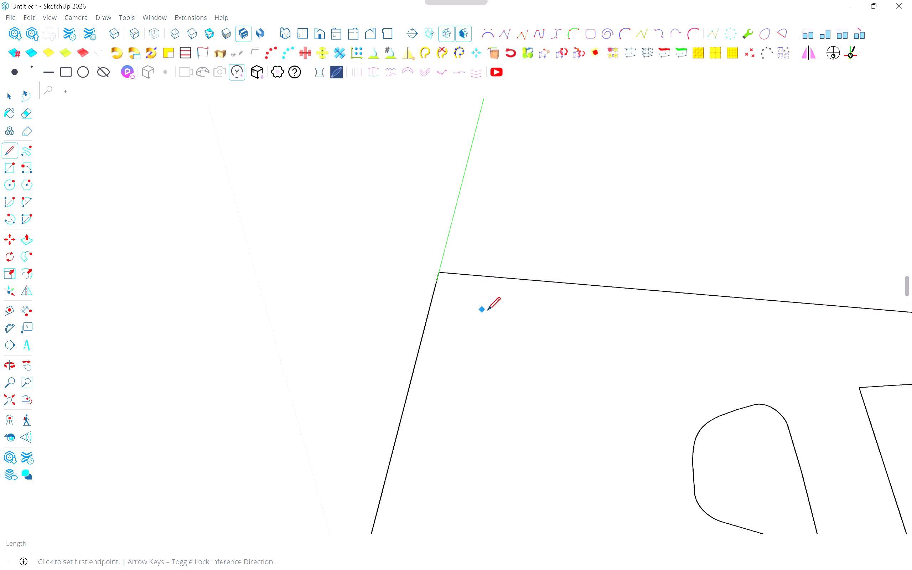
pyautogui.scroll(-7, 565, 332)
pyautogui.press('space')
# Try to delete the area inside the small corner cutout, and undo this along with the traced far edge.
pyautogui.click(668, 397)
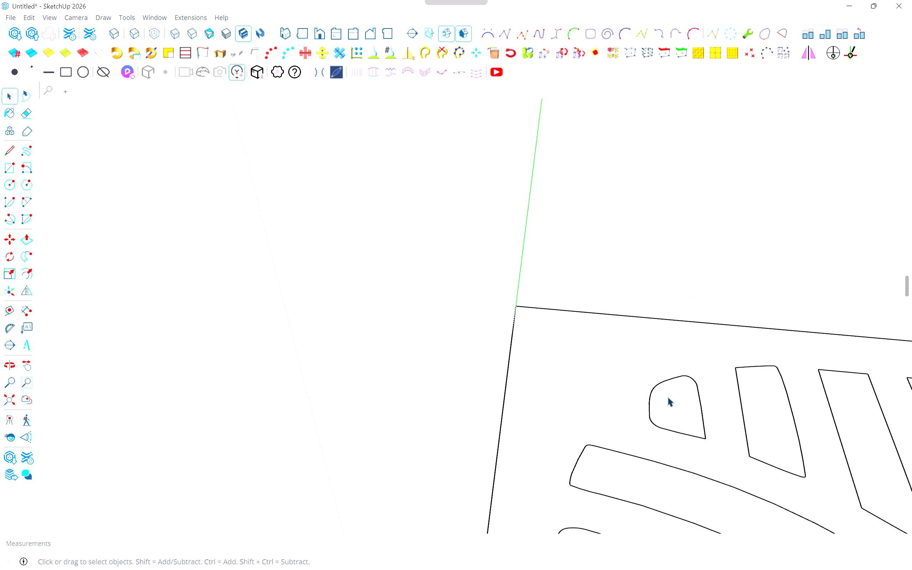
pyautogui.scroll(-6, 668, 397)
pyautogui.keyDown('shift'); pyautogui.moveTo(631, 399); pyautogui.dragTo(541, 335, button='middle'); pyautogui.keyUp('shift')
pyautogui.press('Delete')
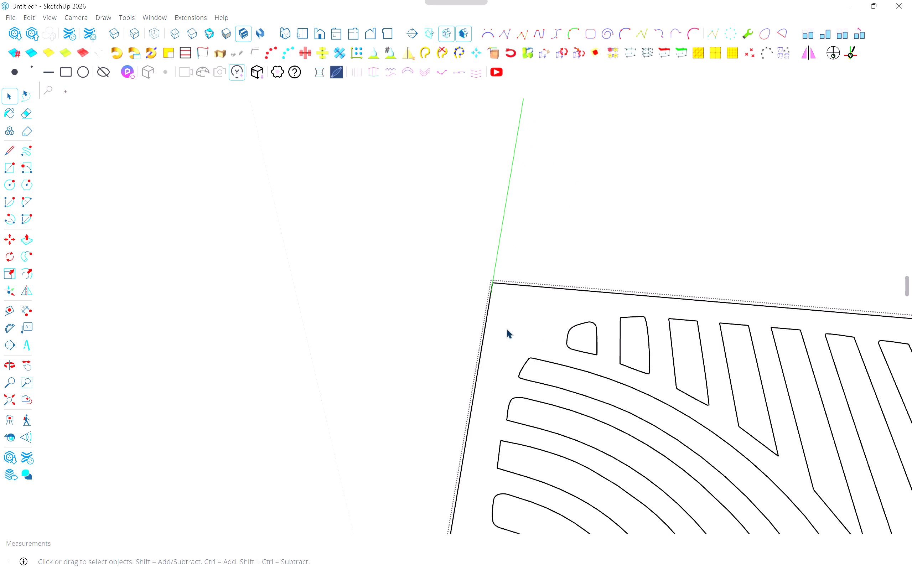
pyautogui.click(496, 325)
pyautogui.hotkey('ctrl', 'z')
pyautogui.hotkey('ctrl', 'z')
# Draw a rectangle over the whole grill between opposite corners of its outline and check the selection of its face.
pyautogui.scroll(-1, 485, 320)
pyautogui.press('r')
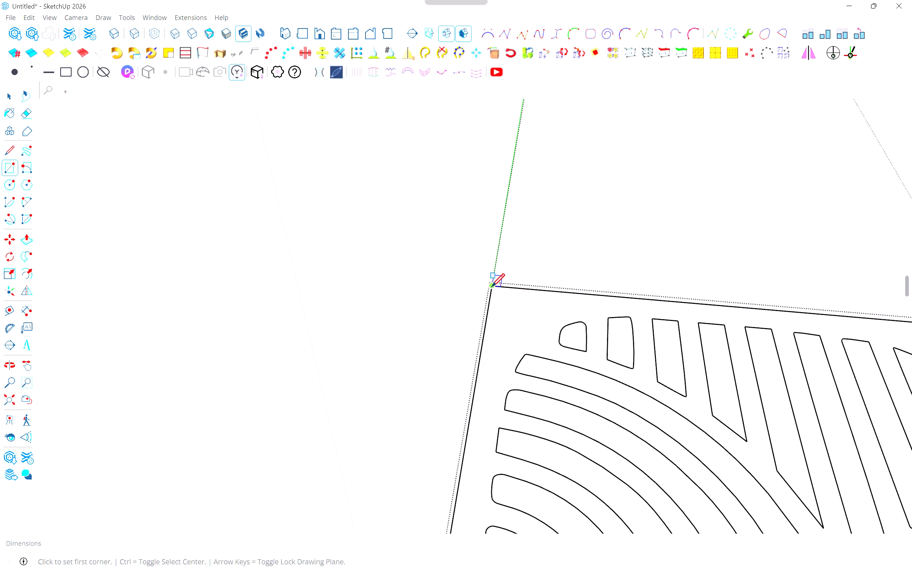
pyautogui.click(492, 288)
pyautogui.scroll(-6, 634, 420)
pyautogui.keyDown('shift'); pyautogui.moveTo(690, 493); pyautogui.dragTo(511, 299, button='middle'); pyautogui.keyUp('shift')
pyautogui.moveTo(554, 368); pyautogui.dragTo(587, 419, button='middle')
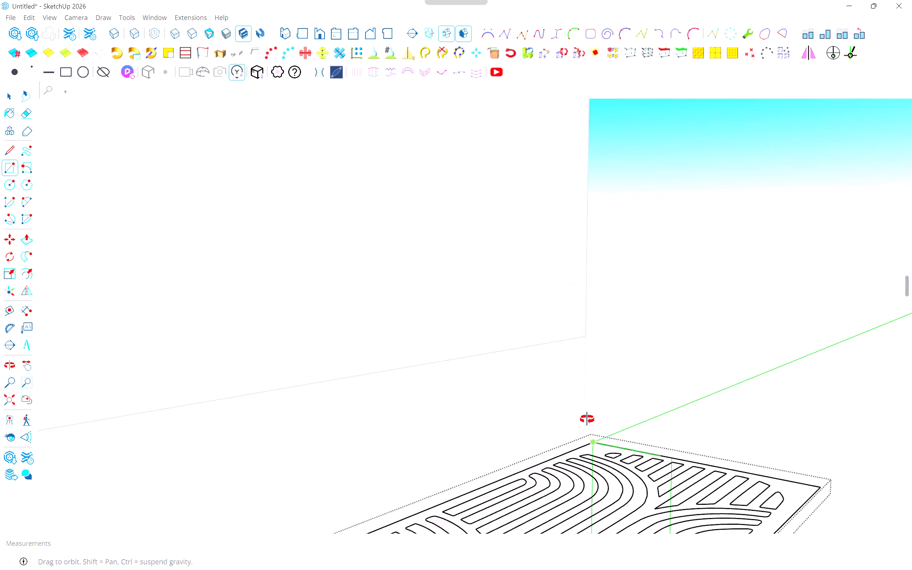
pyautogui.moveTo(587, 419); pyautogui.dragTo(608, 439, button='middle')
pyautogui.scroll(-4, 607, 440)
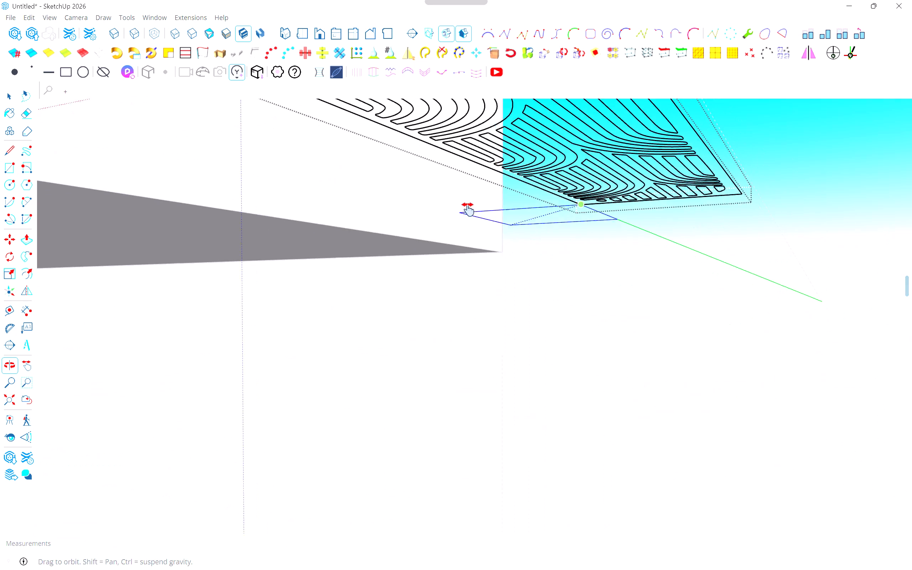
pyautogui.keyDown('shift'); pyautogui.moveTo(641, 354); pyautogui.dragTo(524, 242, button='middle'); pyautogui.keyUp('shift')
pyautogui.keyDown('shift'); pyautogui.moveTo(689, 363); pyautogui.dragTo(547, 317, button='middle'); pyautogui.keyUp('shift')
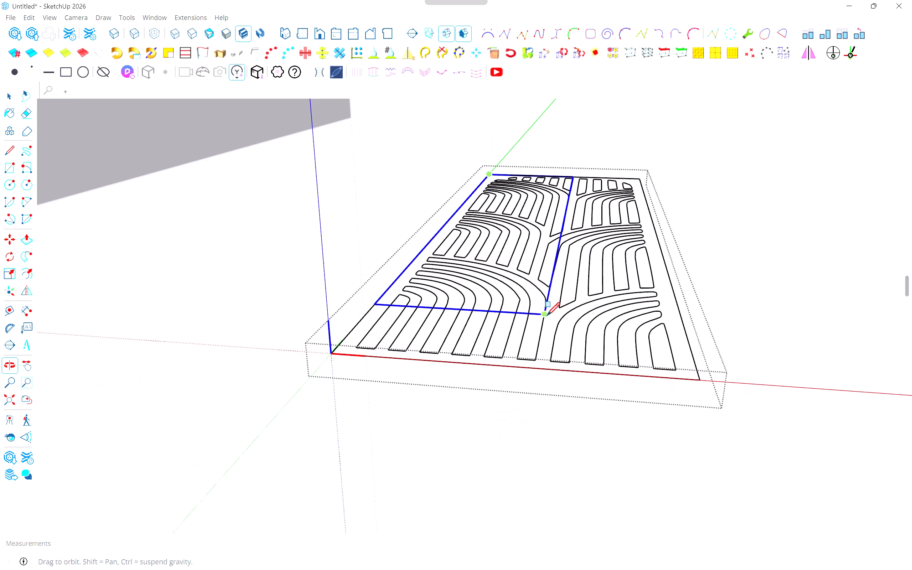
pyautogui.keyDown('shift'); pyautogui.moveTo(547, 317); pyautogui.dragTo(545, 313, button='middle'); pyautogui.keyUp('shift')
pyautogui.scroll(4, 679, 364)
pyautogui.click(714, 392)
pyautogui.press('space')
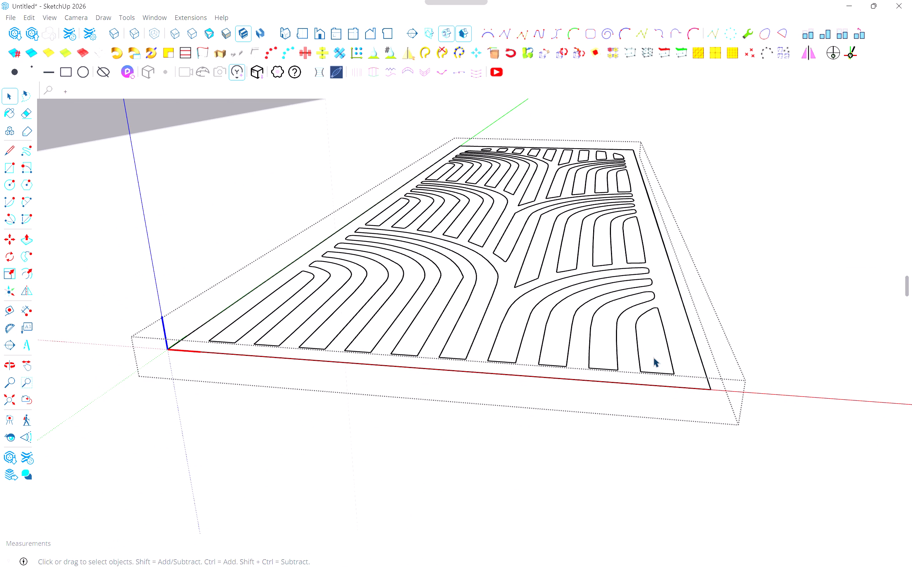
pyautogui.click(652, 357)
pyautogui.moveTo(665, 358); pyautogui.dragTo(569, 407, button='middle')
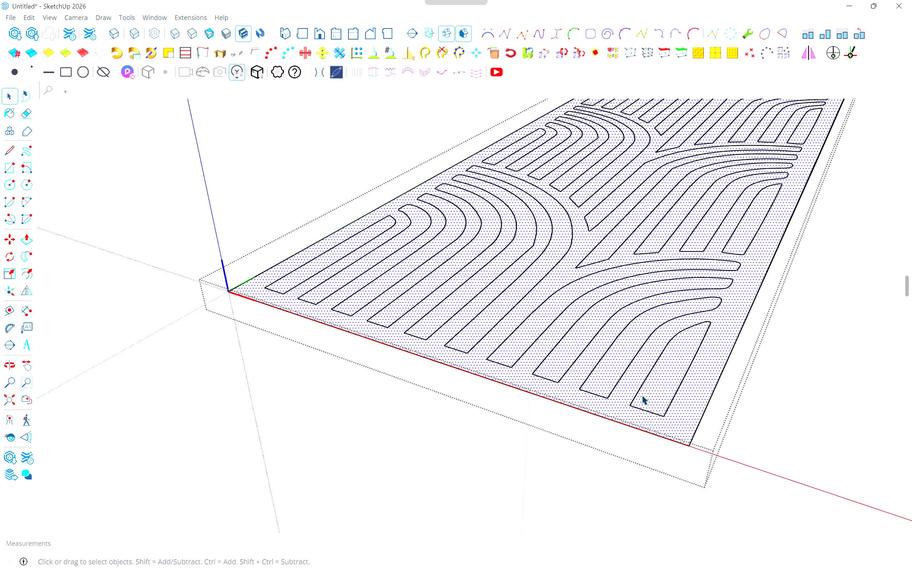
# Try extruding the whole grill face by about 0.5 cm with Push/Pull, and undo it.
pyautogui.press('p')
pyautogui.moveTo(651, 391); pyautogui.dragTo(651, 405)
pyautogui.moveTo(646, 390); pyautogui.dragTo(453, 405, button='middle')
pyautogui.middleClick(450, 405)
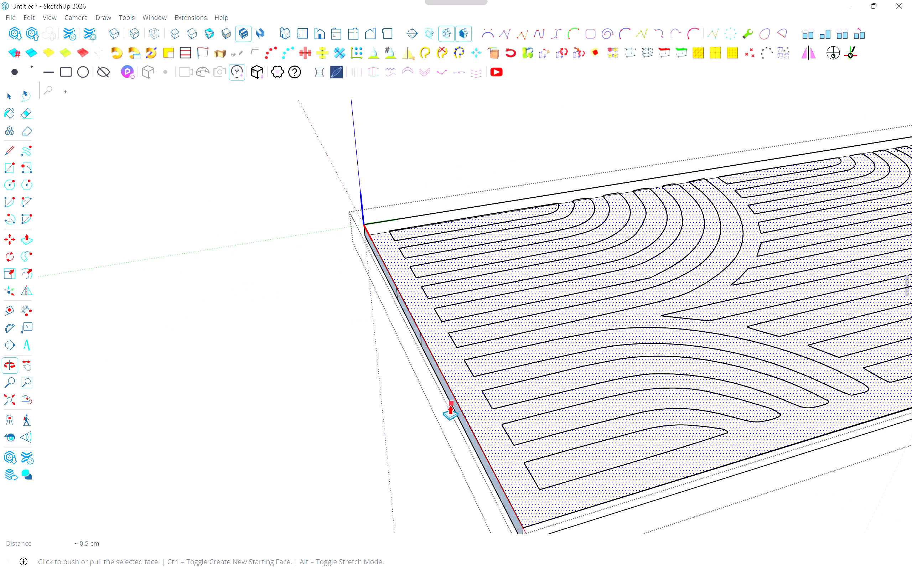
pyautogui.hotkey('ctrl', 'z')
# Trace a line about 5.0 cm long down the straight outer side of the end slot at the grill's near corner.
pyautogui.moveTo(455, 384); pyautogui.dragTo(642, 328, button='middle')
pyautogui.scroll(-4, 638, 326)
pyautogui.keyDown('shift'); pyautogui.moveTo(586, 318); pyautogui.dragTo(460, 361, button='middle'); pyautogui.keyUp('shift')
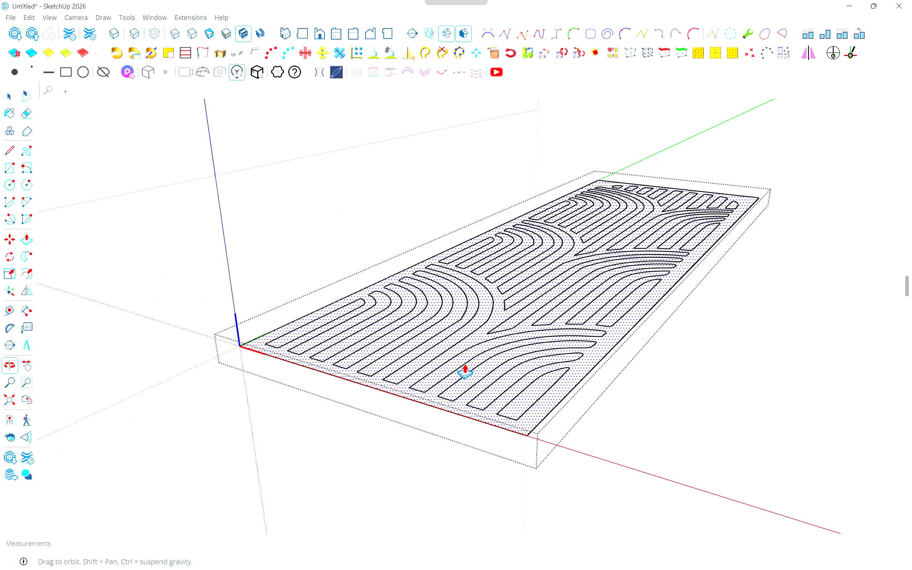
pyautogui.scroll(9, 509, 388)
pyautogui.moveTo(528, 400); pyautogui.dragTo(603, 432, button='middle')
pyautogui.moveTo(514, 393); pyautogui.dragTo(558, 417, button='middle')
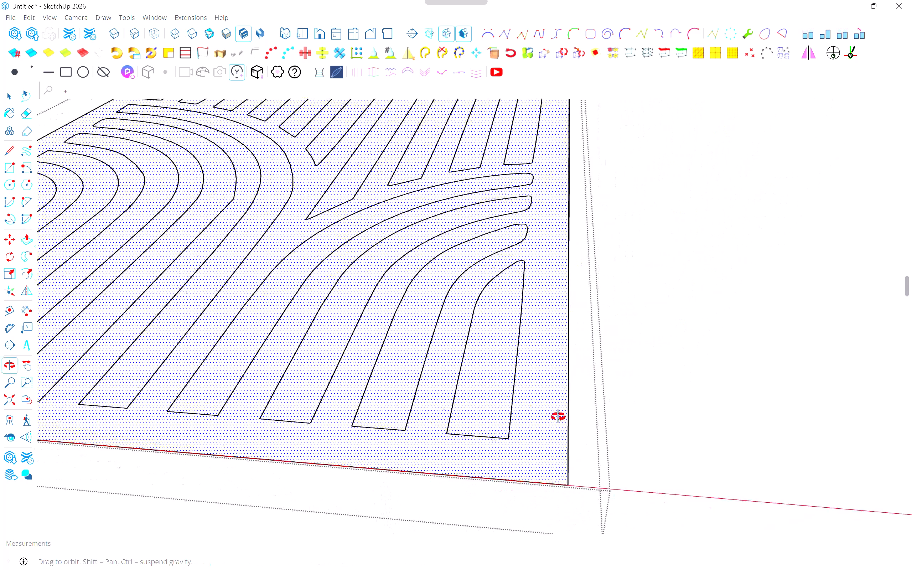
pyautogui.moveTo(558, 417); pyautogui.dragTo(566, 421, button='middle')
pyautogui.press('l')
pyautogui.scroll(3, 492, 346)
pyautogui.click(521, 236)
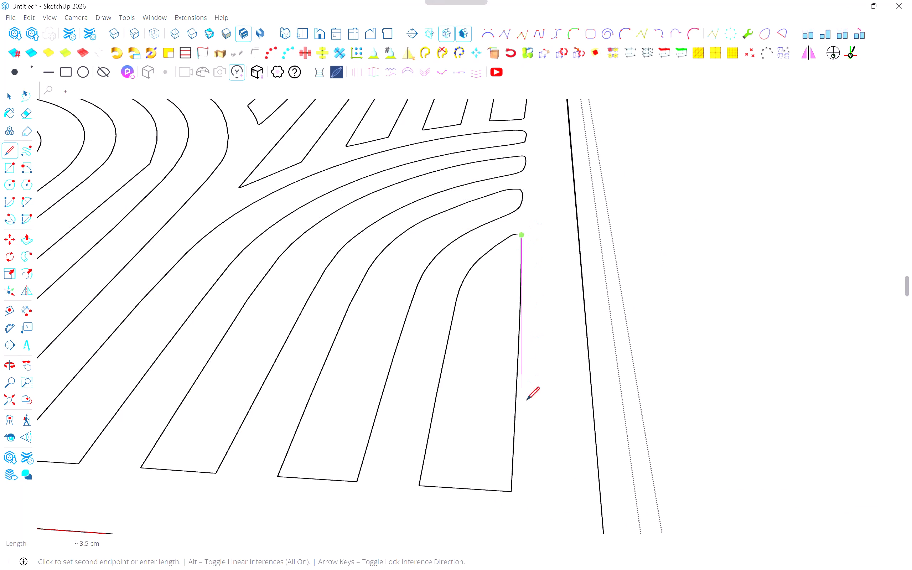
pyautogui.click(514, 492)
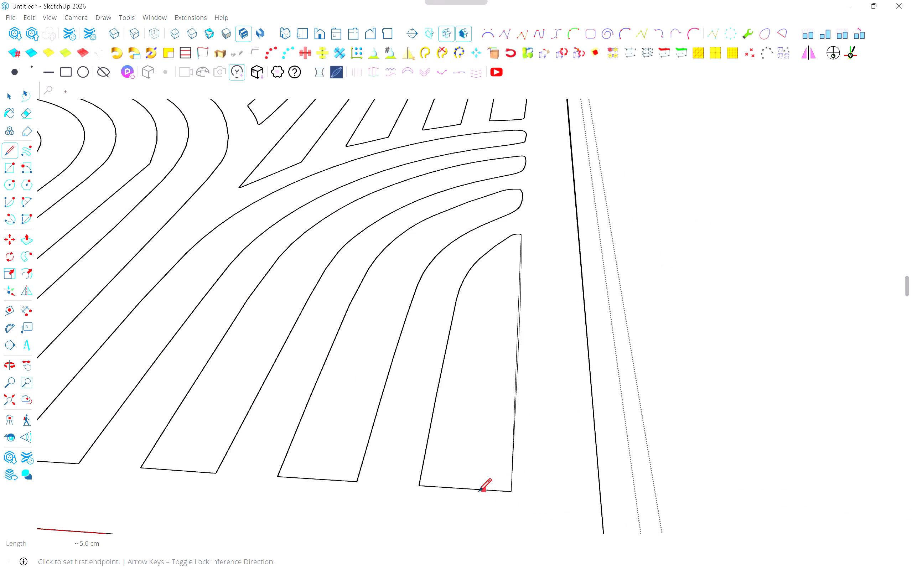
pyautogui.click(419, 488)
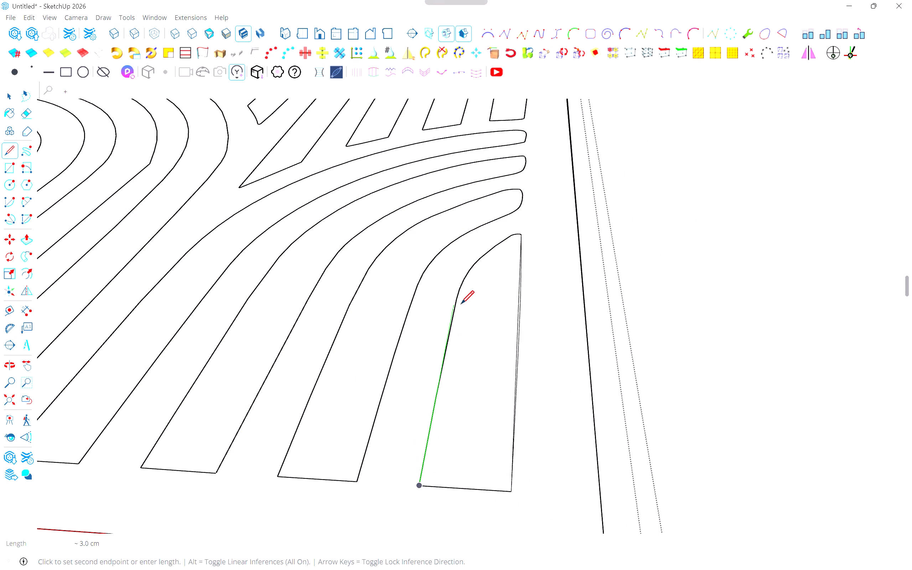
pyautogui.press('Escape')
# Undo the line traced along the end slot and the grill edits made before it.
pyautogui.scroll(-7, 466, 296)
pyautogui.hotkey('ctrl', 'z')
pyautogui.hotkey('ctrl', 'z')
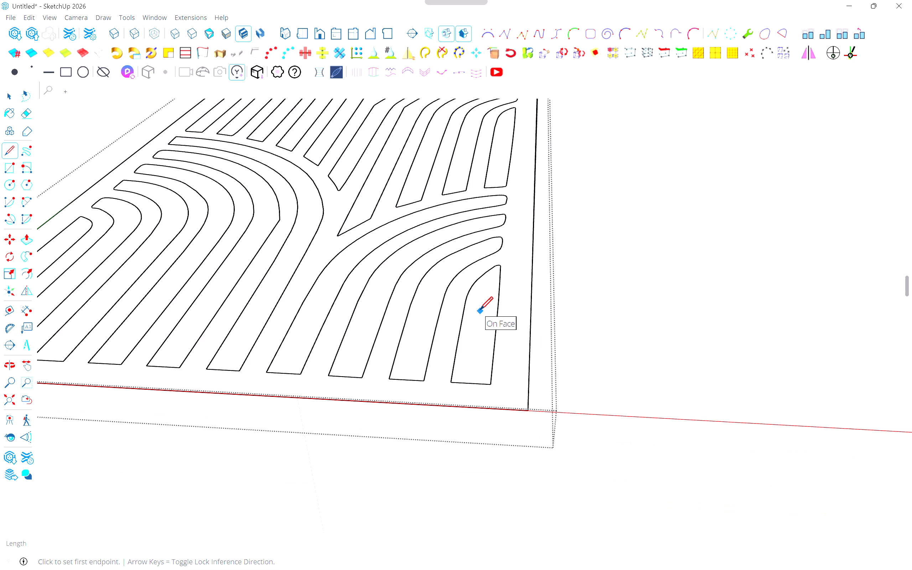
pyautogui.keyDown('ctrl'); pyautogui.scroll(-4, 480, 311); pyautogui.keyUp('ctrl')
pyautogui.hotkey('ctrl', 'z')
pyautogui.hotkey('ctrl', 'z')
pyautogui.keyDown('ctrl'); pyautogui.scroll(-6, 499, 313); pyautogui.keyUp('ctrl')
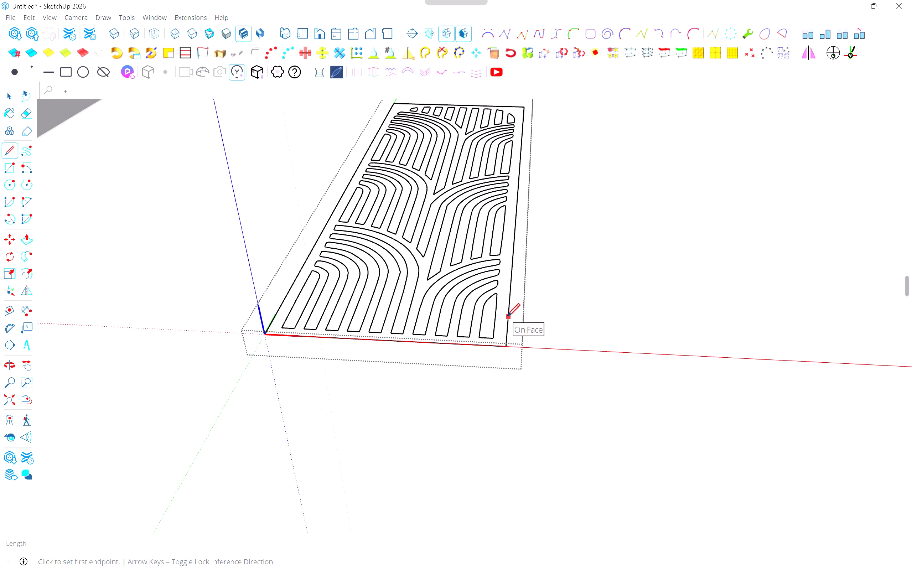
# Finish editing inside the grill component and return to the main model with the whole grill in view.
pyautogui.press('space')
pyautogui.click(557, 323)
pyautogui.moveTo(554, 328); pyautogui.dragTo(477, 397, button='middle')
pyautogui.scroll(-5, 454, 352)
pyautogui.press('Escape')
pyautogui.press('Escape')
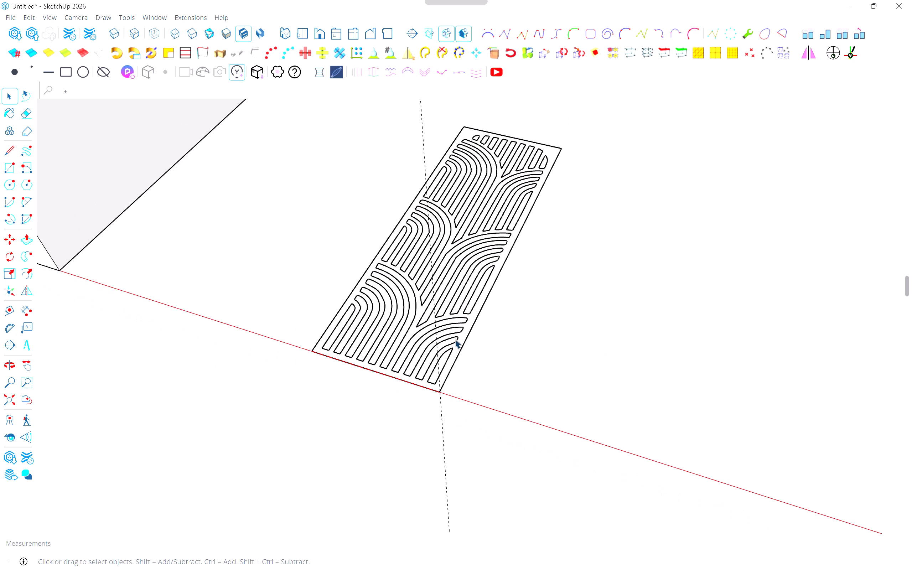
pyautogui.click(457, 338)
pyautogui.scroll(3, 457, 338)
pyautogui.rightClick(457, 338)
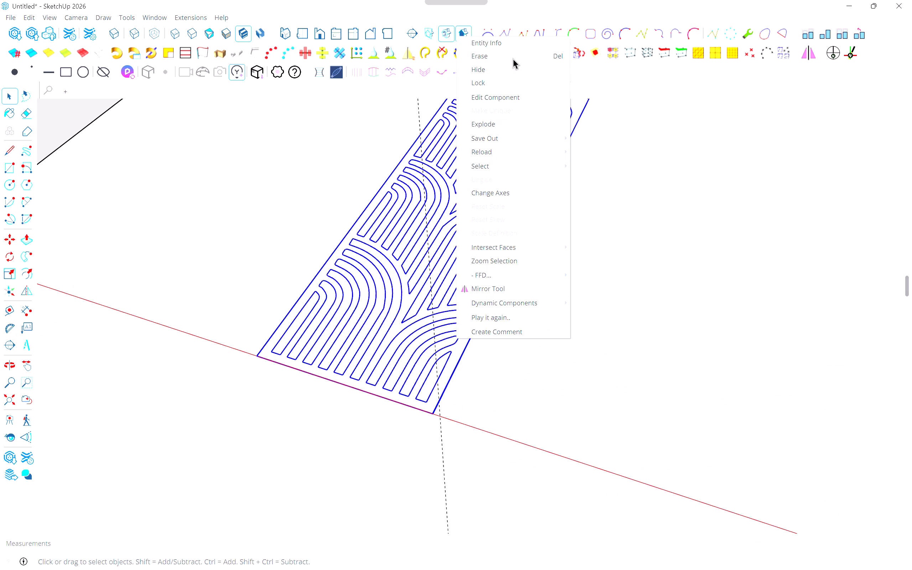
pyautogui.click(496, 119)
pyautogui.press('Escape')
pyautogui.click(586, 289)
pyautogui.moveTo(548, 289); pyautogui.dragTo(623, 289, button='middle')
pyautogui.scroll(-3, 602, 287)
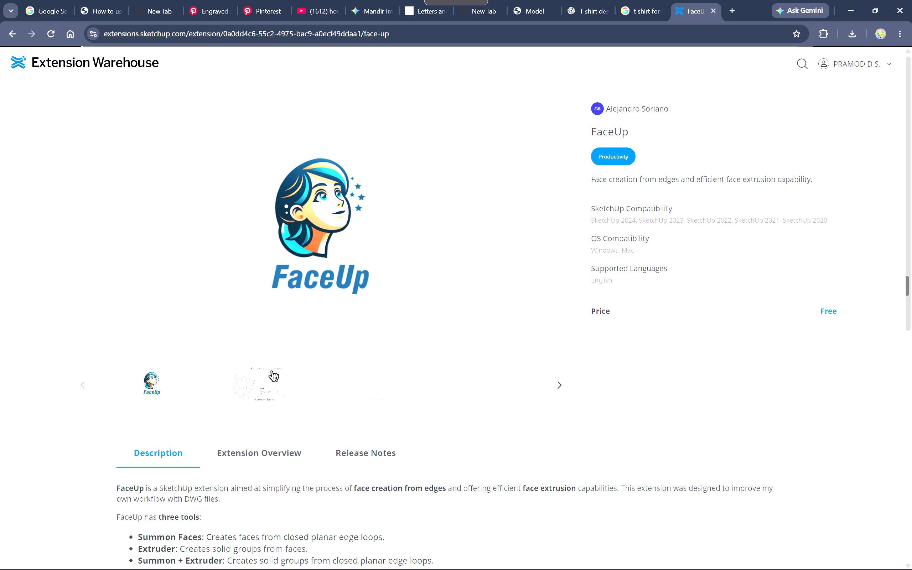
# Preview the extension's make-faces-from-edges image, download FaceUp and check the browser's recent downloads.
pyautogui.click(271, 372)
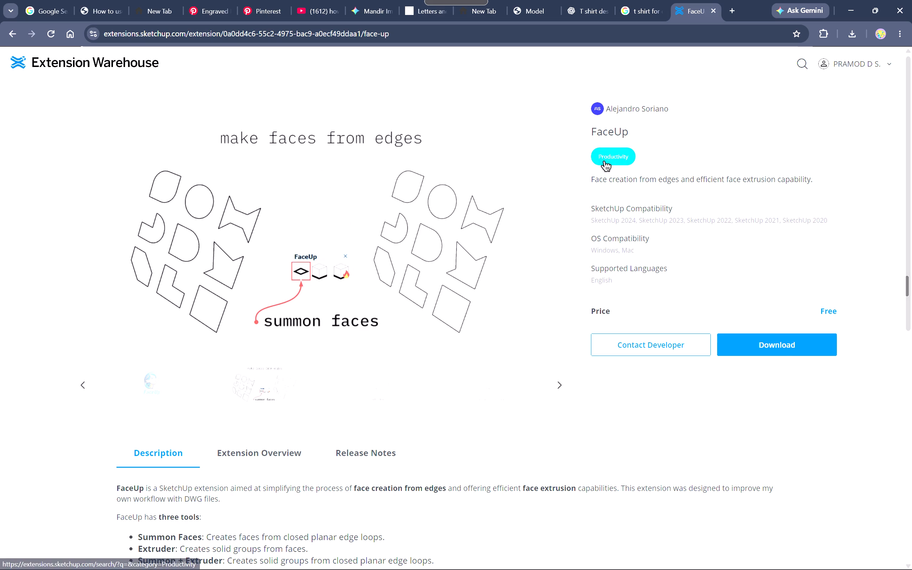
pyautogui.click(779, 350)
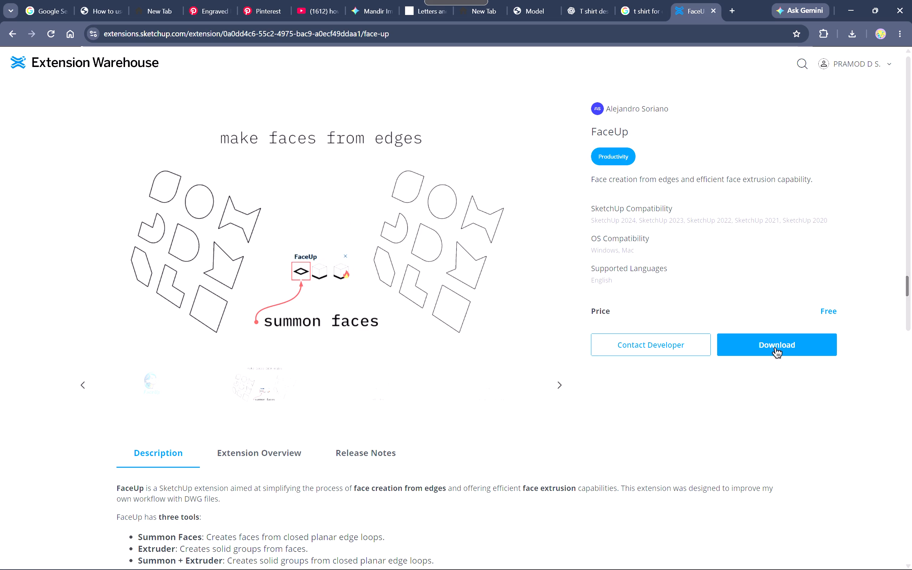
pyautogui.click(456, 385)
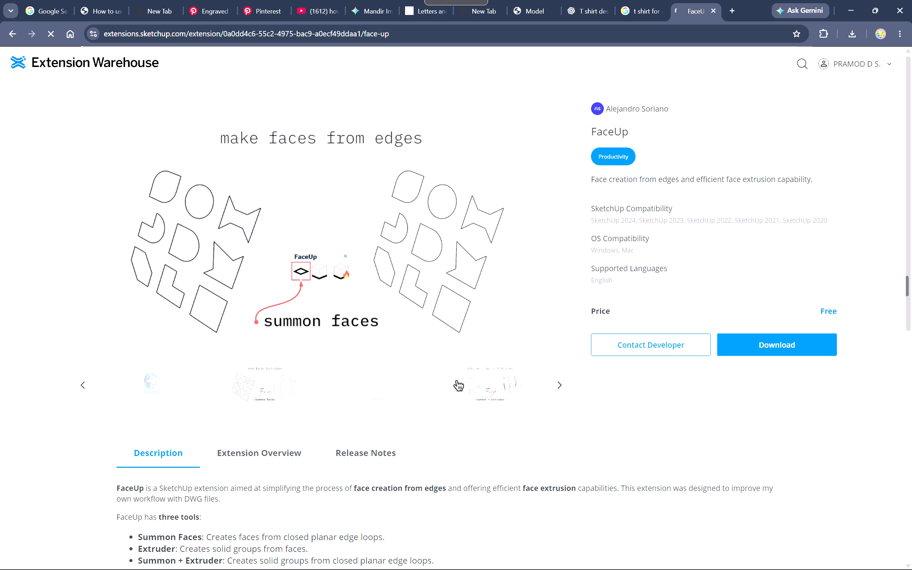
pyautogui.click(849, 34)
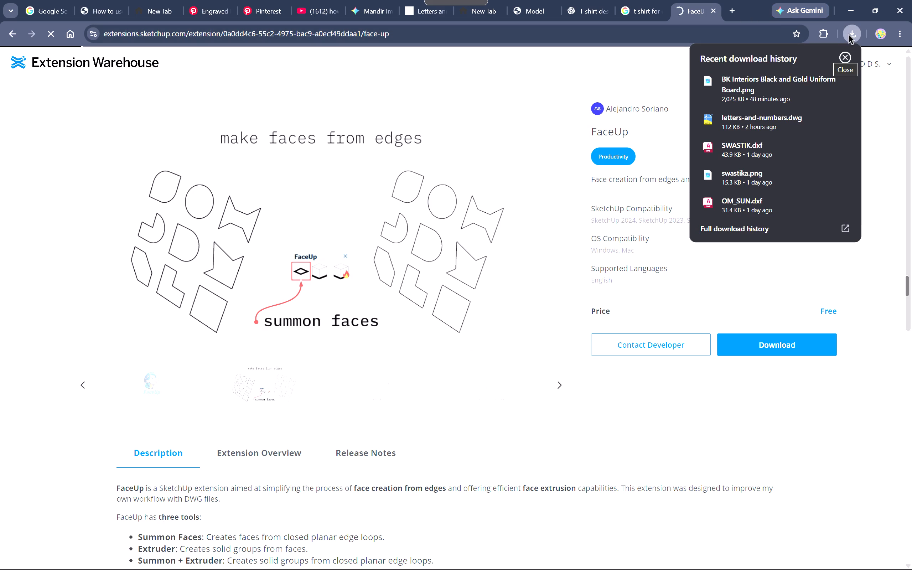
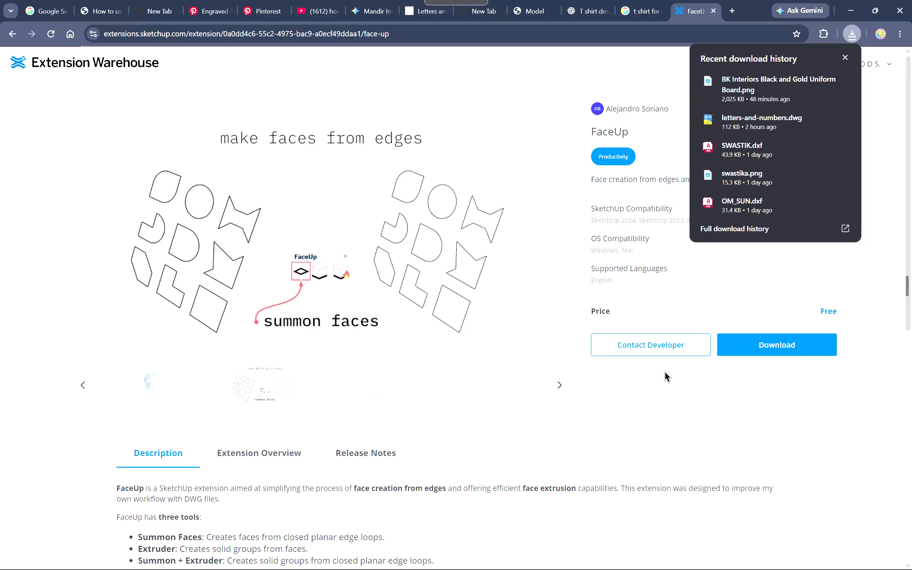
# Download the FaceUp extension file from its Extension Warehouse page again.
pyautogui.click(758, 341)
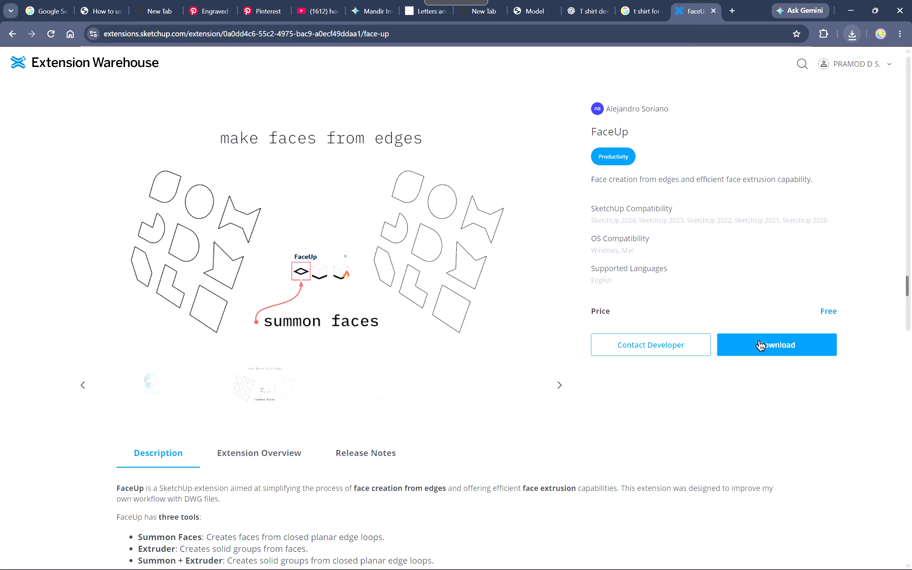
pyautogui.click(758, 342)
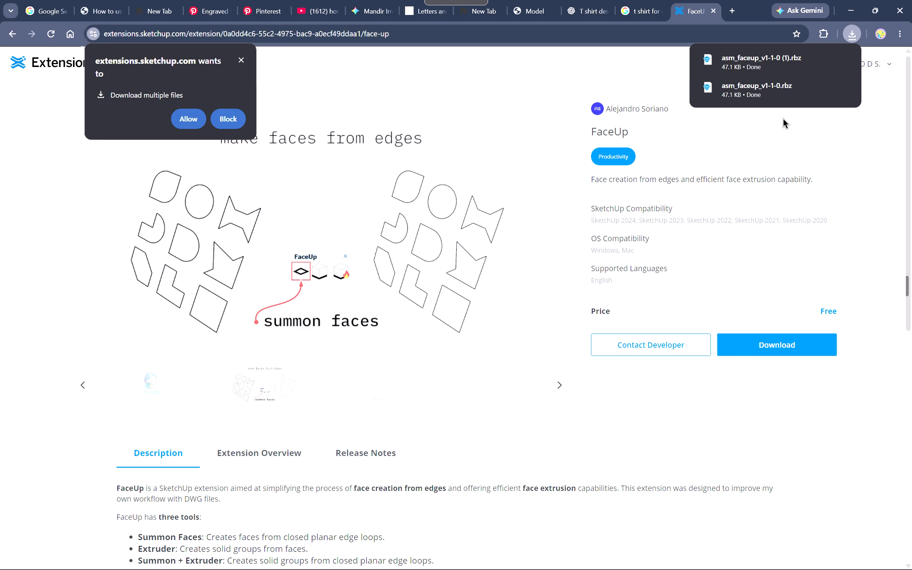
# Switch to SketchUp and install the extension file asm_faceup_v1-1-0 (1).rbz from Downloads with the Extension Manager.
pyautogui.hotkey('alt', 'Tab')
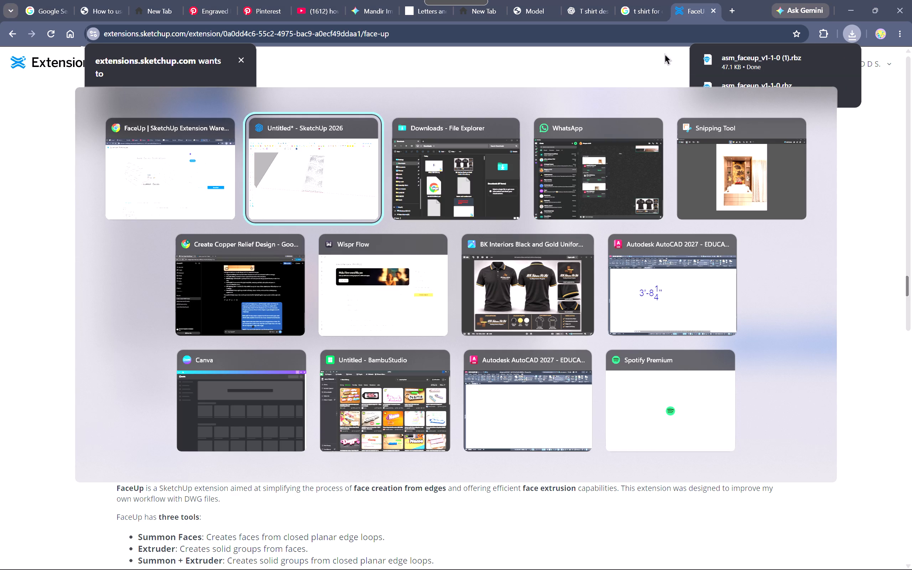
pyautogui.hotkey('alt', 'Tab')
pyautogui.hotkey('alt', 'Tab')
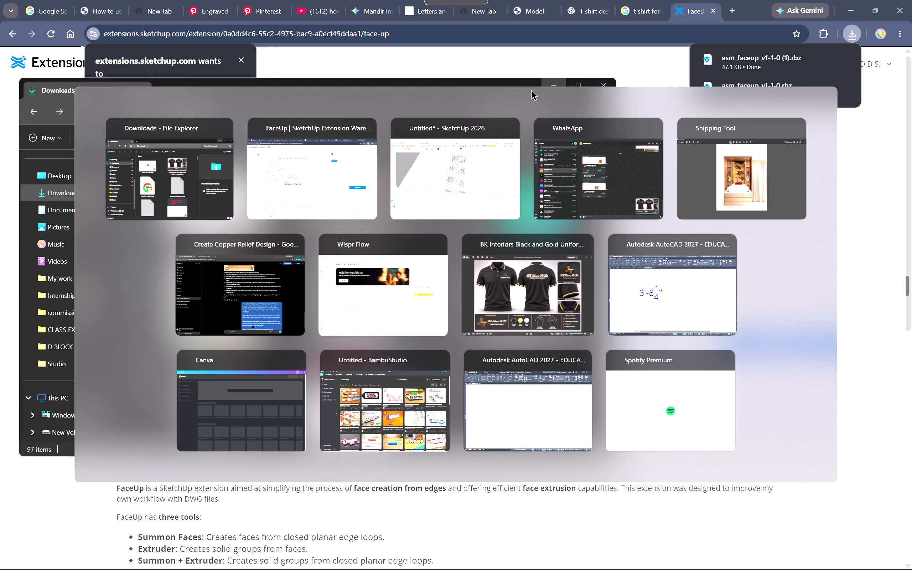
pyautogui.hotkey('alt', 'Tab')
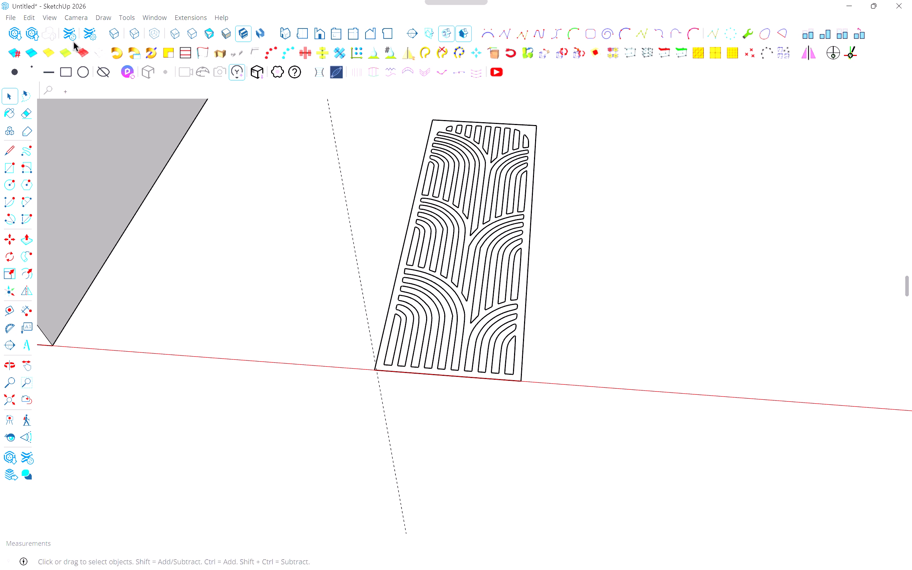
pyautogui.click(90, 34)
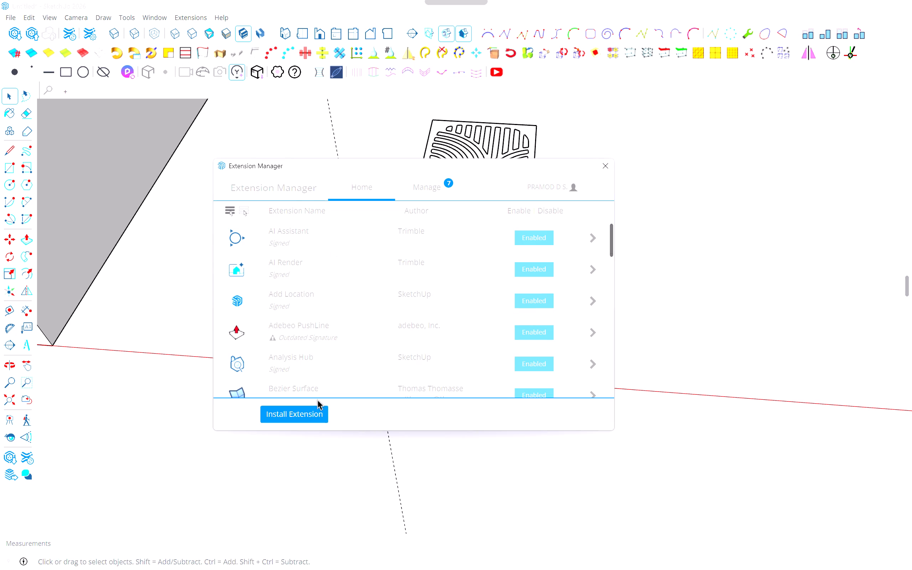
pyautogui.click(289, 415)
pyautogui.click(349, 275)
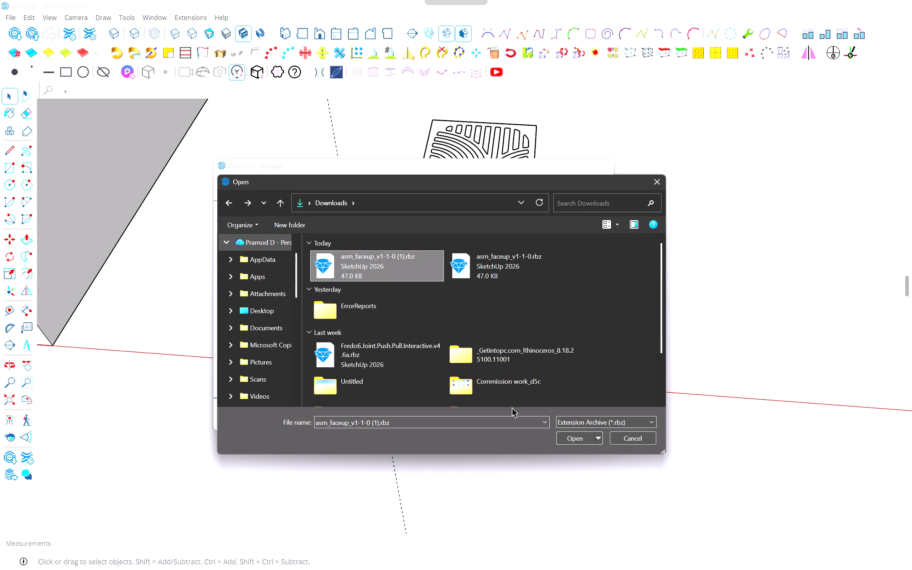
pyautogui.click(572, 440)
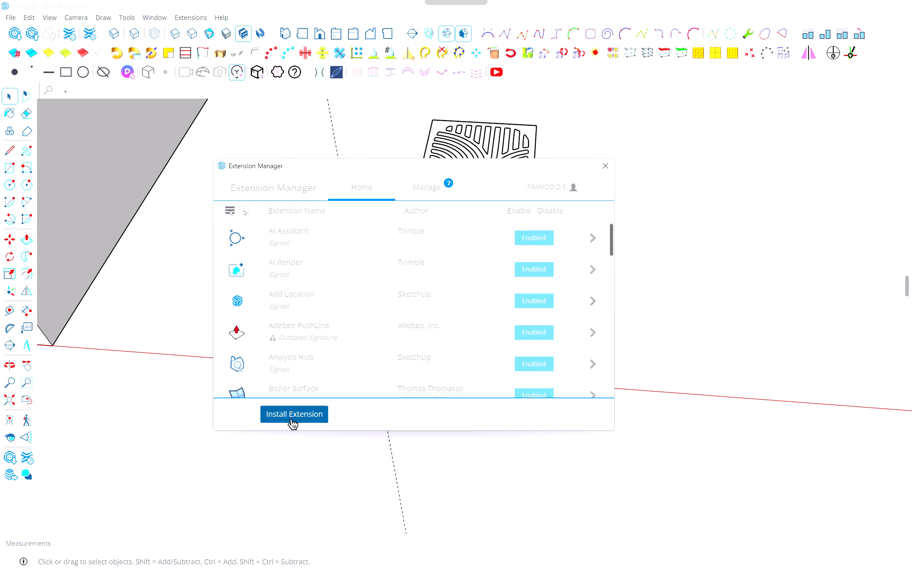
pyautogui.click(291, 419)
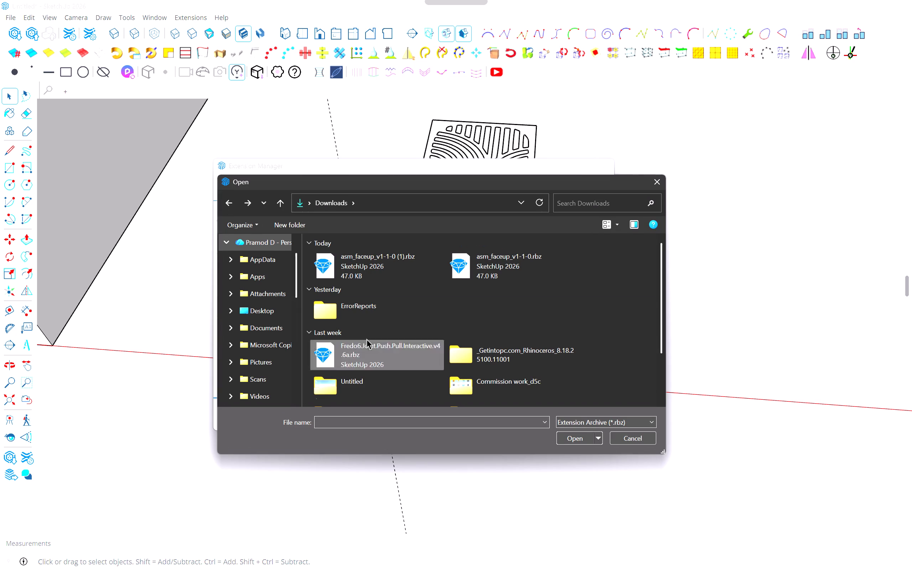
pyautogui.click(659, 185)
# Look through the Extension Manager's list of installed extensions for FaceUp and its enabled status.
pyautogui.moveTo(551, 169); pyautogui.dragTo(773, 255)
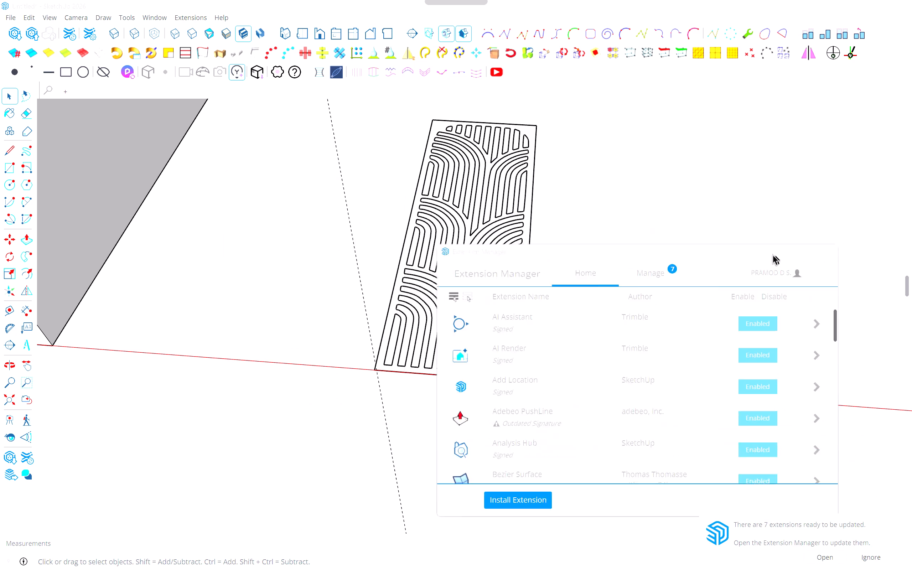
pyautogui.moveTo(773, 255); pyautogui.dragTo(513, 193)
pyautogui.scroll(-7, 383, 304)
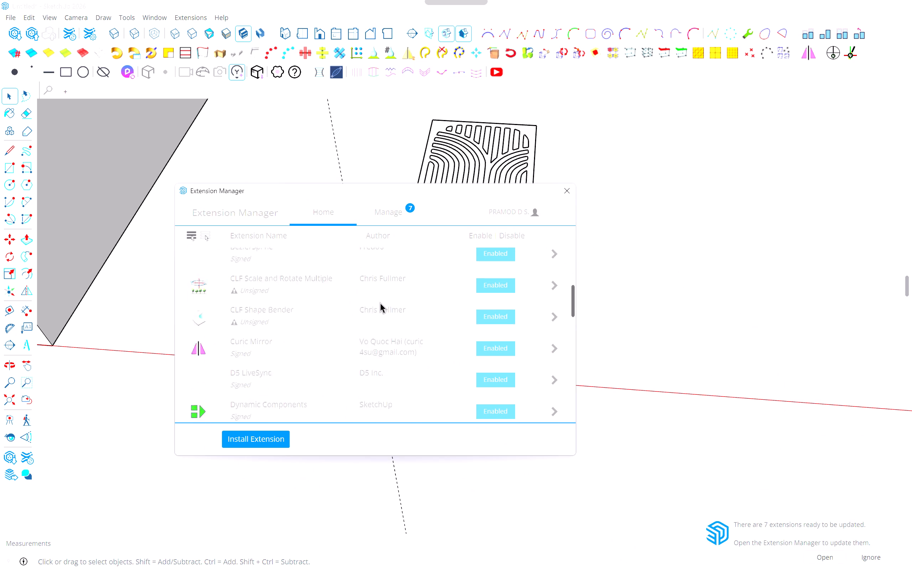
pyautogui.scroll(-2, 385, 265)
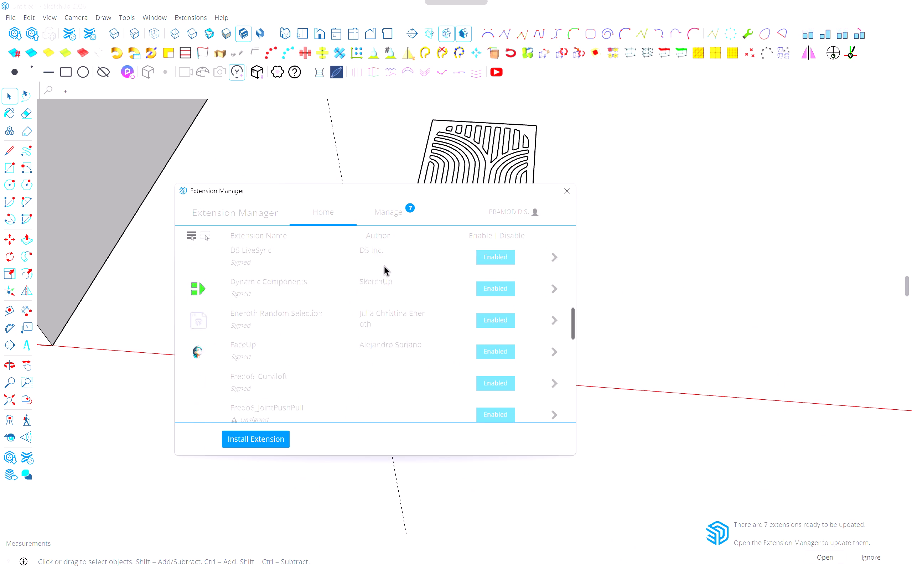
pyautogui.scroll(-5, 384, 266)
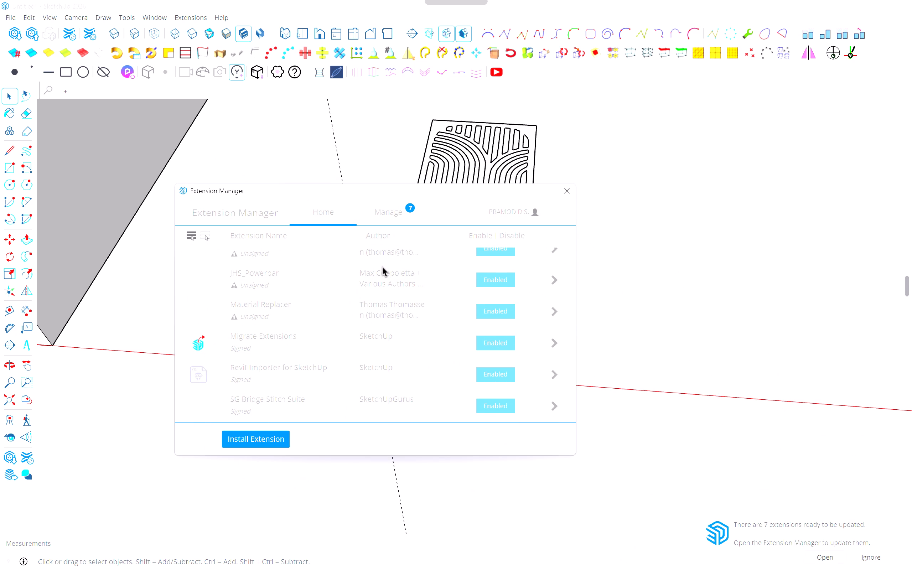
pyautogui.scroll(-8, 382, 266)
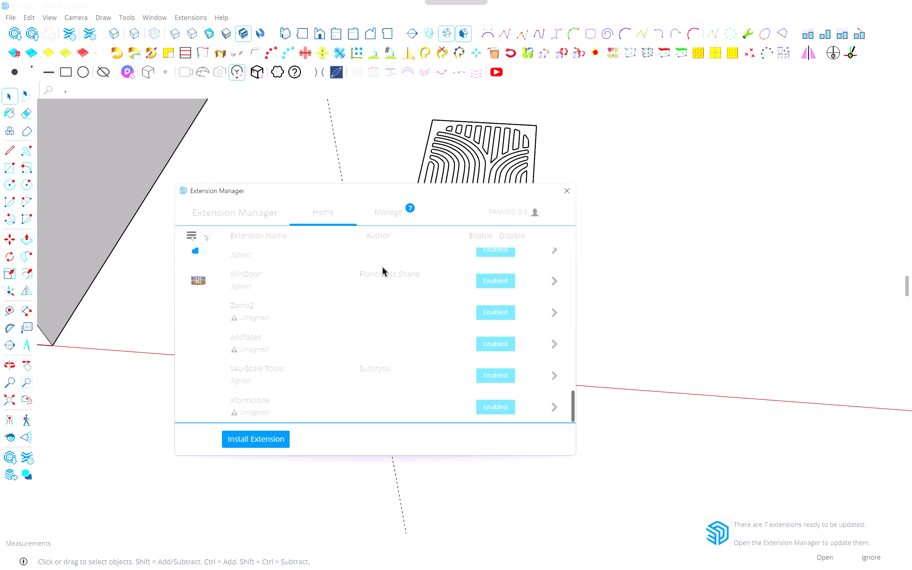
pyautogui.scroll(4, 422, 278)
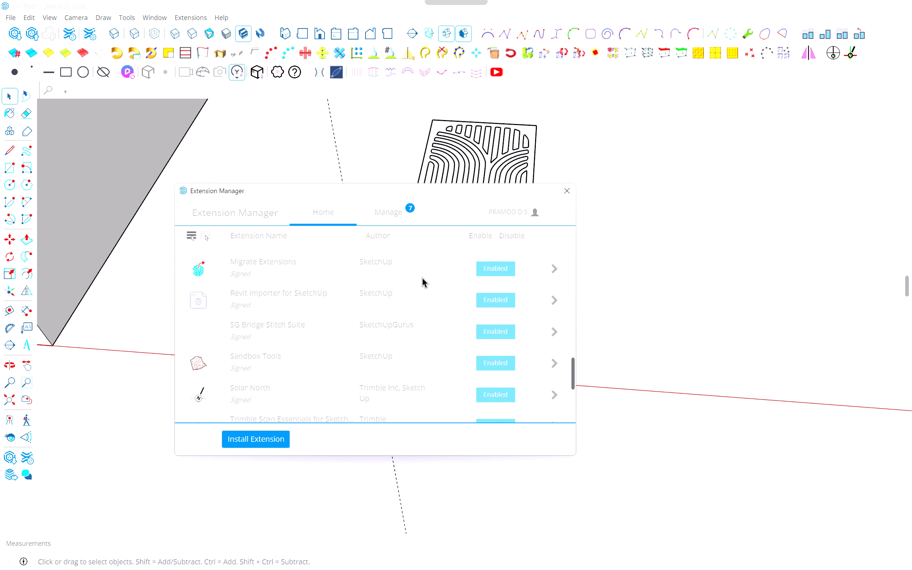
pyautogui.scroll(6, 422, 278)
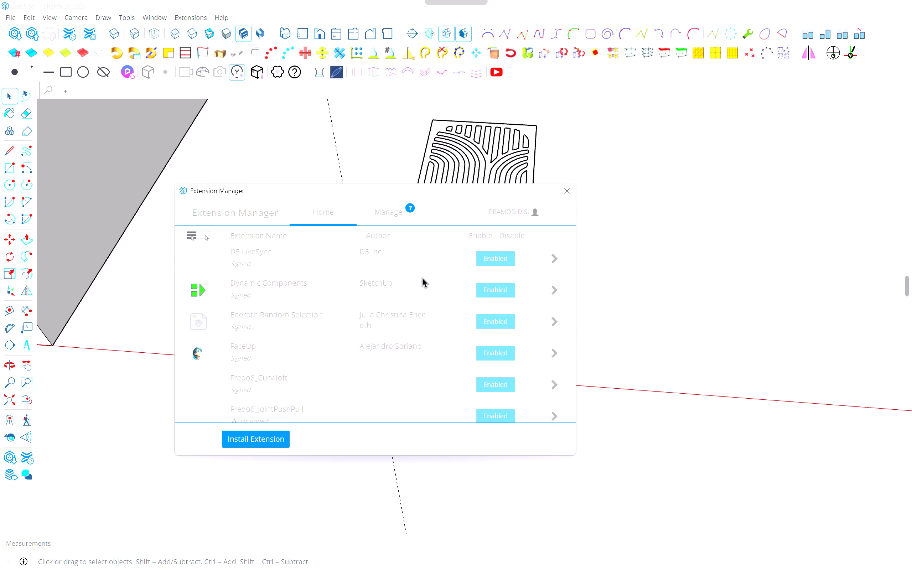
pyautogui.scroll(4, 422, 278)
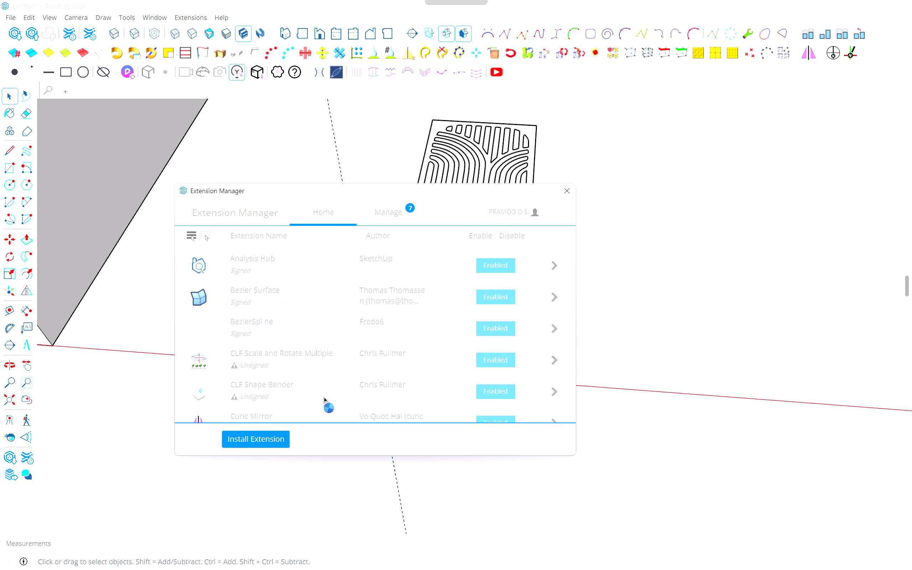
pyautogui.click(252, 441)
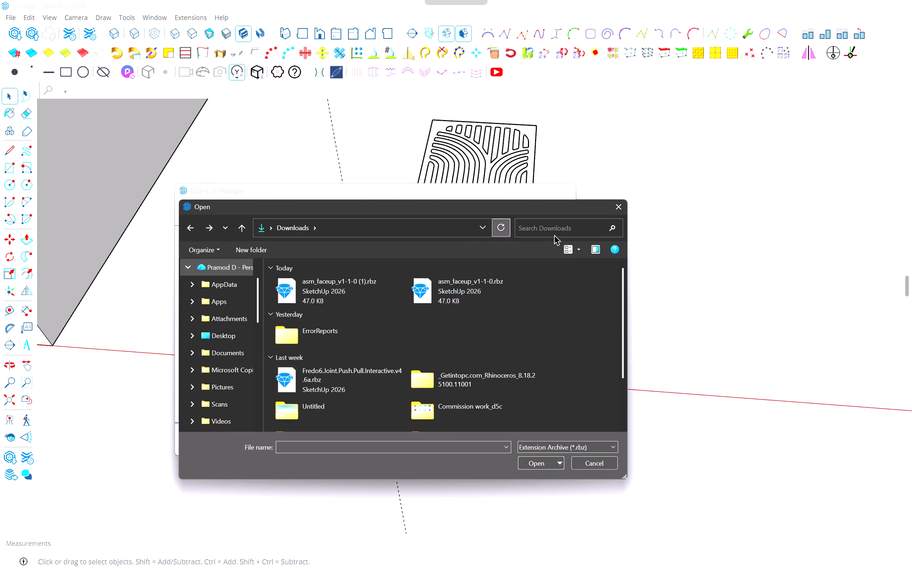
pyautogui.click(616, 209)
# Examine the extensions' update and uninstall options in the Extension Manager.
pyautogui.click(398, 214)
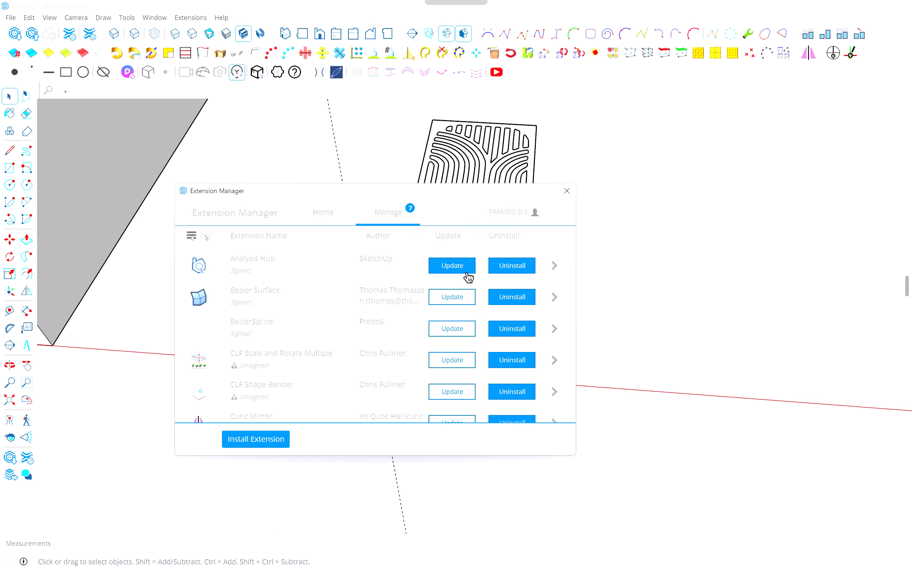
pyautogui.scroll(-12, 463, 271)
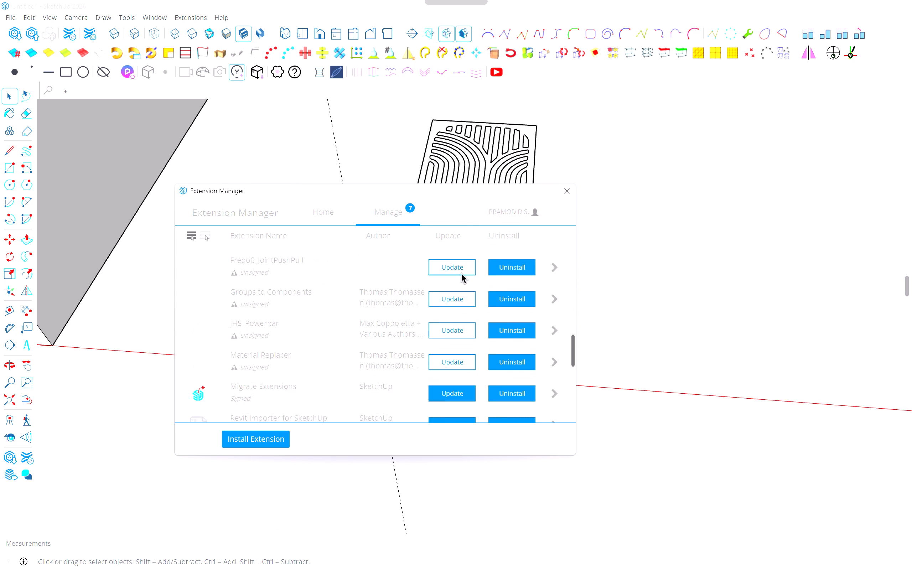
pyautogui.scroll(-1, 461, 273)
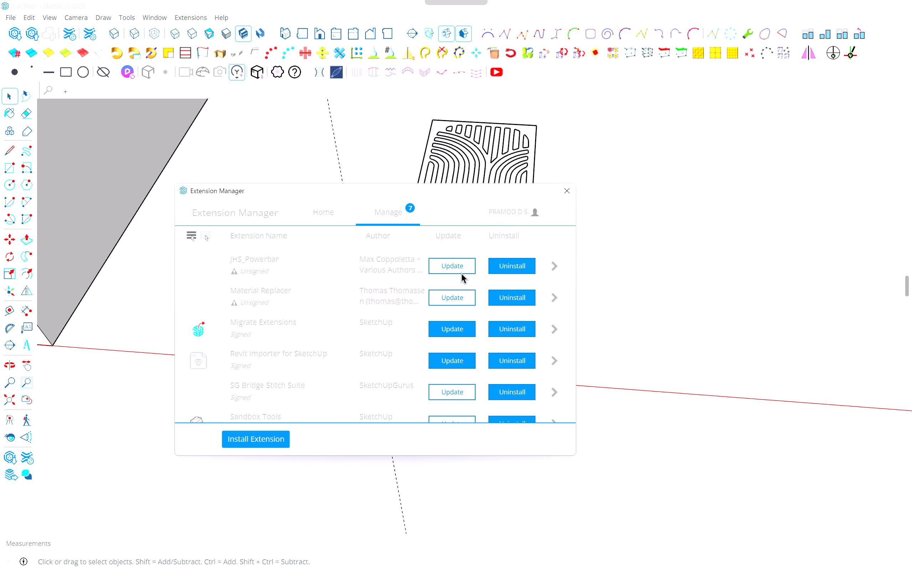
pyautogui.scroll(-10, 461, 273)
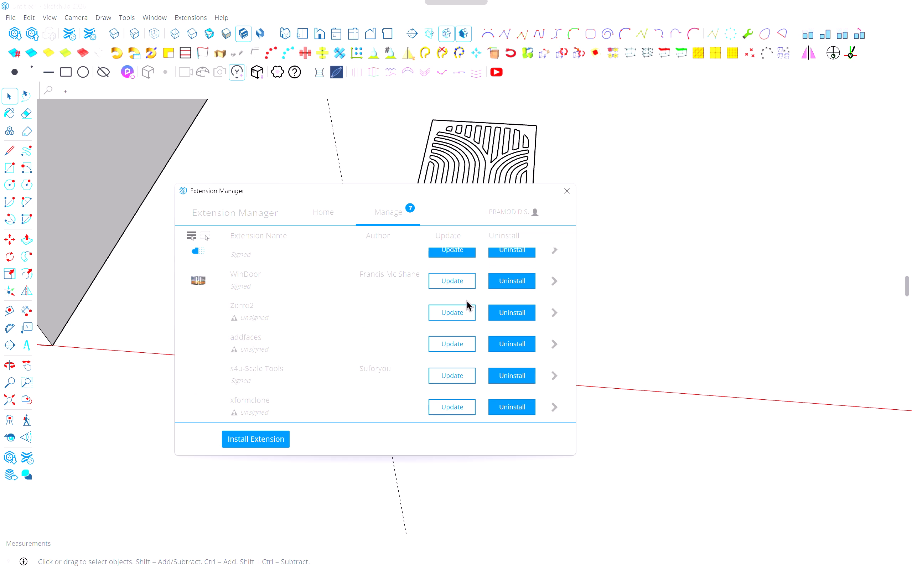
pyautogui.scroll(2, 467, 301)
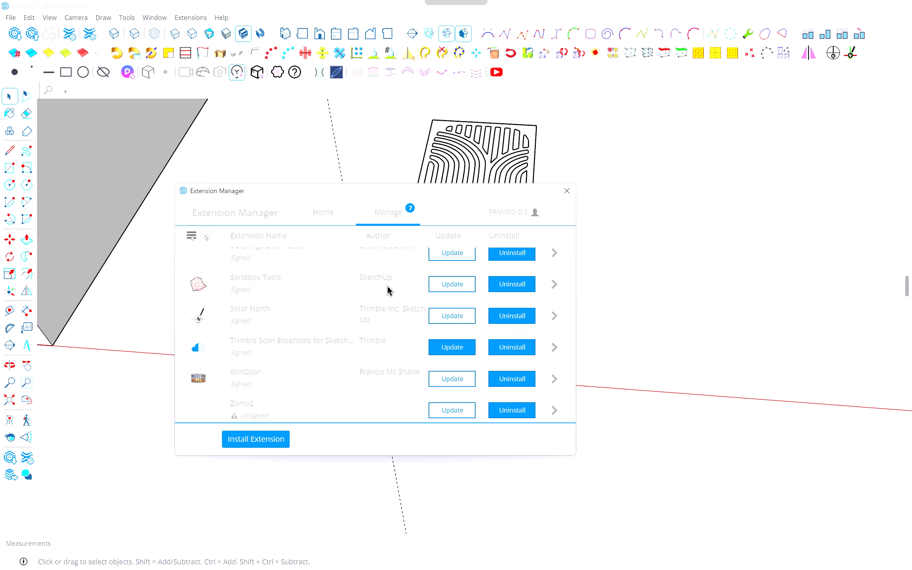
# Return to the list of enabled extensions and install asm_faceup_v1-1-0.rbz from Downloads.
pyautogui.click(307, 216)
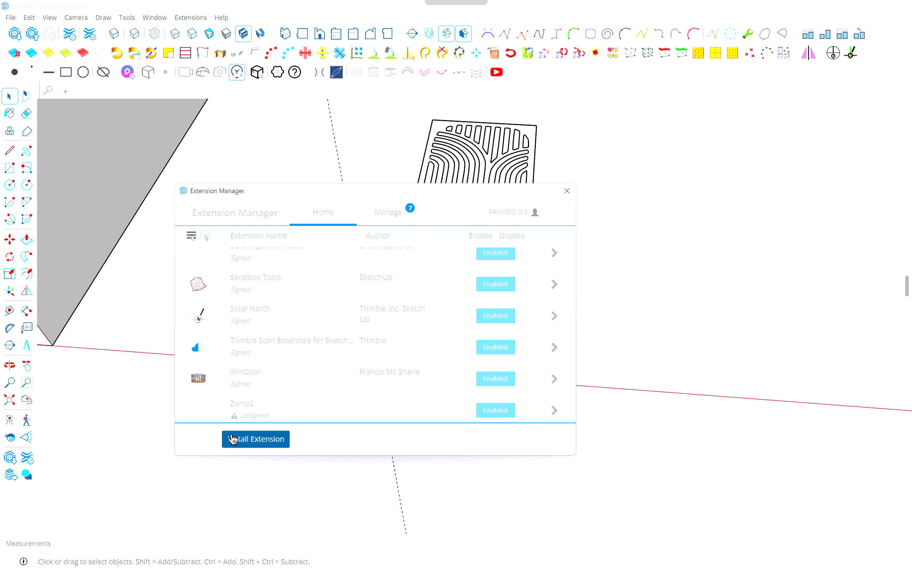
pyautogui.click(231, 435)
pyautogui.click(432, 290)
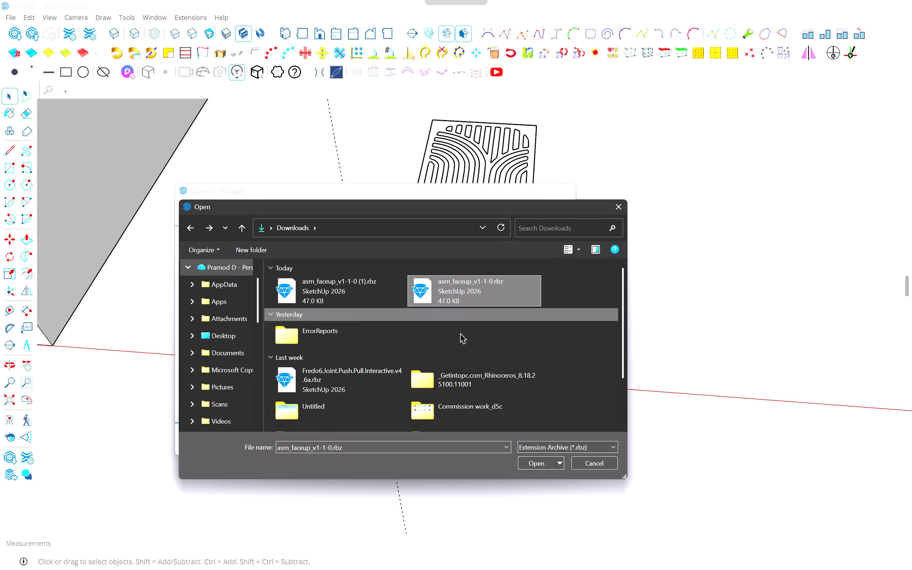
pyautogui.click(536, 463)
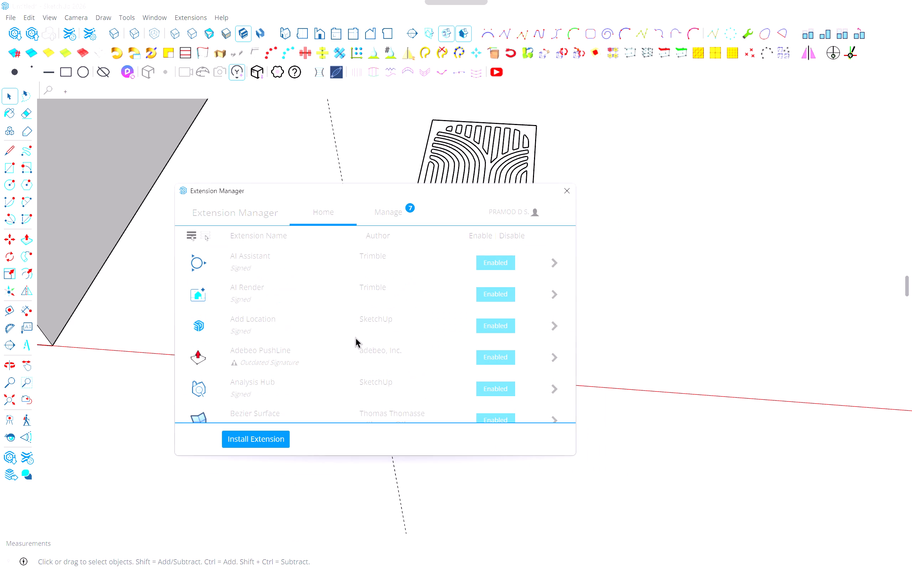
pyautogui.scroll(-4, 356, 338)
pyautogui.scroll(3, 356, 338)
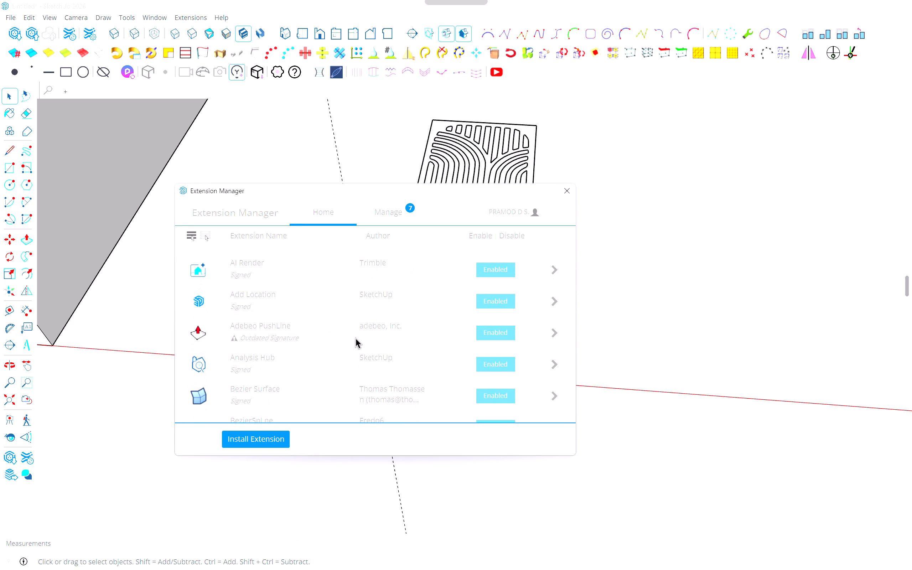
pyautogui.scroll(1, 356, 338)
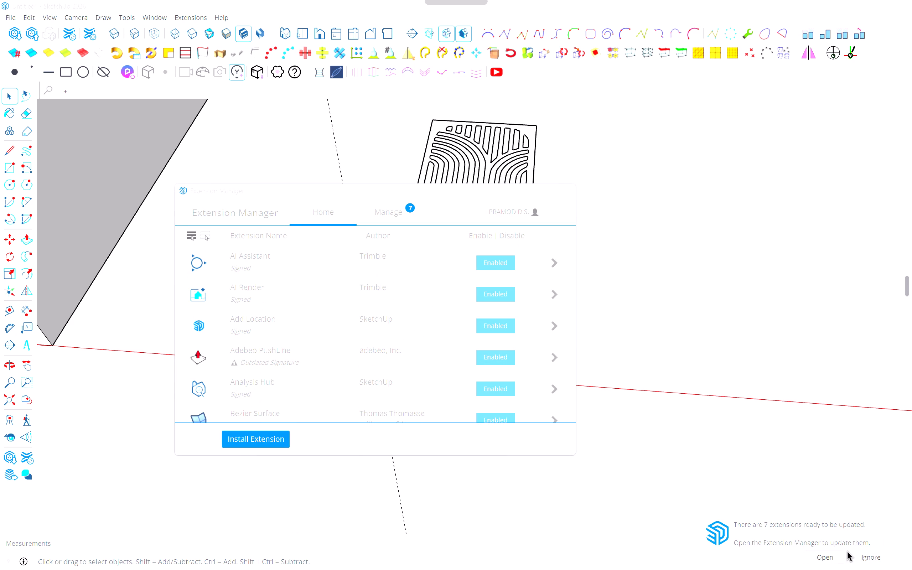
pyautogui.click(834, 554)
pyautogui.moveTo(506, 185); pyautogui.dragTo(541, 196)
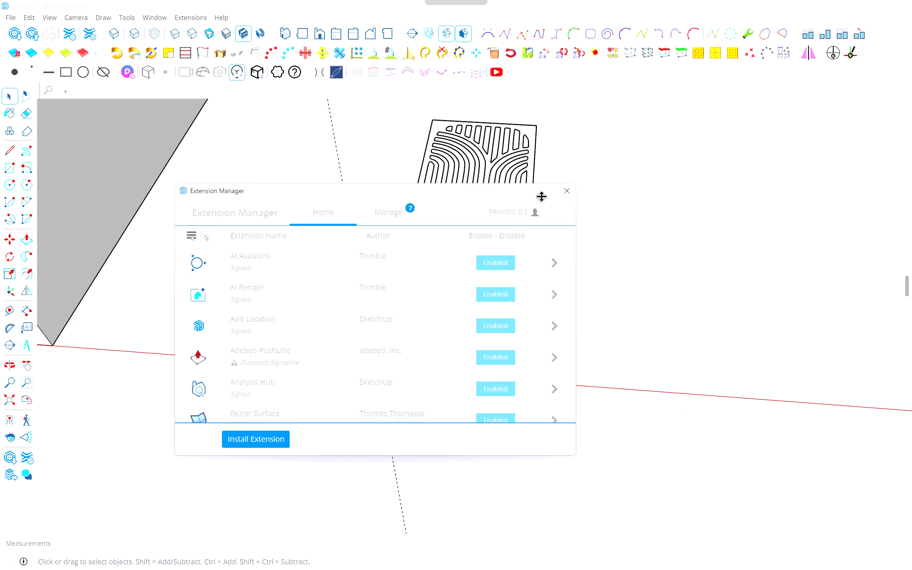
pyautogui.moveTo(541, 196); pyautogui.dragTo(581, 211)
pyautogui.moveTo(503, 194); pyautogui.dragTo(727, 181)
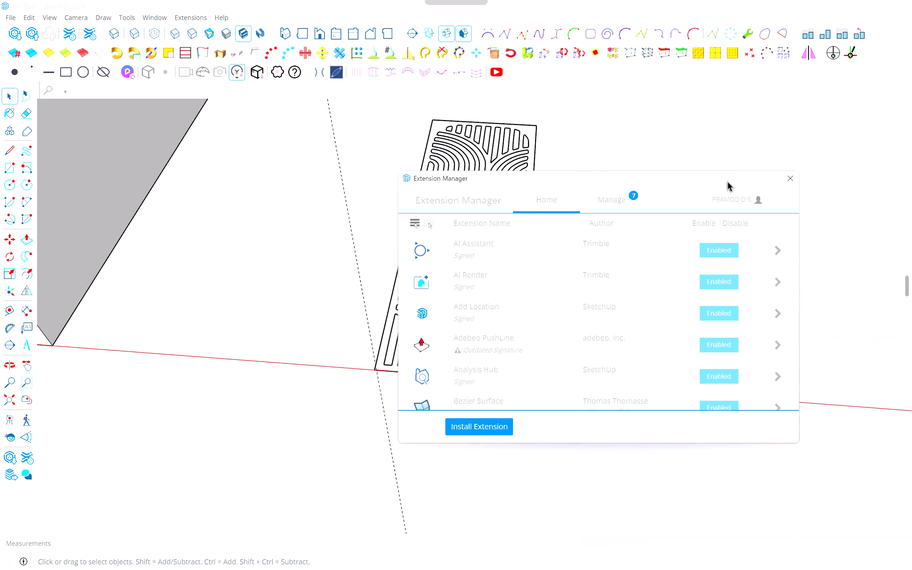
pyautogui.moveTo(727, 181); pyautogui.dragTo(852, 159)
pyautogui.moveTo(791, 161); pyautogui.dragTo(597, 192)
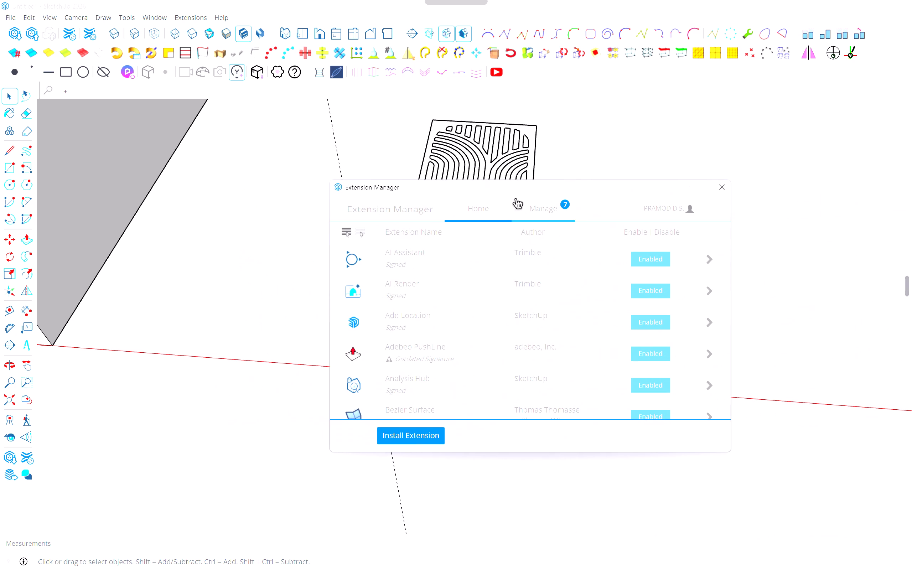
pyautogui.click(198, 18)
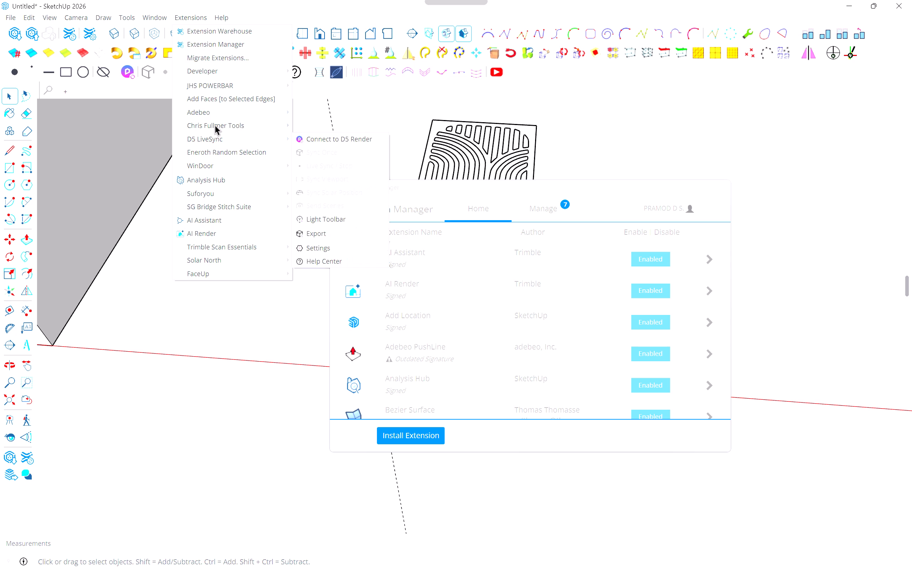
# Show the Default Tray beside the model.
pyautogui.doubleClick(161, 20)
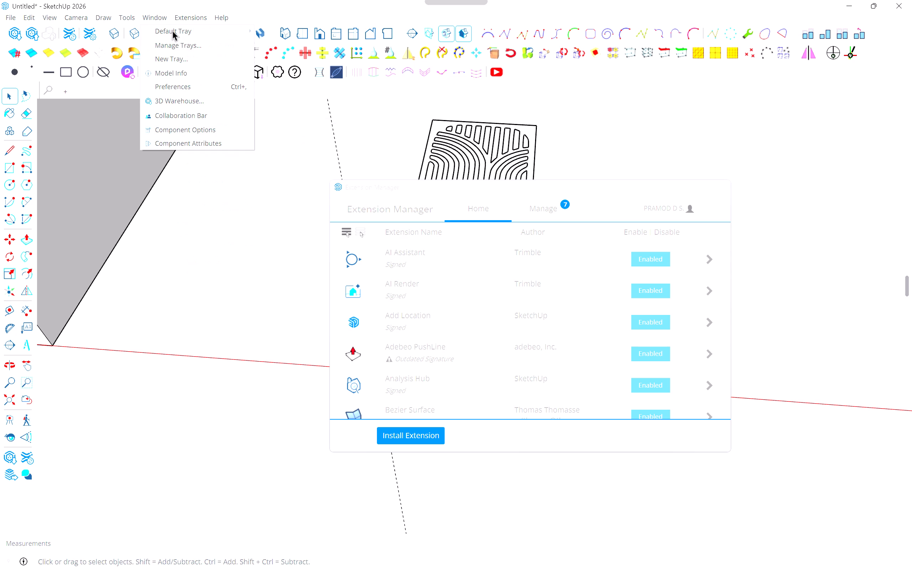
pyautogui.click(172, 31)
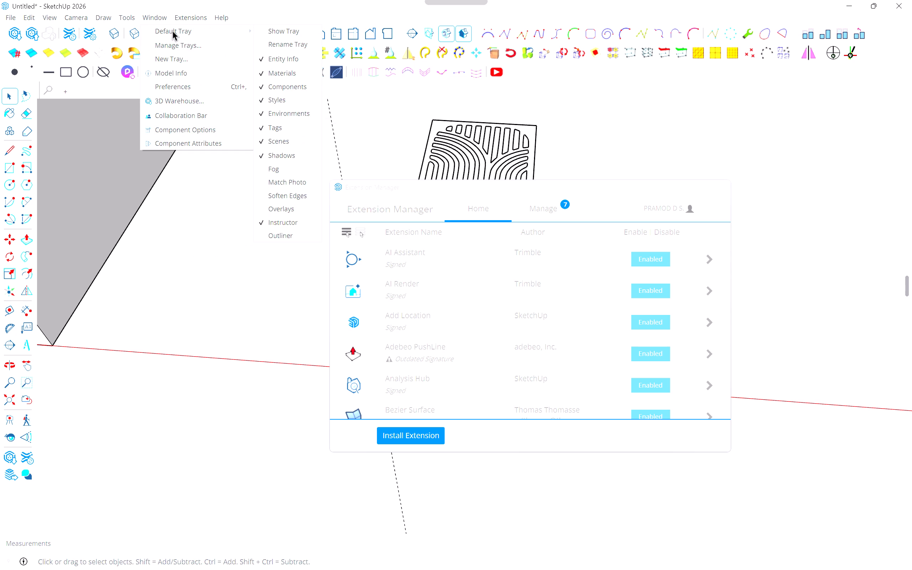
pyautogui.click(302, 29)
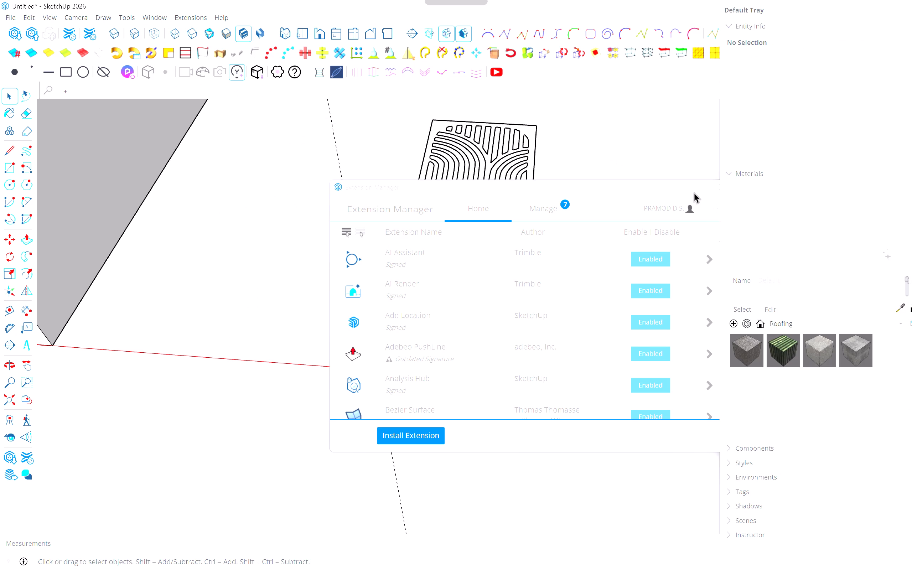
# Close the Extension Manager and the Default Tray to clear the modelling area.
pyautogui.moveTo(694, 193); pyautogui.dragTo(570, 193)
pyautogui.click(603, 184)
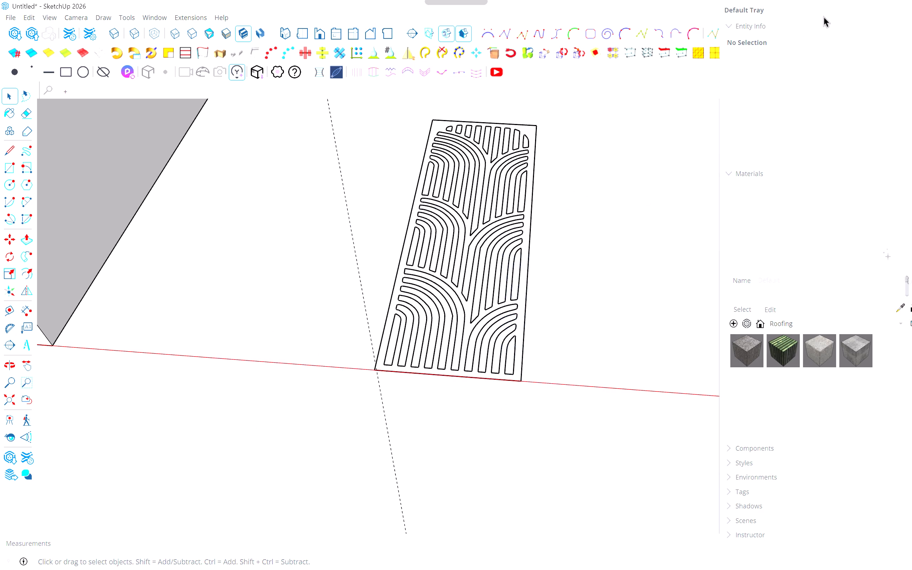
pyautogui.click(911, 0)
pyautogui.moveTo(884, 6); pyautogui.dragTo(849, 39)
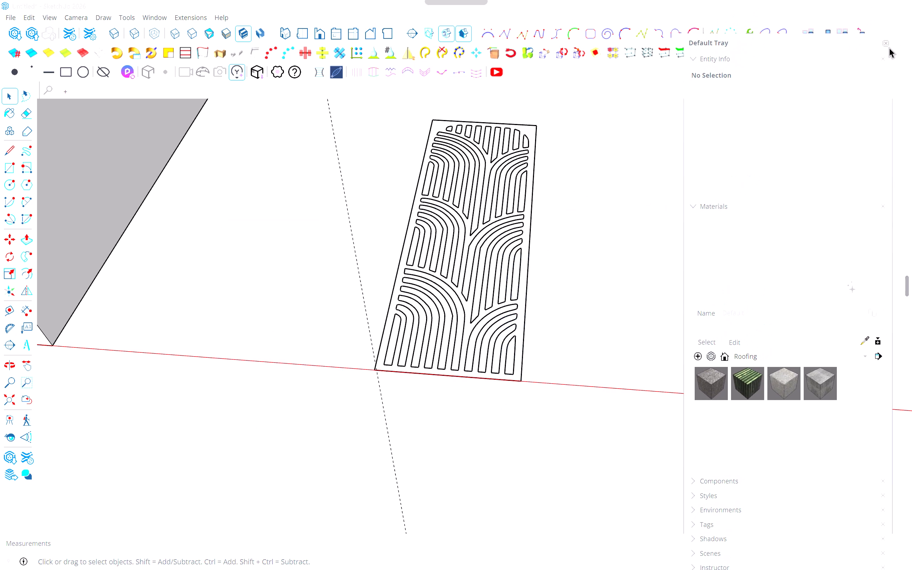
pyautogui.click(882, 45)
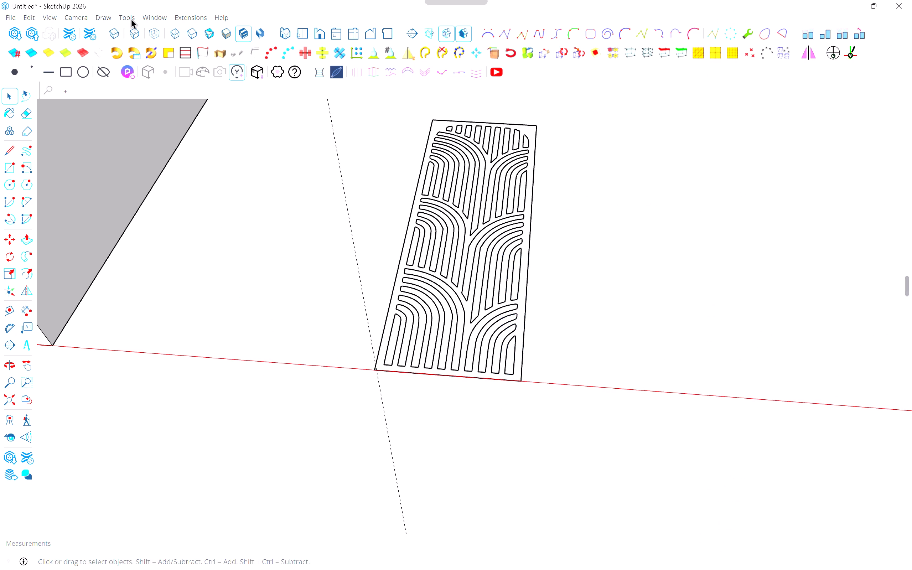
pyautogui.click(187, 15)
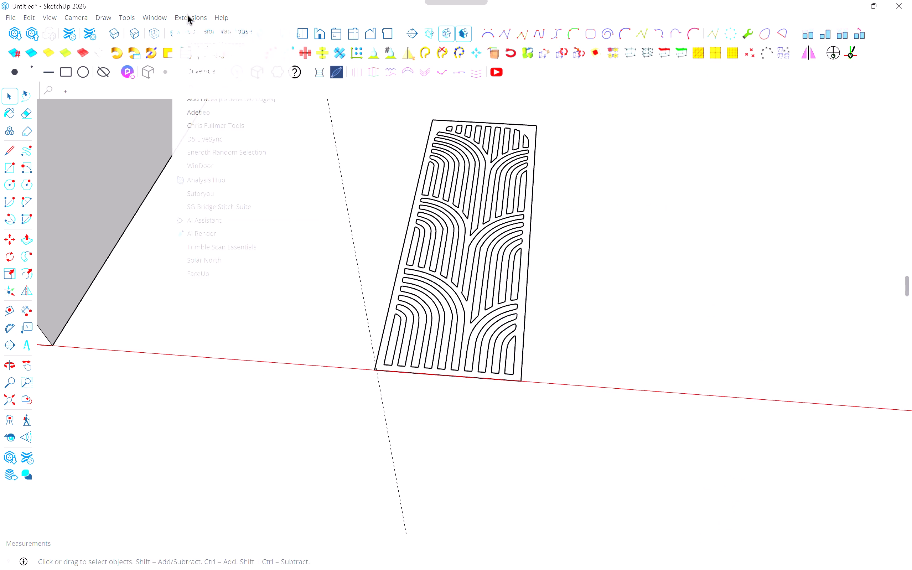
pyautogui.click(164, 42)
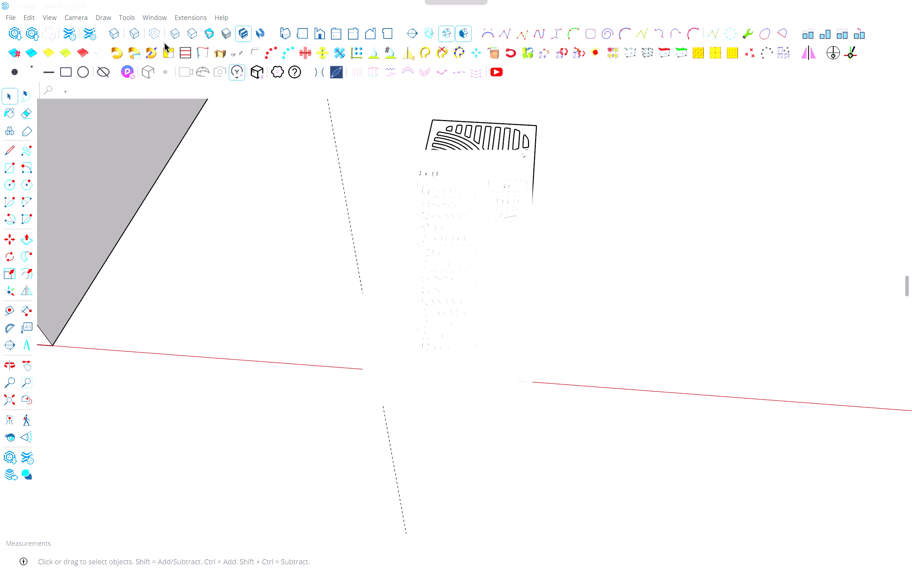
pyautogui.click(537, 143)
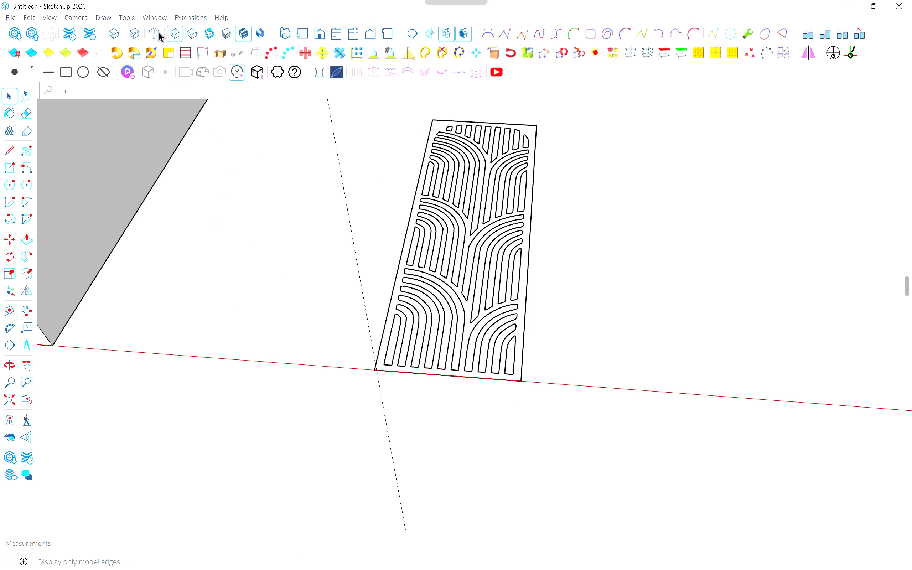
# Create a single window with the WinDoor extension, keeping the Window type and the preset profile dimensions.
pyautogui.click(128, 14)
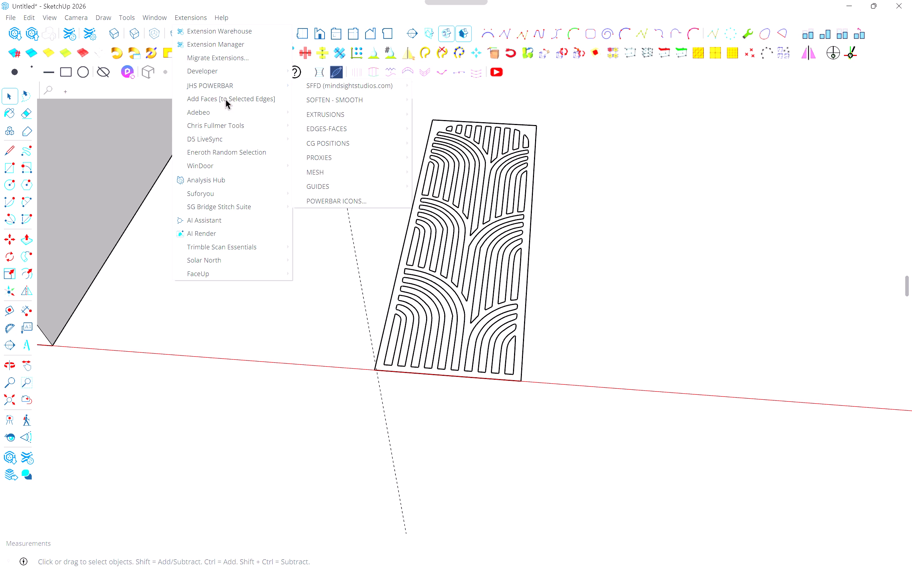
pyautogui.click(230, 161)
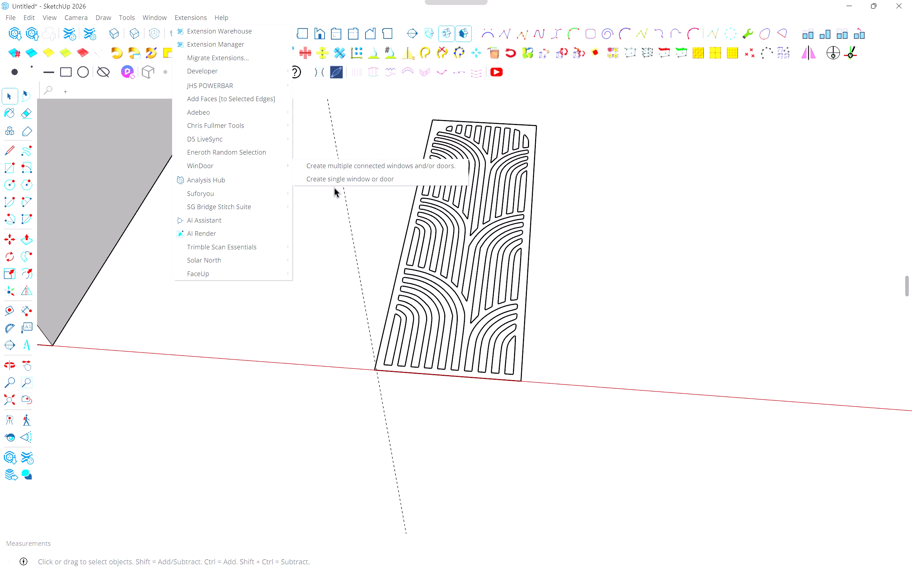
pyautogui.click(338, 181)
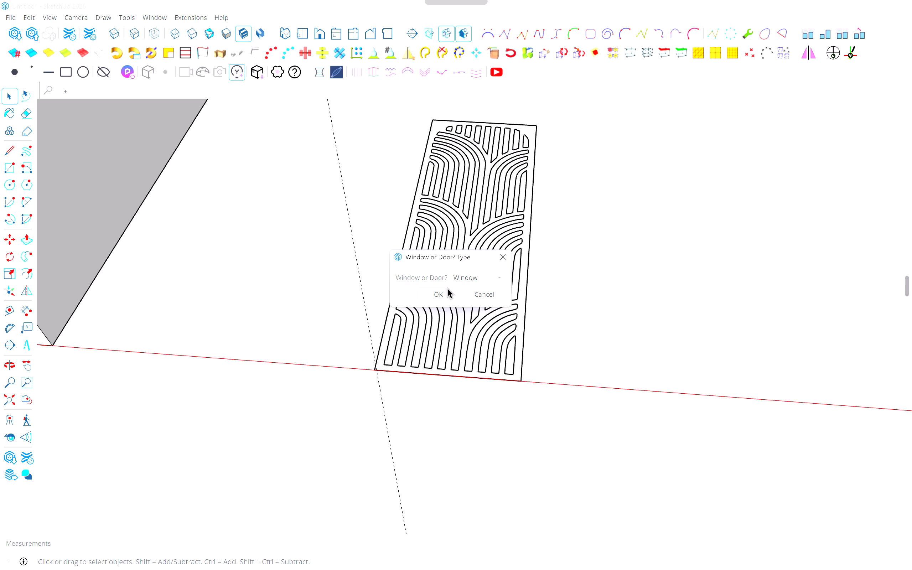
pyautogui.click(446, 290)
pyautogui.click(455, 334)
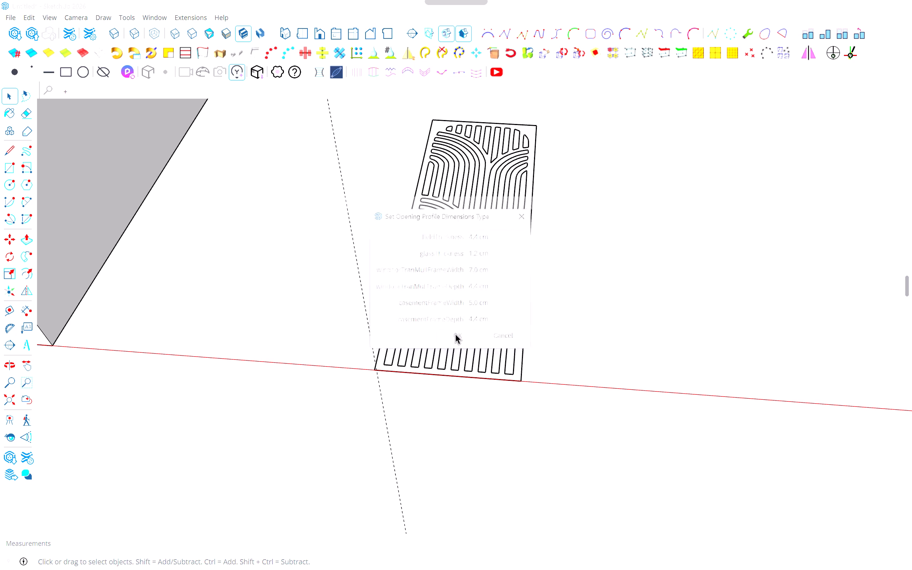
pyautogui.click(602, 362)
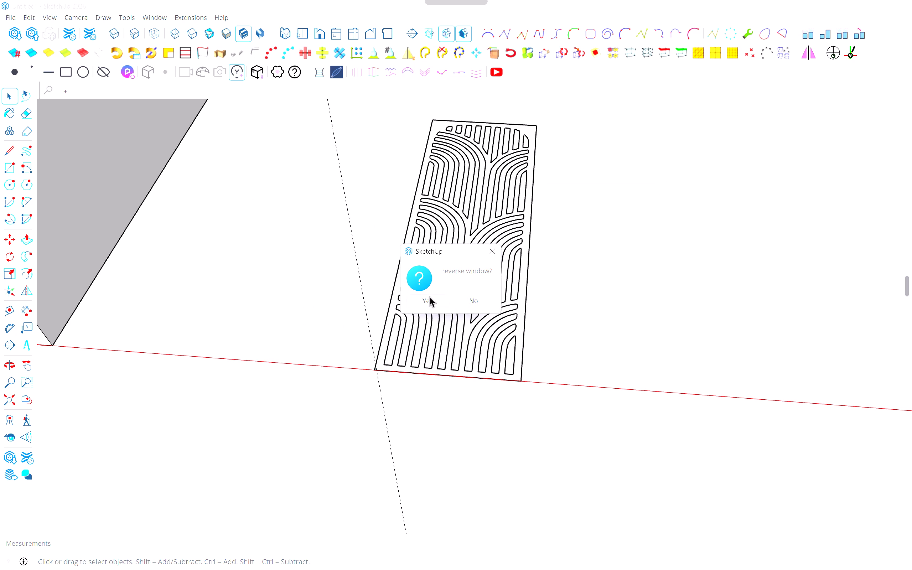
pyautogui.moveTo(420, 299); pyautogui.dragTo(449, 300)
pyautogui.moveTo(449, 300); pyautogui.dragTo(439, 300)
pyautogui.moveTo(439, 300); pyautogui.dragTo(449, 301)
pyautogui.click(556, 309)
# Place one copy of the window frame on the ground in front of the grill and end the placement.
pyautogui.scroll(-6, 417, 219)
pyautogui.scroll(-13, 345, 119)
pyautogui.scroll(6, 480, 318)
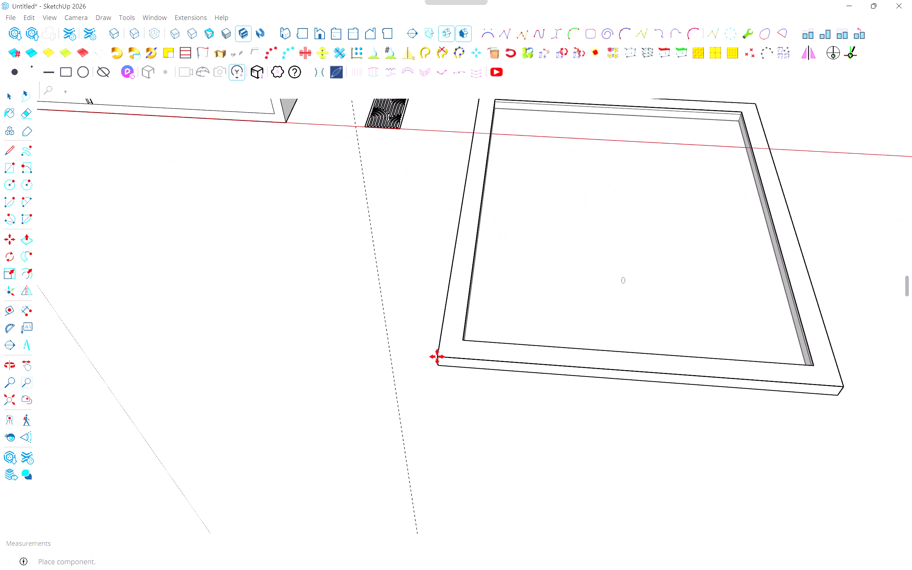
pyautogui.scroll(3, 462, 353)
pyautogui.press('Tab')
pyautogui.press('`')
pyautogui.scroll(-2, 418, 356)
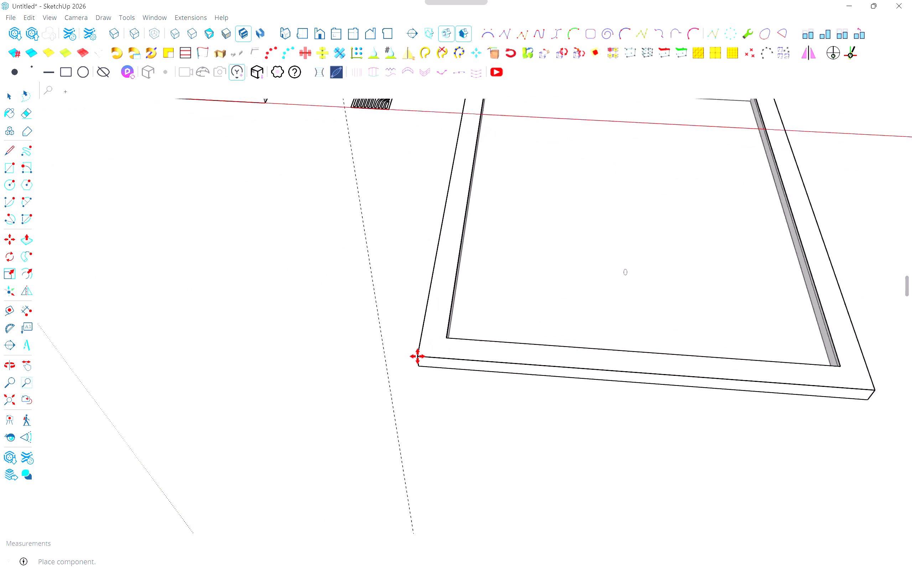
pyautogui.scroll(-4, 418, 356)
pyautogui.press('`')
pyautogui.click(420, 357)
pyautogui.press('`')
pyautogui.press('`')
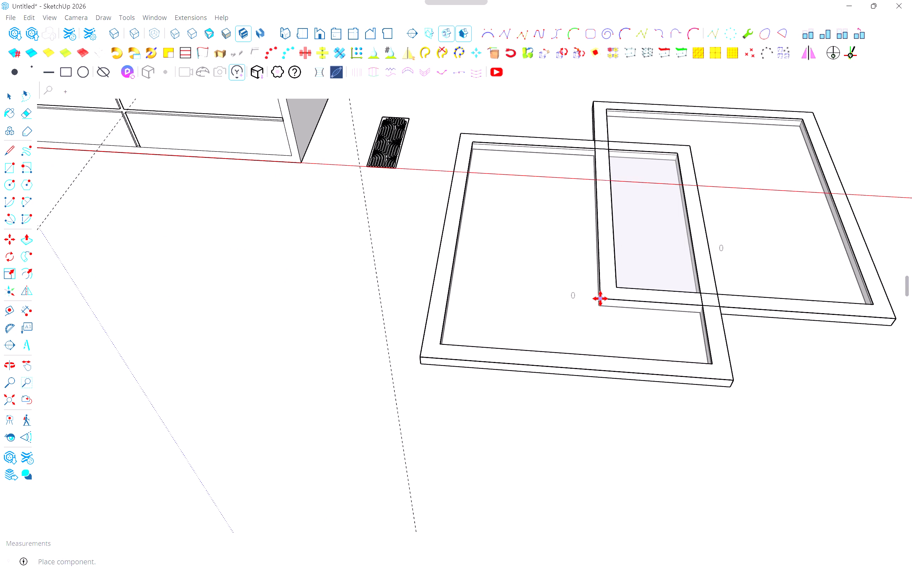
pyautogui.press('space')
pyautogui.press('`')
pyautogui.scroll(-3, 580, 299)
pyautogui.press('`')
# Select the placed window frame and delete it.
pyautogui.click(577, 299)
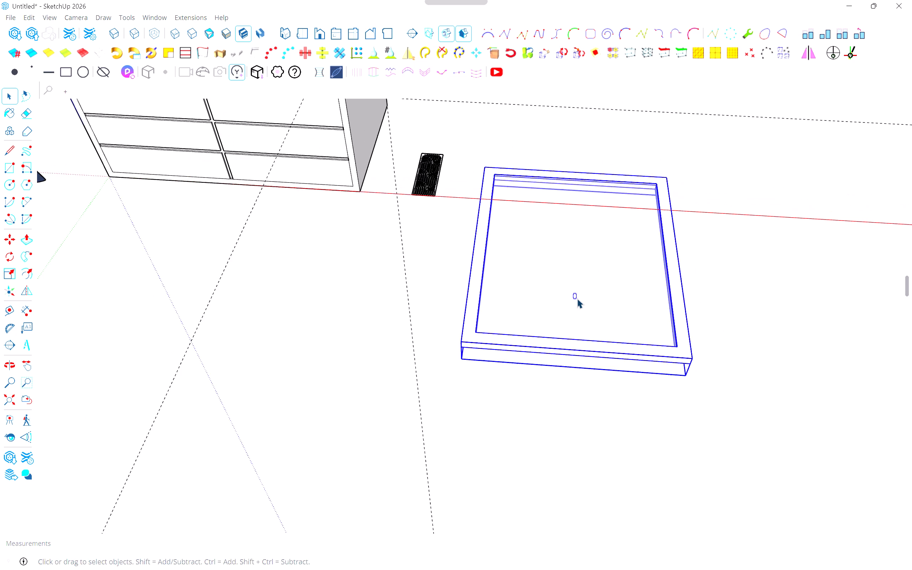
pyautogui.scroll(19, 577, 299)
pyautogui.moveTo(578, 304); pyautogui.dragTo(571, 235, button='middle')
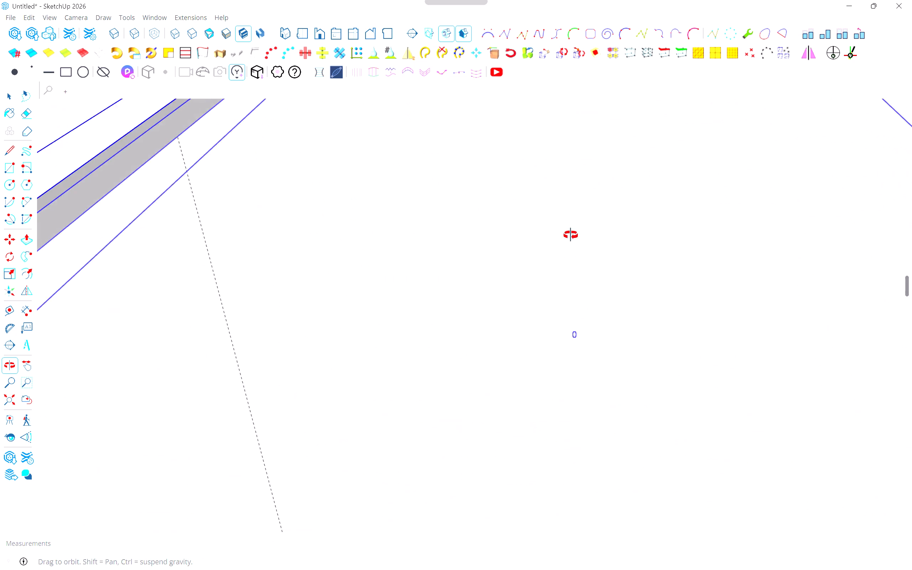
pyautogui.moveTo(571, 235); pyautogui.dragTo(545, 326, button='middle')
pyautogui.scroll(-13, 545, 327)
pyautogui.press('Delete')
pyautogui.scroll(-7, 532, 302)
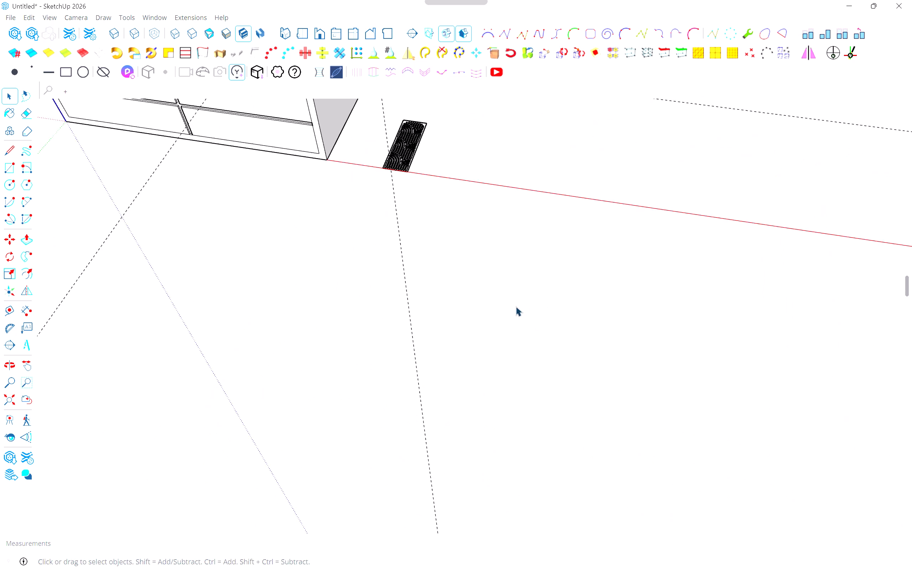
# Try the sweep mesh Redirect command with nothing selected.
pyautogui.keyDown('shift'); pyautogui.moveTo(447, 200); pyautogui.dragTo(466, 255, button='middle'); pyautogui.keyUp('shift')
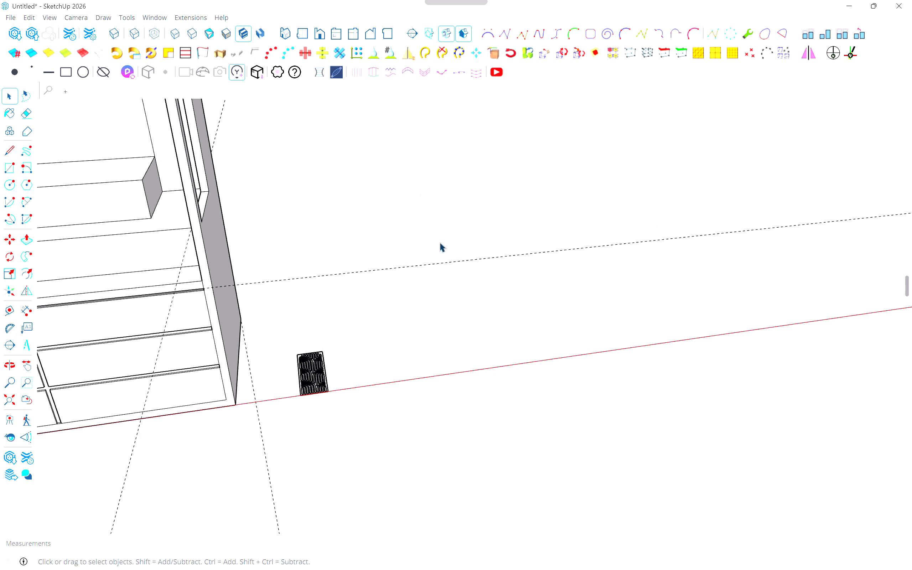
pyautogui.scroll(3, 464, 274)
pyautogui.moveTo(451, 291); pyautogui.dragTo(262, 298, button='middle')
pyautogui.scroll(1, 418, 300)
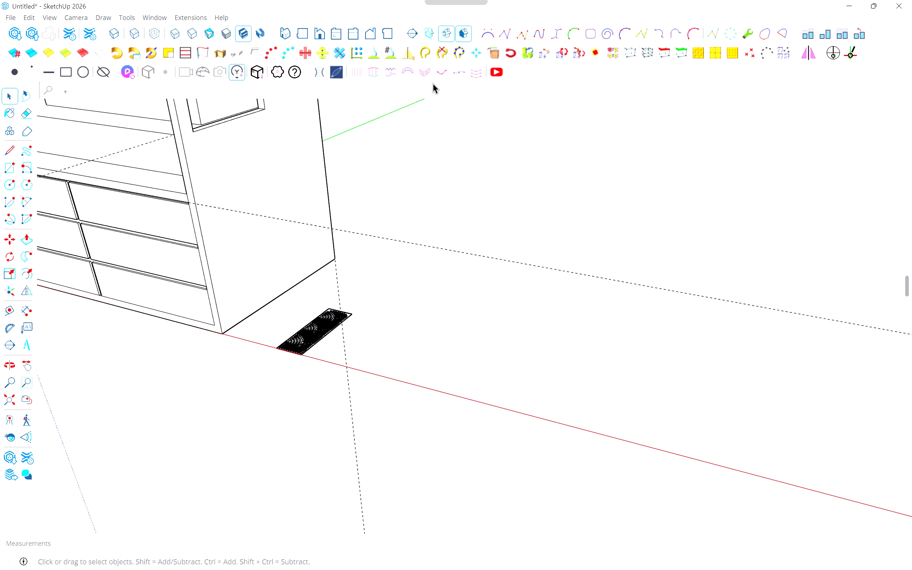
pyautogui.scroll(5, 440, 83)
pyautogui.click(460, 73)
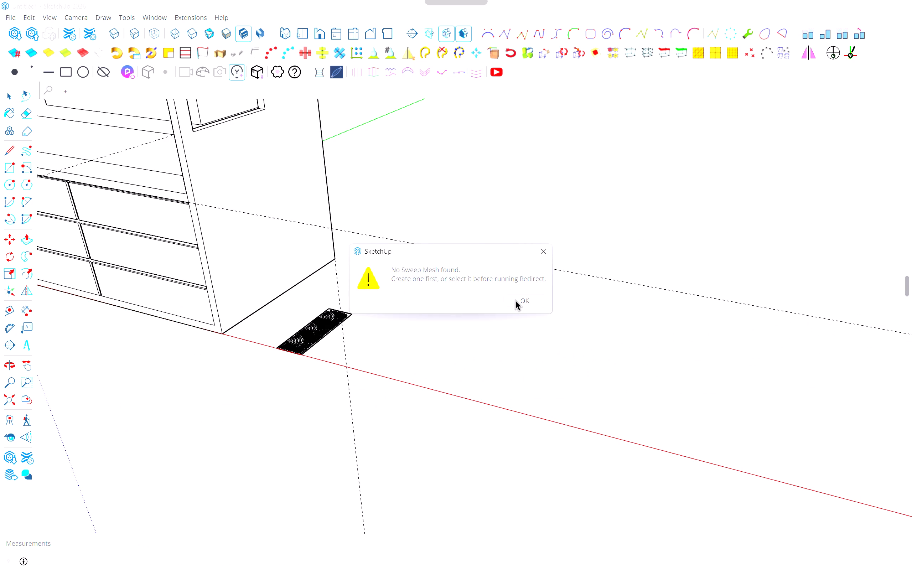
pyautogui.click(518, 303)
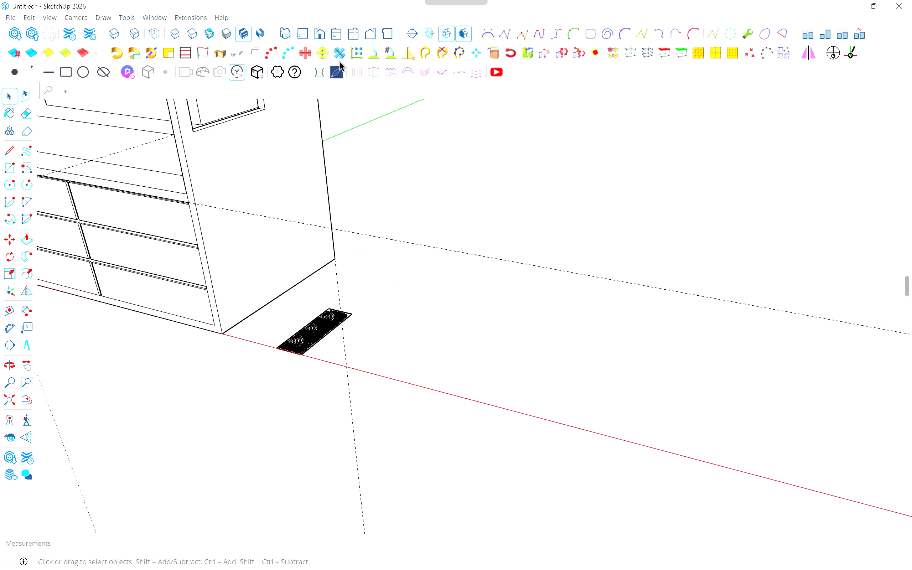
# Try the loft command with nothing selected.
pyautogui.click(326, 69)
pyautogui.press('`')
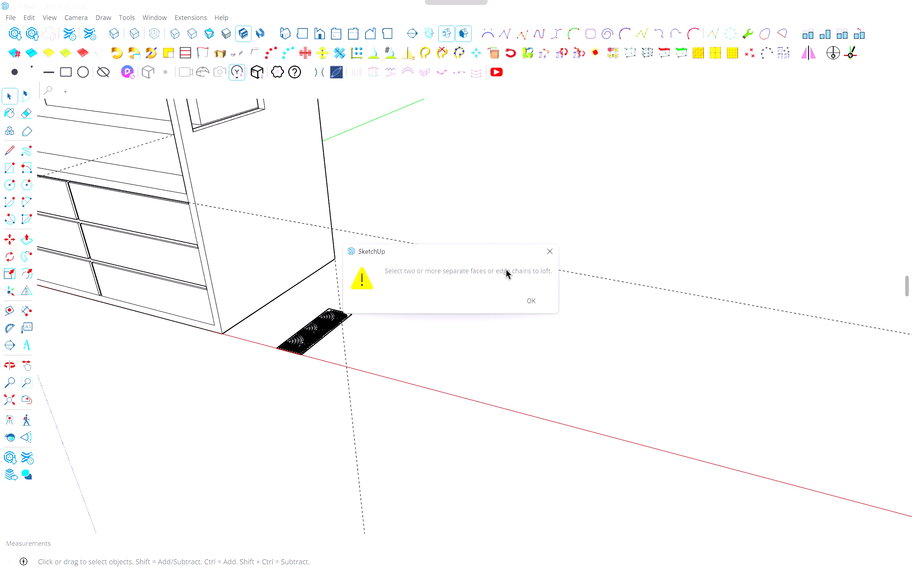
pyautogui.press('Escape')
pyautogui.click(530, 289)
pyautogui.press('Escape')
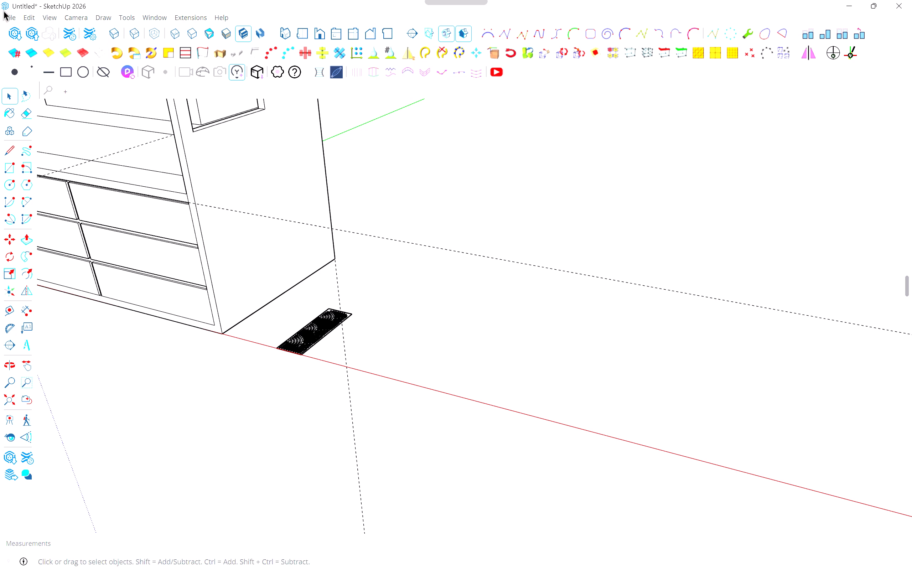
# Look through the installed extensions' commands for FaceUp's face-generating tools.
pyautogui.click(4, 11)
pyautogui.click(7, 13)
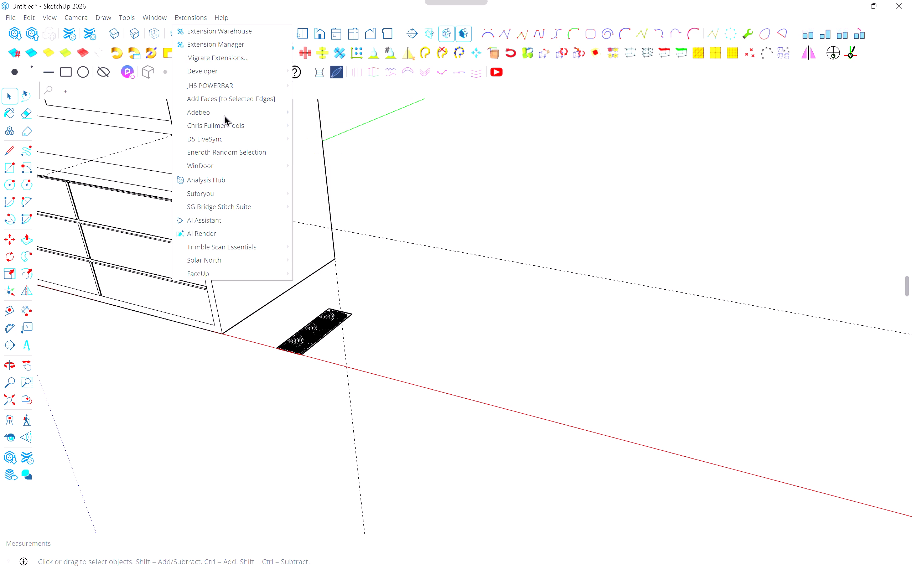
pyautogui.click(224, 116)
pyautogui.moveTo(306, 115); pyautogui.dragTo(472, 152)
pyautogui.moveTo(472, 152); pyautogui.dragTo(250, 151)
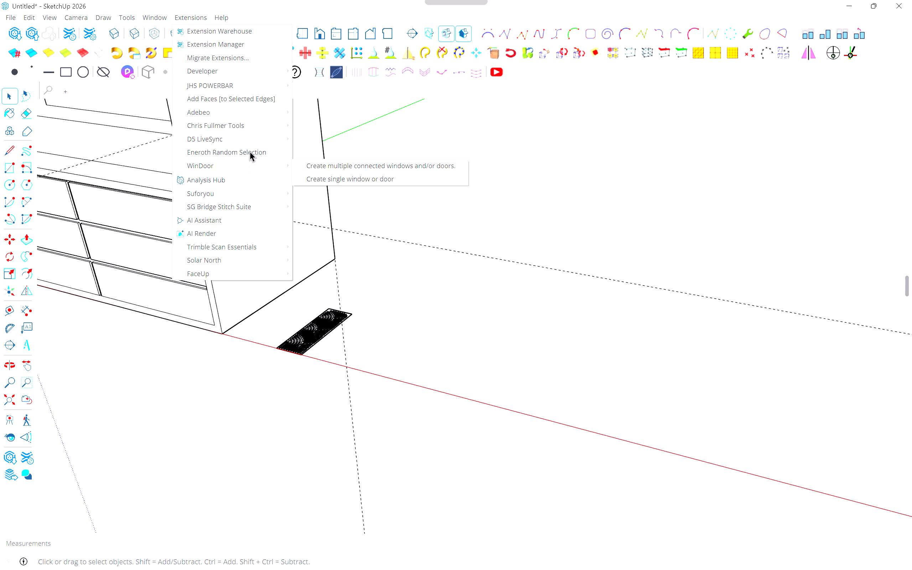
pyautogui.moveTo(250, 151); pyautogui.dragTo(245, 268)
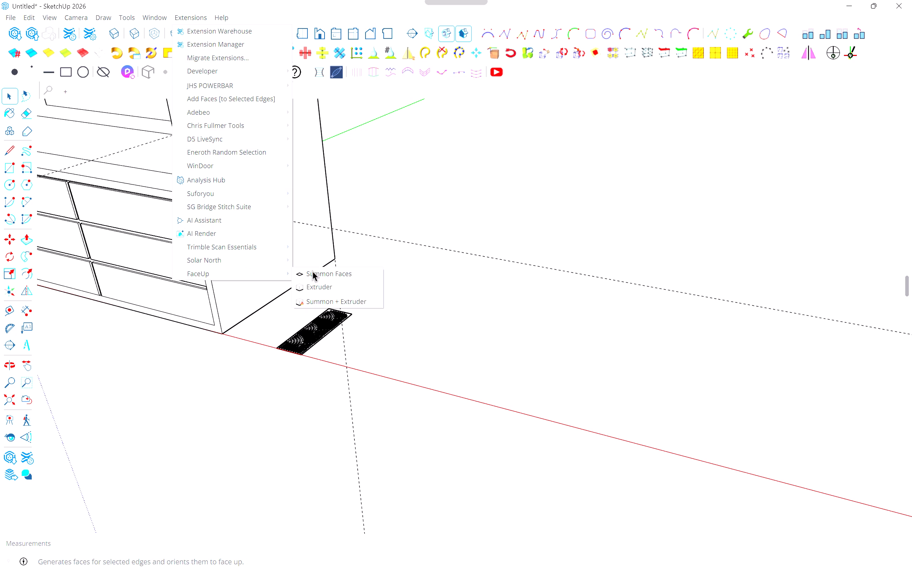
pyautogui.click(250, 272)
pyautogui.click(308, 276)
pyautogui.click(482, 292)
pyautogui.click(481, 297)
# Select all edges of the imported grill and generate its faces with FaceUp's Summon Faces.
pyautogui.click(333, 319)
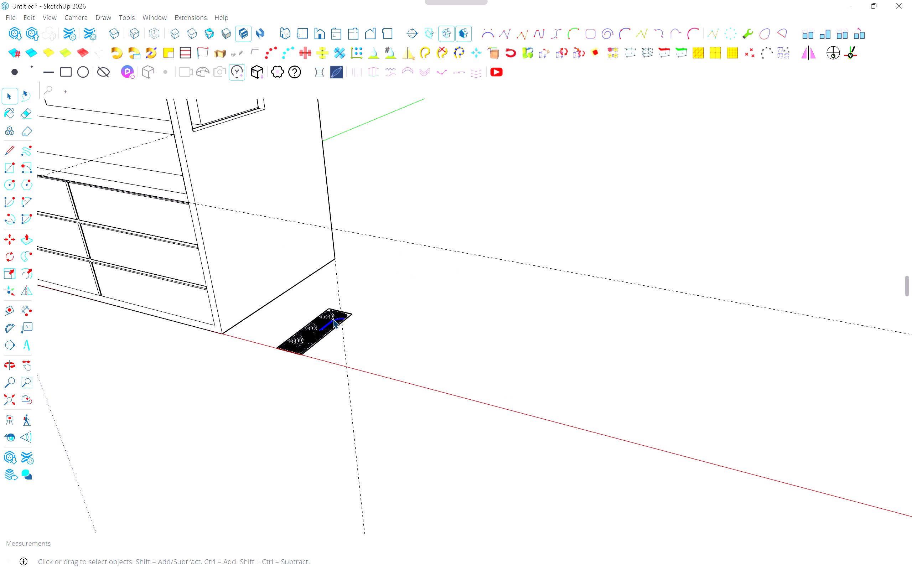
pyautogui.scroll(4, 325, 315)
pyautogui.moveTo(326, 319); pyautogui.dragTo(446, 350, button='middle')
pyautogui.moveTo(395, 318); pyautogui.dragTo(264, 457)
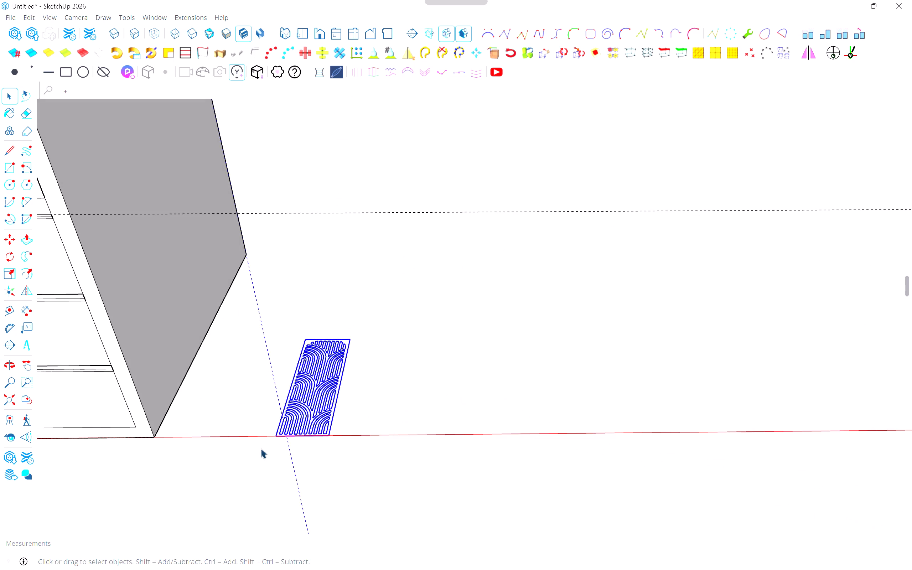
pyautogui.moveTo(254, 420); pyautogui.dragTo(291, 398, button='middle')
pyautogui.click(342, 323)
pyautogui.moveTo(432, 315); pyautogui.dragTo(280, 466)
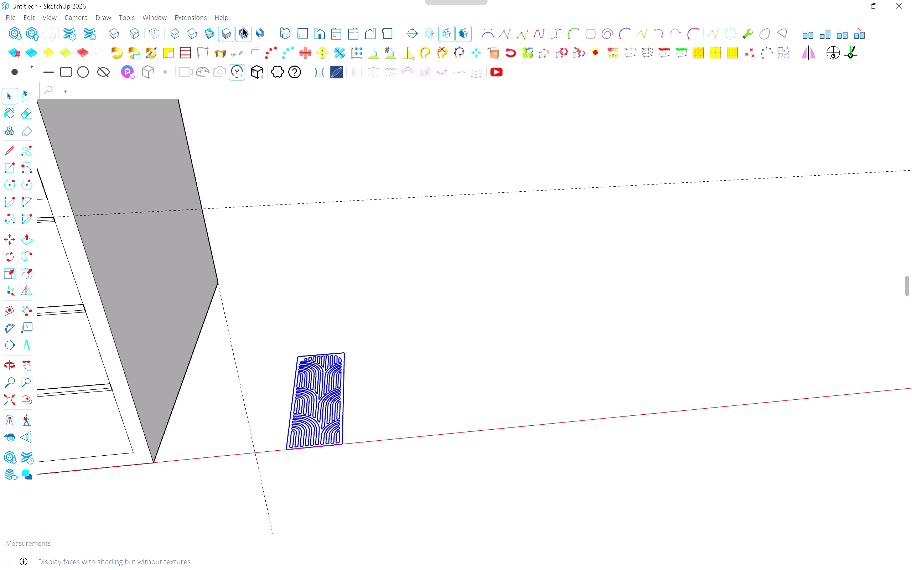
pyautogui.click(195, 20)
pyautogui.click(214, 274)
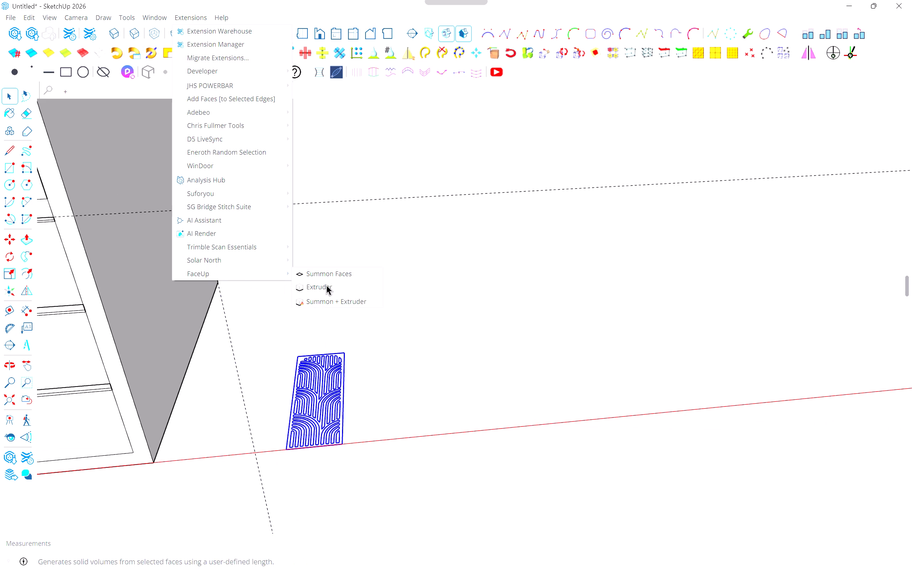
pyautogui.click(330, 277)
# Examine the grill's generated faces up close for strips that are missing a face.
pyautogui.scroll(9, 328, 401)
pyautogui.moveTo(322, 416); pyautogui.dragTo(281, 435, button='middle')
pyautogui.scroll(8, 297, 478)
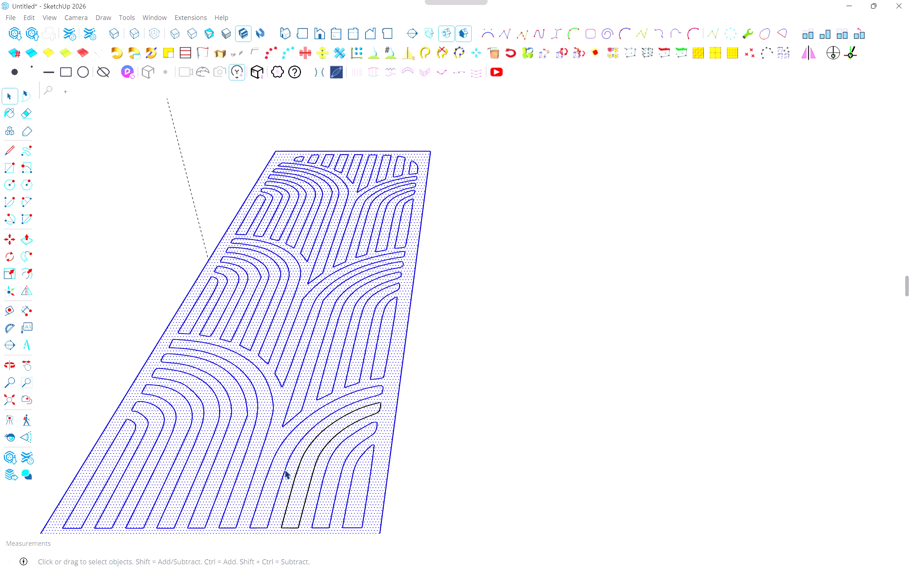
pyautogui.scroll(-6, 312, 352)
pyautogui.moveTo(389, 239); pyautogui.dragTo(435, 249, button='middle')
pyautogui.scroll(-3, 411, 238)
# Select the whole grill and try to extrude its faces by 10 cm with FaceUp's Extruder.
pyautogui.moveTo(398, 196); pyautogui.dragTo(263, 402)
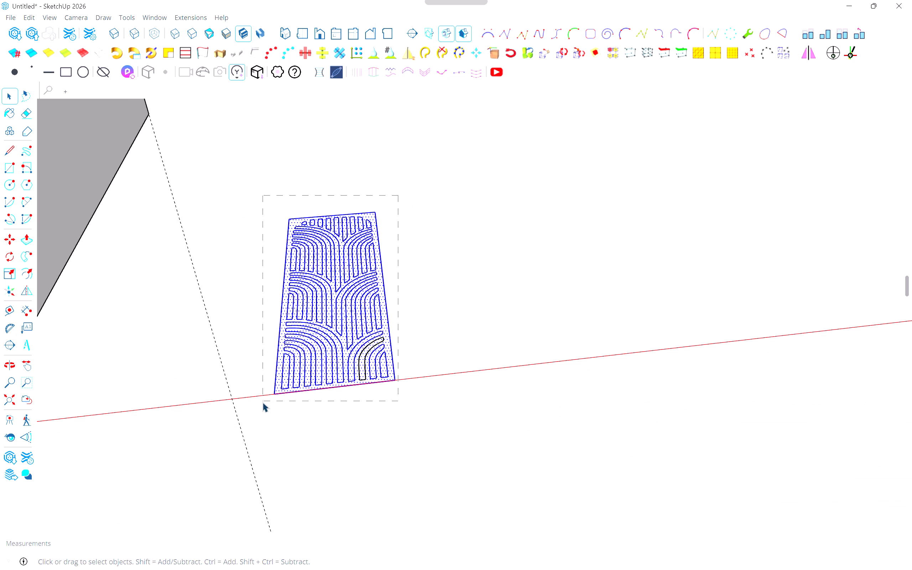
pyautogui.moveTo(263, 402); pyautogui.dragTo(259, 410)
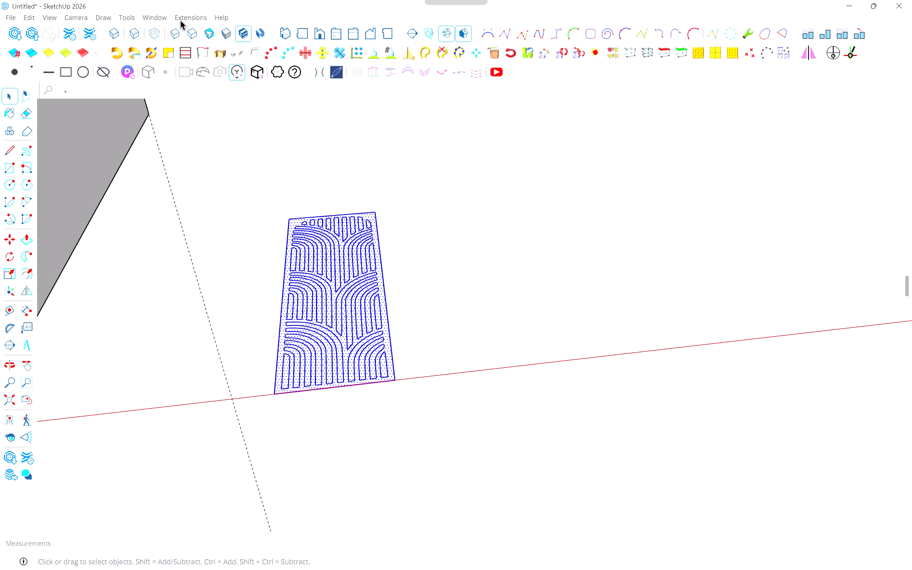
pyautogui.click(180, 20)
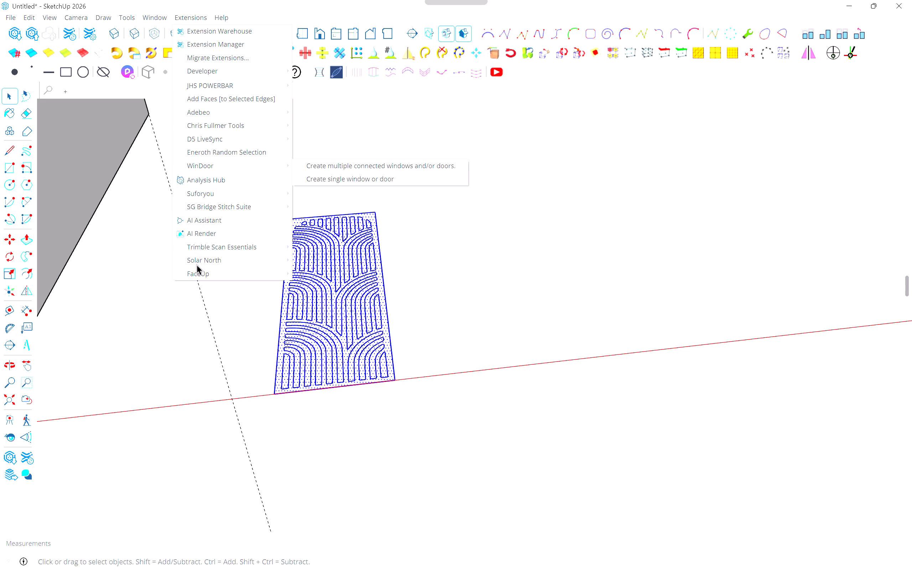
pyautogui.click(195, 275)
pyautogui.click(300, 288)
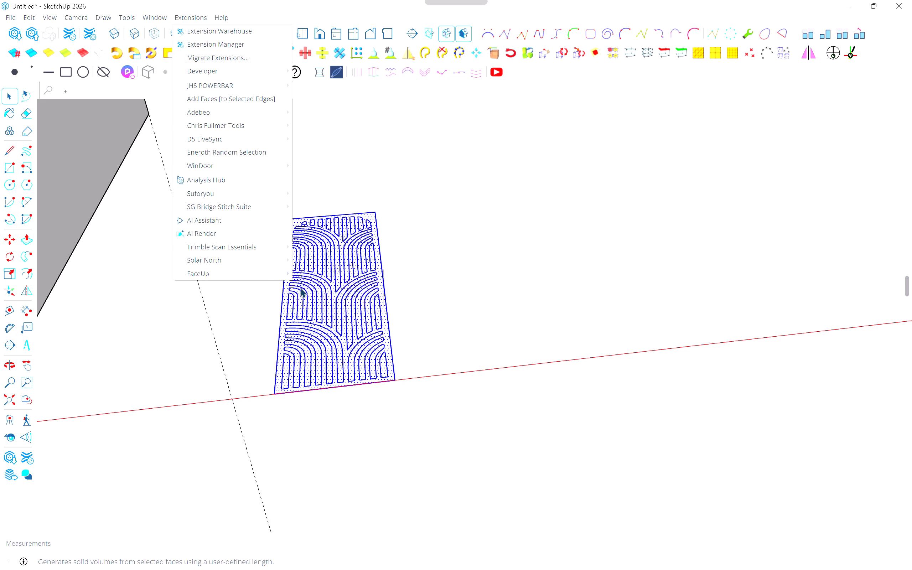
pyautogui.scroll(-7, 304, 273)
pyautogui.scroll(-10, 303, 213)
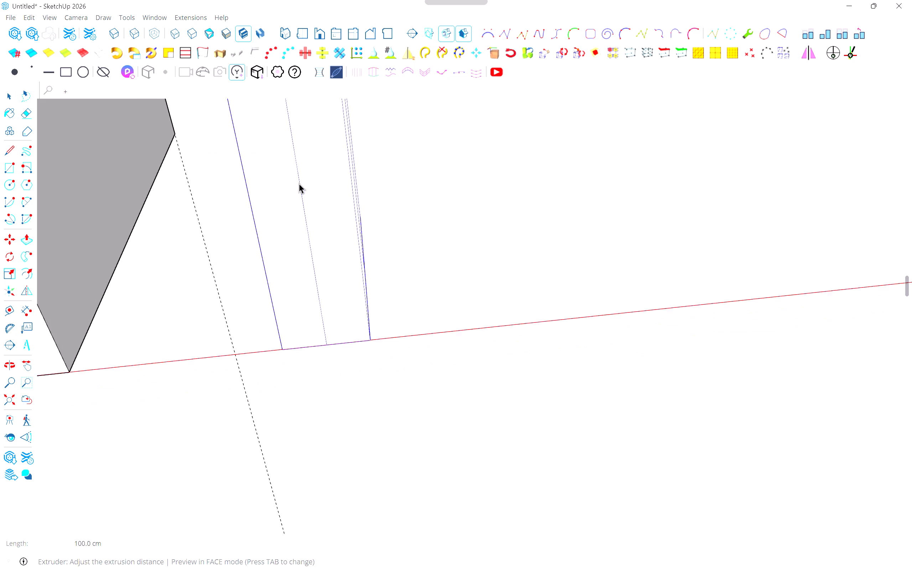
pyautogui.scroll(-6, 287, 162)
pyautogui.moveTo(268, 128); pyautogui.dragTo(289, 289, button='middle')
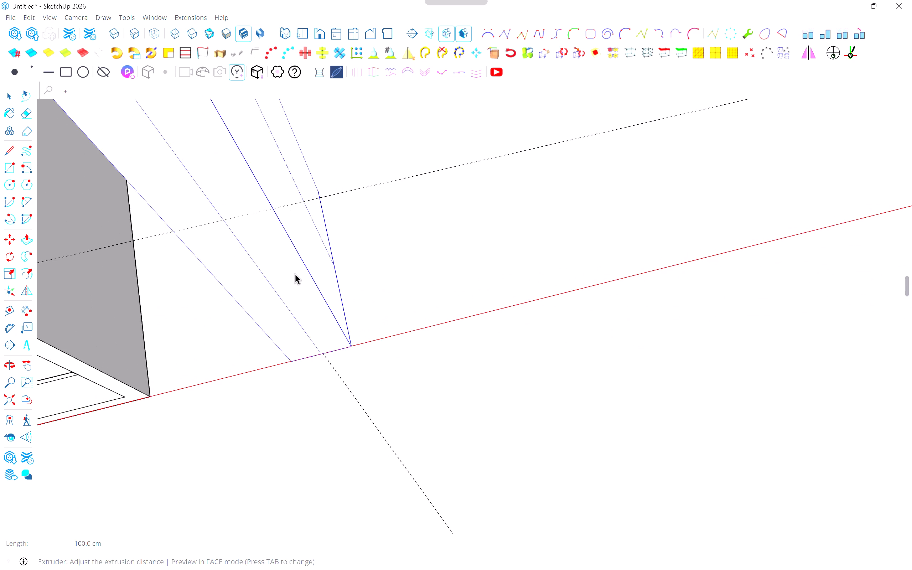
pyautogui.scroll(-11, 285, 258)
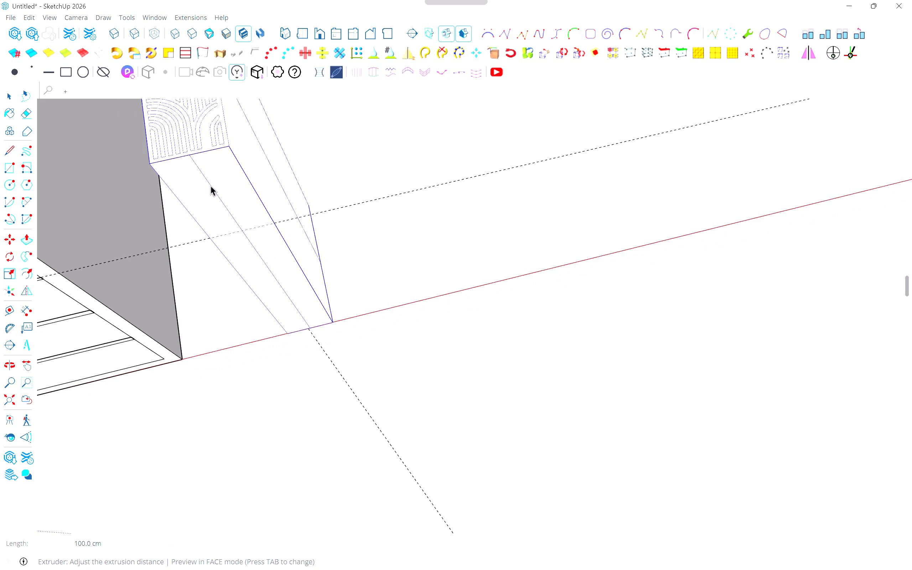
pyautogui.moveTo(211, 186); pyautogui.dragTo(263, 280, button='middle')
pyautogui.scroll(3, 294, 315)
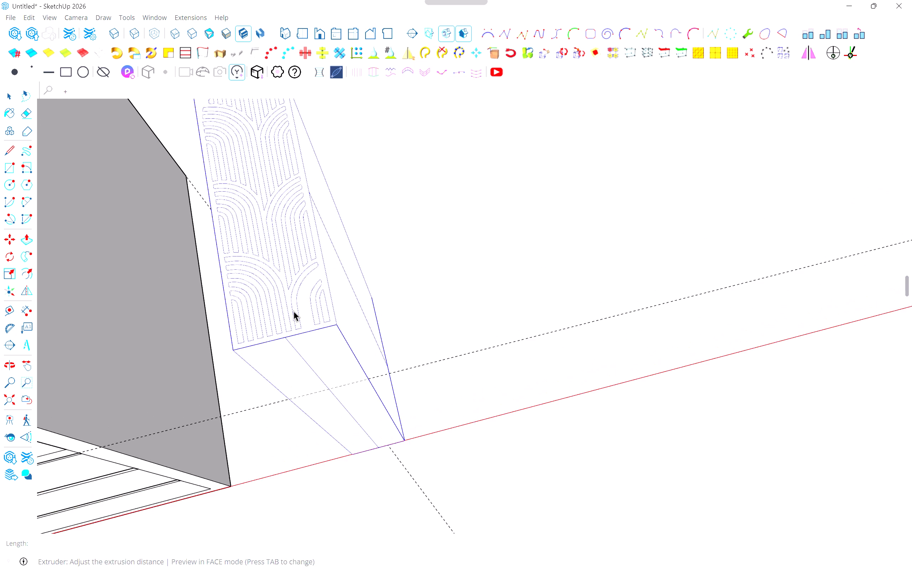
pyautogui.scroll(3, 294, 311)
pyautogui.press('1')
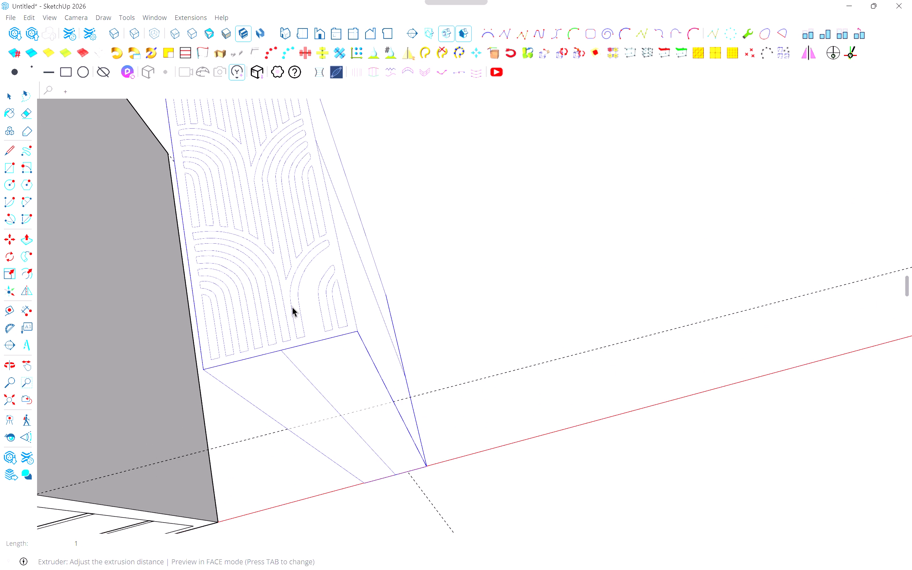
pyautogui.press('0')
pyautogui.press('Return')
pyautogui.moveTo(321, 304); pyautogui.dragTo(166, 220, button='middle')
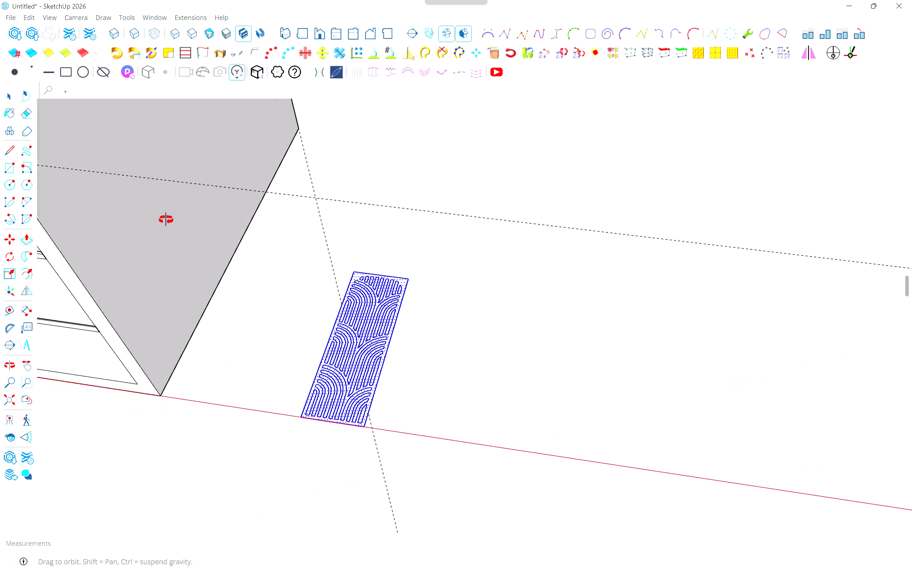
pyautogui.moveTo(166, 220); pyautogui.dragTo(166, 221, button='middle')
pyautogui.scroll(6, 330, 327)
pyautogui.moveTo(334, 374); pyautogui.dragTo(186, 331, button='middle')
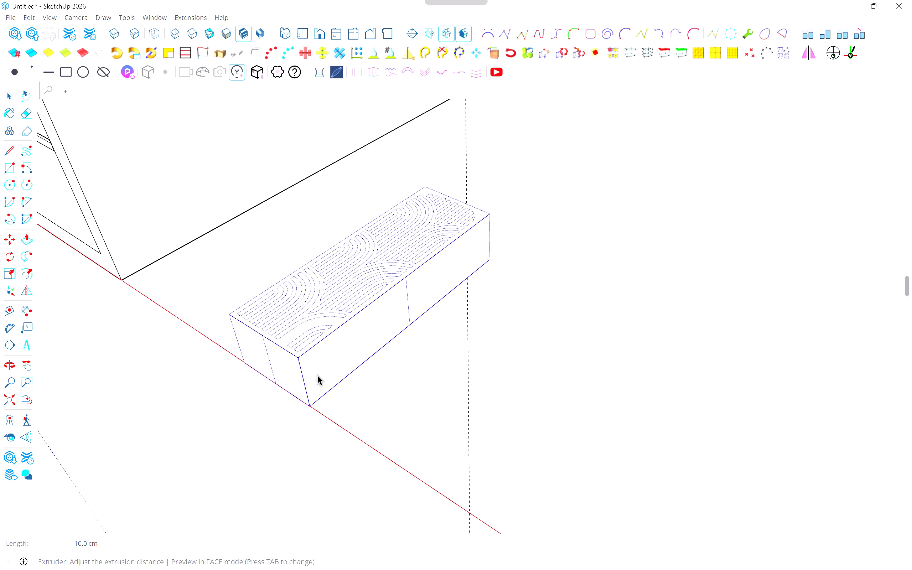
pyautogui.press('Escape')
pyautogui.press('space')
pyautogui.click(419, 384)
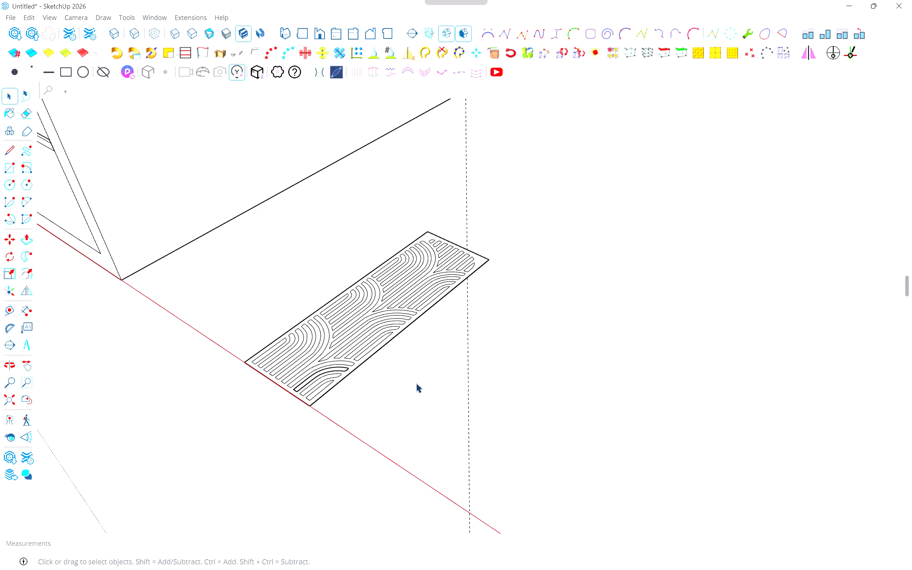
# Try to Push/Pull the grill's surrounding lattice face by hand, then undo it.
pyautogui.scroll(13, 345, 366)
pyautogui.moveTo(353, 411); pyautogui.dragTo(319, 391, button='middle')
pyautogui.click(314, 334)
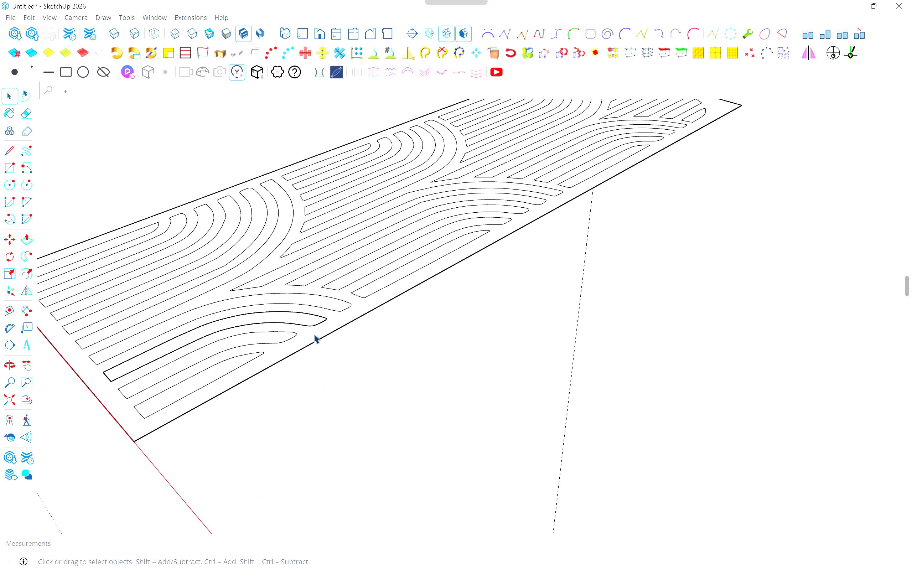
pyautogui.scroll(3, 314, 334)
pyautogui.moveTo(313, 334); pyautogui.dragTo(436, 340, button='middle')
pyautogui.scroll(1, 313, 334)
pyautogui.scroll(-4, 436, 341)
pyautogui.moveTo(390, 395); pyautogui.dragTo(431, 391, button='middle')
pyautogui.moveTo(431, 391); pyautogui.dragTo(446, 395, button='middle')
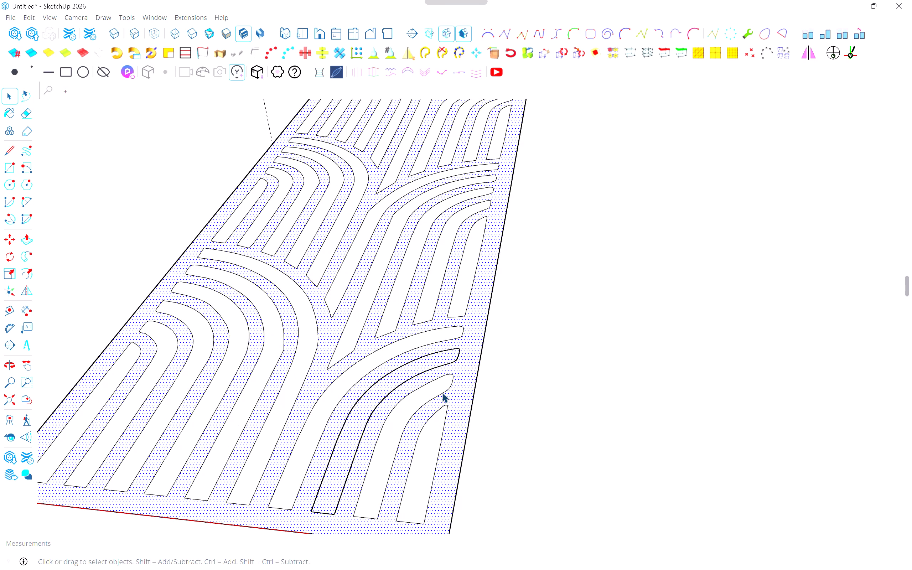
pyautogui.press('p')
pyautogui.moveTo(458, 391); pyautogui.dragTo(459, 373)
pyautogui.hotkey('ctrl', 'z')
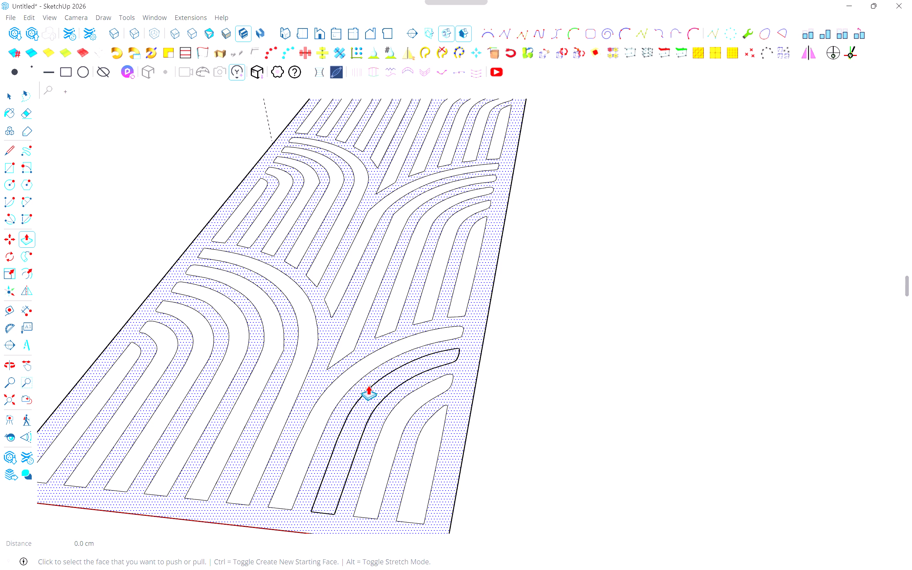
# Check which areas around the bold-outlined curved strip near the grill's bottom corner are separate faces by selecting them.
pyautogui.press('space')
pyautogui.click(370, 394)
pyautogui.scroll(4, 373, 401)
pyautogui.click(371, 403)
pyautogui.moveTo(371, 403); pyautogui.dragTo(440, 405, button='middle')
pyautogui.scroll(-6, 440, 405)
pyautogui.moveTo(446, 415); pyautogui.dragTo(430, 449, button='middle')
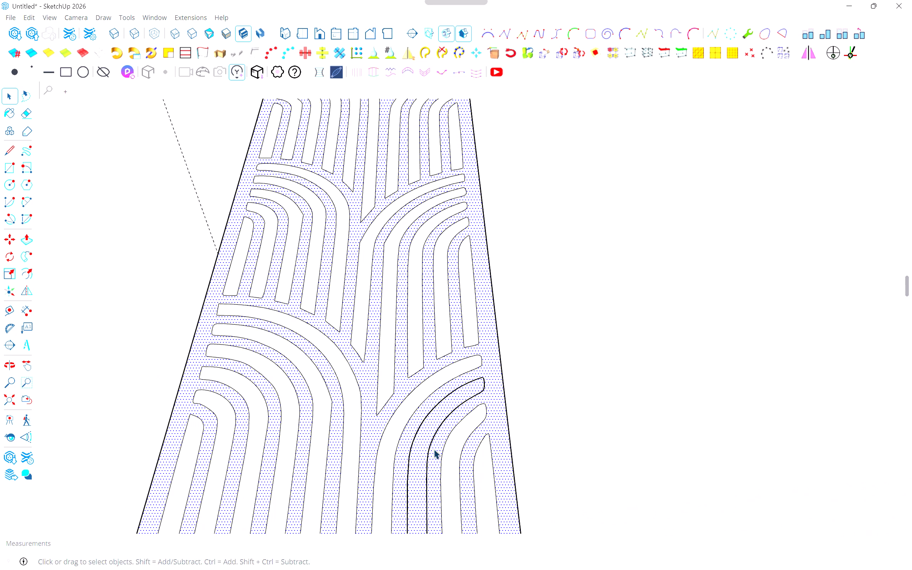
pyautogui.scroll(3, 442, 449)
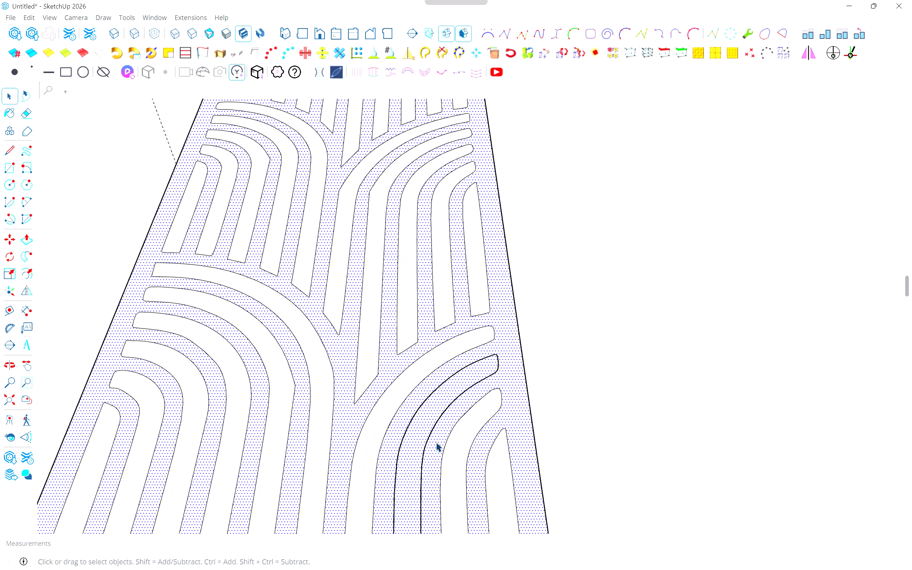
pyautogui.scroll(-6, 403, 420)
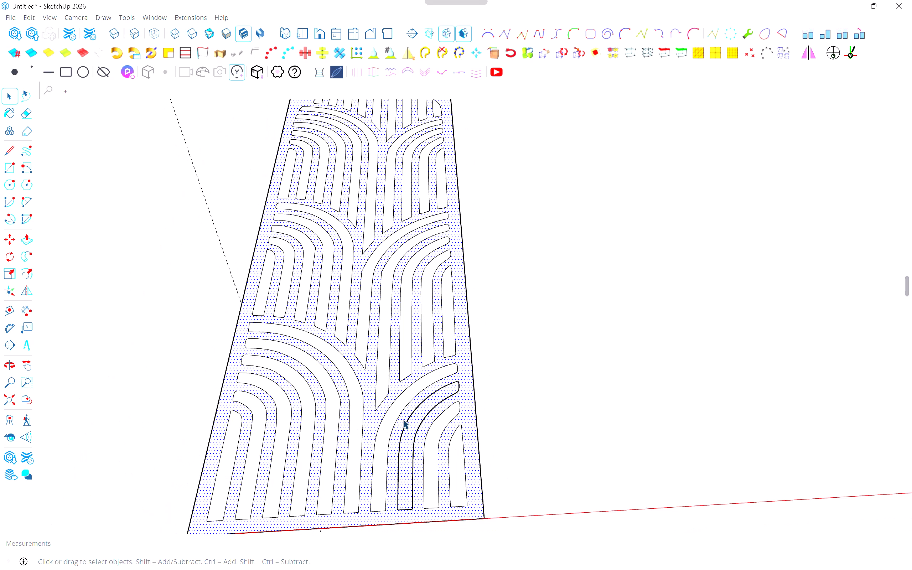
pyautogui.scroll(-2, 406, 420)
pyautogui.scroll(5, 421, 425)
pyautogui.click(431, 447)
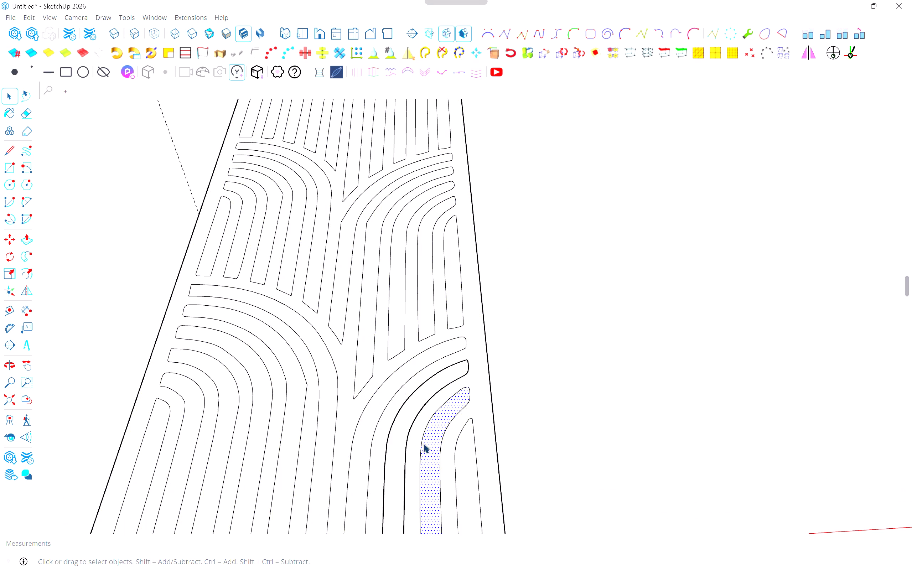
pyautogui.click(400, 422)
pyautogui.scroll(4, 405, 429)
pyautogui.moveTo(405, 440); pyautogui.dragTo(335, 460, button='middle')
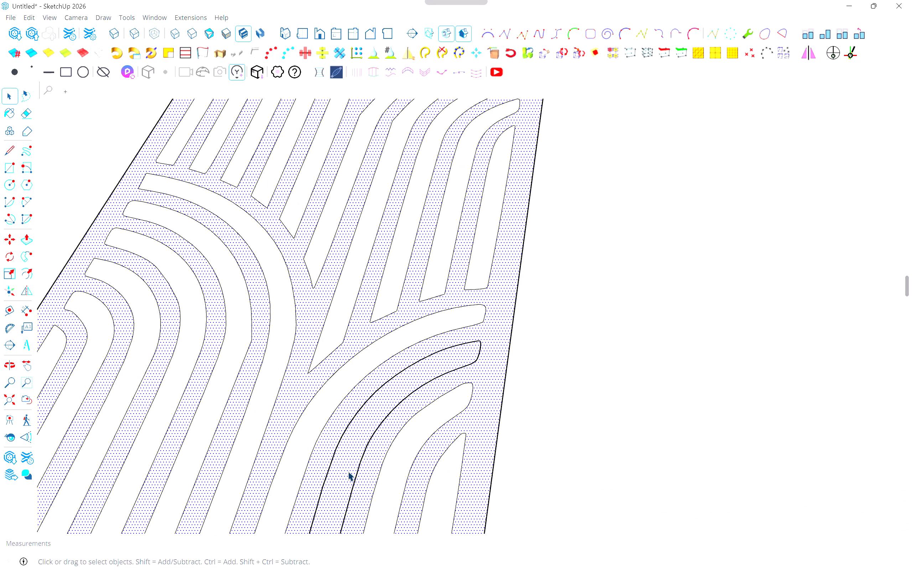
pyautogui.click(301, 432)
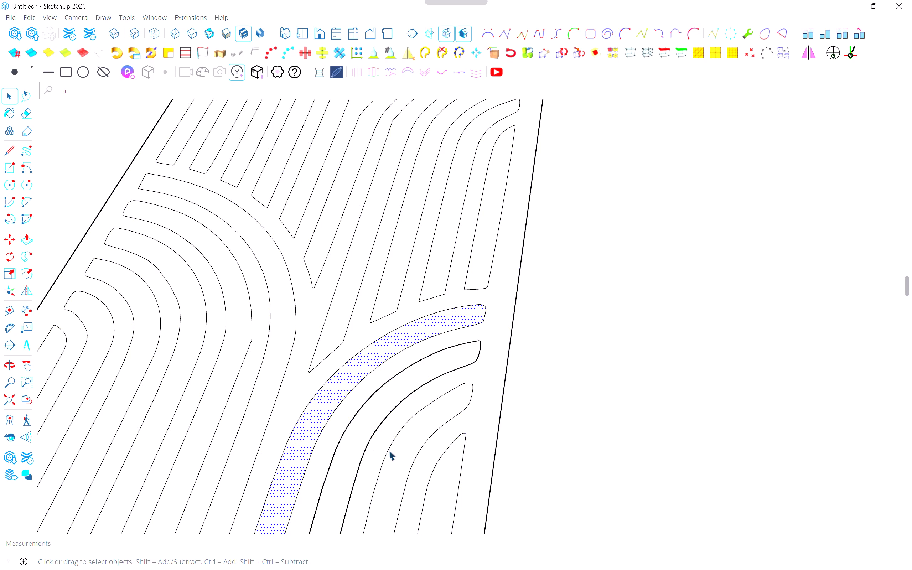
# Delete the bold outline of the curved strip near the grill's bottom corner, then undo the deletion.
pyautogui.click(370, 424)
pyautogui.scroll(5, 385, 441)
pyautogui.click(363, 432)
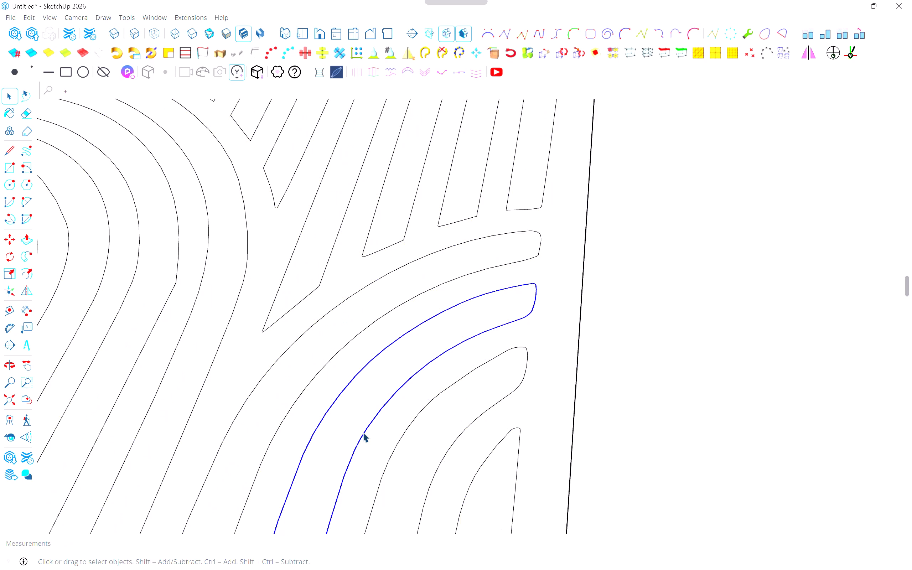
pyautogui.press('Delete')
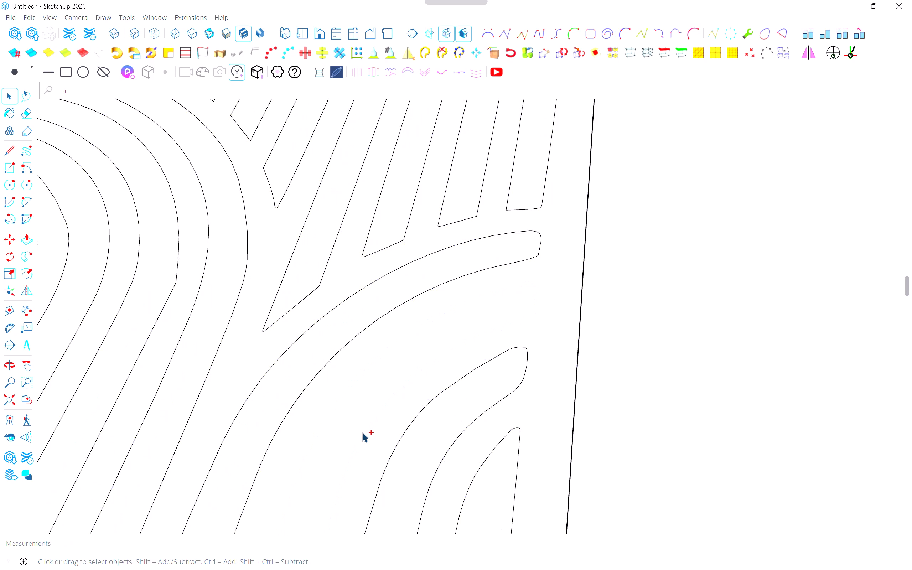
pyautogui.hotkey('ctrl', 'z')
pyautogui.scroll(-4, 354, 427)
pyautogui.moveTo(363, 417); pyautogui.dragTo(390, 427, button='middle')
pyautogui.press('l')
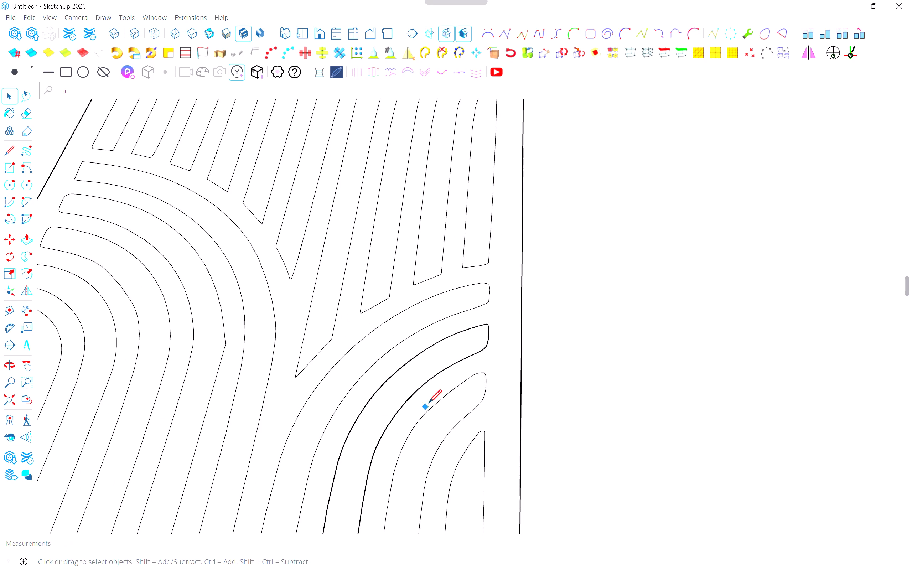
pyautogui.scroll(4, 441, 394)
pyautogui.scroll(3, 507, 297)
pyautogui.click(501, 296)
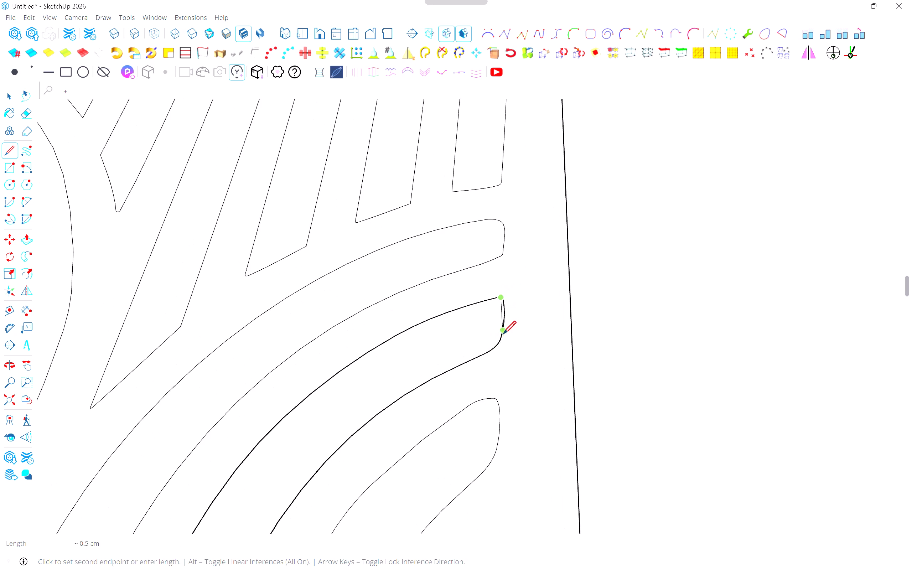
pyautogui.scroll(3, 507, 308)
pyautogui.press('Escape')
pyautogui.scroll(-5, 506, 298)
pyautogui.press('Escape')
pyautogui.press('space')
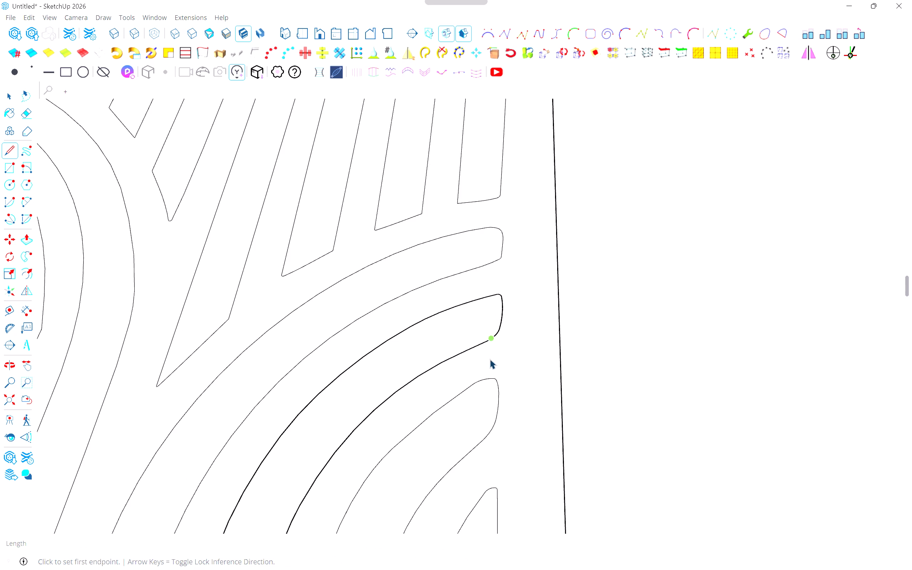
# Copy the complete outline of the curved strip beside the bold-outlined one and paste it at the bold strip's bottom corner.
pyautogui.moveTo(505, 372); pyautogui.dragTo(471, 418)
pyautogui.scroll(-5, 472, 420)
pyautogui.press('Escape')
pyautogui.click(486, 410)
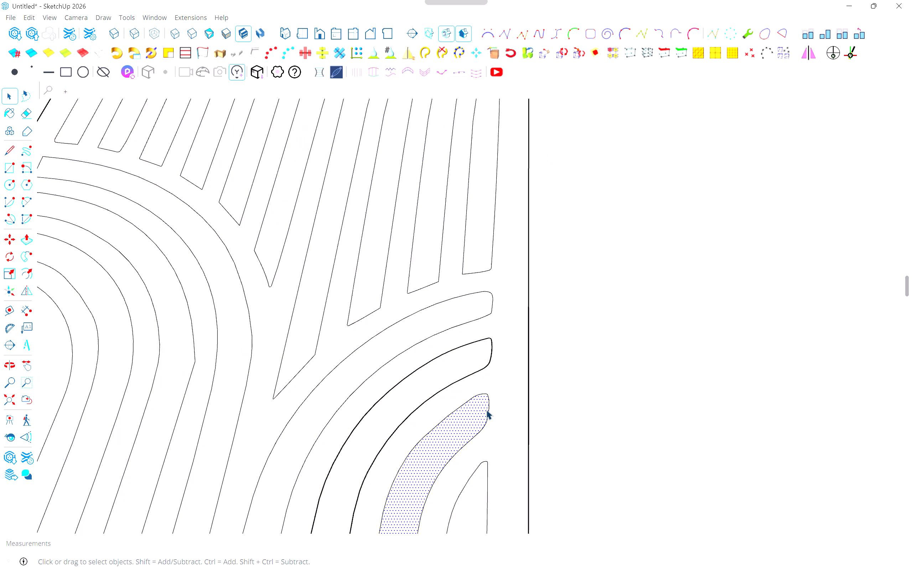
pyautogui.click(488, 410)
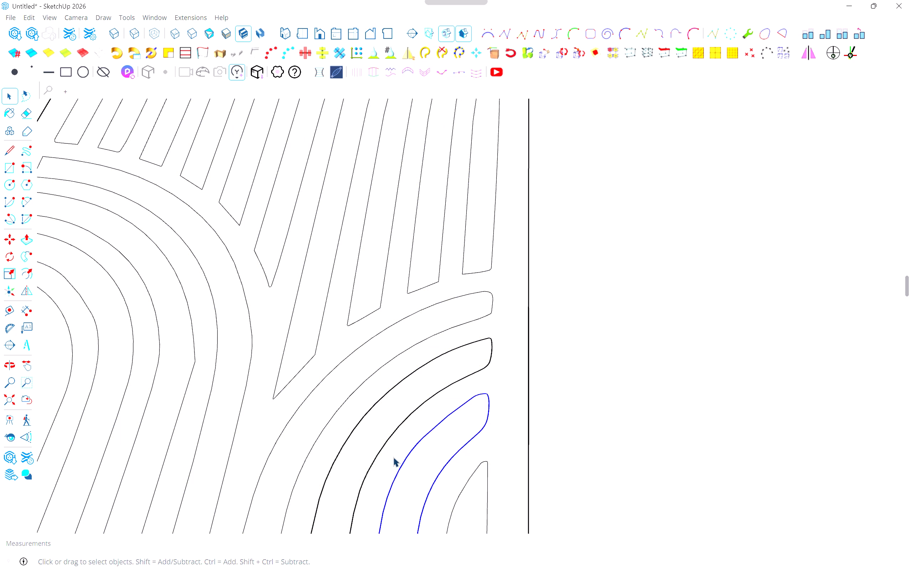
pyautogui.moveTo(393, 457); pyautogui.dragTo(386, 320, button='middle')
pyautogui.moveTo(389, 417); pyautogui.dragTo(393, 273, button='middle')
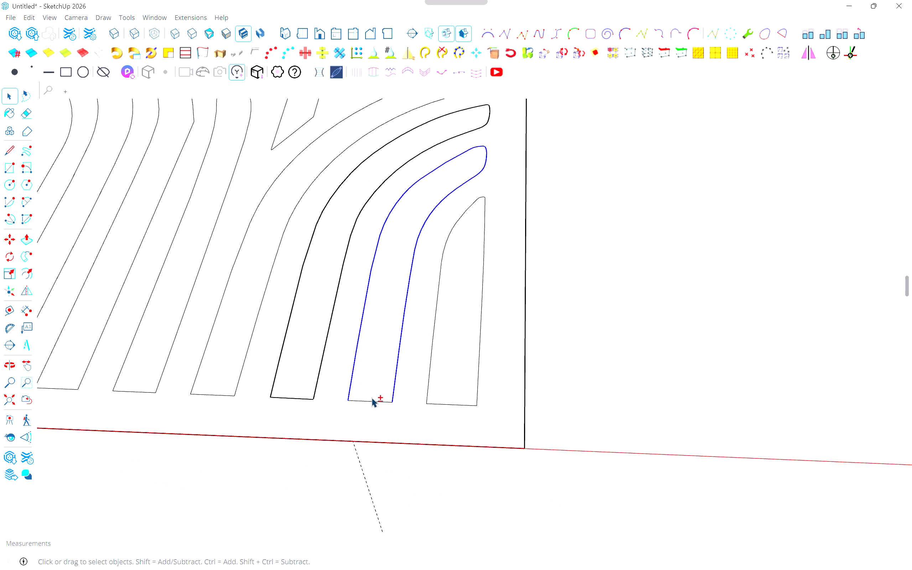
pyautogui.keyDown('shift'); pyautogui.click(370, 400); pyautogui.keyUp('shift')
pyautogui.hotkey('ctrl', 'c')
pyautogui.hotkey('ctrl', 'v')
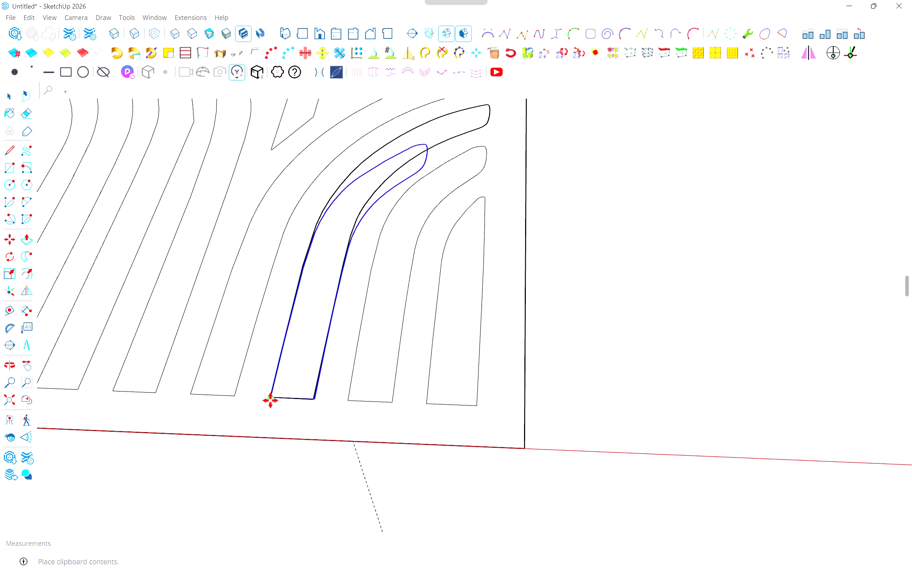
pyautogui.click(270, 400)
# Check the face enclosed by the pasted strip outline by selecting it.
pyautogui.moveTo(320, 376); pyautogui.dragTo(359, 422, button='middle')
pyautogui.press('Tab')
pyautogui.click(316, 323)
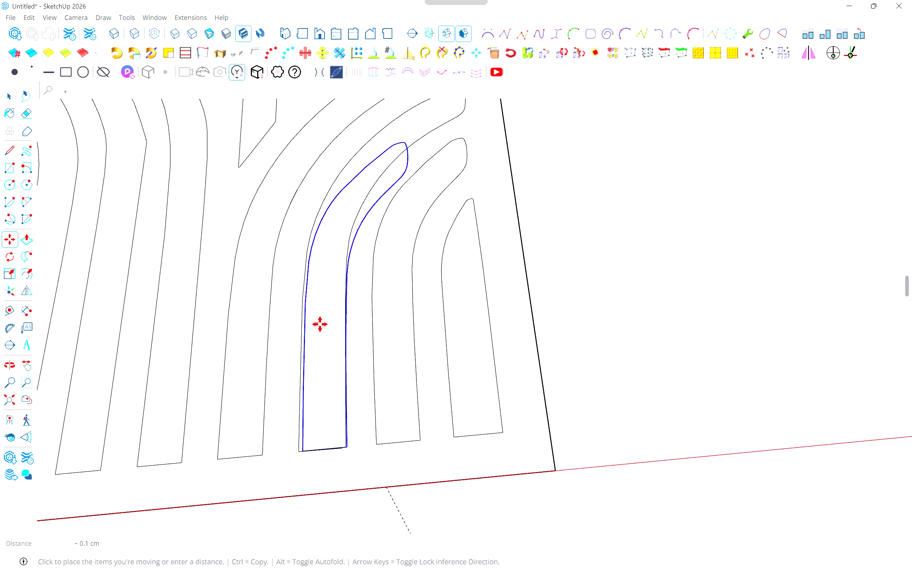
pyautogui.press('space')
pyautogui.click(318, 329)
pyautogui.moveTo(338, 309); pyautogui.dragTo(295, 346, button='middle')
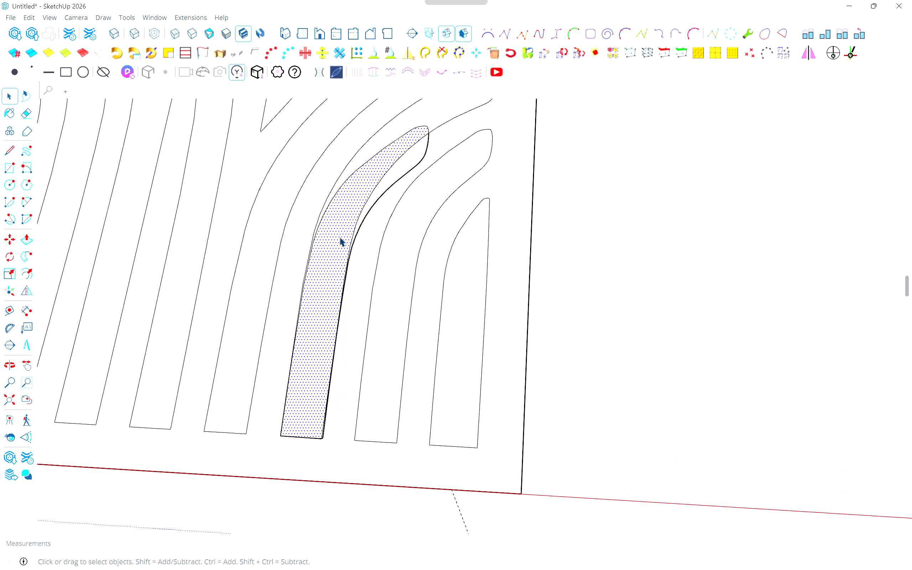
# Delete the pasted outline overlapping the longer curved strip near the grill's bottom corner, including its bottom edge, and select the strip's face.
pyautogui.keyDown('shift'); pyautogui.moveTo(344, 229); pyautogui.dragTo(342, 343, button='middle'); pyautogui.keyUp('shift')
pyautogui.click(432, 217)
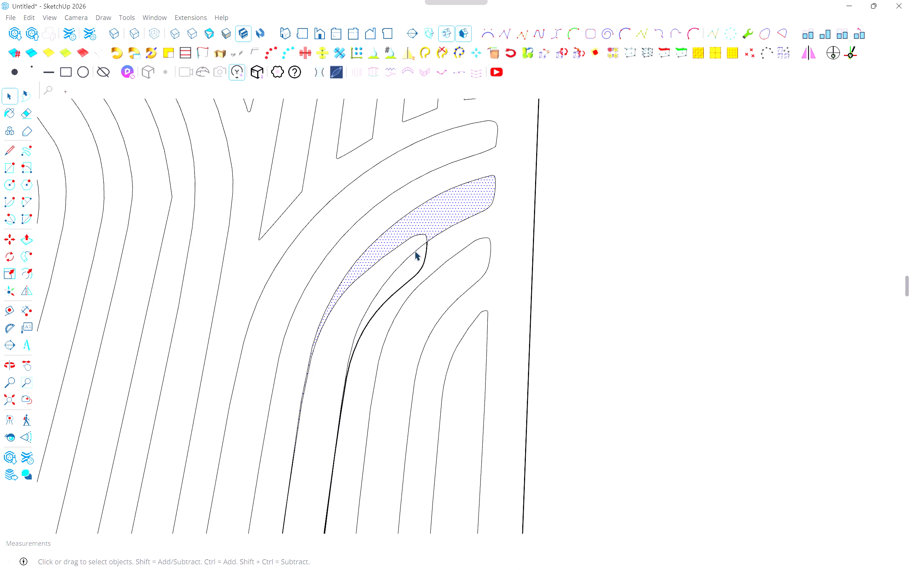
pyautogui.click(426, 255)
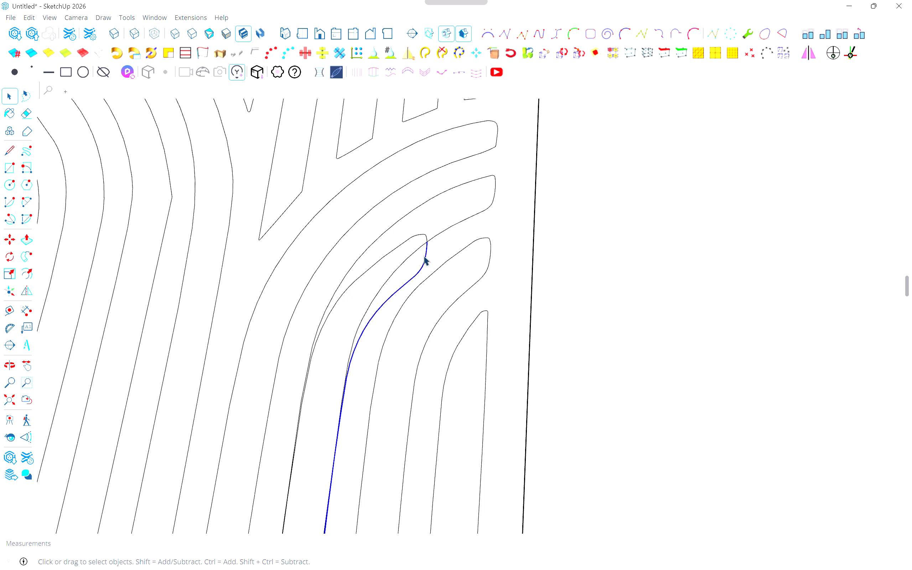
pyautogui.press('Delete')
pyautogui.click(390, 252)
pyautogui.press('Delete')
pyautogui.click(408, 239)
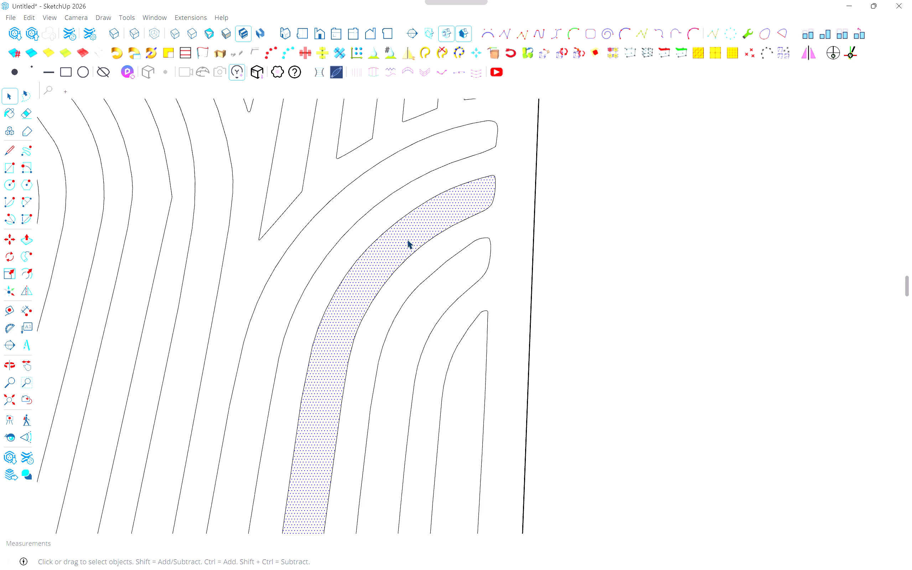
pyautogui.scroll(-5, 408, 242)
pyautogui.scroll(5, 339, 442)
pyautogui.click(344, 429)
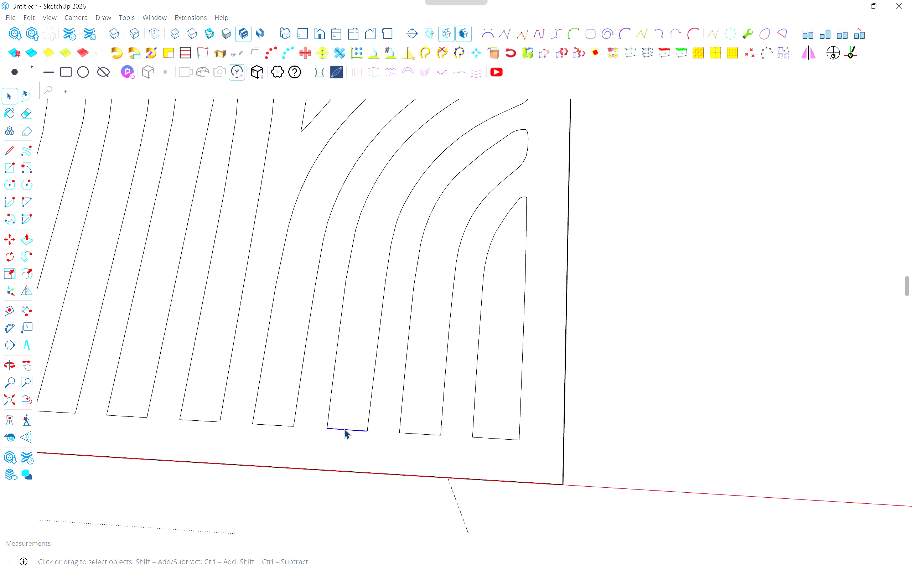
pyautogui.press('Delete')
pyautogui.click(348, 405)
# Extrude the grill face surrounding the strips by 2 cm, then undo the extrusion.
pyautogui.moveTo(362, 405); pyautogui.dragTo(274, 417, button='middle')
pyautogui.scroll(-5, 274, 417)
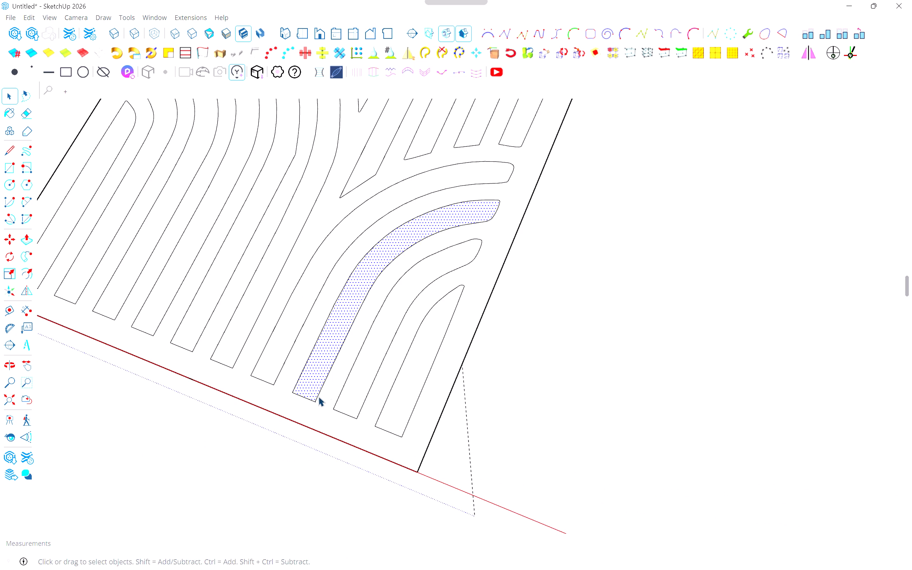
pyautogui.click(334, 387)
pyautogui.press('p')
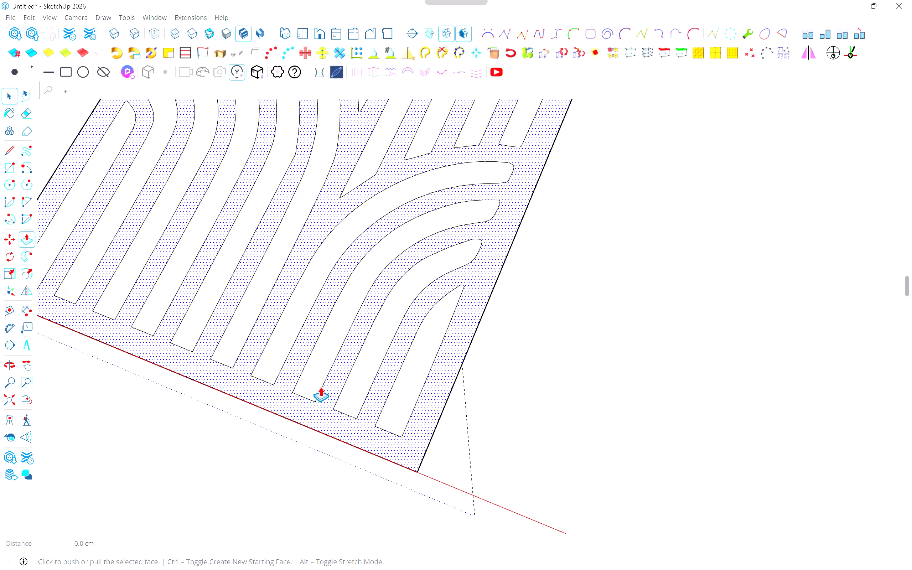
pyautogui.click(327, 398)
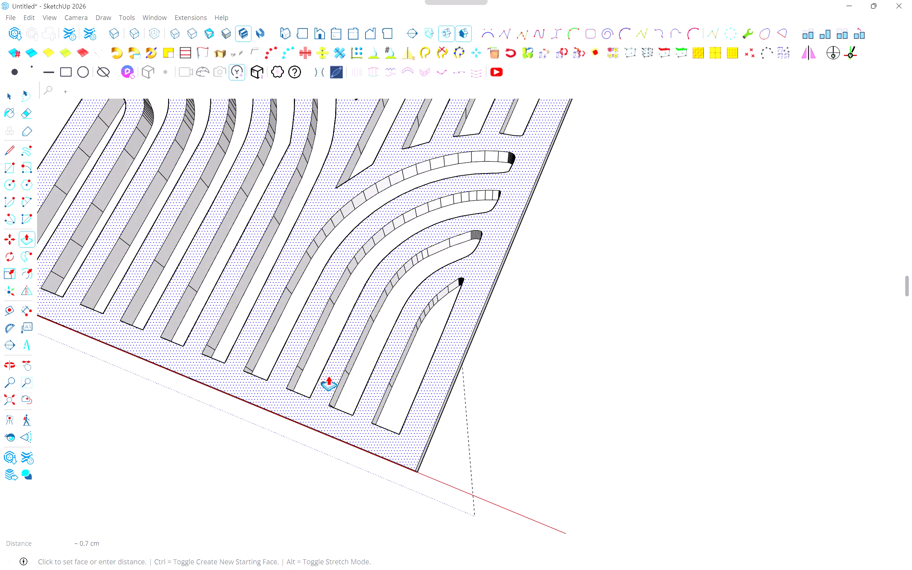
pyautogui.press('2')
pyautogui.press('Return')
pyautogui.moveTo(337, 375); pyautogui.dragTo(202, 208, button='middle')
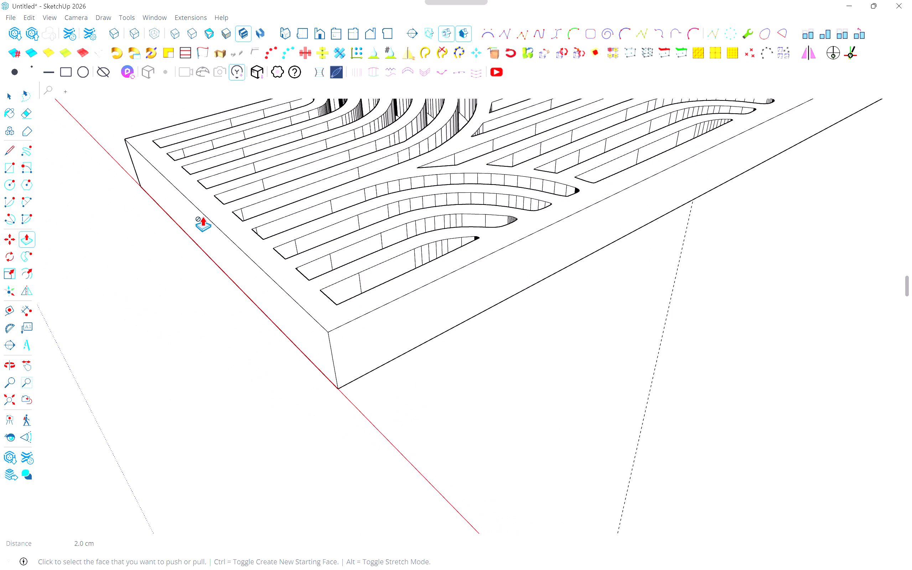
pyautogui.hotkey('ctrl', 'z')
# Extrude the grill face surrounding the strips by 2 cm.
pyautogui.click(261, 296)
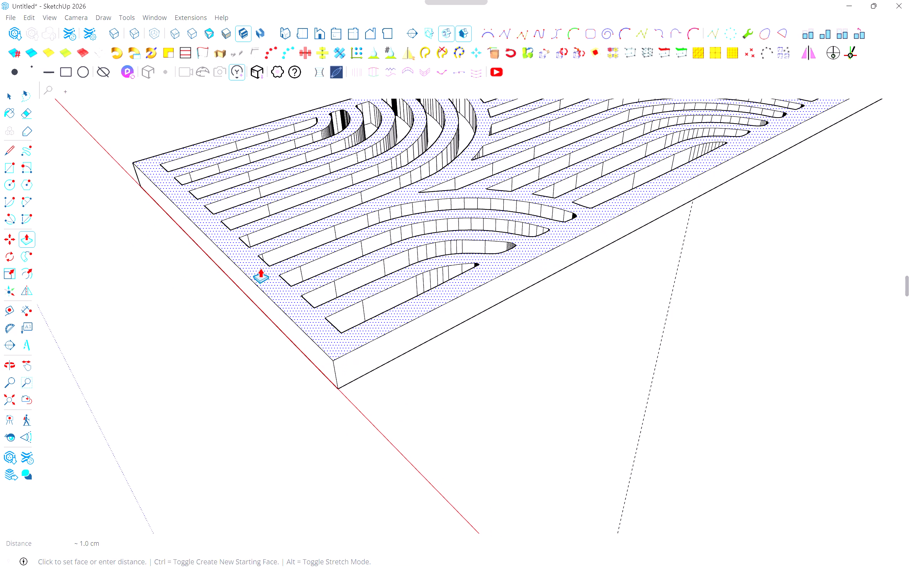
pyautogui.press('2')
pyautogui.press('Return')
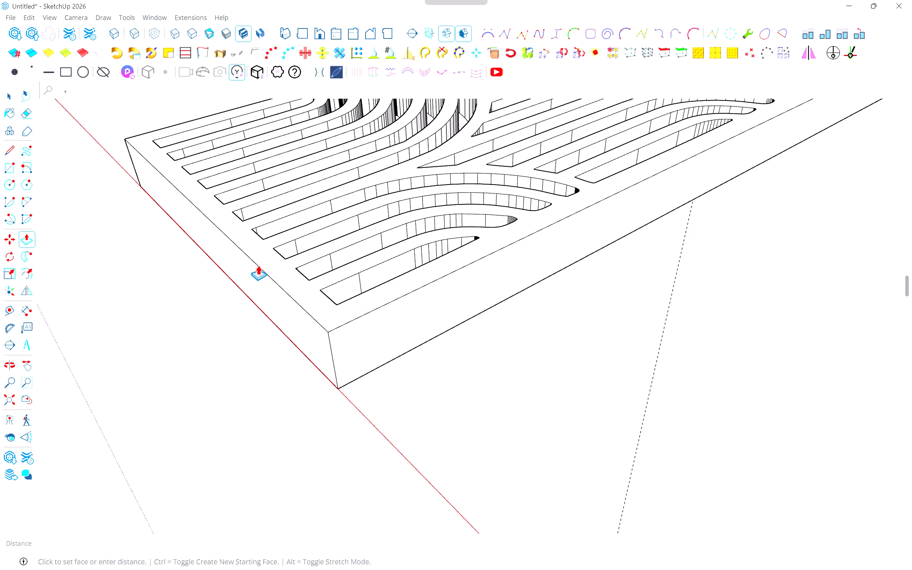
# Examine the extruded grill and its strip openings from several angles beside the unit.
pyautogui.scroll(-7, 262, 267)
pyautogui.scroll(-7, 320, 305)
pyautogui.scroll(-6, 289, 300)
pyautogui.moveTo(216, 295); pyautogui.dragTo(417, 230, button='middle')
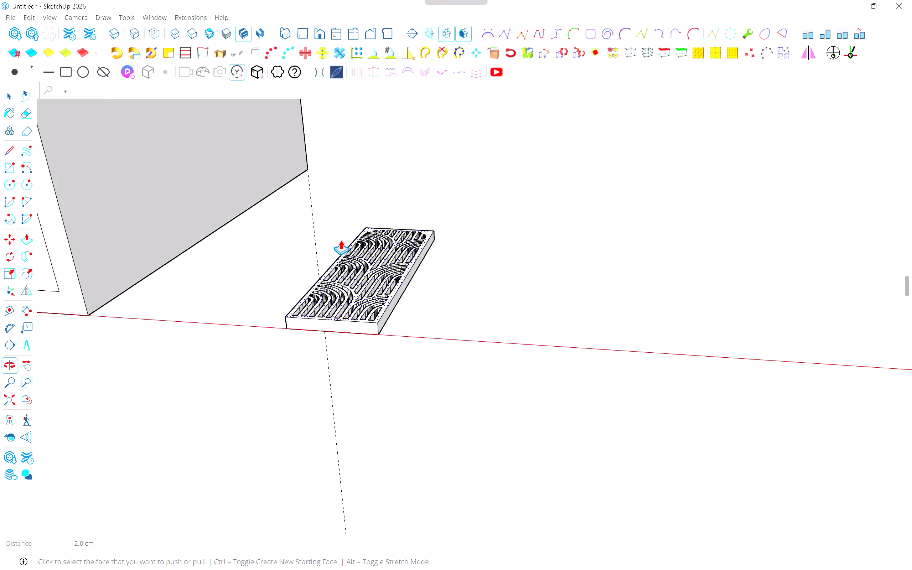
pyautogui.scroll(-5, 265, 255)
pyautogui.keyDown('shift'); pyautogui.moveTo(262, 255); pyautogui.dragTo(130, 397, button='middle'); pyautogui.keyUp('shift')
pyautogui.scroll(5, 393, 380)
pyautogui.moveTo(412, 378); pyautogui.dragTo(411, 378, button='middle')
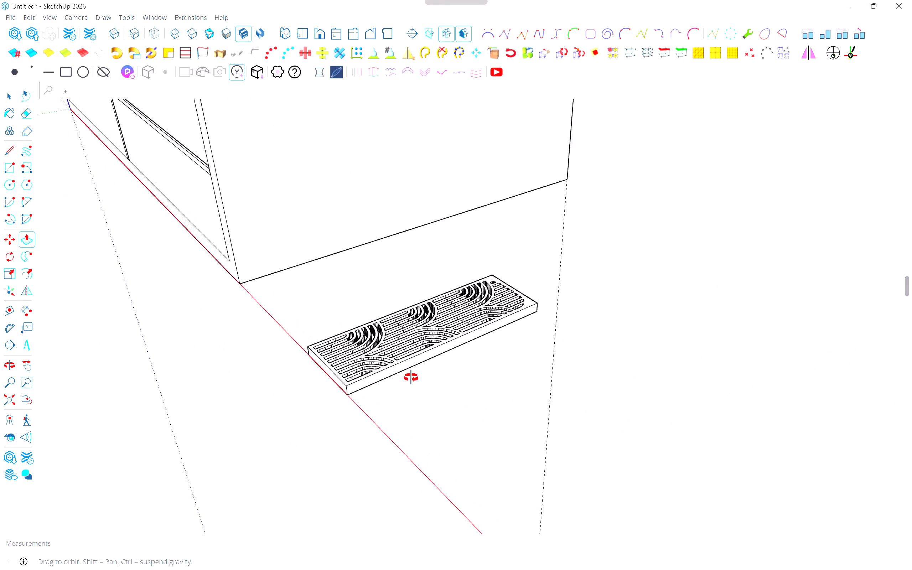
pyautogui.moveTo(411, 378); pyautogui.dragTo(270, 376, button='middle')
pyautogui.middleClick(270, 376)
pyautogui.moveTo(325, 326); pyautogui.dragTo(364, 323, button='middle')
pyautogui.press('s')
pyautogui.scroll(-3, 366, 318)
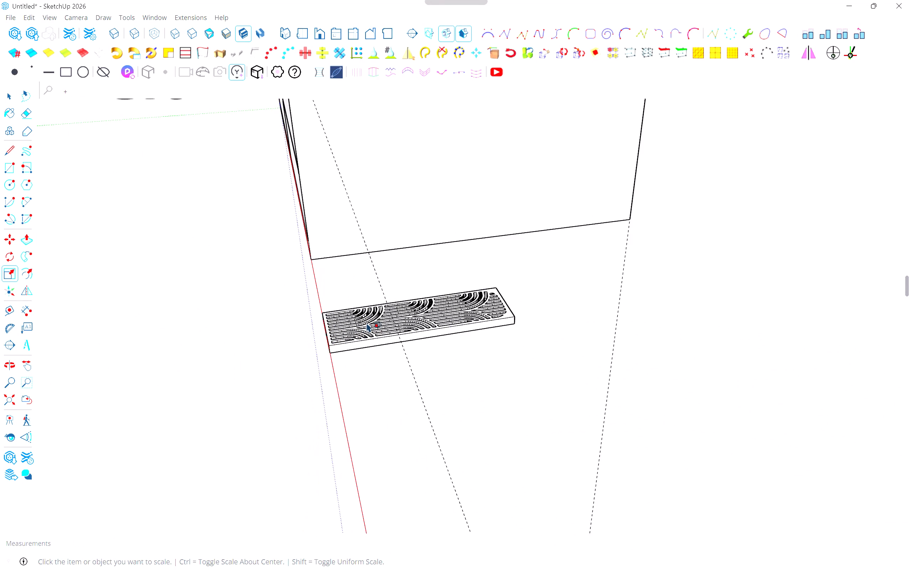
pyautogui.moveTo(359, 323); pyautogui.dragTo(409, 351, button='middle')
pyautogui.press('space')
pyautogui.click(401, 344)
# Delete the five faces closing the slots of the grill's middle right-hand arch.
pyautogui.scroll(5, 401, 344)
pyautogui.moveTo(371, 346); pyautogui.dragTo(495, 377, button='middle')
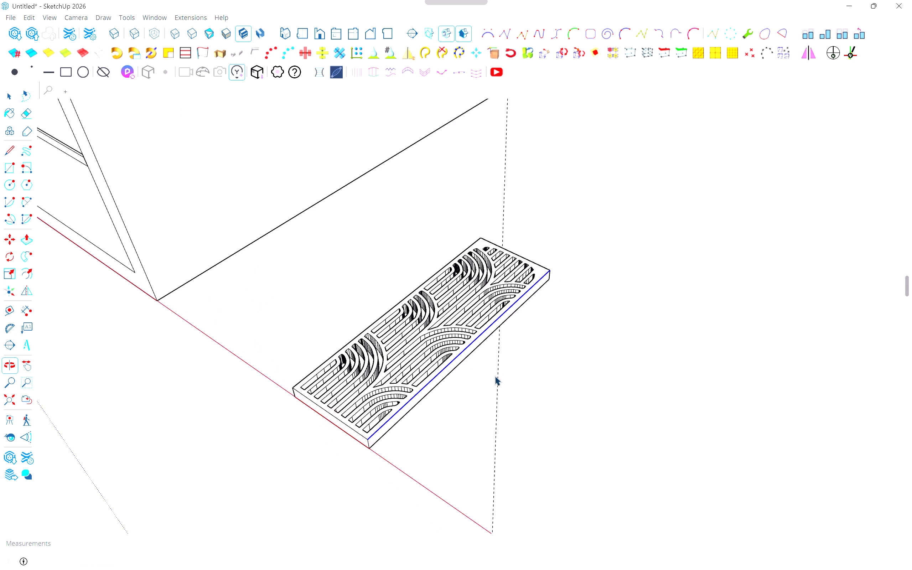
pyautogui.scroll(6, 428, 378)
pyautogui.moveTo(395, 405); pyautogui.dragTo(520, 424, button='middle')
pyautogui.scroll(4, 480, 378)
pyautogui.moveTo(471, 388); pyautogui.dragTo(522, 403, button='middle')
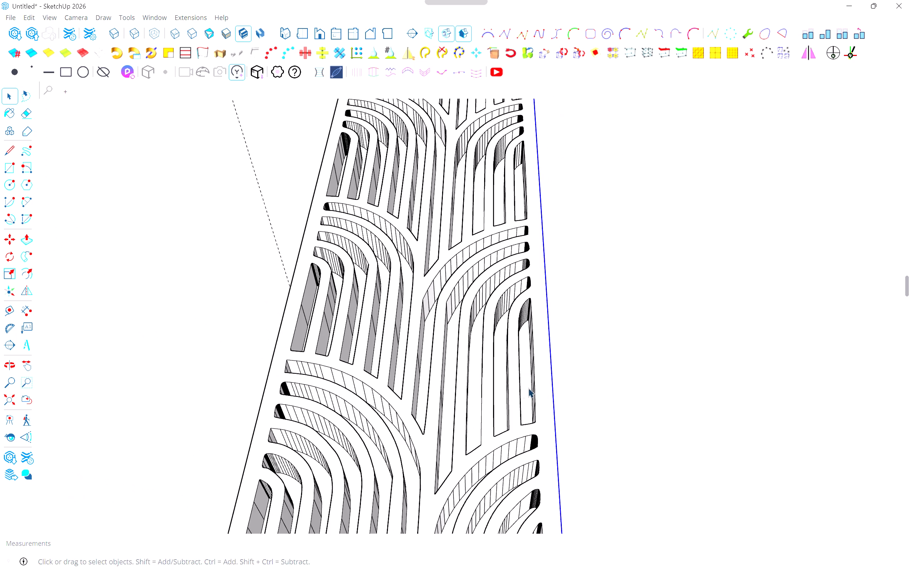
pyautogui.click(529, 379)
pyautogui.scroll(4, 523, 379)
pyautogui.scroll(-2, 523, 379)
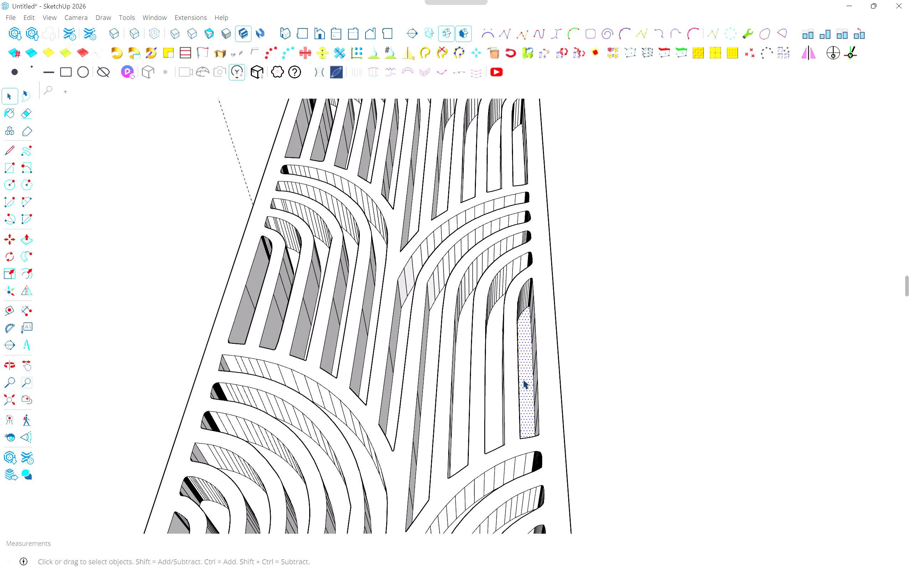
pyautogui.press('Delete')
pyautogui.scroll(2, 508, 376)
pyautogui.click(494, 372)
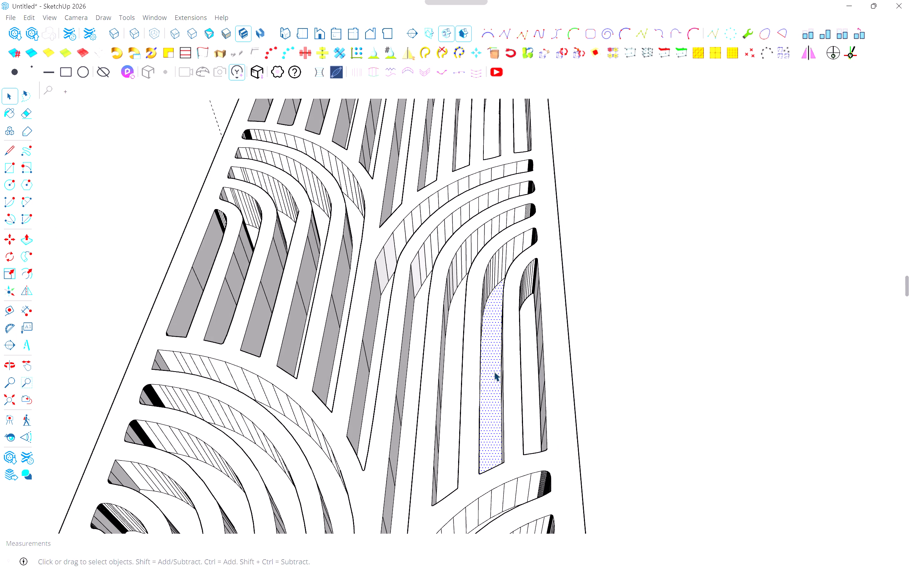
pyautogui.press('Delete')
pyautogui.moveTo(495, 372); pyautogui.dragTo(523, 398, button='middle')
pyautogui.middleClick(529, 399)
pyautogui.click(466, 409)
pyautogui.press('Delete')
pyautogui.click(424, 404)
pyautogui.press('Delete')
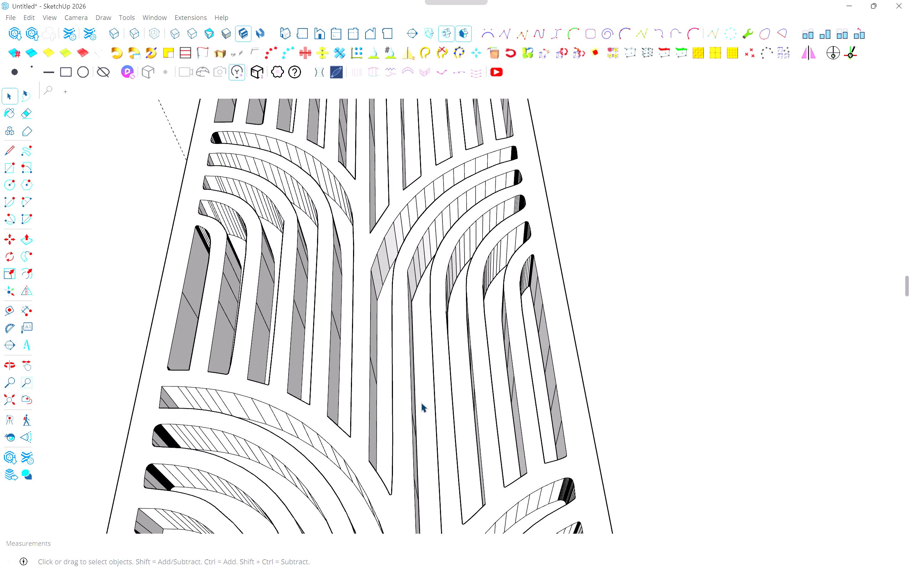
pyautogui.click(386, 393)
pyautogui.press('Delete')
# Delete the five faces closing the slots of the grill's middle left-hand arch.
pyautogui.click(358, 381)
pyautogui.click(342, 379)
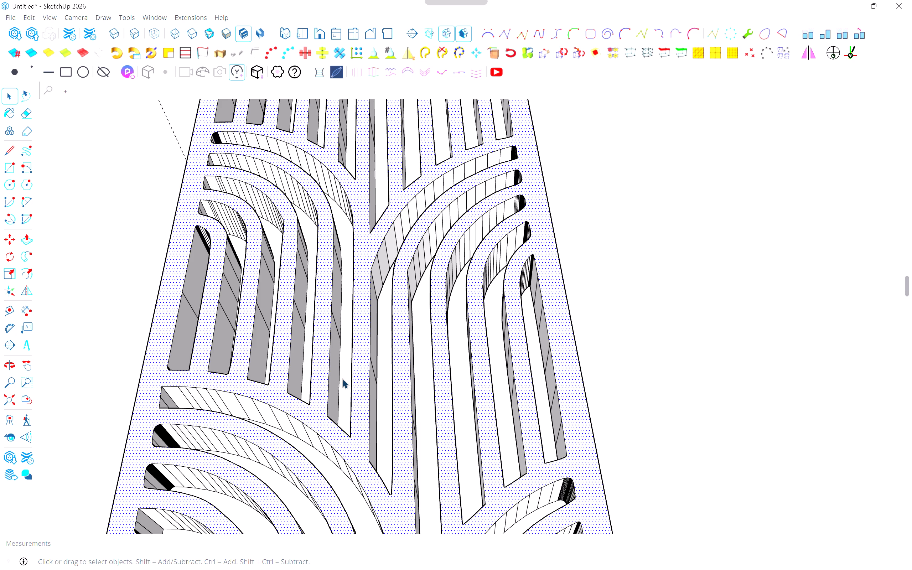
pyautogui.press('Delete')
pyautogui.moveTo(340, 379); pyautogui.dragTo(420, 385, button='middle')
pyautogui.click(328, 384)
pyautogui.press('Delete')
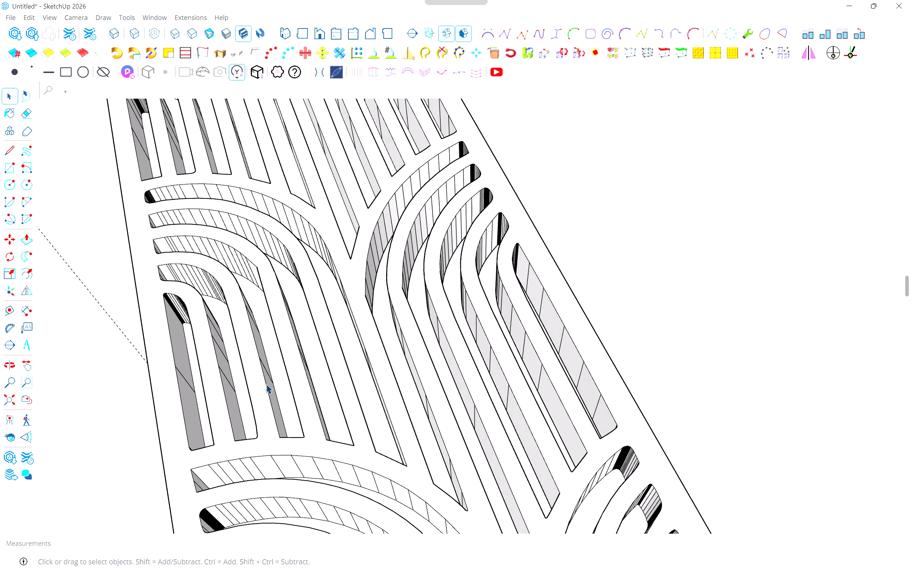
pyautogui.click(278, 382)
pyautogui.press('Delete')
pyautogui.click(239, 385)
pyautogui.press('Delete')
pyautogui.click(197, 390)
pyautogui.press('Delete')
# Delete the six faces closing the slots of the grill's bottom left-hand arch.
pyautogui.scroll(-6, 205, 387)
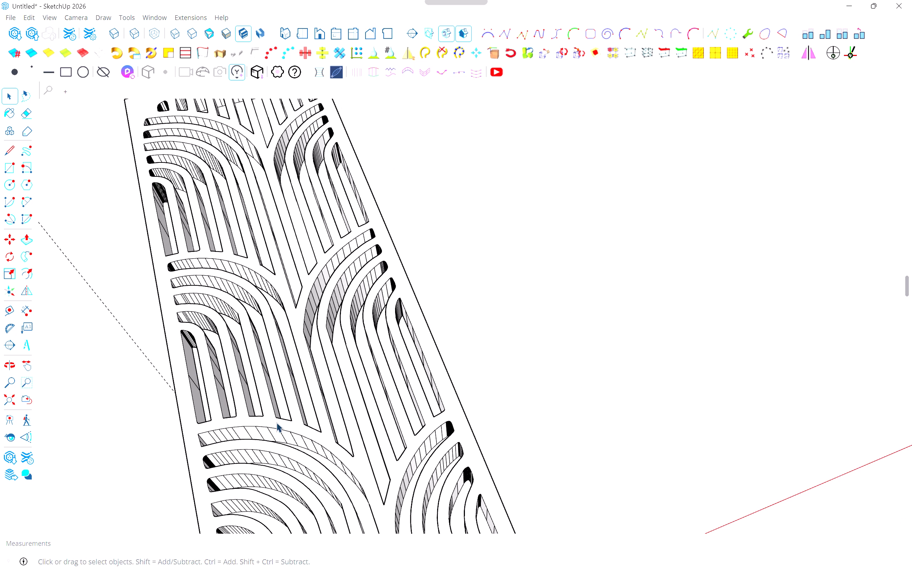
pyautogui.keyDown('shift'); pyautogui.moveTo(275, 422); pyautogui.dragTo(175, 424, button='middle'); pyautogui.keyUp('shift')
pyautogui.keyDown('shift'); pyautogui.scroll(1, 278, 383); pyautogui.keyUp('shift')
pyautogui.keyDown('shift'); pyautogui.moveTo(222, 406); pyautogui.dragTo(277, 379, button='middle'); pyautogui.keyUp('shift')
pyautogui.moveTo(278, 382); pyautogui.dragTo(287, 381, button='middle')
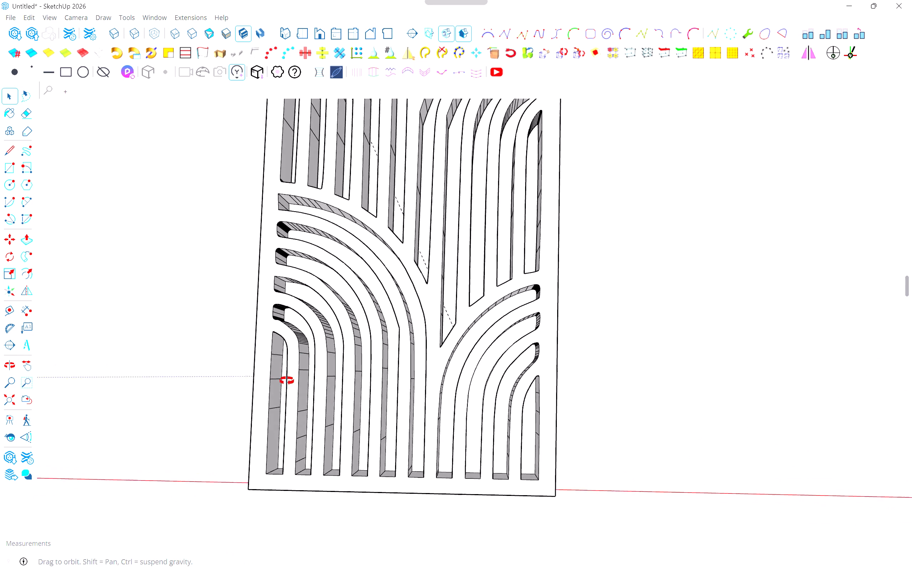
pyautogui.moveTo(287, 381); pyautogui.dragTo(342, 352, button='middle')
pyautogui.moveTo(327, 398); pyautogui.dragTo(403, 309, button='middle')
pyautogui.click(318, 446)
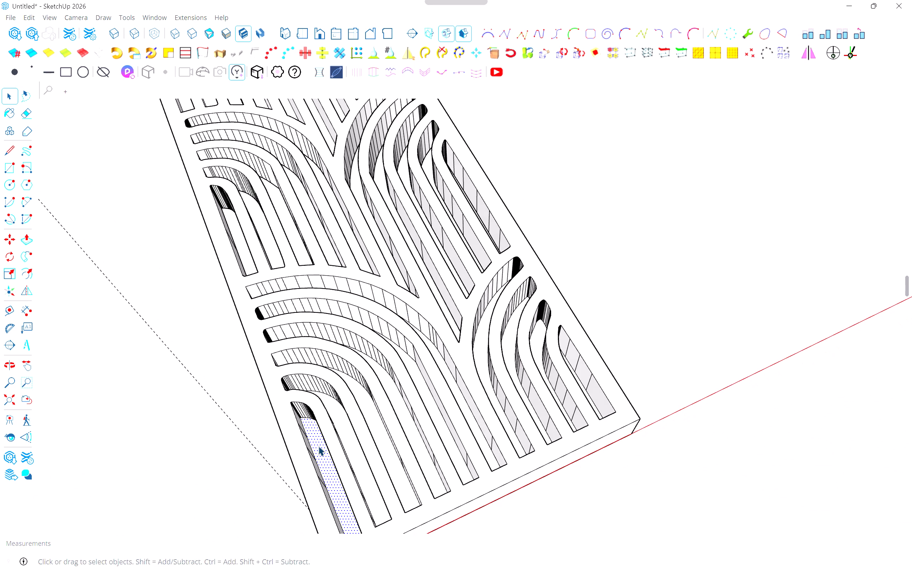
pyautogui.press('Delete')
pyautogui.click(351, 446)
pyautogui.press('Delete')
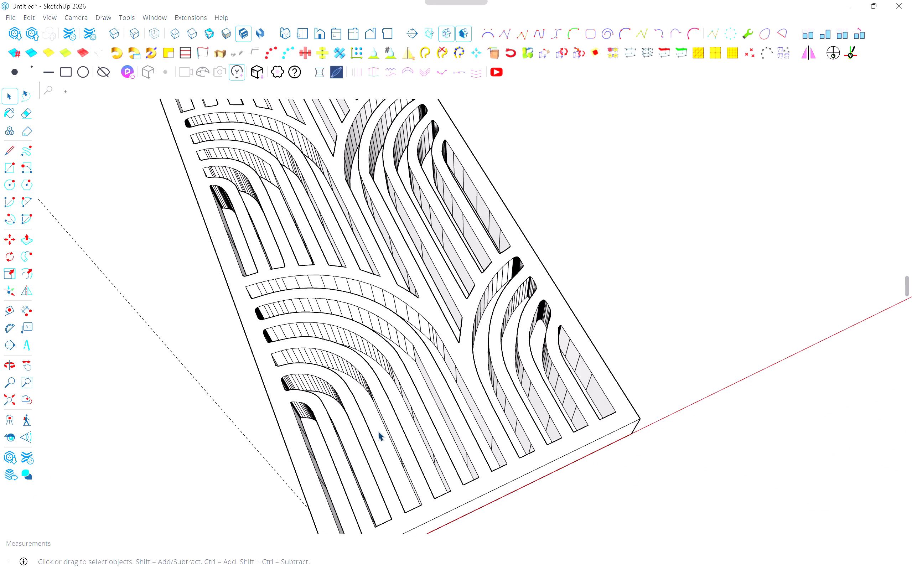
pyautogui.click(378, 431)
pyautogui.press('Delete')
pyautogui.click(405, 417)
pyautogui.press('Delete')
pyautogui.click(438, 412)
pyautogui.press('Delete')
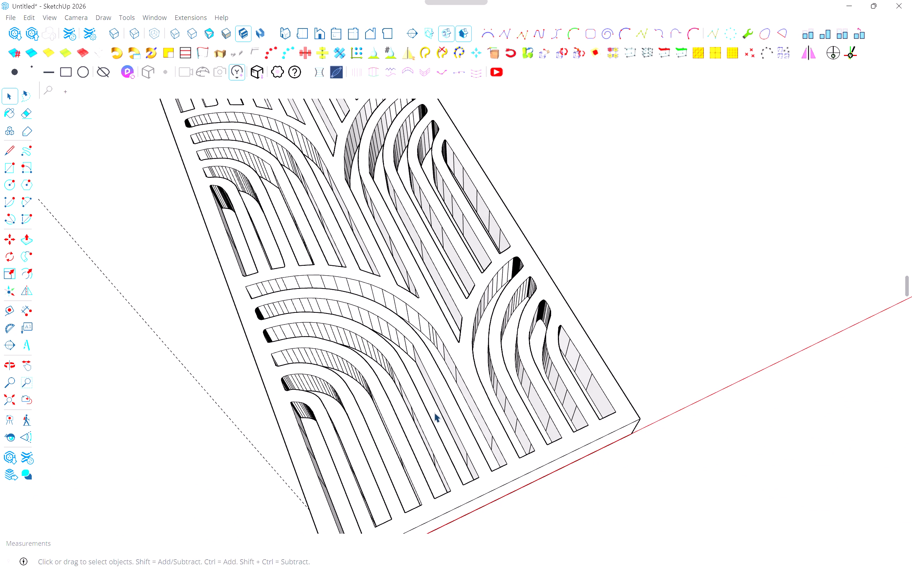
pyautogui.click(463, 406)
pyautogui.press('Delete')
# Delete the four faces closing the slots of the grill's bottom right-hand arch.
pyautogui.click(487, 385)
pyautogui.press('Delete')
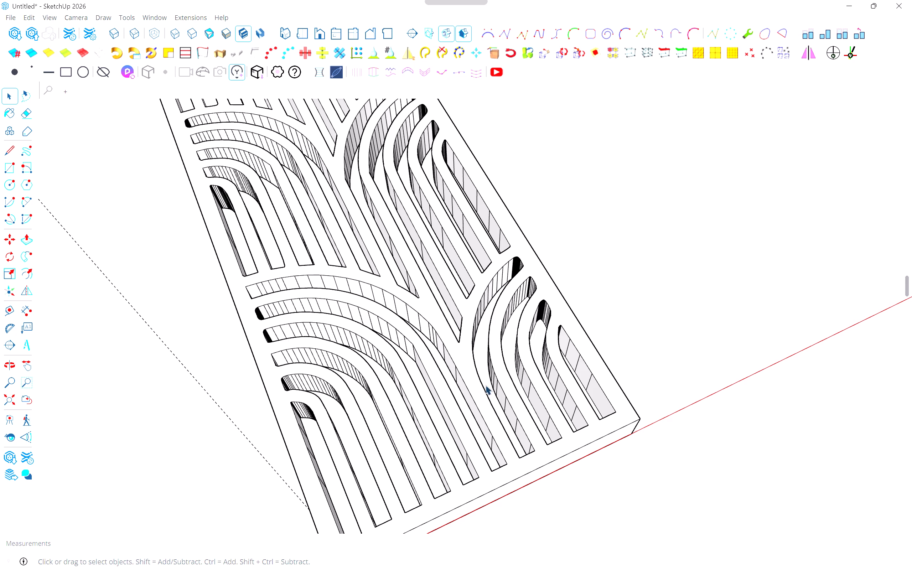
pyautogui.moveTo(547, 368); pyautogui.dragTo(462, 368, button='middle')
pyautogui.click(487, 382)
pyautogui.press('Delete')
pyautogui.click(517, 373)
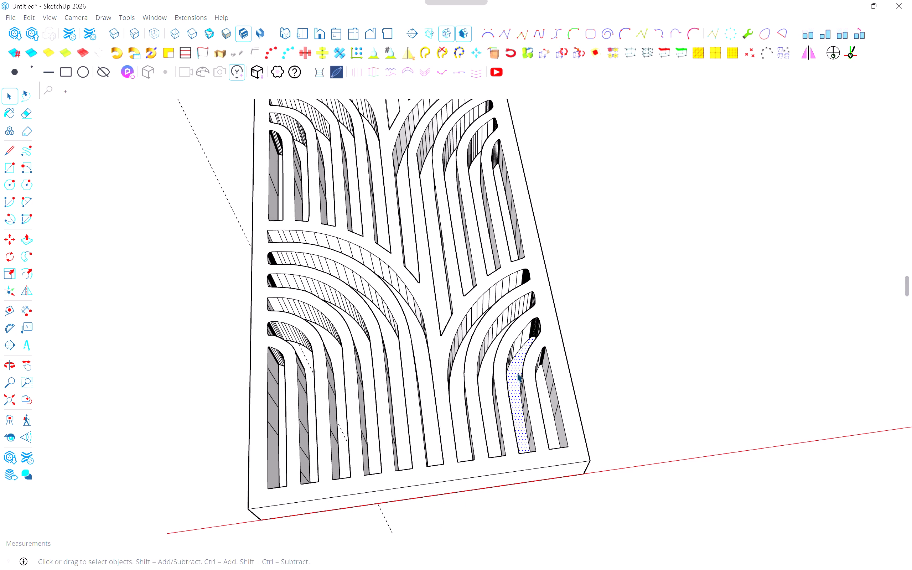
pyautogui.press('Delete')
pyautogui.click(543, 390)
pyautogui.press('Delete')
# Delete the five faces closing the slots of the right-hand arch above the middle one.
pyautogui.moveTo(530, 364); pyautogui.dragTo(513, 419, button='middle')
pyautogui.middleClick(513, 419)
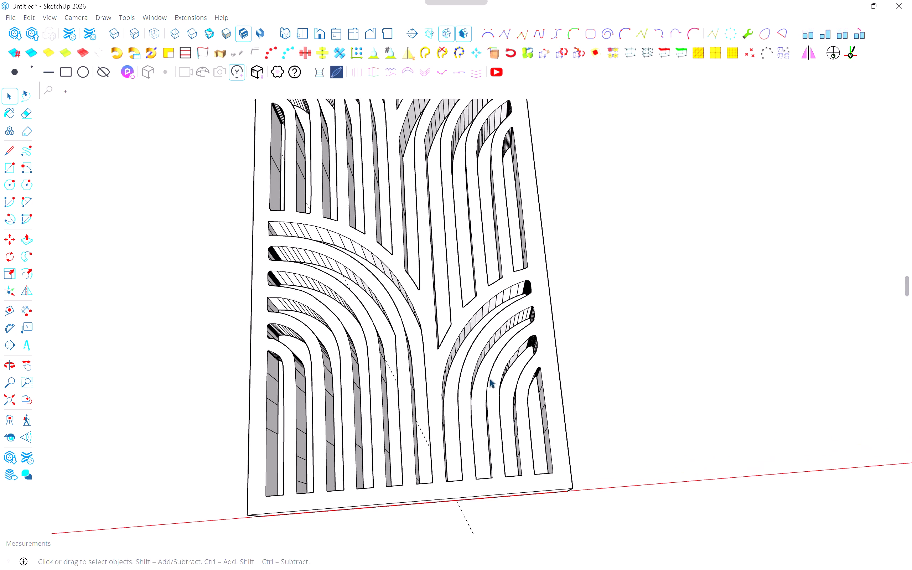
pyautogui.keyDown('shift'); pyautogui.moveTo(504, 304); pyautogui.dragTo(465, 435, button='middle'); pyautogui.keyUp('shift')
pyautogui.keyDown('shift'); pyautogui.moveTo(464, 421); pyautogui.dragTo(464, 410, button='middle'); pyautogui.keyUp('shift')
pyautogui.keyDown('shift'); pyautogui.moveTo(473, 347); pyautogui.dragTo(517, 462, button='middle'); pyautogui.keyUp('shift')
pyautogui.keyDown('shift'); pyautogui.moveTo(517, 460); pyautogui.dragTo(515, 449, button='middle'); pyautogui.keyUp('shift')
pyautogui.keyDown('shift'); pyautogui.moveTo(436, 236); pyautogui.dragTo(453, 380, button='middle'); pyautogui.keyUp('shift')
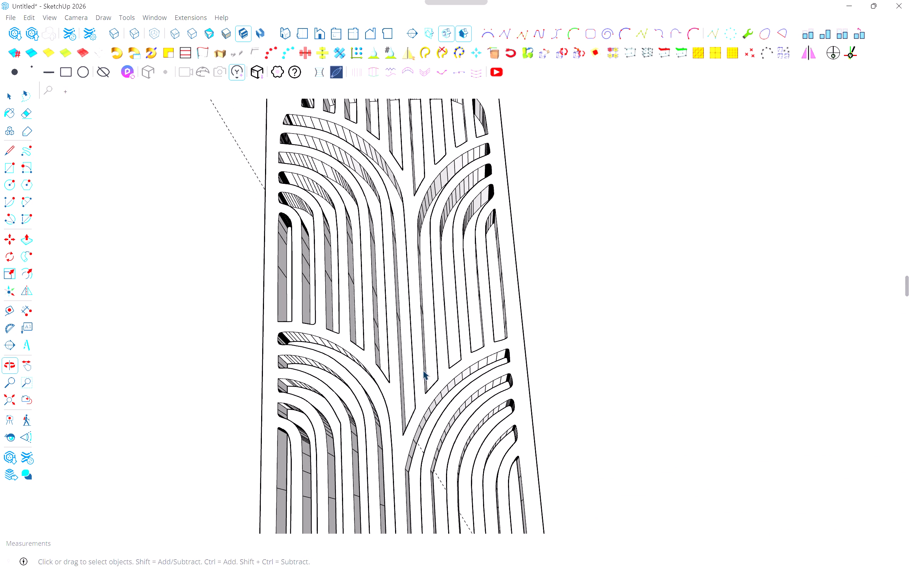
pyautogui.click(407, 349)
pyautogui.press('Delete')
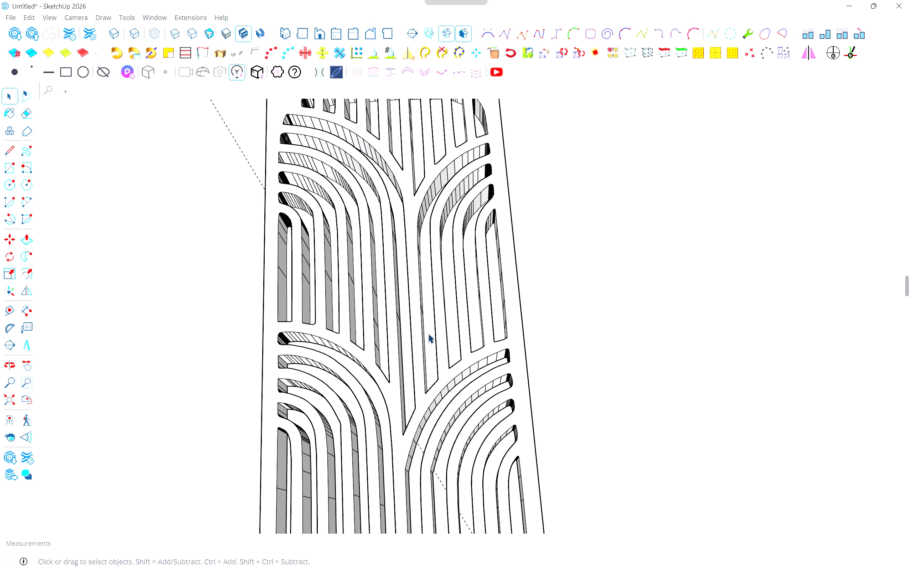
pyautogui.click(428, 333)
pyautogui.press('Delete')
pyautogui.click(451, 319)
pyautogui.press('Delete')
pyautogui.click(473, 307)
pyautogui.press('Delete')
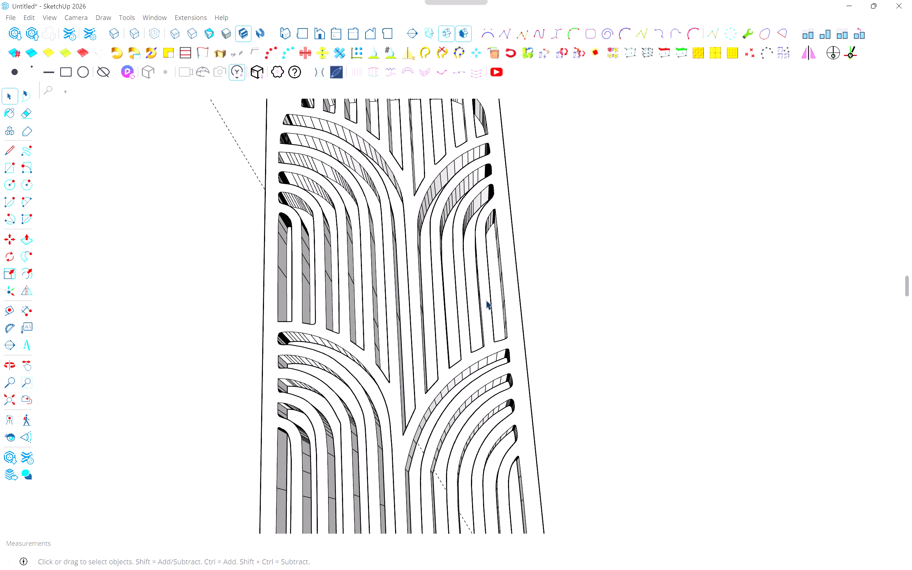
pyautogui.click(496, 294)
pyautogui.press('Delete')
pyautogui.press('Delete')
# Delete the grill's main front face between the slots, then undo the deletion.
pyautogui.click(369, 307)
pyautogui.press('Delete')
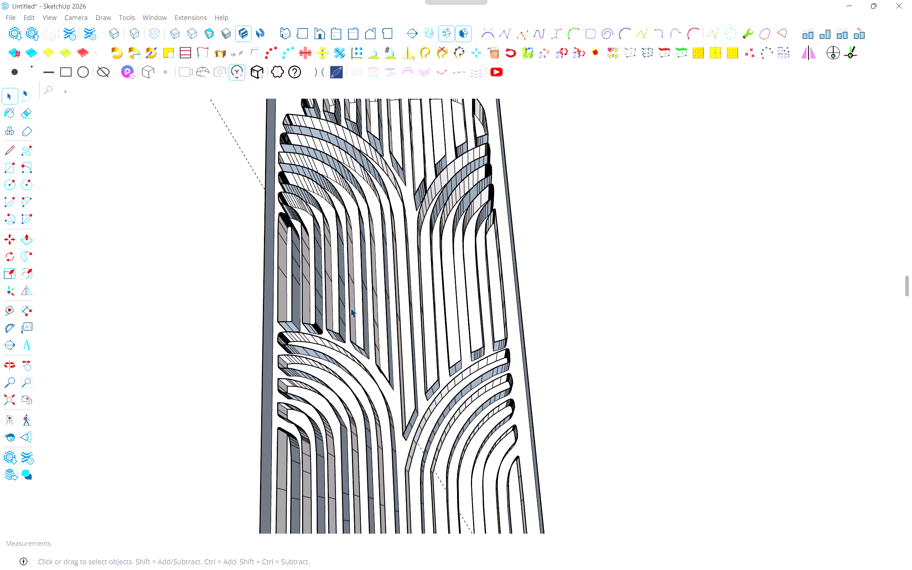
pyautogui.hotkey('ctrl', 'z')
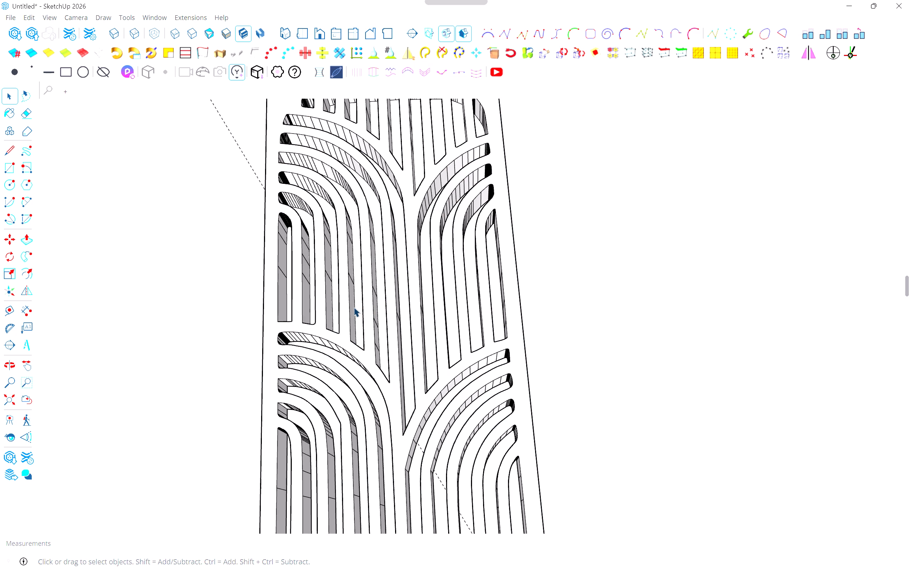
# Delete the four faces closing the remaining slots of the grill's upper left-hand arch.
pyautogui.click(363, 305)
pyautogui.click(357, 307)
pyautogui.press('Delete')
pyautogui.click(334, 299)
pyautogui.press('Delete')
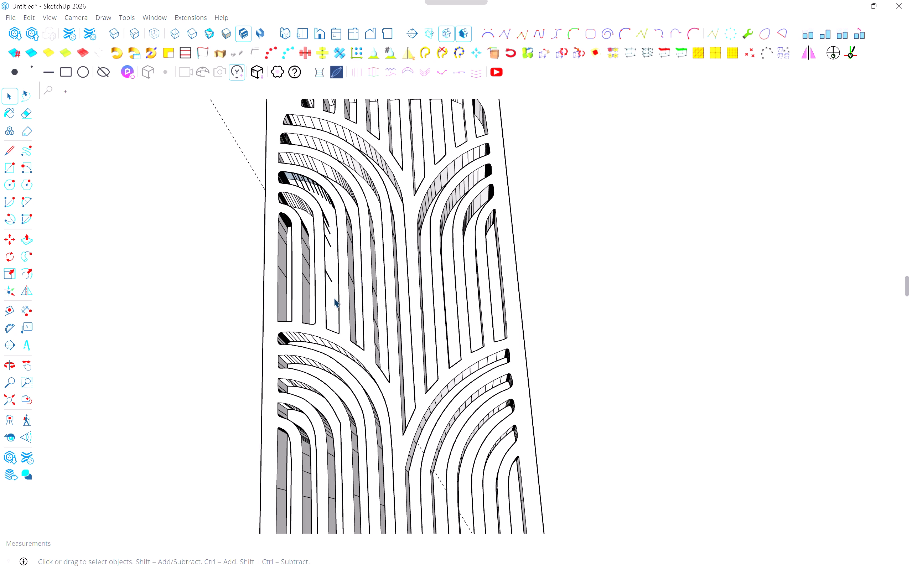
pyautogui.hotkey('ctrl', 'z')
pyautogui.click(337, 294)
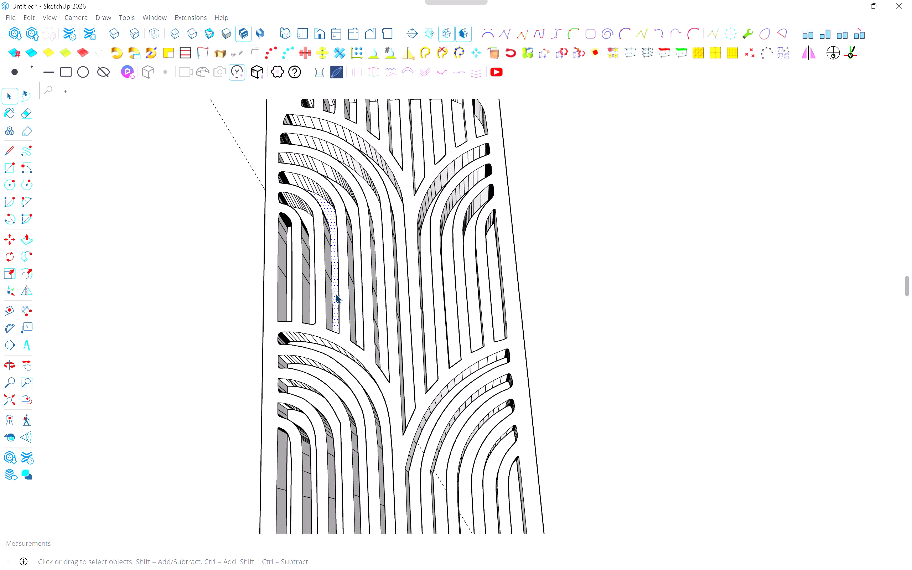
pyautogui.moveTo(336, 294); pyautogui.dragTo(389, 283, button='middle')
pyautogui.press('Delete')
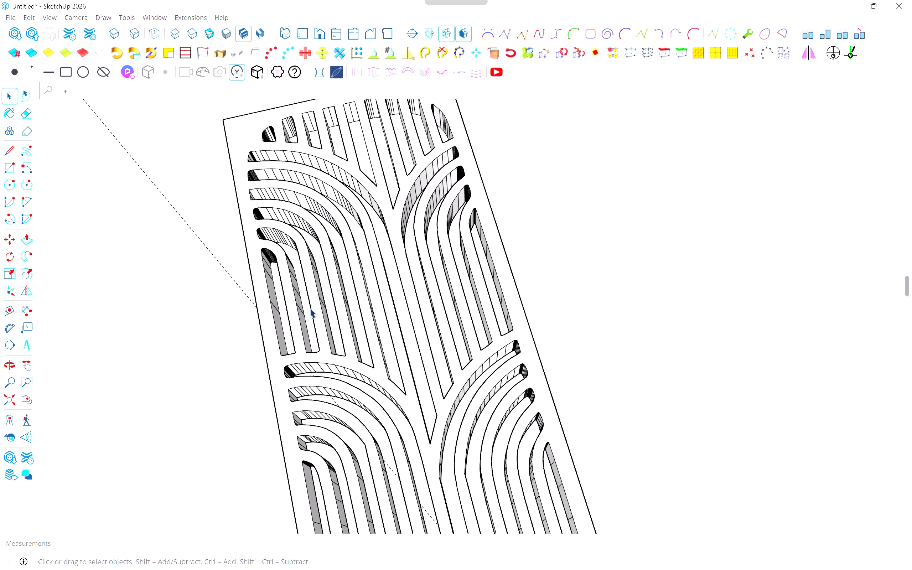
pyautogui.click(310, 308)
pyautogui.click(308, 308)
pyautogui.press('Delete')
pyautogui.click(285, 315)
pyautogui.press('Delete')
# Delete the faces closing the first four slots from the left in the grill's top row.
pyautogui.moveTo(366, 207); pyautogui.dragTo(323, 318, button='middle')
pyautogui.moveTo(289, 300); pyautogui.dragTo(283, 286, button='middle')
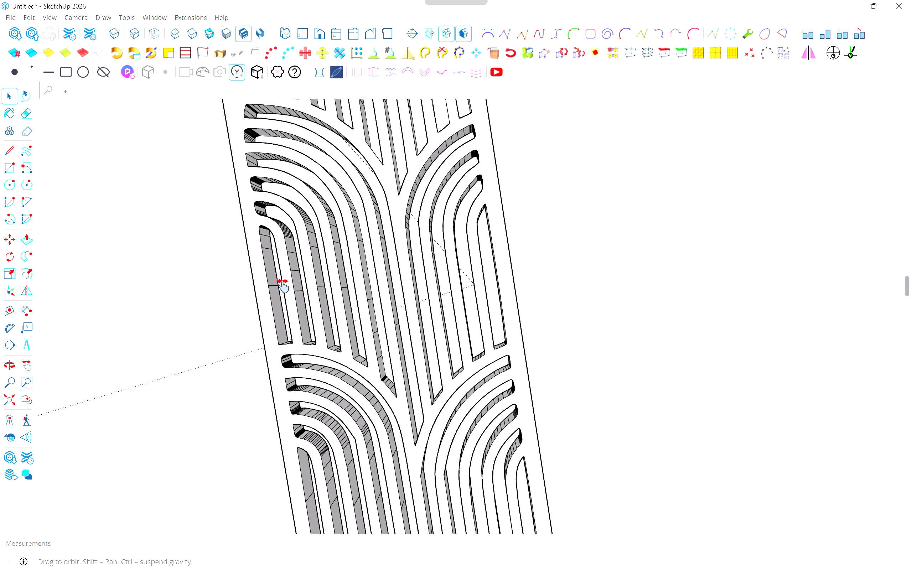
pyautogui.moveTo(283, 286); pyautogui.dragTo(280, 346, button='middle')
pyautogui.keyDown('shift'); pyautogui.moveTo(280, 337); pyautogui.dragTo(278, 326, button='middle'); pyautogui.keyUp('shift')
pyautogui.keyDown('shift'); pyautogui.moveTo(277, 234); pyautogui.dragTo(305, 341, button='middle'); pyautogui.keyUp('shift')
pyautogui.moveTo(302, 323); pyautogui.dragTo(300, 310, button='middle')
pyautogui.scroll(3, 298, 232)
pyautogui.moveTo(270, 226); pyautogui.dragTo(299, 239, button='middle')
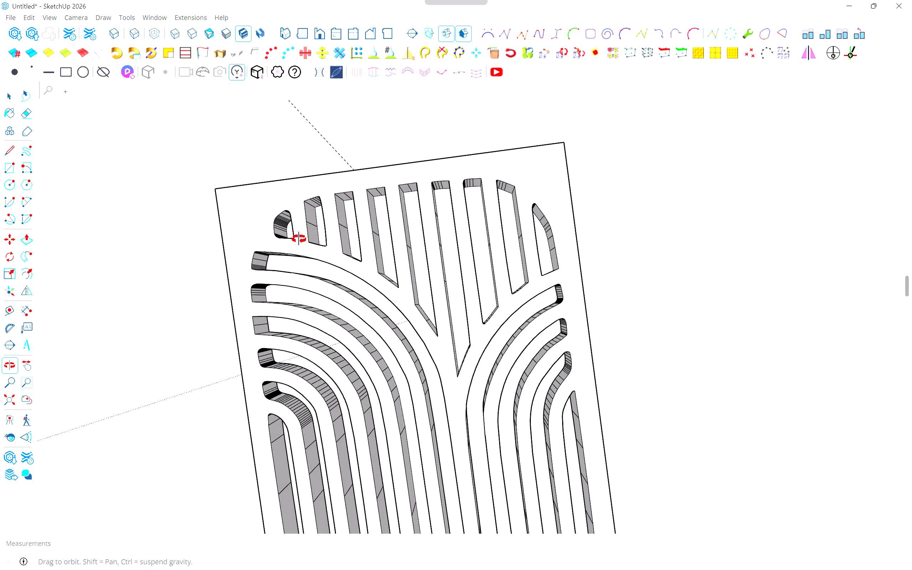
pyautogui.moveTo(299, 239); pyautogui.dragTo(344, 273, button='middle')
pyautogui.keyDown('shift'); pyautogui.moveTo(290, 292); pyautogui.dragTo(342, 273); pyautogui.keyUp('shift')
pyautogui.scroll(4, 341, 205)
pyautogui.moveTo(335, 210); pyautogui.dragTo(338, 209)
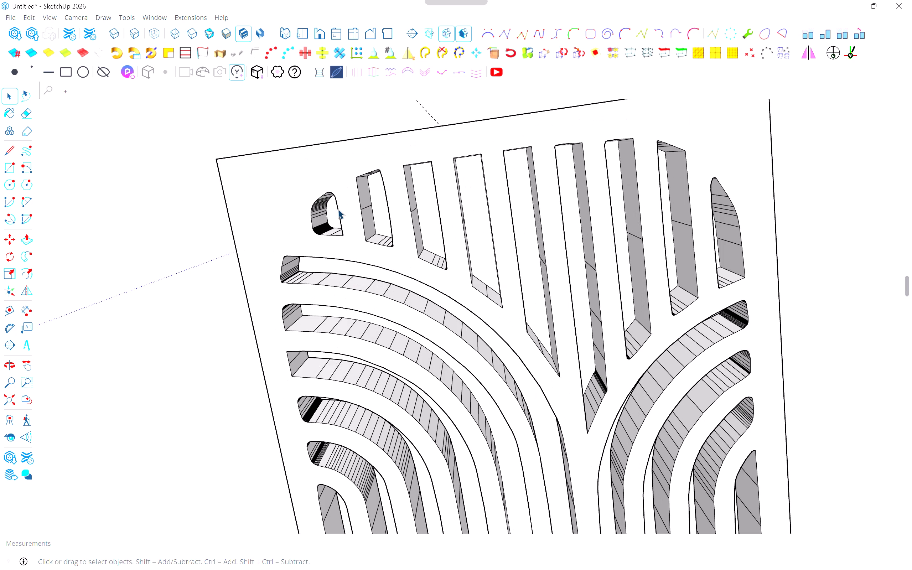
pyautogui.click(331, 209)
pyautogui.press('Delete')
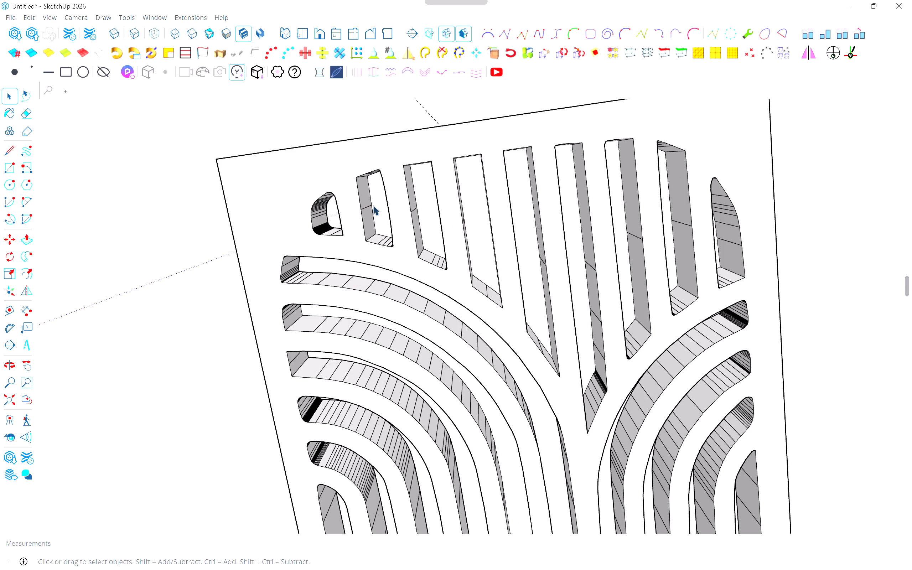
pyautogui.click(378, 206)
pyautogui.press('Delete')
pyautogui.click(424, 205)
pyautogui.press('Delete')
pyautogui.click(472, 211)
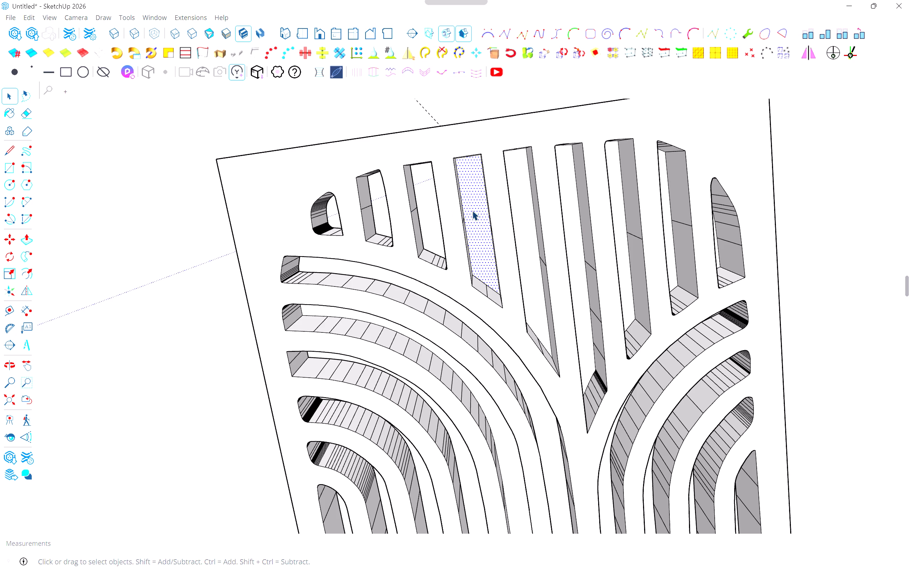
pyautogui.press('Delete')
# Delete the faces closing the fifth to eighth slots from the left in the grill's top row.
pyautogui.click(522, 214)
pyautogui.press('Delete')
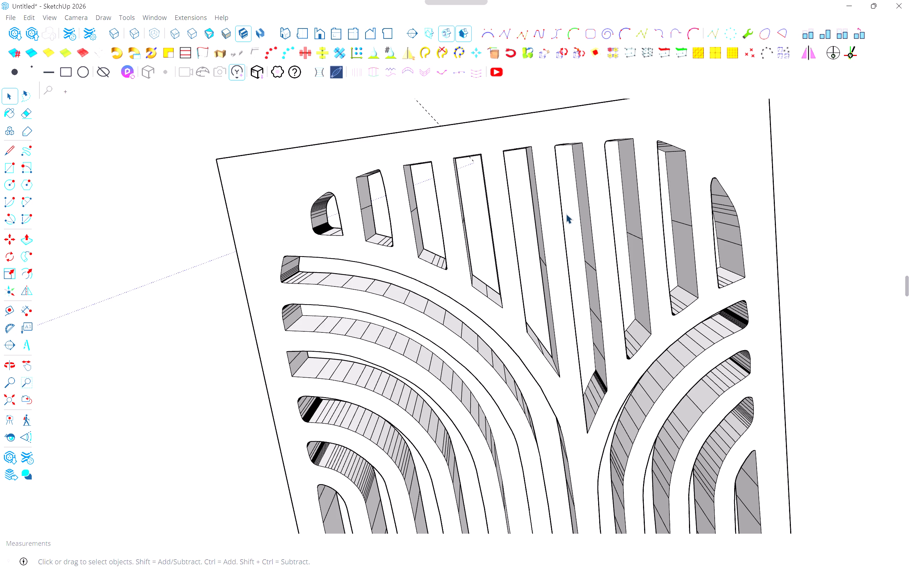
pyautogui.click(566, 214)
pyautogui.press('Delete')
pyautogui.click(616, 216)
pyautogui.press('Delete')
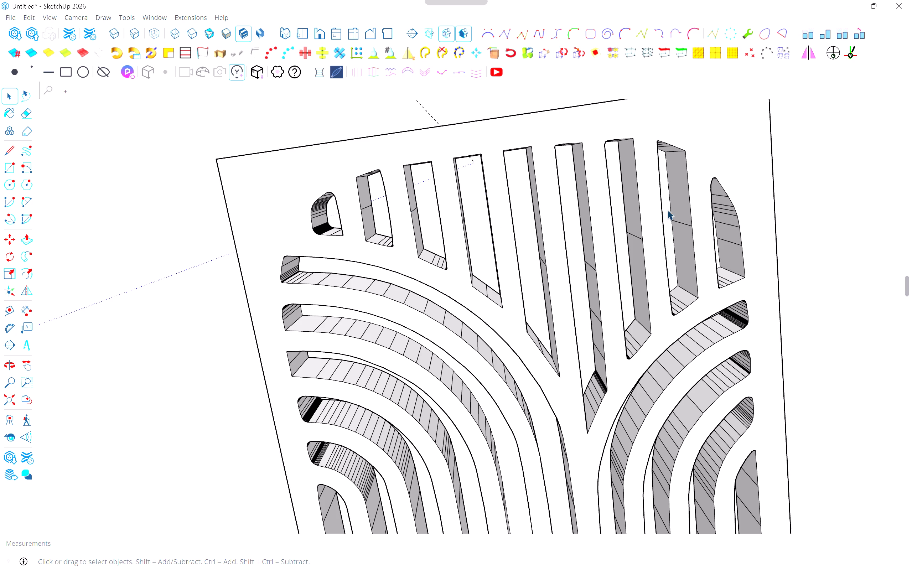
pyautogui.click(668, 210)
pyautogui.press('Delete')
# Delete the face closing the curved slot at the right-hand end of the grill's top row.
pyautogui.click(717, 252)
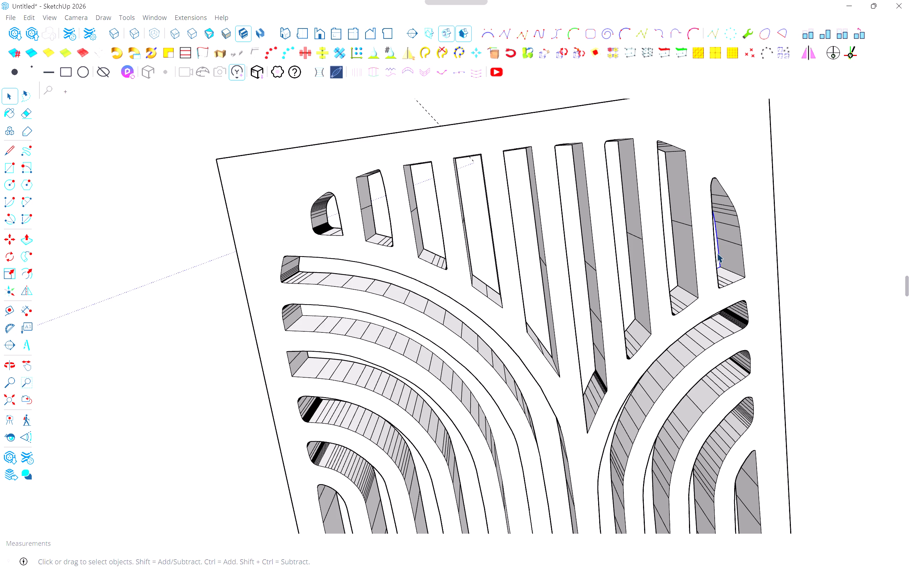
pyautogui.click(717, 253)
pyautogui.click(716, 256)
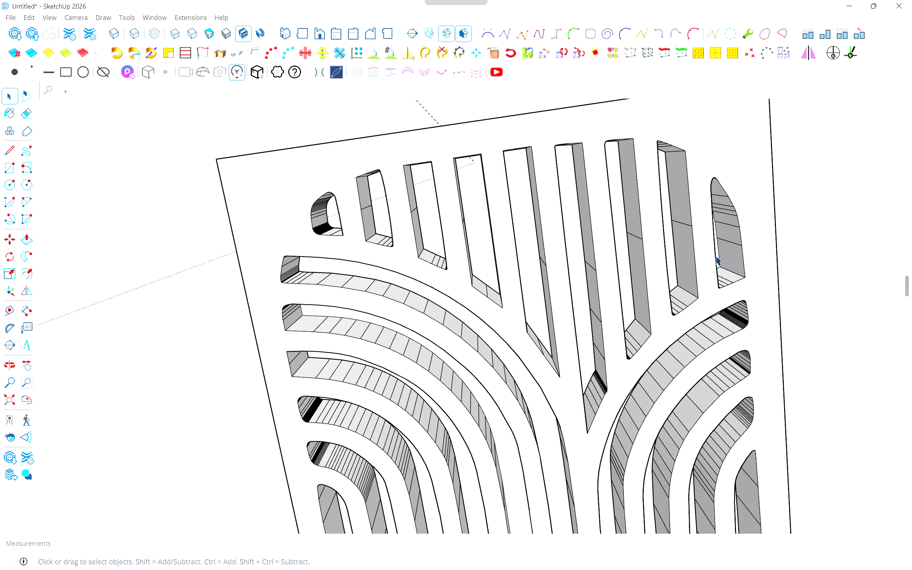
pyautogui.click(717, 256)
pyautogui.click(717, 256)
pyautogui.moveTo(711, 244); pyautogui.dragTo(585, 211, button='middle')
pyautogui.moveTo(590, 211); pyautogui.dragTo(595, 209, button='middle')
pyautogui.keyDown('shift'); pyautogui.moveTo(676, 205); pyautogui.dragTo(457, 323, button='middle'); pyautogui.keyUp('shift')
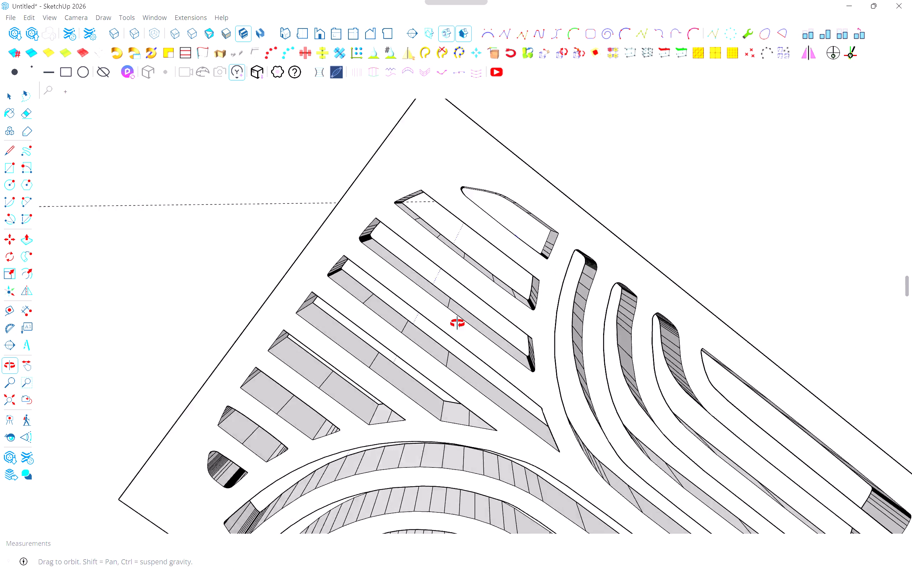
pyautogui.keyDown('shift'); pyautogui.moveTo(457, 323); pyautogui.dragTo(421, 299, button='middle'); pyautogui.keyUp('shift')
pyautogui.click(504, 216)
pyautogui.press('Delete')
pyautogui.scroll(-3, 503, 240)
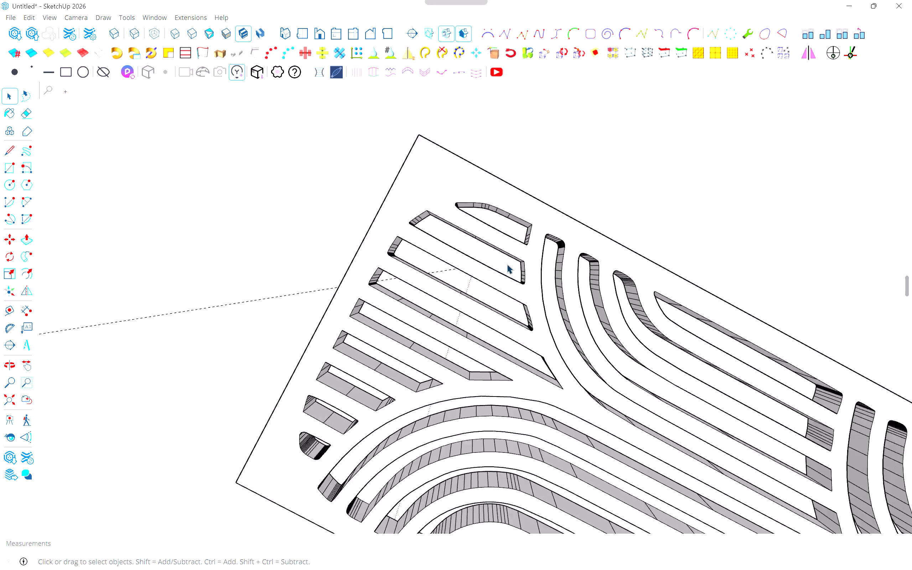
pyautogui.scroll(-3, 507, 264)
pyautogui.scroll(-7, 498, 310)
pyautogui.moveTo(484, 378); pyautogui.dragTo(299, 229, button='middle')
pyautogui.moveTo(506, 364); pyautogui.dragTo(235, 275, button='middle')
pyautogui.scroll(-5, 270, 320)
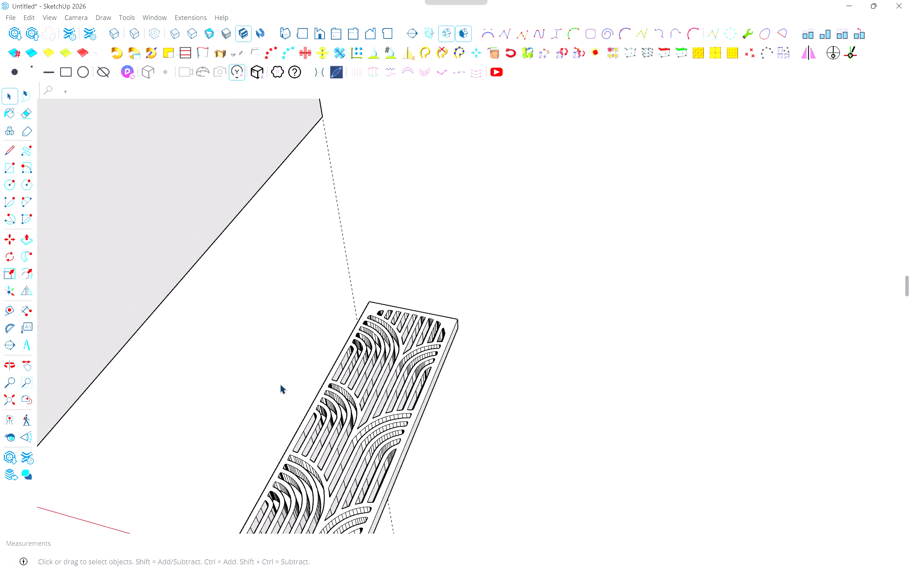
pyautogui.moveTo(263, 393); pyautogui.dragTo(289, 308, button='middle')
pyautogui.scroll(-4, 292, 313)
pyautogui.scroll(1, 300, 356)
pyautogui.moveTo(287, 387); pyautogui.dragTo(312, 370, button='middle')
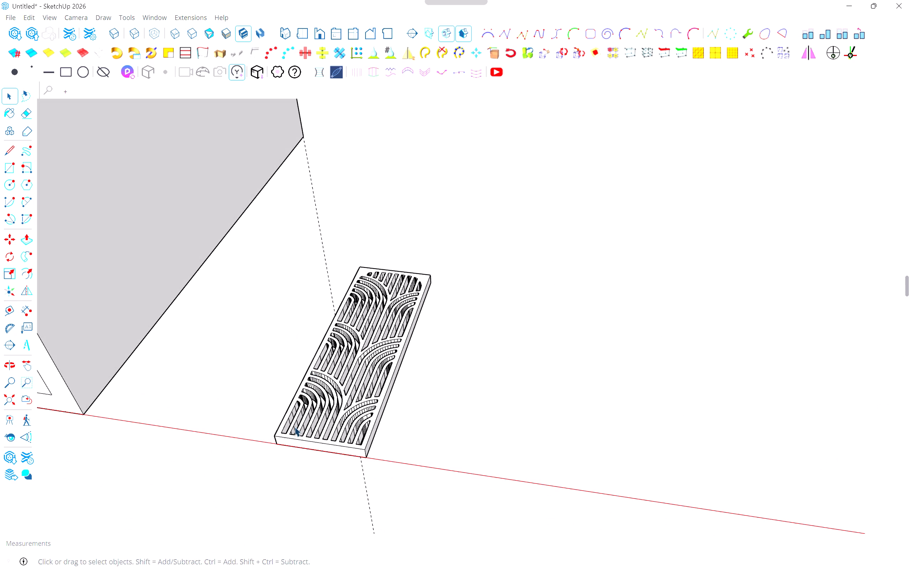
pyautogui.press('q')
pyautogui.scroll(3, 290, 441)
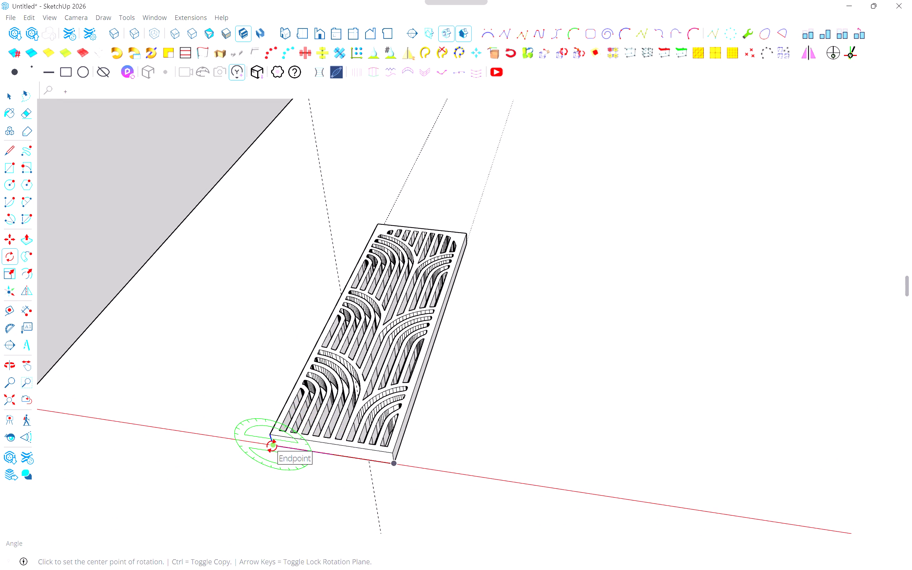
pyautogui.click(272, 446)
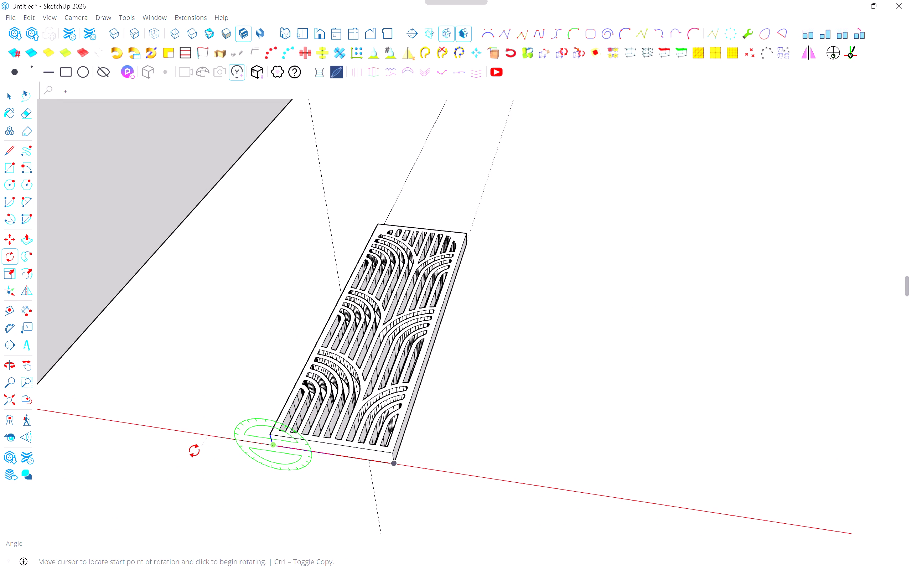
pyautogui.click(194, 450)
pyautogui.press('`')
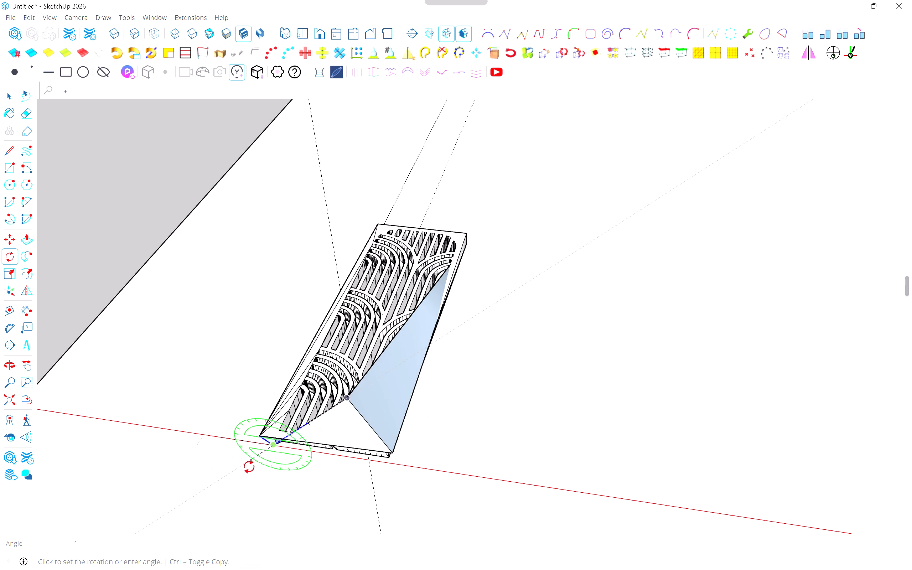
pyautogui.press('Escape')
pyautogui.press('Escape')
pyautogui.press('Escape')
# Select the entire jali grill geometry and make it a group.
pyautogui.scroll(-6, 246, 433)
pyautogui.press('space')
pyautogui.click(236, 414)
pyautogui.click(279, 416)
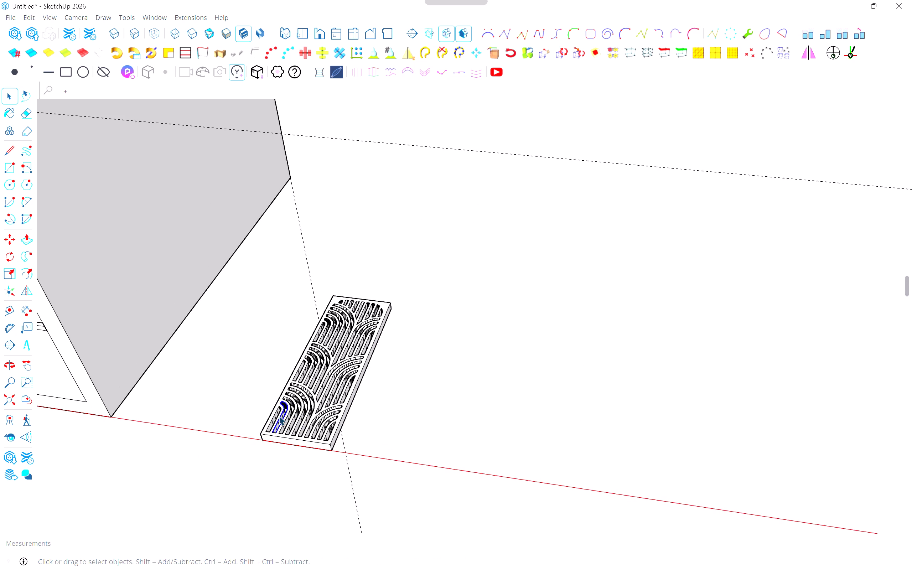
pyautogui.moveTo(217, 416); pyautogui.dragTo(284, 362, button='middle')
pyautogui.press('Escape')
pyautogui.moveTo(391, 300); pyautogui.dragTo(248, 477)
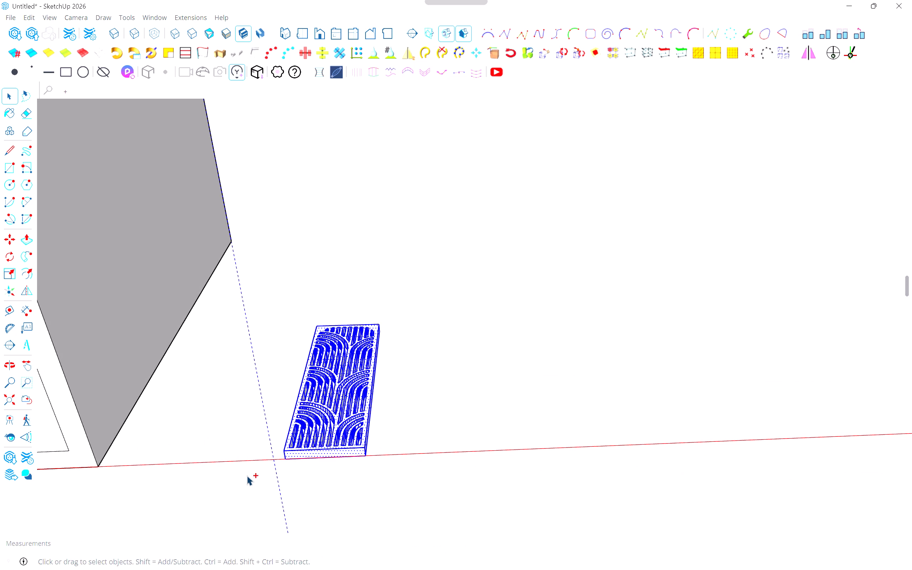
pyautogui.hotkey('ctrl', 'g')
pyautogui.click(409, 432)
pyautogui.click(343, 436)
# Move the grill group about 89.7 cm away from the cabinet, to the open space beside it.
pyautogui.scroll(-7, 330, 436)
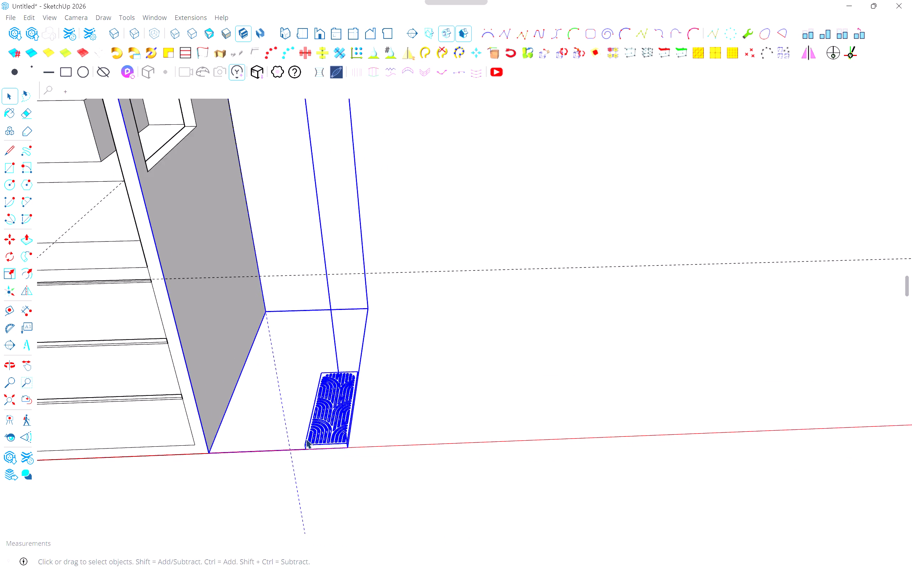
pyautogui.scroll(-7, 306, 439)
pyautogui.keyDown('shift'); pyautogui.moveTo(234, 440); pyautogui.dragTo(223, 501, button='middle'); pyautogui.keyUp('shift')
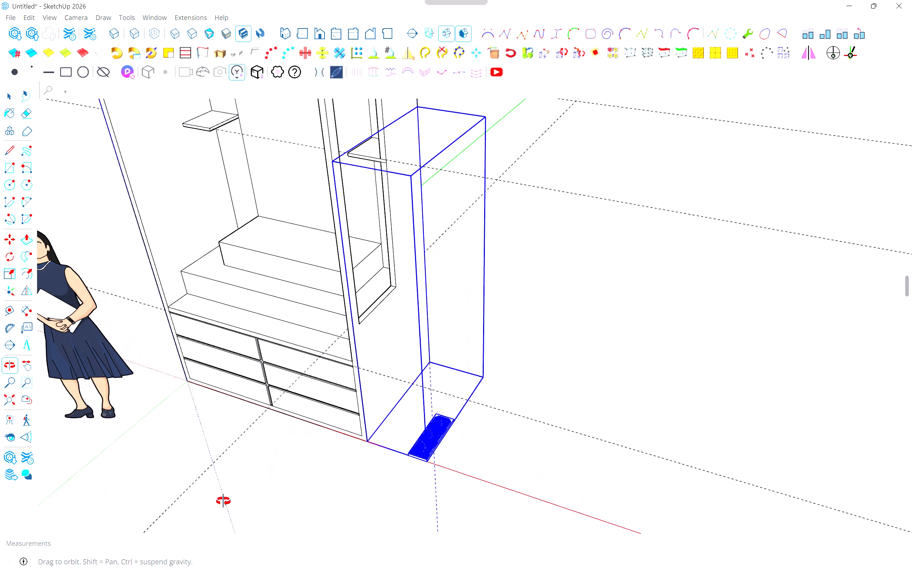
pyautogui.keyDown('shift'); pyautogui.moveTo(223, 501); pyautogui.dragTo(227, 500, button='middle'); pyautogui.keyUp('shift')
pyautogui.press('m')
pyautogui.click(367, 444)
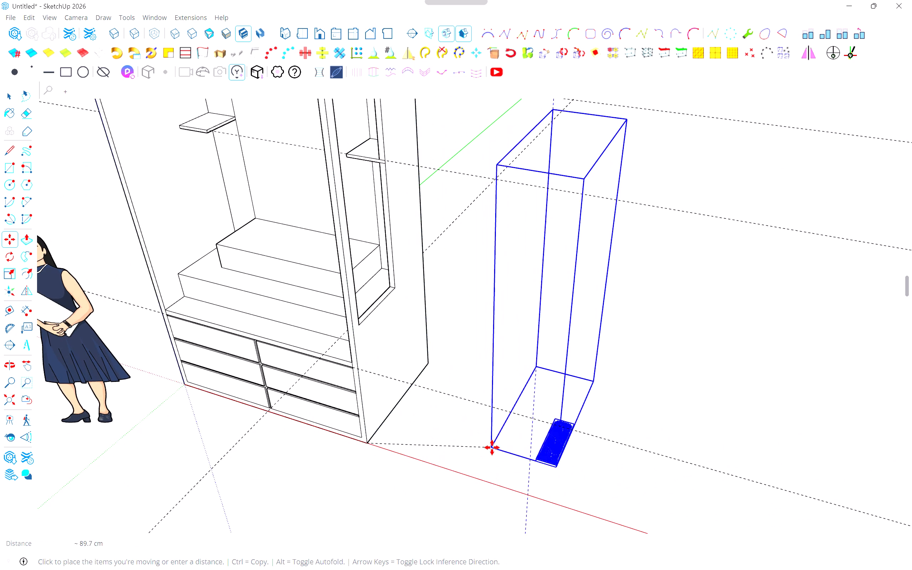
pyautogui.click(492, 447)
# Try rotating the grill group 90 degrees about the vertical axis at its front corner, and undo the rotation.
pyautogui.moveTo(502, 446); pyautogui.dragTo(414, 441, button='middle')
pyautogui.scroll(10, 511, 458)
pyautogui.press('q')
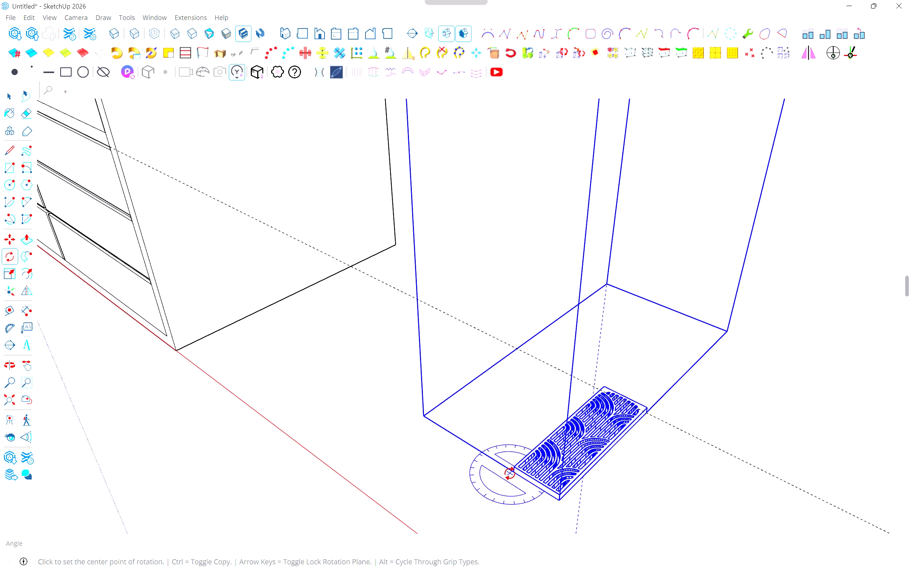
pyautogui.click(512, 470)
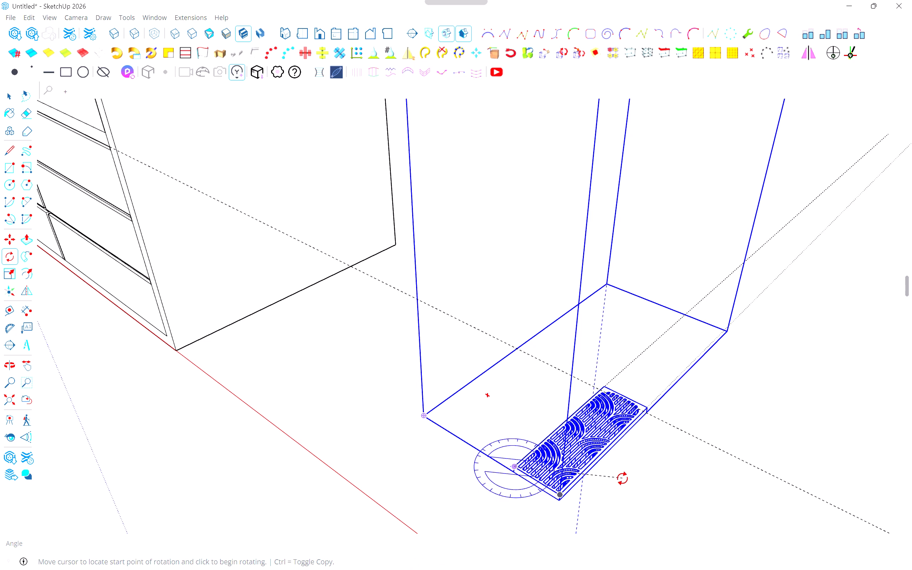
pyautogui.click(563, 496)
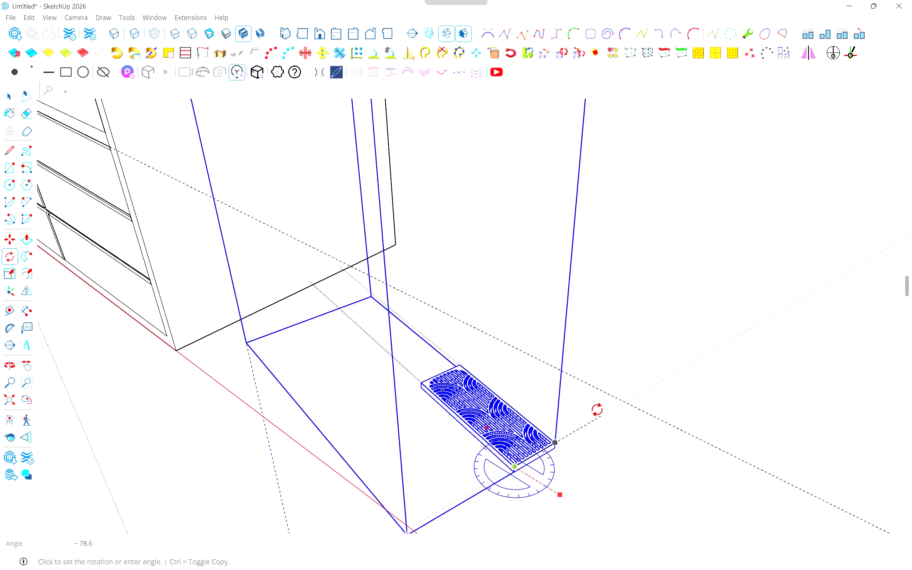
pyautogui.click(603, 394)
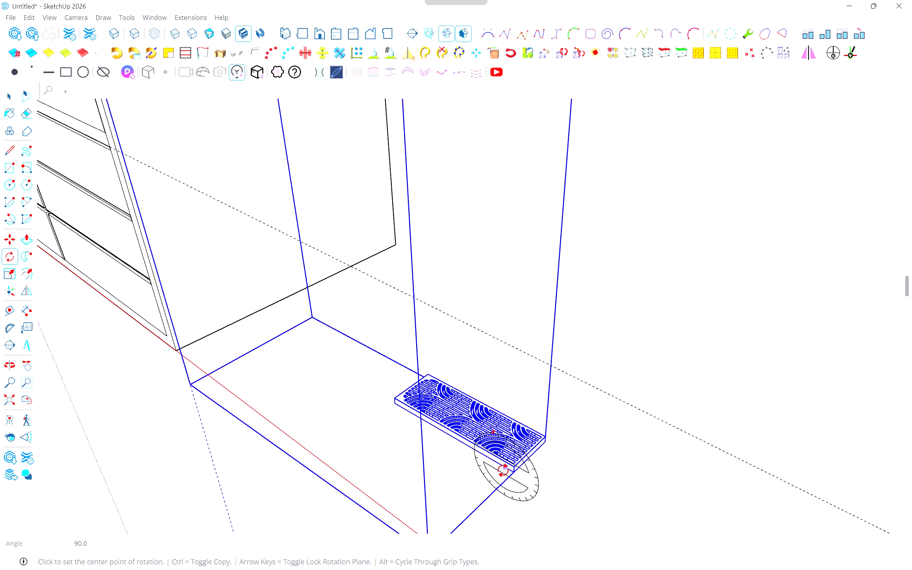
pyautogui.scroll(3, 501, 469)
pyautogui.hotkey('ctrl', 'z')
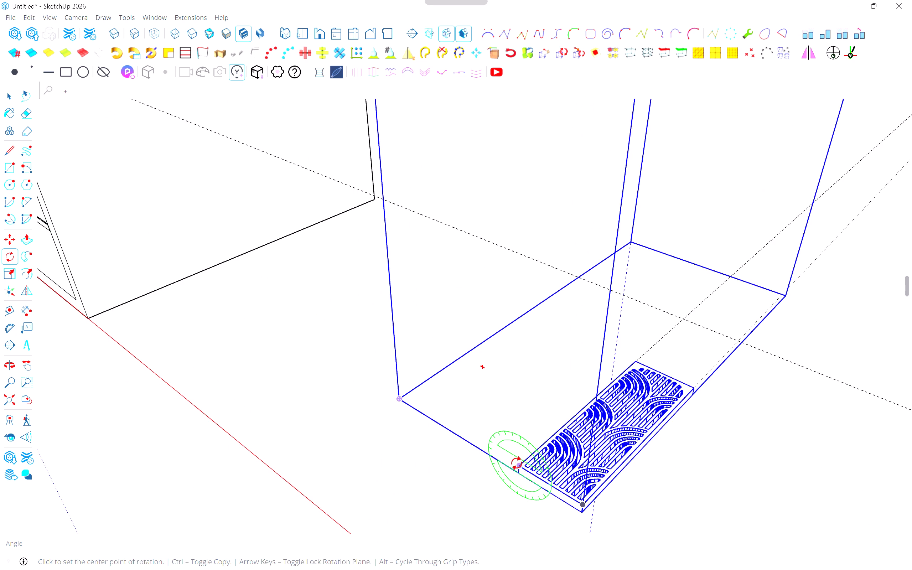
# Rotate the grill group 90 degrees about the vertical axis, pivoting on the grill's upper front corner.
pyautogui.click(517, 463)
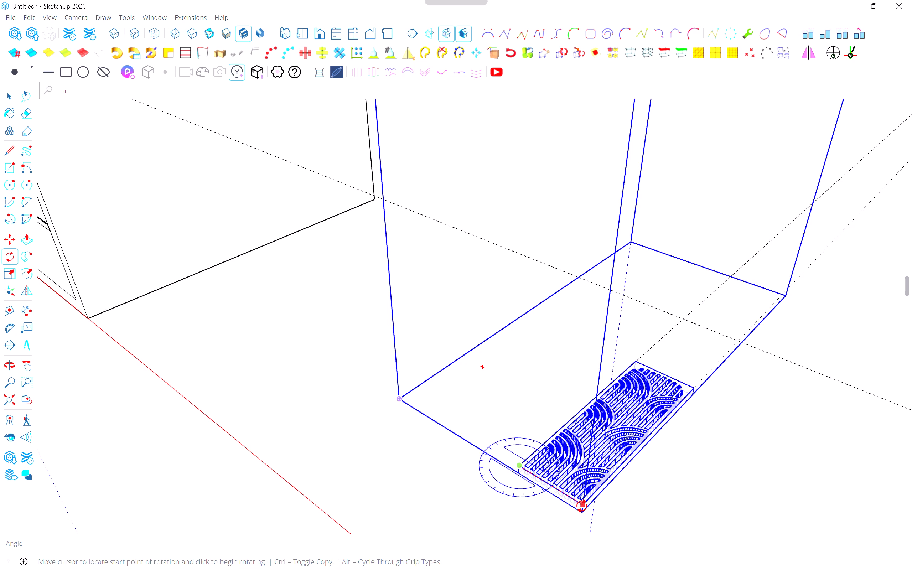
pyautogui.click(582, 506)
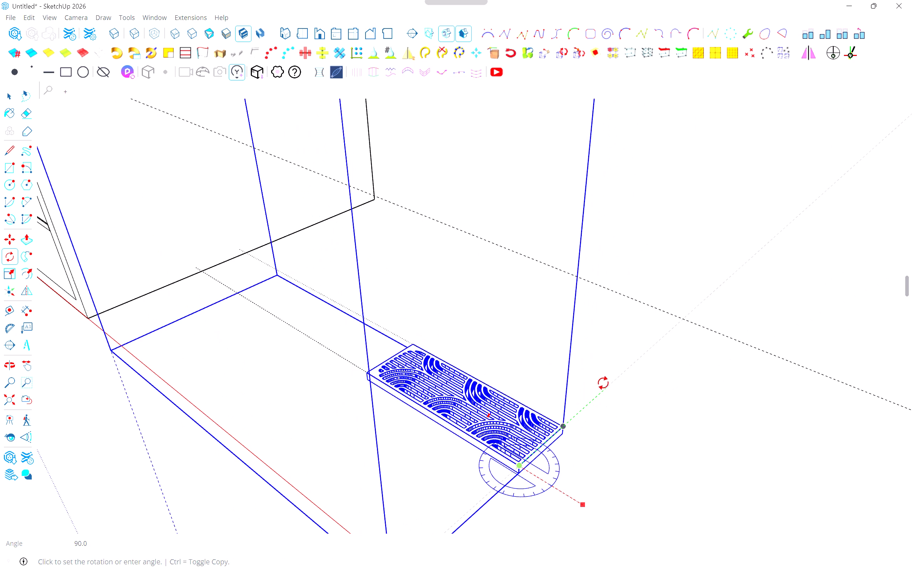
pyautogui.click(610, 381)
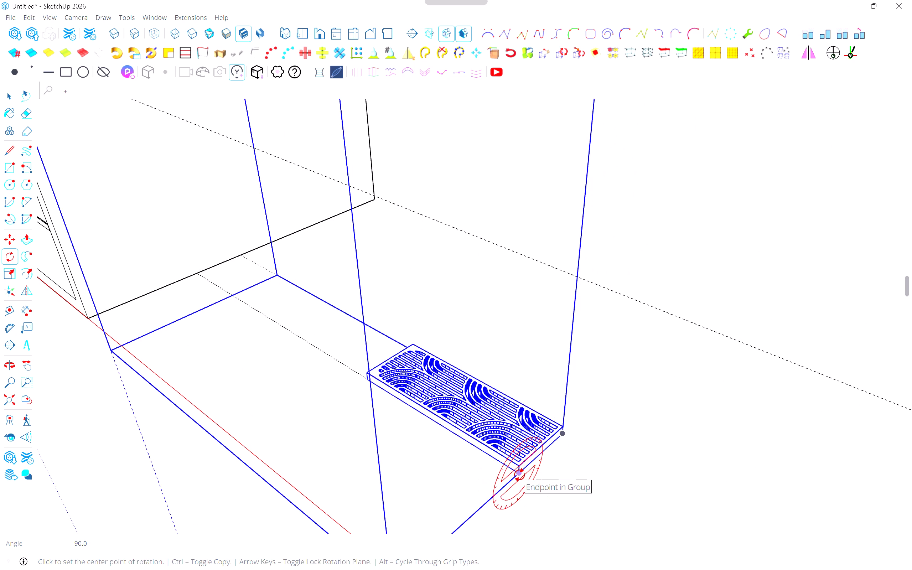
# Rotate the grill group 90 degrees about the green axis to stand it upright, pivoting on its lower front corner.
pyautogui.press('Up')
pyautogui.press('Right')
pyautogui.press('Left')
pyautogui.click(519, 475)
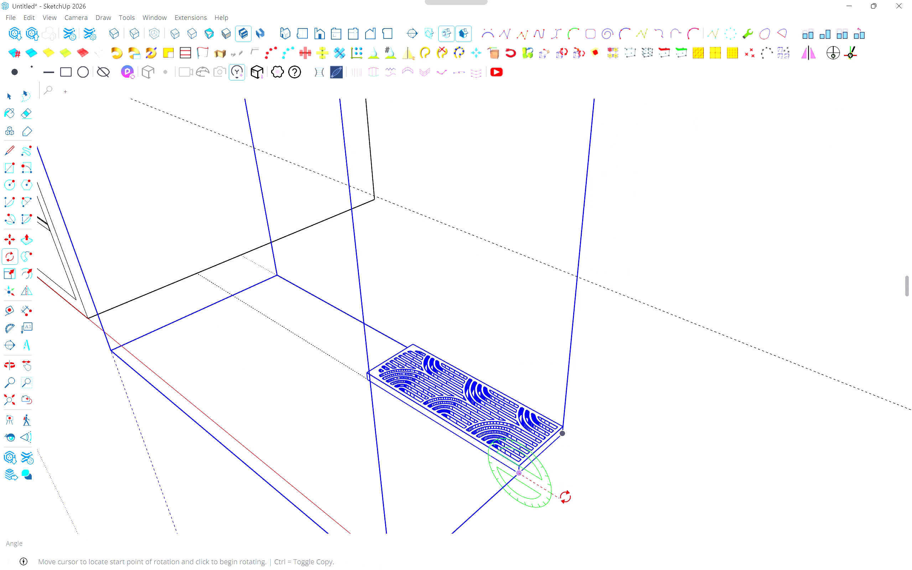
pyautogui.click(570, 499)
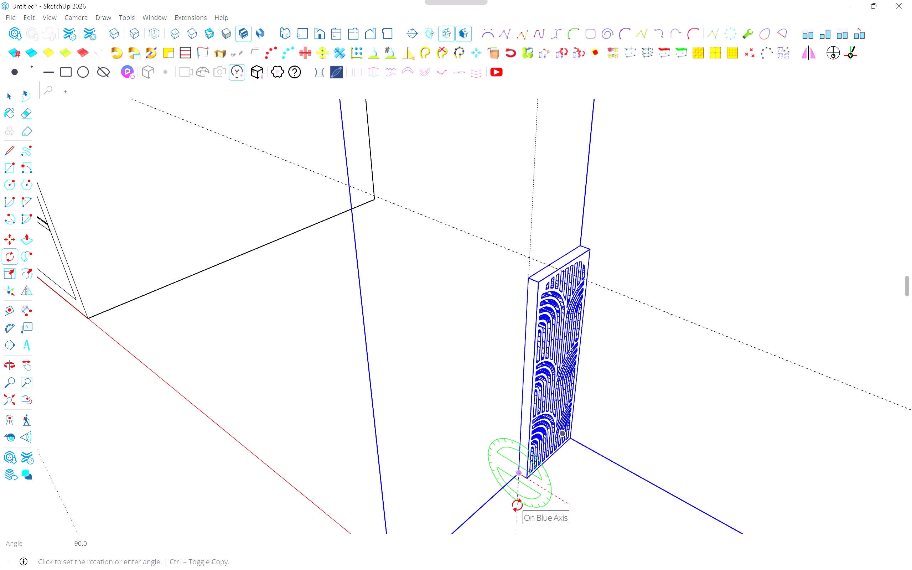
pyautogui.click(517, 505)
pyautogui.moveTo(538, 484); pyautogui.dragTo(435, 483, button='middle')
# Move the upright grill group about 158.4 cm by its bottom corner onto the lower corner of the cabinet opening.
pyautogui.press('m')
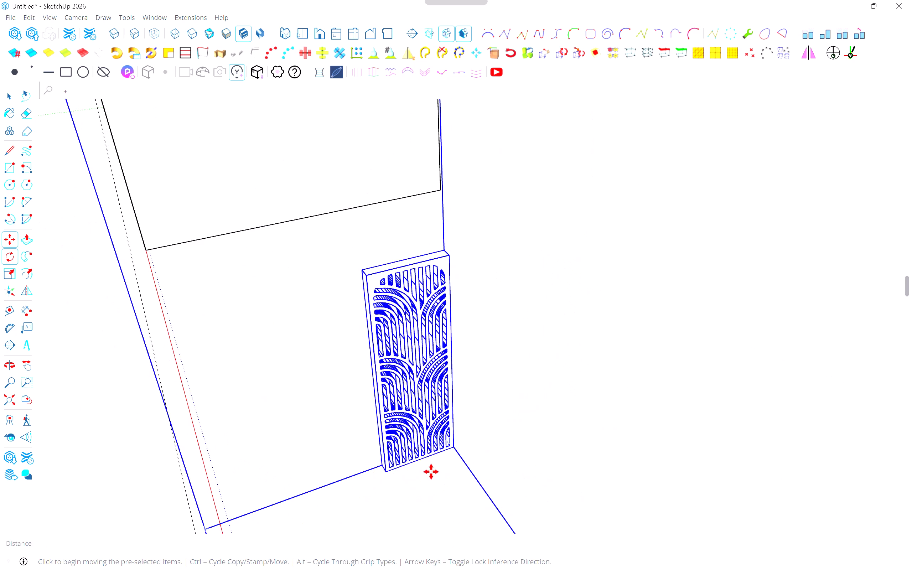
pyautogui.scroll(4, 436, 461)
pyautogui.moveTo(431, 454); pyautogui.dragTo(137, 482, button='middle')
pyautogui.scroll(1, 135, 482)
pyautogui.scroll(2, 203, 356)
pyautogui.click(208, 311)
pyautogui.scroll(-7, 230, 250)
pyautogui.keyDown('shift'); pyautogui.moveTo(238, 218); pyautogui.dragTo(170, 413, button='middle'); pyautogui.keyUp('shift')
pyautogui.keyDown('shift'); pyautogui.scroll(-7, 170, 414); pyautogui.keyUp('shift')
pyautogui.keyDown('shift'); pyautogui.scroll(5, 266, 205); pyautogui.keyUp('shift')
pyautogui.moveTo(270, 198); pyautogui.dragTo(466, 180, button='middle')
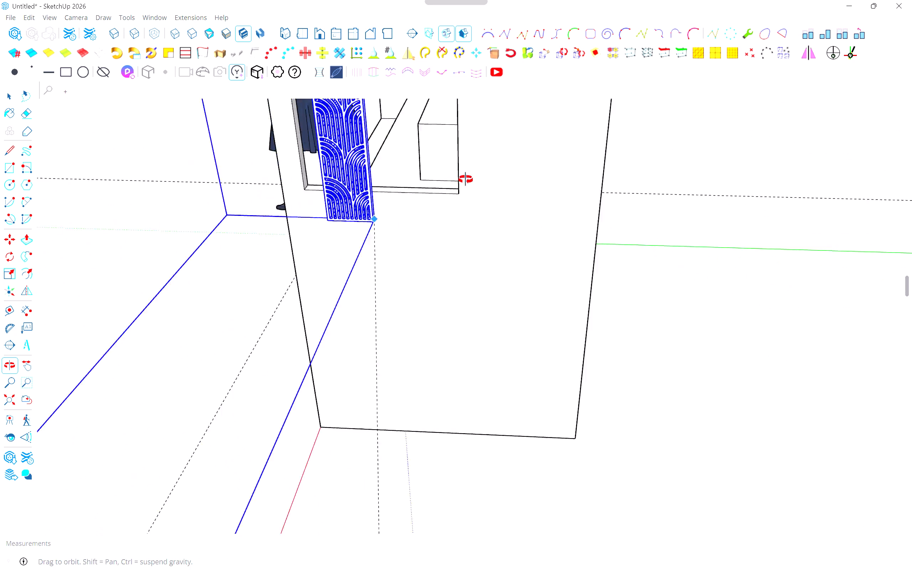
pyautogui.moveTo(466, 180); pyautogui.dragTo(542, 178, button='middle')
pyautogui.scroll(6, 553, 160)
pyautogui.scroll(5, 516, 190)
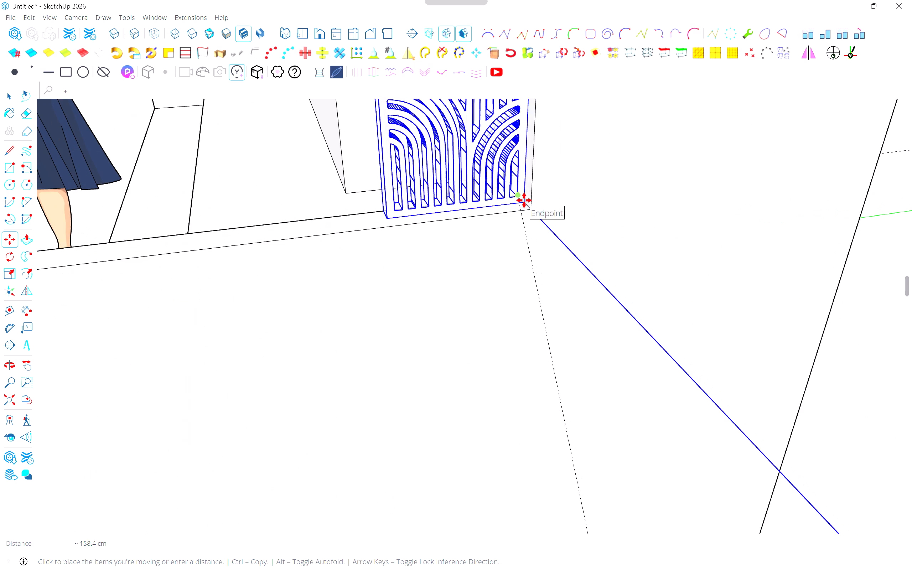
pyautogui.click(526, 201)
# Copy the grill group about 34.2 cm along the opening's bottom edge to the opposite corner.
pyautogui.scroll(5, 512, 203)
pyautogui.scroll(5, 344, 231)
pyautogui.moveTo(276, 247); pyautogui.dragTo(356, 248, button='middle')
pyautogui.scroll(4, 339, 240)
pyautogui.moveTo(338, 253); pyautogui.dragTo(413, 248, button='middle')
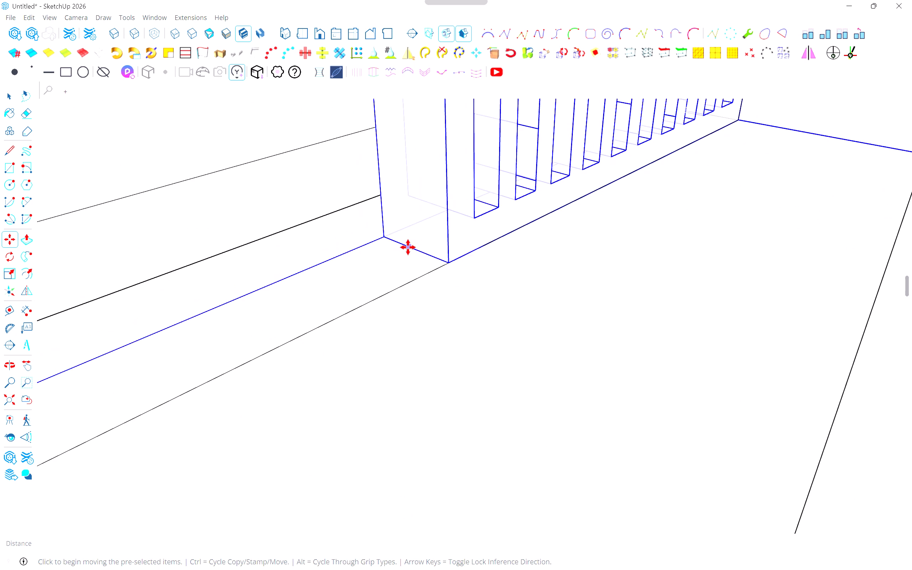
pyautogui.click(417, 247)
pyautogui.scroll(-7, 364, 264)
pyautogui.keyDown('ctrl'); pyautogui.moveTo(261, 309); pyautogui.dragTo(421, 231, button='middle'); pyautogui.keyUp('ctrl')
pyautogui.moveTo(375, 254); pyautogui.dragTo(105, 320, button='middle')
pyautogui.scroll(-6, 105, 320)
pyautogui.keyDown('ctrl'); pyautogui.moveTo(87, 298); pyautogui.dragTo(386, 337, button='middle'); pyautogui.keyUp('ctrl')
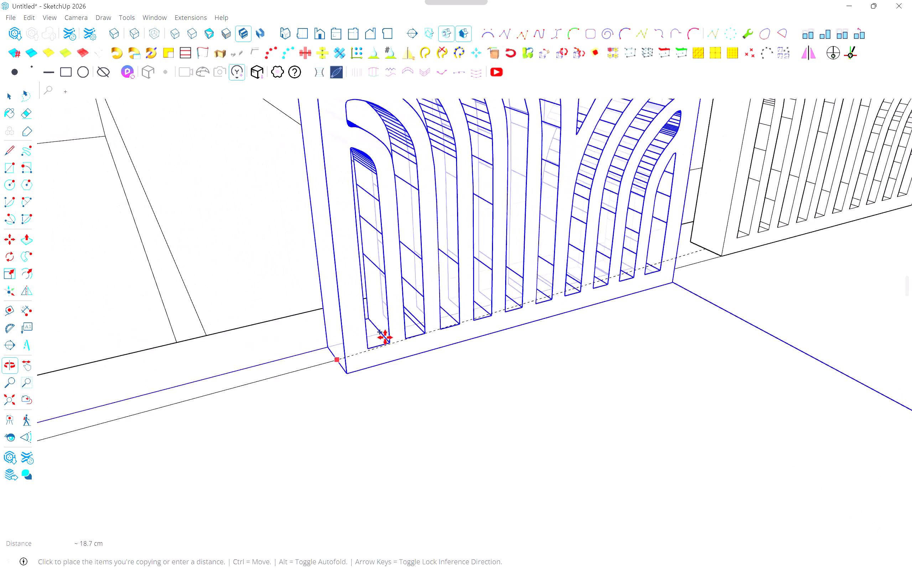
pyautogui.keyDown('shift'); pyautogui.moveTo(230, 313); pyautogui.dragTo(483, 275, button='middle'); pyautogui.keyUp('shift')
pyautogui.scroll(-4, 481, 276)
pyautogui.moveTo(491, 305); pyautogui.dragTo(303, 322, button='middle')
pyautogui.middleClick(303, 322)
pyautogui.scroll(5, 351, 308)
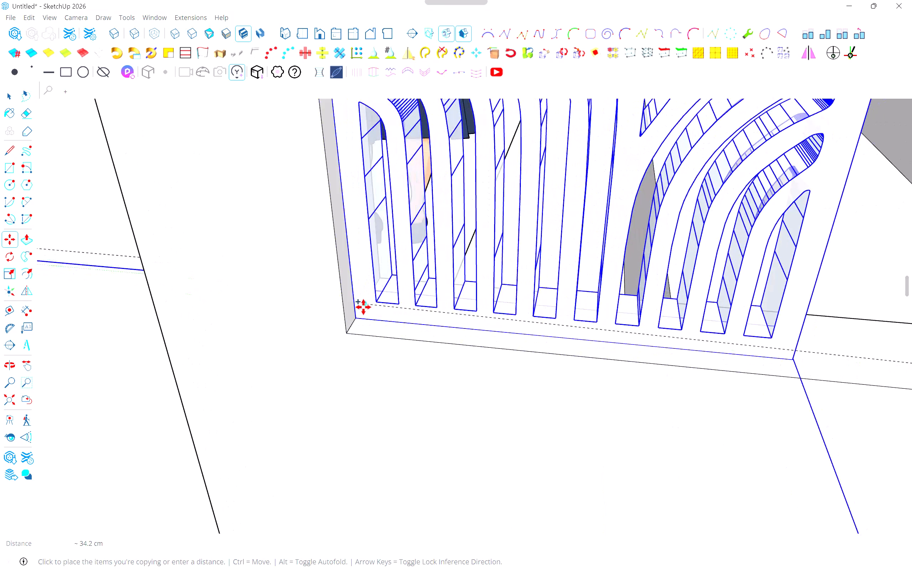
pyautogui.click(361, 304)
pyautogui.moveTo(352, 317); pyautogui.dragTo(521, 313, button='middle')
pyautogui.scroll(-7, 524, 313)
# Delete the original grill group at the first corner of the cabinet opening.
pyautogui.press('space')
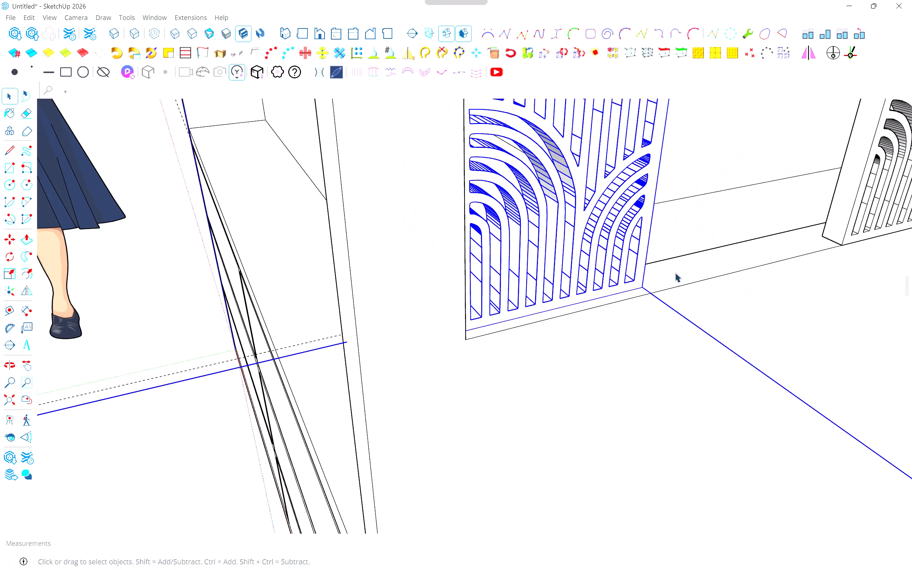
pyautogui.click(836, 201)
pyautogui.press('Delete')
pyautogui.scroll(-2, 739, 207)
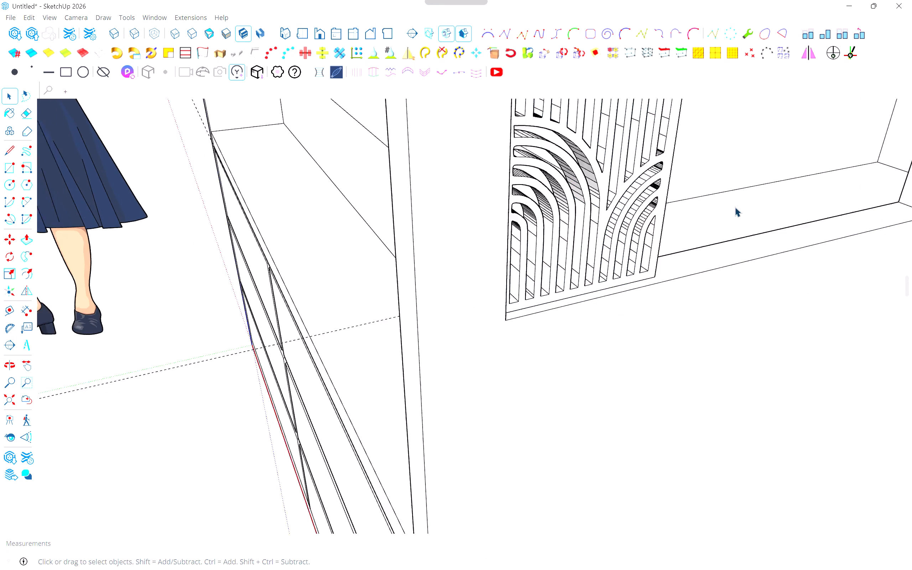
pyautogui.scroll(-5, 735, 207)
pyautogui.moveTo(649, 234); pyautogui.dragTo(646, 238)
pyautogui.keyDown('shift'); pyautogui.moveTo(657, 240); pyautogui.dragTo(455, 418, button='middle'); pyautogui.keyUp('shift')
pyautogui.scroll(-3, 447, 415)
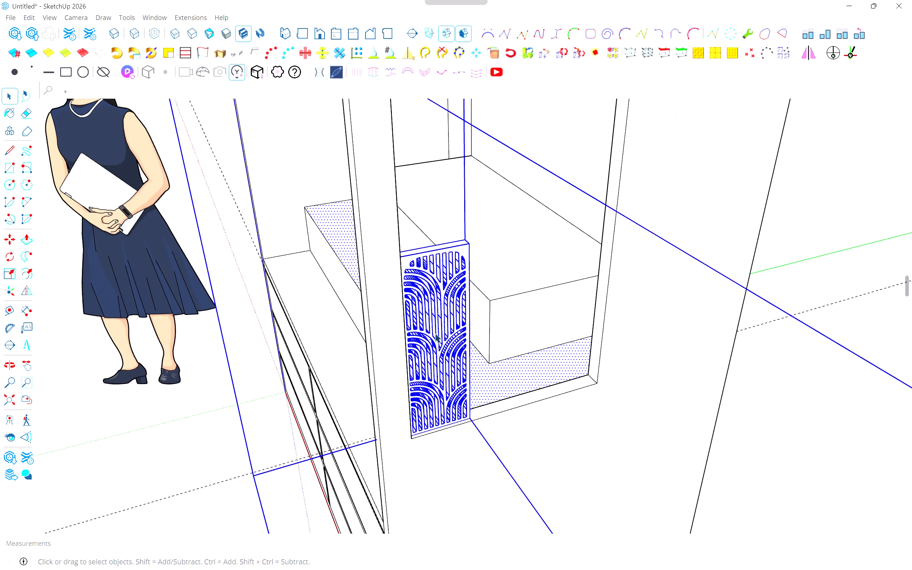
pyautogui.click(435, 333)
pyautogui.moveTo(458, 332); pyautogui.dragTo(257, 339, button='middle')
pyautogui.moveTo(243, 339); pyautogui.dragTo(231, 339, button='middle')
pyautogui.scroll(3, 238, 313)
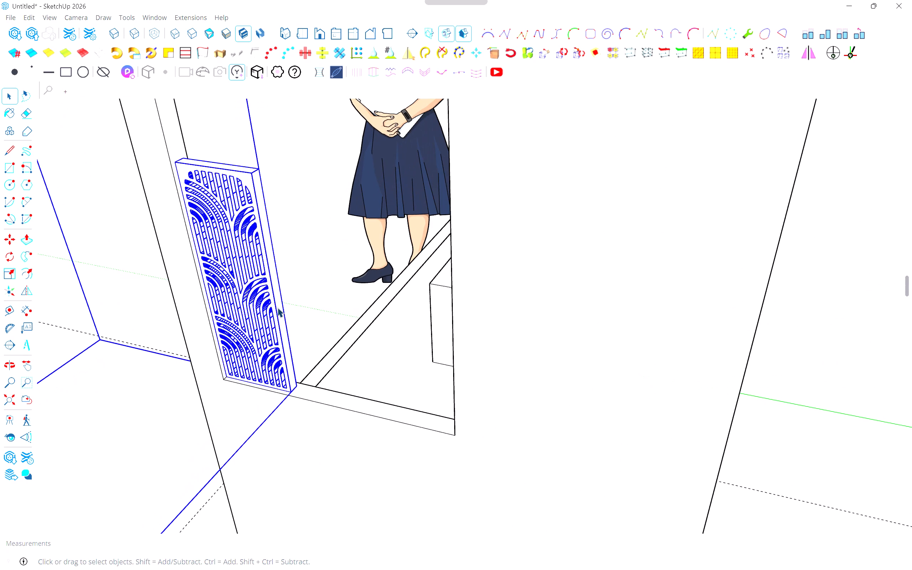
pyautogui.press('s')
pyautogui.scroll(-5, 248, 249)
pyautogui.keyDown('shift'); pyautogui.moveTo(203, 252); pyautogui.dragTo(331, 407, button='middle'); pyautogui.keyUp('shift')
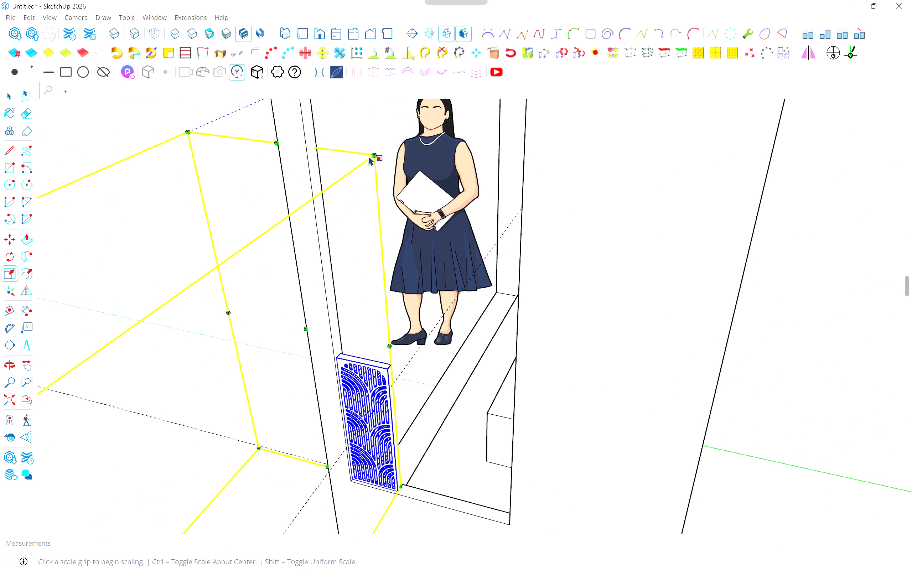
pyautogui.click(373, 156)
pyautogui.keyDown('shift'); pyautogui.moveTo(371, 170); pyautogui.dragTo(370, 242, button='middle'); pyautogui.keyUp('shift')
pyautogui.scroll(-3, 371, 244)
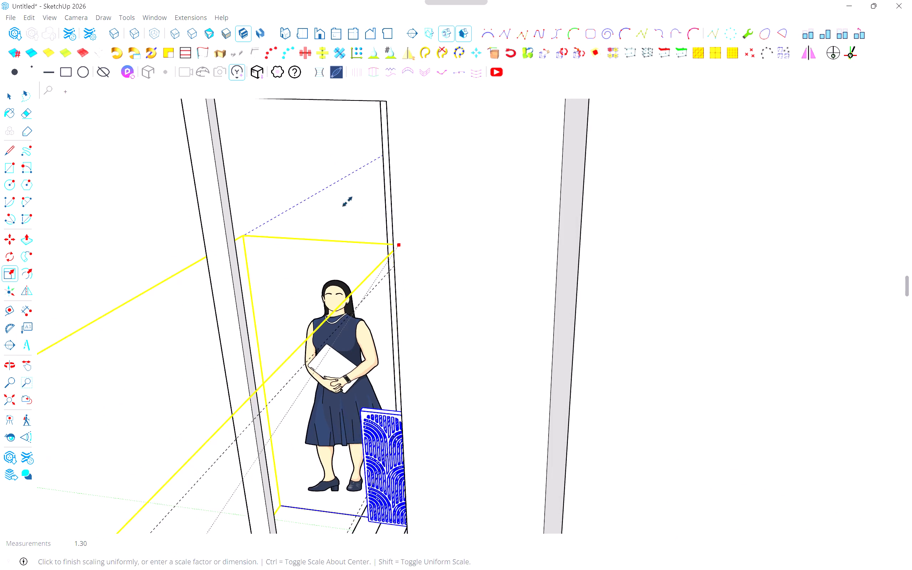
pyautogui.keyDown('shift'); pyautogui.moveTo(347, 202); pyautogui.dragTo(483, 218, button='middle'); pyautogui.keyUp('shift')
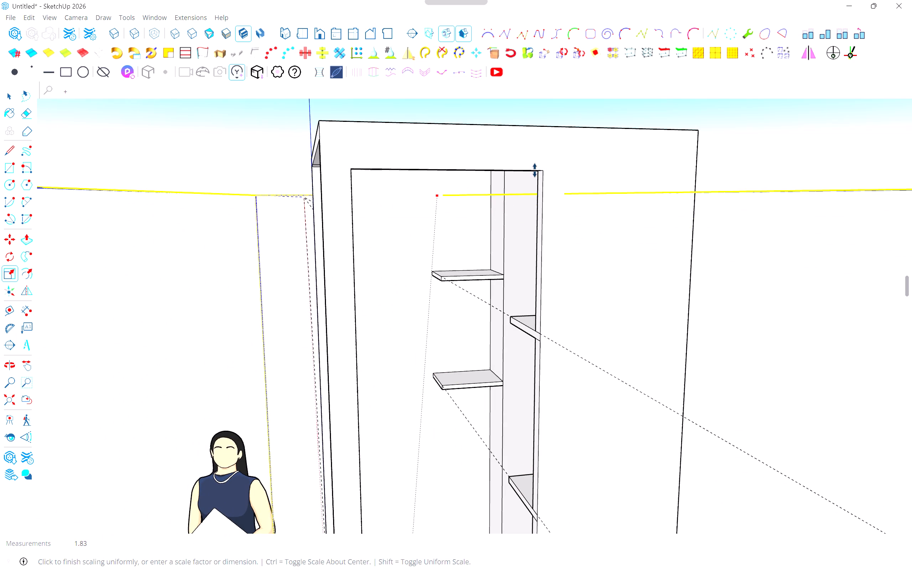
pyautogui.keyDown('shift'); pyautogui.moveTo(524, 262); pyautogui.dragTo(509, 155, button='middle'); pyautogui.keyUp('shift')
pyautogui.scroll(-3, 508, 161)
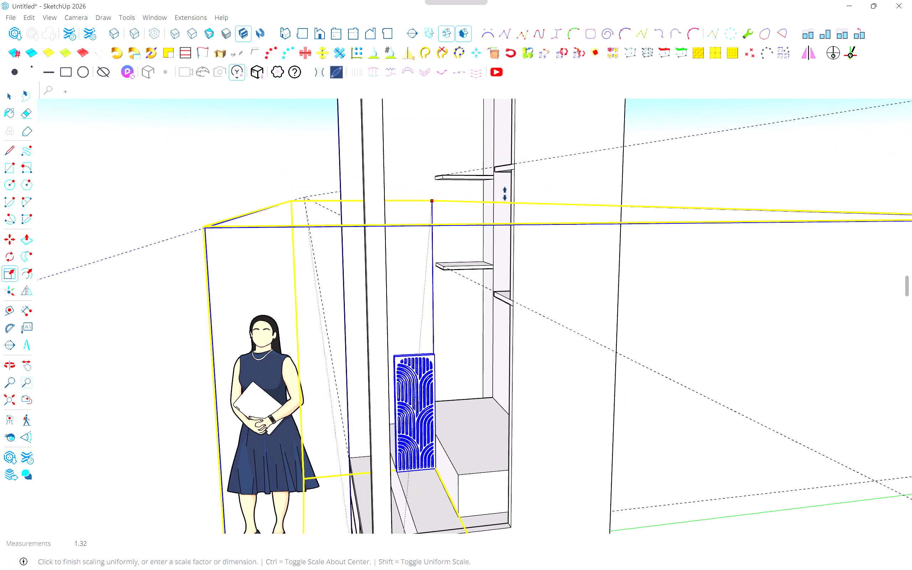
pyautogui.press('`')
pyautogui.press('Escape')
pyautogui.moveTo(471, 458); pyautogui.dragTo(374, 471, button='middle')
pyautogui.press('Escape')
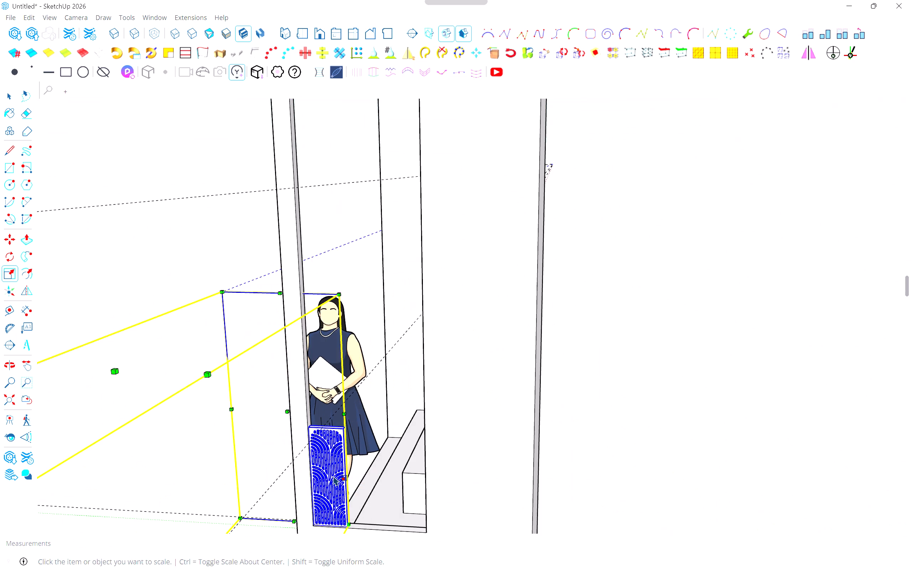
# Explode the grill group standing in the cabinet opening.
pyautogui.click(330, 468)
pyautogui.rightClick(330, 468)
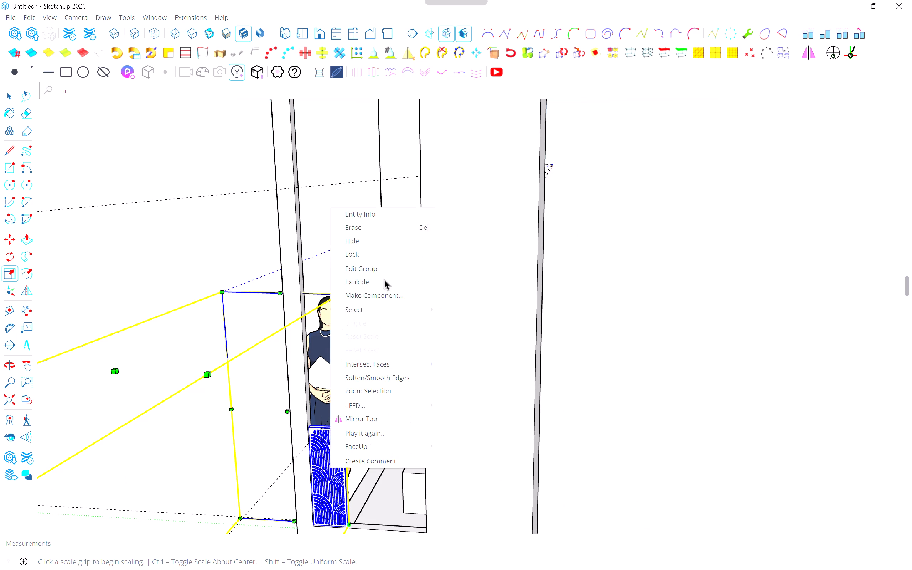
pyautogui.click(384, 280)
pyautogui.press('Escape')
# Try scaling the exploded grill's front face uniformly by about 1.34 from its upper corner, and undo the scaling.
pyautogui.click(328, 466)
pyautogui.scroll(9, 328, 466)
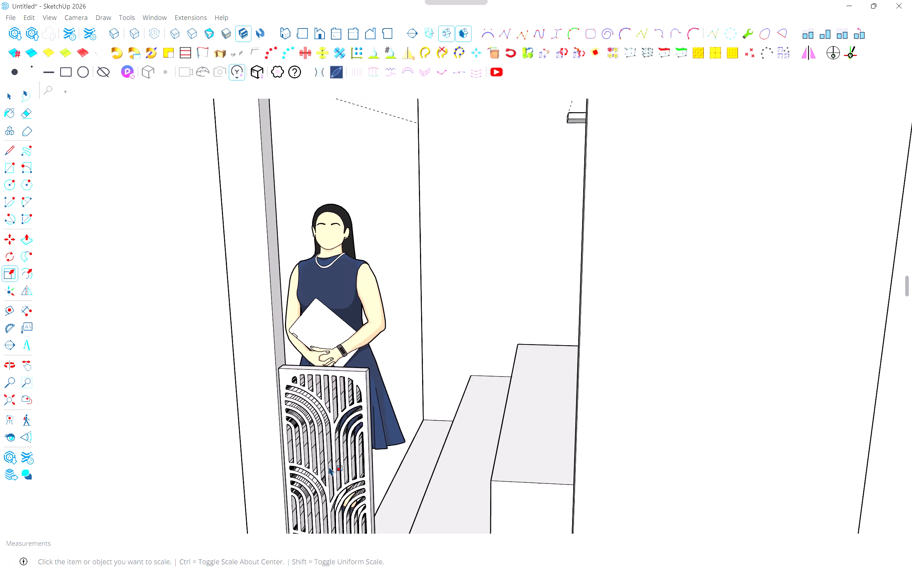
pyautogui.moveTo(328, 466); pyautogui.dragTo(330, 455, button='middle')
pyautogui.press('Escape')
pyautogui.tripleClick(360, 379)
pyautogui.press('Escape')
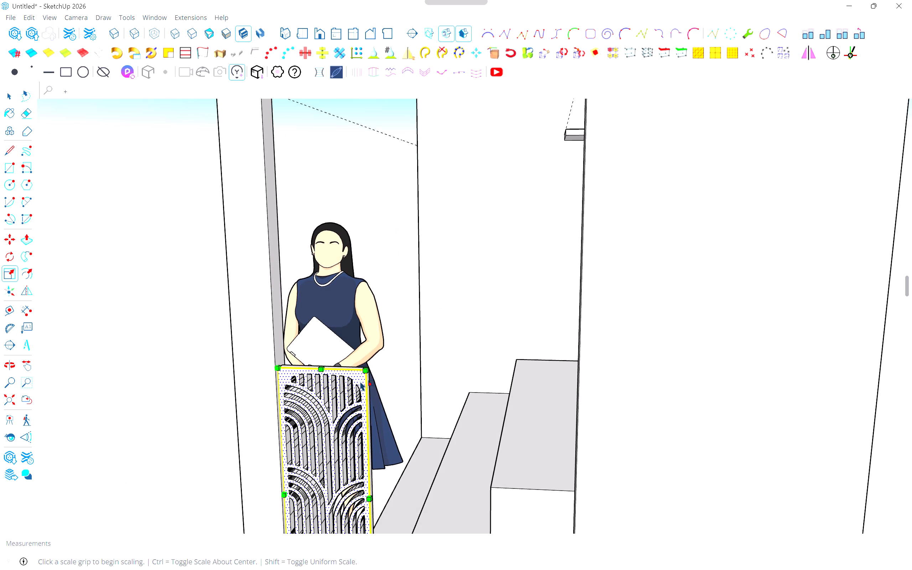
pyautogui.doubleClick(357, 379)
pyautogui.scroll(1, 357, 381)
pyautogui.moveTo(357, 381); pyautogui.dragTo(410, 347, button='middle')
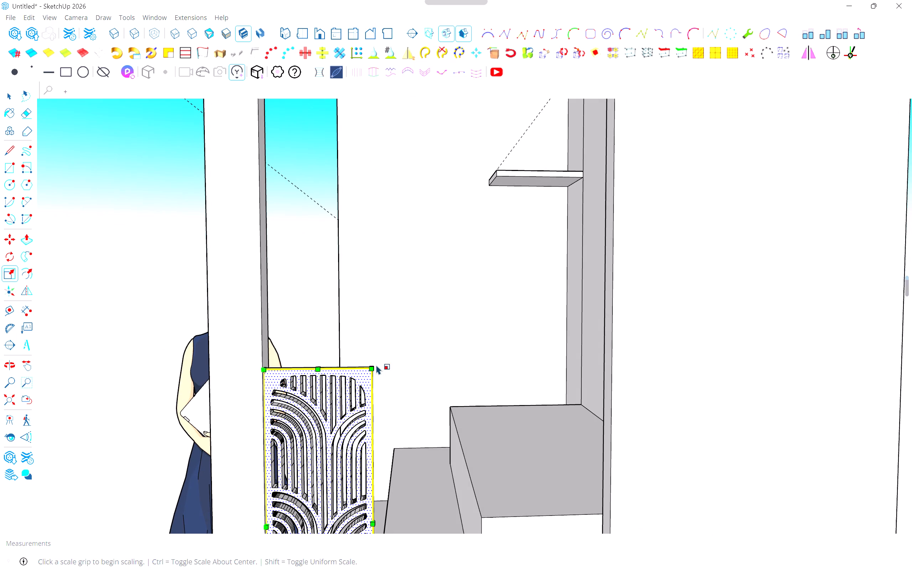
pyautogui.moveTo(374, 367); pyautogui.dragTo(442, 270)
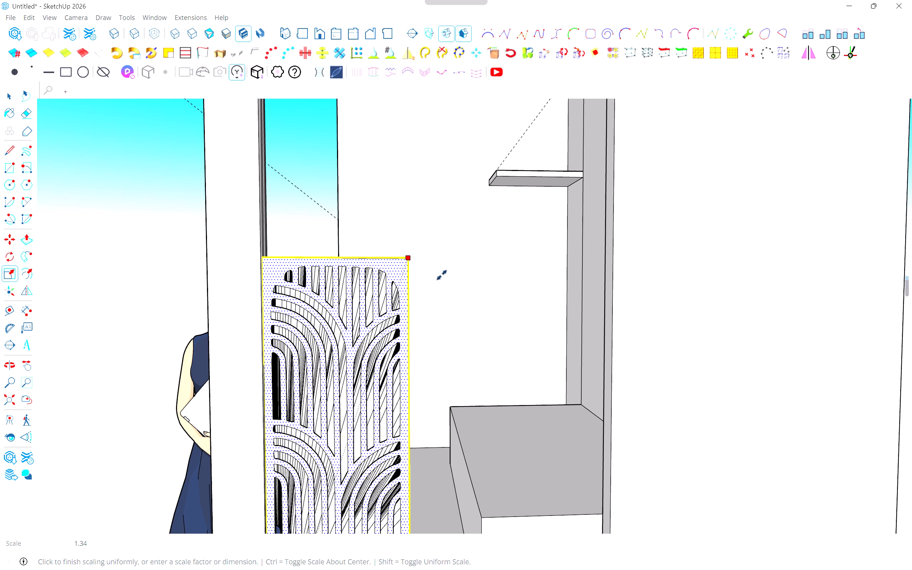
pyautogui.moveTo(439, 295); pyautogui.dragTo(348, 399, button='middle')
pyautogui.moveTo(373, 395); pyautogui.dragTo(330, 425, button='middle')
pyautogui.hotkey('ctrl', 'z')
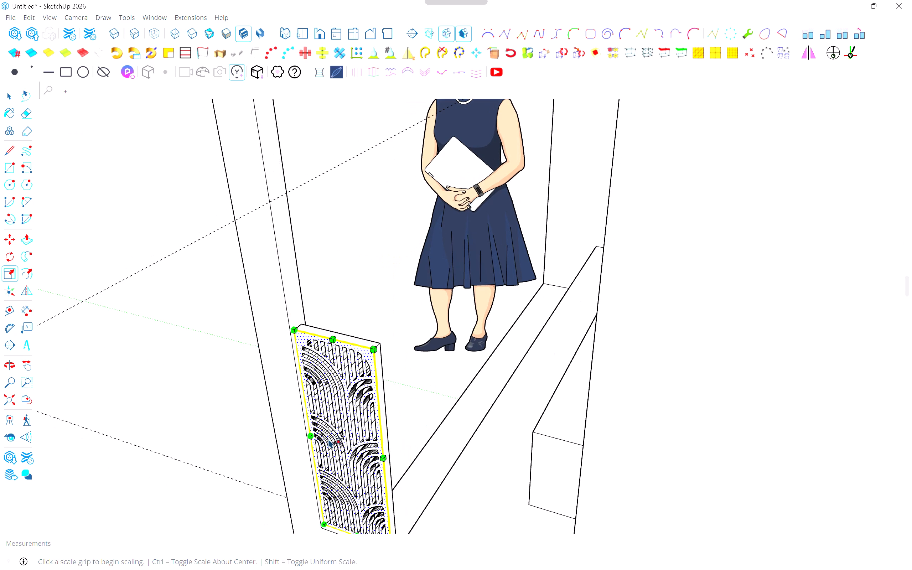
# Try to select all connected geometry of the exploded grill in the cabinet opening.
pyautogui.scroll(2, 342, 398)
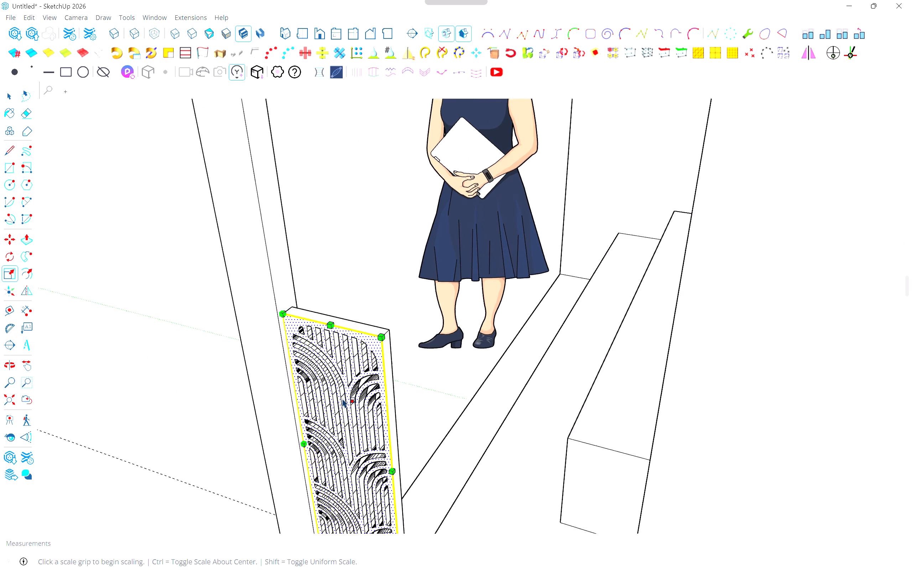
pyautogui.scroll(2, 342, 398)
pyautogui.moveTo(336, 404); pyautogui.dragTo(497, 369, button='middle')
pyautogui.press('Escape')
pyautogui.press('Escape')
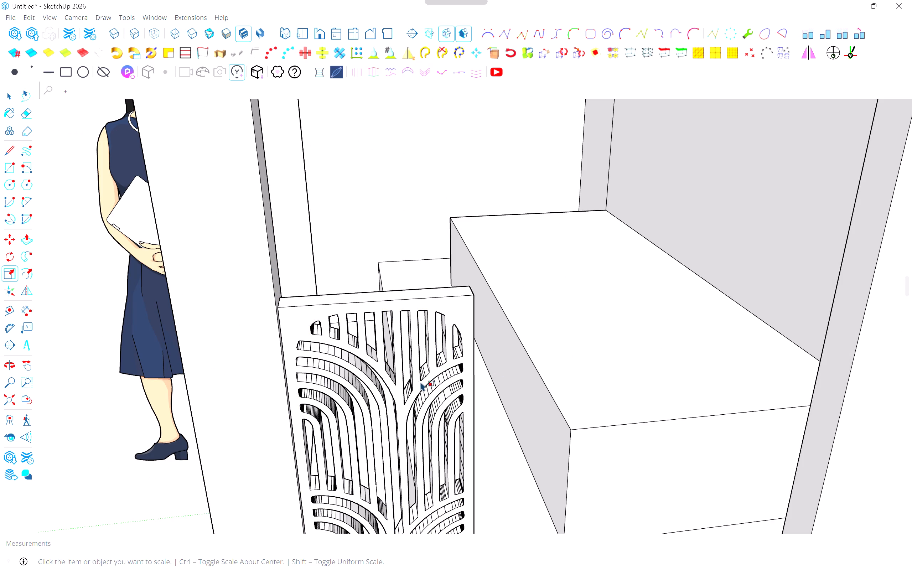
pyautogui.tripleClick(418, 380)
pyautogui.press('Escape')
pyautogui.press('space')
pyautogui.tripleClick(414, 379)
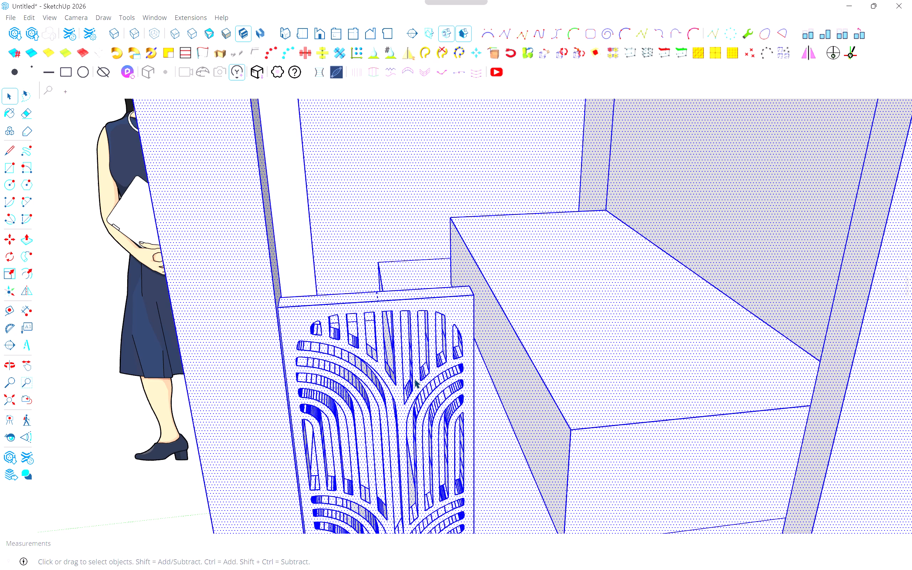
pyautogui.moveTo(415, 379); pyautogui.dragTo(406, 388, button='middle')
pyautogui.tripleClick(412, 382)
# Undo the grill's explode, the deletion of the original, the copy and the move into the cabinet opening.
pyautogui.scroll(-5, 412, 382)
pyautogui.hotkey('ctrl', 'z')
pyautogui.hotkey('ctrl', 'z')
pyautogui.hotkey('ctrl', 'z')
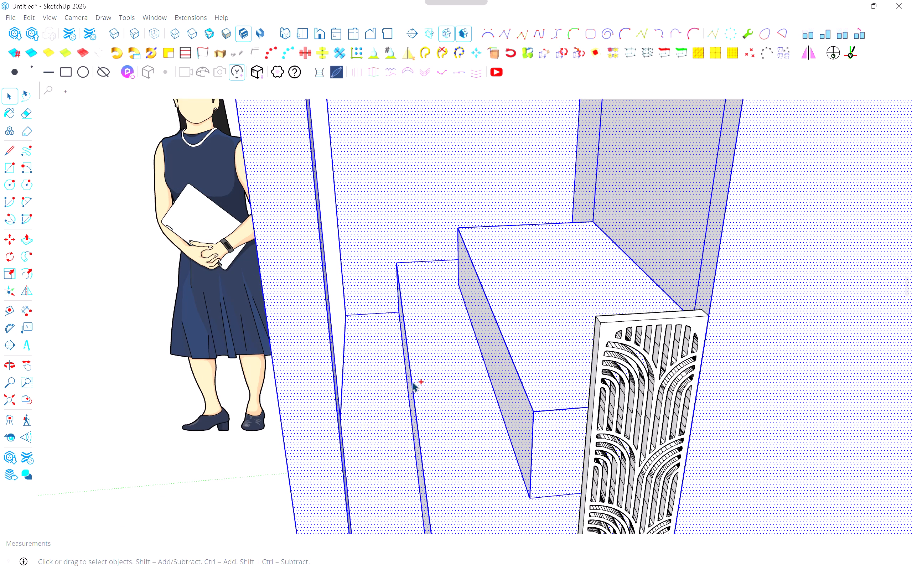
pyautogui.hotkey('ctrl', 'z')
# Explode the upright grill group standing in the open space in front of the cabinet.
pyautogui.keyDown('ctrl'); pyautogui.scroll(-7, 412, 382); pyautogui.keyUp('ctrl')
pyautogui.keyDown('shift'); pyautogui.moveTo(393, 487); pyautogui.dragTo(400, 353, button='middle'); pyautogui.keyUp('shift')
pyautogui.keyDown('shift'); pyautogui.scroll(-6, 400, 353); pyautogui.keyUp('shift')
pyautogui.keyDown('shift'); pyautogui.moveTo(438, 486); pyautogui.dragTo(409, 381, button='middle'); pyautogui.keyUp('shift')
pyautogui.scroll(5, 423, 426)
pyautogui.doubleClick(426, 428)
pyautogui.click(426, 428)
pyautogui.scroll(4, 435, 419)
pyautogui.press('Escape')
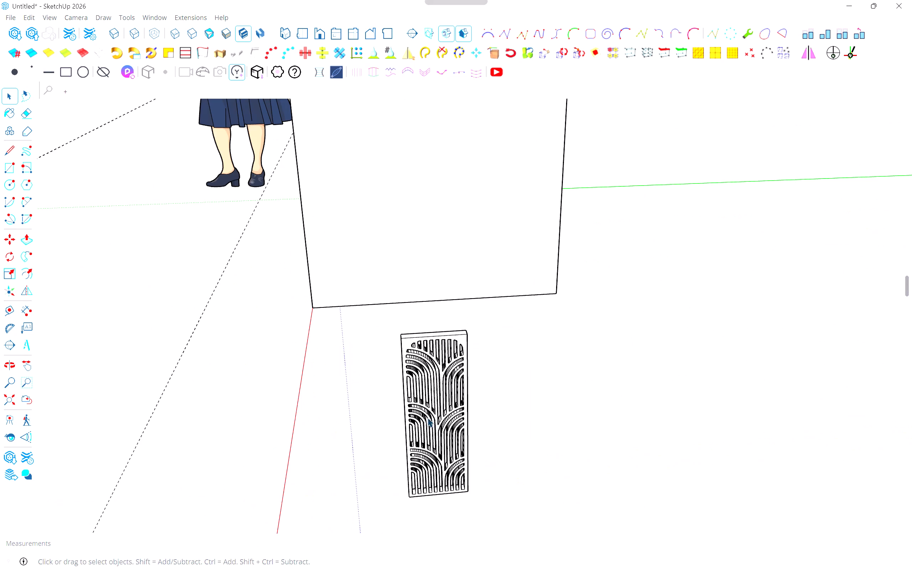
pyautogui.press('Escape')
pyautogui.click(405, 407)
pyautogui.scroll(4, 413, 408)
pyautogui.scroll(-3, 412, 408)
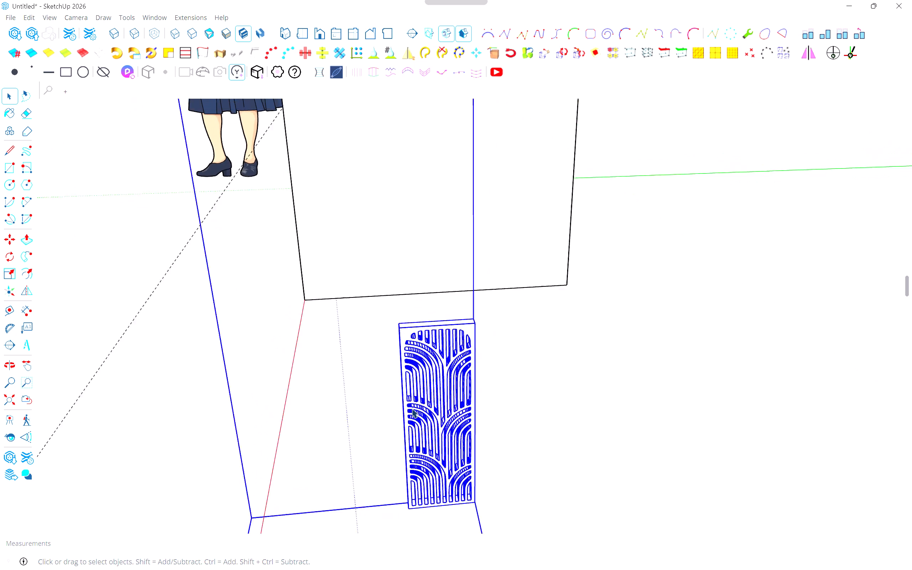
pyautogui.scroll(-2, 412, 408)
pyautogui.press('Escape')
pyautogui.rightClick(408, 407)
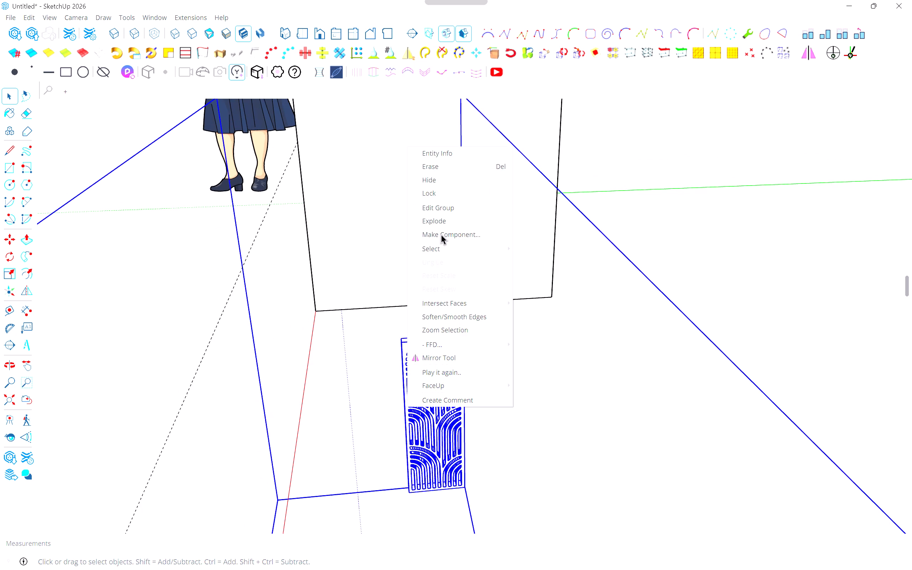
pyautogui.click(445, 220)
pyautogui.press('Escape')
# Select all the exploded grill geometry and move it about 156.9 cm by its bottom corner onto the cabinet opening's lower corner.
pyautogui.click(439, 351)
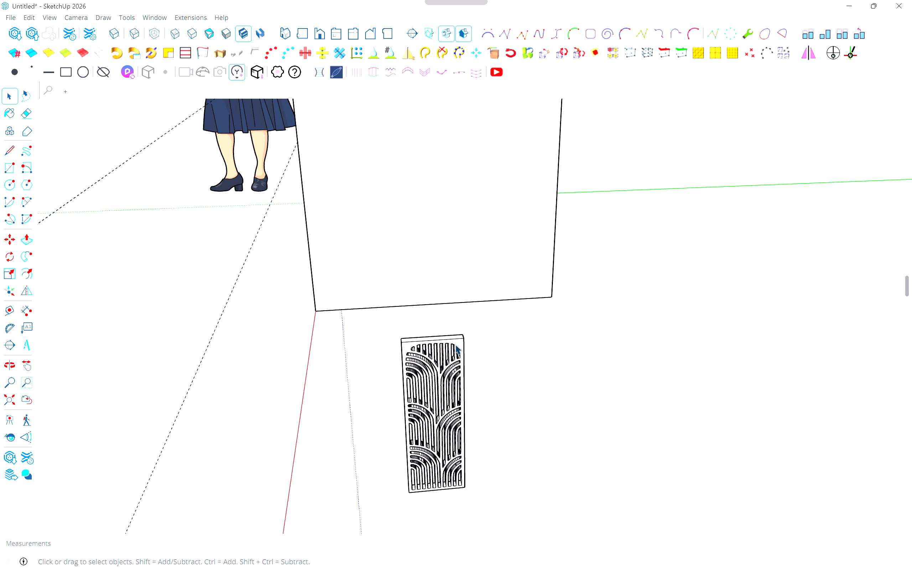
pyautogui.click(463, 343)
pyautogui.tripleClick(459, 342)
pyautogui.moveTo(463, 341); pyautogui.dragTo(350, 347, button='middle')
pyautogui.middleClick(350, 347)
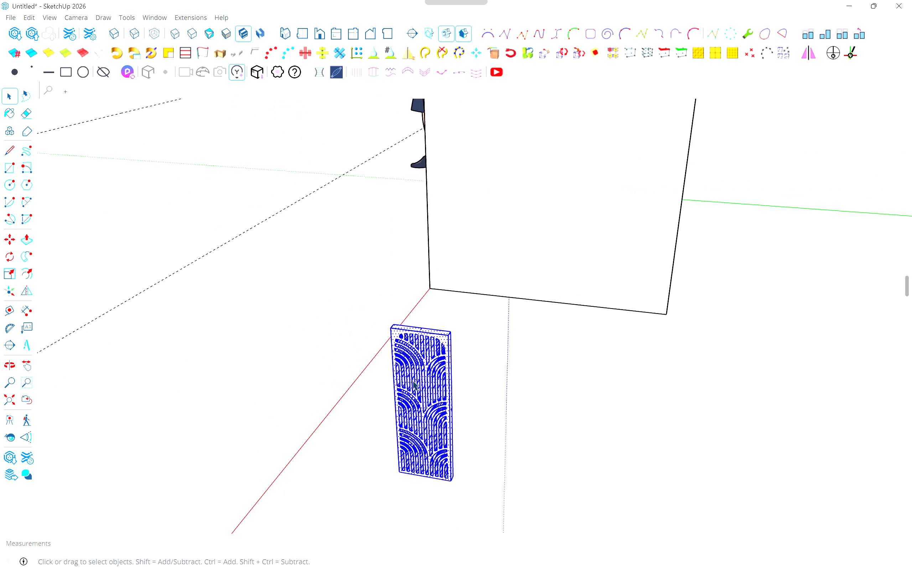
pyautogui.press('m')
pyautogui.scroll(4, 434, 482)
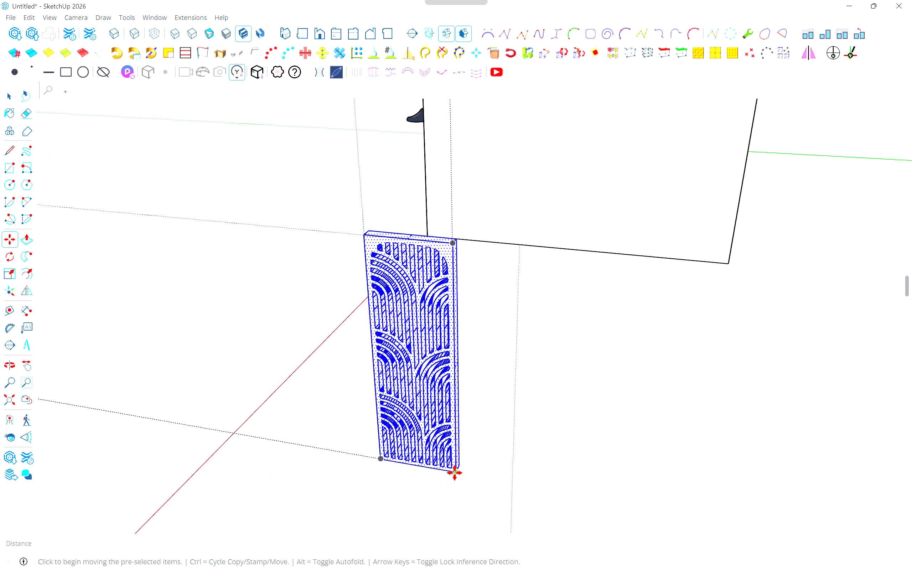
pyautogui.click(455, 473)
pyautogui.scroll(-7, 466, 388)
pyautogui.scroll(-6, 480, 285)
pyautogui.keyDown('shift'); pyautogui.moveTo(478, 249); pyautogui.dragTo(425, 420, button='middle'); pyautogui.keyUp('shift')
pyautogui.scroll(-4, 426, 419)
pyautogui.scroll(6, 454, 248)
pyautogui.moveTo(458, 291); pyautogui.dragTo(534, 326, button='middle')
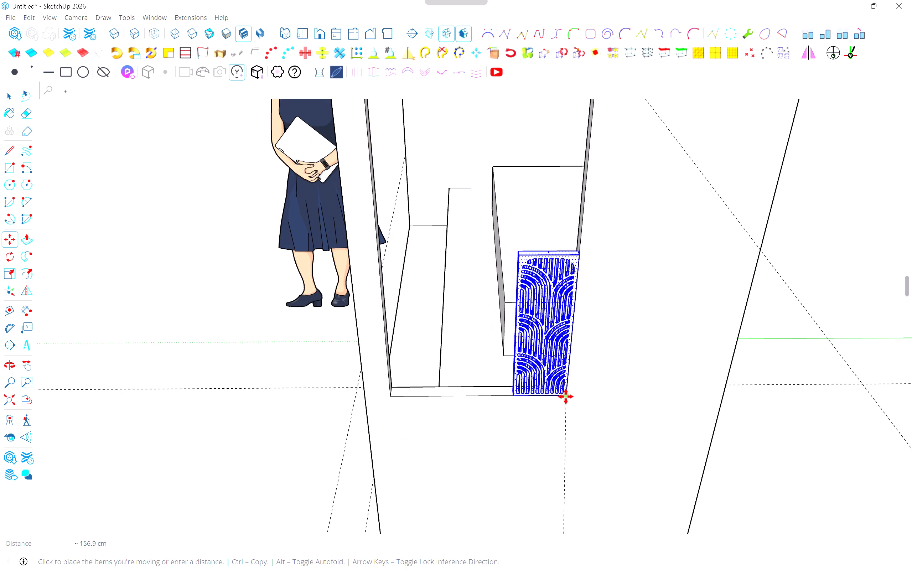
pyautogui.click(566, 397)
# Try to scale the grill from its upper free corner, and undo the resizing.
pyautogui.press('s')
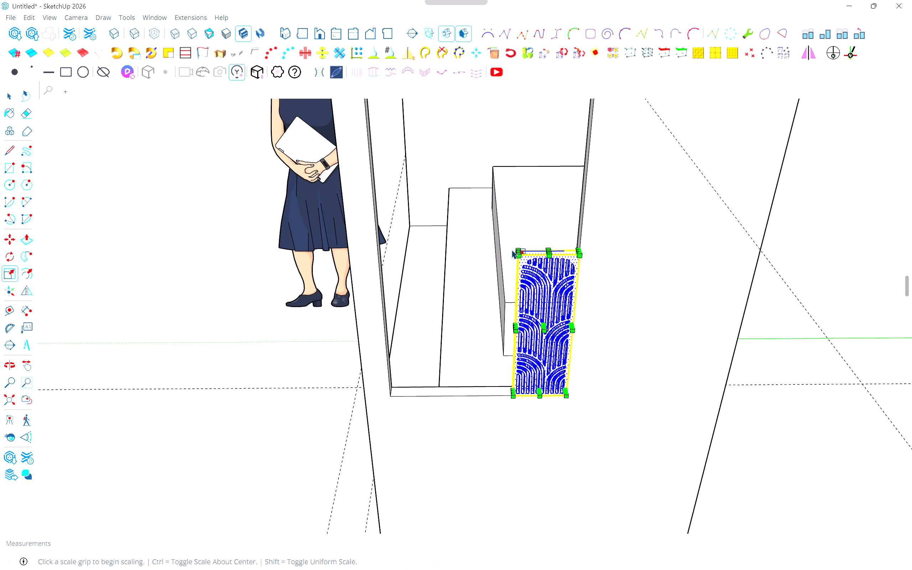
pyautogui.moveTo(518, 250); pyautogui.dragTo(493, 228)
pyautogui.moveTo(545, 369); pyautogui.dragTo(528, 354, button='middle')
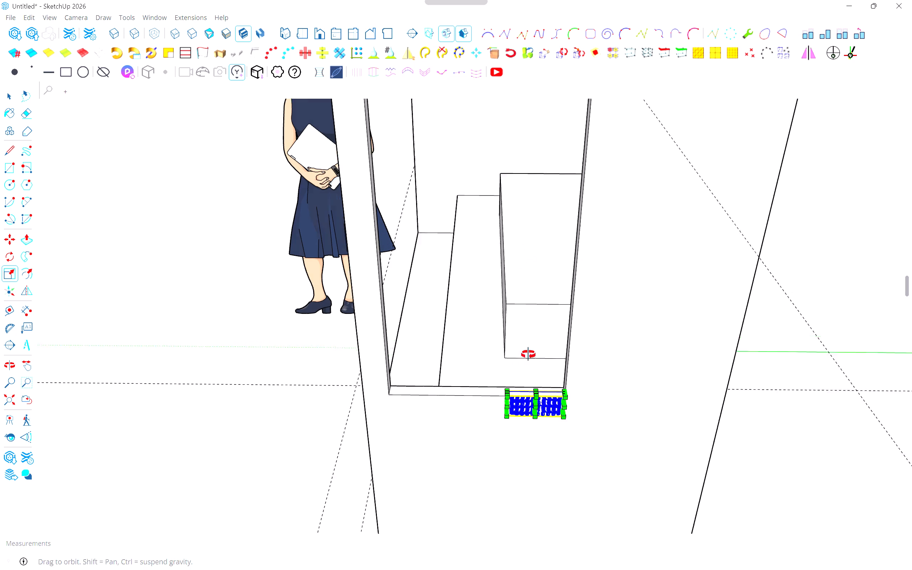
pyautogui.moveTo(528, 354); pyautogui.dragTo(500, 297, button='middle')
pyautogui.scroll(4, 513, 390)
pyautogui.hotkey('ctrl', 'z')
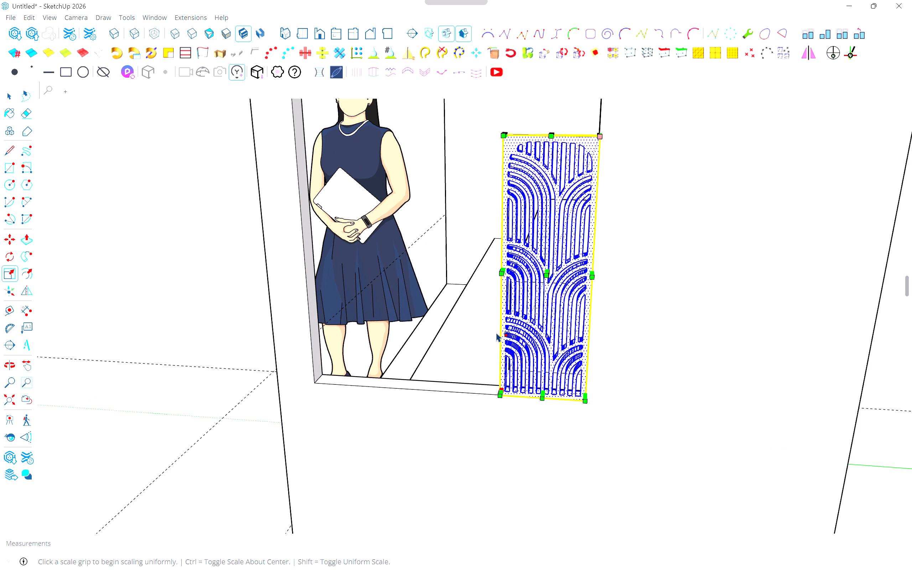
# Scale the grill uniformly from its upper free corner in several enlargements, the last about 1.33, until it nearly spans the opening's width.
pyautogui.scroll(-4, 494, 270)
pyautogui.keyDown('shift'); pyautogui.moveTo(486, 230); pyautogui.dragTo(498, 325, button='middle'); pyautogui.keyUp('shift')
pyautogui.scroll(4, 519, 364)
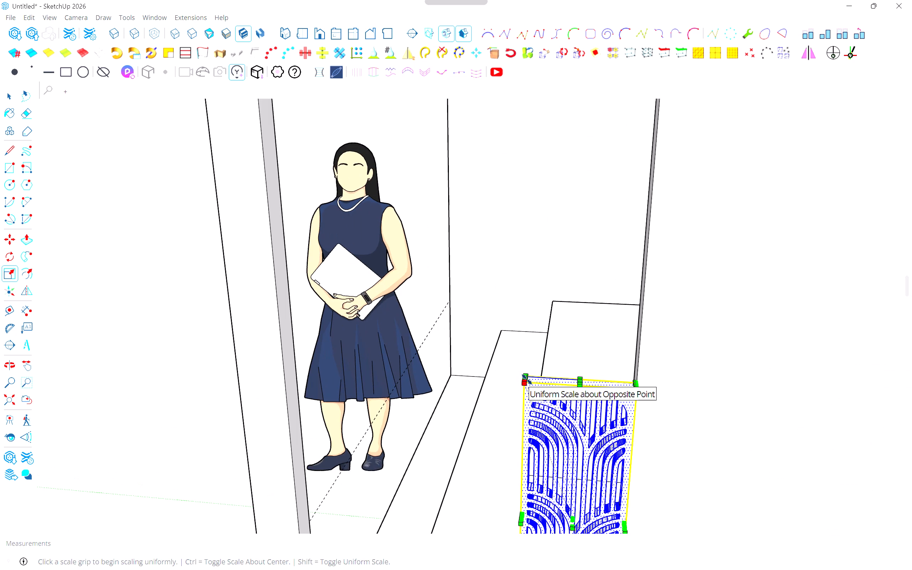
pyautogui.moveTo(527, 379); pyautogui.dragTo(454, 298)
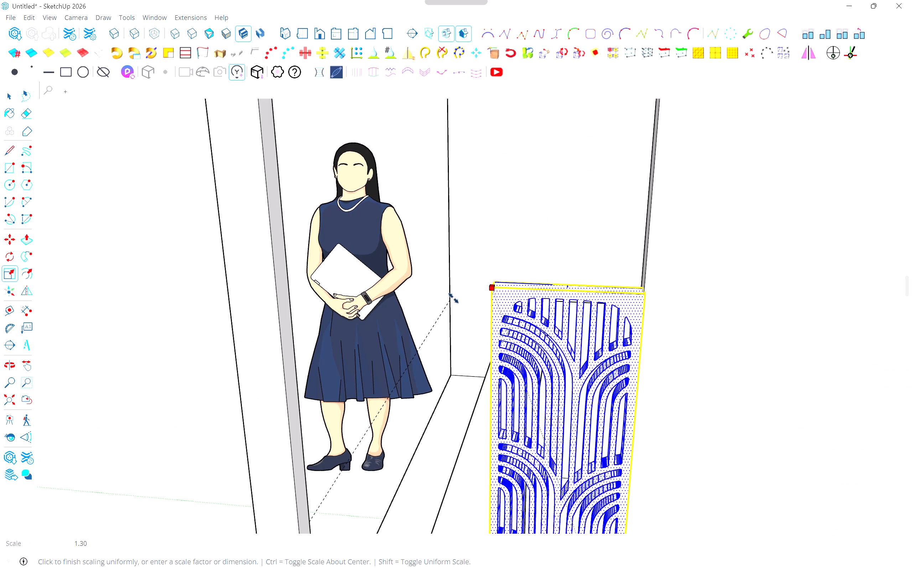
pyautogui.moveTo(454, 298); pyautogui.dragTo(368, 157)
pyautogui.moveTo(374, 180); pyautogui.dragTo(385, 260, button='middle')
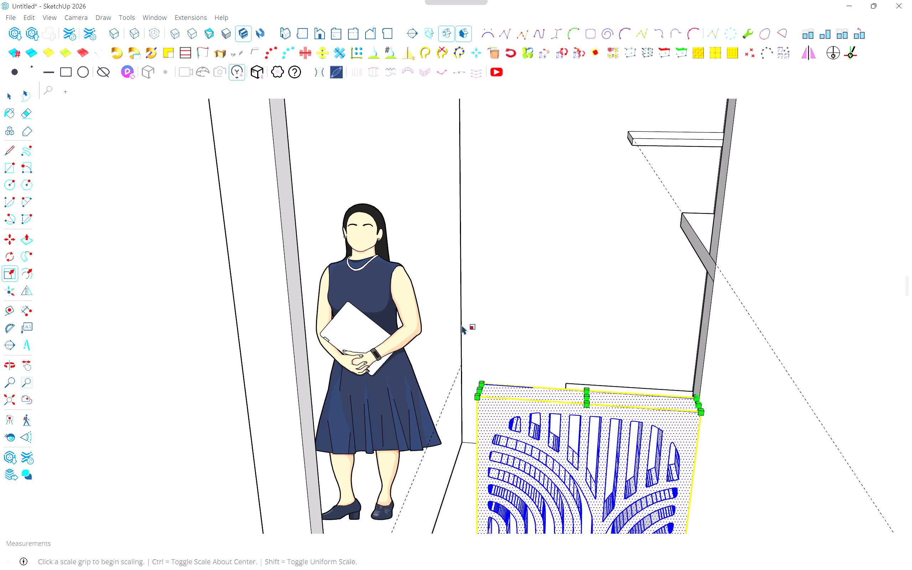
pyautogui.moveTo(477, 399); pyautogui.dragTo(325, 178)
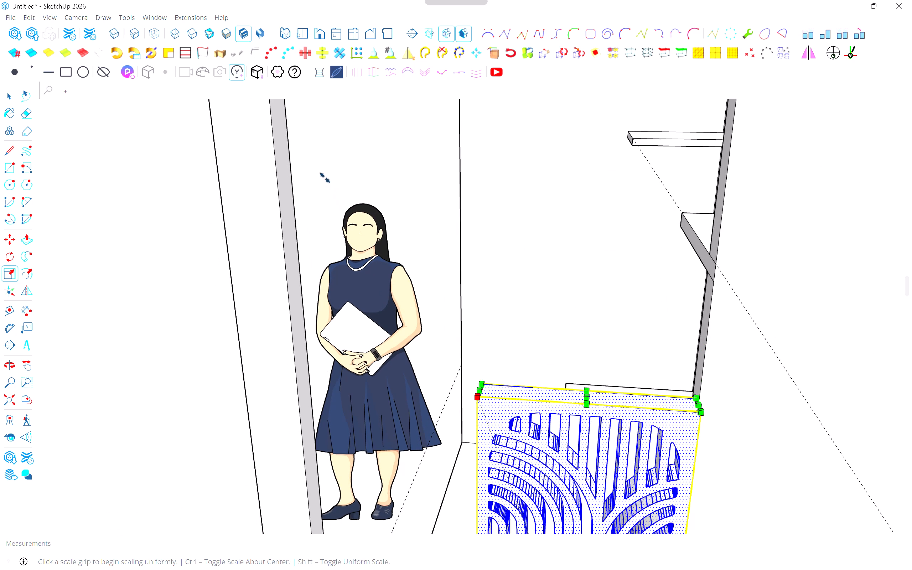
pyautogui.moveTo(325, 178); pyautogui.dragTo(308, 154)
pyautogui.moveTo(317, 172); pyautogui.dragTo(336, 286, button='middle')
pyautogui.scroll(-6, 336, 287)
pyautogui.keyDown('shift'); pyautogui.moveTo(338, 290); pyautogui.dragTo(367, 346, button='middle'); pyautogui.keyUp('shift')
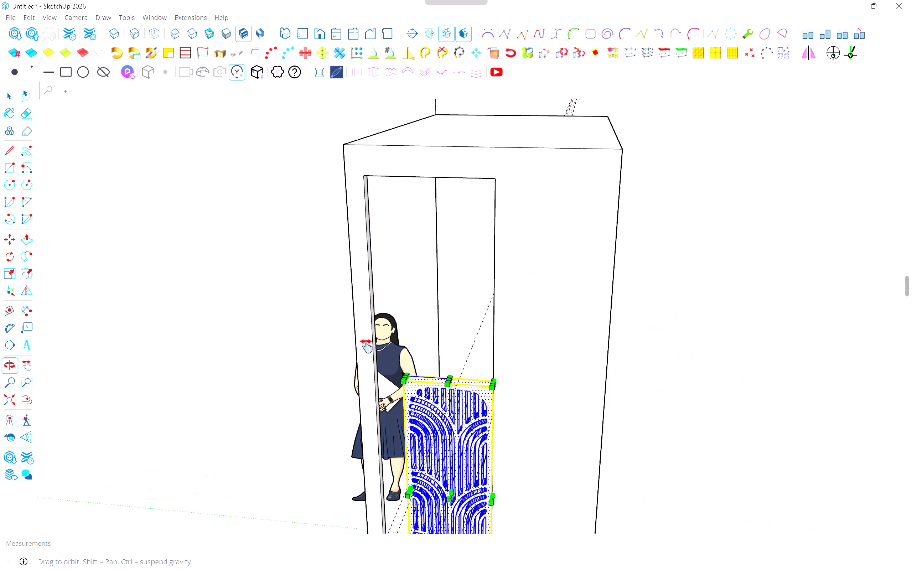
pyautogui.keyDown('shift'); pyautogui.moveTo(367, 346); pyautogui.dragTo(367, 347, button='middle'); pyautogui.keyUp('shift')
pyautogui.moveTo(409, 384); pyautogui.dragTo(363, 314)
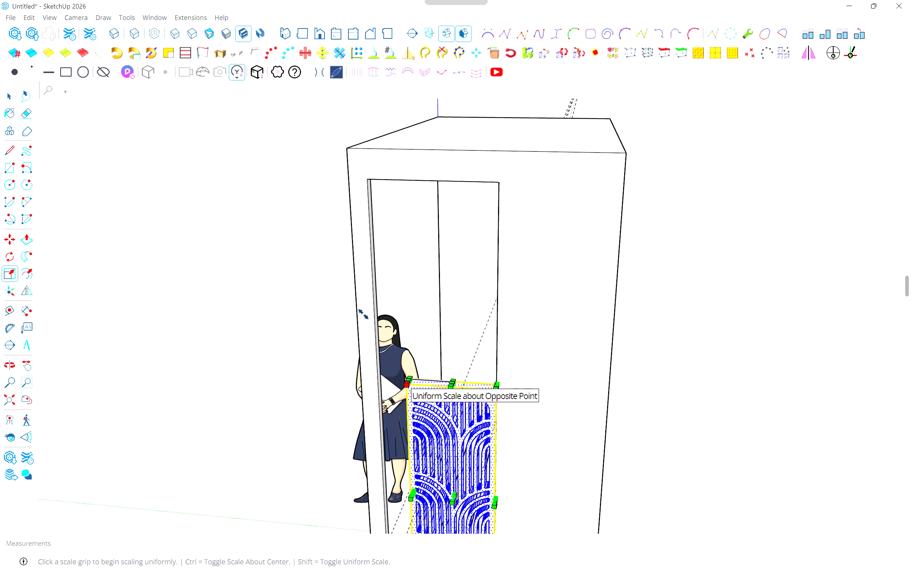
pyautogui.moveTo(363, 314); pyautogui.dragTo(377, 297)
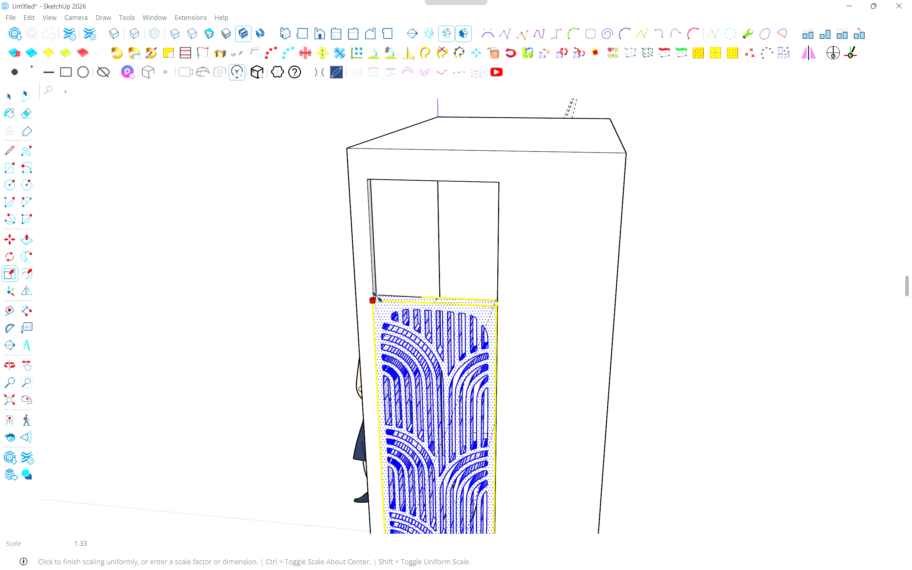
pyautogui.moveTo(377, 297); pyautogui.dragTo(373, 306)
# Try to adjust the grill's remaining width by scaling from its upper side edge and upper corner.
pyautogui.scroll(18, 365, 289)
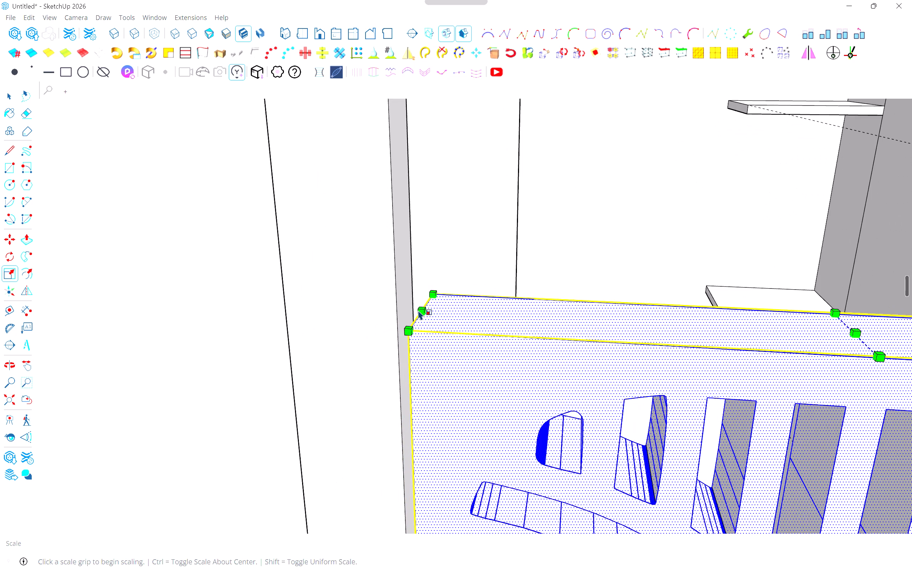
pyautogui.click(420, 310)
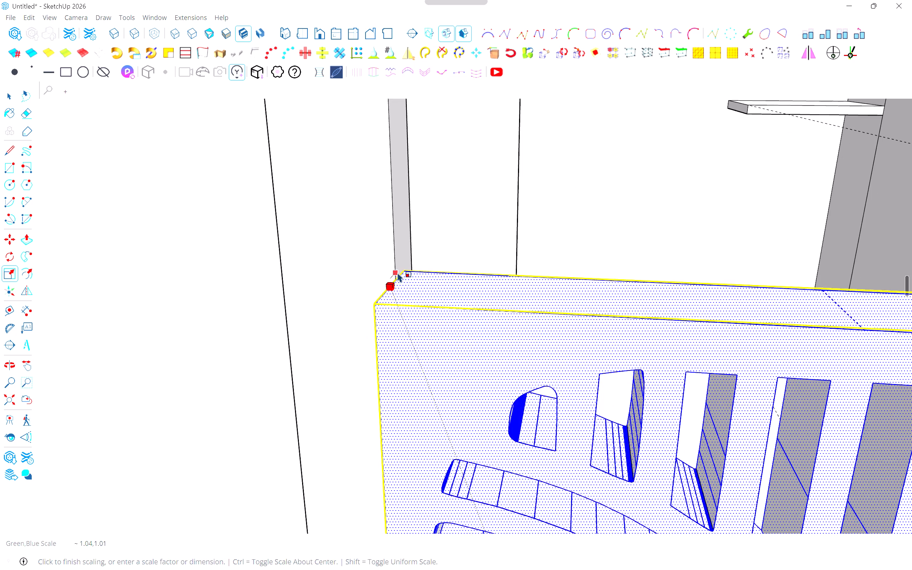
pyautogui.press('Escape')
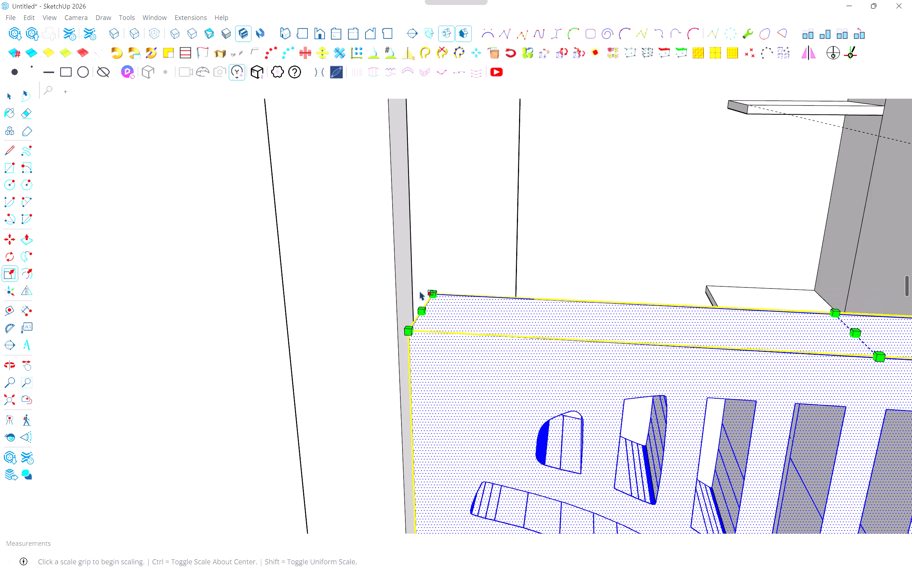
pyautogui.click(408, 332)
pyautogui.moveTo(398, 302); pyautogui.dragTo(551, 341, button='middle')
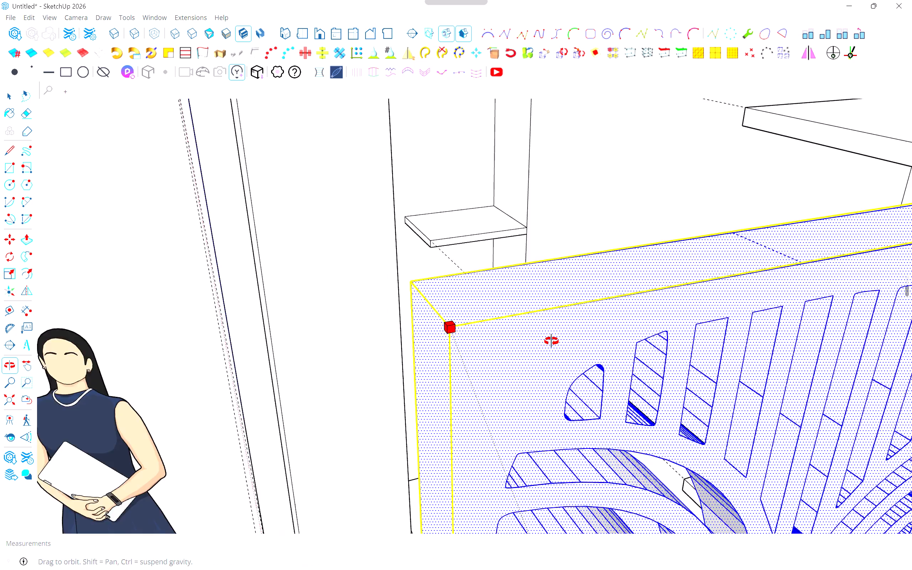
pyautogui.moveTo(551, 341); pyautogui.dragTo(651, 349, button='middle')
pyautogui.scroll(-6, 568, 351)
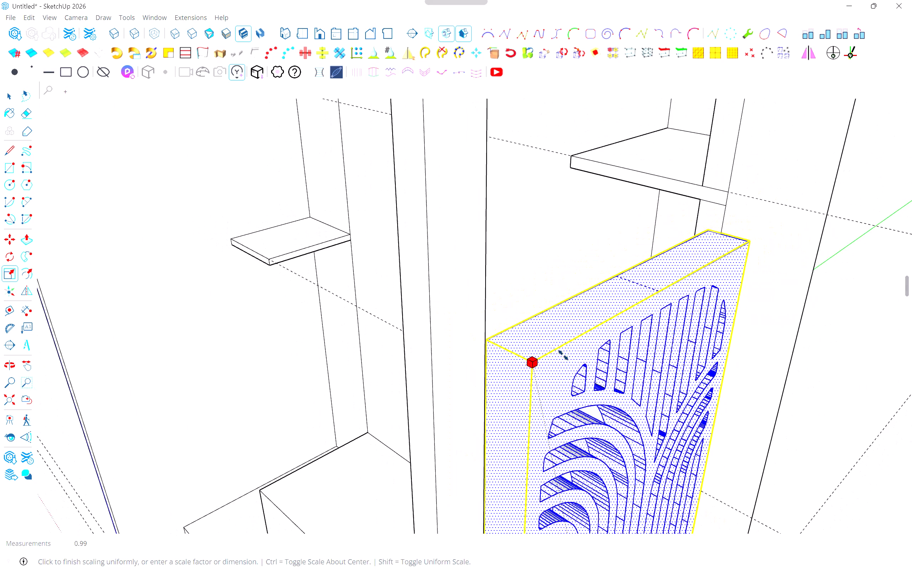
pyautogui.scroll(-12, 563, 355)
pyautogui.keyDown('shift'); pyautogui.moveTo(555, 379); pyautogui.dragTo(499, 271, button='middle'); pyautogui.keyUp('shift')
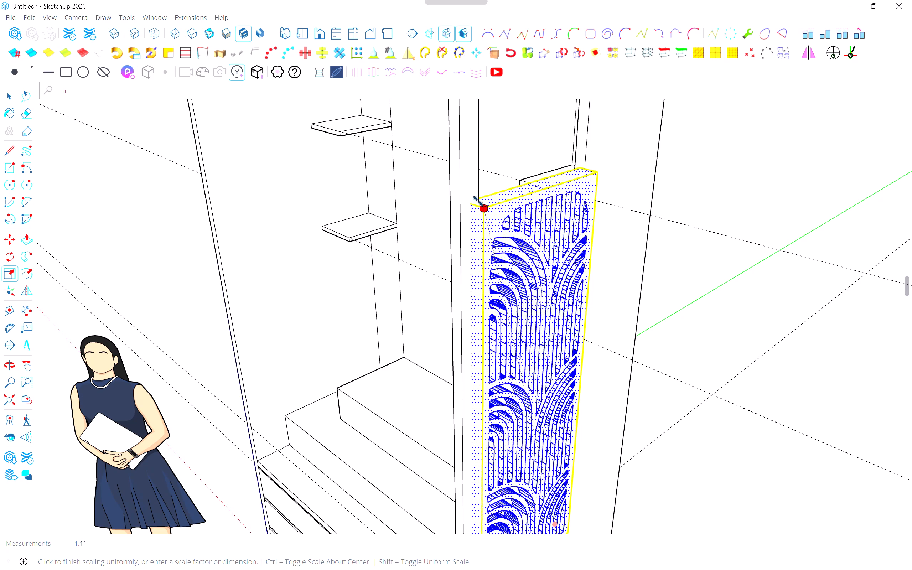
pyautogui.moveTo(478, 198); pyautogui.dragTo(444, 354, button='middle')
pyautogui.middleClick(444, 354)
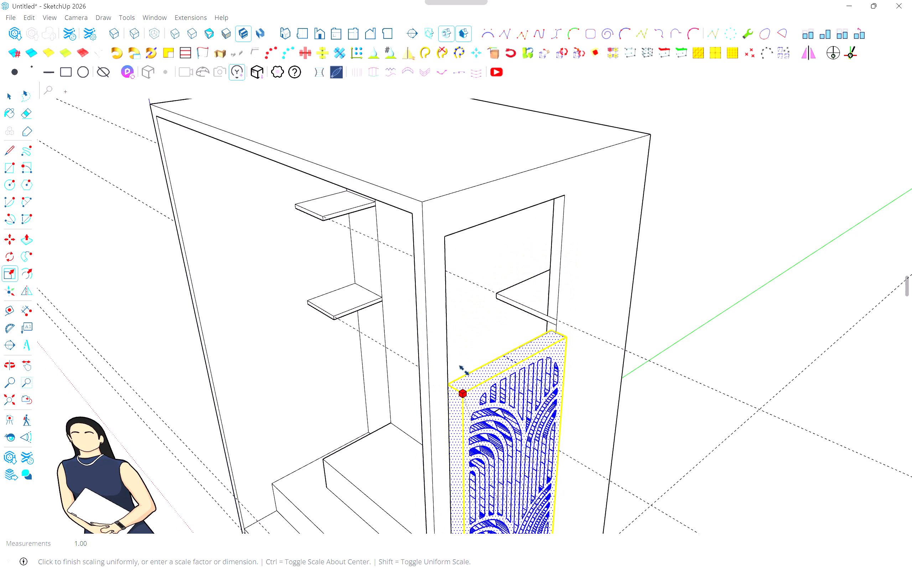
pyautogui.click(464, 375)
# Scale only the grill's height by about 1.33 to bring its top to the opening's upper edge.
pyautogui.click(510, 359)
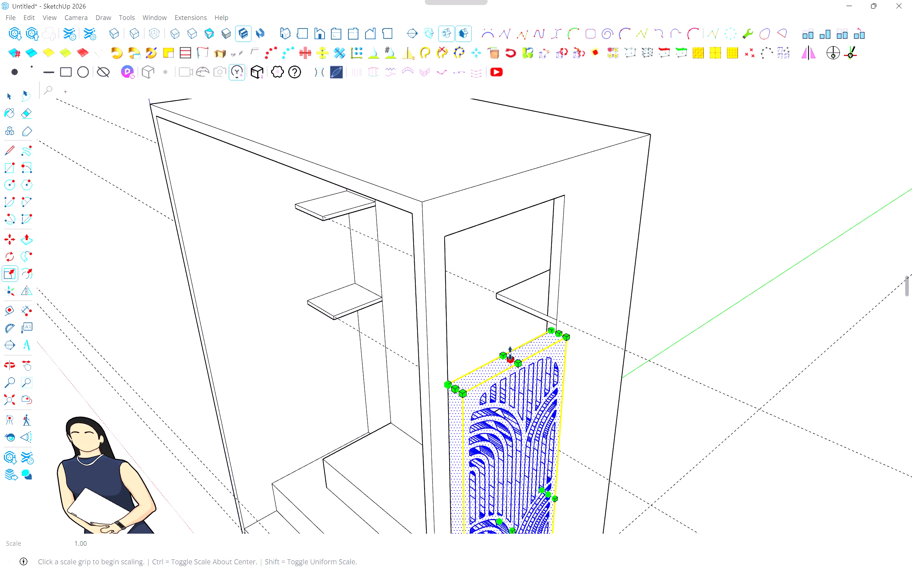
pyautogui.moveTo(506, 334); pyautogui.dragTo(471, 269, button='middle')
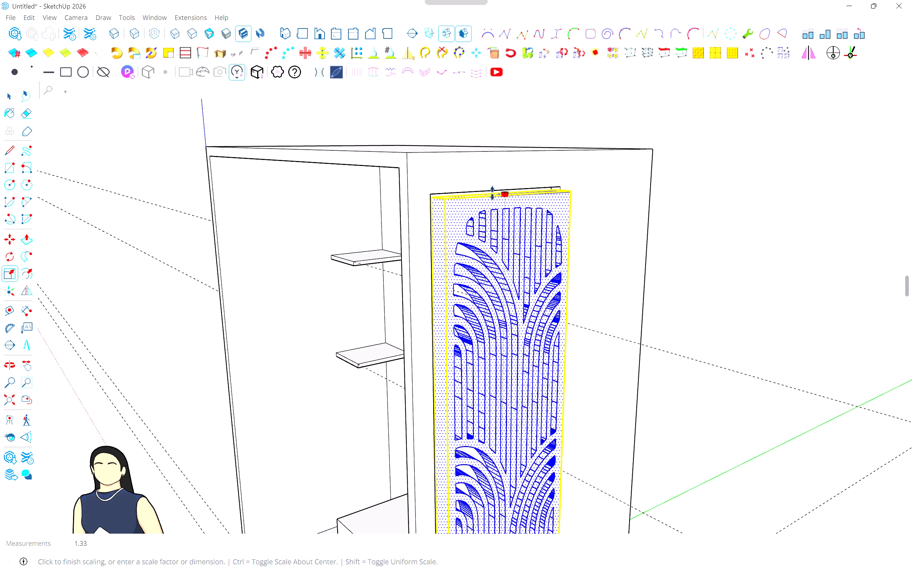
pyautogui.click(494, 187)
# Scale the grill's width by about 1.04 along the green axis to reach the opening's side edge.
pyautogui.moveTo(450, 341); pyautogui.dragTo(380, 436, button='middle')
pyautogui.scroll(3, 424, 488)
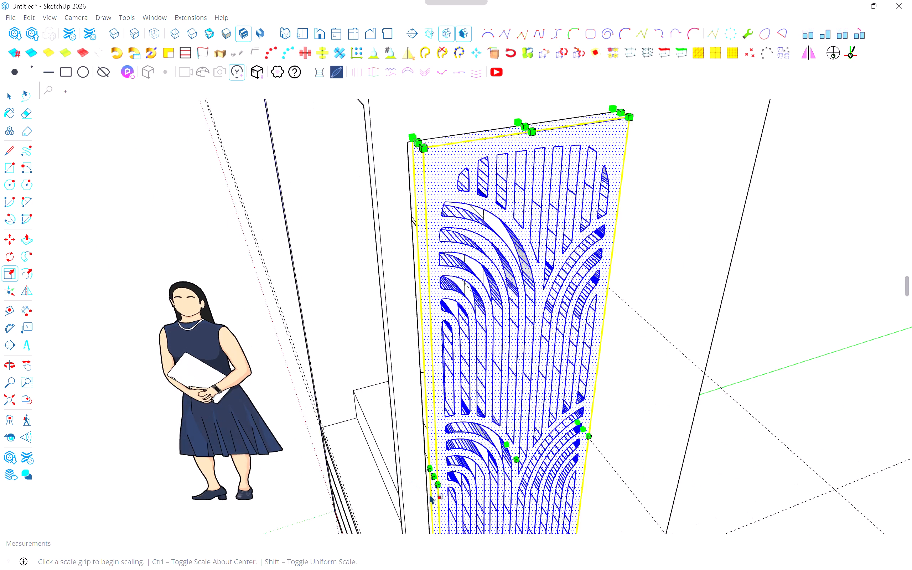
pyautogui.scroll(6, 429, 494)
pyautogui.click(441, 460)
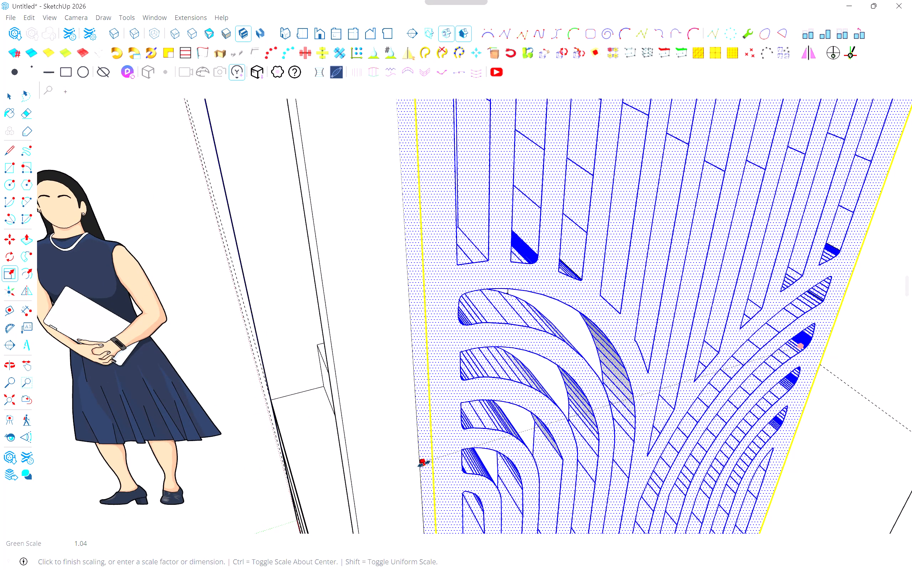
pyautogui.click(424, 464)
# Push the grill's outer face about 2.7 cm inward into the cabinet opening with Push/Pull.
pyautogui.moveTo(483, 475); pyautogui.dragTo(382, 433, button='middle')
pyautogui.keyDown('shift'); pyautogui.scroll(-7, 381, 433); pyautogui.keyUp('shift')
pyautogui.moveTo(359, 441); pyautogui.dragTo(520, 424, button='middle')
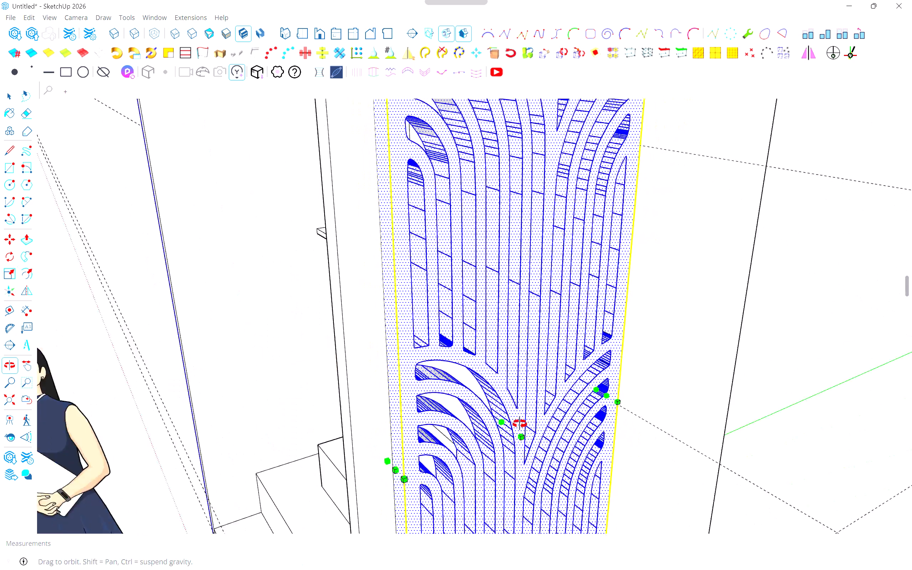
pyautogui.moveTo(520, 424); pyautogui.dragTo(558, 429, button='middle')
pyautogui.middleClick(560, 430)
pyautogui.scroll(-5, 553, 430)
pyautogui.moveTo(429, 420); pyautogui.dragTo(495, 238, button='middle')
pyautogui.scroll(-6, 495, 243)
pyautogui.scroll(1, 461, 453)
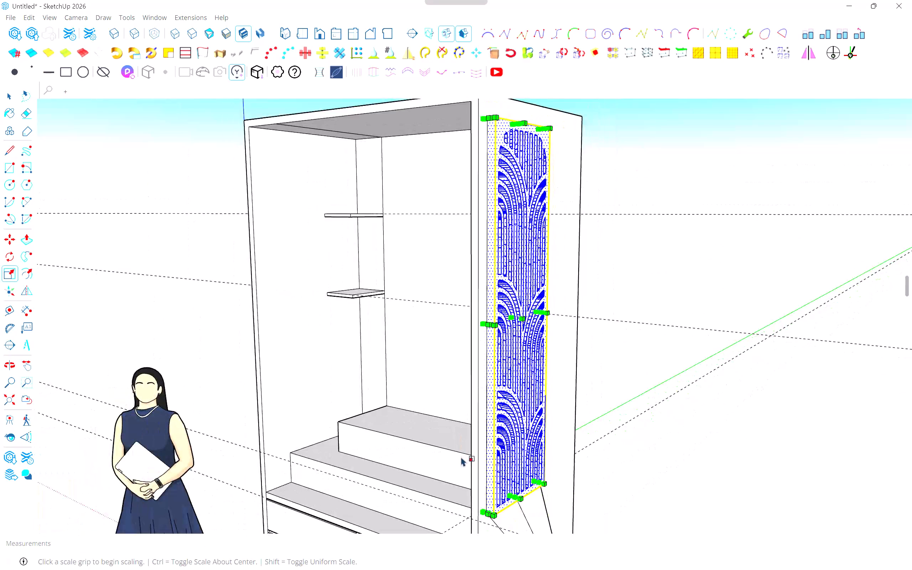
pyautogui.scroll(4, 461, 457)
pyautogui.moveTo(468, 486); pyautogui.dragTo(424, 273, button='middle')
pyautogui.moveTo(554, 424); pyautogui.dragTo(555, 474, button='middle')
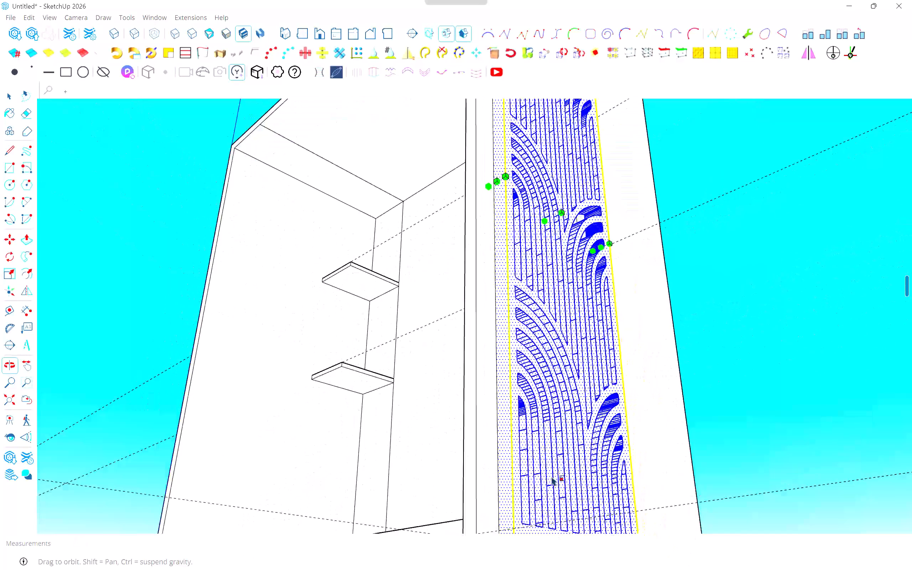
pyautogui.press('p')
pyautogui.click(520, 383)
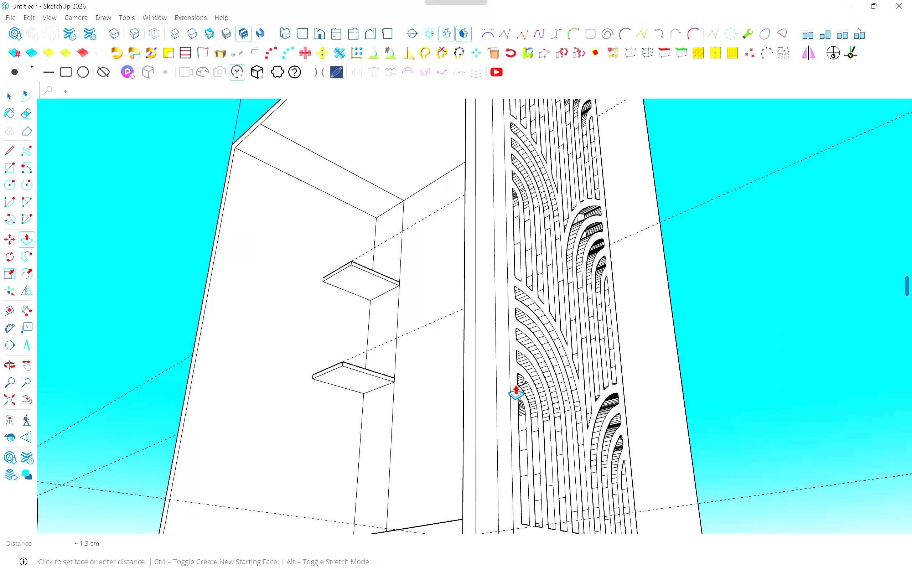
pyautogui.press('Escape')
pyautogui.click(515, 383)
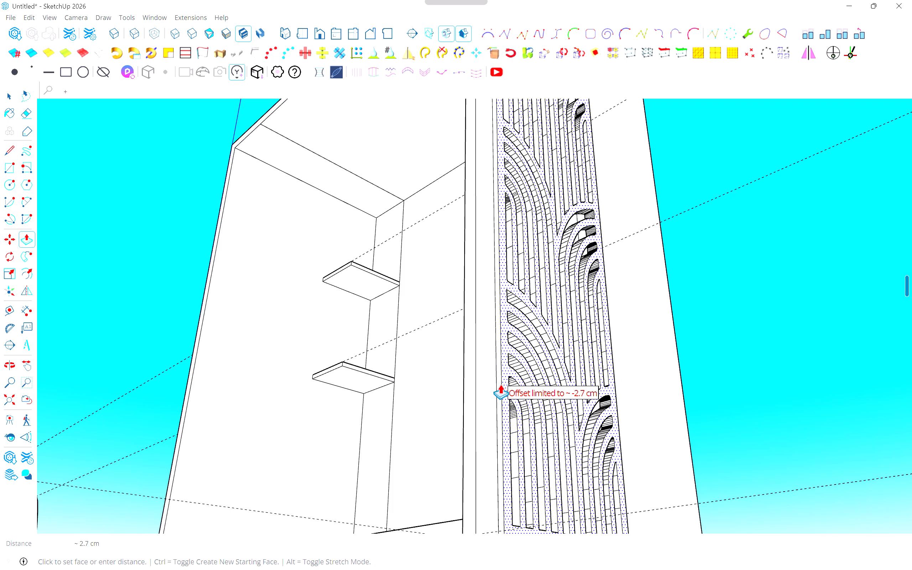
pyautogui.moveTo(494, 389); pyautogui.dragTo(503, 419, button='middle')
pyautogui.click(503, 419)
pyautogui.click(508, 399)
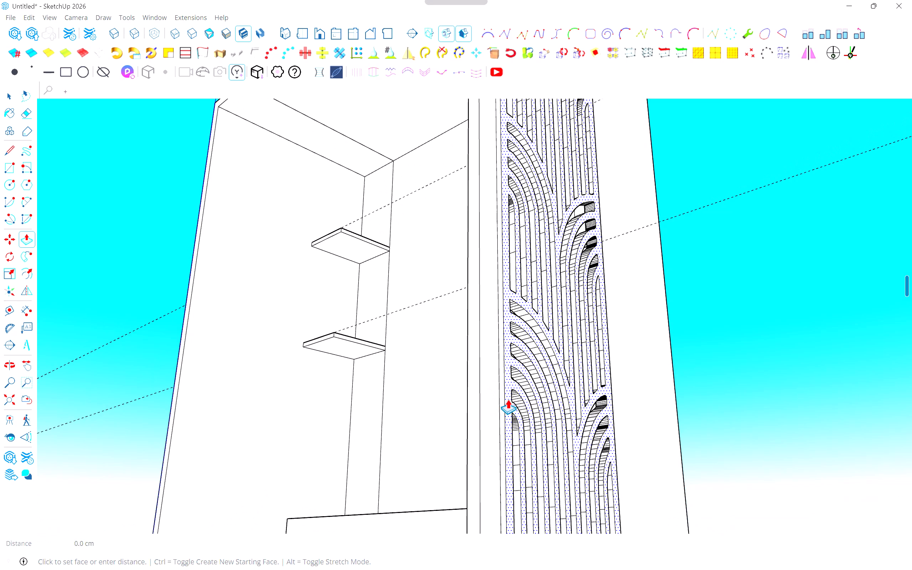
pyautogui.click(496, 401)
# Push the grill's inner face 2.0 cm toward its outer face from inside the cabinet.
pyautogui.moveTo(440, 403); pyautogui.dragTo(663, 485, button='middle')
pyautogui.moveTo(510, 455); pyautogui.dragTo(561, 468, button='middle')
pyautogui.moveTo(546, 452); pyautogui.dragTo(377, 519, button='middle')
pyautogui.moveTo(372, 489); pyautogui.dragTo(549, 500, button='middle')
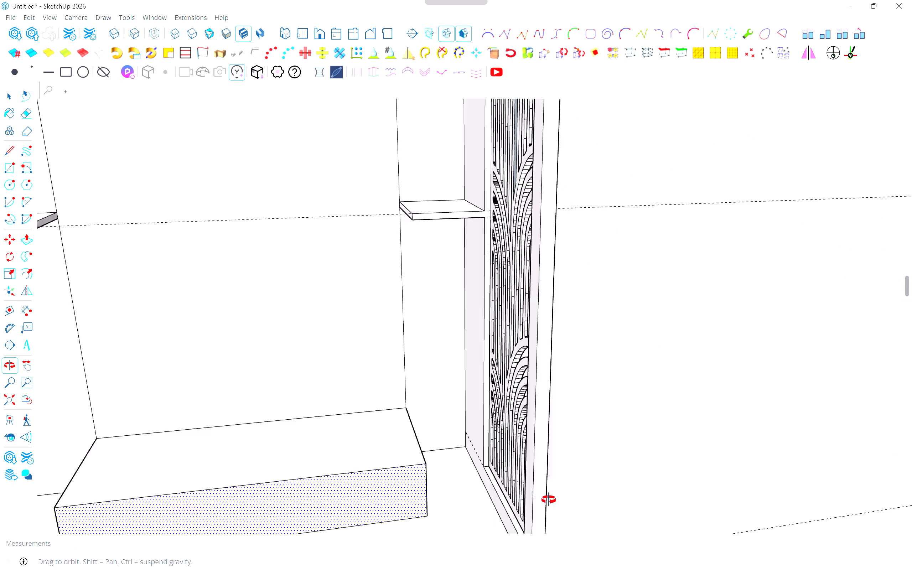
pyautogui.moveTo(549, 500); pyautogui.dragTo(642, 499, button='middle')
pyautogui.scroll(4, 507, 503)
pyautogui.click(508, 498)
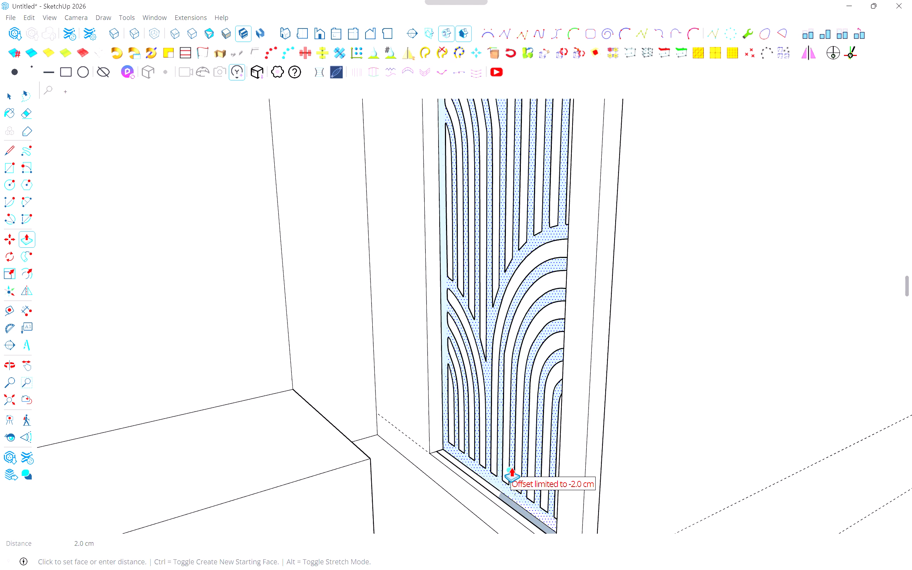
pyautogui.click(511, 467)
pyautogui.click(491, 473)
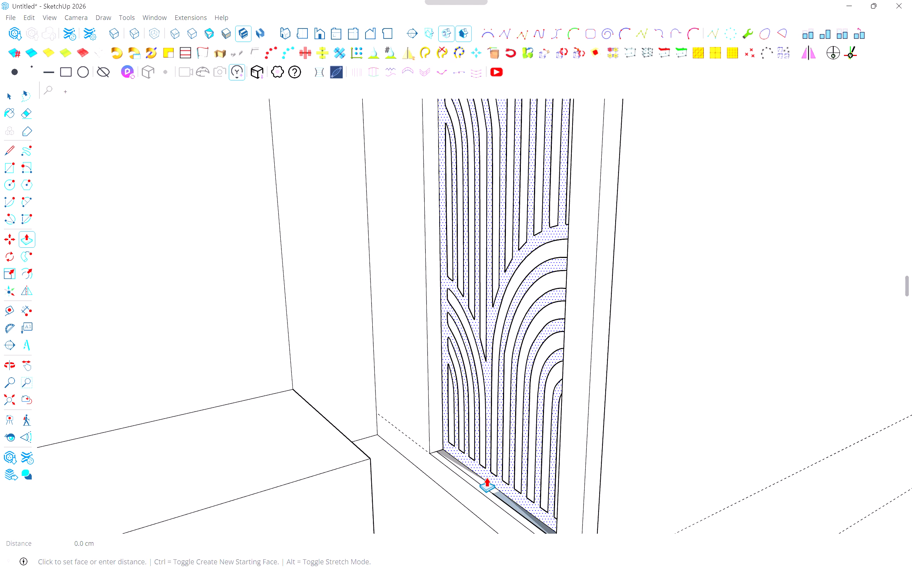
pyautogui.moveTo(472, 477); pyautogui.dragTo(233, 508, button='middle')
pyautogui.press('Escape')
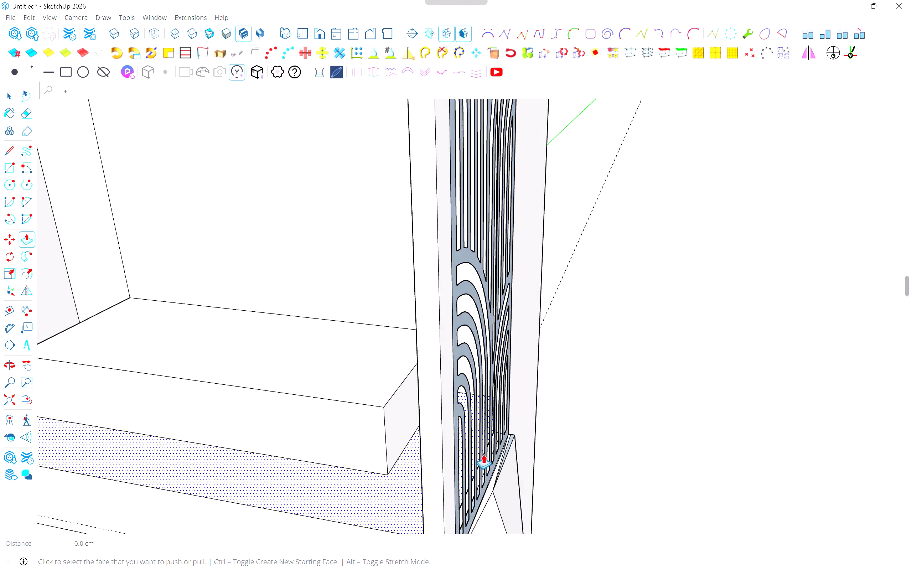
# Extrude the flat grill face 2 cm from the outer side of the cabinet with Push/Pull.
pyautogui.moveTo(478, 448); pyautogui.dragTo(410, 467, button='middle')
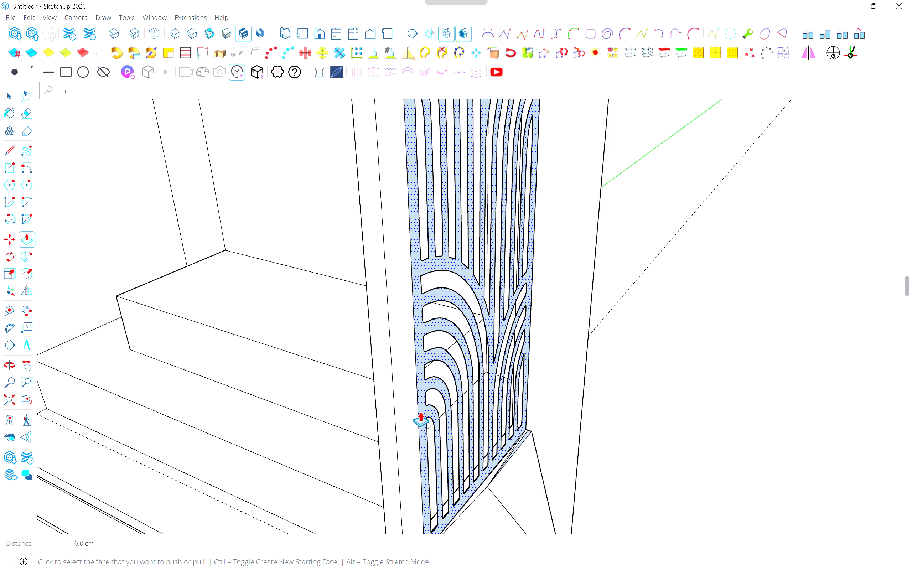
pyautogui.click(420, 412)
pyautogui.press('2')
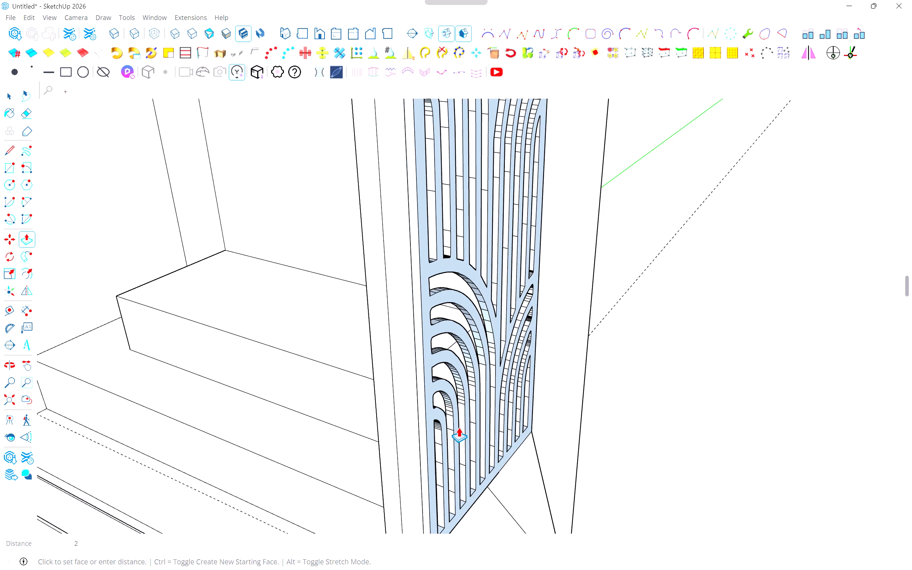
pyautogui.press('Return')
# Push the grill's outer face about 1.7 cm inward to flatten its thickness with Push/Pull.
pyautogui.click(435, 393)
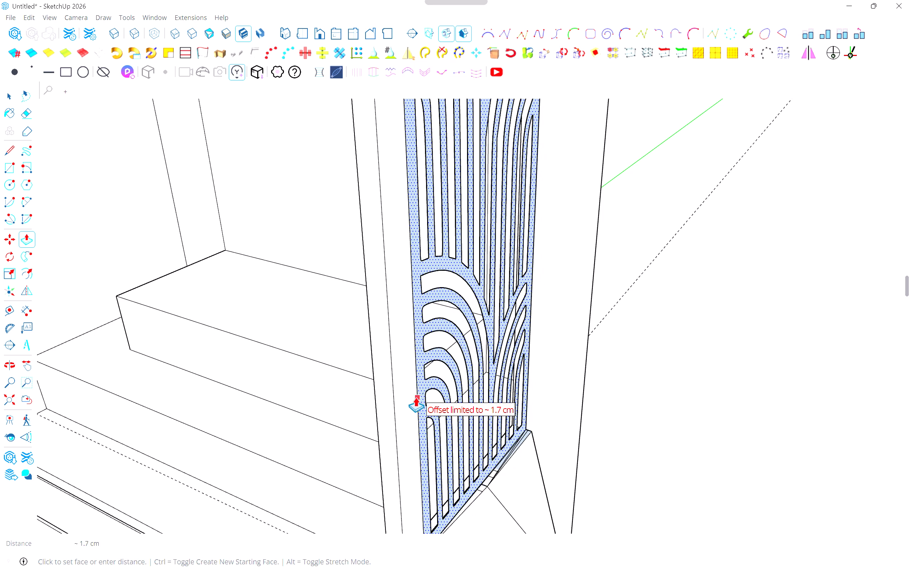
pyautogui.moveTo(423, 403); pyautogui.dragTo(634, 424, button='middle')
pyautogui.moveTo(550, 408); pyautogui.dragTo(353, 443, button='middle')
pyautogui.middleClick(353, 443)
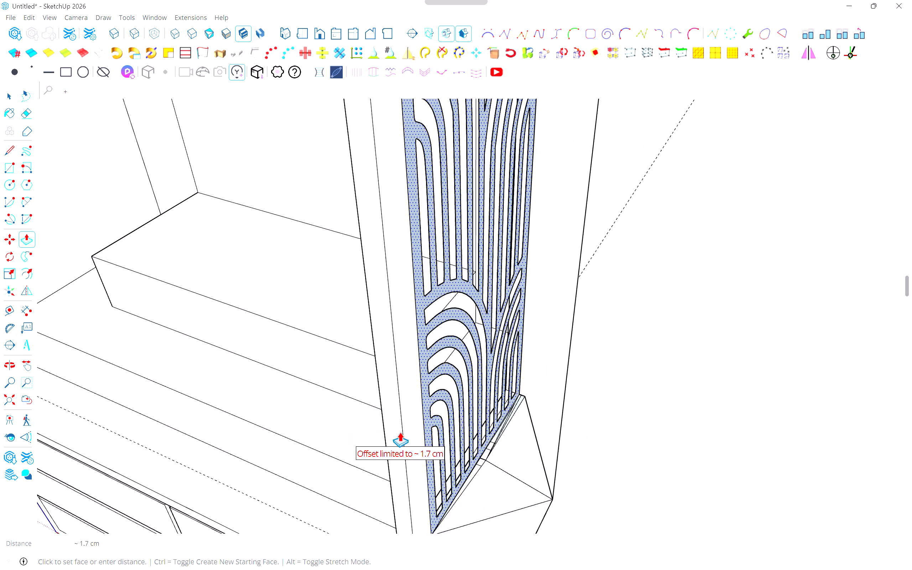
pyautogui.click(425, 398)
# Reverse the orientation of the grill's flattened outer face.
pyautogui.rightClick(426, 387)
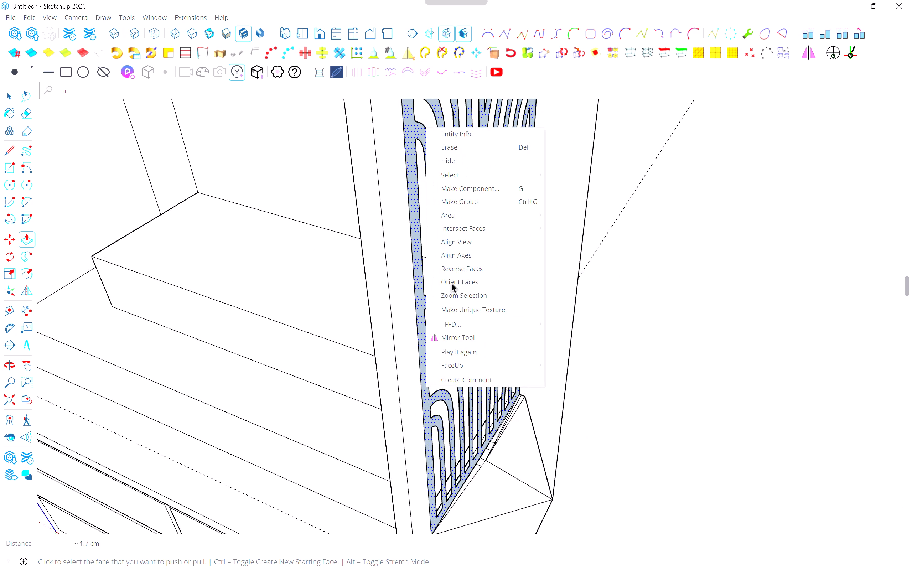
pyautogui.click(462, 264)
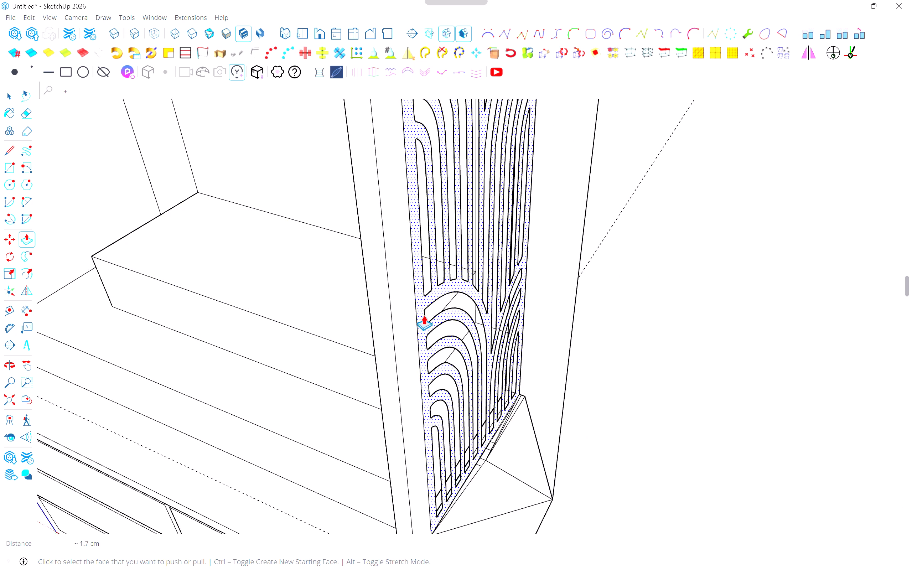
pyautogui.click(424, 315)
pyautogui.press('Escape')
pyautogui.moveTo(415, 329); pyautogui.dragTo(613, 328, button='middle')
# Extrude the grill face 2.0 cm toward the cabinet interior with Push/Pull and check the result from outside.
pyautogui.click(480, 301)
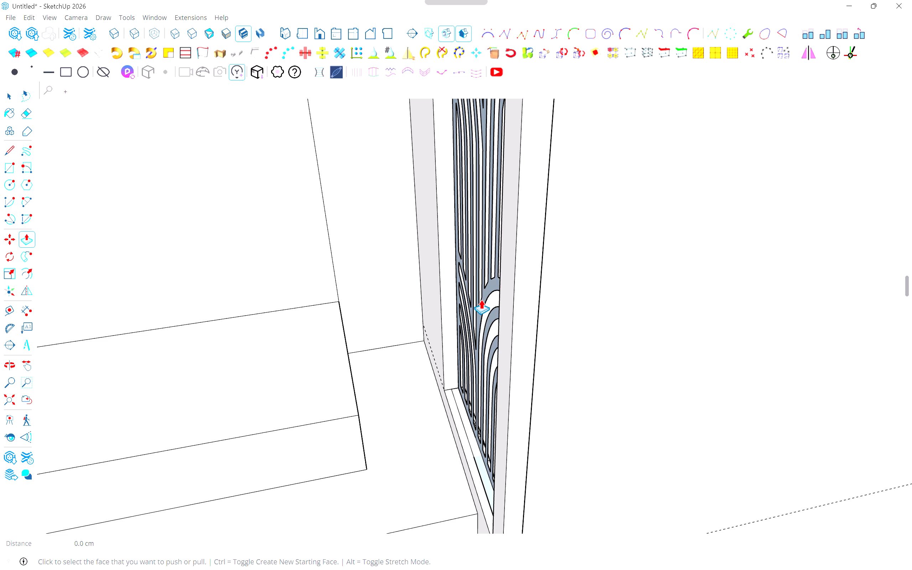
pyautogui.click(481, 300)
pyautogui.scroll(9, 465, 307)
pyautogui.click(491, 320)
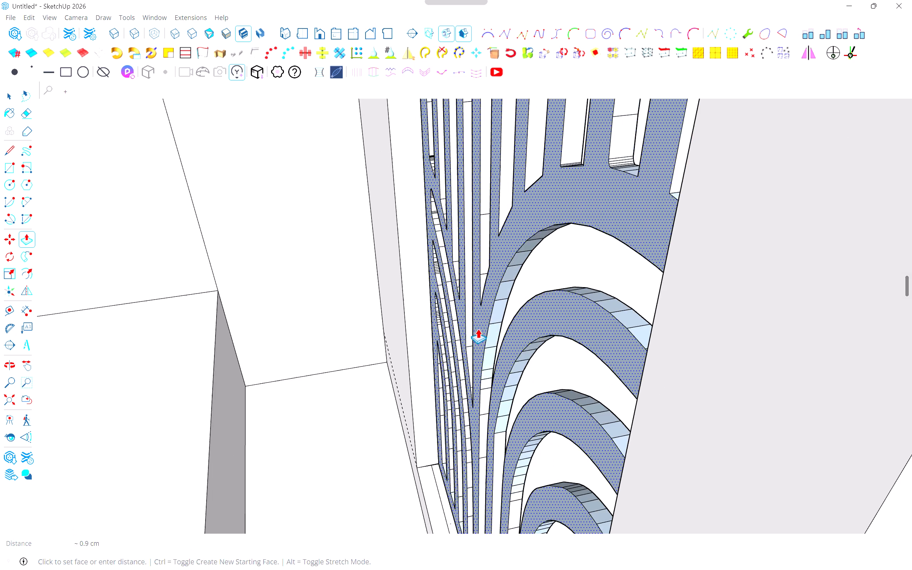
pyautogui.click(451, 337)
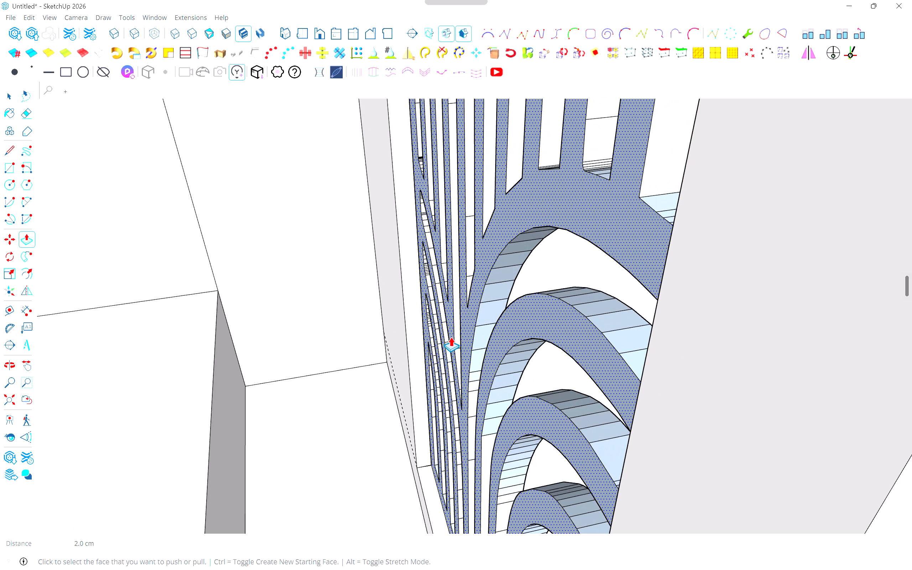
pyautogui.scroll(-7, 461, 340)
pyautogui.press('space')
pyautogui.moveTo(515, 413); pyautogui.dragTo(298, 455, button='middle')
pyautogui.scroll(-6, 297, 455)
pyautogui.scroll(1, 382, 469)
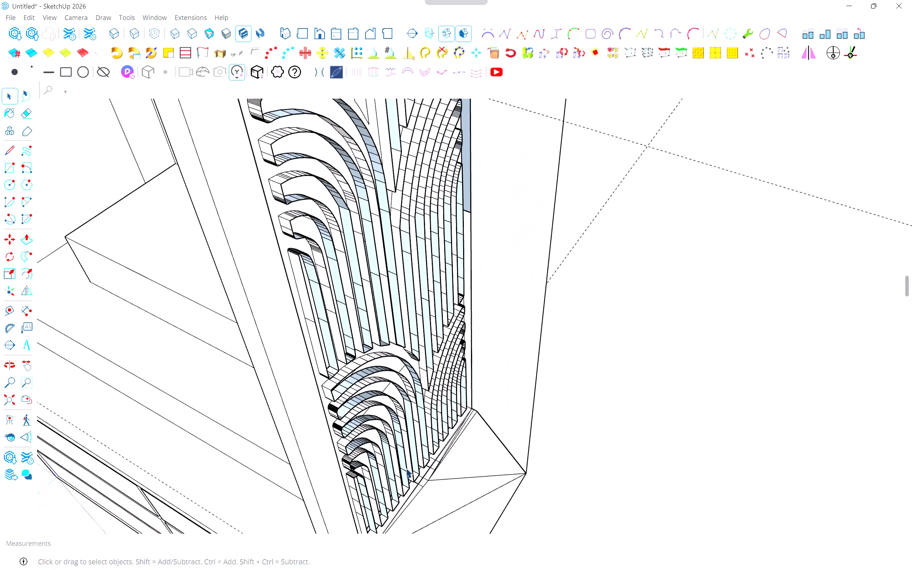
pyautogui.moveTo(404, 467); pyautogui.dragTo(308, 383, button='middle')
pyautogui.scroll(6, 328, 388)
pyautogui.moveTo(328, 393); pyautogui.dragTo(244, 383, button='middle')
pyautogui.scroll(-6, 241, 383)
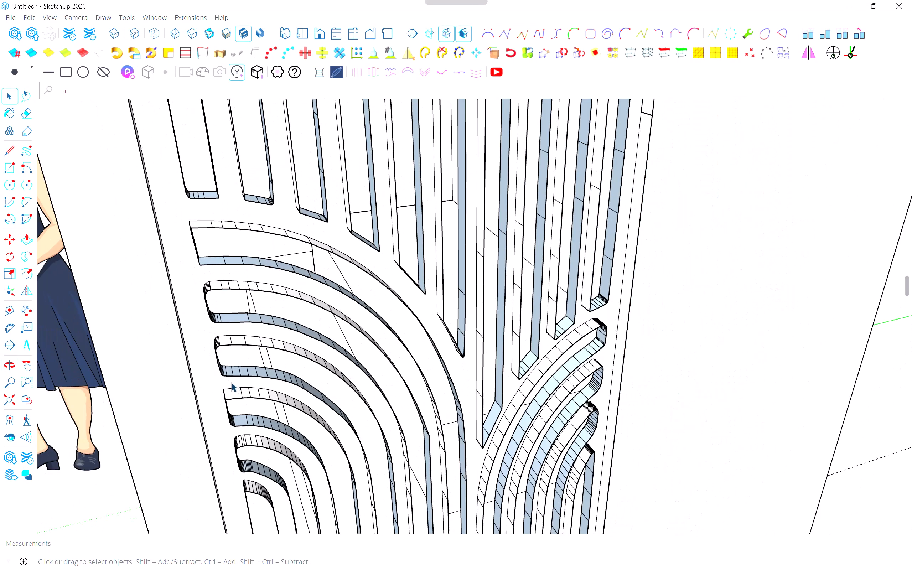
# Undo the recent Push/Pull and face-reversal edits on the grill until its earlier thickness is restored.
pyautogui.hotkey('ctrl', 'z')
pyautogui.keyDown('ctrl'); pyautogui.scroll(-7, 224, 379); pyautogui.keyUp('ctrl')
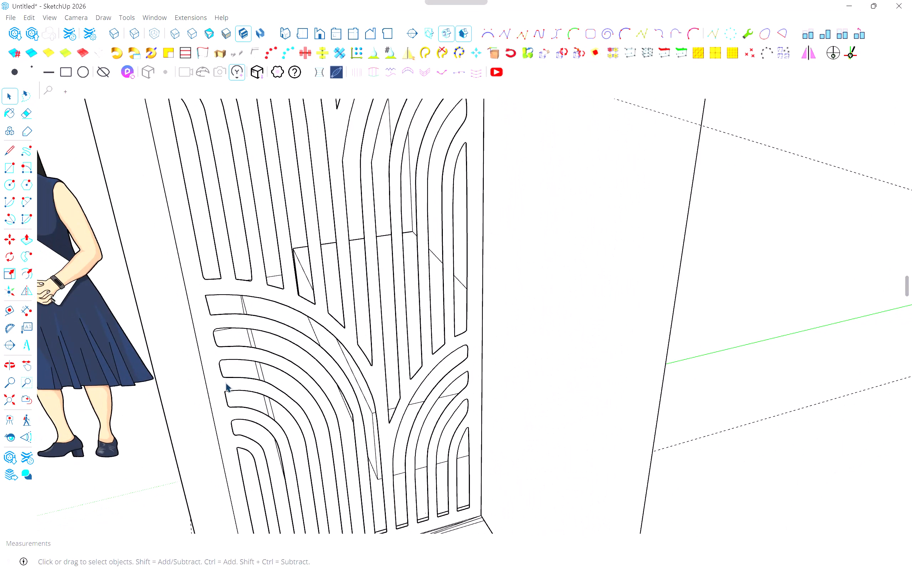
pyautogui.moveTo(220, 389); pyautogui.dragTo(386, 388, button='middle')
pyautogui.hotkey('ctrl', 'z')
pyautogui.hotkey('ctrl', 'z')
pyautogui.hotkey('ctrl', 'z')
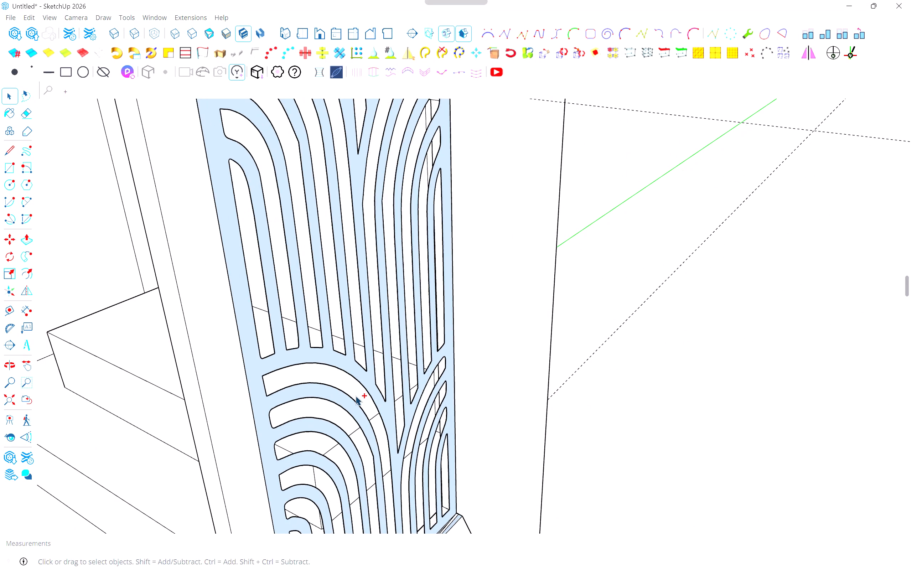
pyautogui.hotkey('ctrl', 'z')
# Examine from inside the cabinet how the grill's bottom edge and side meet the opening's ledge.
pyautogui.moveTo(291, 395); pyautogui.dragTo(542, 380, button='middle')
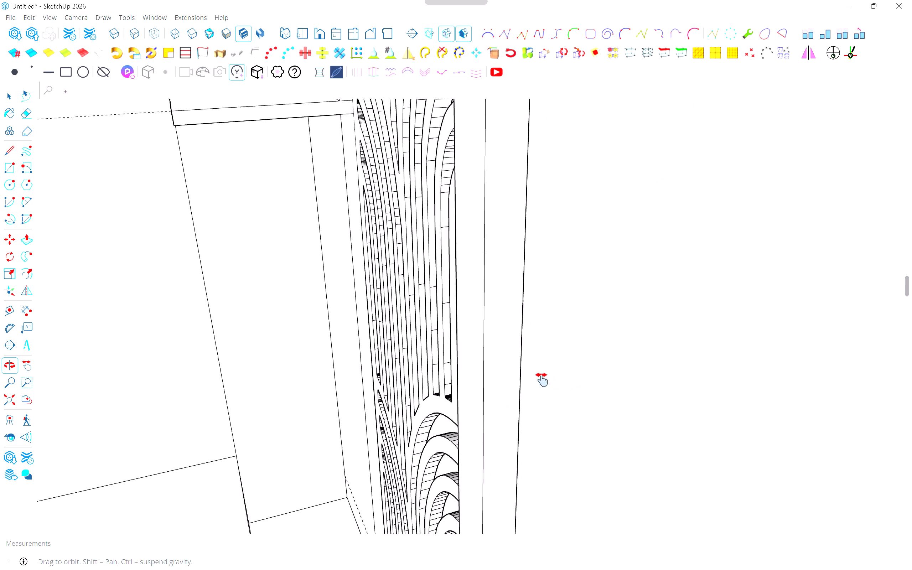
pyautogui.moveTo(542, 380); pyautogui.dragTo(450, 275, button='middle')
pyautogui.keyDown('shift'); pyautogui.moveTo(384, 402); pyautogui.dragTo(398, 186, button='middle'); pyautogui.keyUp('shift')
pyautogui.scroll(5, 363, 405)
pyautogui.keyDown('shift'); pyautogui.moveTo(371, 416); pyautogui.dragTo(349, 276, button='middle'); pyautogui.keyUp('shift')
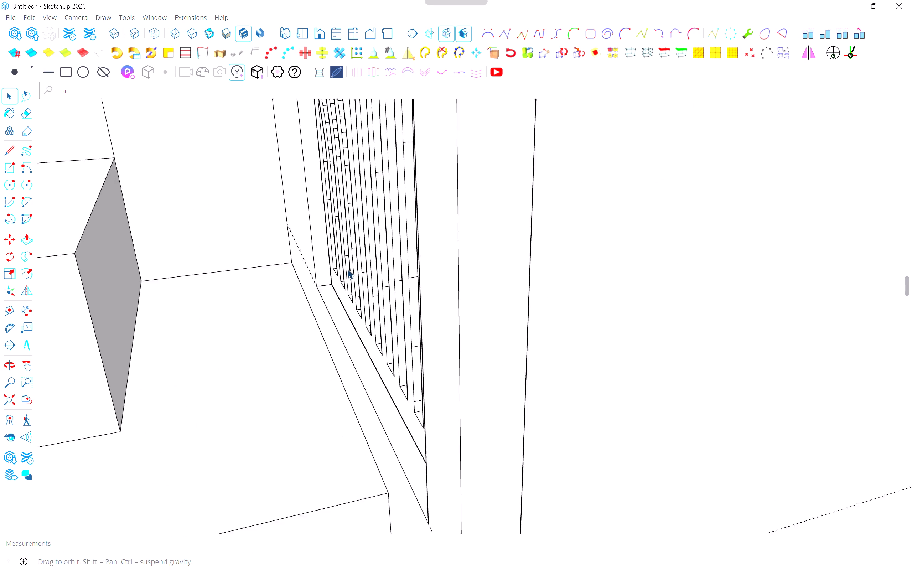
pyautogui.scroll(-5, 348, 270)
pyautogui.scroll(9, 372, 369)
pyautogui.moveTo(383, 367); pyautogui.dragTo(435, 369, button='middle')
pyautogui.press('m')
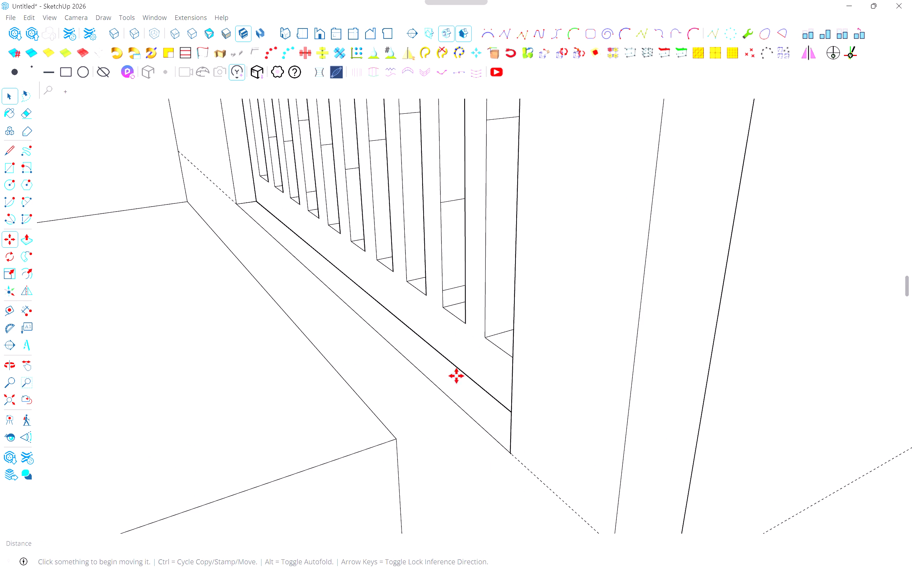
pyautogui.scroll(5, 459, 378)
pyautogui.moveTo(473, 439); pyautogui.dragTo(457, 385, button='middle')
pyautogui.scroll(-6, 457, 385)
pyautogui.press('space')
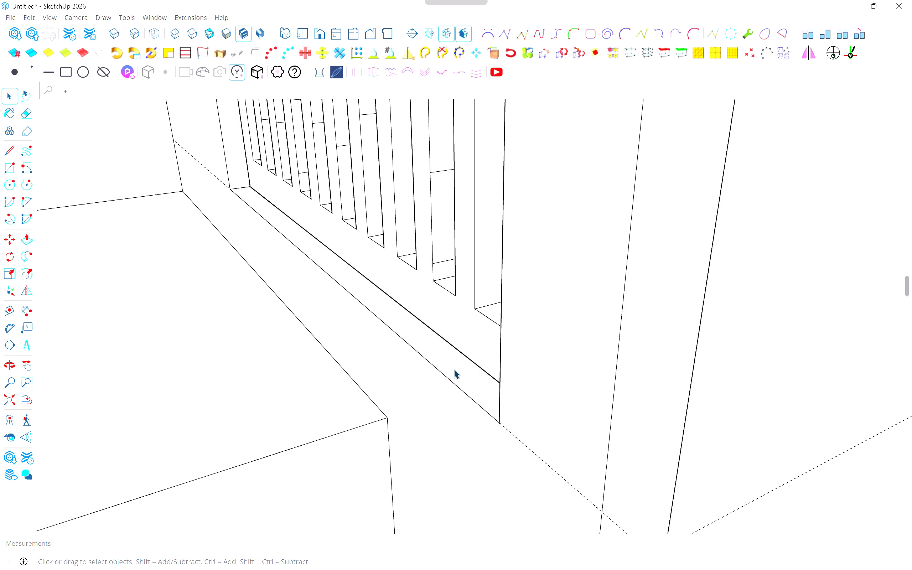
pyautogui.click(454, 368)
pyautogui.scroll(-18, 454, 368)
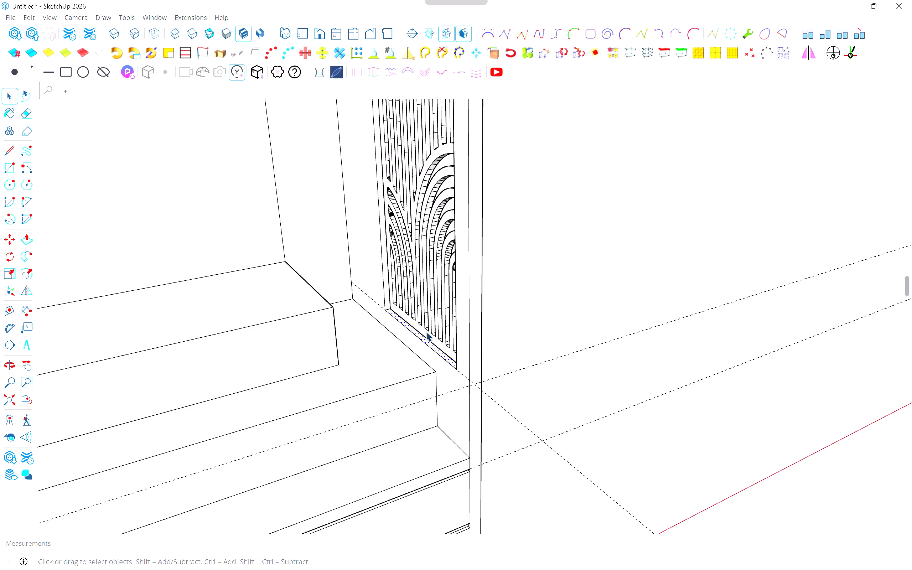
pyautogui.keyDown('shift'); pyautogui.moveTo(402, 300); pyautogui.dragTo(424, 374, button='middle'); pyautogui.keyUp('shift')
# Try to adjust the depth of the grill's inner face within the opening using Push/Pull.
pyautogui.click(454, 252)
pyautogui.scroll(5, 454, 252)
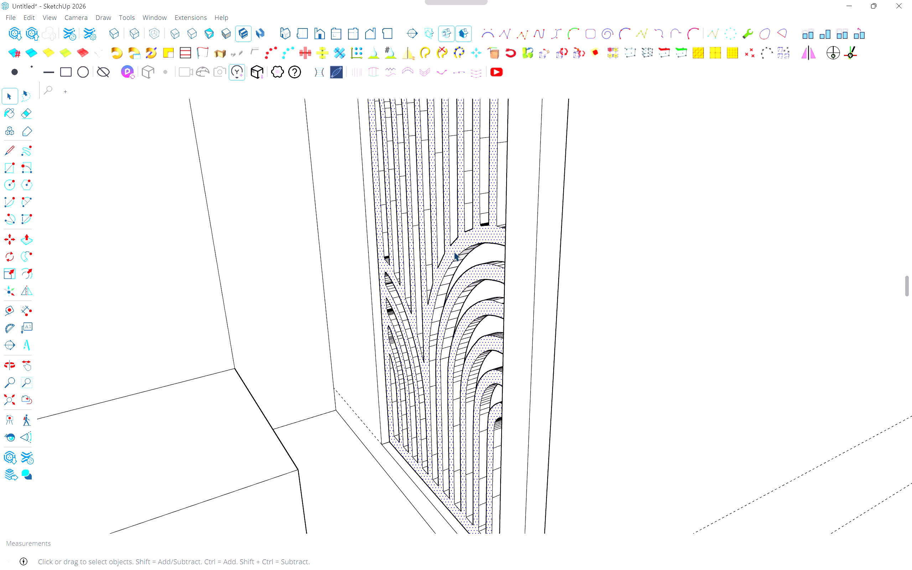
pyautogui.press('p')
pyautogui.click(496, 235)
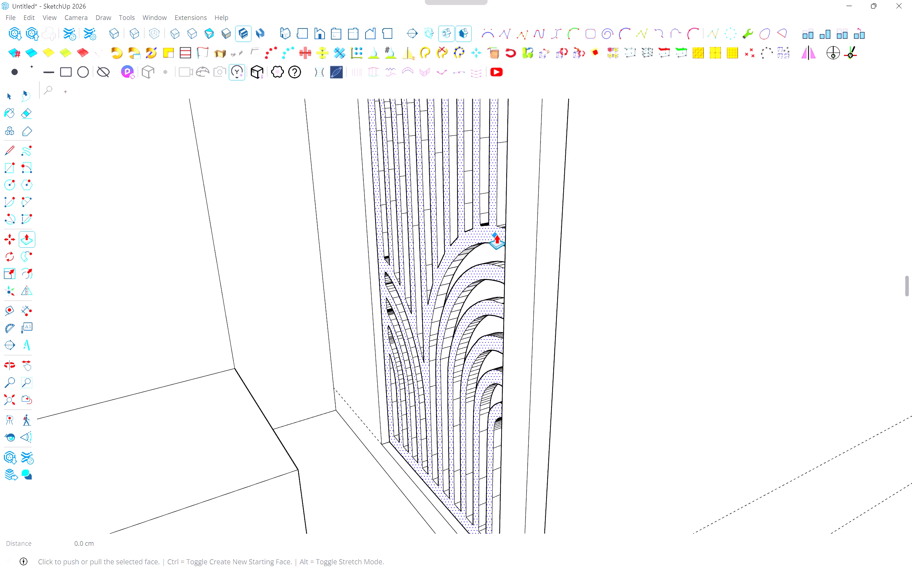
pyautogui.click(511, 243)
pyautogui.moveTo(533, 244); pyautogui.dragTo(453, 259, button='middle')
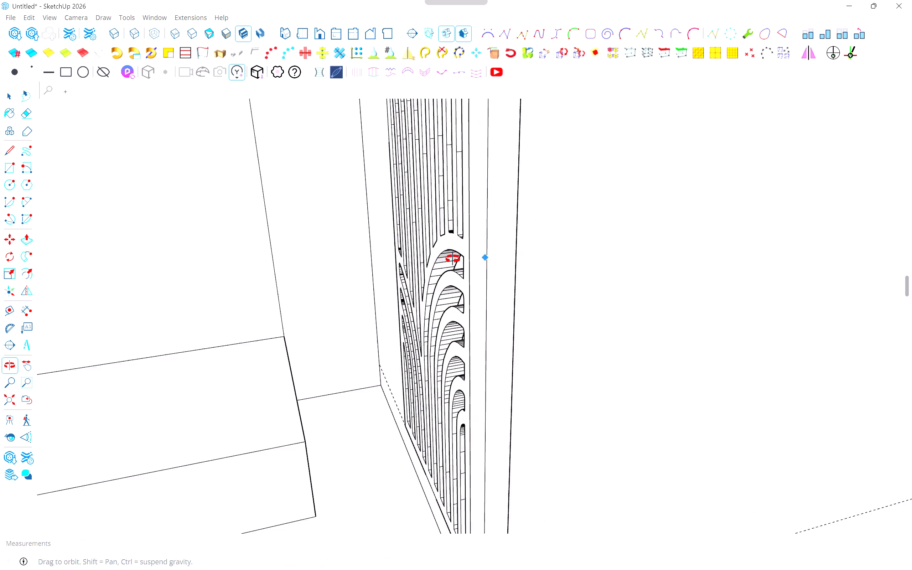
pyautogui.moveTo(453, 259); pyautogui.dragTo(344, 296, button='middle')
# Examine the triangular faces below the grill at the bottom of the side opening from outside.
pyautogui.scroll(-7, 341, 300)
pyautogui.press('space')
pyautogui.click(551, 321)
pyautogui.moveTo(544, 322); pyautogui.dragTo(407, 354, button='middle')
pyautogui.scroll(5, 441, 366)
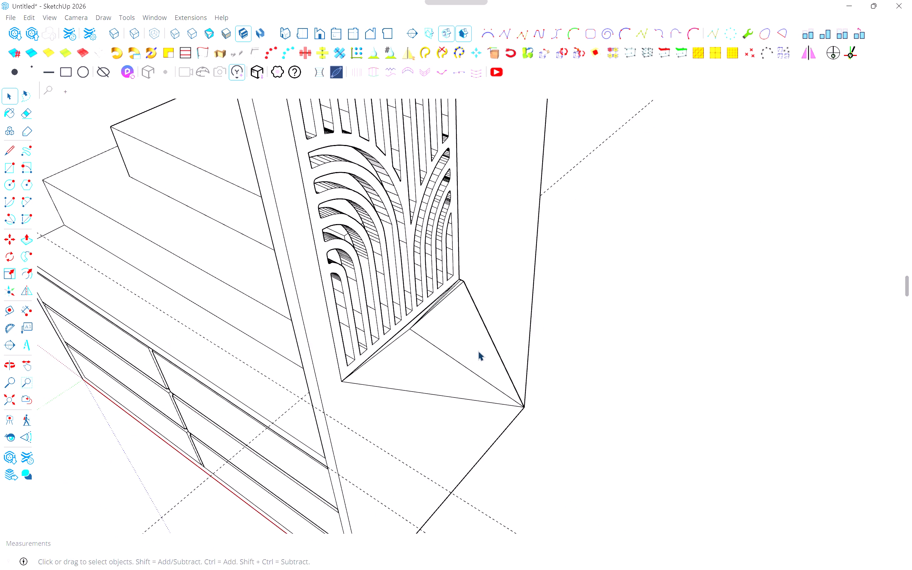
pyautogui.scroll(2, 480, 350)
pyautogui.moveTo(475, 348); pyautogui.dragTo(381, 405, button='middle')
pyautogui.scroll(4, 343, 332)
pyautogui.click(478, 270)
pyautogui.moveTo(455, 272); pyautogui.dragTo(499, 289, button='middle')
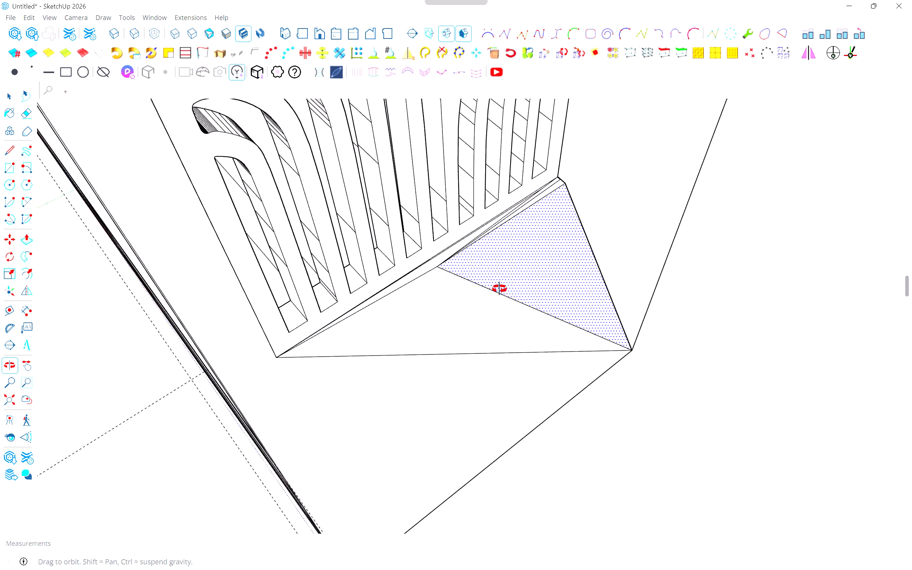
pyautogui.moveTo(499, 289); pyautogui.dragTo(655, 286, button='middle')
# Undo the grill's fitting edits step by step until it stands clear of the cabinet's side opening, away from the cabinet.
pyautogui.hotkey('ctrl', 'z')
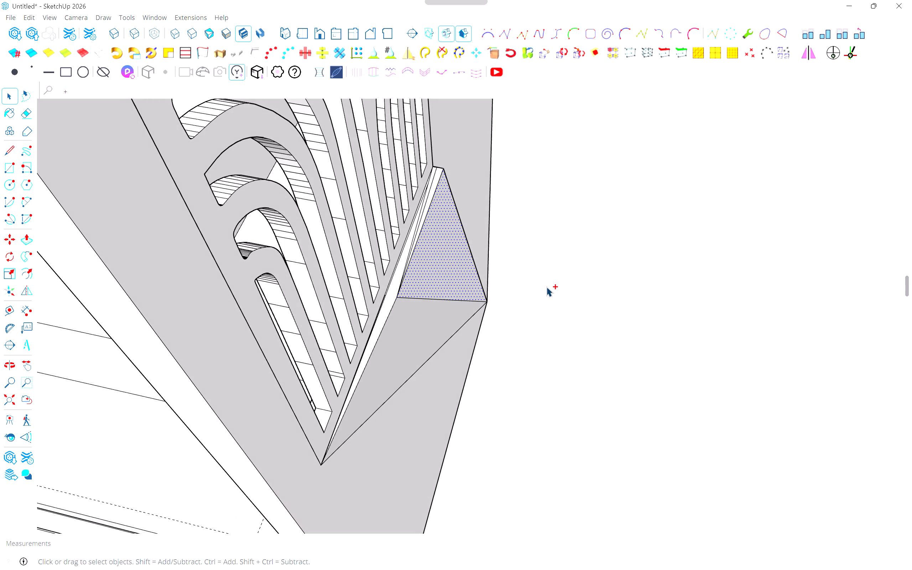
pyautogui.hotkey('ctrl', 'z')
pyautogui.moveTo(471, 290); pyautogui.dragTo(447, 200, button='middle')
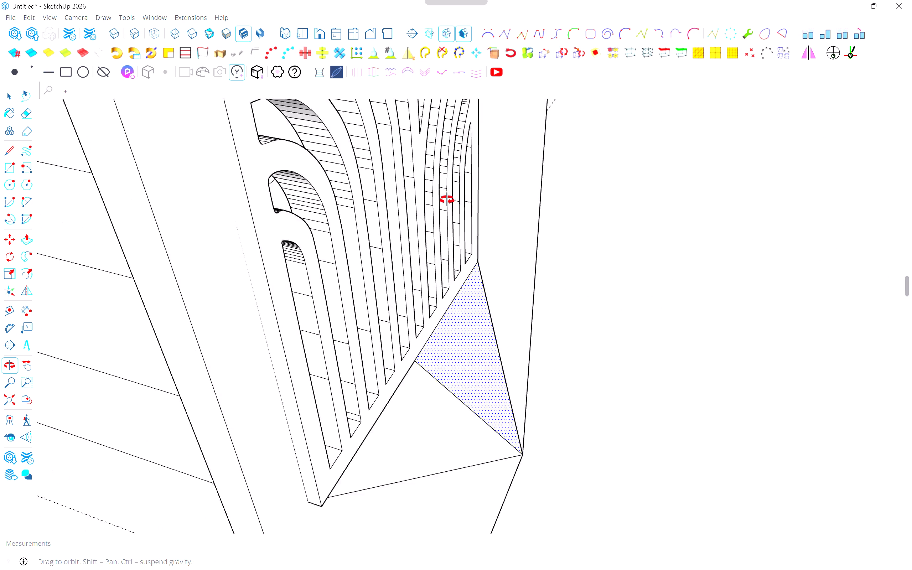
pyautogui.moveTo(447, 200); pyautogui.dragTo(537, 226, button='middle')
pyautogui.hotkey('ctrl', 'z')
pyautogui.hotkey('ctrl', 'z')
pyautogui.hotkey('ctrl', 'z')
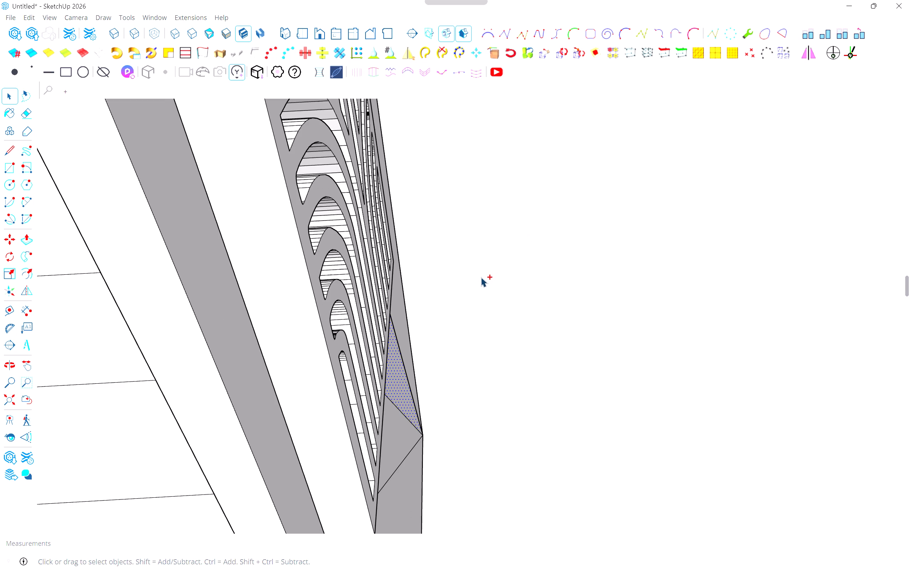
pyautogui.hotkey('ctrl', 'z')
pyautogui.hotkey('ctrl', 'z')
pyautogui.hotkey('ctrl', 'z')
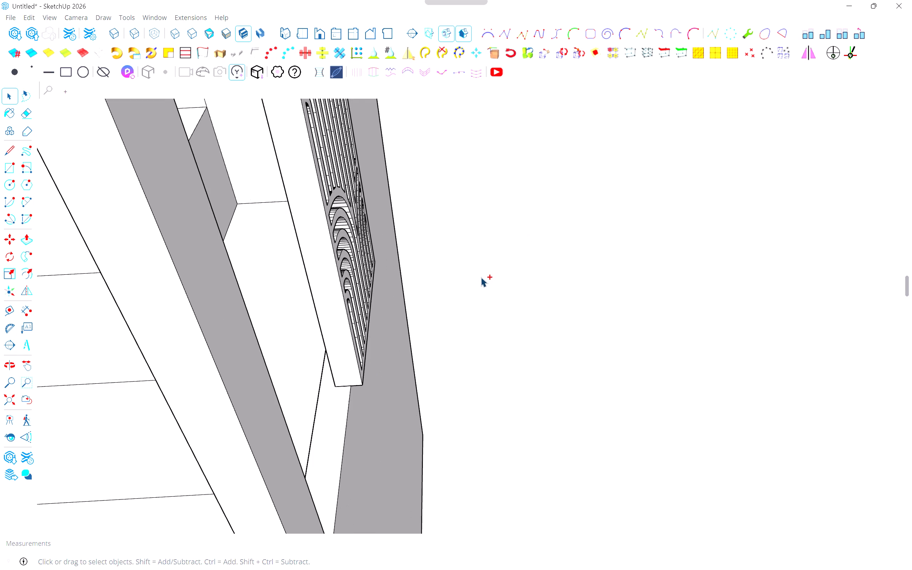
pyautogui.moveTo(453, 283); pyautogui.dragTo(197, 249, button='middle')
pyautogui.scroll(-5, 203, 252)
pyautogui.keyDown('shift'); pyautogui.moveTo(304, 269); pyautogui.dragTo(368, 388, button='middle'); pyautogui.keyUp('shift')
pyautogui.click(382, 304)
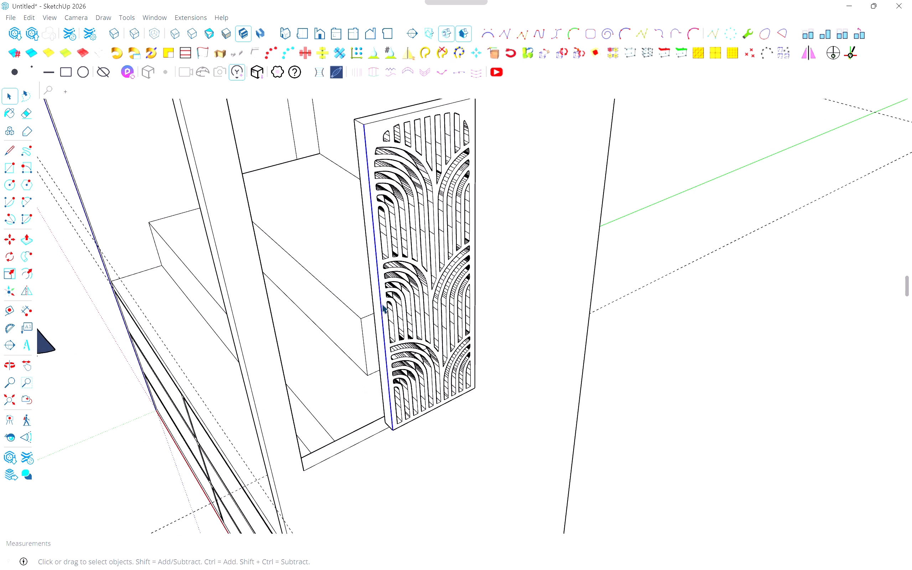
pyautogui.scroll(4, 381, 307)
pyautogui.hotkey('ctrl', 'z')
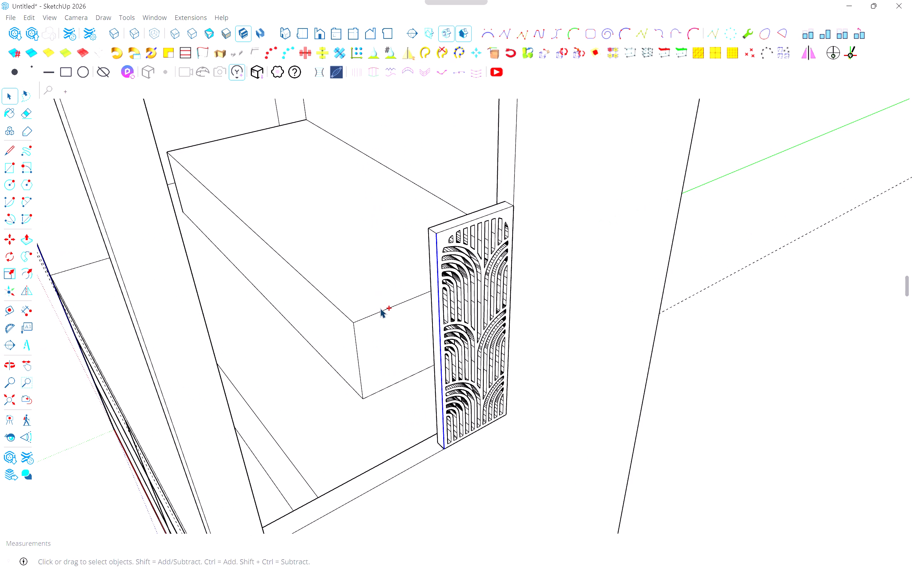
pyautogui.scroll(-2, 424, 309)
pyautogui.hotkey('ctrl', 'z')
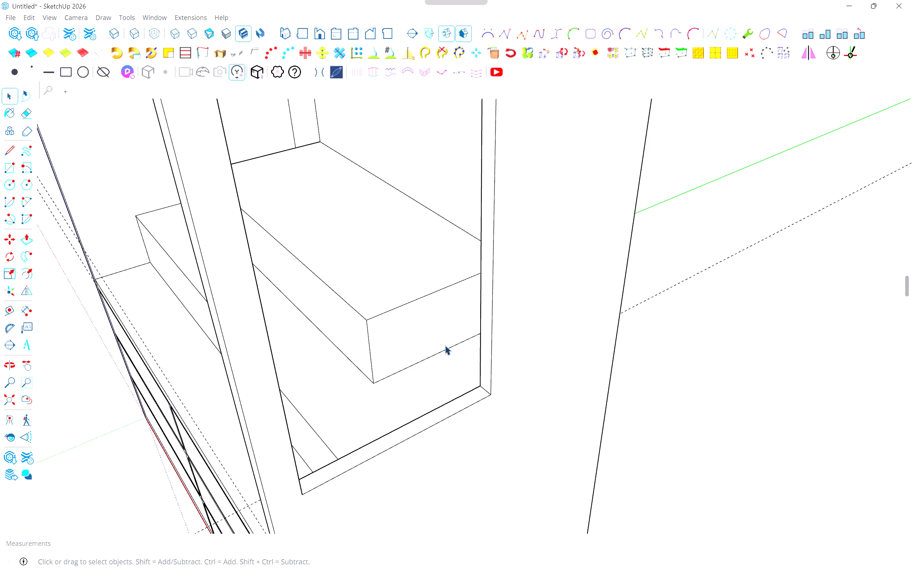
# Delete the two parallel guide lines running past the cabinet's base toward the grill.
pyautogui.scroll(-8, 455, 360)
pyautogui.keyDown('shift'); pyautogui.moveTo(424, 419); pyautogui.dragTo(304, 280, button='middle'); pyautogui.keyUp('shift')
pyautogui.middleClick(304, 280)
pyautogui.keyDown('shift'); pyautogui.moveTo(476, 449); pyautogui.dragTo(461, 441, button='middle'); pyautogui.keyUp('shift')
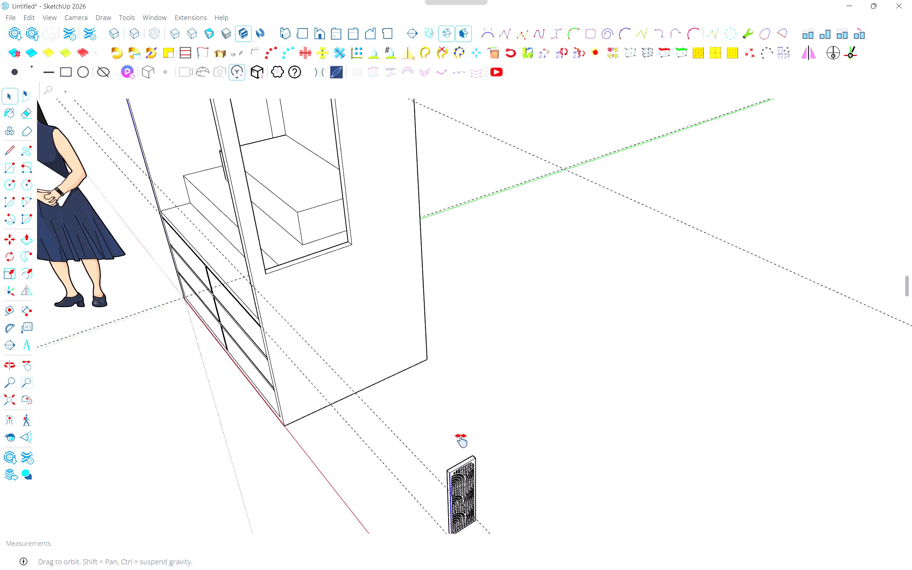
pyautogui.keyDown('shift'); pyautogui.moveTo(461, 441); pyautogui.dragTo(369, 380, button='middle'); pyautogui.keyUp('shift')
pyautogui.click(324, 334)
pyautogui.moveTo(310, 369); pyautogui.dragTo(271, 440)
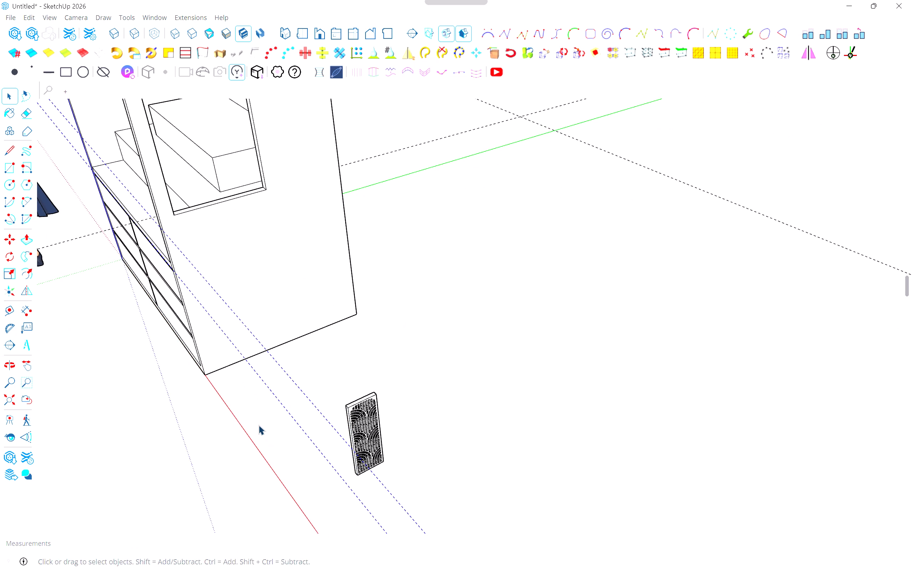
pyautogui.press('Delete')
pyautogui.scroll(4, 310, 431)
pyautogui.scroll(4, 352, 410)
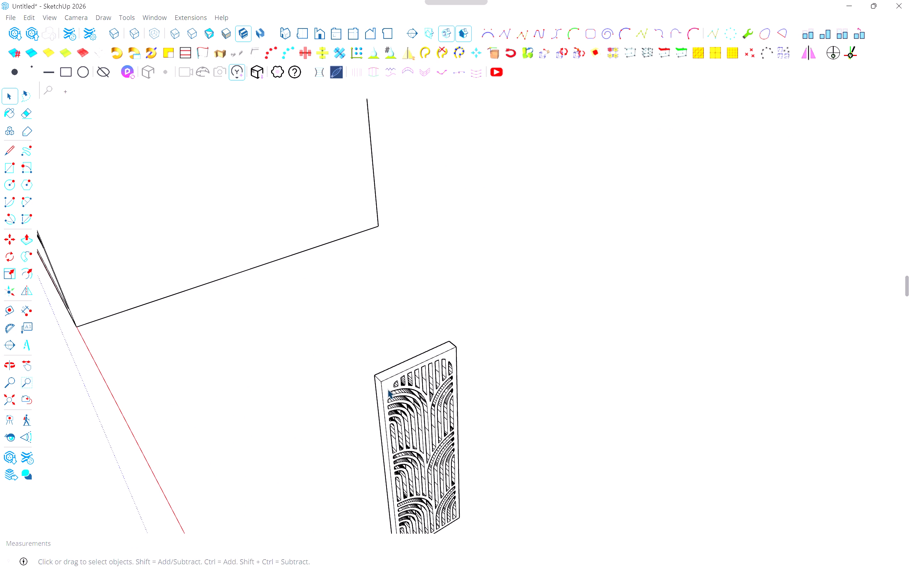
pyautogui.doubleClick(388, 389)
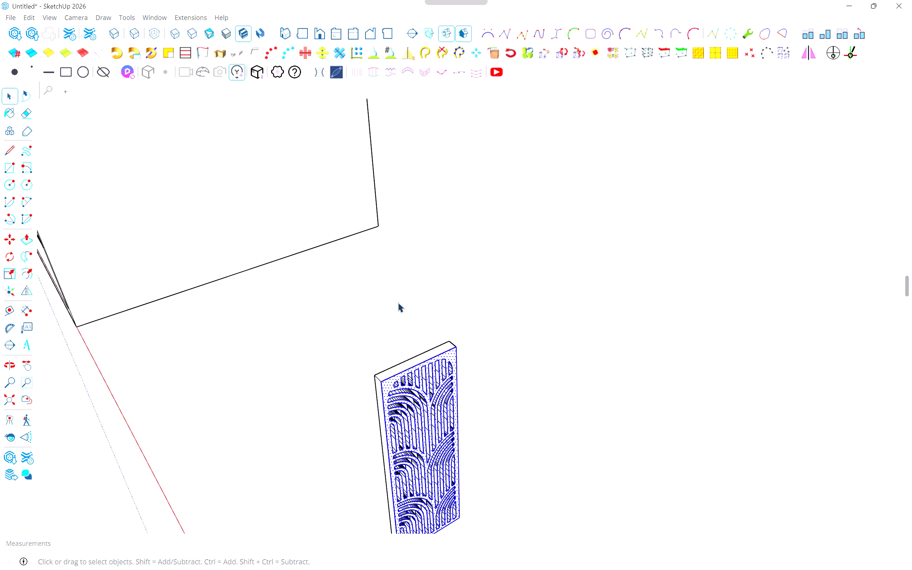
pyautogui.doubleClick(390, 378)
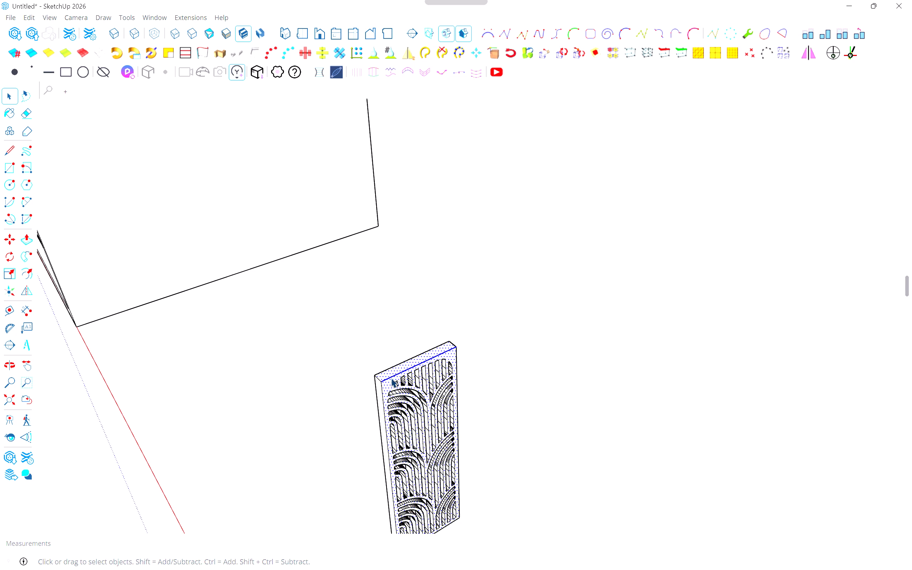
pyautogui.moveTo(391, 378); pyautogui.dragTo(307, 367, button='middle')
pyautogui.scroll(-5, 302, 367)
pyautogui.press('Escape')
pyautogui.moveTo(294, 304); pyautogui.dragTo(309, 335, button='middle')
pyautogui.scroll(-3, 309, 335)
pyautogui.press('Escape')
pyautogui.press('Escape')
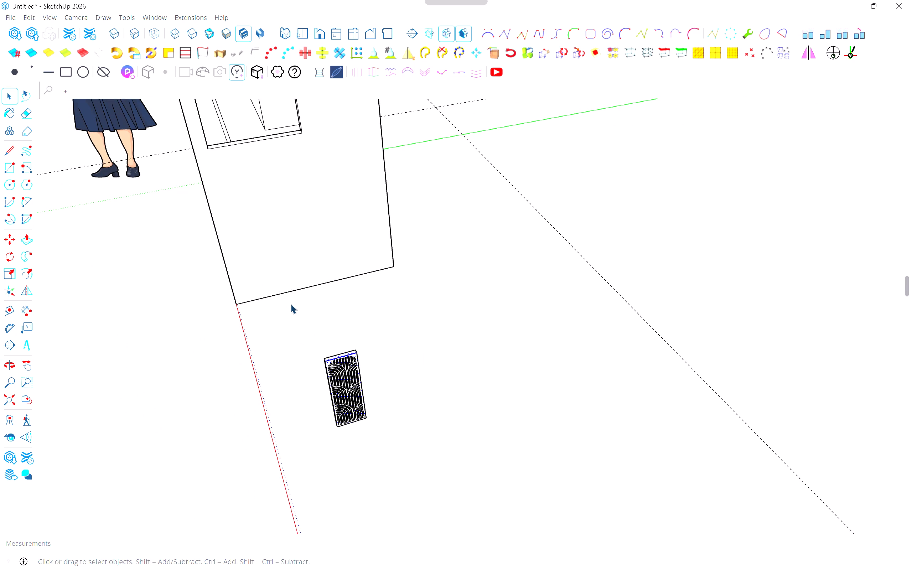
# Place guide lines along the rear, top and front edges of the cabinet's side opening.
pyautogui.press('t')
pyautogui.keyDown('shift'); pyautogui.moveTo(271, 262); pyautogui.dragTo(374, 423, button='middle'); pyautogui.keyUp('shift')
pyautogui.scroll(3, 323, 293)
pyautogui.click(314, 289)
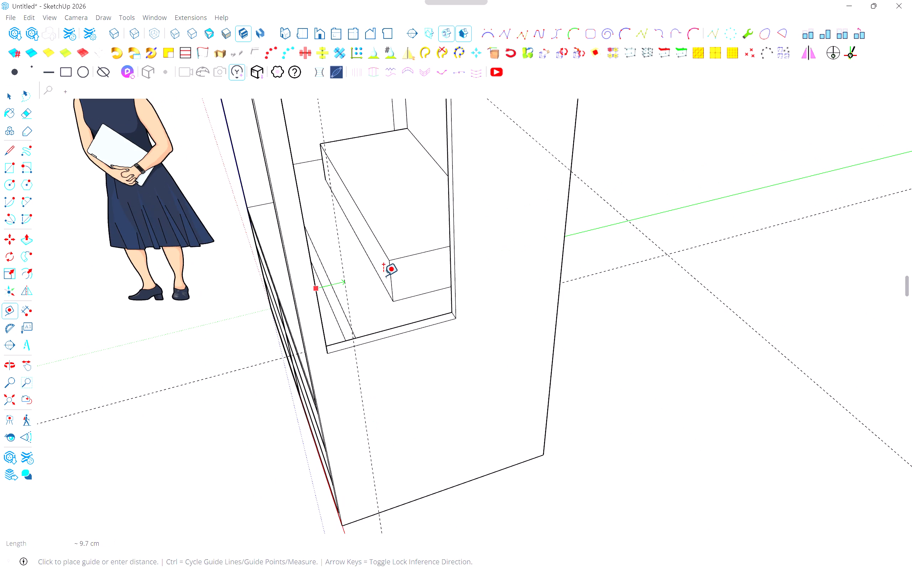
pyautogui.click(452, 256)
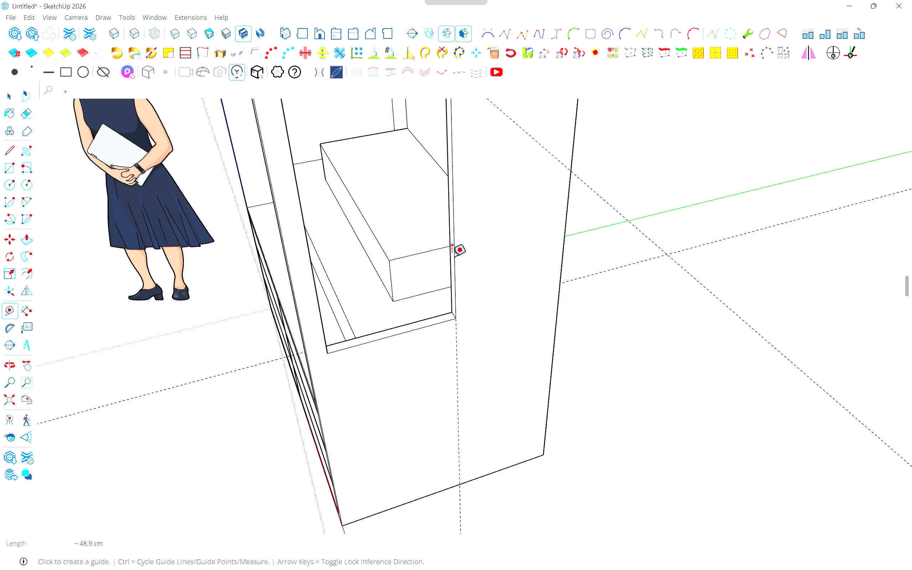
pyautogui.click(380, 339)
pyautogui.scroll(-5, 365, 268)
pyautogui.moveTo(365, 221); pyautogui.dragTo(445, 431, button='middle')
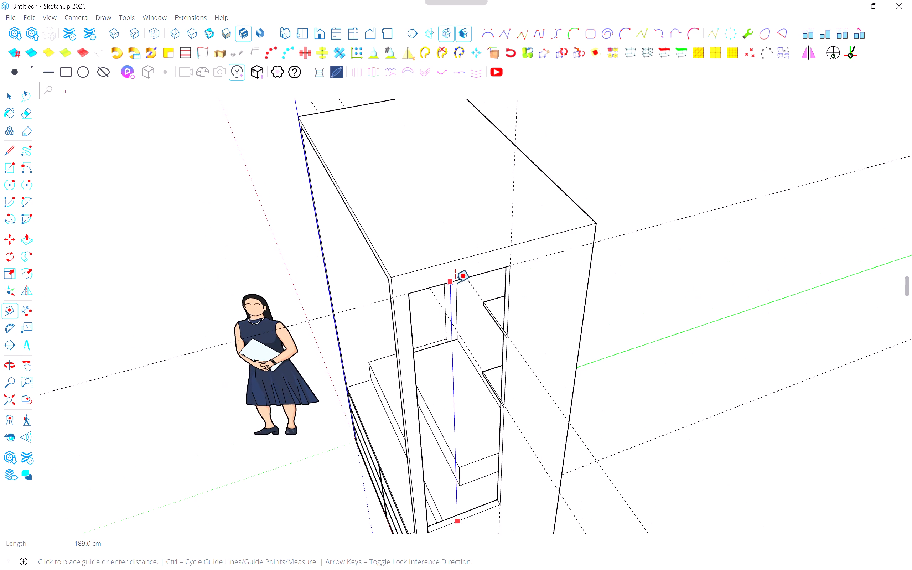
pyautogui.click(455, 283)
pyautogui.scroll(3, 498, 365)
pyautogui.click(505, 368)
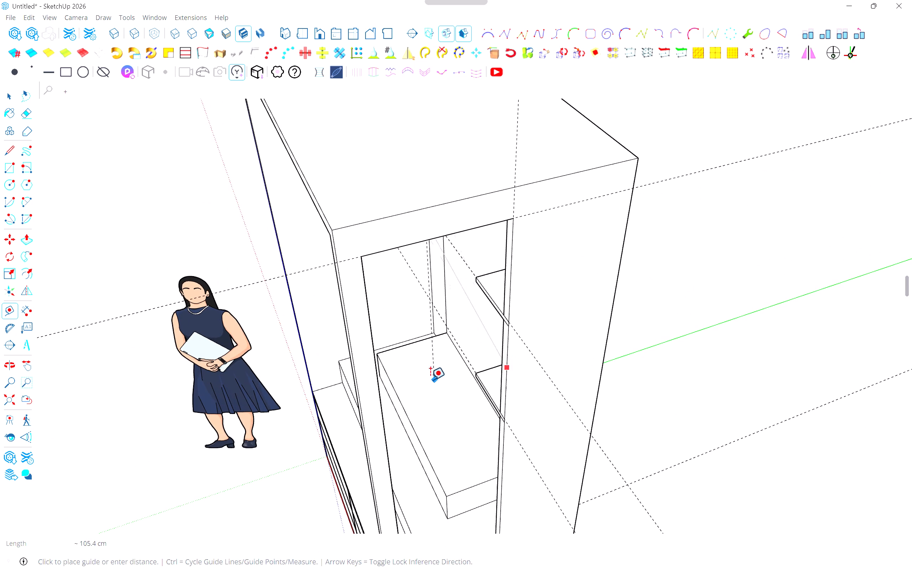
pyautogui.click(376, 375)
# Place a guide line along the bottom edge of the side opening, offset 189 cm from its top edge.
pyautogui.moveTo(432, 404); pyautogui.dragTo(608, 308, button='middle')
pyautogui.scroll(-5, 626, 321)
pyautogui.keyDown('shift'); pyautogui.moveTo(667, 415); pyautogui.dragTo(534, 320, button='middle'); pyautogui.keyUp('shift')
pyautogui.middleClick(534, 320)
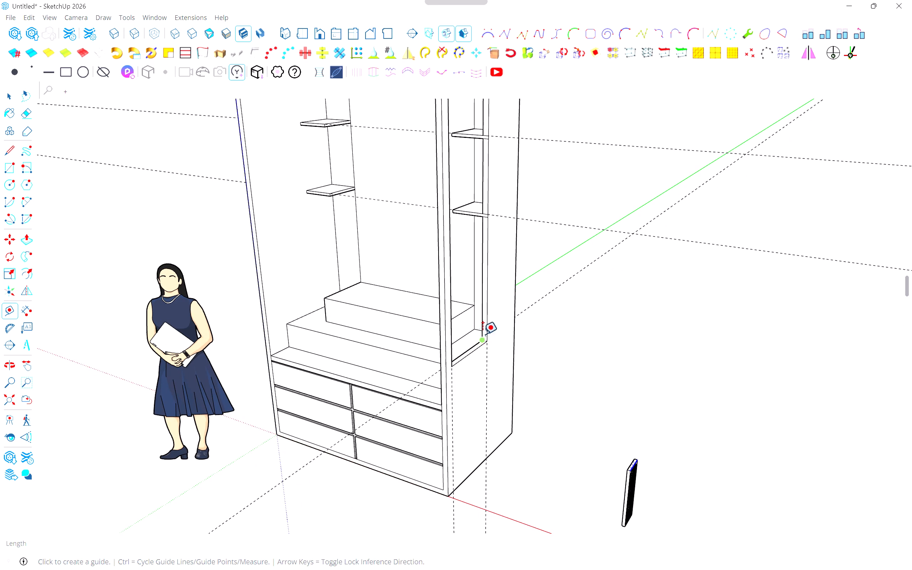
pyautogui.scroll(3, 479, 340)
pyautogui.scroll(-1, 439, 338)
pyautogui.scroll(-7, 455, 315)
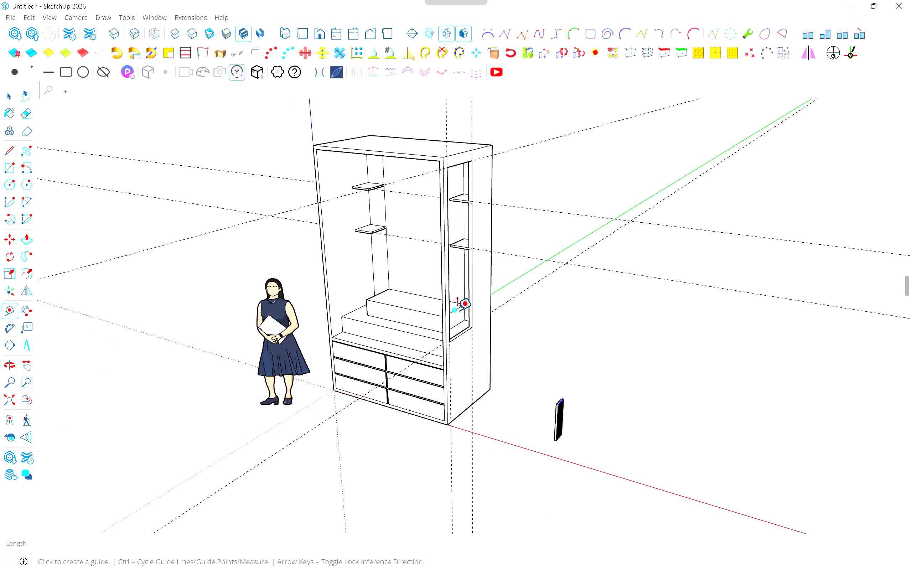
pyautogui.keyDown('shift'); pyautogui.moveTo(460, 291); pyautogui.dragTo(463, 322, button='middle'); pyautogui.keyUp('shift')
pyautogui.keyDown('shift'); pyautogui.moveTo(465, 316); pyautogui.dragTo(467, 309, button='middle'); pyautogui.keyUp('shift')
pyautogui.click(461, 191)
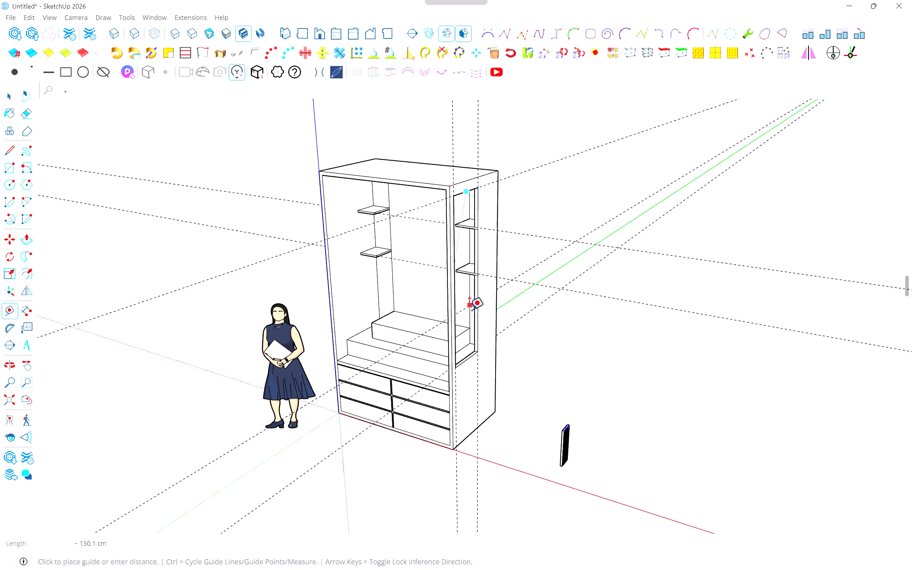
pyautogui.scroll(4, 475, 355)
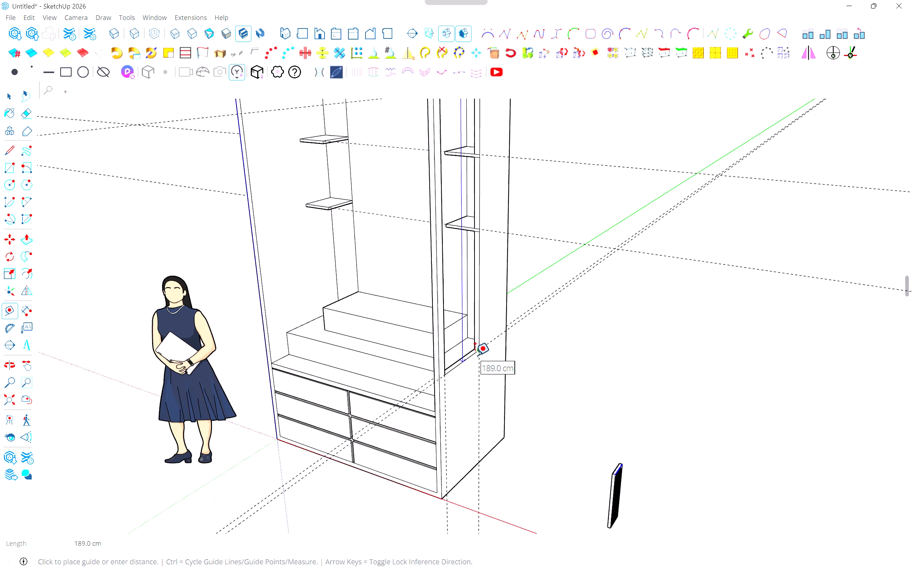
pyautogui.scroll(4, 475, 358)
pyautogui.click(475, 358)
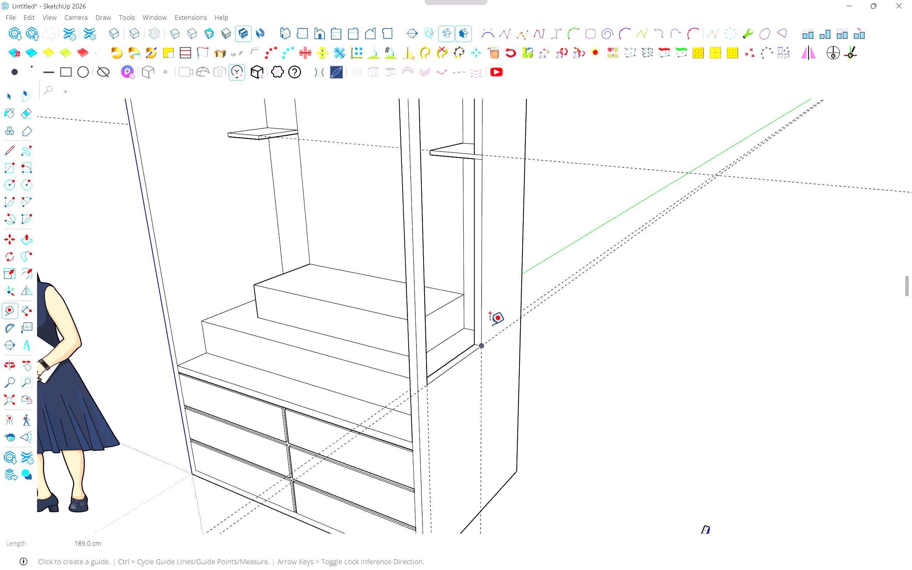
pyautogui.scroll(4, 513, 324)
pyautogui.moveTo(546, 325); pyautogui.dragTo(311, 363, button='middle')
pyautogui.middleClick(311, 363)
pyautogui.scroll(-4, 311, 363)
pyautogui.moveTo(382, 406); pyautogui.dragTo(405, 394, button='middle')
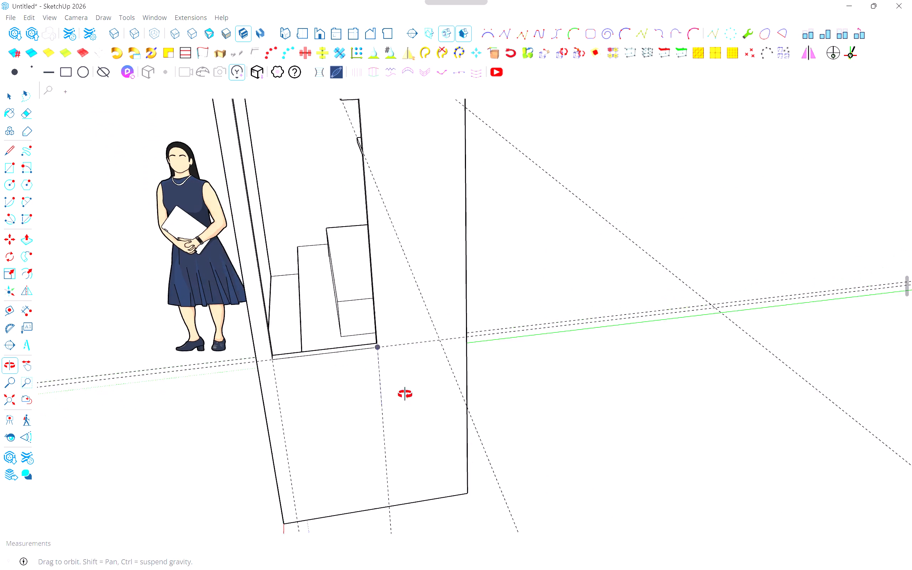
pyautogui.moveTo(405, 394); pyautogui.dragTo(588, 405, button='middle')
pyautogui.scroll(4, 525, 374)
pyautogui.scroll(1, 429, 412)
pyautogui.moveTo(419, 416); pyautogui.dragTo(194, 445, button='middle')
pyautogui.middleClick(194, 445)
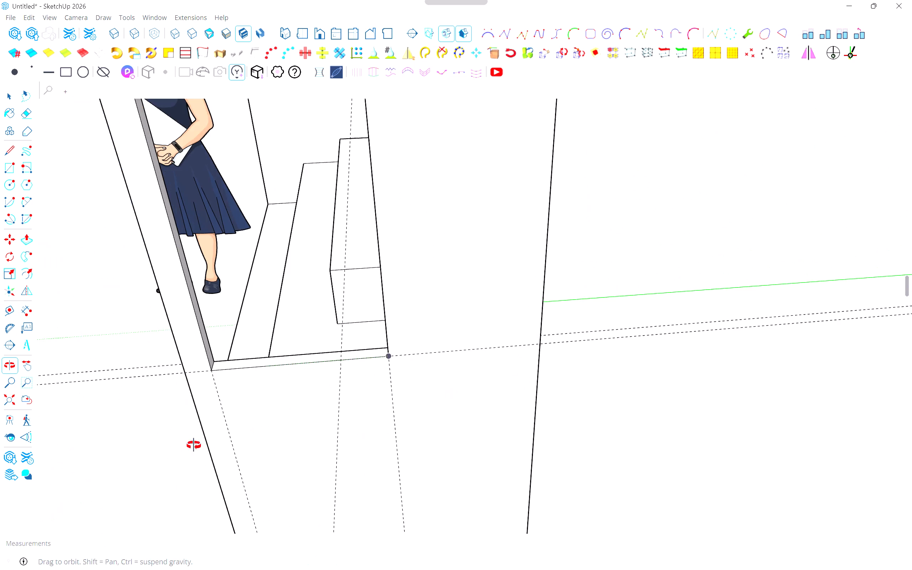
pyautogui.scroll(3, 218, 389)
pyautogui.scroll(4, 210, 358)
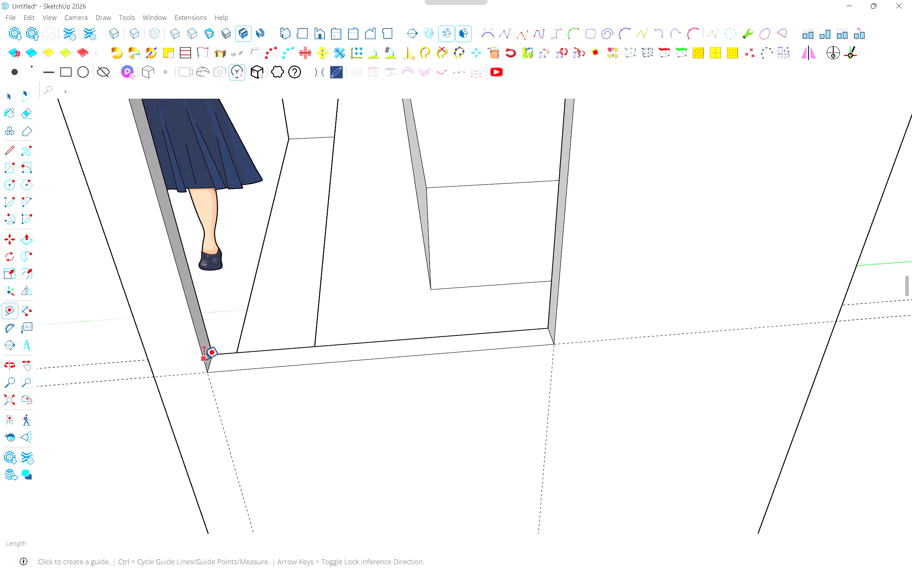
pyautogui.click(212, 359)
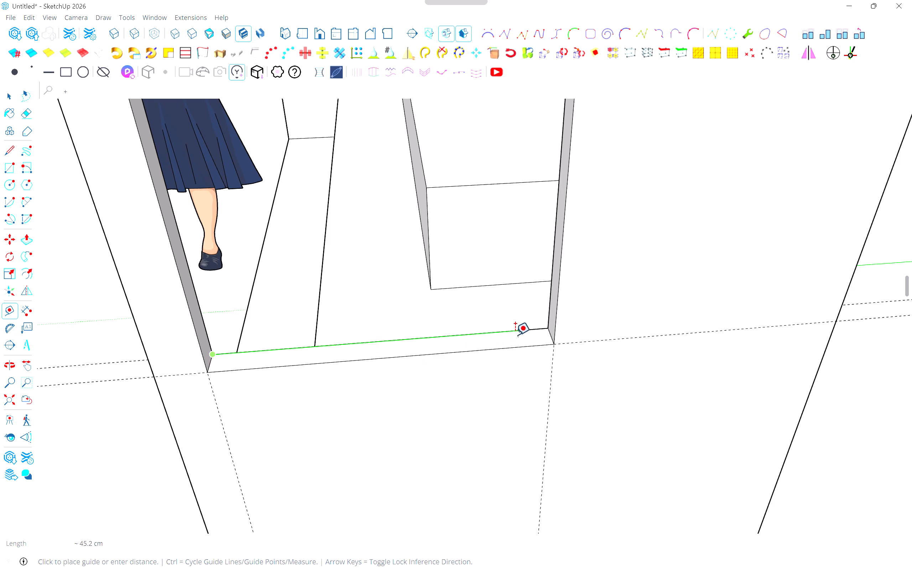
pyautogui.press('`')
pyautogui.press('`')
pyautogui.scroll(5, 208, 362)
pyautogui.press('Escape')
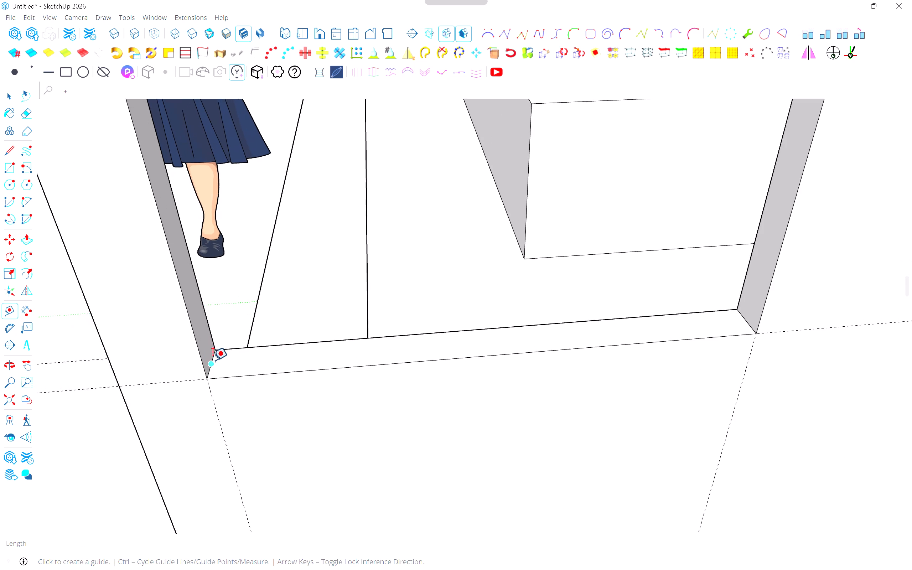
# Offset a guide about 48.9 cm from the sill's front short edge, so it projects outward through the opening's bottom rear corner.
pyautogui.scroll(4, 213, 360)
pyautogui.click(213, 360)
pyautogui.scroll(-7, 400, 360)
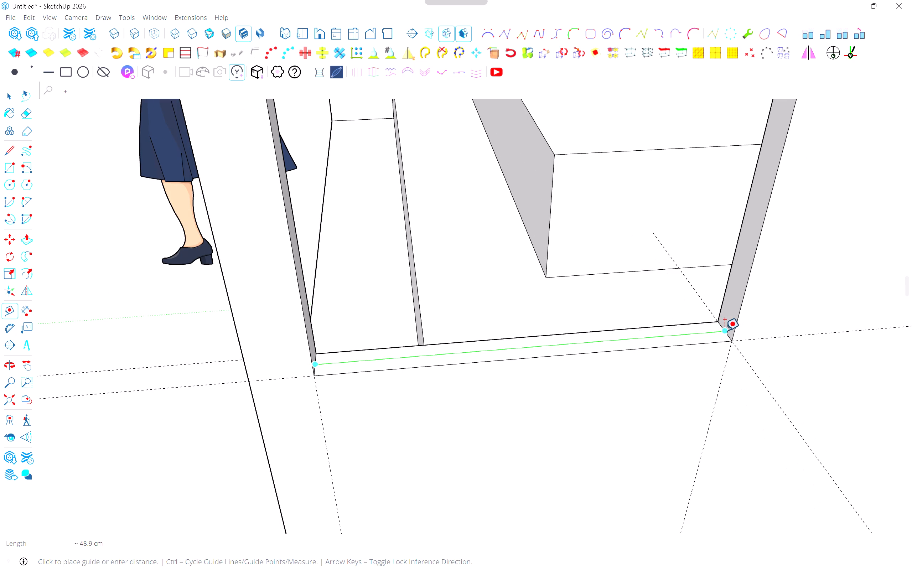
pyautogui.click(725, 331)
# Move the whole jali grill by its lower rear corner onto the guide projecting from the side opening's bottom rear corner.
pyautogui.scroll(-5, 728, 318)
pyautogui.scroll(-12, 729, 445)
pyautogui.moveTo(769, 479); pyautogui.dragTo(728, 459, button='middle')
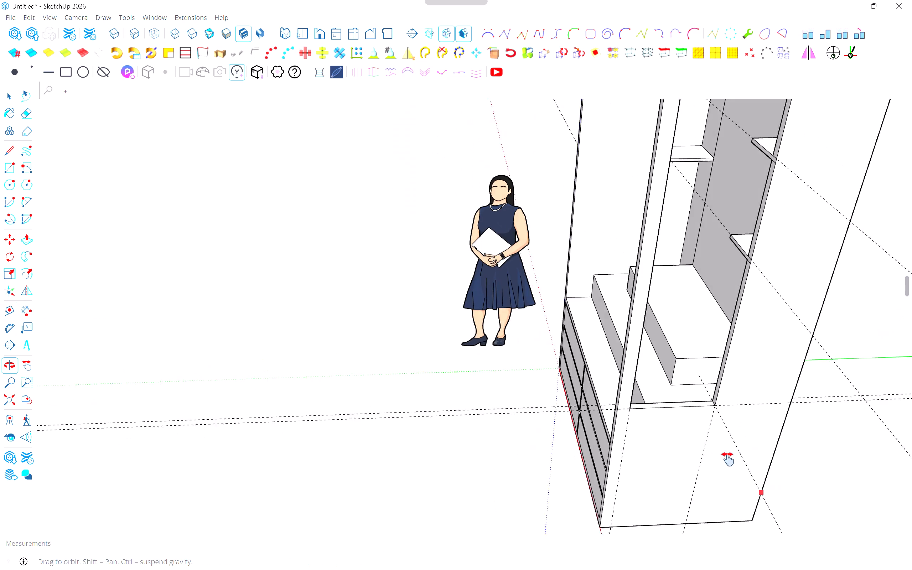
pyautogui.moveTo(728, 459); pyautogui.dragTo(596, 320, button='middle')
pyautogui.scroll(-6, 596, 330)
pyautogui.scroll(5, 589, 447)
pyautogui.press('space')
pyautogui.tripleClick(567, 435)
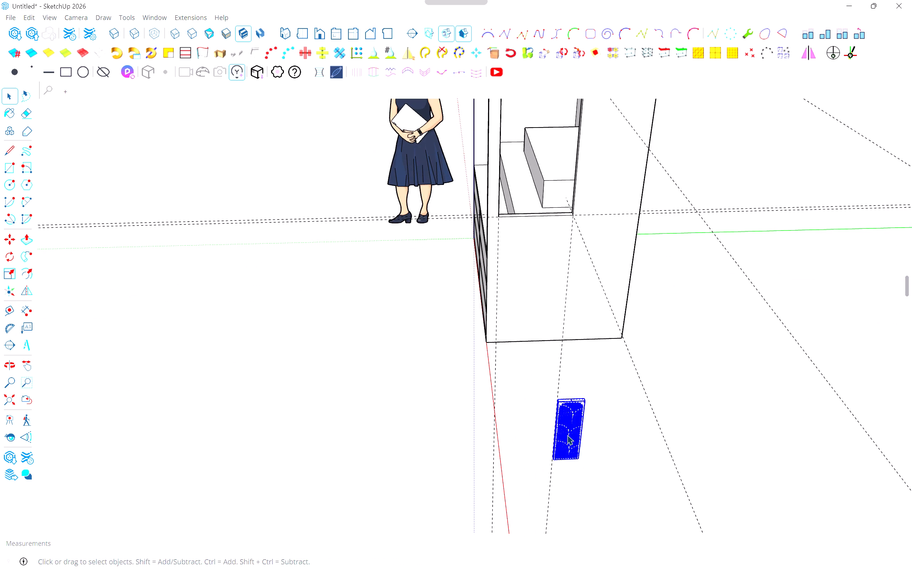
pyautogui.click(567, 435)
pyautogui.press('m')
pyautogui.scroll(11, 579, 439)
pyautogui.moveTo(559, 463); pyautogui.dragTo(290, 471, button='middle')
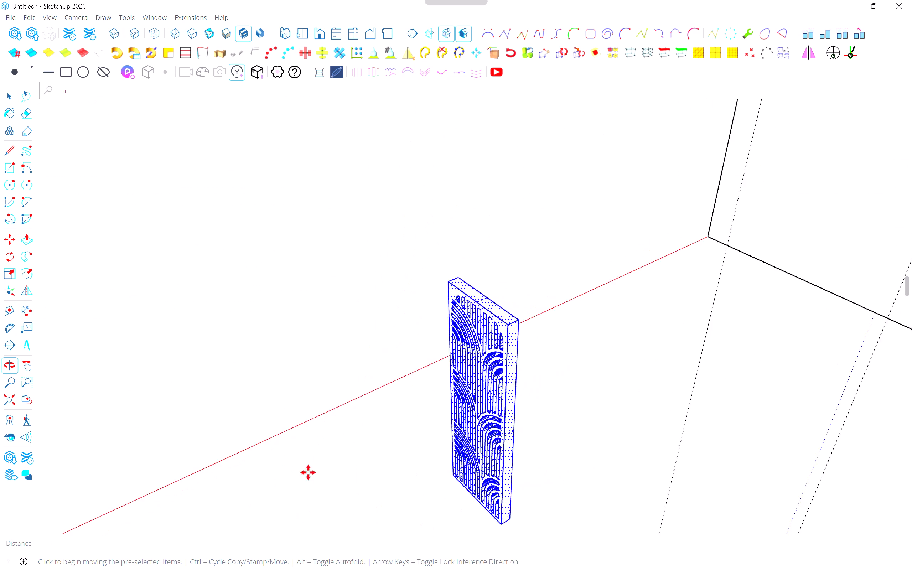
pyautogui.scroll(3, 473, 487)
pyautogui.click(525, 529)
pyautogui.scroll(-3, 547, 445)
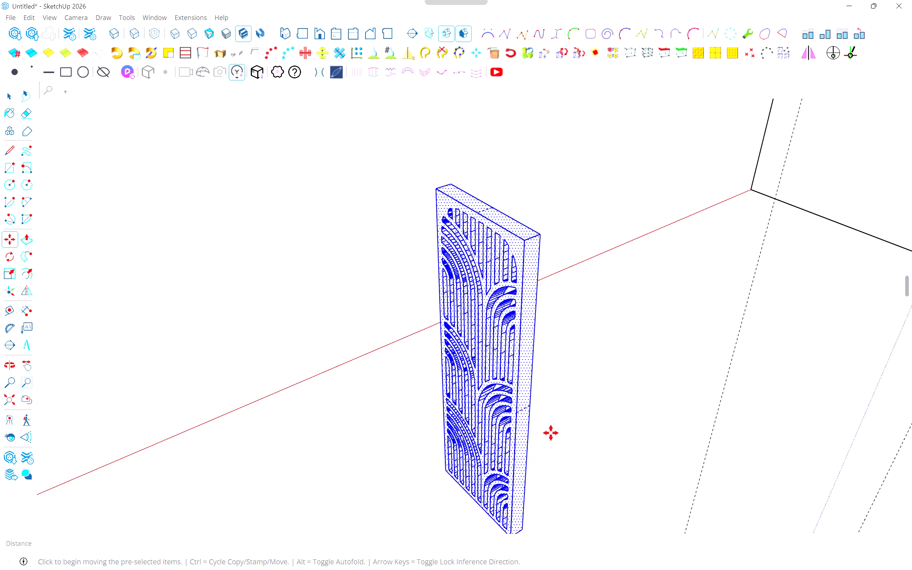
pyautogui.scroll(-4, 551, 433)
pyautogui.moveTo(546, 425); pyautogui.dragTo(694, 404, button='middle')
pyautogui.scroll(-6, 654, 374)
pyautogui.keyDown('shift'); pyautogui.moveTo(638, 279); pyautogui.dragTo(599, 523, button='middle'); pyautogui.keyUp('shift')
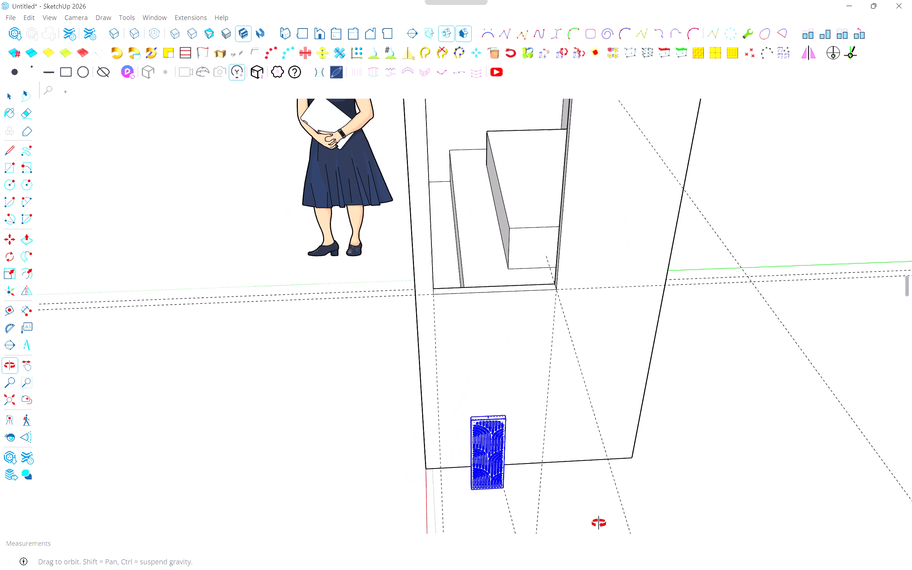
pyautogui.keyDown('shift'); pyautogui.moveTo(599, 523); pyautogui.dragTo(599, 524, button='middle'); pyautogui.keyUp('shift')
pyautogui.scroll(4, 561, 341)
pyautogui.click(577, 337)
# Examine how the grill's lower rear corner lines up with the projecting guide below the side opening.
pyautogui.scroll(6, 597, 363)
pyautogui.moveTo(576, 363); pyautogui.dragTo(446, 368, button='middle')
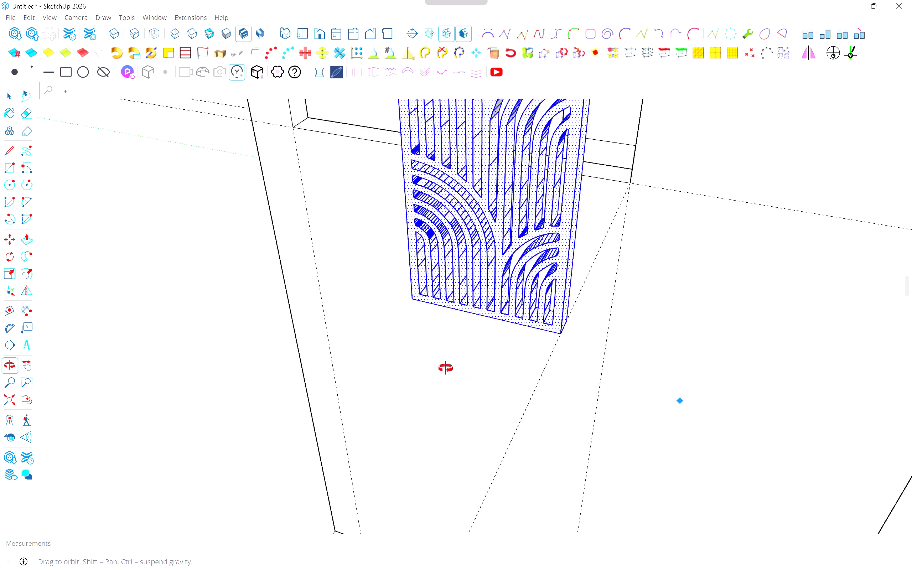
pyautogui.moveTo(446, 368); pyautogui.dragTo(442, 361, button='middle')
pyautogui.moveTo(442, 356); pyautogui.dragTo(442, 349, button='middle')
pyautogui.scroll(6, 542, 325)
pyautogui.moveTo(604, 338); pyautogui.dragTo(523, 304, button='middle')
pyautogui.scroll(-14, 523, 304)
pyautogui.moveTo(444, 264); pyautogui.dragTo(586, 289, button='middle')
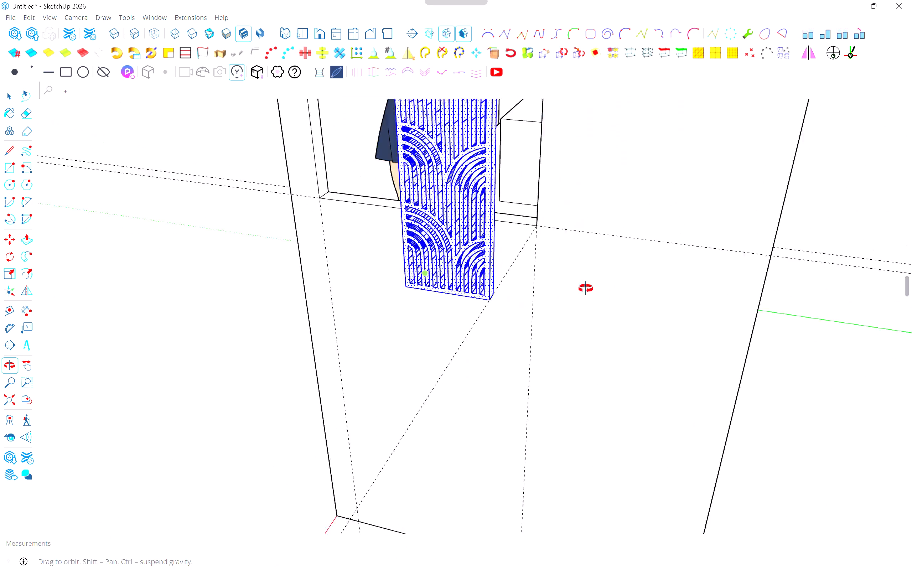
pyautogui.moveTo(586, 289); pyautogui.dragTo(616, 299, button='middle')
# Offset a guide about 48.9 cm from the opening's top rear short edge, so it projects outward through the top front corner.
pyautogui.scroll(-5, 612, 299)
pyautogui.keyDown('shift'); pyautogui.moveTo(398, 218); pyautogui.dragTo(623, 411, button='middle'); pyautogui.keyUp('shift')
pyautogui.moveTo(559, 237); pyautogui.dragTo(569, 239, button='middle')
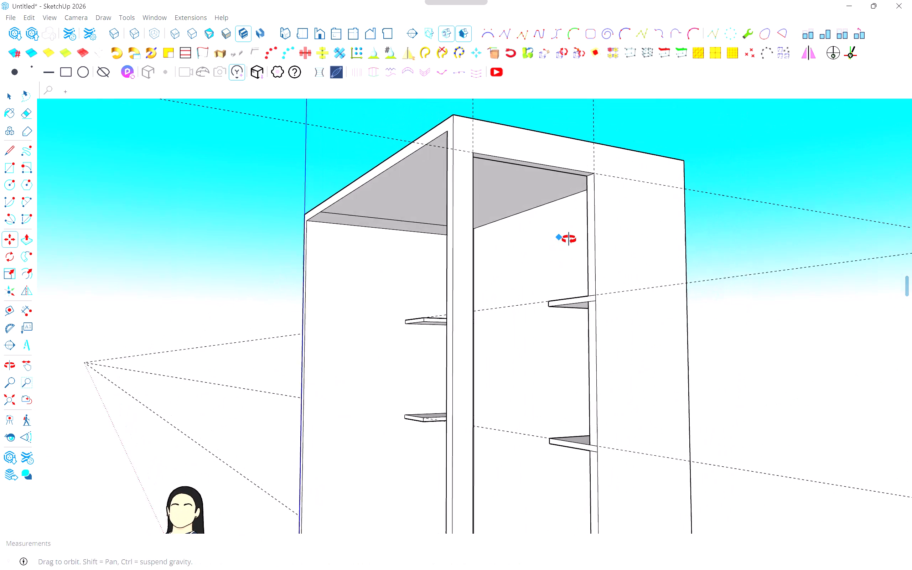
pyautogui.moveTo(569, 239); pyautogui.dragTo(605, 235, button='middle')
pyautogui.middleClick(605, 235)
pyautogui.press('t')
pyautogui.scroll(5, 611, 195)
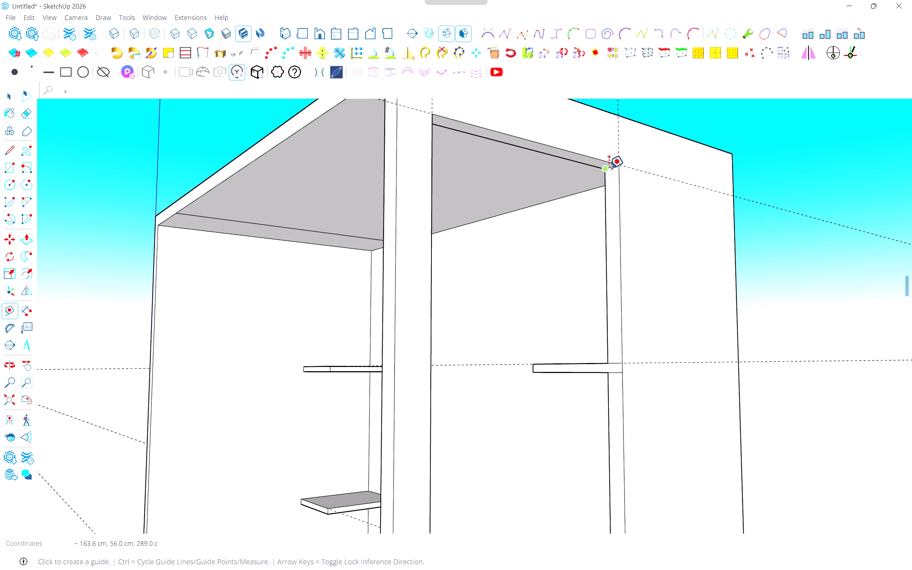
pyautogui.scroll(5, 611, 168)
pyautogui.click(609, 168)
pyautogui.scroll(-5, 555, 164)
pyautogui.keyDown('shift'); pyautogui.moveTo(481, 161); pyautogui.dragTo(484, 172, button='middle'); pyautogui.keyUp('shift')
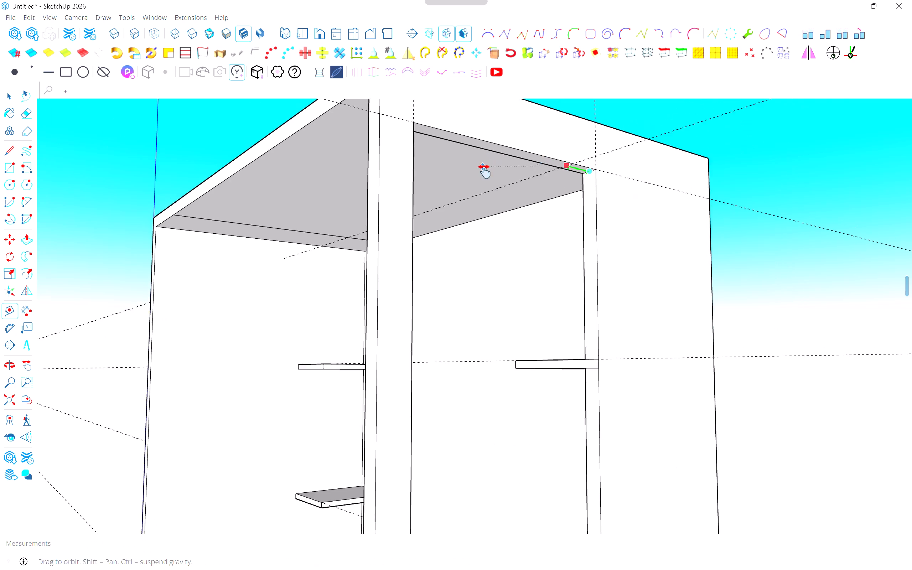
pyautogui.keyDown('shift'); pyautogui.moveTo(484, 172); pyautogui.dragTo(508, 222, button='middle'); pyautogui.keyUp('shift')
pyautogui.click(452, 199)
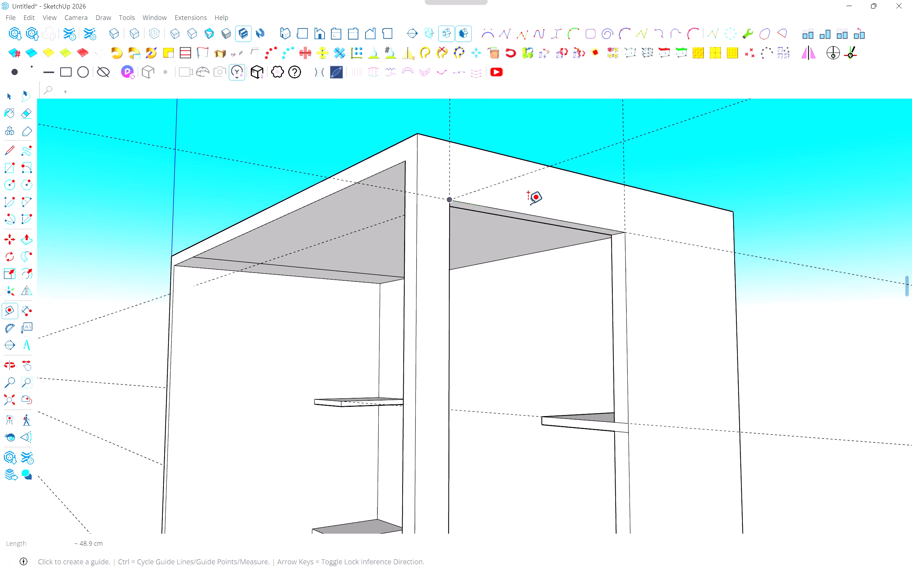
# Scale the jali grill upward from its top face, using the side opening's top front corner as the height reference.
pyautogui.moveTo(553, 209); pyautogui.dragTo(391, 245, button='middle')
pyautogui.middleClick(389, 249)
pyautogui.press('space')
pyautogui.scroll(-6, 387, 258)
pyautogui.keyDown('shift'); pyautogui.moveTo(426, 333); pyautogui.dragTo(398, 234, button='middle'); pyautogui.keyUp('shift')
pyautogui.moveTo(384, 309); pyautogui.dragTo(373, 340, button='middle')
pyautogui.middleClick(373, 340)
pyautogui.press('s')
pyautogui.scroll(8, 392, 350)
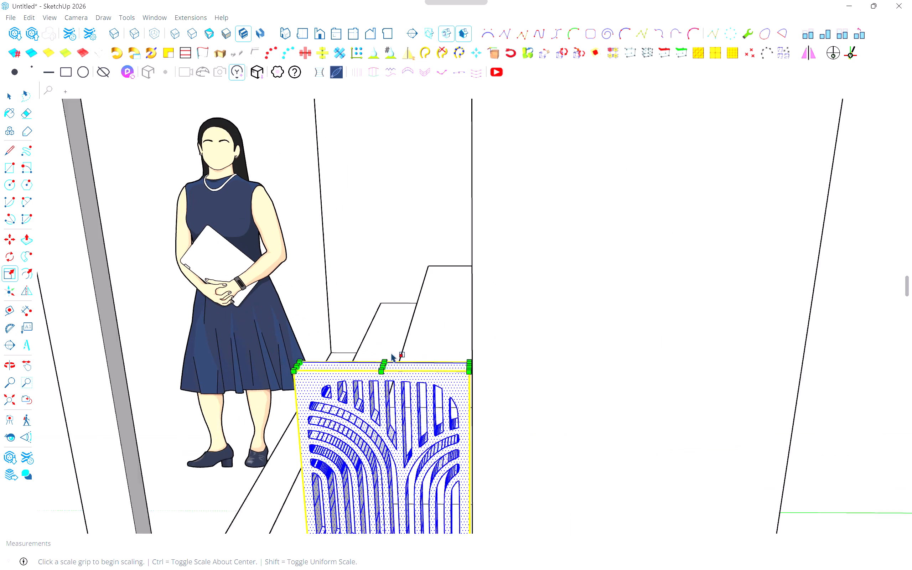
pyautogui.scroll(2, 391, 353)
pyautogui.click(369, 393)
pyautogui.scroll(-7, 376, 328)
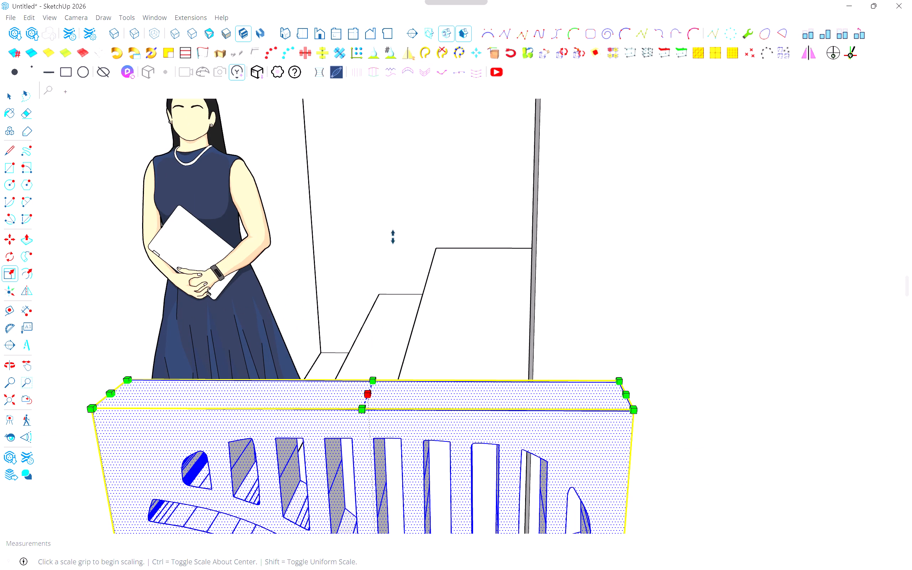
pyautogui.scroll(-7, 396, 227)
pyautogui.moveTo(396, 233); pyautogui.dragTo(396, 361, button='middle')
pyautogui.keyDown('ctrl'); pyautogui.middleClick(396, 363); pyautogui.keyUp('ctrl')
pyautogui.scroll(-7, 396, 362)
pyautogui.keyDown('ctrl'); pyautogui.moveTo(396, 233); pyautogui.dragTo(416, 317, button='middle'); pyautogui.keyUp('ctrl')
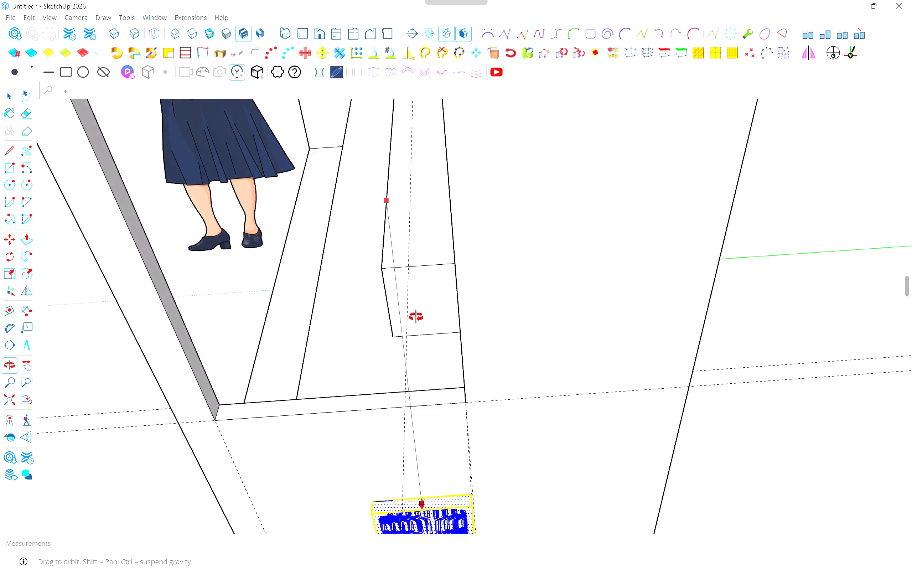
pyautogui.keyDown('ctrl'); pyautogui.moveTo(416, 317); pyautogui.dragTo(434, 393, button='middle'); pyautogui.keyUp('ctrl')
pyautogui.scroll(-6, 428, 382)
pyautogui.moveTo(428, 382); pyautogui.dragTo(394, 472, button='middle')
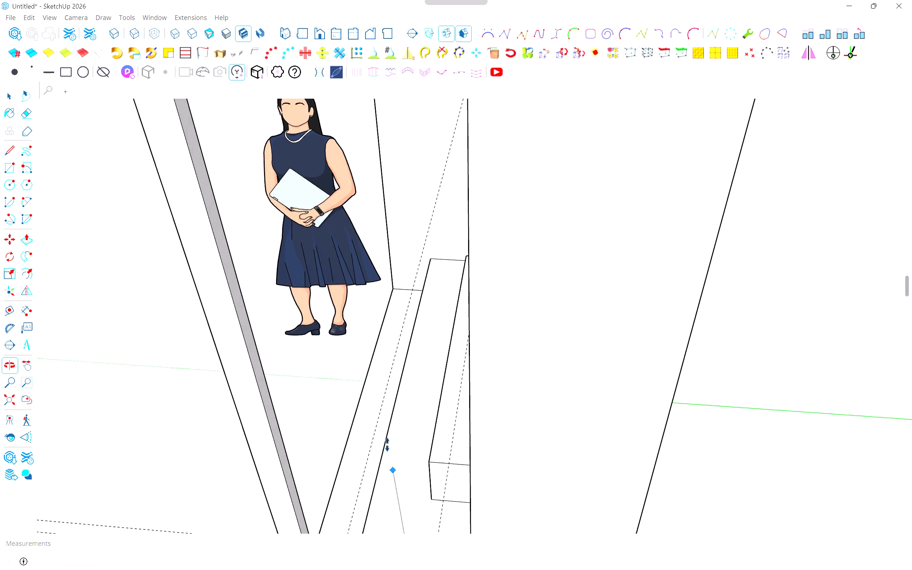
pyautogui.scroll(-5, 385, 430)
pyautogui.keyDown('shift'); pyautogui.moveTo(404, 289); pyautogui.dragTo(454, 460, button='middle'); pyautogui.keyUp('shift')
pyautogui.scroll(-1, 442, 438)
pyautogui.keyDown('shift'); pyautogui.moveTo(410, 463); pyautogui.dragTo(382, 327, button='middle'); pyautogui.keyUp('shift')
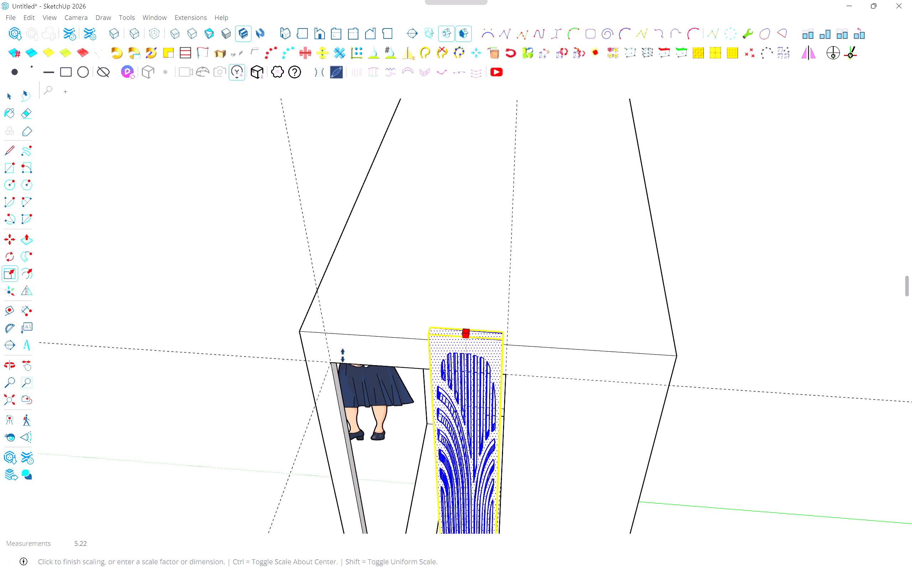
pyautogui.click(325, 379)
# Scale the grill's width by about 3.31 along the green axis toward the side opening's front vertical edge.
pyautogui.moveTo(437, 431); pyautogui.dragTo(437, 355, button='middle')
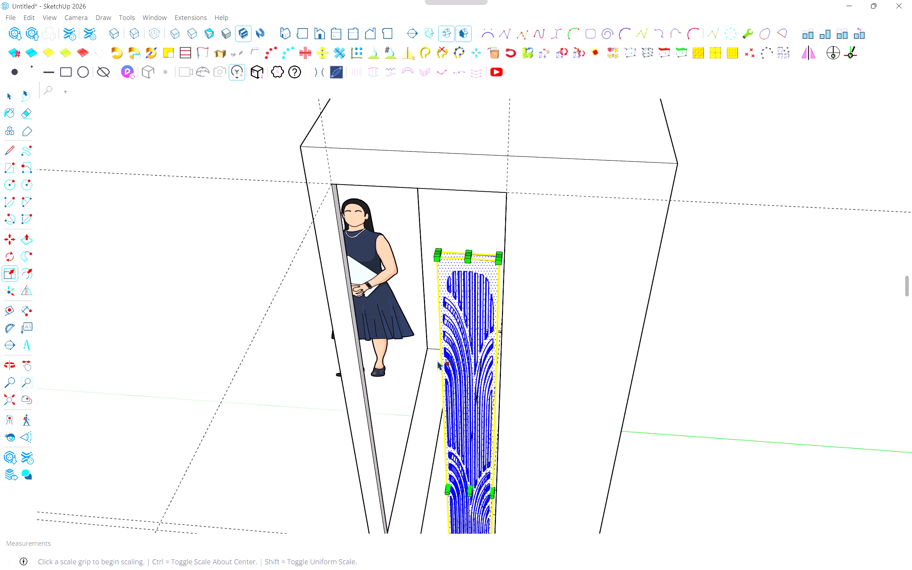
pyautogui.scroll(4, 435, 403)
pyautogui.moveTo(420, 455); pyautogui.dragTo(610, 444, button='middle')
pyautogui.moveTo(553, 477); pyautogui.dragTo(540, 377, button='middle')
pyautogui.scroll(-5, 537, 387)
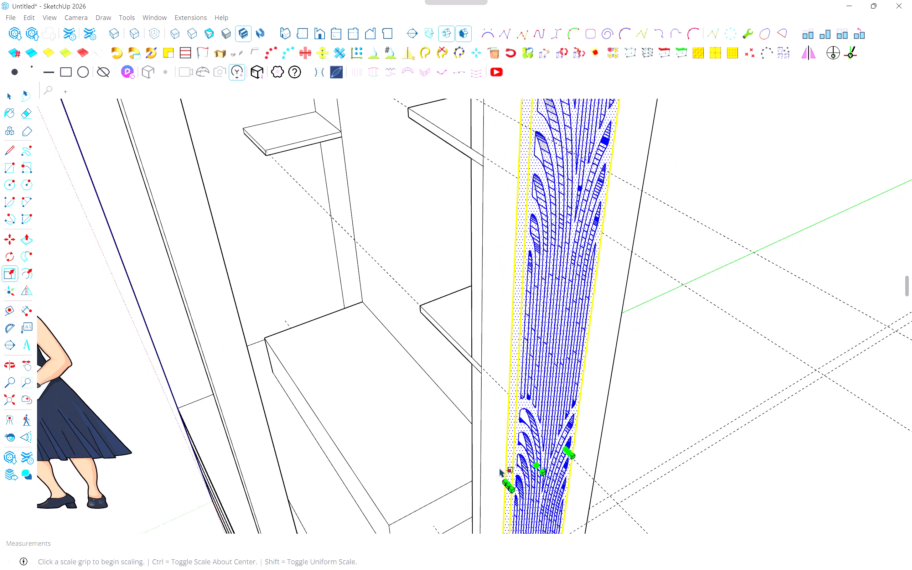
pyautogui.click(507, 486)
pyautogui.scroll(-2, 427, 482)
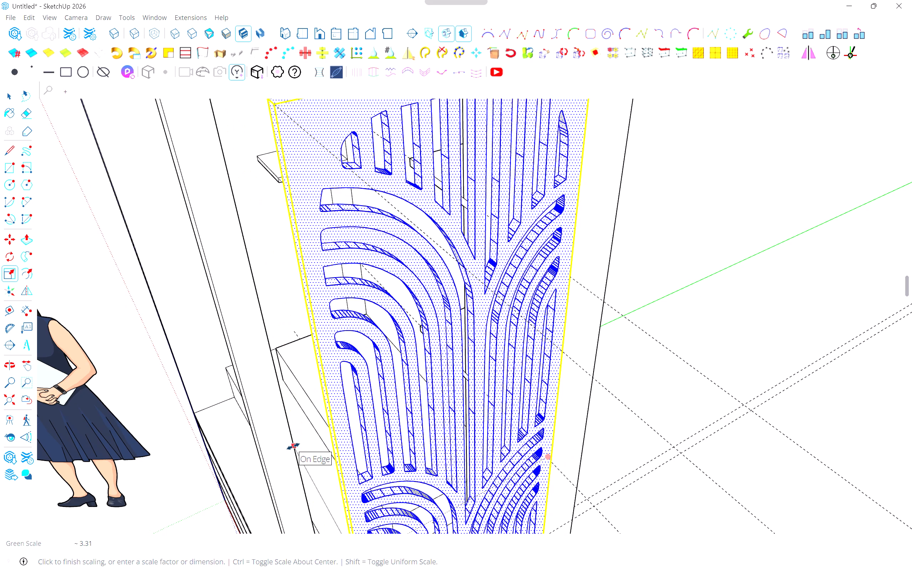
pyautogui.click(293, 446)
# Group the scaled jali grill's geometry into a single object and clear the selection.
pyautogui.moveTo(349, 446); pyautogui.dragTo(341, 457, button='middle')
pyautogui.scroll(-5, 323, 396)
pyautogui.moveTo(363, 294); pyautogui.dragTo(361, 279, button='middle')
pyautogui.scroll(5, 421, 278)
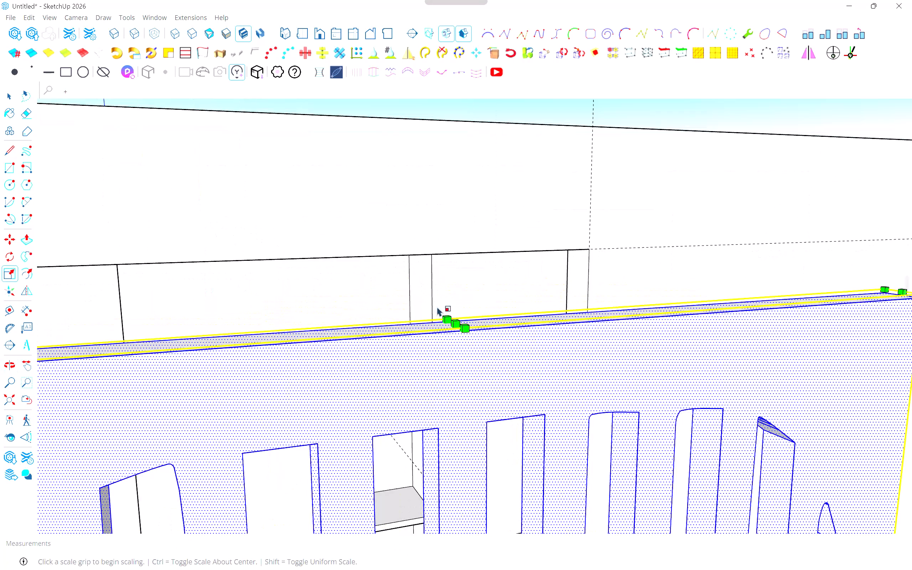
pyautogui.scroll(-20, 455, 326)
pyautogui.scroll(-3, 455, 326)
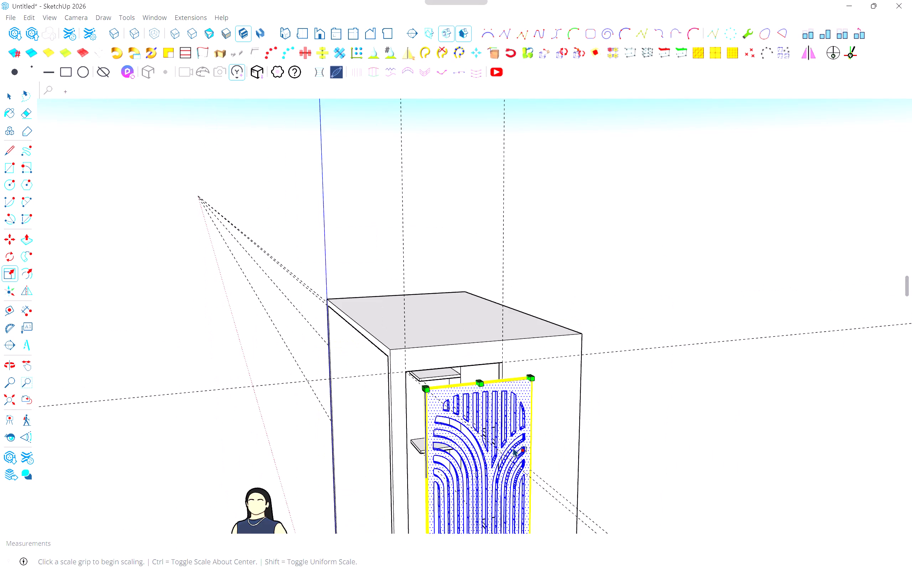
pyautogui.moveTo(557, 504); pyautogui.dragTo(478, 520, button='middle')
pyautogui.click(478, 520)
pyautogui.hotkey('ctrl', 'g')
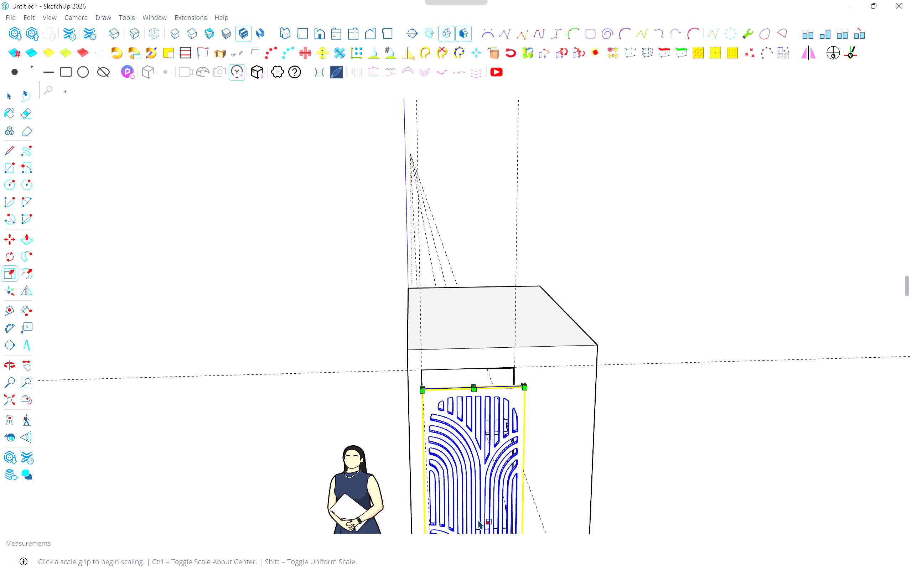
pyautogui.scroll(-5, 478, 520)
pyautogui.click(589, 491)
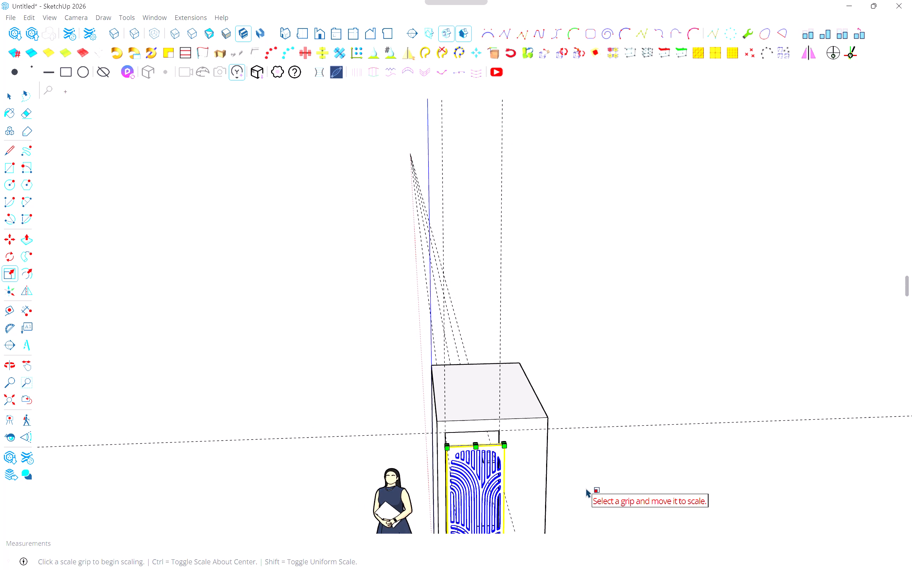
pyautogui.press('space')
pyautogui.press('space')
pyautogui.click(589, 479)
# Open the grill group to check its contents, close it, and select the whole grill in front of the side opening.
pyautogui.scroll(4, 484, 471)
pyautogui.doubleClick(439, 439)
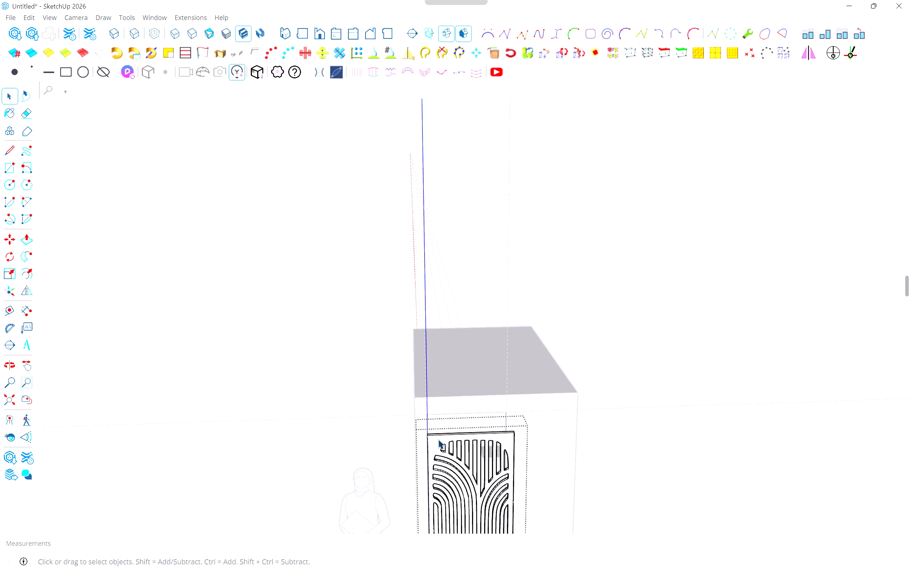
pyautogui.click(432, 441)
pyautogui.press('Escape')
pyautogui.click(436, 443)
pyautogui.moveTo(437, 443); pyautogui.dragTo(528, 449, button='middle')
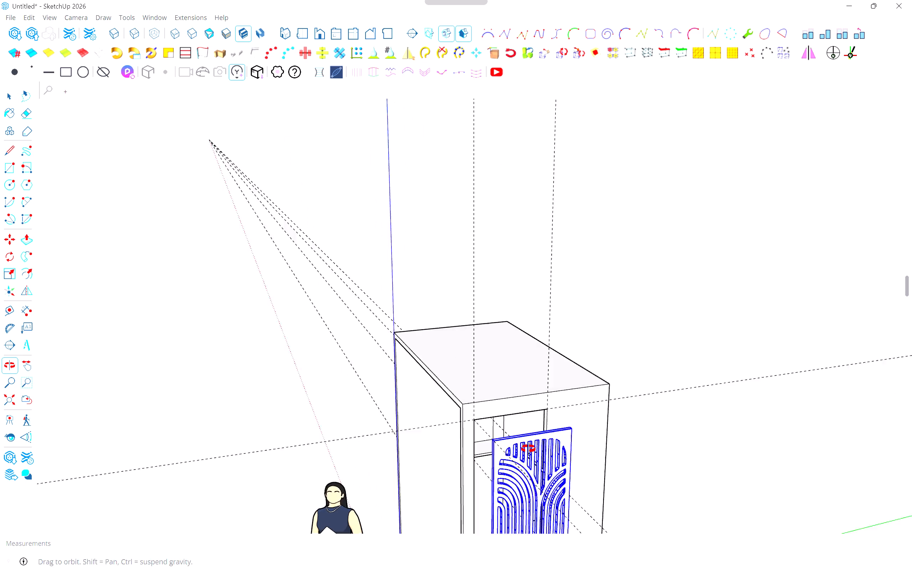
pyautogui.moveTo(528, 449); pyautogui.dragTo(559, 460, button='middle')
pyautogui.scroll(-6, 560, 462)
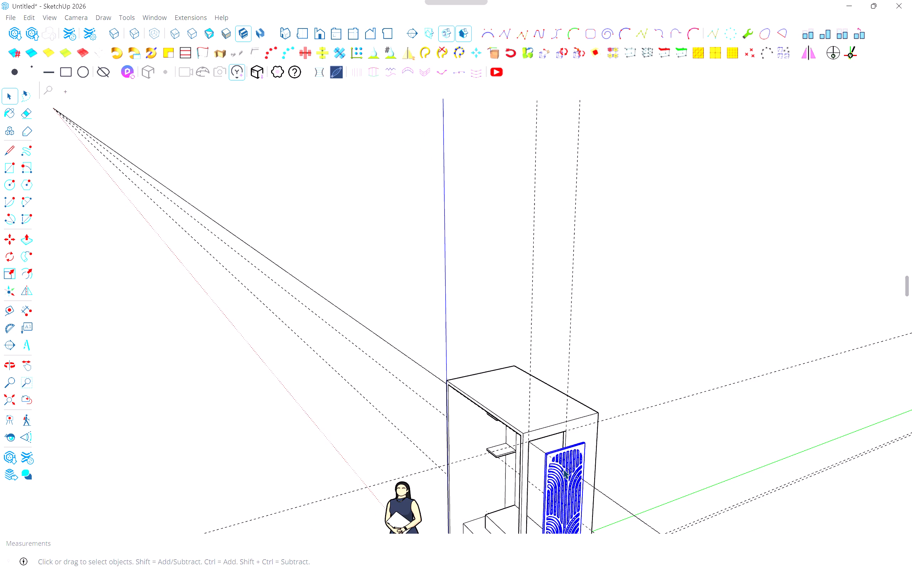
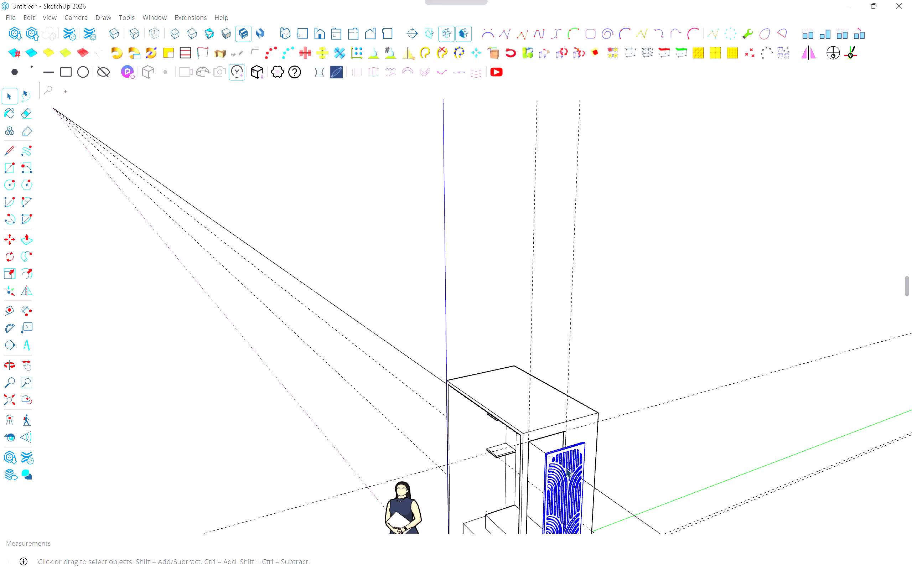
# Move the arched cut-out panel into the cabinet's side opening, snapping its upper corner to the opening's corner.
pyautogui.press('Escape')
pyautogui.click(589, 360)
pyautogui.moveTo(625, 410); pyautogui.dragTo(625, 322, button='middle')
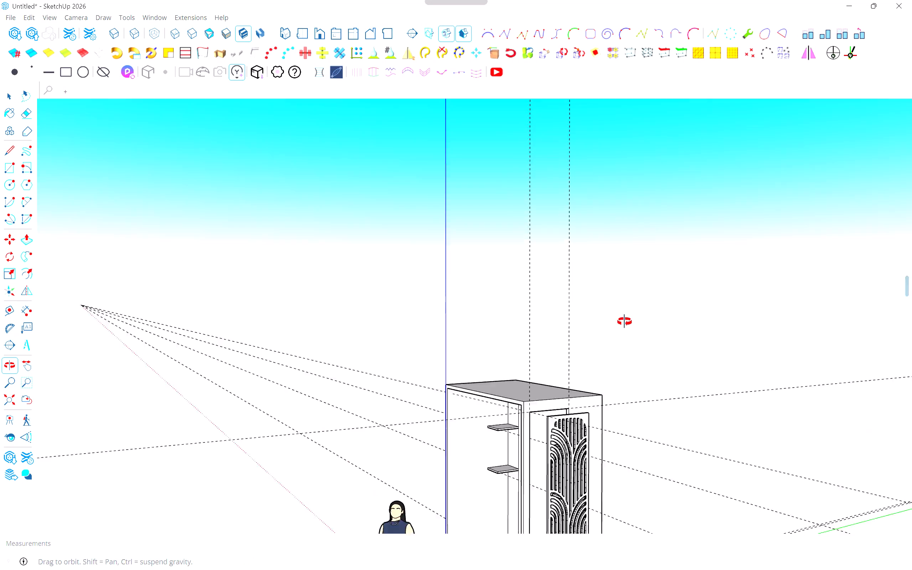
pyautogui.moveTo(625, 322); pyautogui.dragTo(550, 393, button='middle')
pyautogui.click(523, 478)
pyautogui.scroll(4, 519, 466)
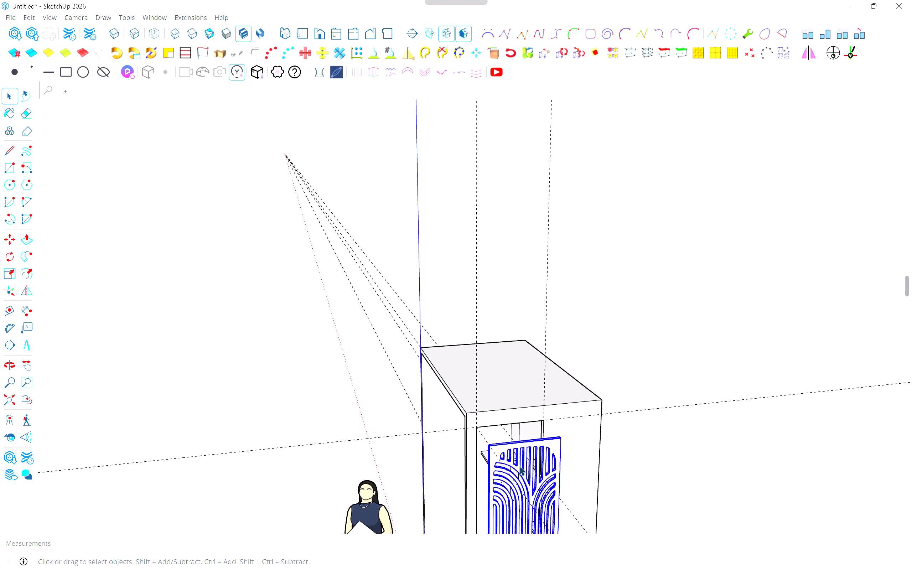
pyautogui.moveTo(523, 464); pyautogui.dragTo(488, 434, button='middle')
pyautogui.press('m')
pyautogui.scroll(9, 473, 420)
pyautogui.click(460, 436)
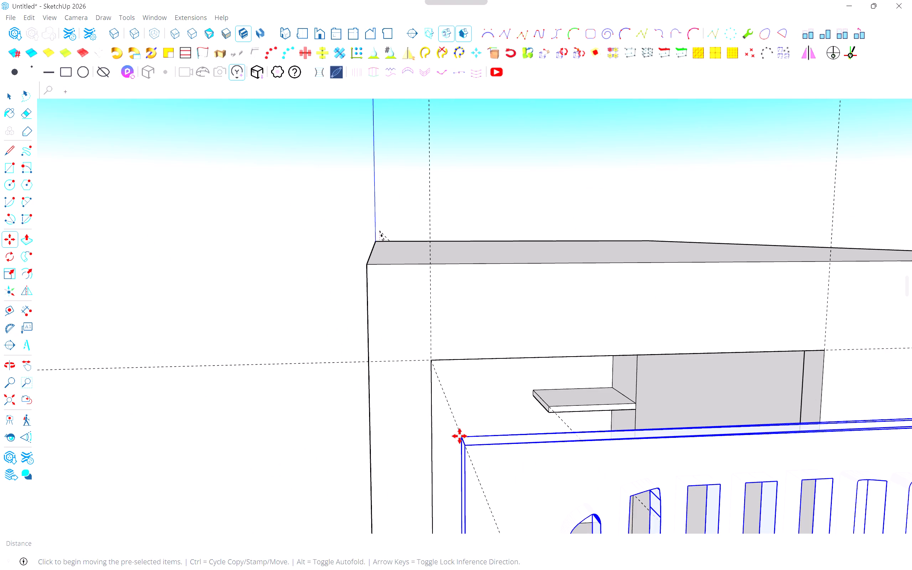
pyautogui.click(426, 359)
pyautogui.scroll(5, 435, 361)
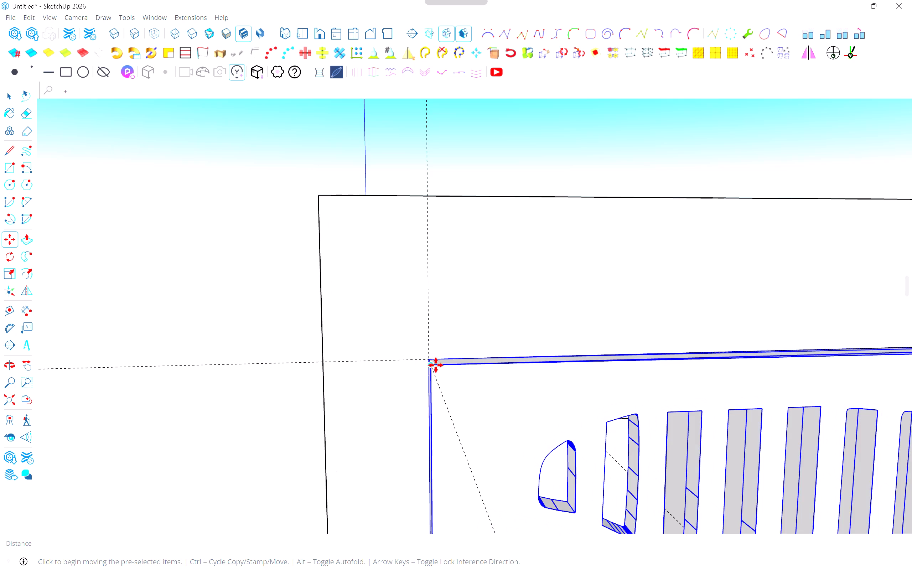
pyautogui.click(436, 365)
pyautogui.click(429, 359)
pyautogui.moveTo(410, 357); pyautogui.dragTo(495, 356, button='middle')
pyautogui.scroll(-7, 499, 358)
pyautogui.scroll(-6, 317, 392)
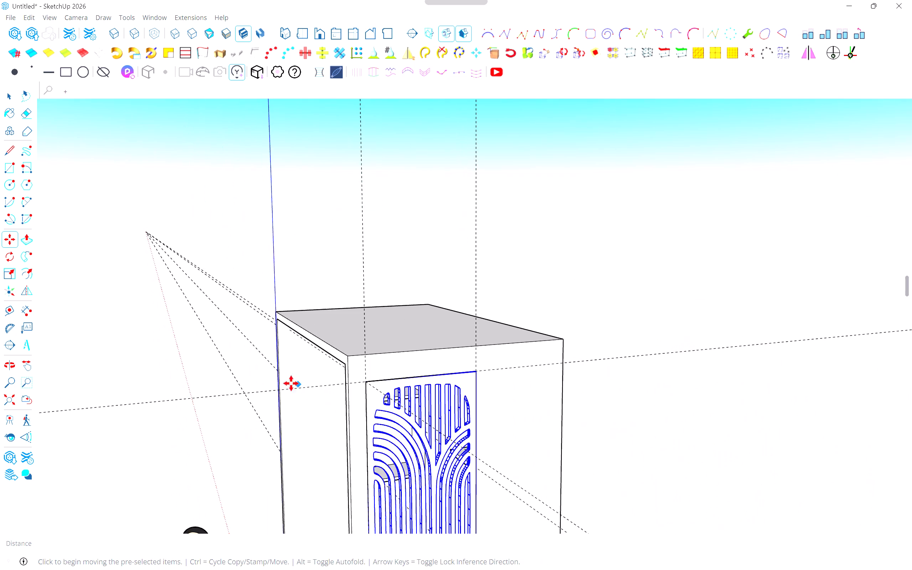
pyautogui.press('space')
pyautogui.click(244, 365)
# Examine the cabinet from the front, side and below to check how the decorative side panel sits in its opening.
pyautogui.moveTo(248, 370); pyautogui.dragTo(452, 359, button='middle')
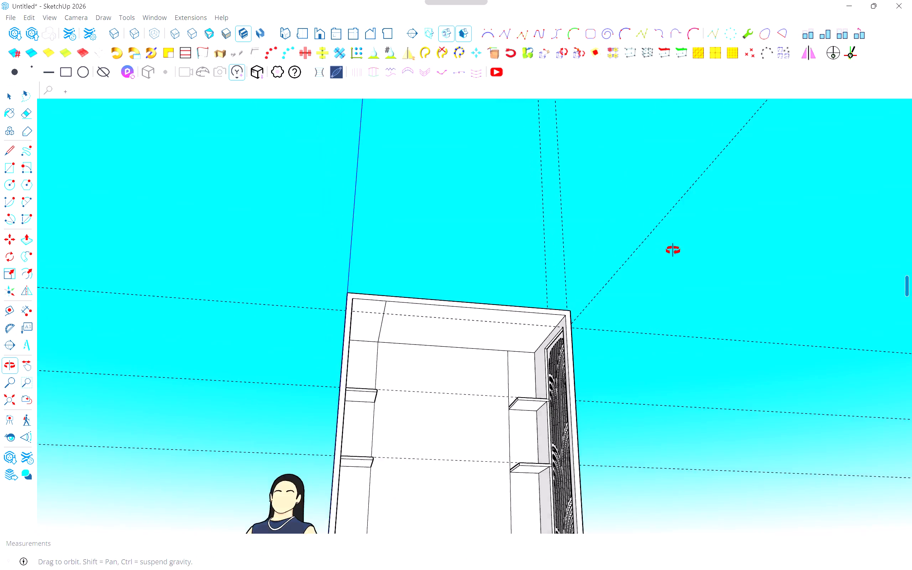
pyautogui.scroll(-4, 391, 435)
pyautogui.press('Tab')
pyautogui.press('Tab')
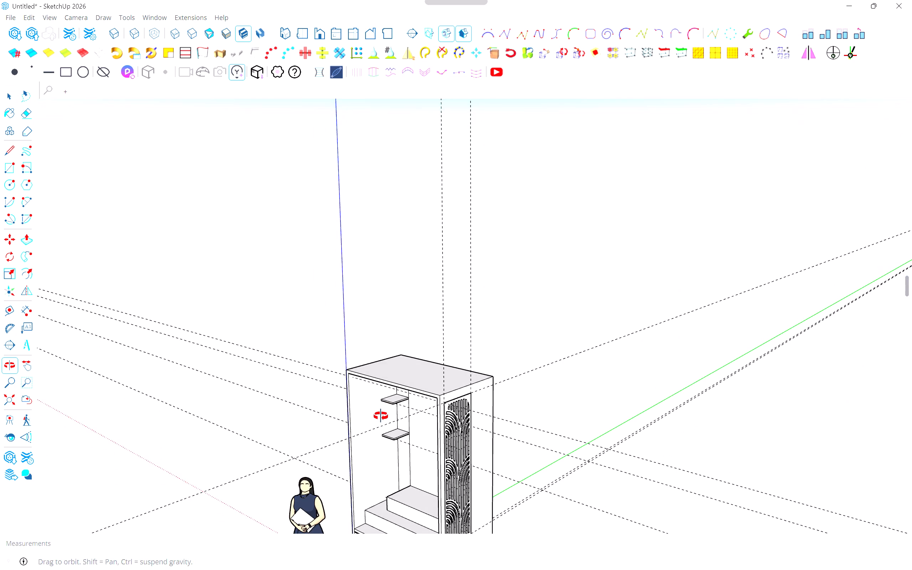
pyautogui.scroll(-5, 472, 325)
pyautogui.scroll(5, 455, 336)
pyautogui.moveTo(468, 452); pyautogui.dragTo(714, 406, button='middle')
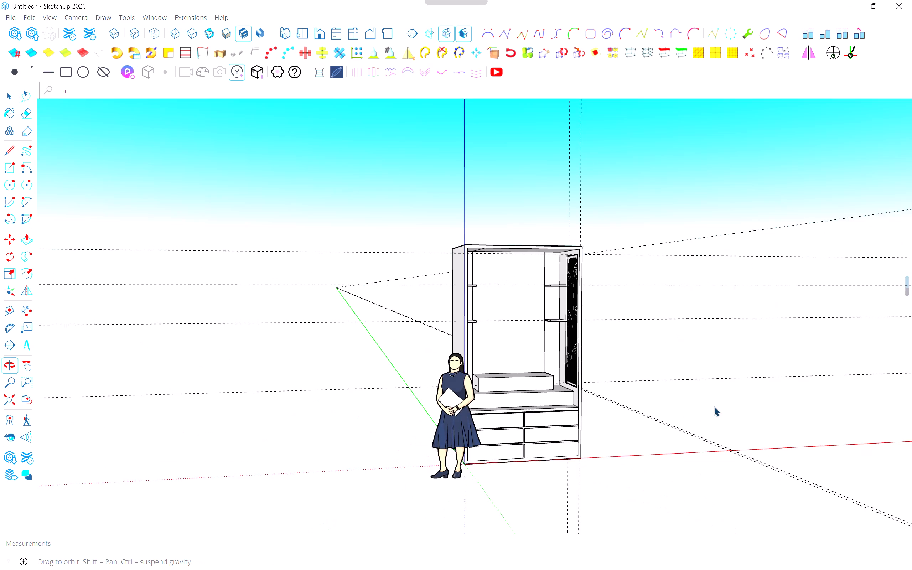
pyautogui.moveTo(714, 406); pyautogui.dragTo(715, 408, button='middle')
pyautogui.scroll(2, 665, 414)
pyautogui.moveTo(660, 414); pyautogui.dragTo(493, 427, button='middle')
pyautogui.scroll(-4, 486, 426)
pyautogui.scroll(1, 505, 395)
pyautogui.moveTo(515, 388); pyautogui.dragTo(458, 431, button='middle')
# Delete all the dashed construction guide lines around the cabinet.
pyautogui.scroll(-6, 450, 416)
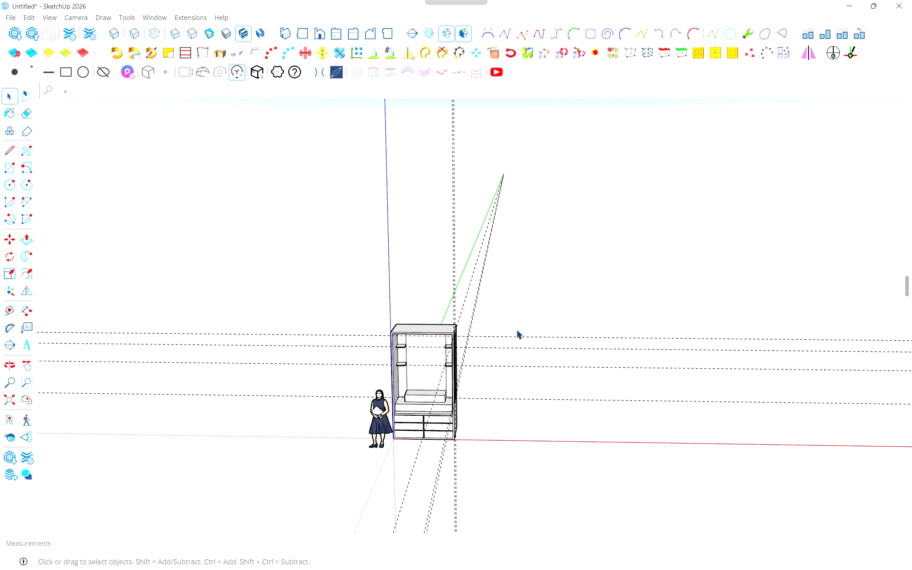
pyautogui.moveTo(539, 306); pyautogui.dragTo(479, 439)
pyautogui.moveTo(491, 427); pyautogui.dragTo(549, 401, button='middle')
pyautogui.press('Delete')
pyautogui.moveTo(512, 285); pyautogui.dragTo(318, 289)
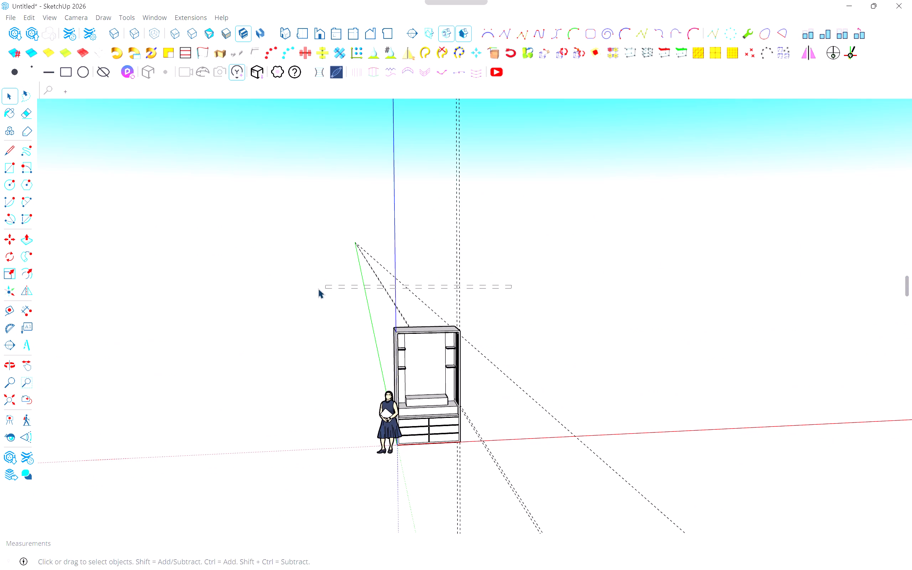
pyautogui.moveTo(318, 289); pyautogui.dragTo(312, 289)
pyautogui.press('Delete')
pyautogui.moveTo(432, 291); pyautogui.dragTo(288, 322)
pyautogui.press('Delete')
# Examine the cabinet's open front, including the shelves, stepped platform, drawers and side panel.
pyautogui.scroll(5, 458, 363)
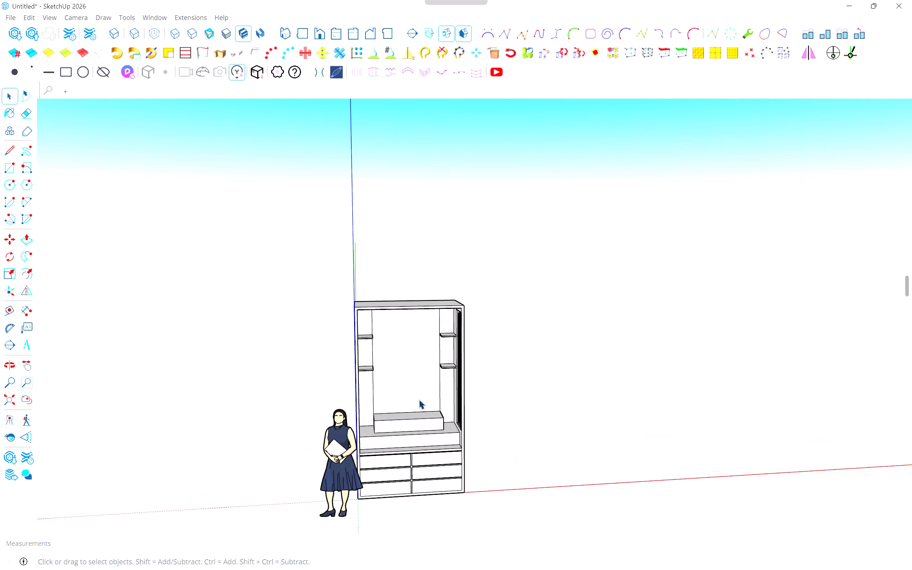
pyautogui.scroll(4, 410, 417)
pyautogui.moveTo(400, 435); pyautogui.dragTo(346, 419, button='middle')
pyautogui.middleClick(344, 420)
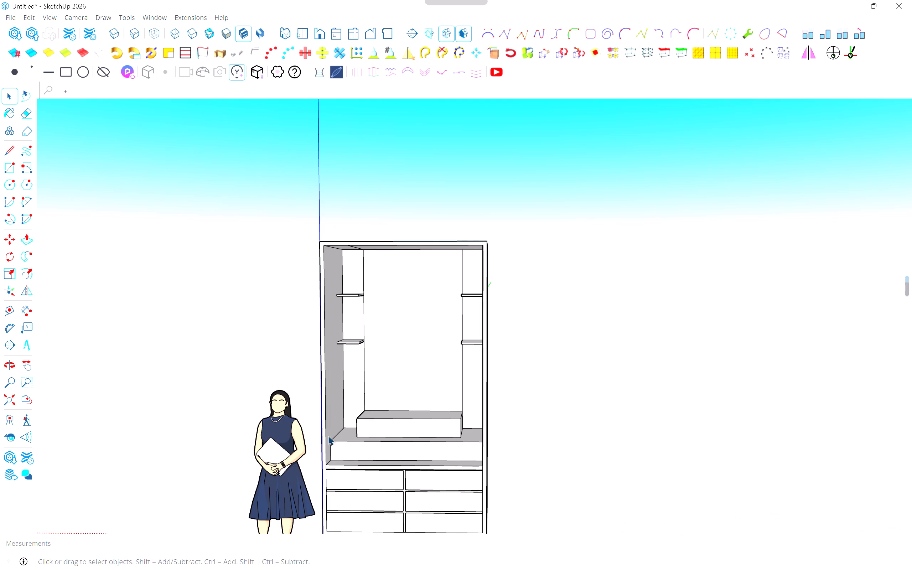
pyautogui.moveTo(372, 435); pyautogui.dragTo(473, 423, button='middle')
pyautogui.moveTo(460, 413); pyautogui.dragTo(427, 434, button='middle')
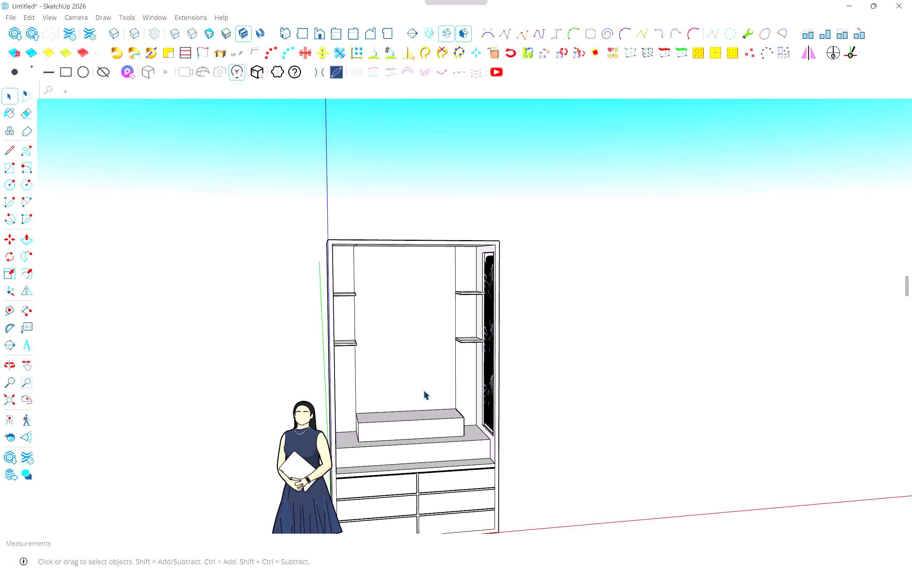
pyautogui.scroll(4, 420, 378)
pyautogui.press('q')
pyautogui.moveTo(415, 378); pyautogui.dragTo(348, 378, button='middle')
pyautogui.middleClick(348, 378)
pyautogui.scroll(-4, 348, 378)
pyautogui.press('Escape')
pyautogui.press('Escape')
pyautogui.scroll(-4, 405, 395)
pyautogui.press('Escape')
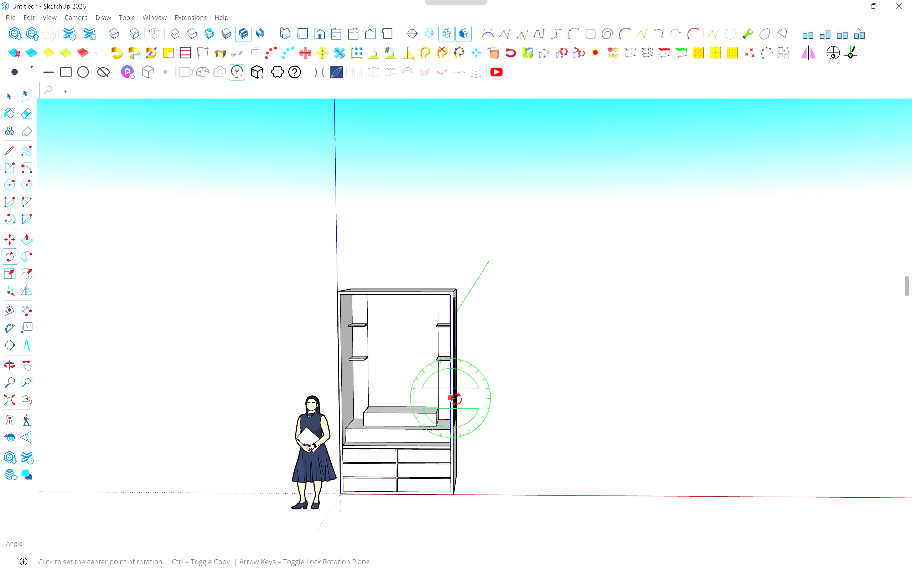
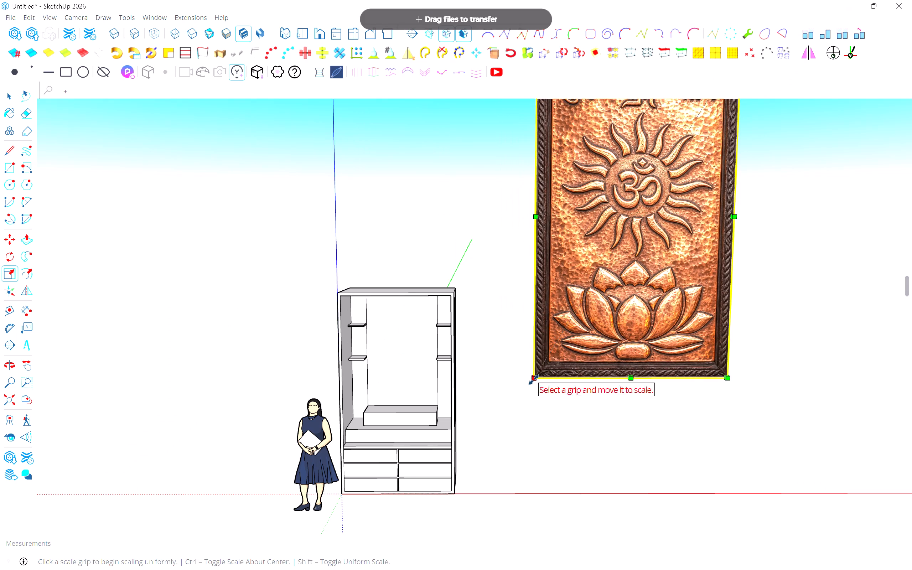
pyautogui.scroll(-6, 534, 380)
pyautogui.scroll(5, 550, 289)
pyautogui.moveTo(576, 316); pyautogui.dragTo(585, 322, button='middle')
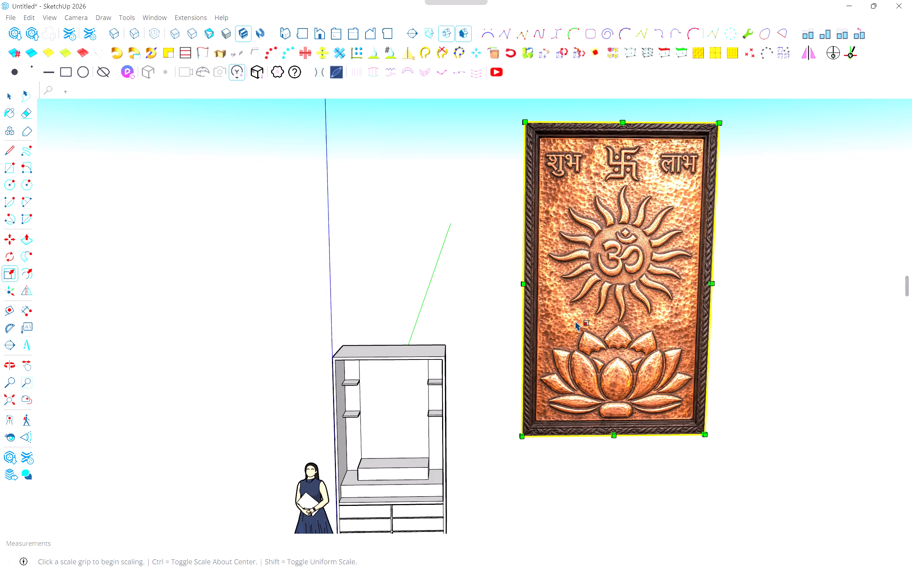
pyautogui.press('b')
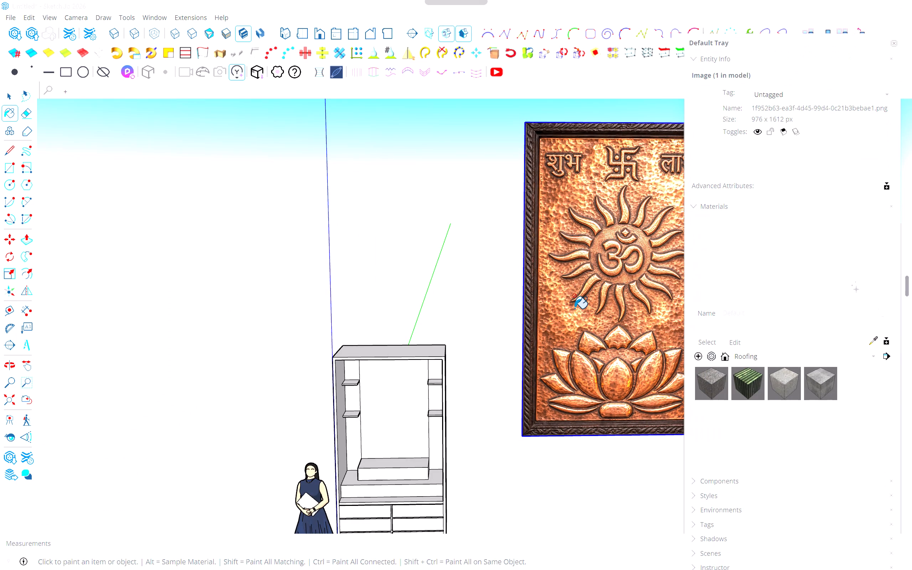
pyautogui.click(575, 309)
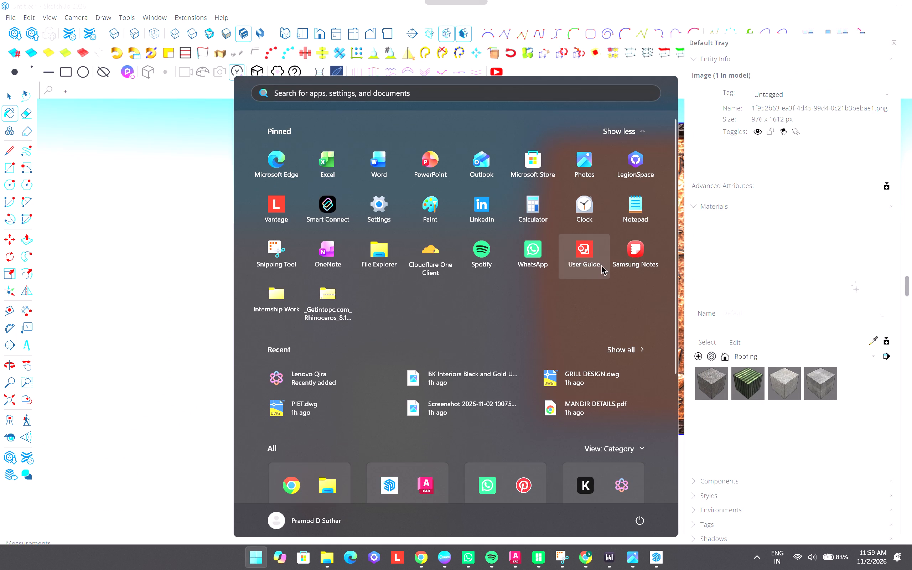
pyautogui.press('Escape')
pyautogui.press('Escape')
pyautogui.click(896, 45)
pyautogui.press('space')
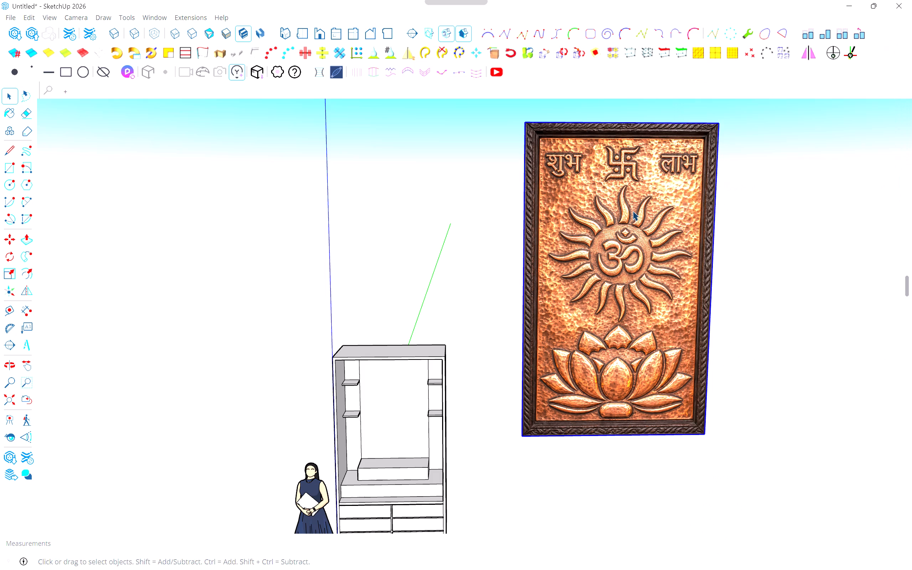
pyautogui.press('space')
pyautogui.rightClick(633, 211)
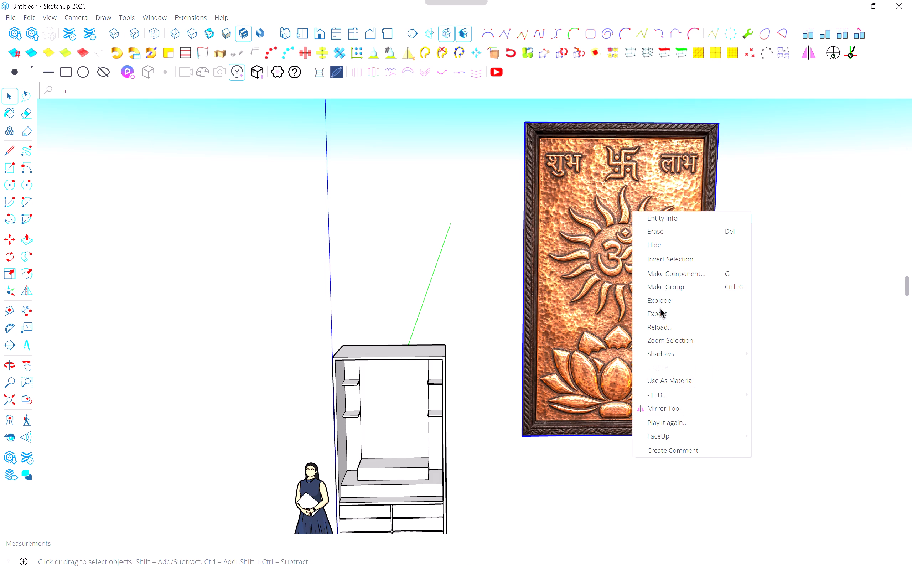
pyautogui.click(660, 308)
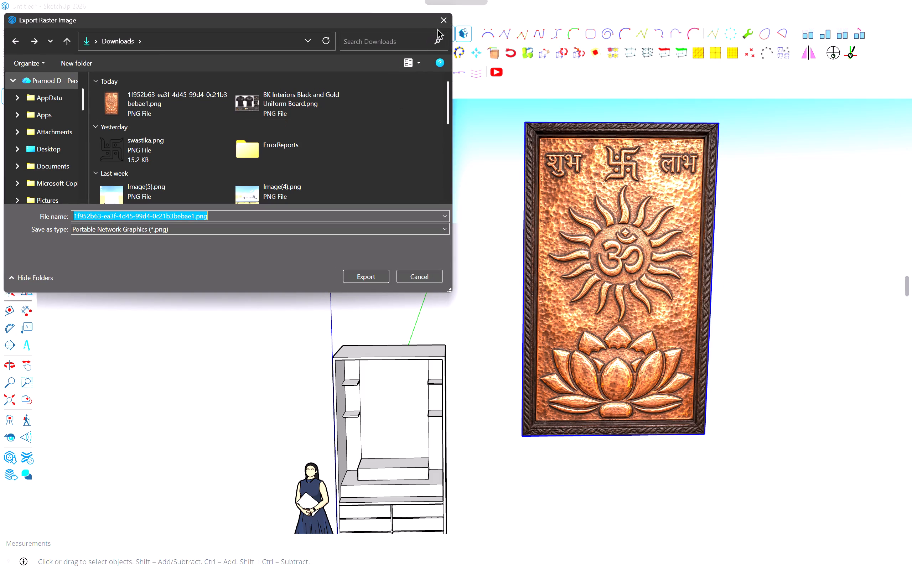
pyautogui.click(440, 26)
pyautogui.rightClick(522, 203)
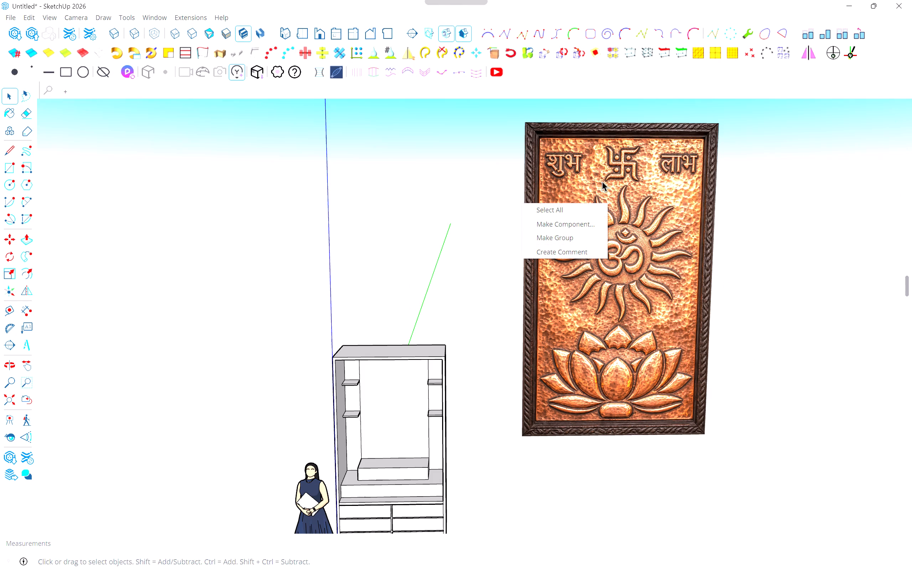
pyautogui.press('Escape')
# Explode the copper relief image into a textured face and clear the selection.
pyautogui.click(597, 192)
pyautogui.rightClick(597, 192)
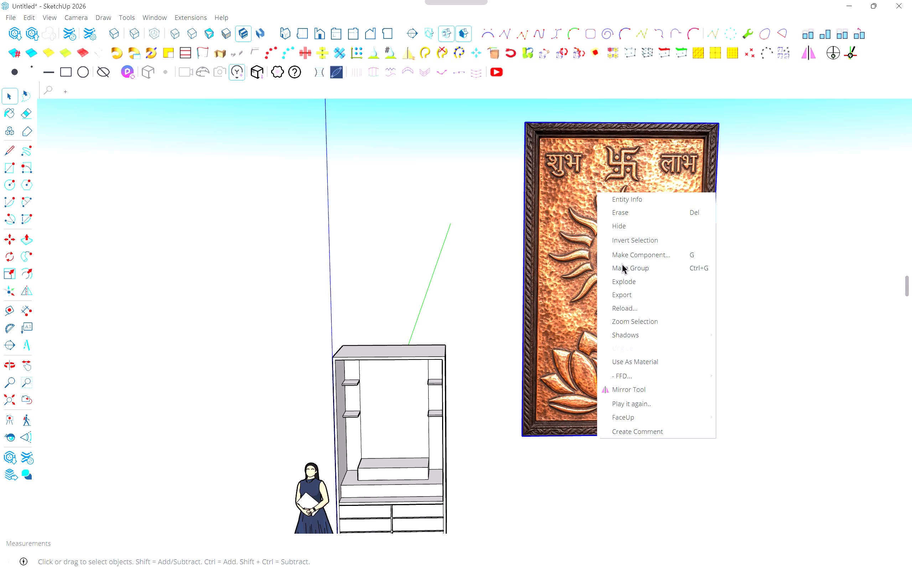
pyautogui.click(621, 286)
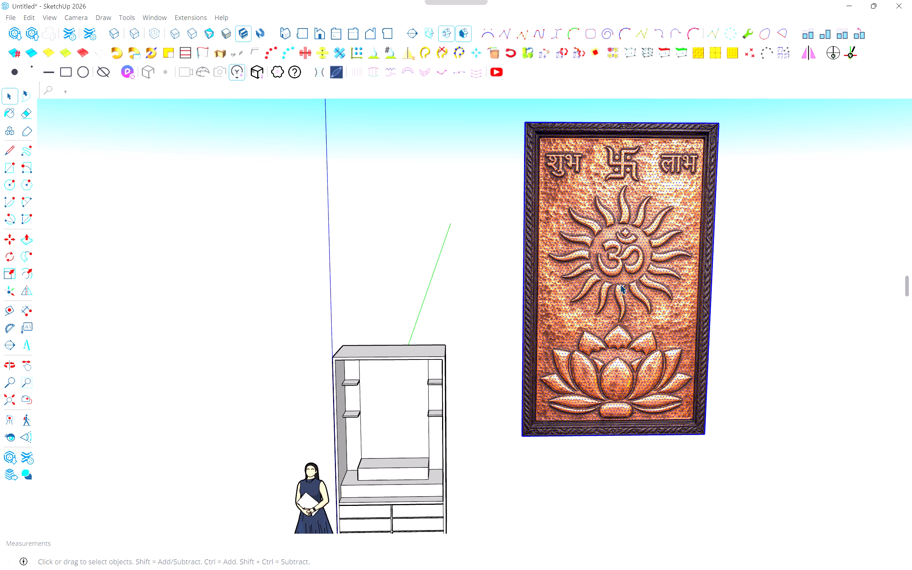
pyautogui.click(815, 205)
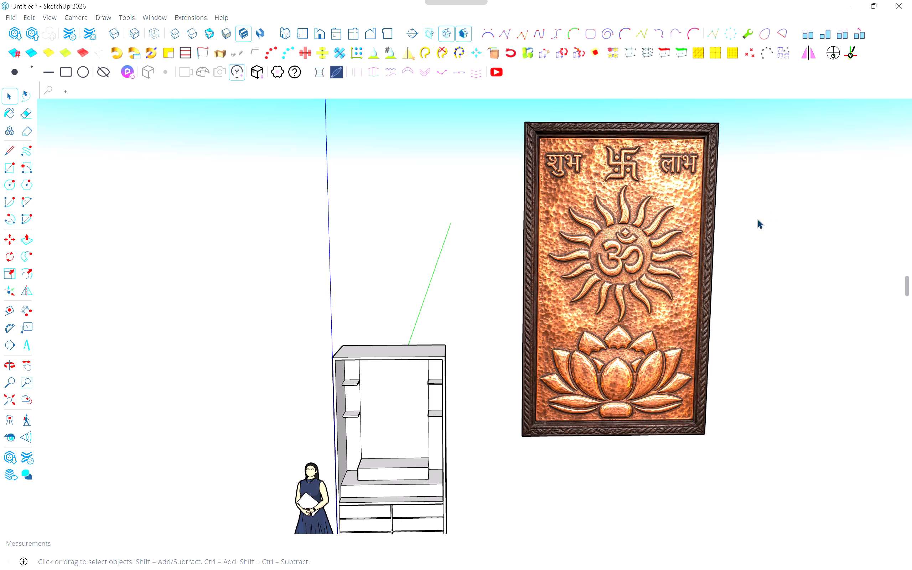
# Sample the copper relief material from the exploded image face with the Paint Bucket.
pyautogui.click(644, 280)
pyautogui.scroll(2, 644, 284)
pyautogui.press('b')
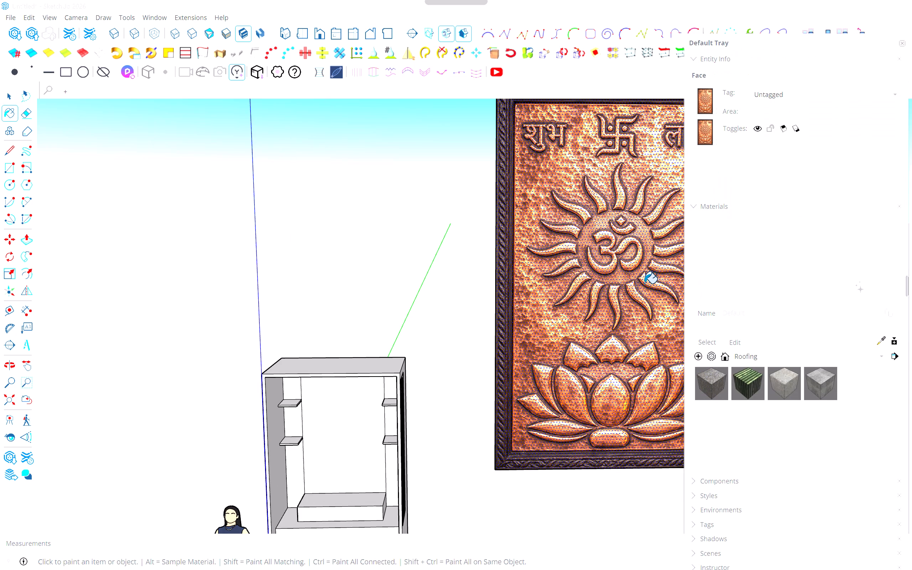
pyautogui.moveTo(628, 274); pyautogui.dragTo(515, 264, button='middle')
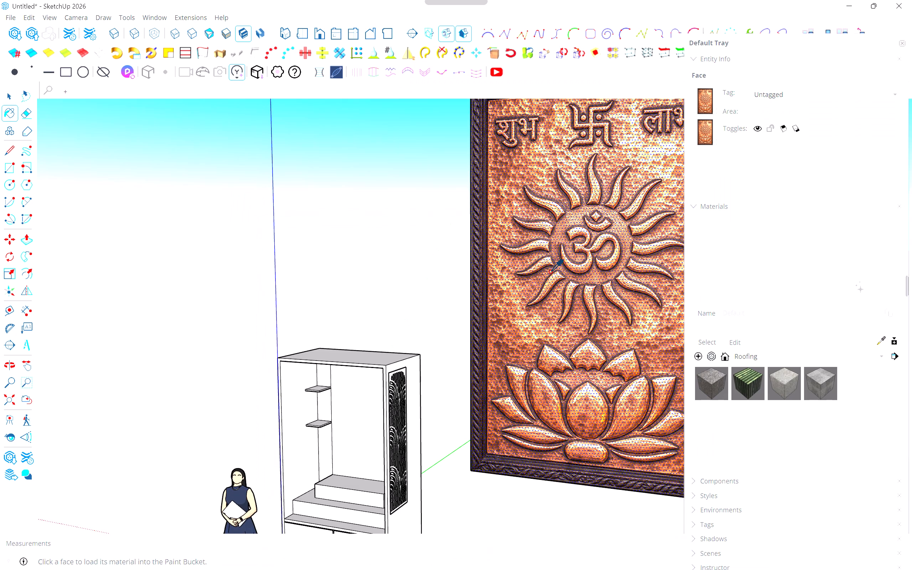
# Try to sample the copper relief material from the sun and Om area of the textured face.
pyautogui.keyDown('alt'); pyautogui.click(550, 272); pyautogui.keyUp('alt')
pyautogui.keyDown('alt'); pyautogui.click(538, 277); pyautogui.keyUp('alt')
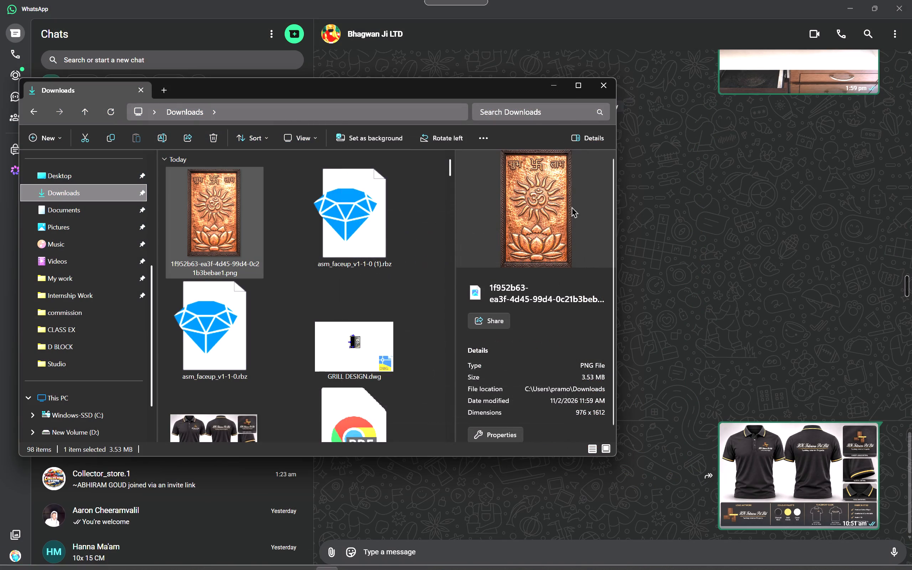
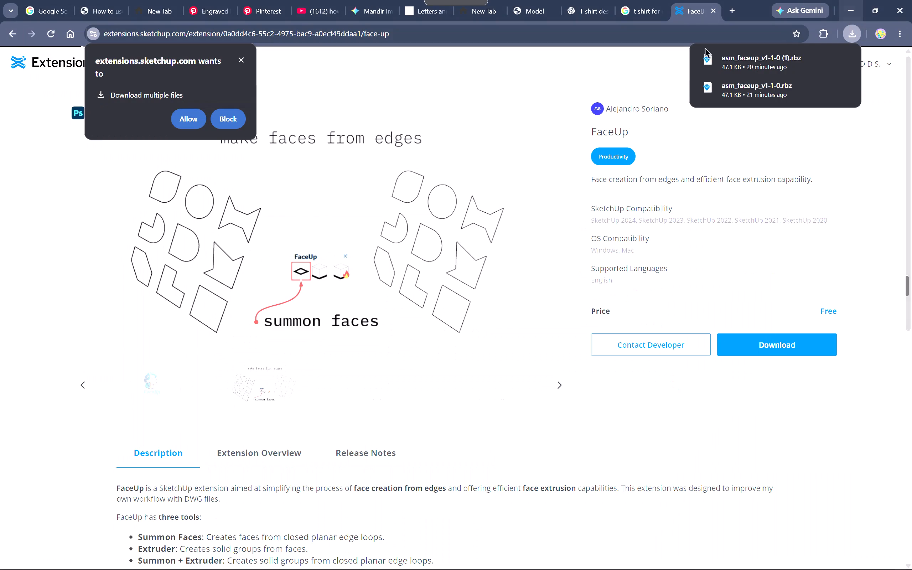
# Dismiss the extension site's request to download multiple files without allowing or blocking it.
pyautogui.click(245, 59)
pyautogui.click(240, 59)
# Minimize the Chrome, Snipping Tool and AutoCAD windows to get back to the desktop.
pyautogui.click(854, 7)
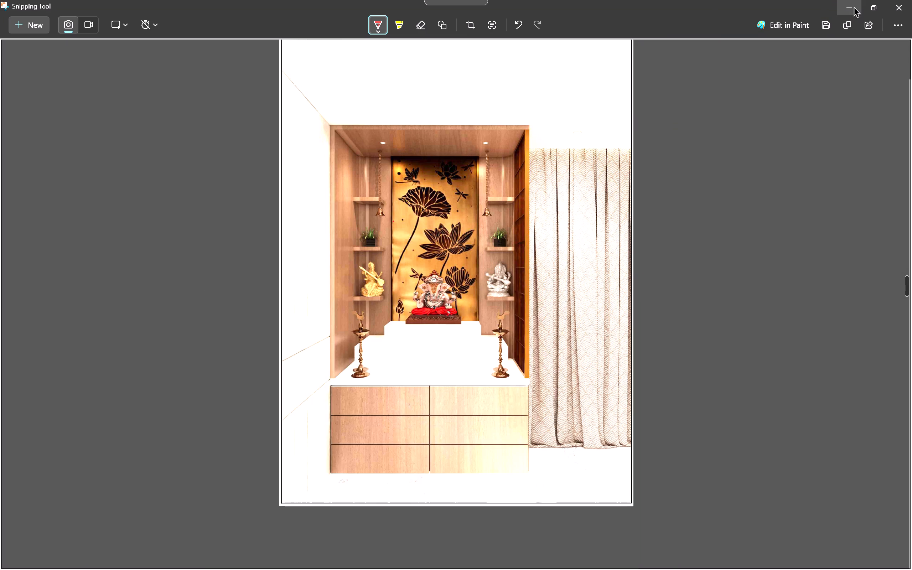
pyautogui.click(850, 10)
pyautogui.click(850, 10)
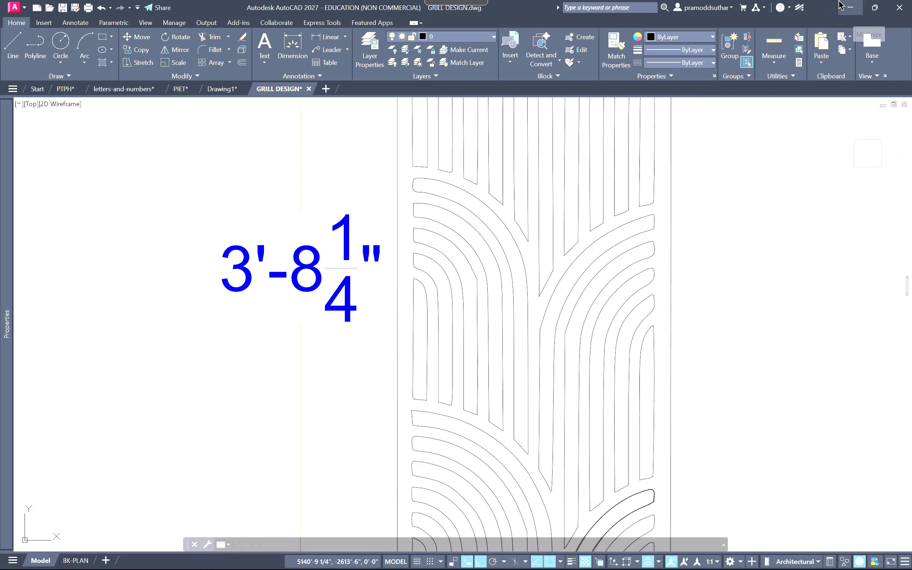
pyautogui.click(849, 4)
pyautogui.click(762, 69)
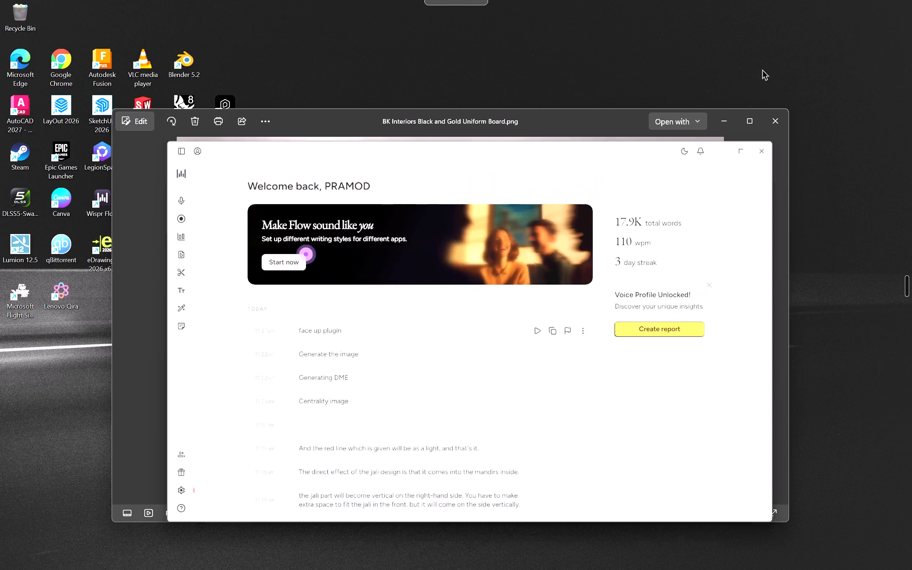
# Close the BK Interiors Black and Gold Uniform Board image viewer.
pyautogui.click(767, 120)
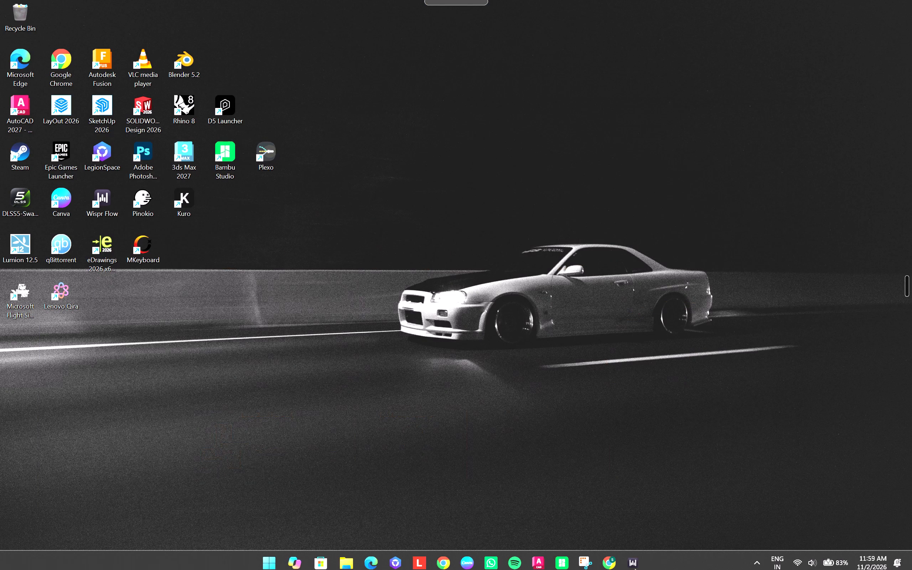
# Show the hidden background apps in the system tray.
pyautogui.click(756, 560)
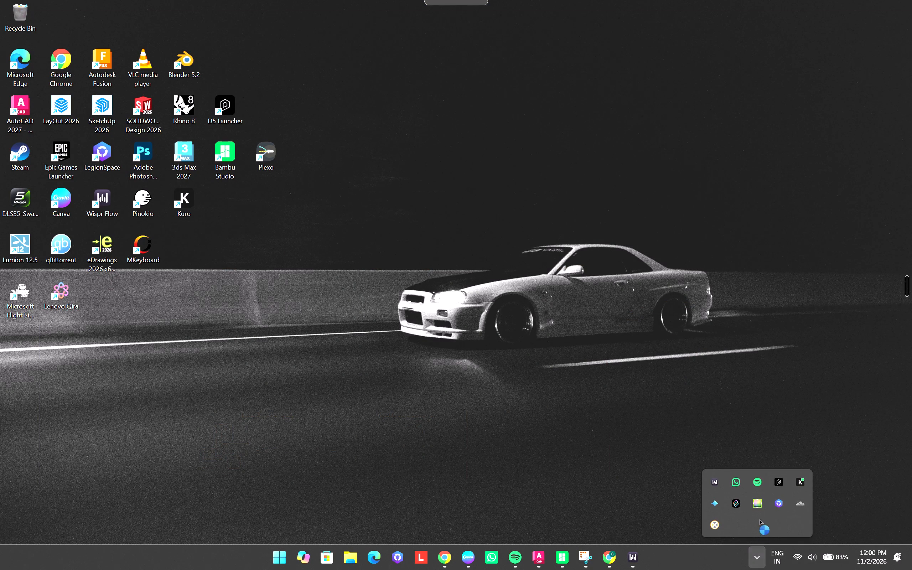
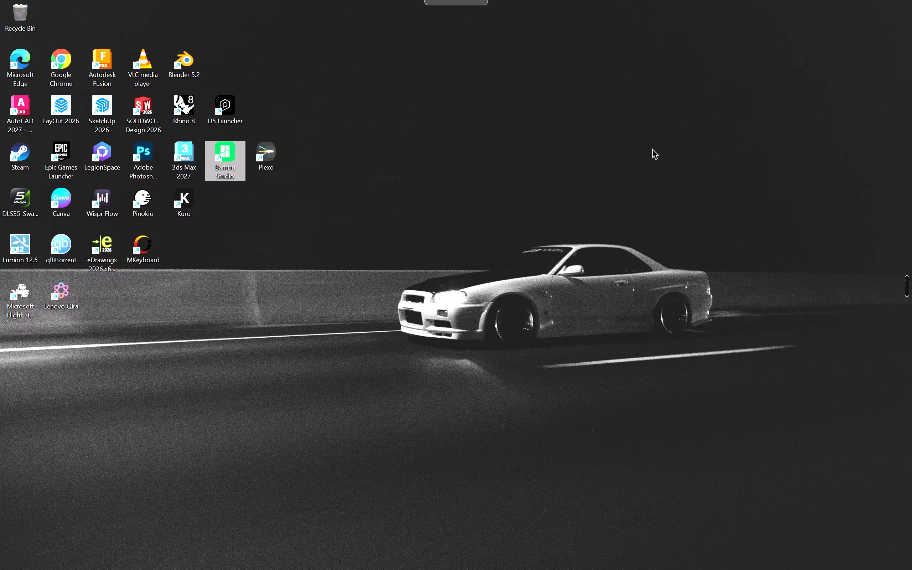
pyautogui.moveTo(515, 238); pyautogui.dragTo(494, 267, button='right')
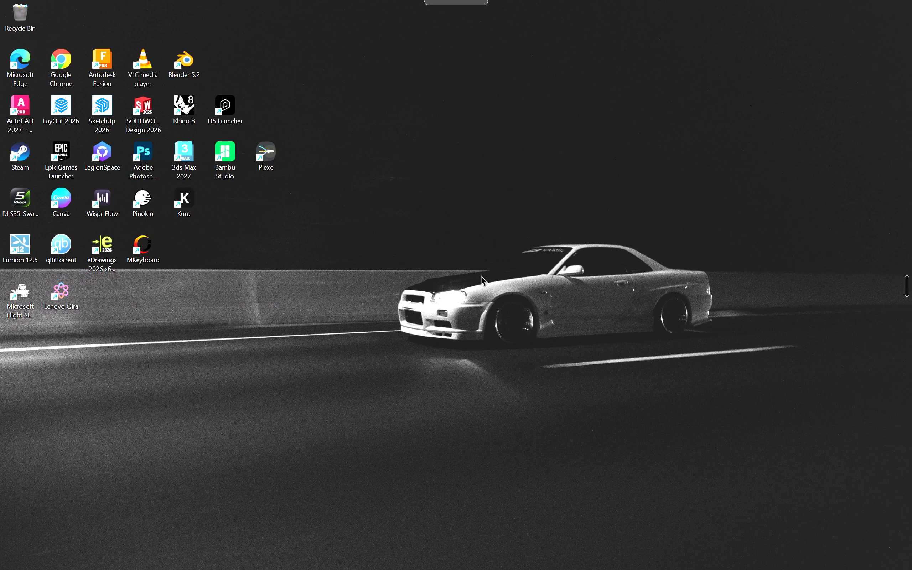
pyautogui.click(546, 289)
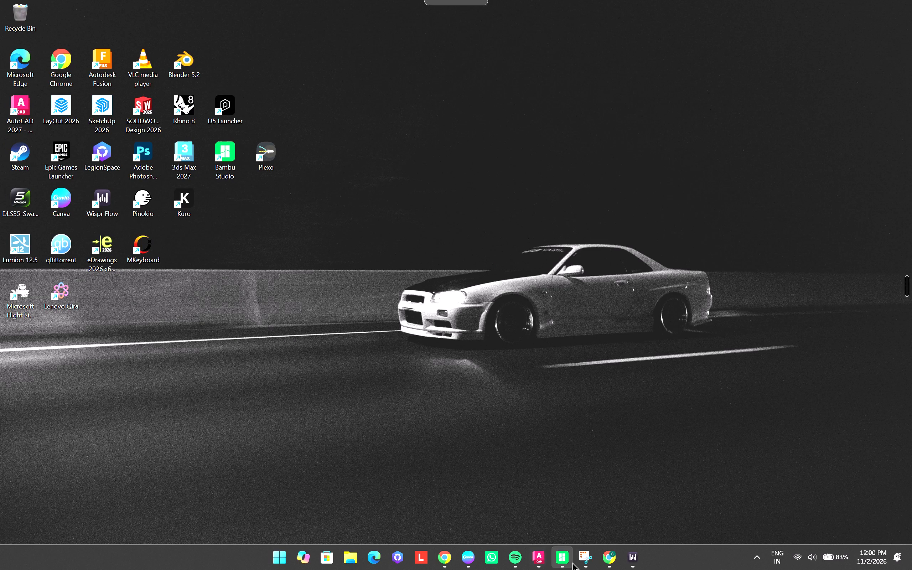
# Switch to Spotify and close its window.
pyautogui.hotkey('alt', 'Tab')
pyautogui.hotkey('alt', 'Tab')
pyautogui.hotkey('alt', 'Tab')
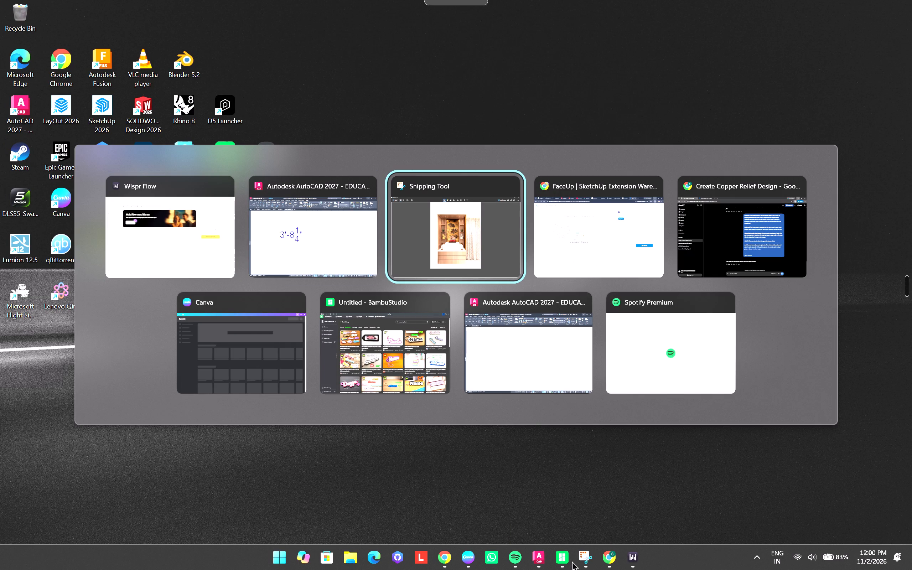
pyautogui.hotkey('alt', 'Tab')
pyautogui.hotkey('alt', 'Tab')
pyautogui.hotkey('alt', 'Tab')
pyautogui.hotkey('alt', 'Tab')
pyautogui.hotkey('alt', 'Tab')
pyautogui.hotkey('alt', 'Tab')
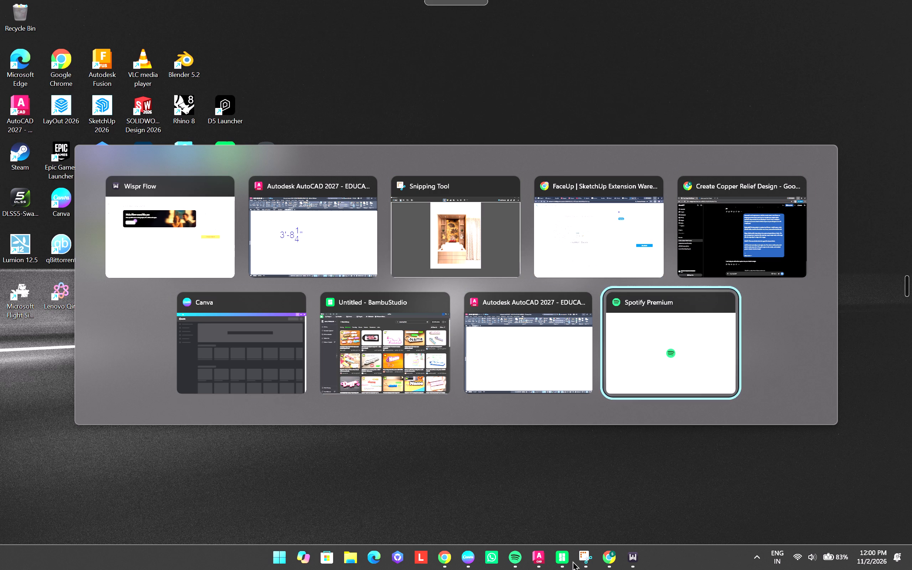
pyautogui.click(432, 18)
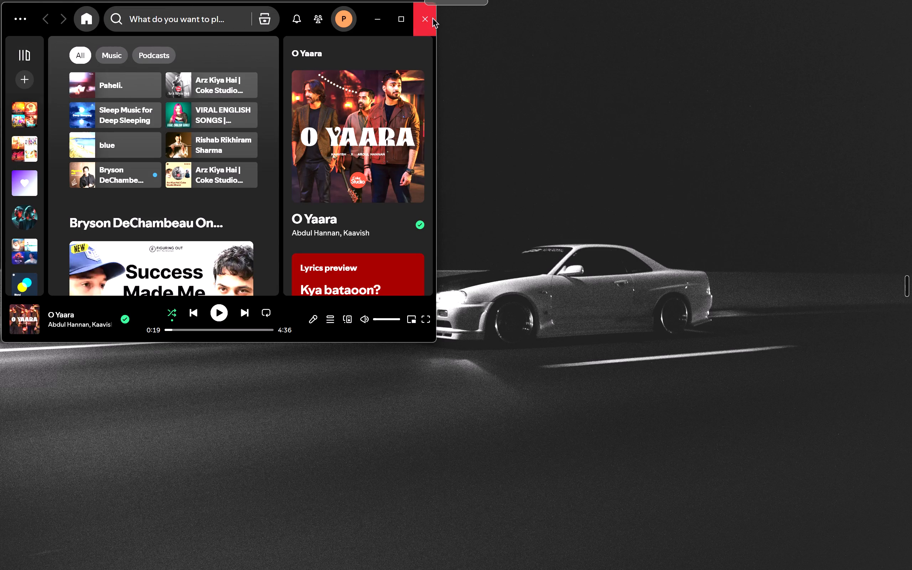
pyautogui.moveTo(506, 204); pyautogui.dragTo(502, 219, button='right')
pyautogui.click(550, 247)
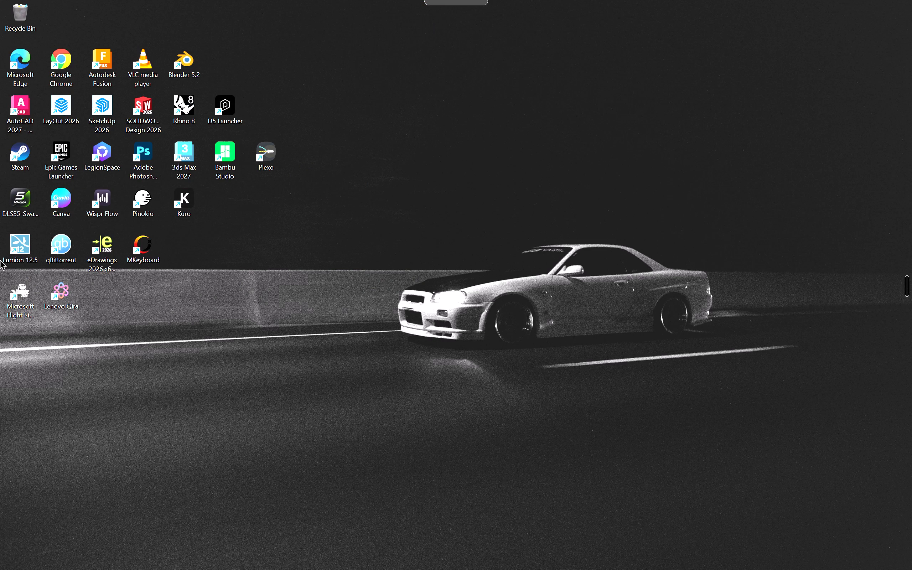
# Launch SketchUp 2026, open the recovered Untitled model and dismiss the LibFredo6 download prompt.
pyautogui.doubleClick(92, 121)
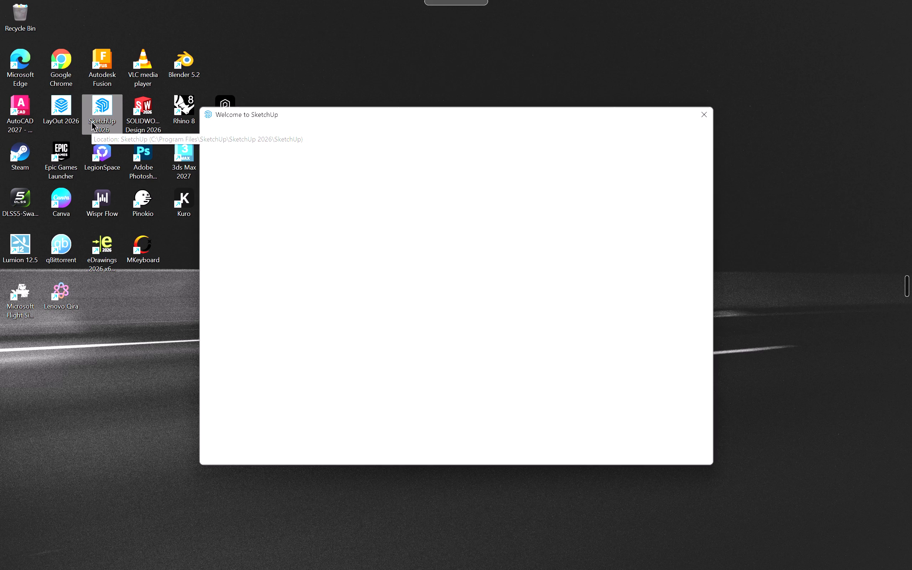
pyautogui.click(332, 376)
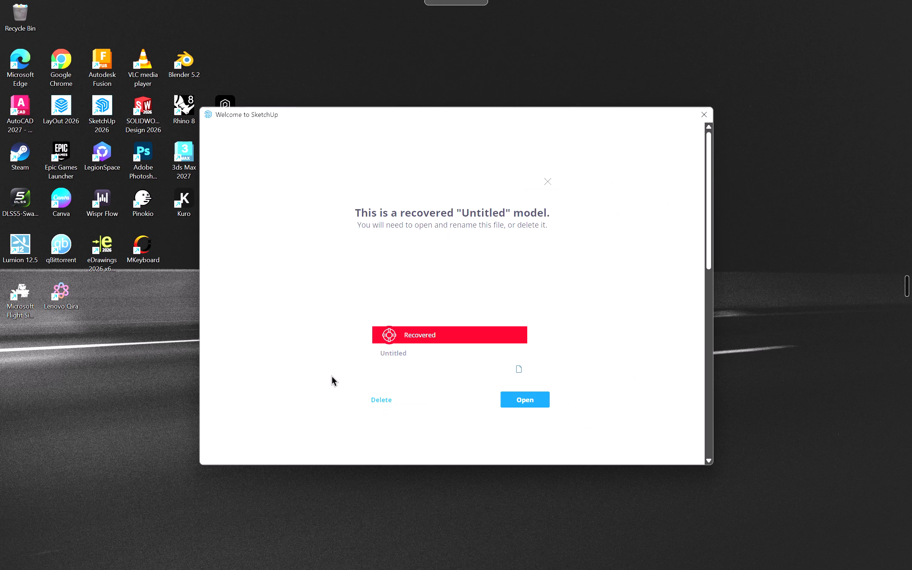
pyautogui.click(514, 397)
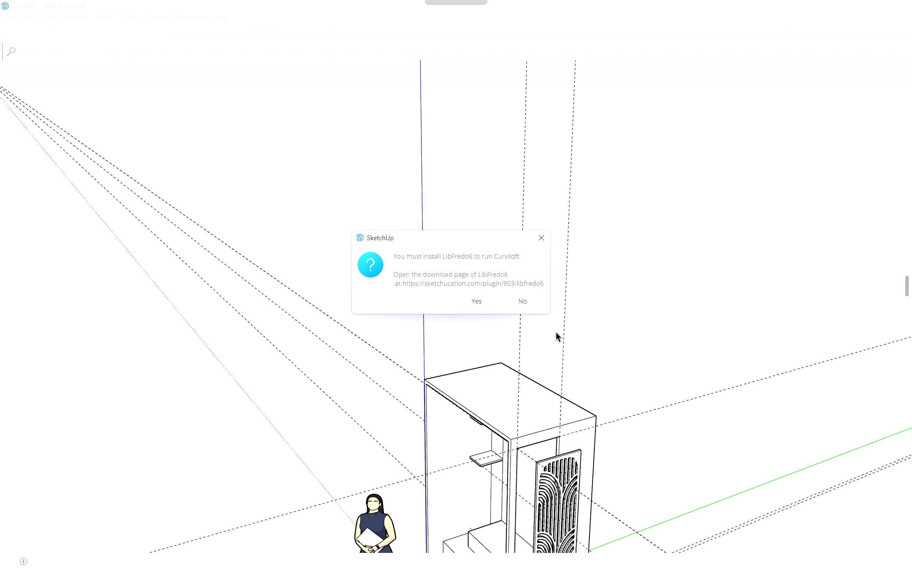
pyautogui.click(543, 239)
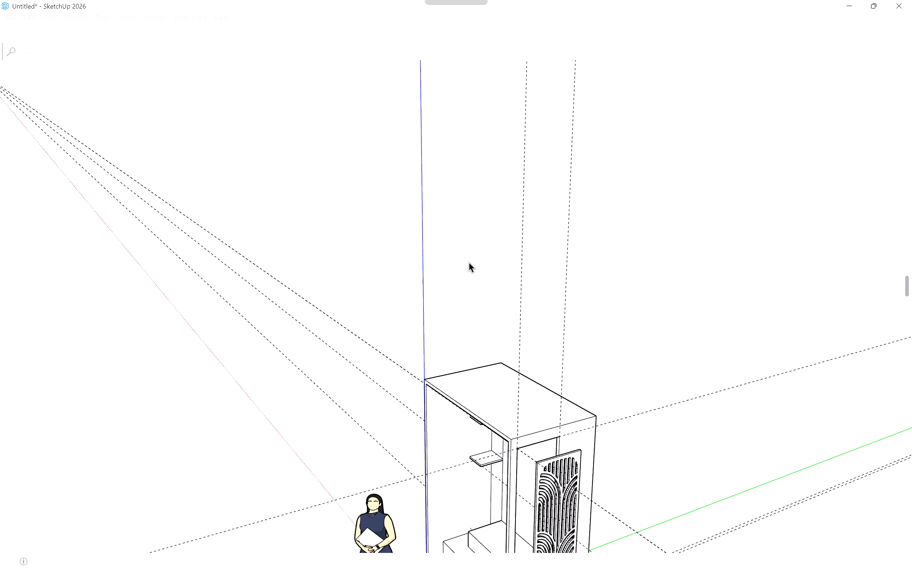
# Erase the dashed construction guide lines around the cabinet.
pyautogui.press('e')
pyautogui.press('e')
pyautogui.click(362, 118)
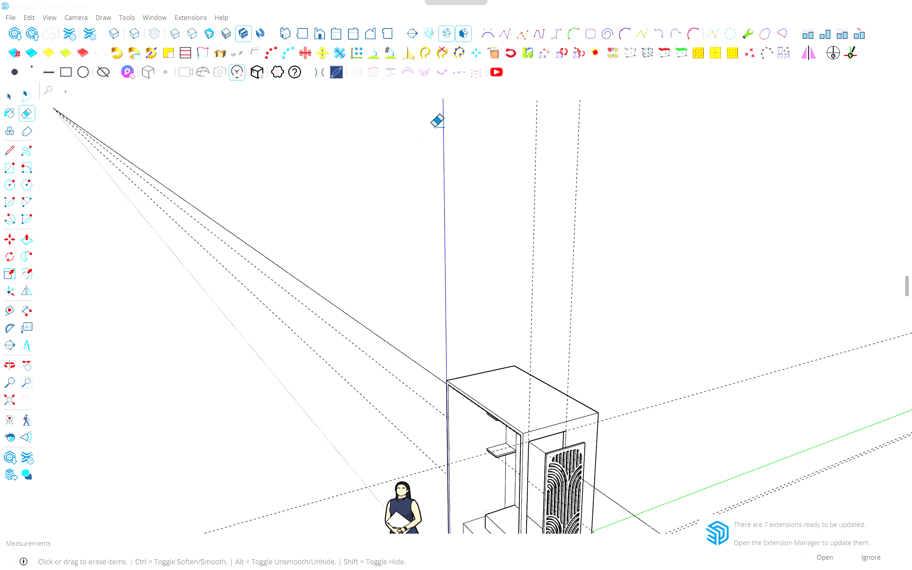
pyautogui.press('r')
pyautogui.press('e')
pyautogui.moveTo(583, 265); pyautogui.dragTo(475, 248)
pyautogui.moveTo(408, 259); pyautogui.dragTo(221, 375)
pyautogui.scroll(-6, 370, 370)
pyautogui.moveTo(542, 354); pyautogui.dragTo(590, 413)
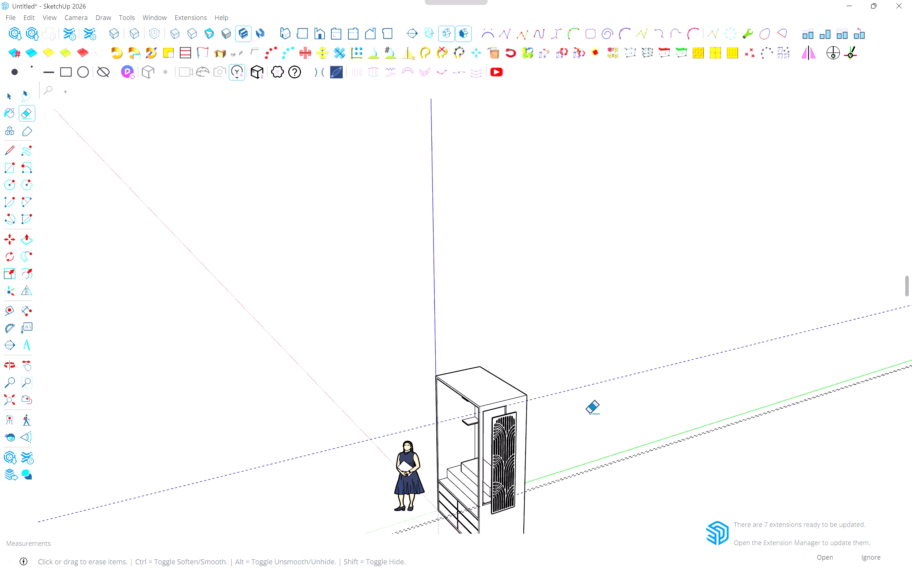
pyautogui.moveTo(590, 413); pyautogui.dragTo(607, 514)
# Move the arch-pattern cut-out panel by its top corner about 30 cm onto the cabinet's side opening.
pyautogui.moveTo(433, 395); pyautogui.dragTo(507, 396, button='middle')
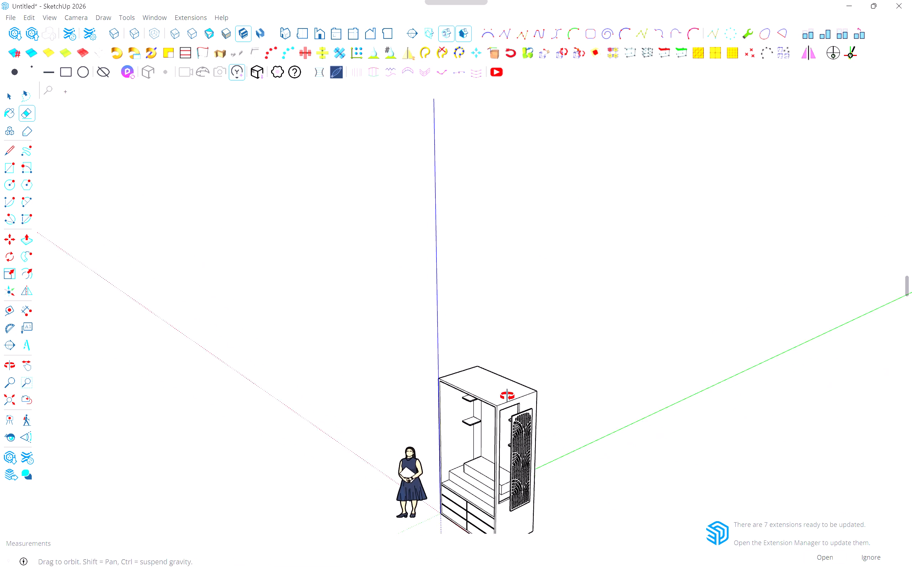
pyautogui.moveTo(507, 396); pyautogui.dragTo(556, 394, button='middle')
pyautogui.scroll(5, 531, 399)
pyautogui.press('space')
pyautogui.scroll(4, 548, 428)
pyautogui.click(549, 425)
pyautogui.scroll(2, 545, 425)
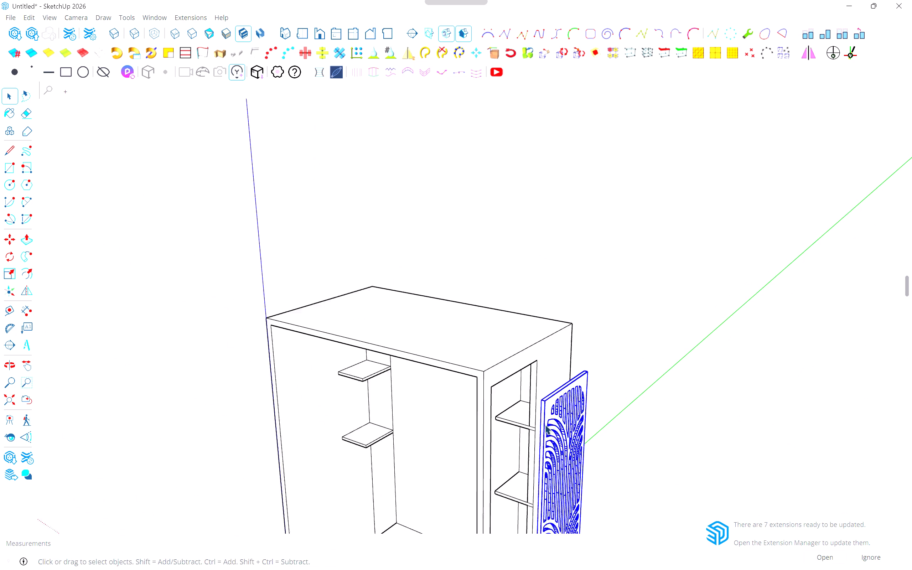
pyautogui.scroll(2, 545, 425)
pyautogui.middleClick(561, 418)
pyautogui.moveTo(561, 418); pyautogui.dragTo(460, 435, button='middle')
pyautogui.press('m')
pyautogui.scroll(3, 492, 332)
pyautogui.scroll(4, 505, 233)
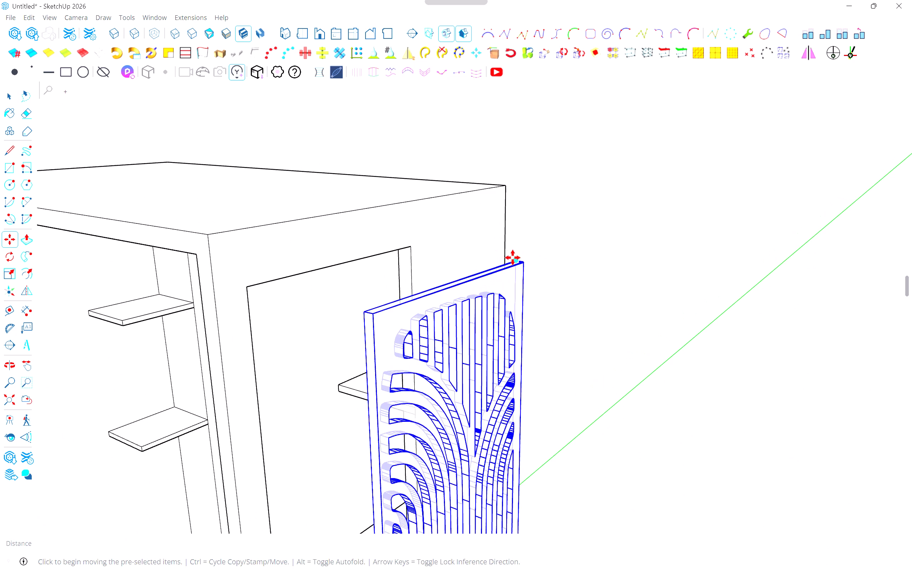
pyautogui.click(513, 258)
pyautogui.click(409, 254)
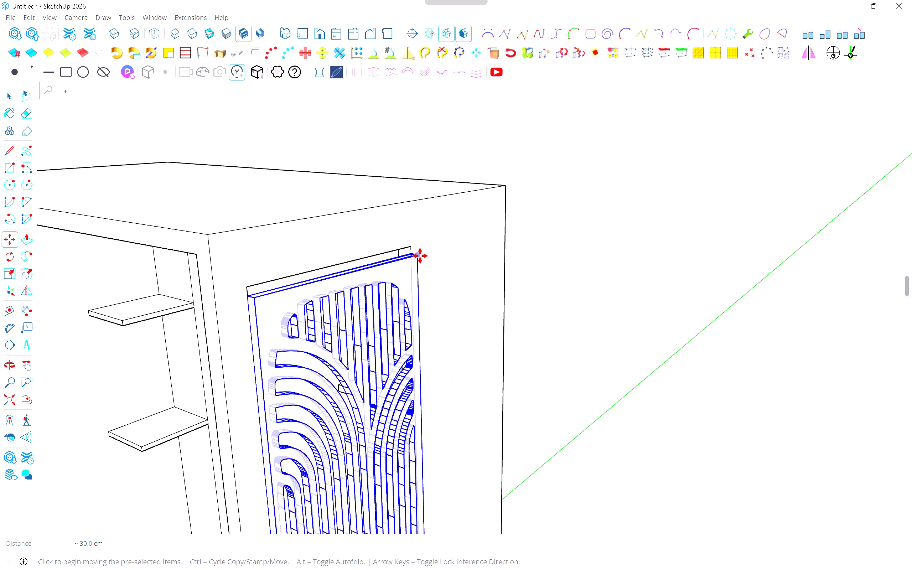
# Move the cut-out panel again so its top rear corner snaps to the side opening's top corner, and deselect it.
pyautogui.scroll(4, 420, 256)
pyautogui.click(416, 258)
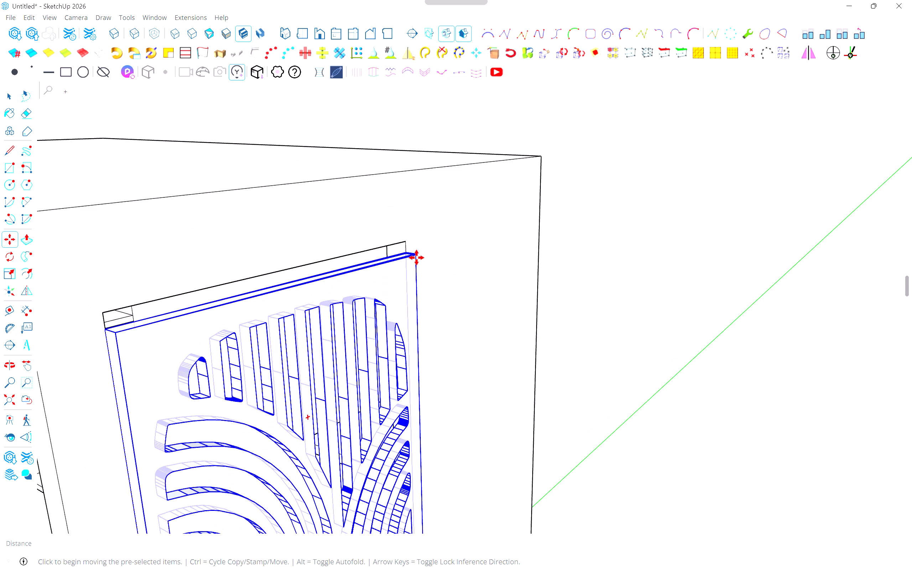
pyautogui.click(405, 242)
pyautogui.scroll(2, 642, 259)
pyautogui.press('space')
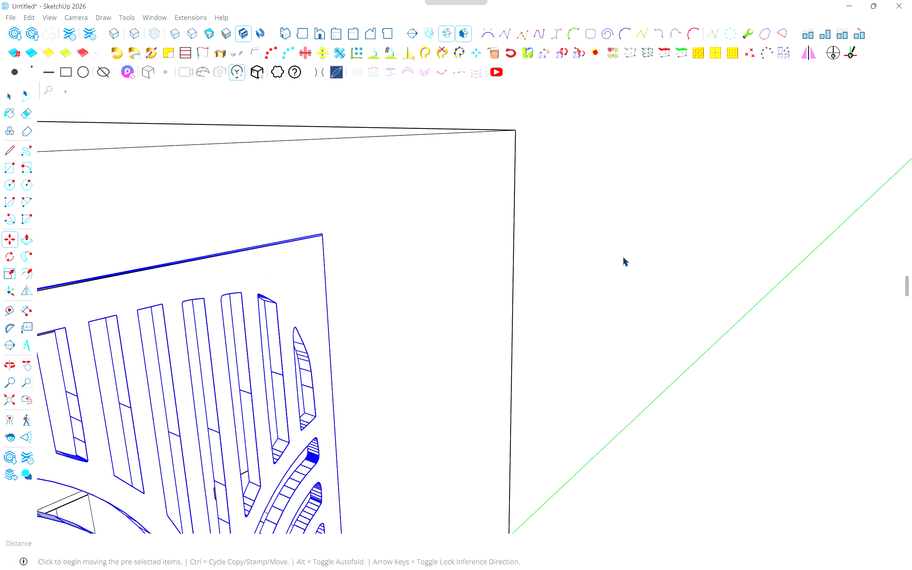
pyautogui.click(623, 256)
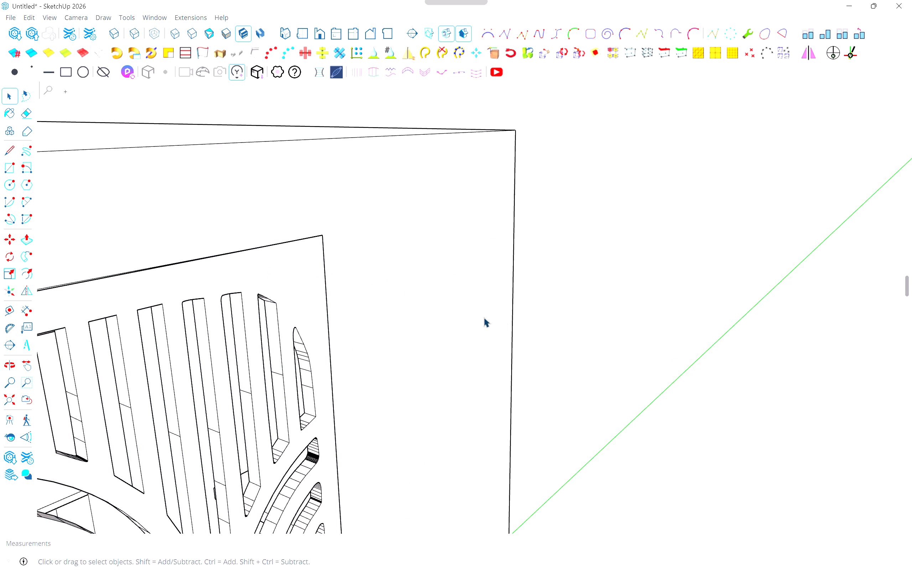
# Examine how the cut-out panel's top edge and corners fit in the side opening.
pyautogui.scroll(1, 484, 317)
pyautogui.moveTo(484, 317); pyautogui.dragTo(414, 338, button='middle')
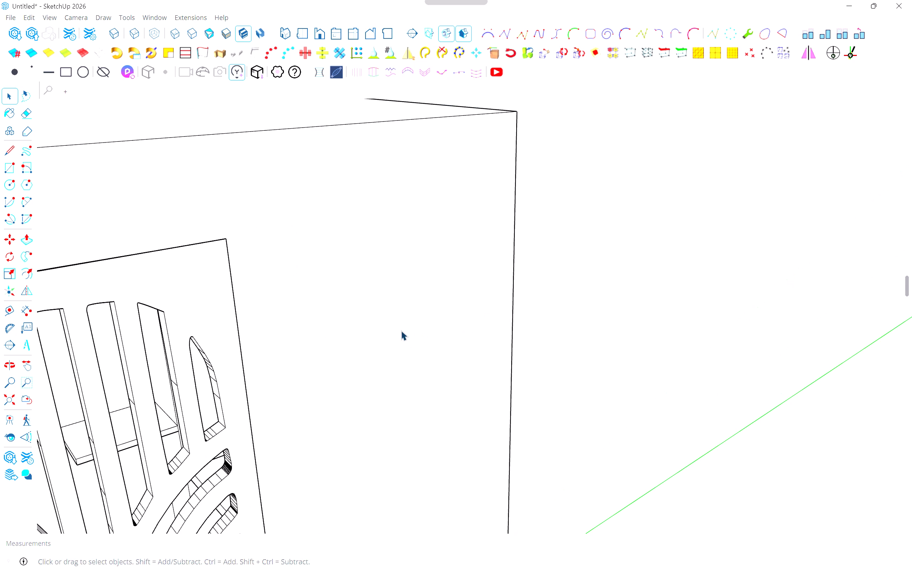
pyautogui.scroll(3, 187, 243)
pyautogui.moveTo(42, 272); pyautogui.dragTo(266, 242, button='middle')
pyautogui.moveTo(373, 333); pyautogui.dragTo(252, 335, button='middle')
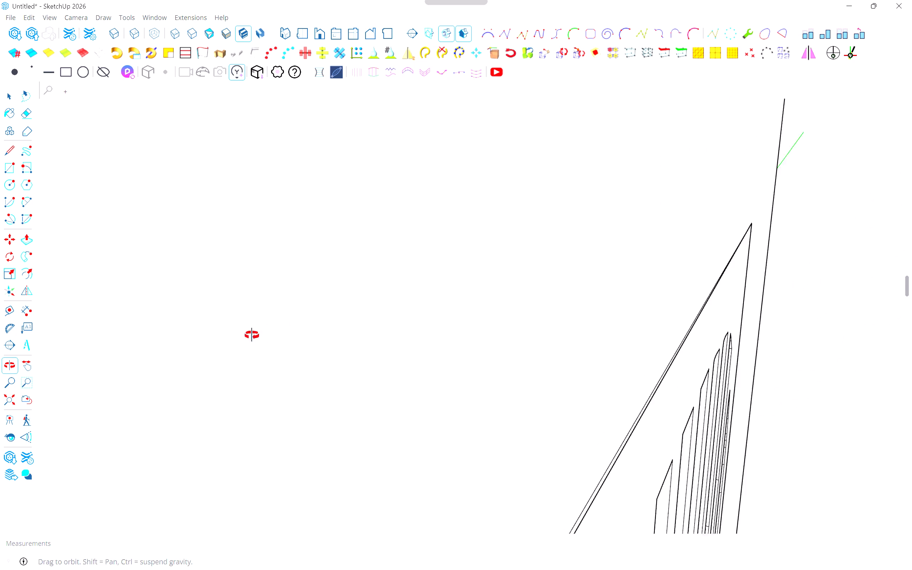
pyautogui.moveTo(252, 335); pyautogui.dragTo(188, 350, button='middle')
pyautogui.scroll(-8, 185, 351)
pyautogui.scroll(-20, 373, 463)
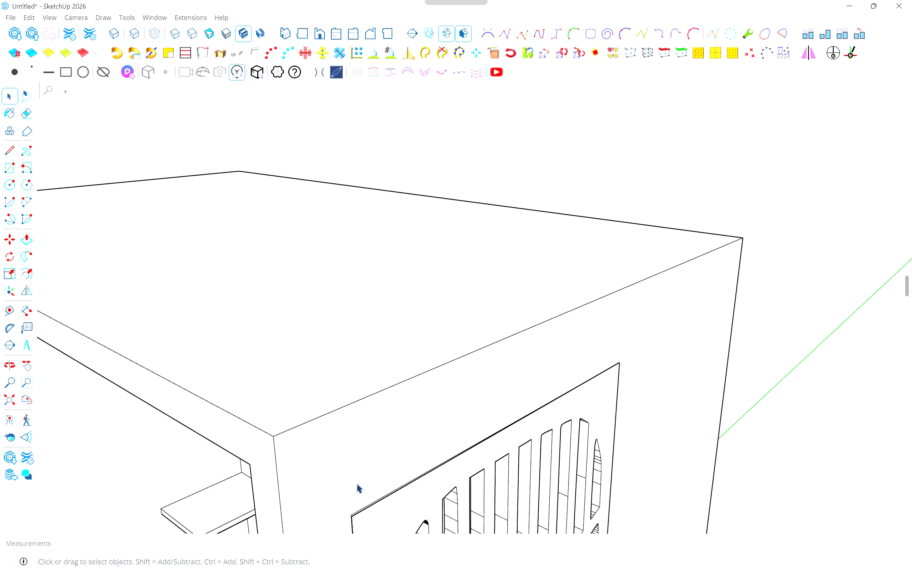
pyautogui.moveTo(356, 483); pyautogui.dragTo(224, 426, button='middle')
pyautogui.scroll(-8, 222, 424)
pyautogui.scroll(1, 230, 429)
pyautogui.scroll(-13, 233, 431)
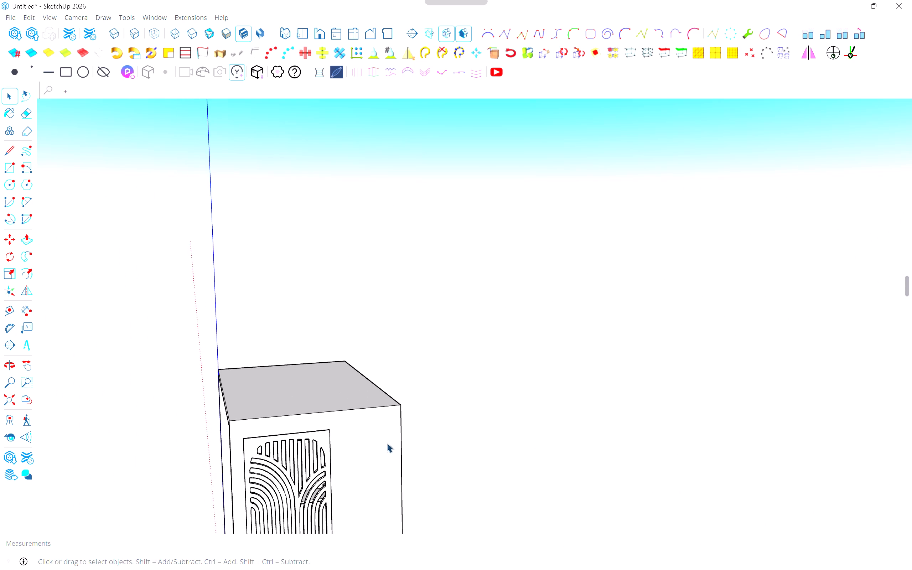
# Inspect the bottom edge and lower corners of the cut-out panel against the side opening.
pyautogui.moveTo(484, 432); pyautogui.dragTo(493, 430)
pyautogui.scroll(-7, 492, 432)
pyautogui.scroll(-7, 482, 460)
pyautogui.moveTo(456, 468); pyautogui.dragTo(549, 290, button='middle')
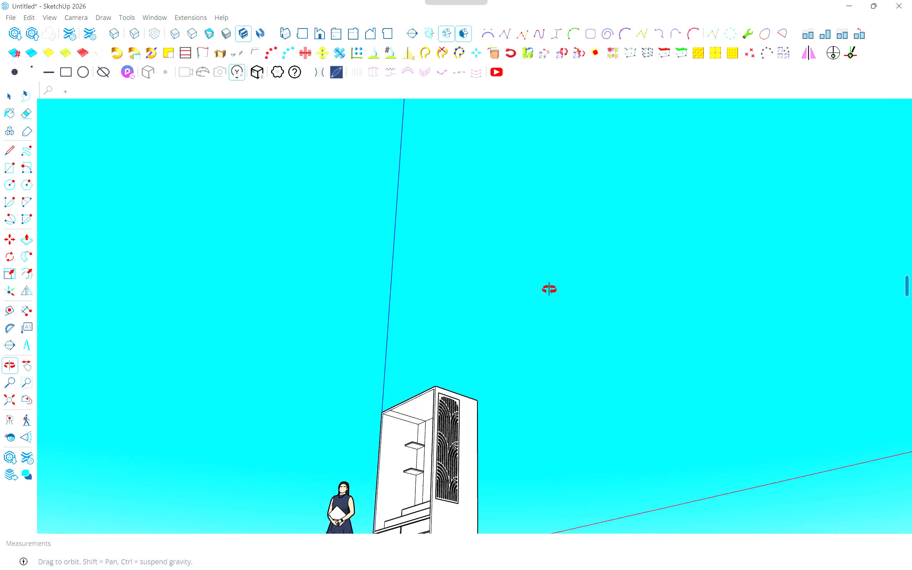
pyautogui.moveTo(549, 290); pyautogui.dragTo(561, 266, button='middle')
pyautogui.scroll(6, 424, 523)
pyautogui.scroll(11, 446, 447)
pyautogui.moveTo(480, 461); pyautogui.dragTo(370, 504, button='middle')
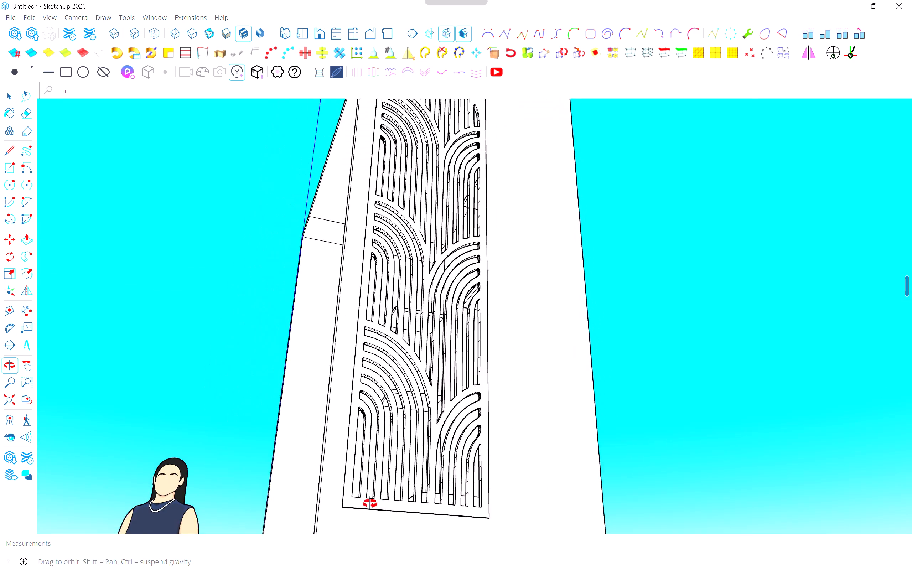
pyautogui.moveTo(370, 504); pyautogui.dragTo(367, 505, button='middle')
pyautogui.scroll(15, 363, 513)
pyautogui.scroll(5, 311, 507)
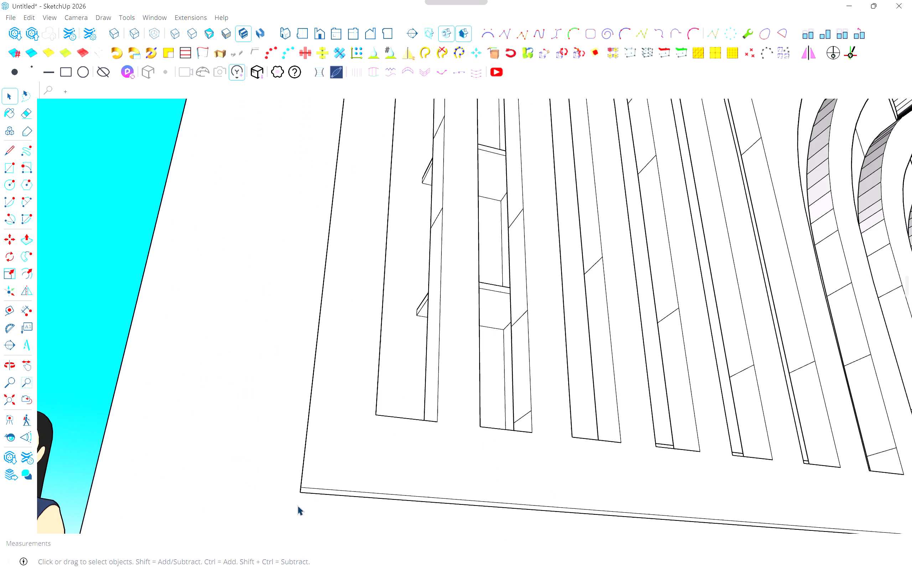
pyautogui.scroll(7, 297, 506)
pyautogui.moveTo(304, 495); pyautogui.dragTo(227, 568, button='middle')
pyautogui.middleClick(227, 568)
pyautogui.scroll(-8, 258, 541)
pyautogui.scroll(-5, 443, 517)
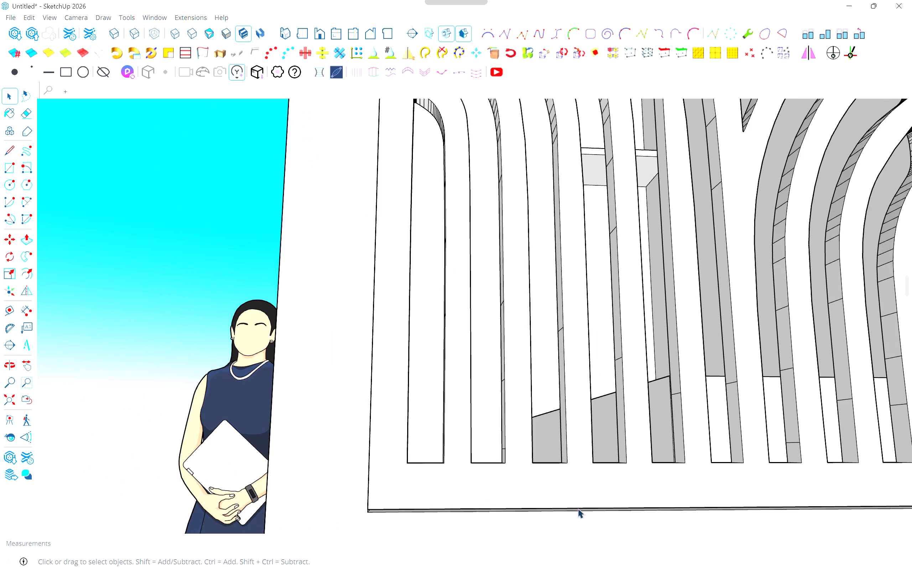
pyautogui.scroll(-4, 686, 502)
pyautogui.moveTo(699, 498); pyautogui.dragTo(640, 502, button='middle')
pyautogui.middleClick(640, 502)
pyautogui.scroll(-6, 646, 504)
pyautogui.scroll(4, 802, 507)
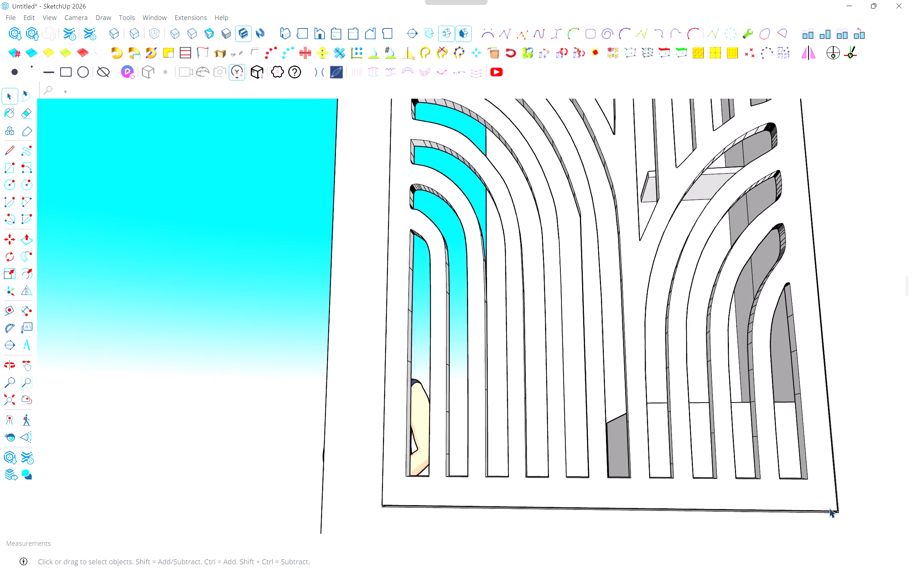
pyautogui.scroll(18, 829, 508)
pyautogui.scroll(-6, 685, 473)
pyautogui.scroll(-7, 503, 438)
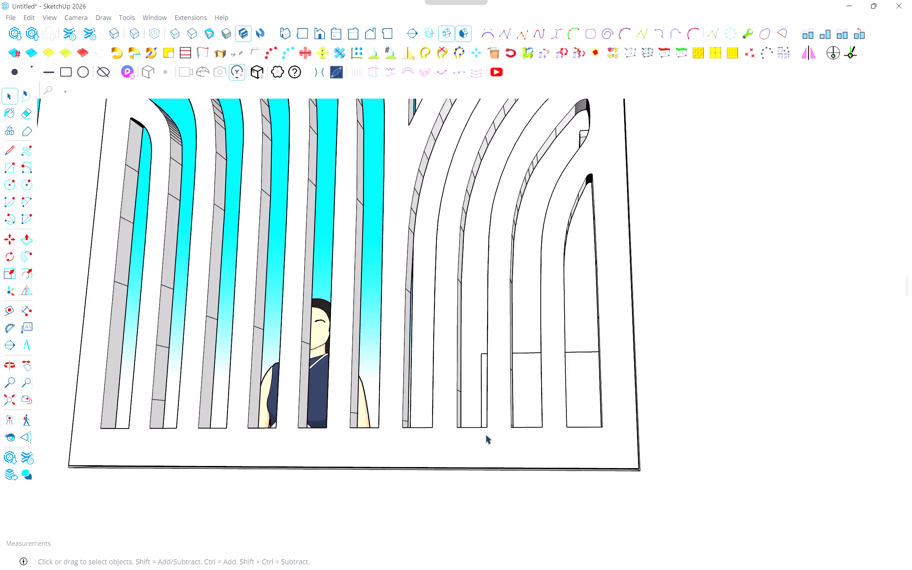
# Review the fitted panel from inside the cabinet, along with the shelves, stepped platform and back face from the front.
pyautogui.scroll(-7, 360, 418)
pyautogui.moveTo(216, 394); pyautogui.dragTo(758, 416, button='middle')
pyautogui.scroll(-7, 740, 415)
pyautogui.moveTo(727, 392); pyautogui.dragTo(694, 429, button='middle')
pyautogui.scroll(3, 742, 416)
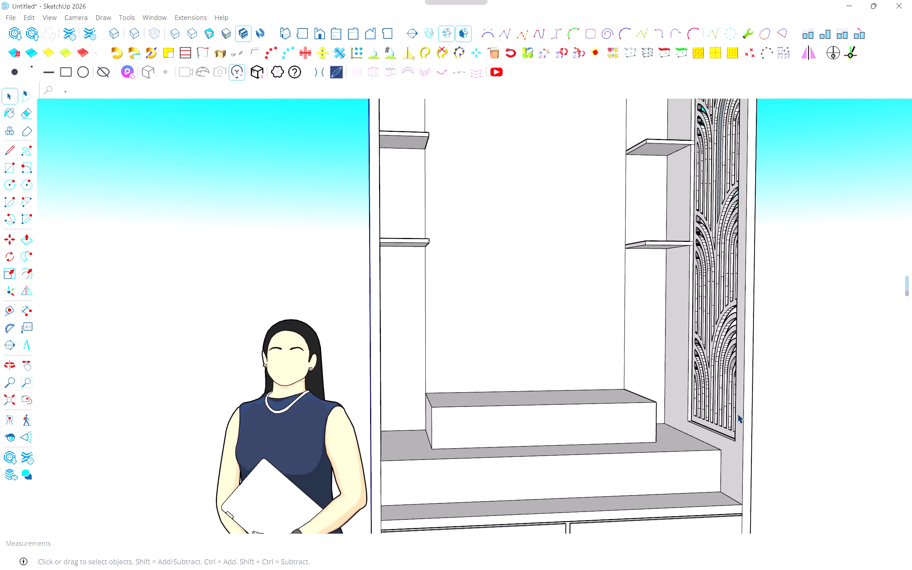
pyautogui.scroll(9, 737, 414)
pyautogui.moveTo(708, 444); pyautogui.dragTo(738, 467, button='middle')
pyautogui.scroll(-14, 733, 458)
pyautogui.moveTo(775, 411); pyautogui.dragTo(736, 415, button='middle')
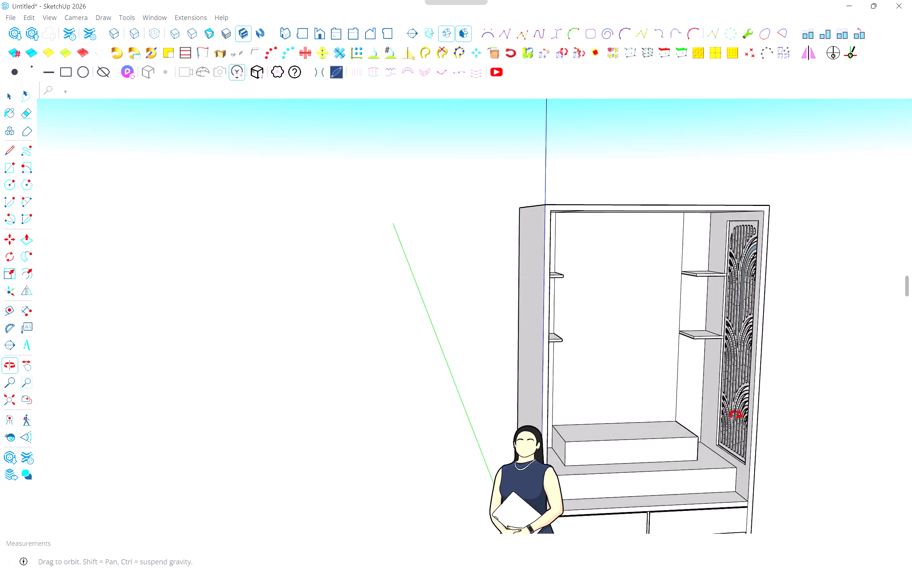
pyautogui.moveTo(736, 415); pyautogui.dragTo(649, 435, button='middle')
pyautogui.moveTo(644, 435); pyautogui.dragTo(639, 435, button='middle')
pyautogui.scroll(1, 636, 434)
pyautogui.scroll(-5, 618, 426)
pyautogui.click(632, 389)
pyautogui.click(760, 367)
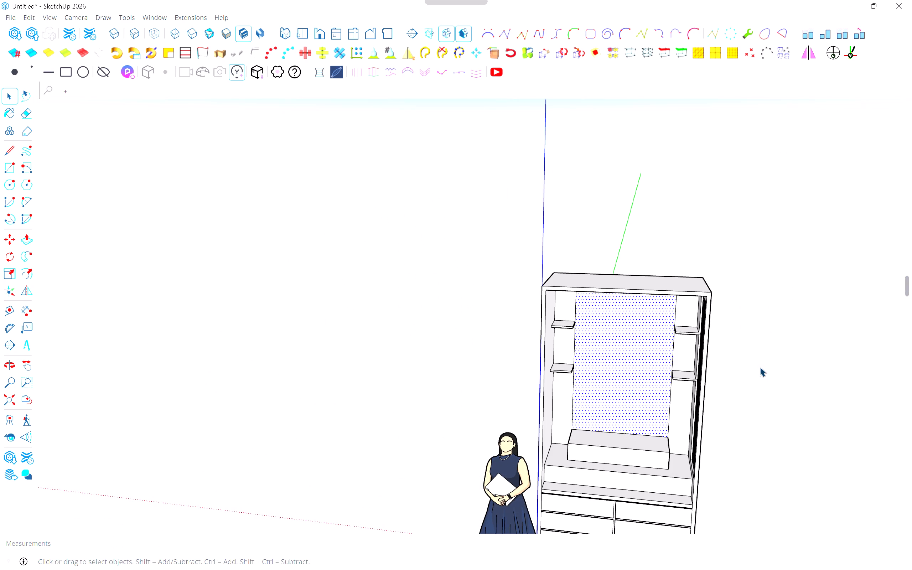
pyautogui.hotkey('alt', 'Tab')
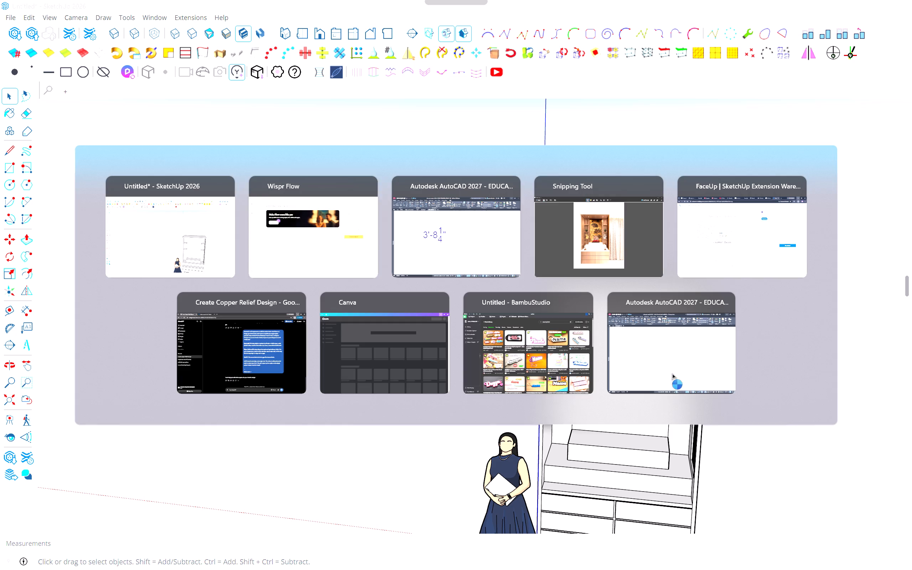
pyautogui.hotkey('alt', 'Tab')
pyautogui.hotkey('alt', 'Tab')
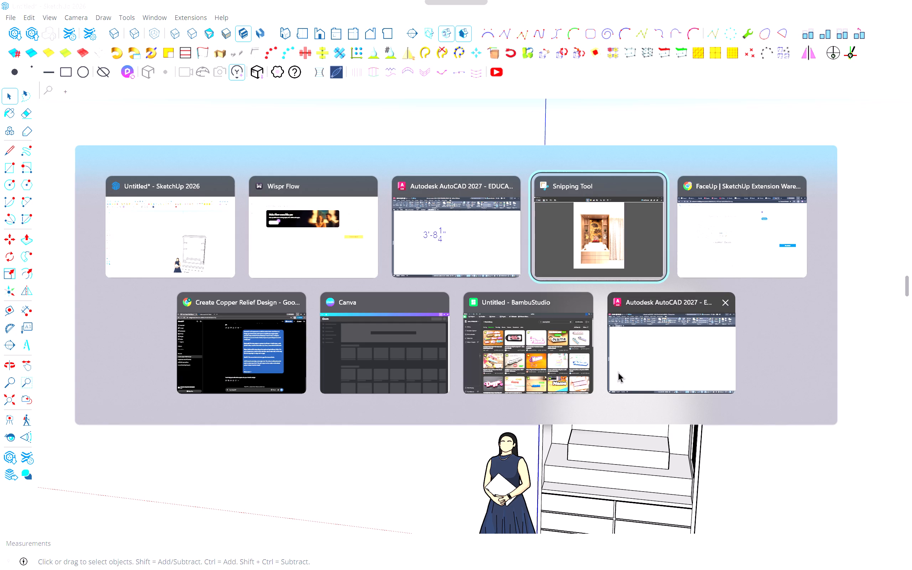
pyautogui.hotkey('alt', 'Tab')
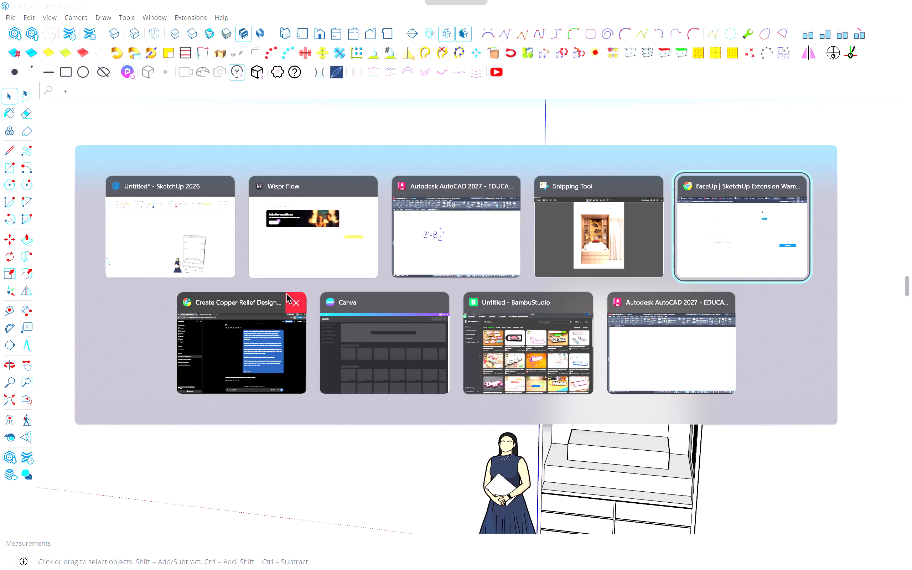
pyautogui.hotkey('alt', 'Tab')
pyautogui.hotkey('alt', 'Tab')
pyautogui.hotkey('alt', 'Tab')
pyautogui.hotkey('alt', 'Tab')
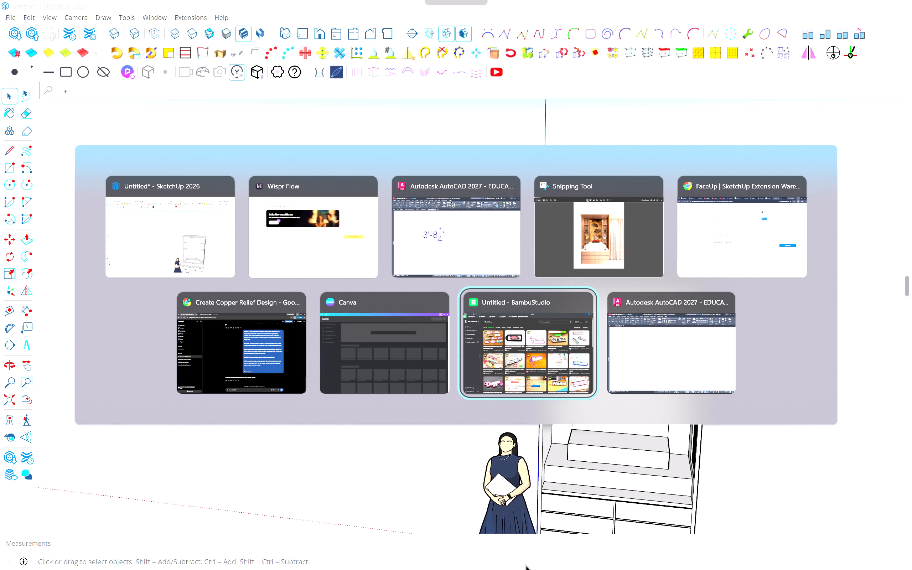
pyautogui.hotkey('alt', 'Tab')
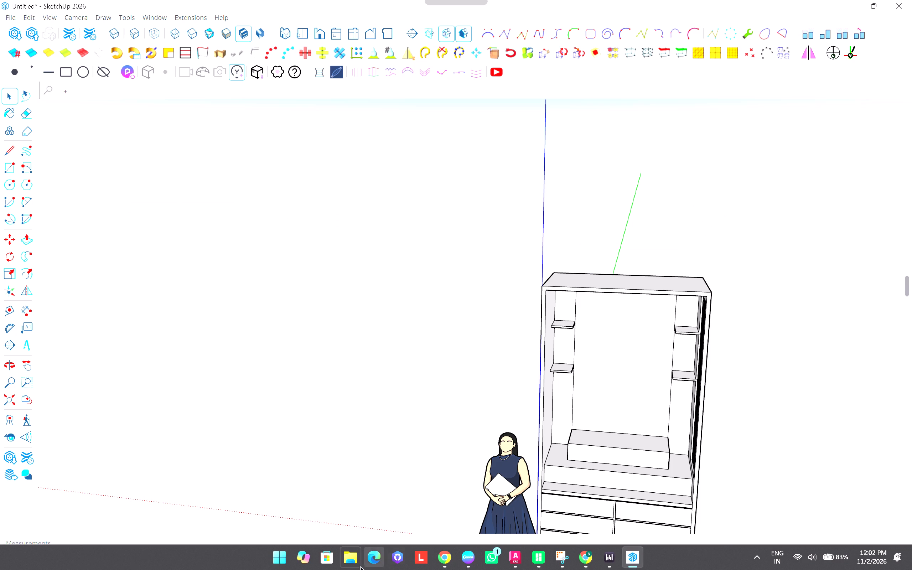
# Preview the copper relief PNG in the Downloads folder and bring it into the SketchUp model as an image.
pyautogui.click(353, 565)
pyautogui.click(67, 402)
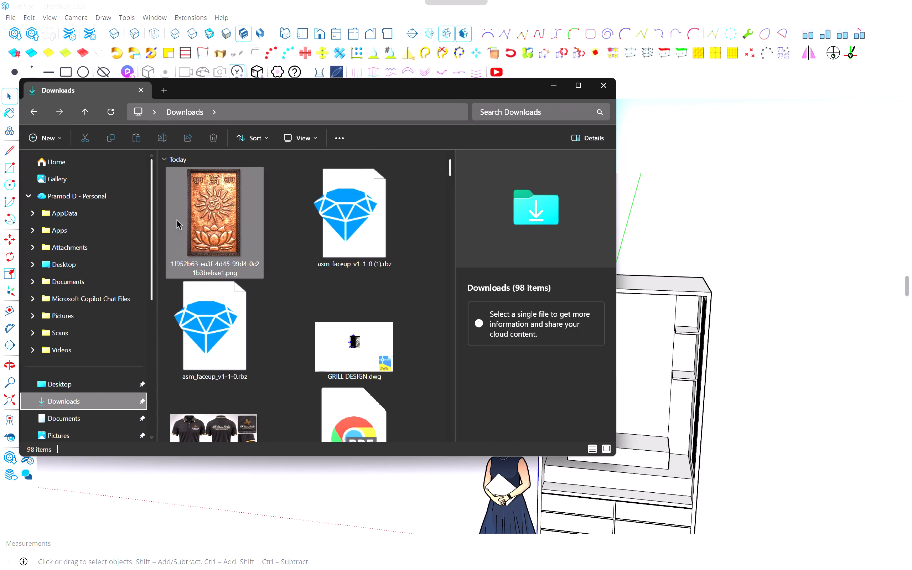
pyautogui.click(190, 218)
pyautogui.moveTo(190, 218); pyautogui.dragTo(654, 246)
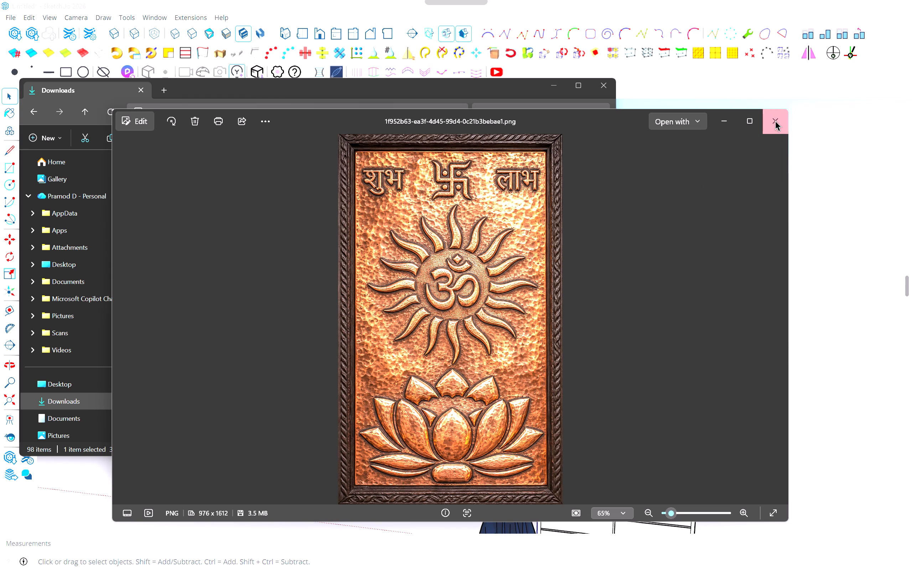
pyautogui.click(775, 121)
pyautogui.moveTo(209, 237); pyautogui.dragTo(675, 237)
# Explode the imported copper relief image into a textured face and deselect it.
pyautogui.scroll(-6, 675, 237)
pyautogui.scroll(-4, 701, 205)
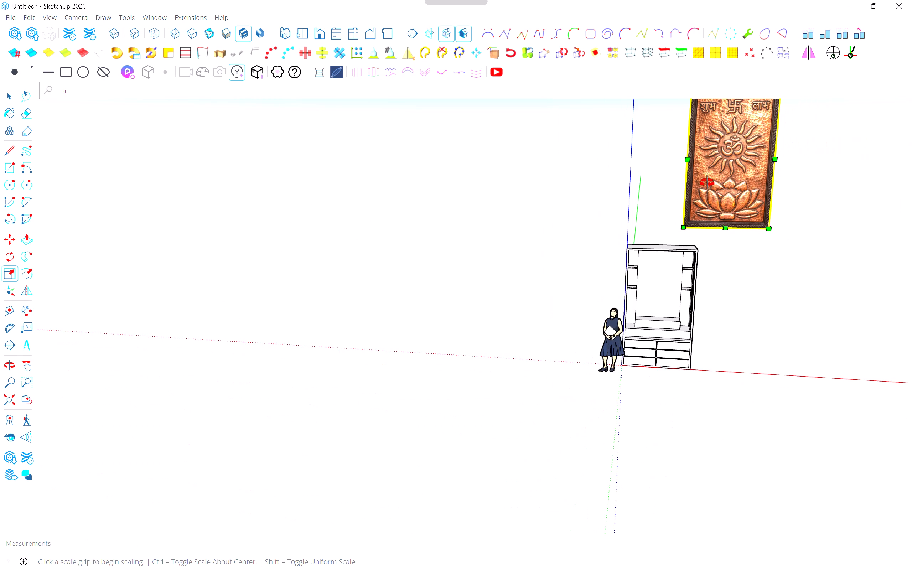
pyautogui.middleClick(704, 188)
pyautogui.keyDown('shift'); pyautogui.moveTo(706, 183); pyautogui.dragTo(625, 285, button='middle'); pyautogui.keyUp('shift')
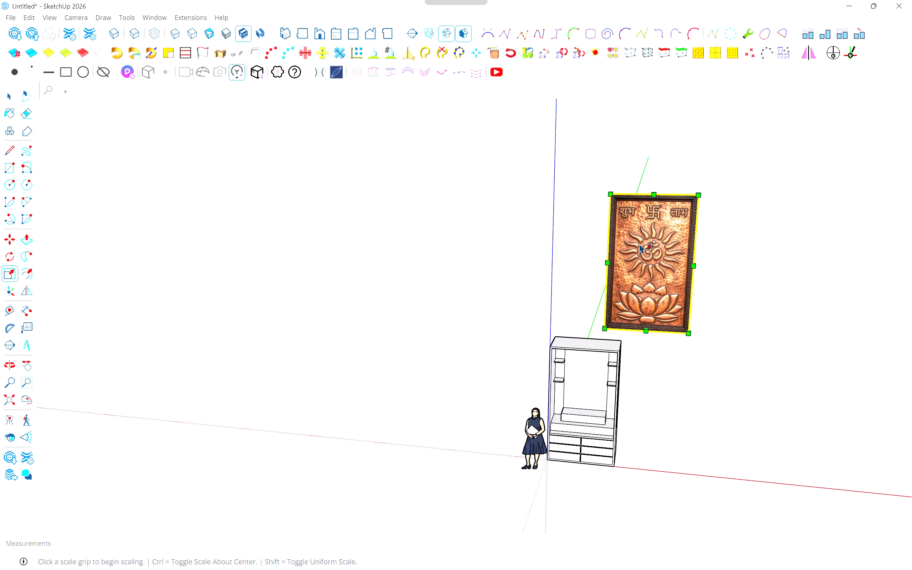
pyautogui.rightClick(642, 247)
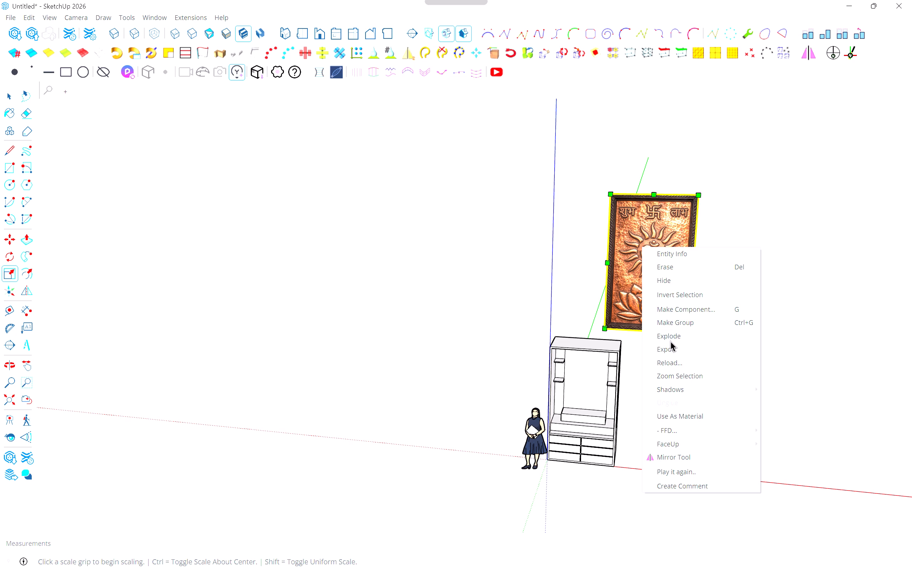
pyautogui.click(681, 337)
pyautogui.click(740, 309)
pyautogui.scroll(2, 693, 306)
pyautogui.press('Escape')
pyautogui.press('Escape')
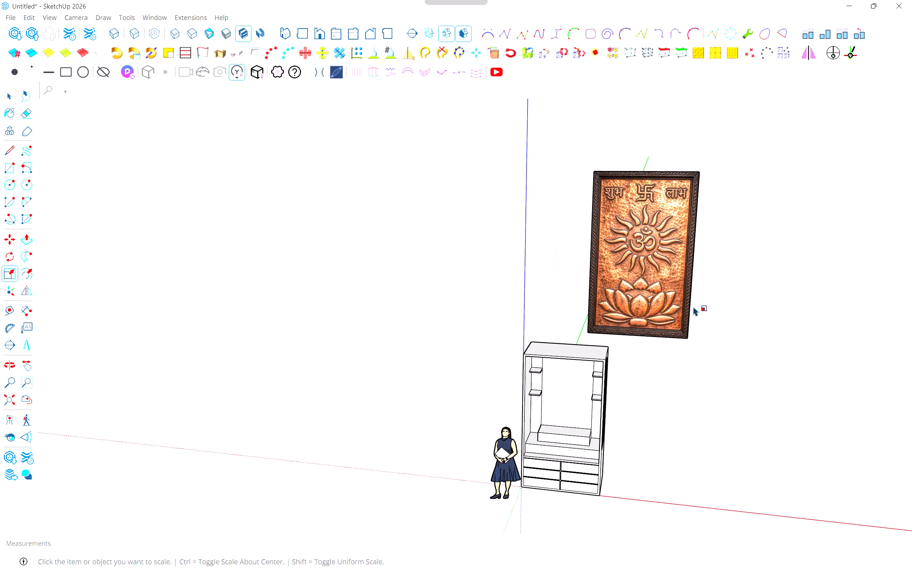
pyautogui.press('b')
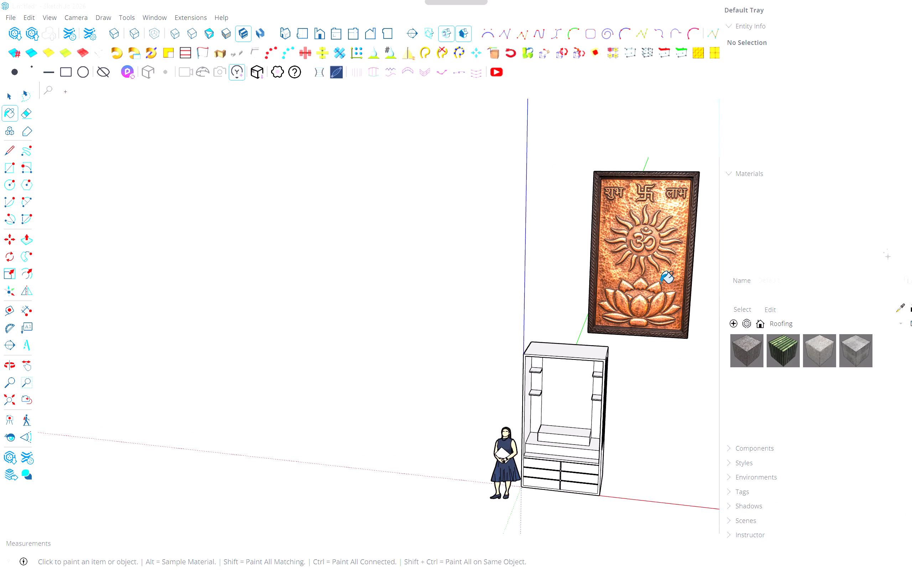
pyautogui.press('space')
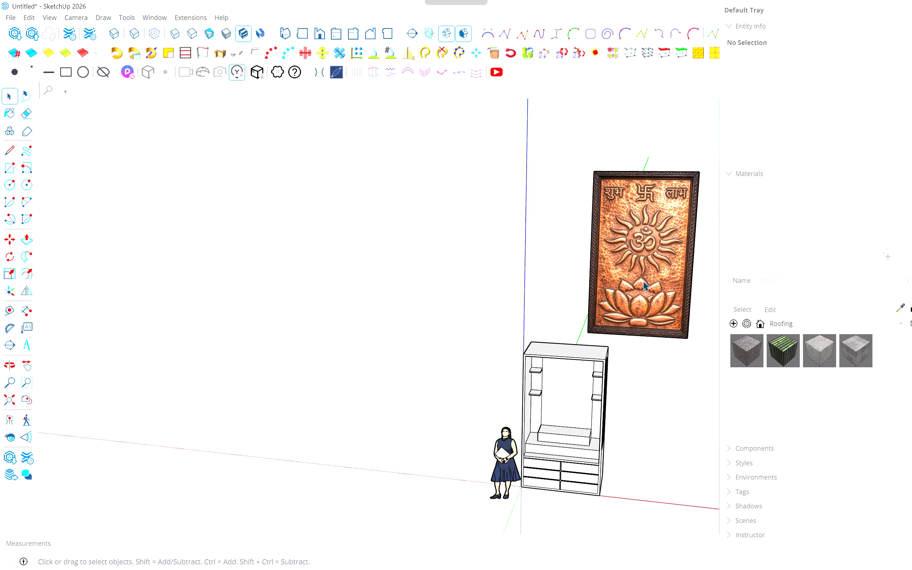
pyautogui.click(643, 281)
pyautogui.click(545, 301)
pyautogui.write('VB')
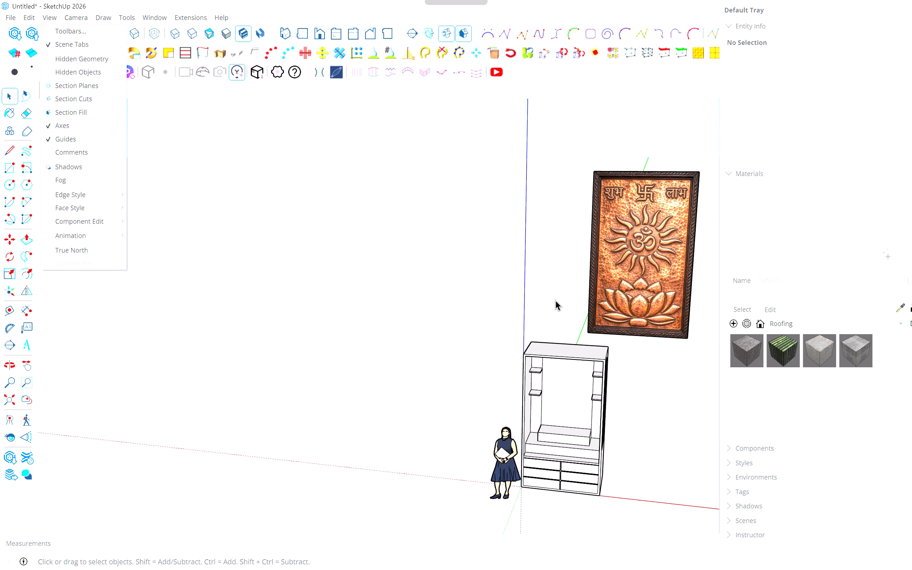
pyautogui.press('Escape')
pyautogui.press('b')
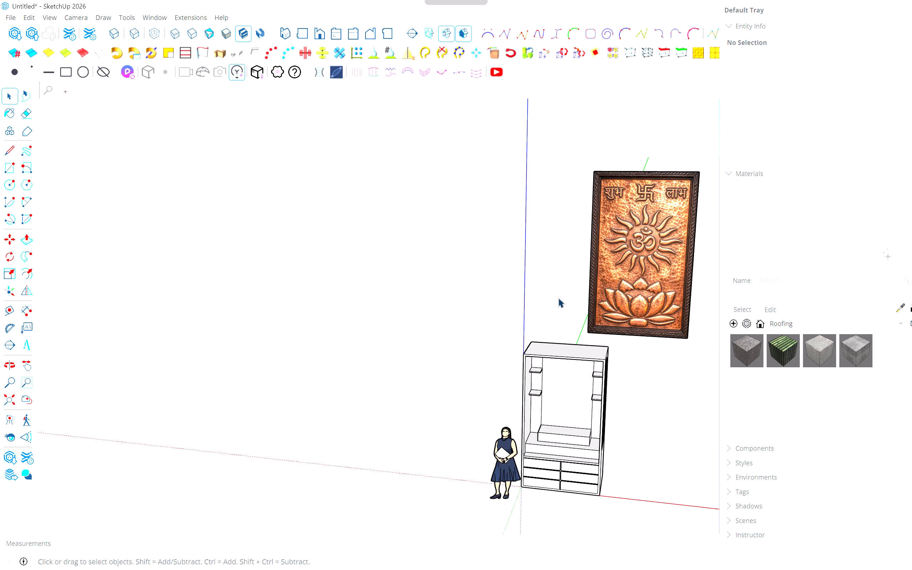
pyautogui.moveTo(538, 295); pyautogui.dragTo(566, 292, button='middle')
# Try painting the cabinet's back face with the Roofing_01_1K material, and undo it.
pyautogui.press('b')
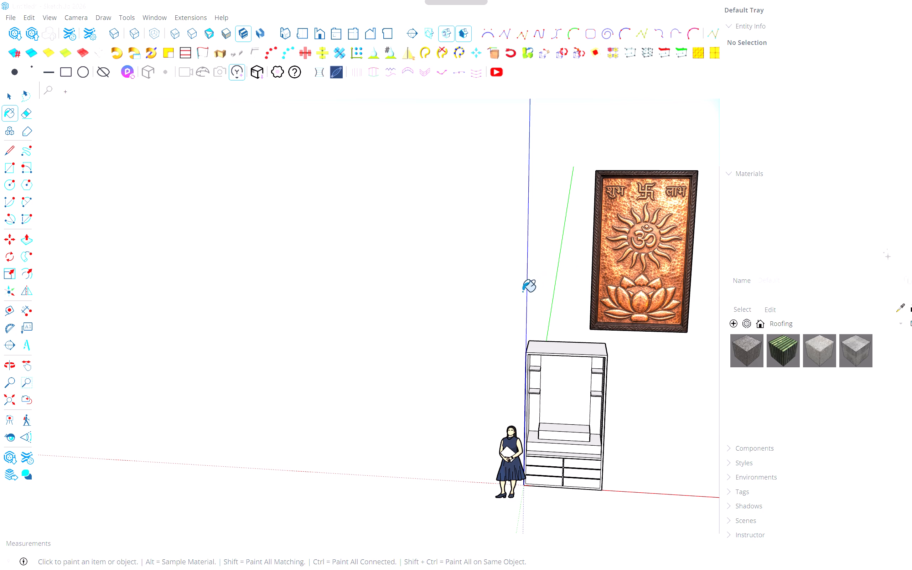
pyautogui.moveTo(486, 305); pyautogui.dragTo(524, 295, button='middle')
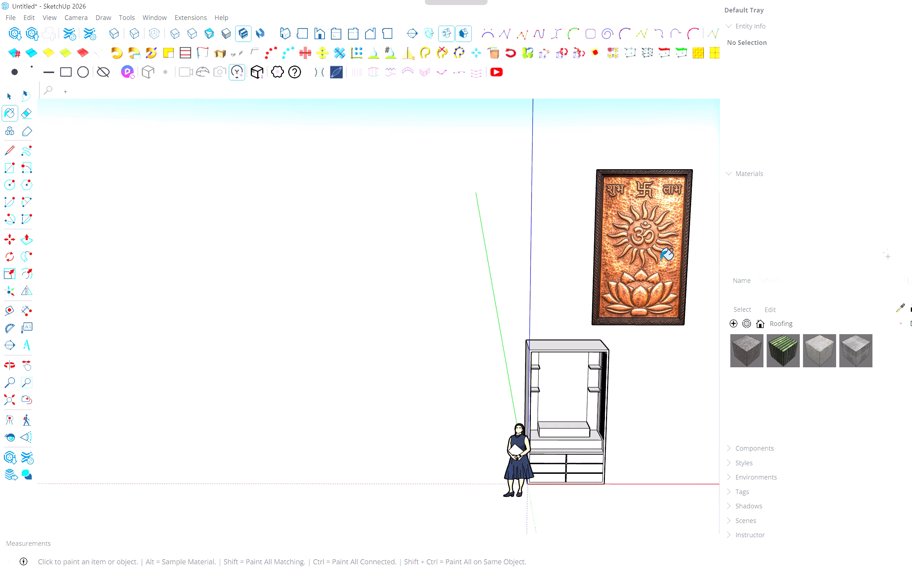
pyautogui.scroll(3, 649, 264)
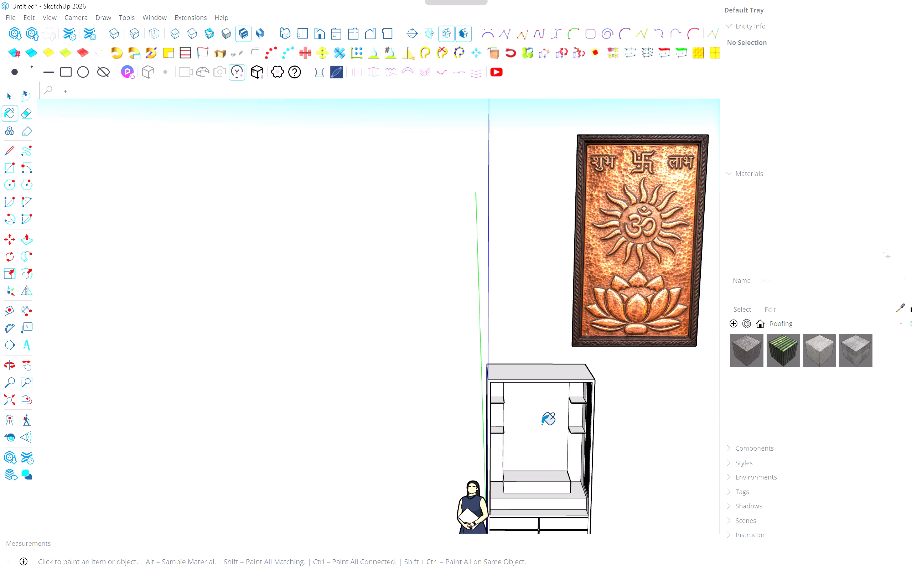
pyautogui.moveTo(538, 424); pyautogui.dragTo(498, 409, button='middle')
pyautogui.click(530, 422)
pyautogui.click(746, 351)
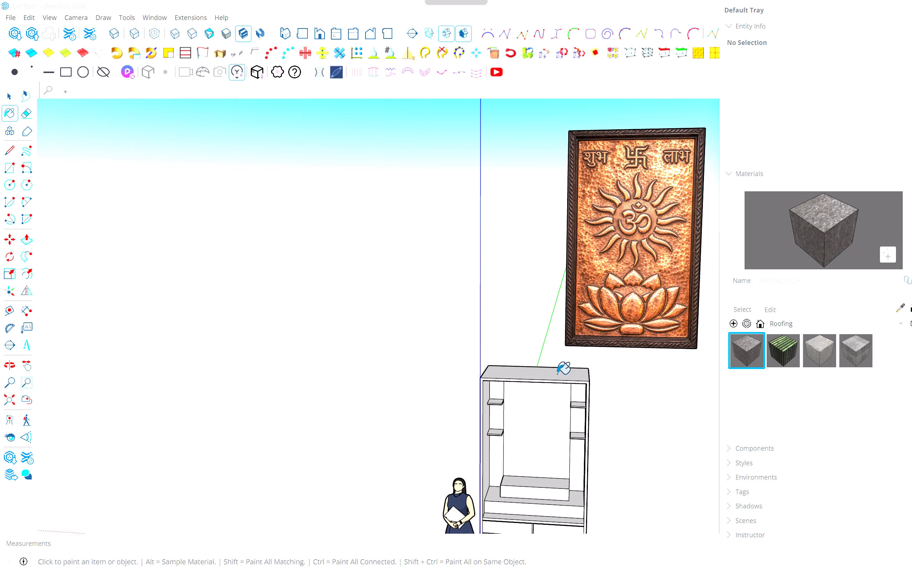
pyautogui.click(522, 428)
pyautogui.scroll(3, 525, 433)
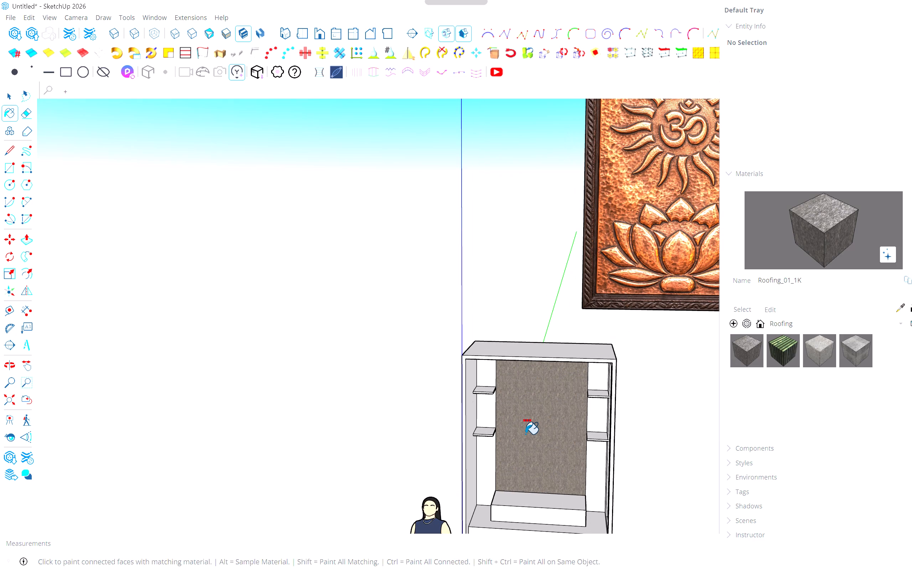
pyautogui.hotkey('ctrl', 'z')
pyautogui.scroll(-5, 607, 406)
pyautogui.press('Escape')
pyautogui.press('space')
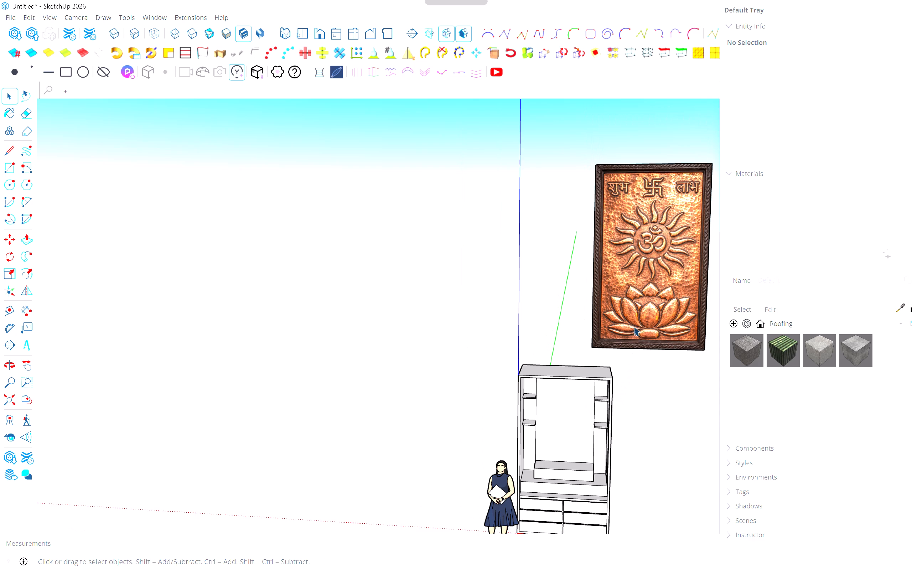
# Select the copper relief face above the cabinet.
pyautogui.click(635, 321)
pyautogui.scroll(4, 635, 321)
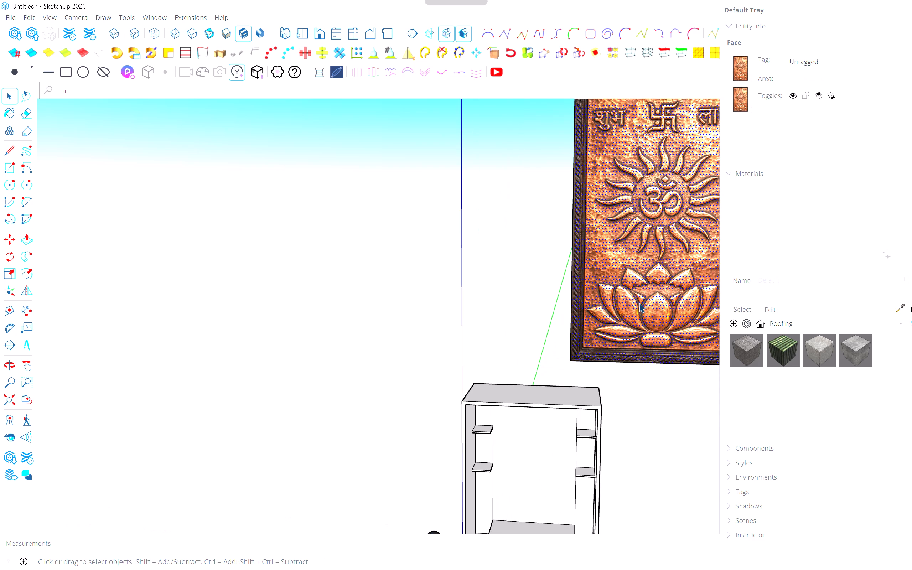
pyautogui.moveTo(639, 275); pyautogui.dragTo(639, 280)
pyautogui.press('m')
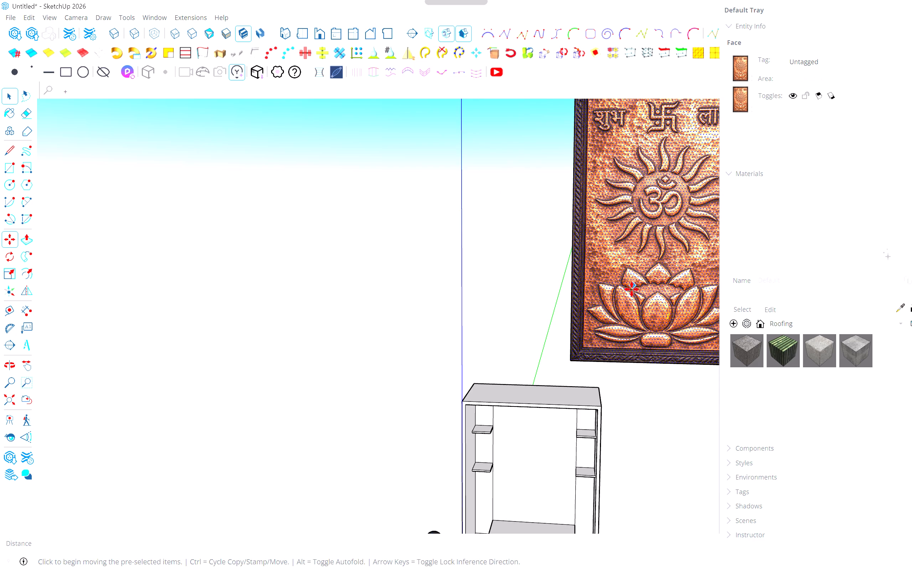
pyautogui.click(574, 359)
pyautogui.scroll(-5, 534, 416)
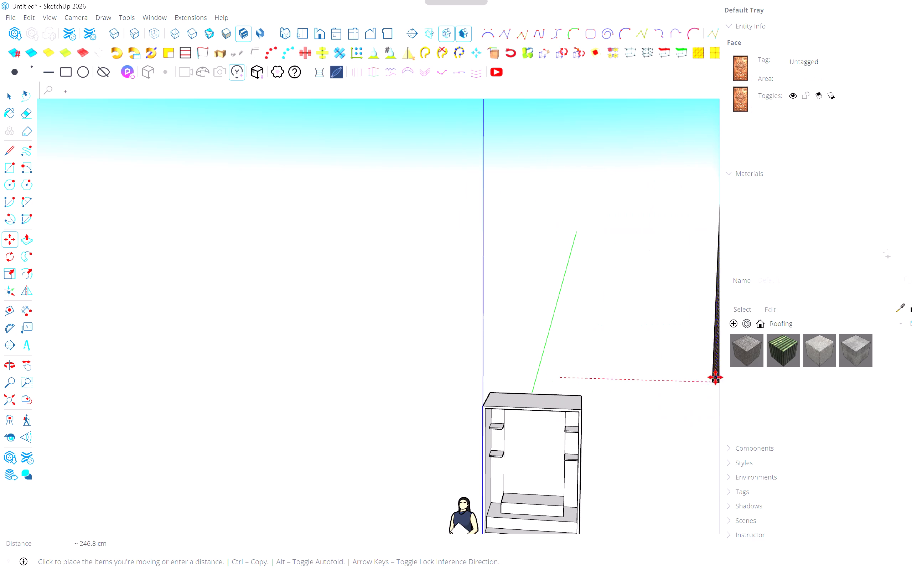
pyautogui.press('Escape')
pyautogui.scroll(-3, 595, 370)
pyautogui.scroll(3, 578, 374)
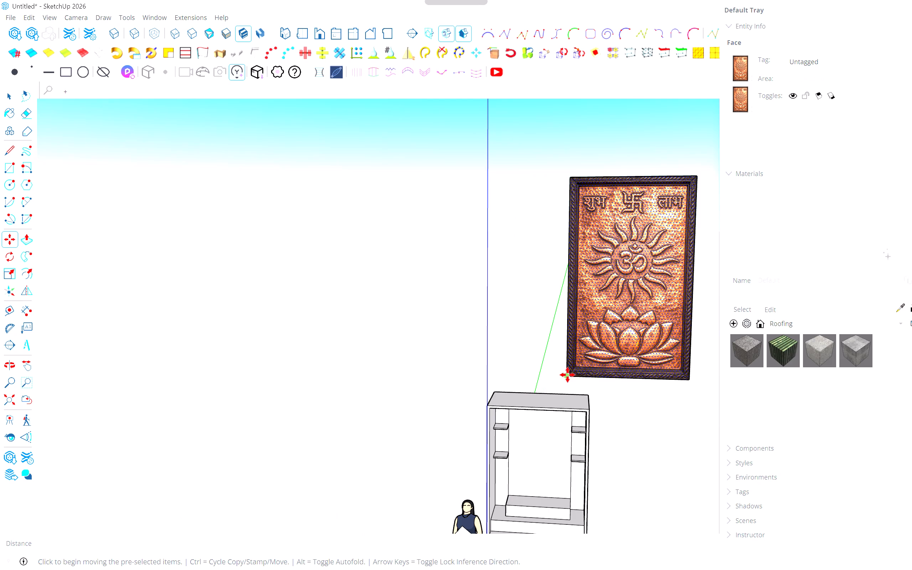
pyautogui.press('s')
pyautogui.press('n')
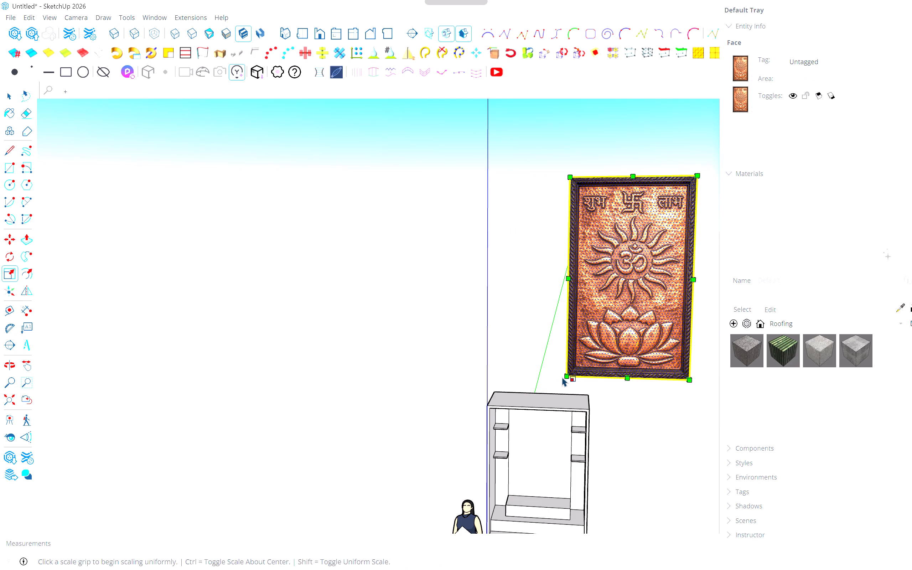
# Move the copper relief by its lower-left corner onto the back face's lower-left corner, at the rear of the raised platform.
pyautogui.press('m')
pyautogui.click(565, 375)
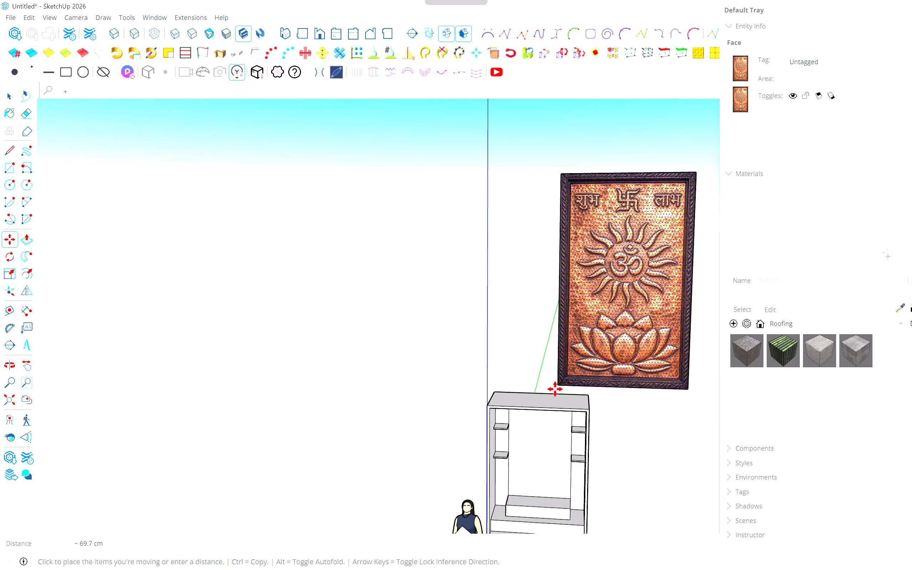
pyautogui.scroll(4, 477, 489)
pyautogui.scroll(12, 512, 499)
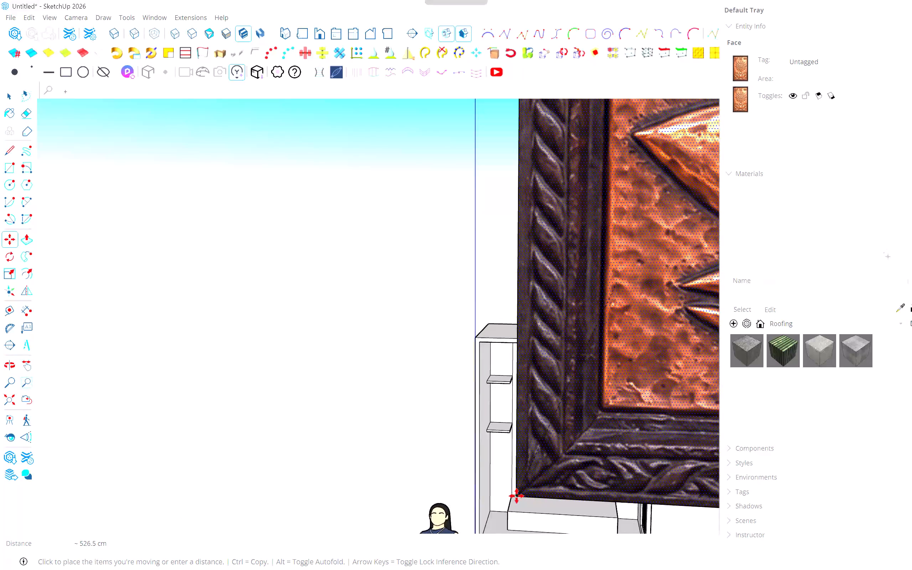
pyautogui.scroll(1, 511, 495)
pyautogui.moveTo(514, 493); pyautogui.dragTo(620, 491, button='middle')
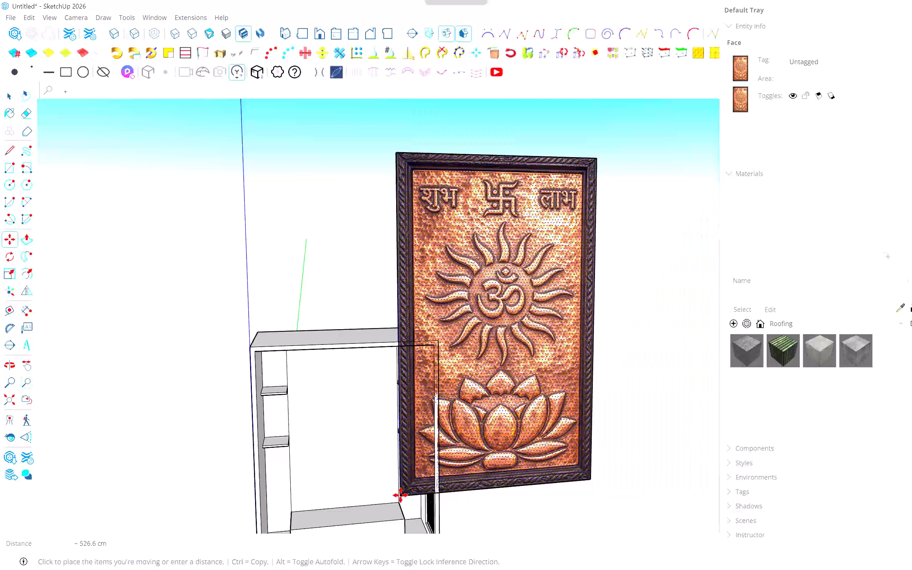
pyautogui.scroll(4, 368, 494)
pyautogui.click(254, 520)
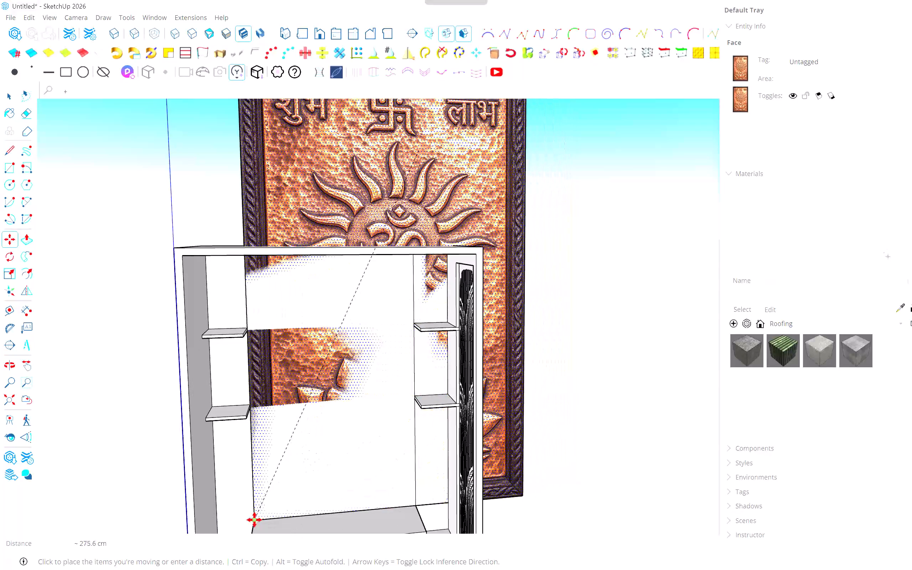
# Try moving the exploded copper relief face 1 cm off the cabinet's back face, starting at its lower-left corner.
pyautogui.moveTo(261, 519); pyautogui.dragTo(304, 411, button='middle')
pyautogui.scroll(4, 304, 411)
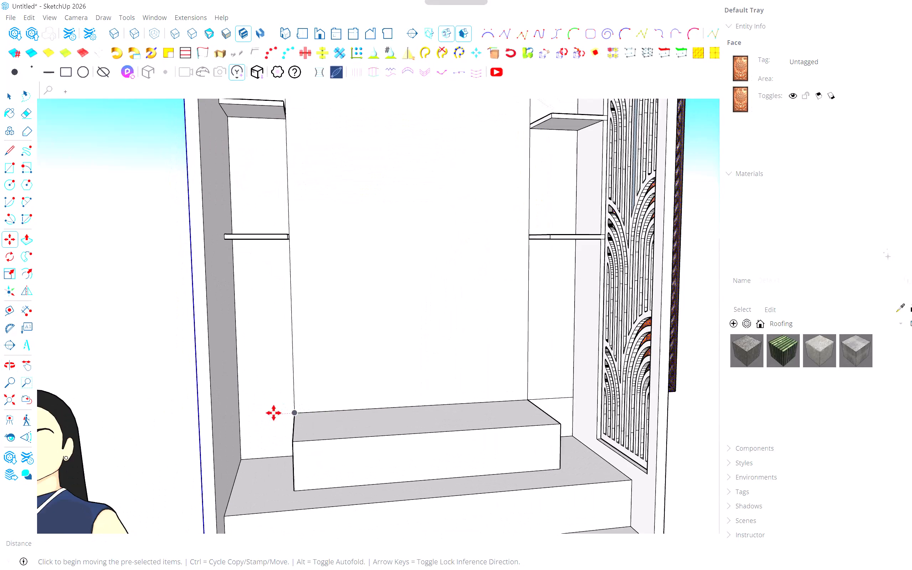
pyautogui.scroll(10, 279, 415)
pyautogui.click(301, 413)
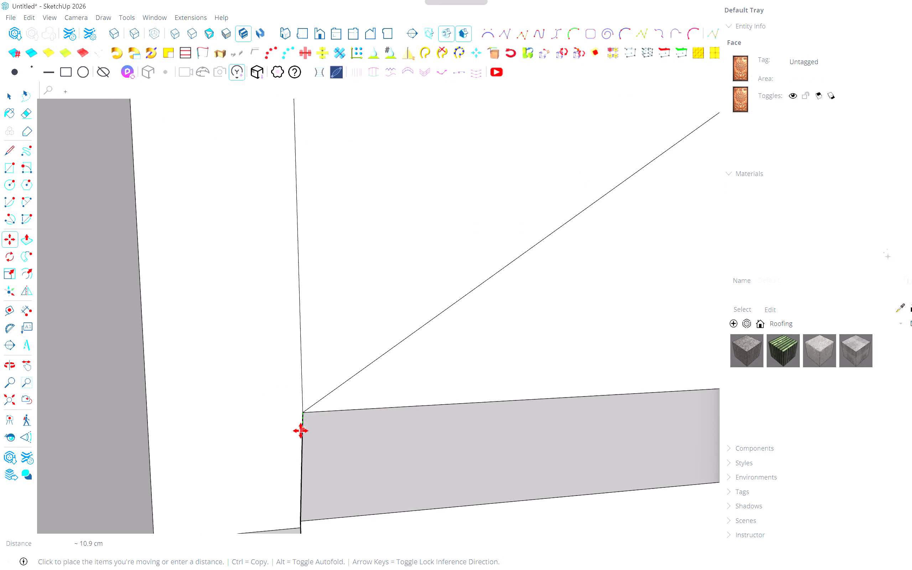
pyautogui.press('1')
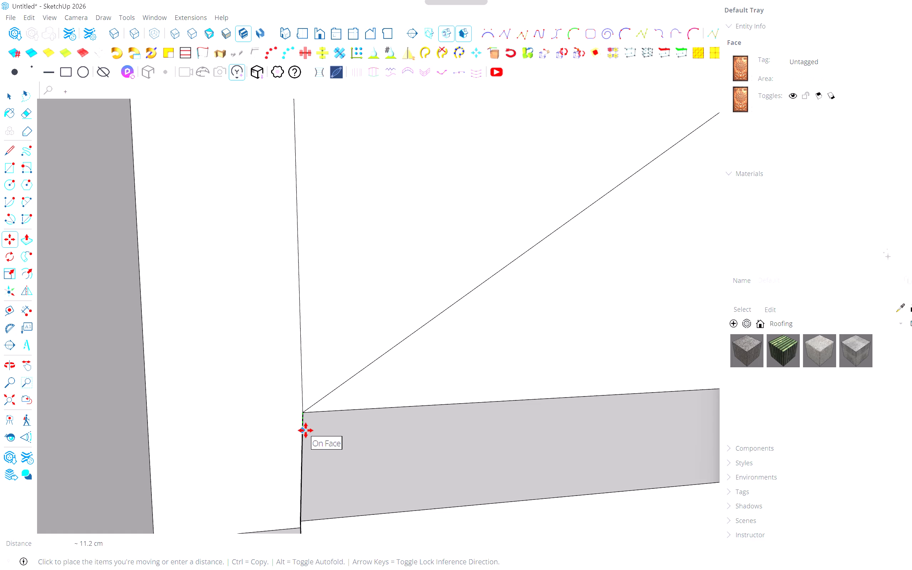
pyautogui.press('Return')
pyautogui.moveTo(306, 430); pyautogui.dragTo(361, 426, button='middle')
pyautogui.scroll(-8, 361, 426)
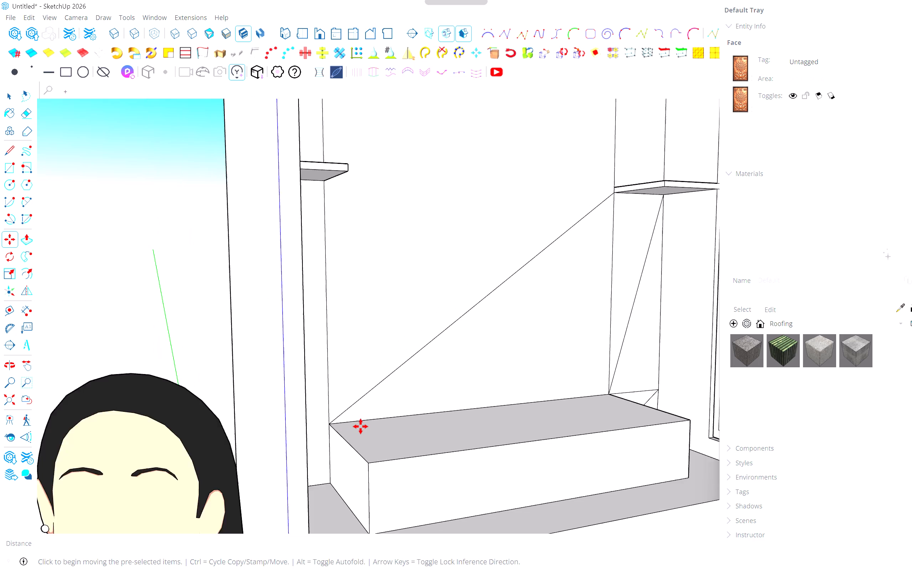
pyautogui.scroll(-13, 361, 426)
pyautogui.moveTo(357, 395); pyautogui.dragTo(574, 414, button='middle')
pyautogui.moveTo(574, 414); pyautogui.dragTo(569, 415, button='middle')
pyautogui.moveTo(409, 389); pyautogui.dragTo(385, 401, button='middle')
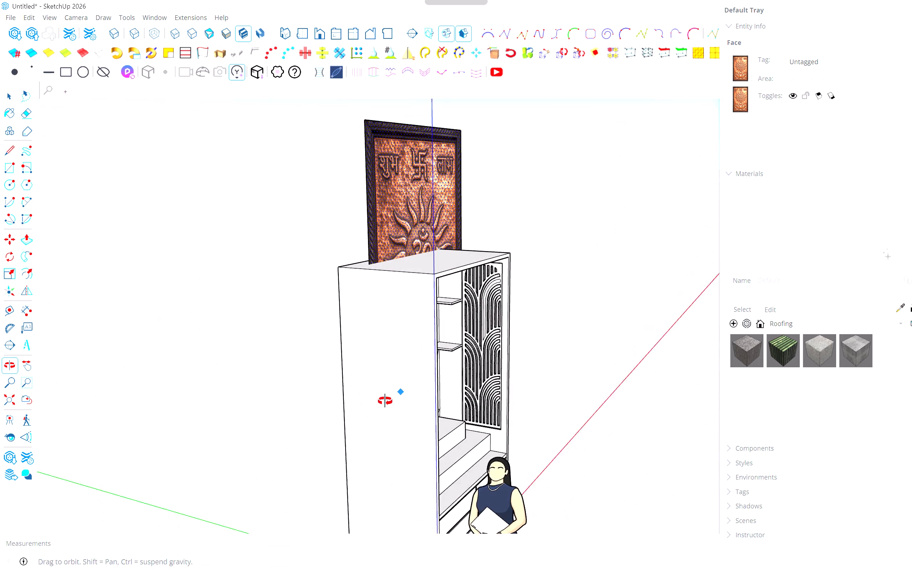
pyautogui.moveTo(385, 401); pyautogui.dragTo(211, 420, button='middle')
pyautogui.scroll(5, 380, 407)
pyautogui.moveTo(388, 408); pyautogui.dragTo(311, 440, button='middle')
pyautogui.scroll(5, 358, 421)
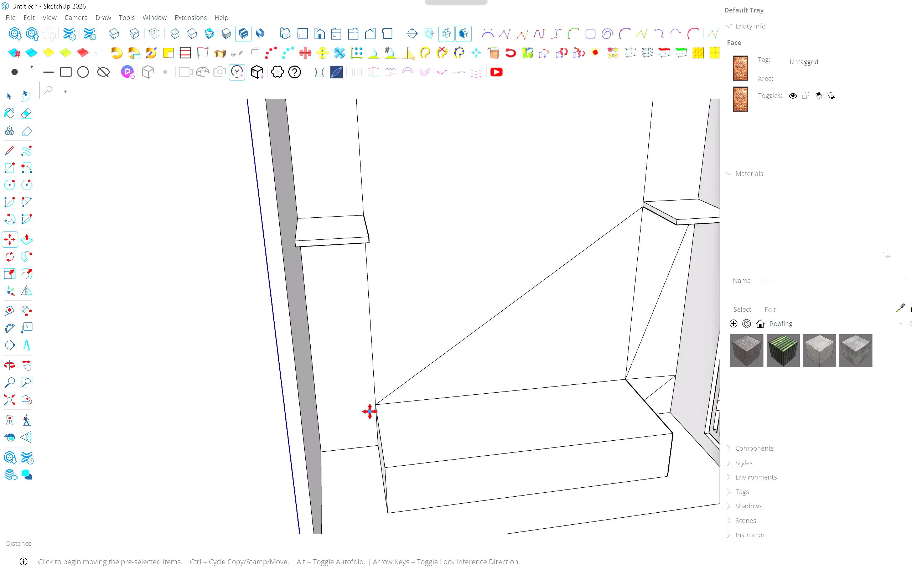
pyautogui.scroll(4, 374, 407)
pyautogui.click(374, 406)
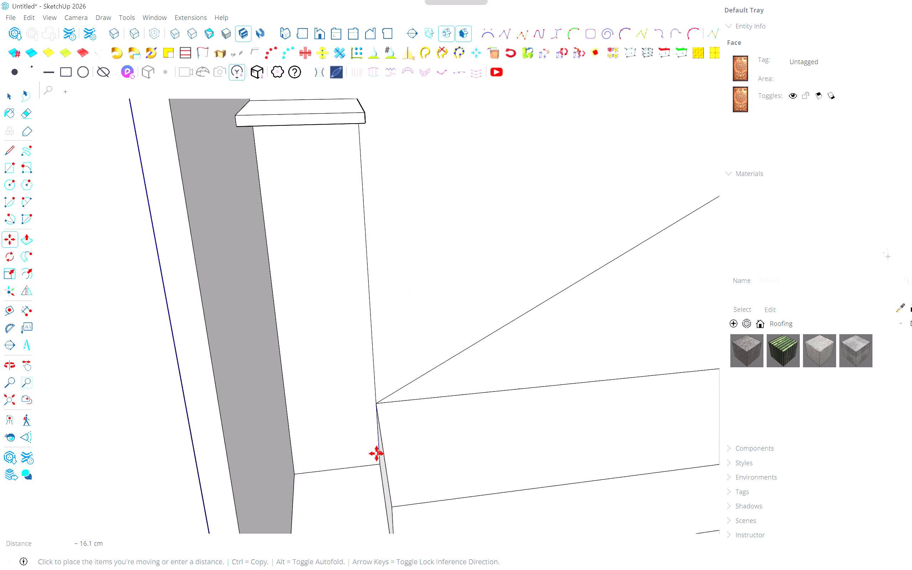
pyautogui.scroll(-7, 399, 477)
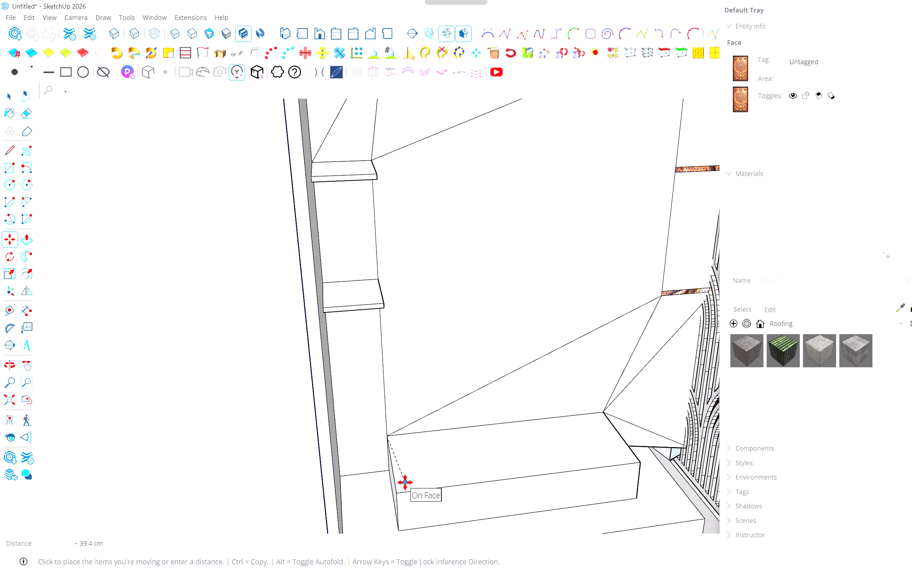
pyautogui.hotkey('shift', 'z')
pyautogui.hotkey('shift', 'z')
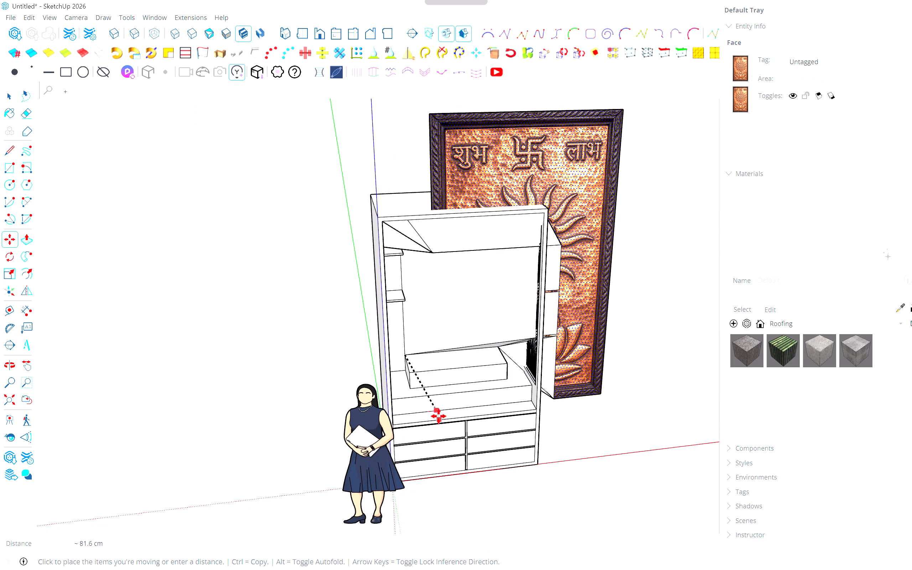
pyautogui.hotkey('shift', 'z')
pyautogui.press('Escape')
# Undo the copper relief's moves and its explode, restoring it as an image above the cabinet.
pyautogui.hotkey('ctrl', 'z')
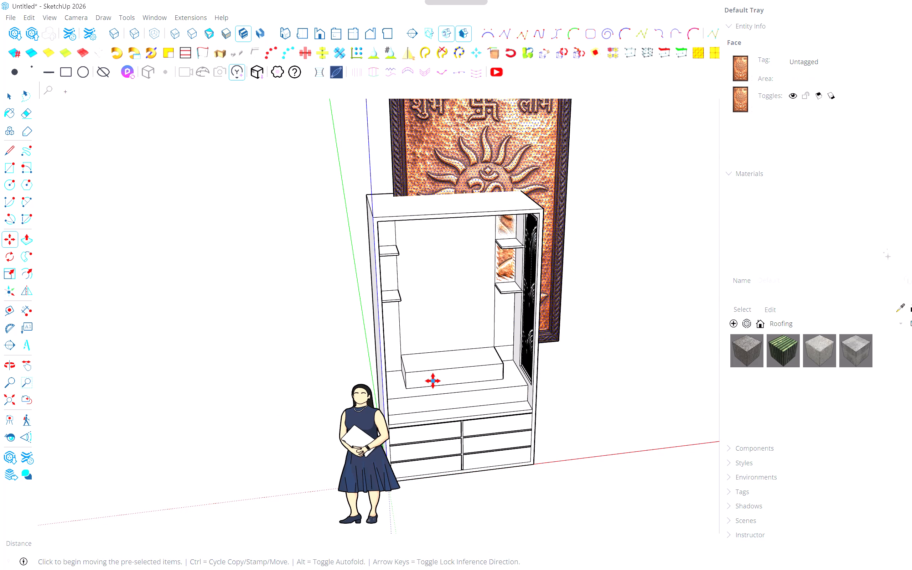
pyautogui.hotkey('ctrl', 'z')
pyautogui.hotkey('ctrl', 'z')
pyautogui.keyDown('ctrl'); pyautogui.scroll(-5, 425, 366); pyautogui.keyUp('ctrl')
pyautogui.click(538, 179)
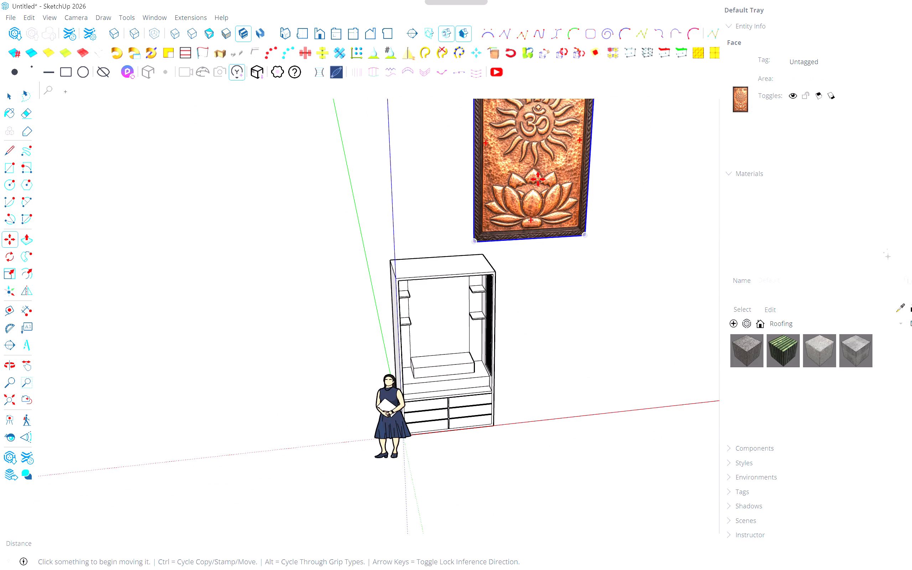
pyautogui.hotkey('ctrl', 'z')
pyautogui.hotkey('ctrl', 'z')
pyautogui.hotkey('ctrl', 'y')
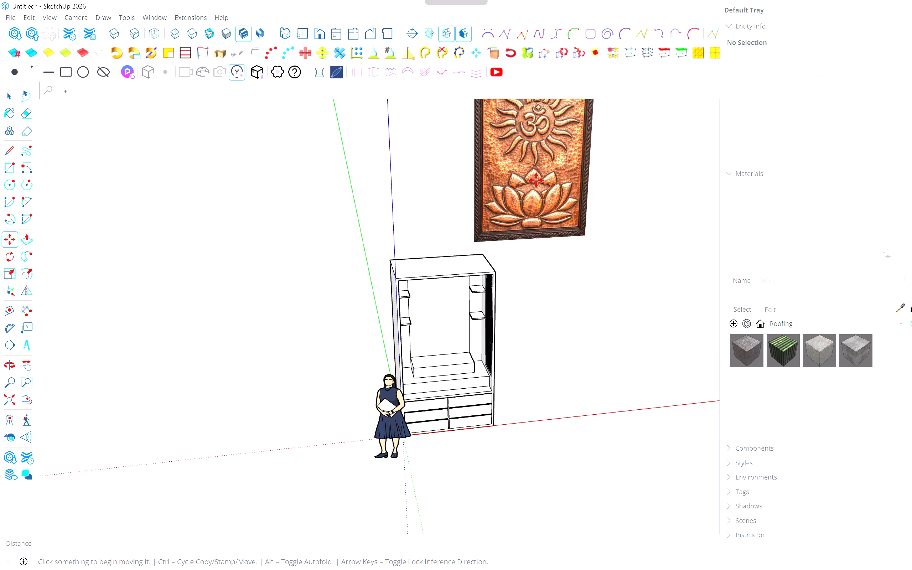
# Move the copper relief image by its lower-left corner onto the back face's lower-left corner, at the rear of the raised platform.
pyautogui.scroll(-6, 536, 184)
pyautogui.press('c')
pyautogui.press('Escape')
pyautogui.press('space')
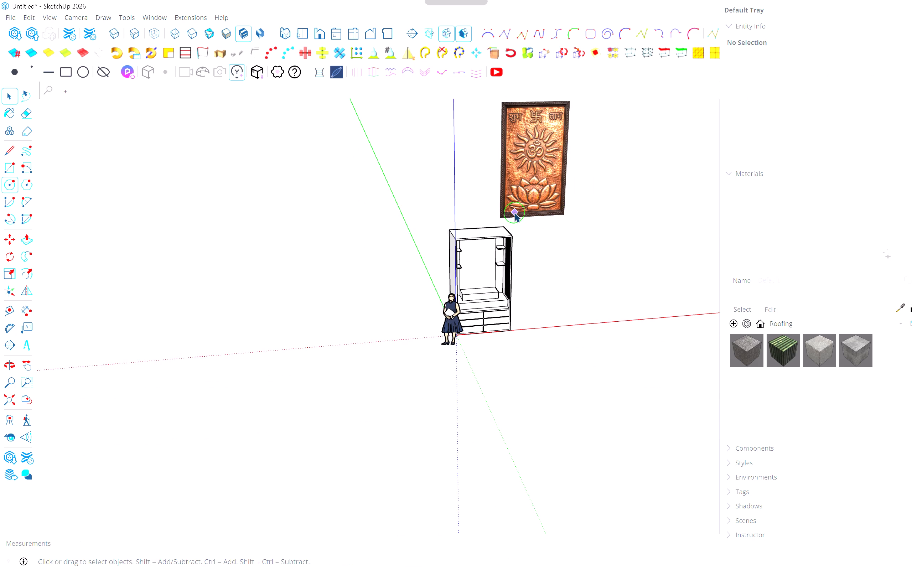
pyautogui.click(514, 211)
pyautogui.scroll(3, 514, 211)
pyautogui.press('m')
pyautogui.scroll(4, 514, 211)
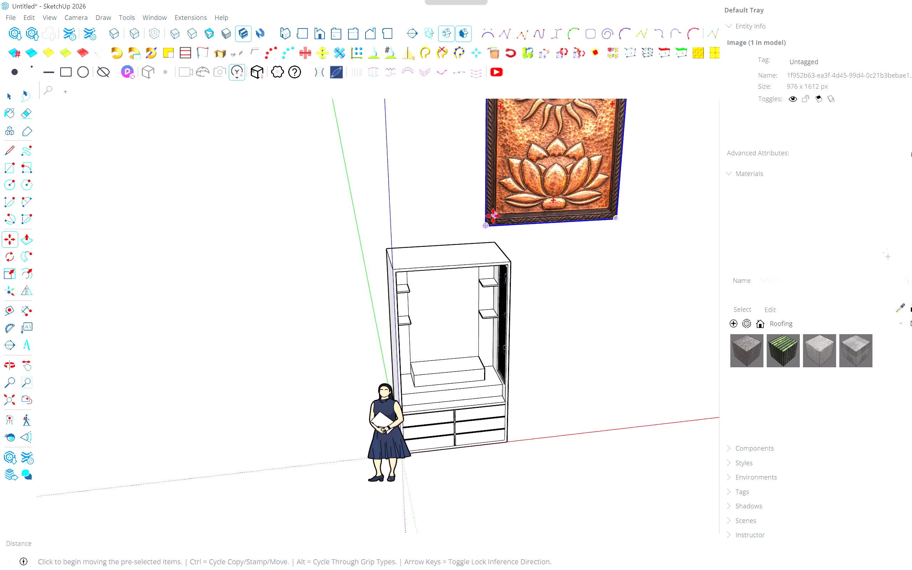
pyautogui.click(483, 228)
pyautogui.scroll(13, 415, 358)
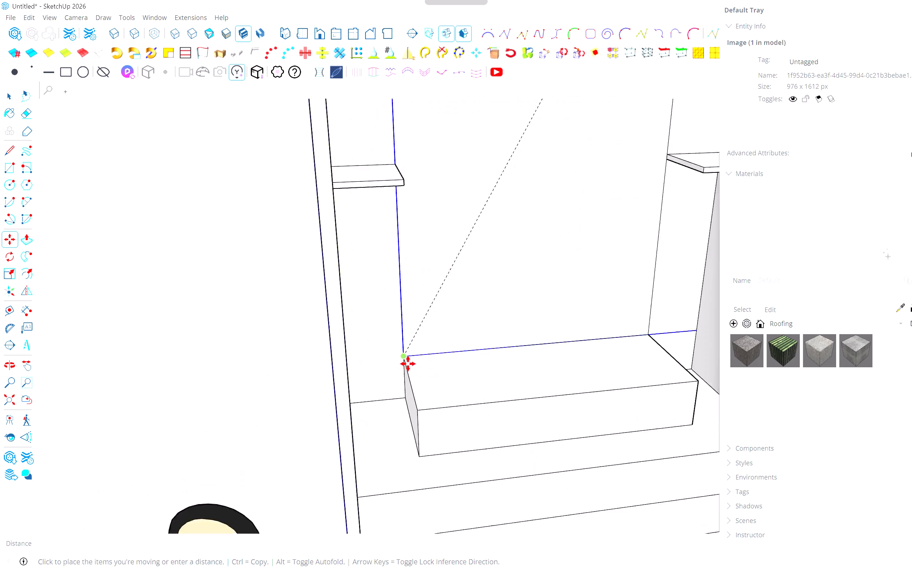
pyautogui.scroll(1, 408, 364)
pyautogui.click(404, 357)
# Move the relief image 1 cm forward from the cabinet's back face.
pyautogui.scroll(13, 404, 357)
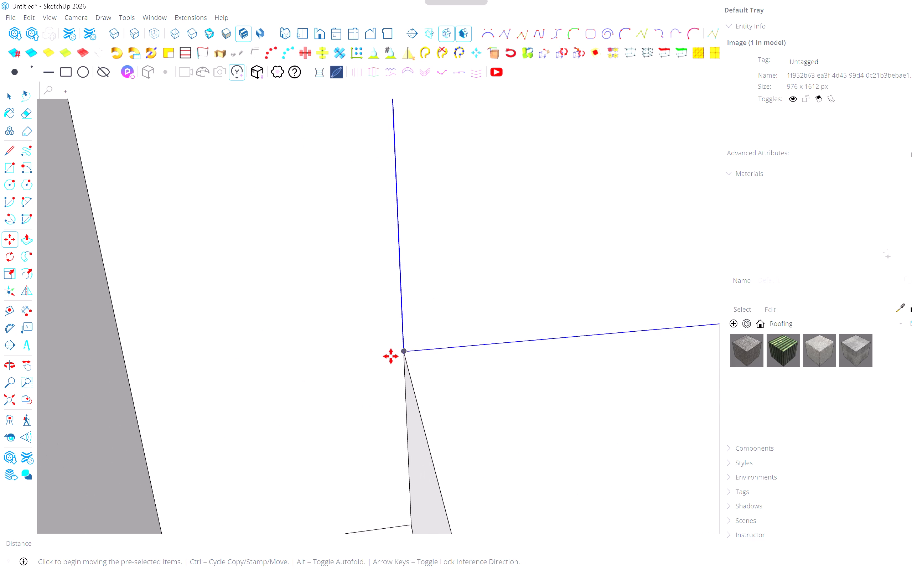
pyautogui.scroll(2, 391, 356)
pyautogui.click(406, 350)
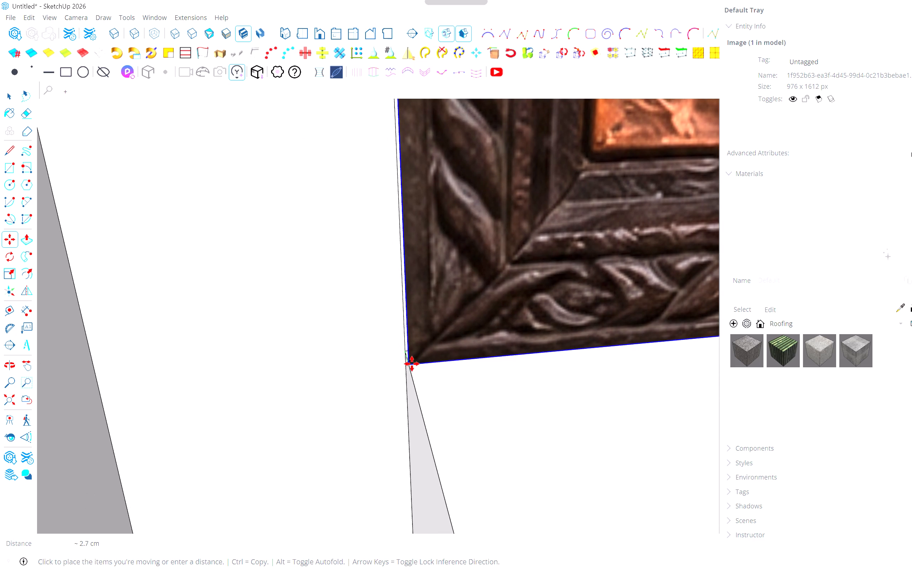
pyautogui.press('1')
pyautogui.press('Return')
# Scale the relief image uniformly from its upper-right corner to about 0.58, fitting it between the side shelves.
pyautogui.scroll(5, 410, 364)
pyautogui.moveTo(425, 363); pyautogui.dragTo(358, 358, button='middle')
pyautogui.scroll(-20, 353, 357)
pyautogui.scroll(-3, 353, 357)
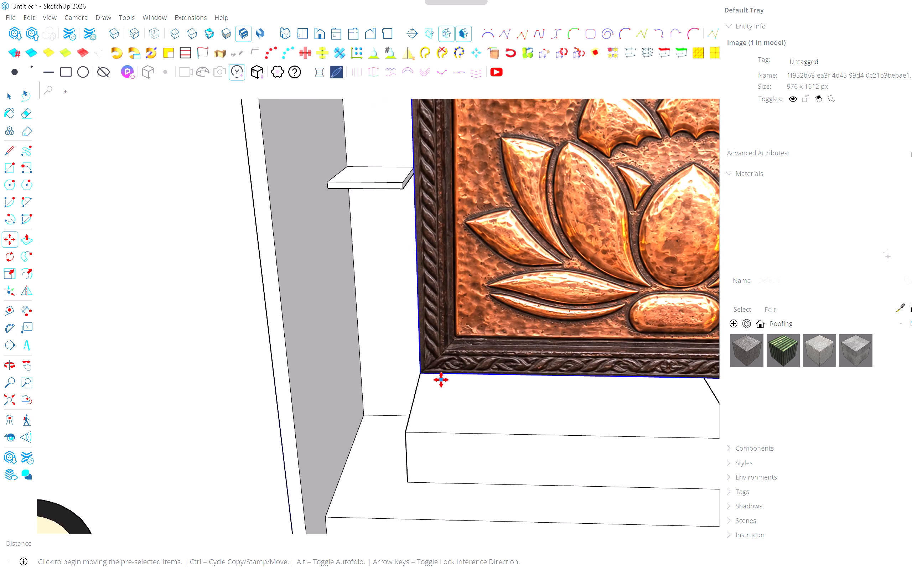
pyautogui.scroll(-12, 441, 380)
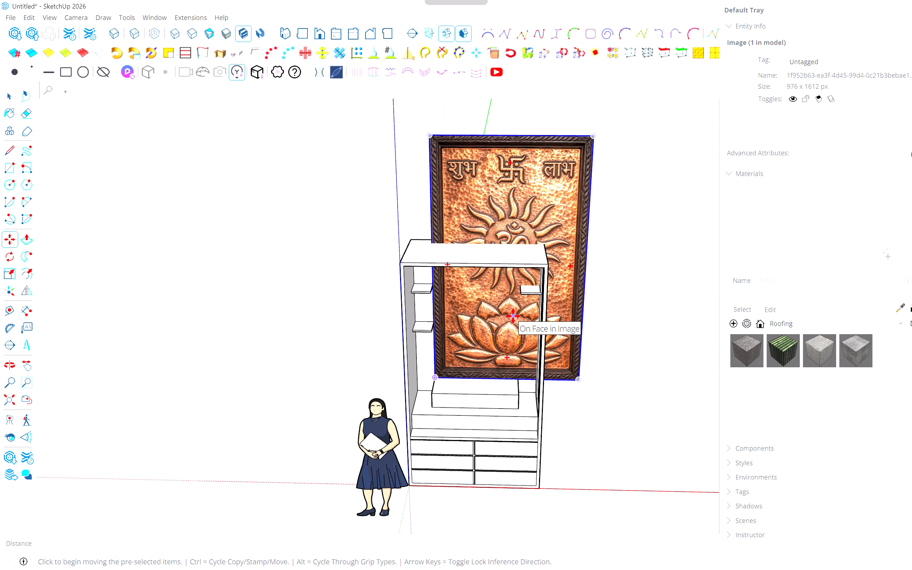
pyautogui.press('s')
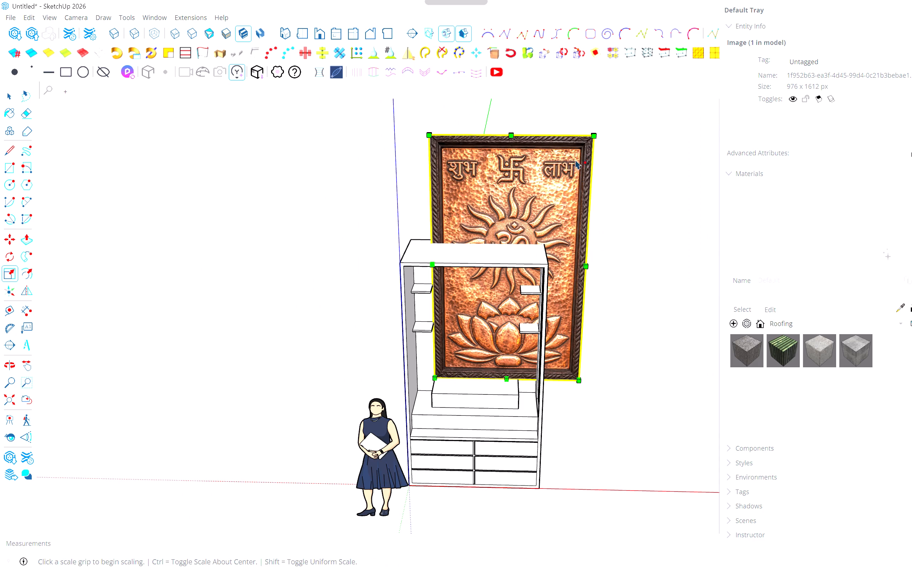
pyautogui.click(592, 136)
pyautogui.scroll(5, 518, 262)
pyautogui.moveTo(518, 269); pyautogui.dragTo(543, 195, button='middle')
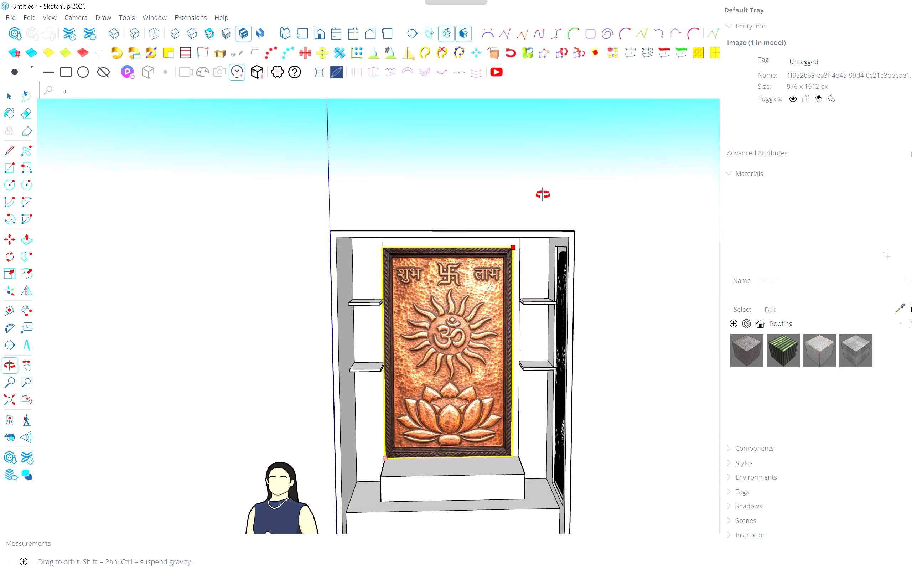
pyautogui.moveTo(543, 195); pyautogui.dragTo(543, 193, button='middle')
pyautogui.middleClick(544, 192)
pyautogui.scroll(12, 521, 240)
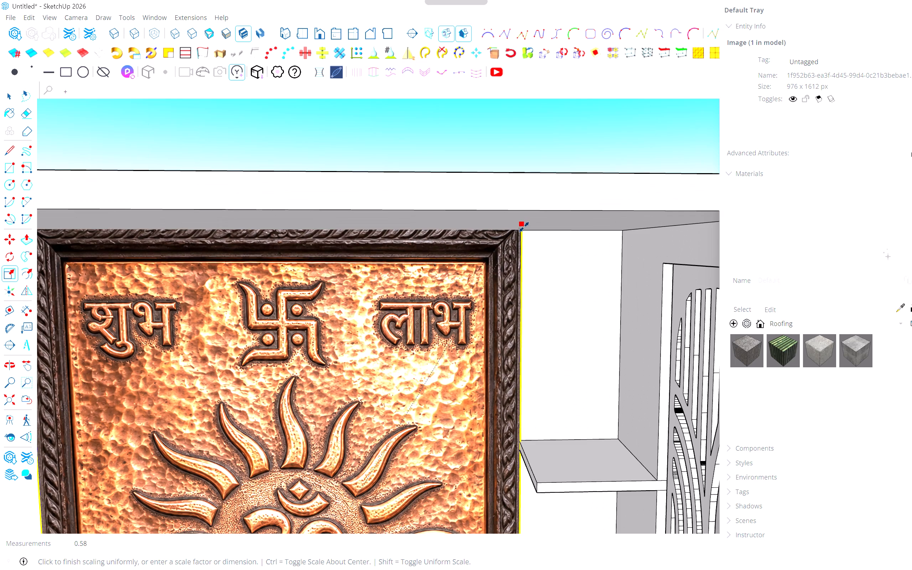
pyautogui.click(523, 229)
# Check the scaled relief's fit against the cabinet top and side shelves, and deselect it.
pyautogui.moveTo(544, 252); pyautogui.dragTo(507, 273, button='middle')
pyautogui.middleClick(503, 278)
pyautogui.scroll(-5, 499, 285)
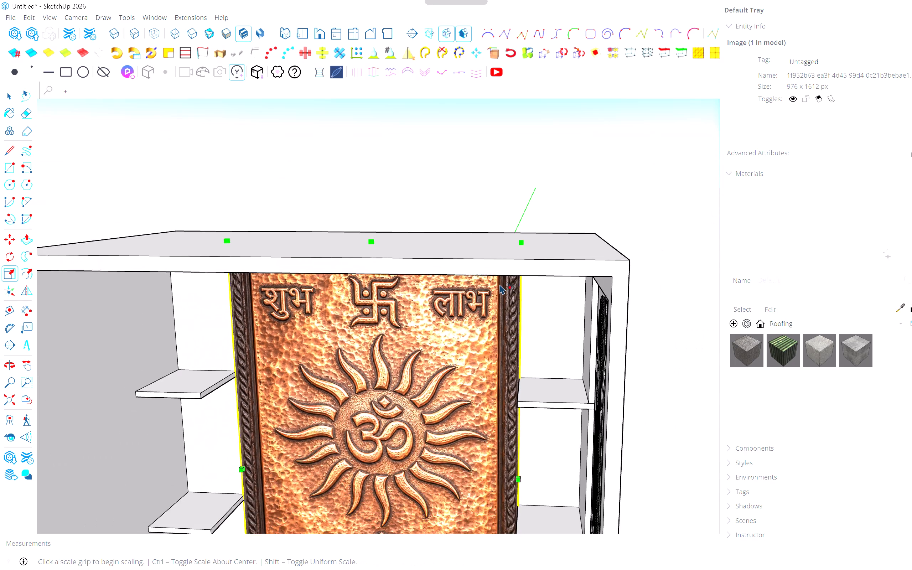
pyautogui.scroll(-5, 503, 295)
pyautogui.scroll(1, 585, 330)
pyautogui.moveTo(585, 330); pyautogui.dragTo(649, 310, button='middle')
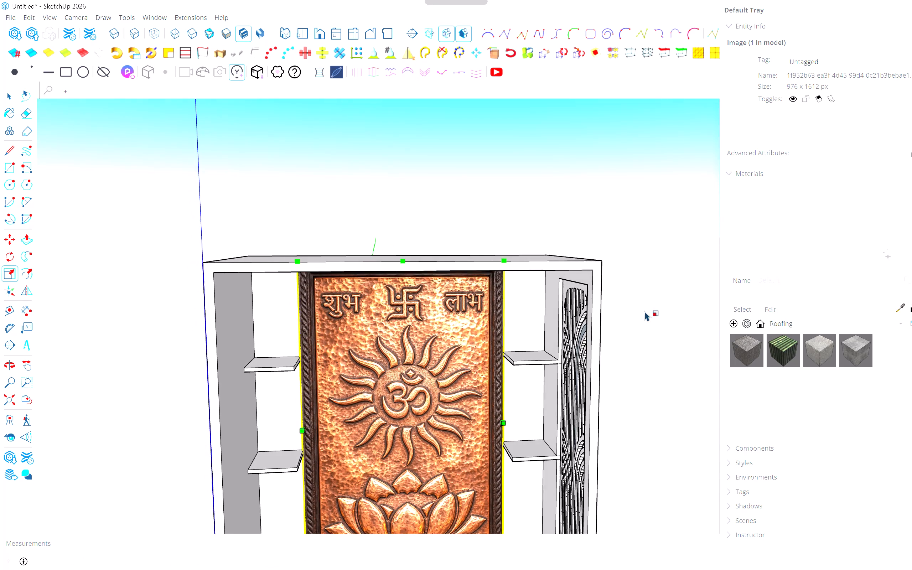
pyautogui.moveTo(644, 312); pyautogui.dragTo(597, 346, button='middle')
pyautogui.scroll(-2, 594, 337)
pyautogui.click(604, 307)
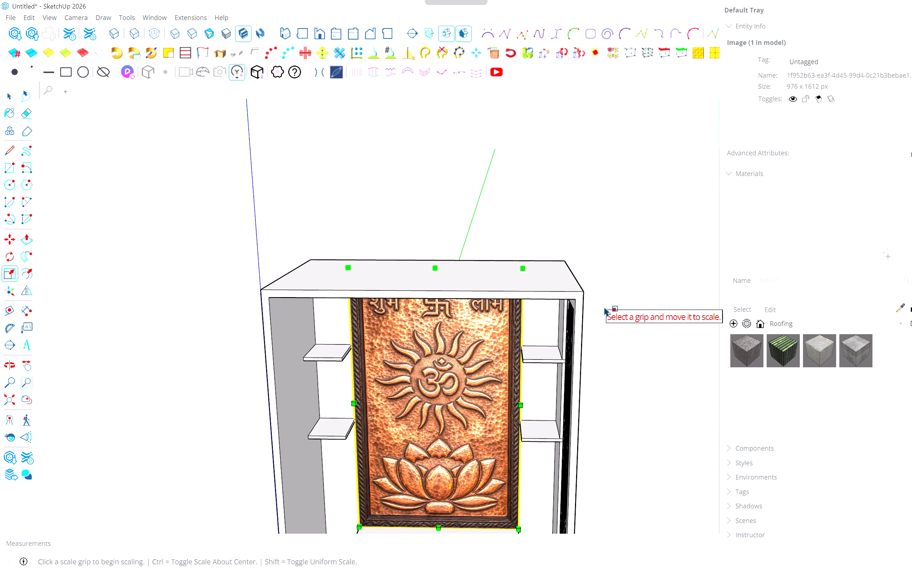
pyautogui.press('Escape')
pyautogui.press('`')
pyautogui.press('Escape')
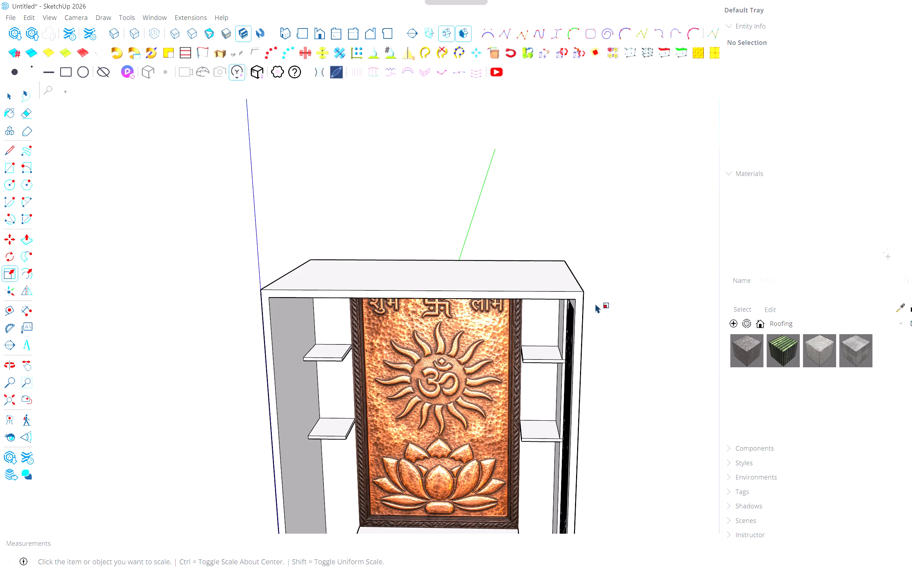
# Examine the mandir with its fitted copper relief from both sides and the front, with nothing selected.
pyautogui.scroll(-2, 557, 310)
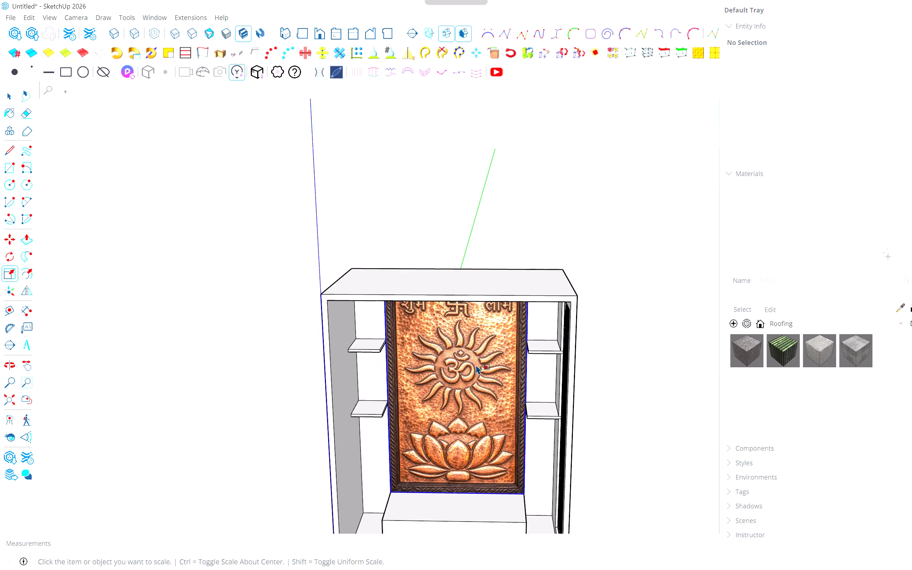
pyautogui.scroll(6, 476, 368)
pyautogui.moveTo(481, 378); pyautogui.dragTo(397, 368, button='middle')
pyautogui.scroll(-6, 386, 376)
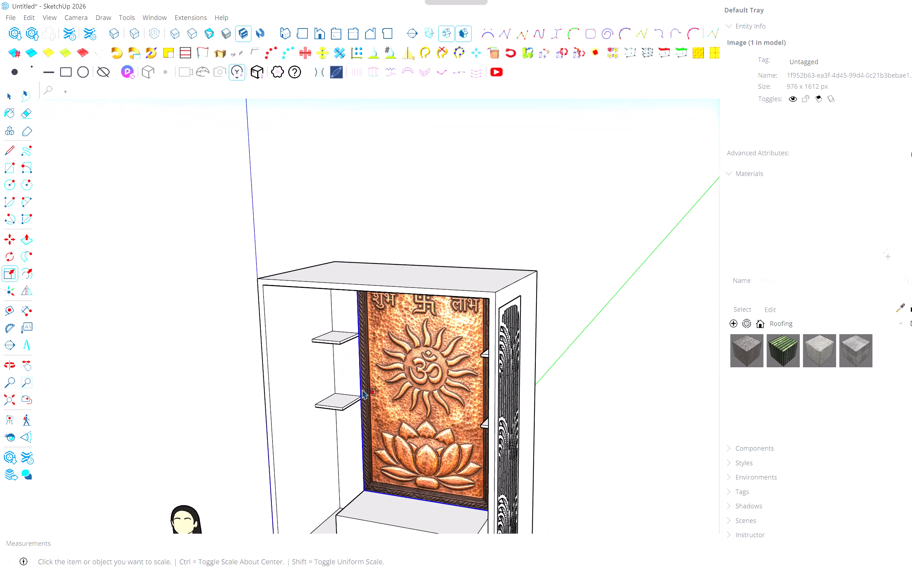
pyautogui.scroll(3, 358, 390)
pyautogui.moveTo(325, 379); pyautogui.dragTo(271, 387, button='middle')
pyautogui.press('Escape')
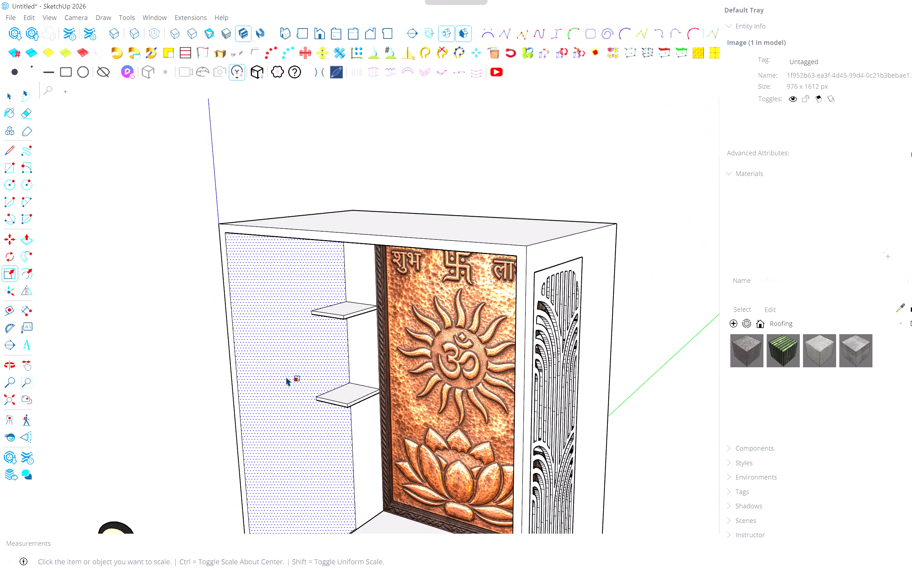
pyautogui.press('Escape')
pyautogui.press('Escape')
pyautogui.moveTo(347, 385); pyautogui.dragTo(593, 370, button='middle')
pyautogui.middleClick(593, 370)
pyautogui.press('space')
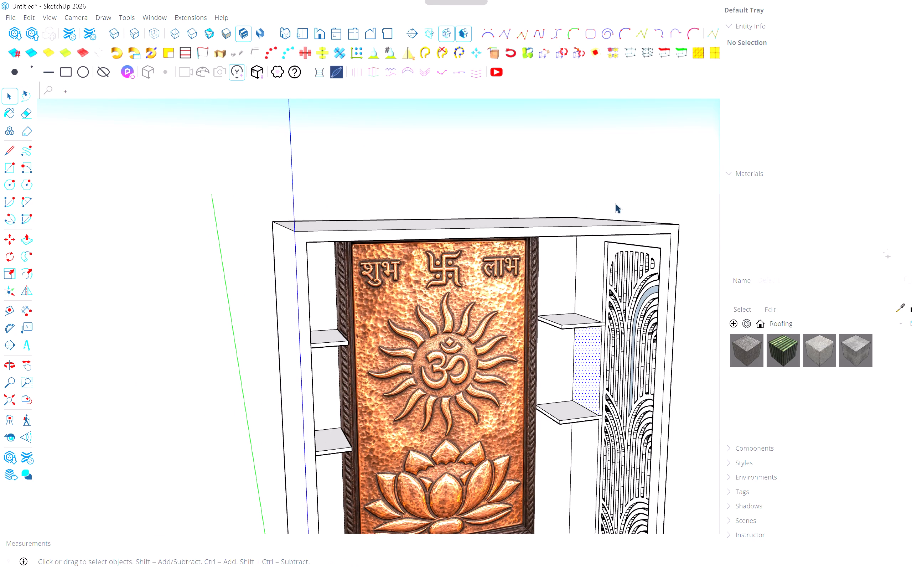
pyautogui.click(624, 189)
pyautogui.moveTo(551, 308); pyautogui.dragTo(371, 330, button='middle')
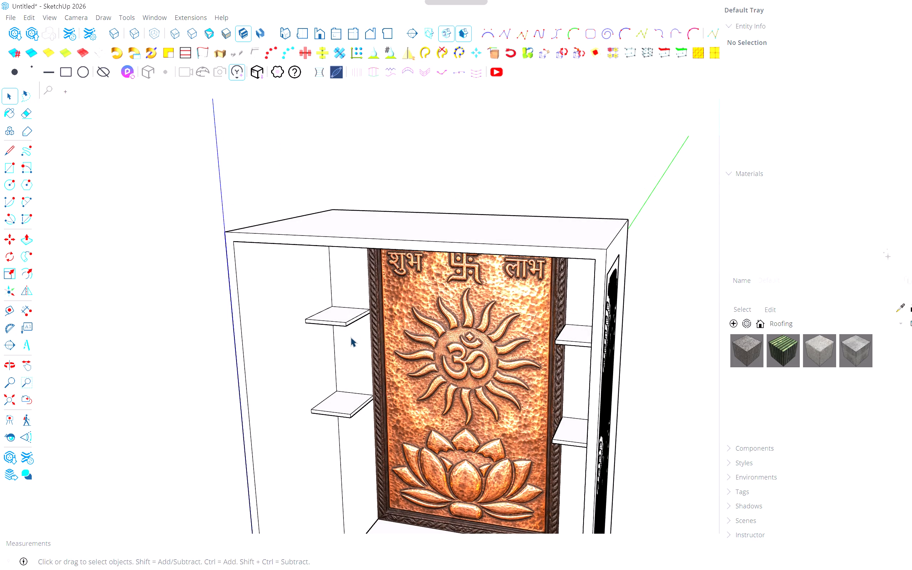
pyautogui.scroll(-5, 351, 337)
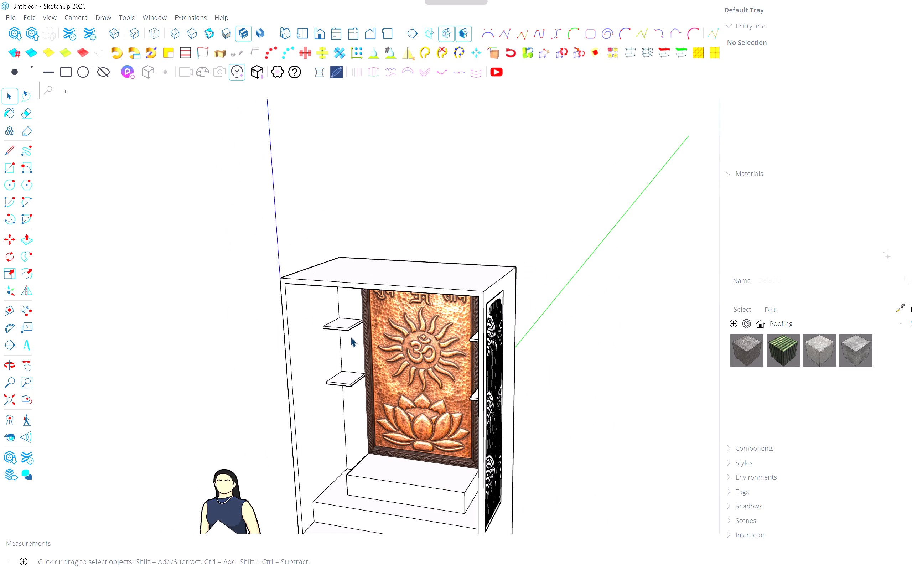
pyautogui.keyDown('shift'); pyautogui.moveTo(348, 338); pyautogui.dragTo(363, 235, button='middle'); pyautogui.keyUp('shift')
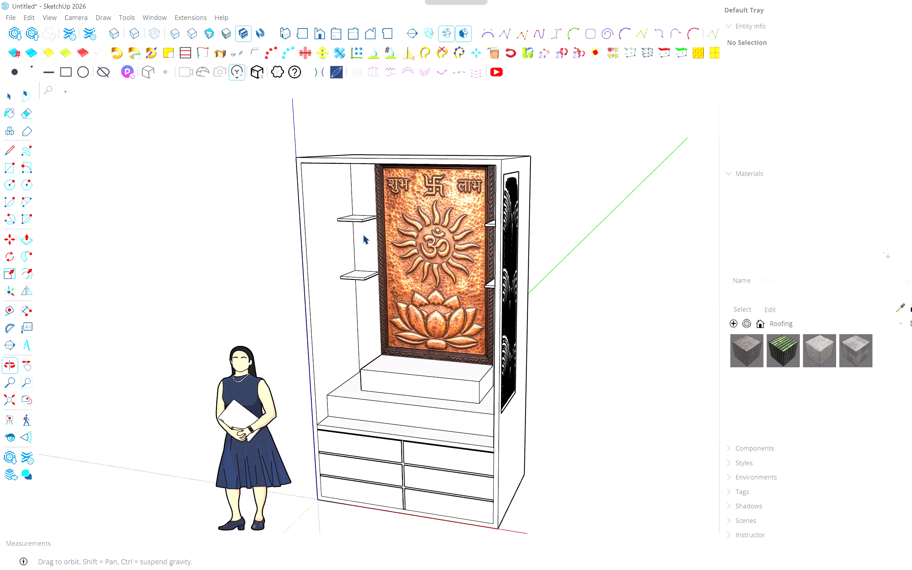
pyautogui.moveTo(385, 392); pyautogui.dragTo(513, 377, button='middle')
pyautogui.scroll(1, 508, 382)
pyautogui.moveTo(504, 409); pyautogui.dragTo(479, 410, button='middle')
pyautogui.middleClick(479, 410)
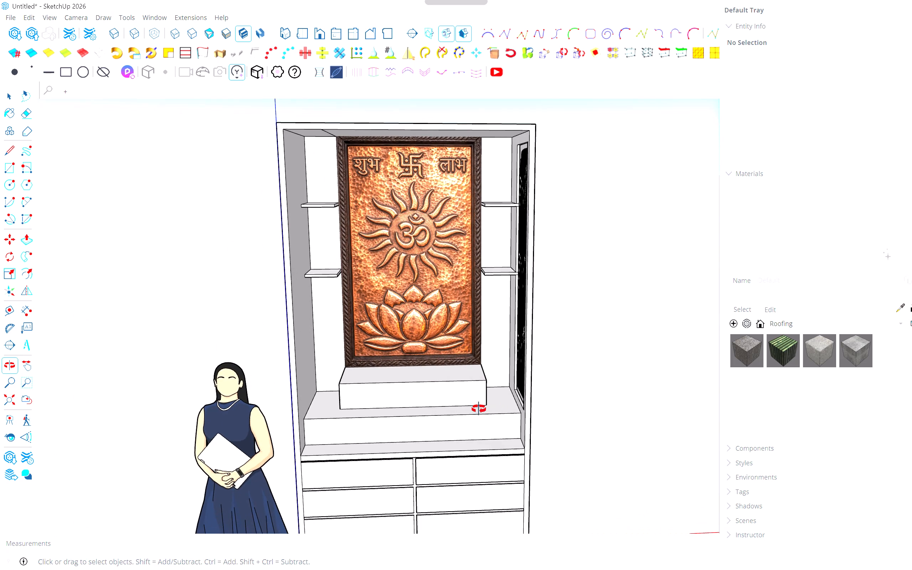
# Load Wood_Veneer_15_1K from the Wood materials and paint all six drawer fronts with it.
pyautogui.click(799, 325)
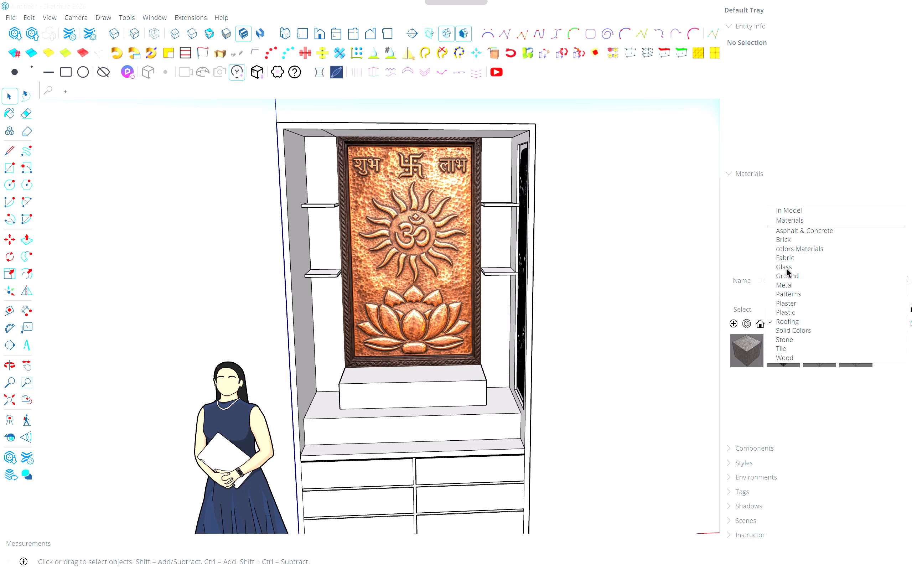
pyautogui.scroll(-1, 793, 344)
pyautogui.click(790, 354)
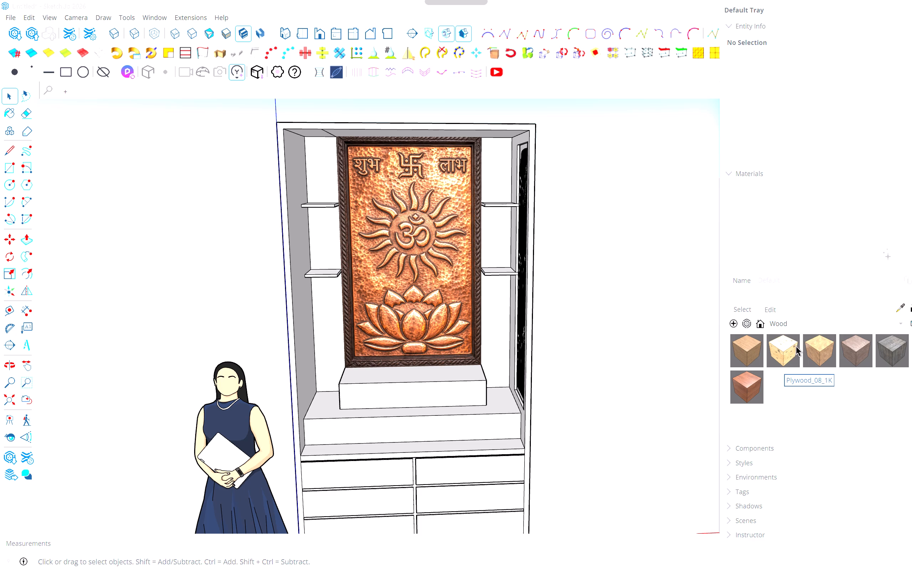
pyautogui.click(750, 352)
pyautogui.click(744, 380)
pyautogui.scroll(3, 498, 444)
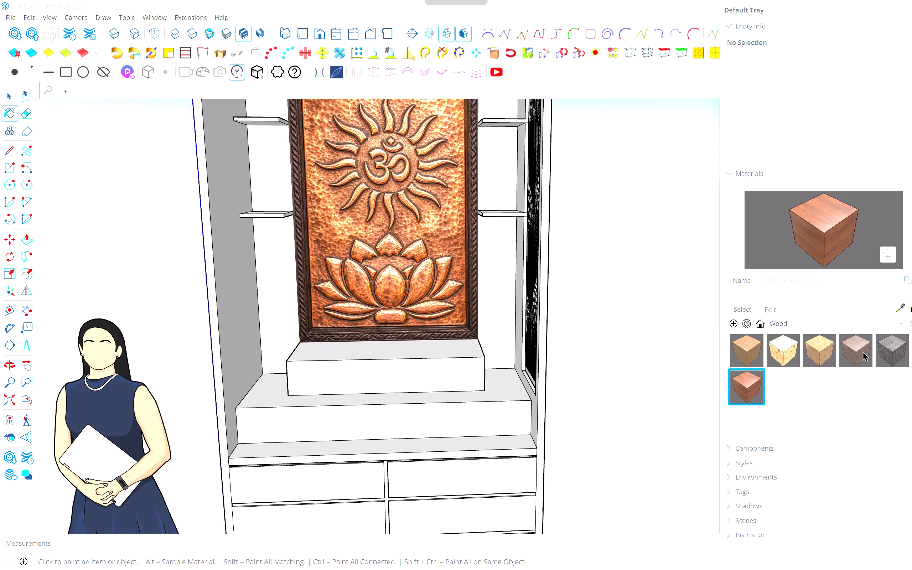
pyautogui.click(446, 484)
pyautogui.moveTo(444, 484); pyautogui.dragTo(439, 379, button='middle')
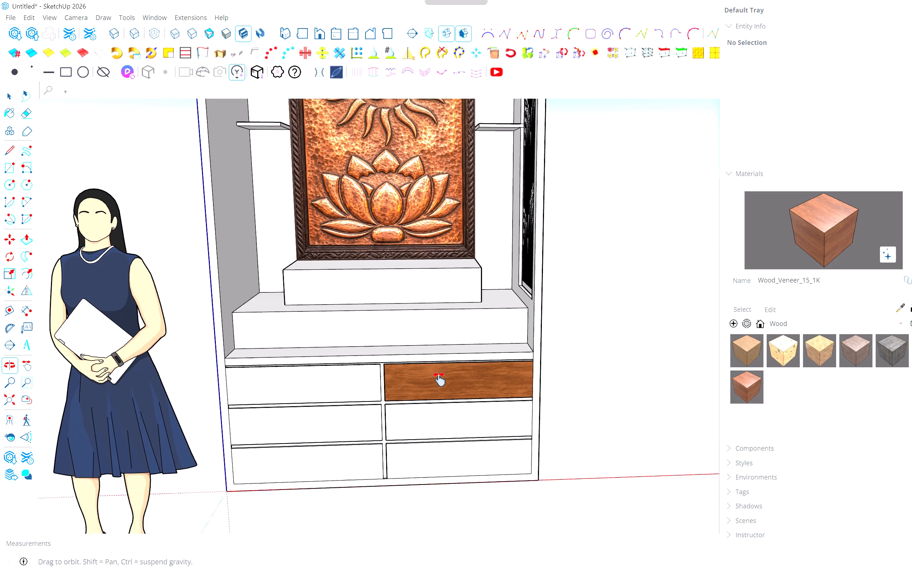
pyautogui.moveTo(439, 379); pyautogui.dragTo(439, 366, button='middle')
pyautogui.click(359, 363)
pyautogui.click(356, 403)
pyautogui.click(462, 411)
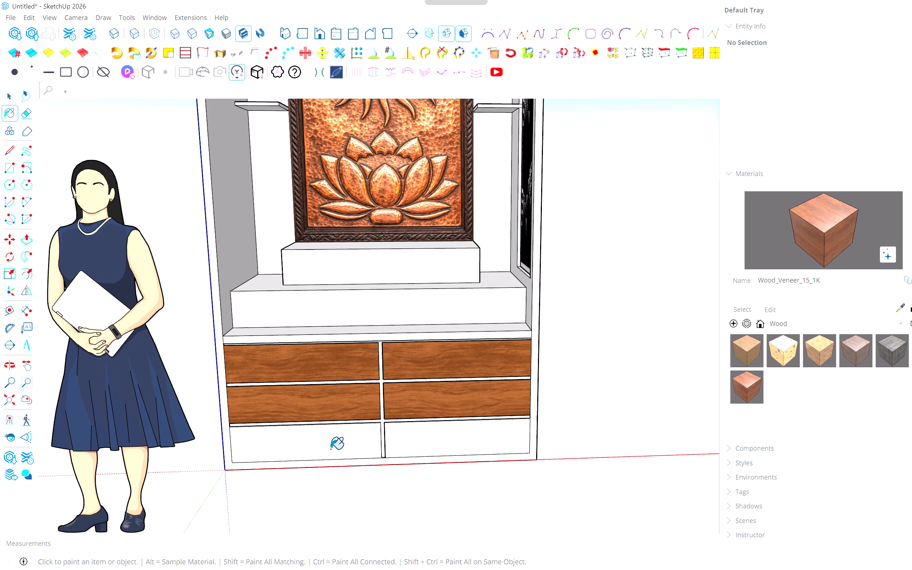
pyautogui.click(331, 449)
pyautogui.click(414, 447)
# Load the dark Plastic_02_1K from the Plastic materials and paint the gaps around the drawer fronts with it.
pyautogui.moveTo(437, 440); pyautogui.dragTo(373, 438, button='middle')
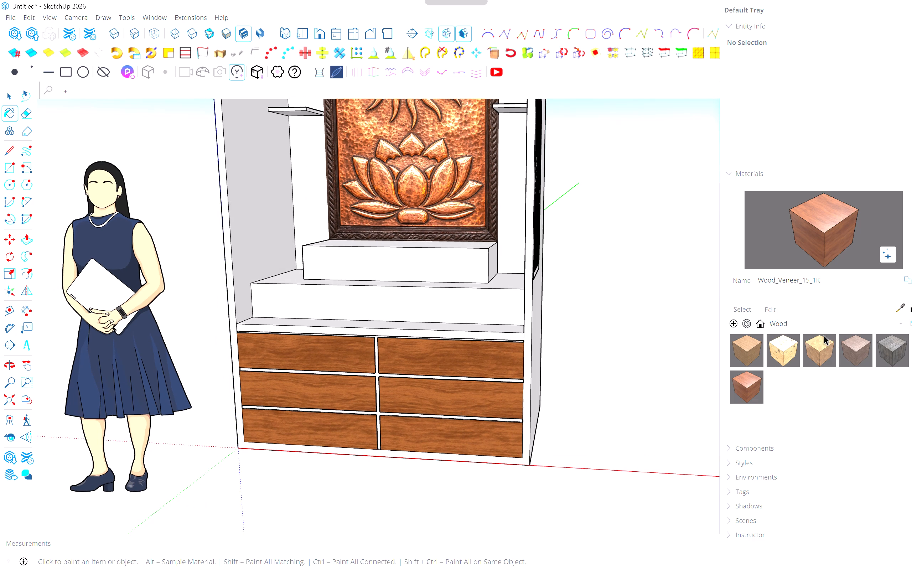
pyautogui.click(819, 326)
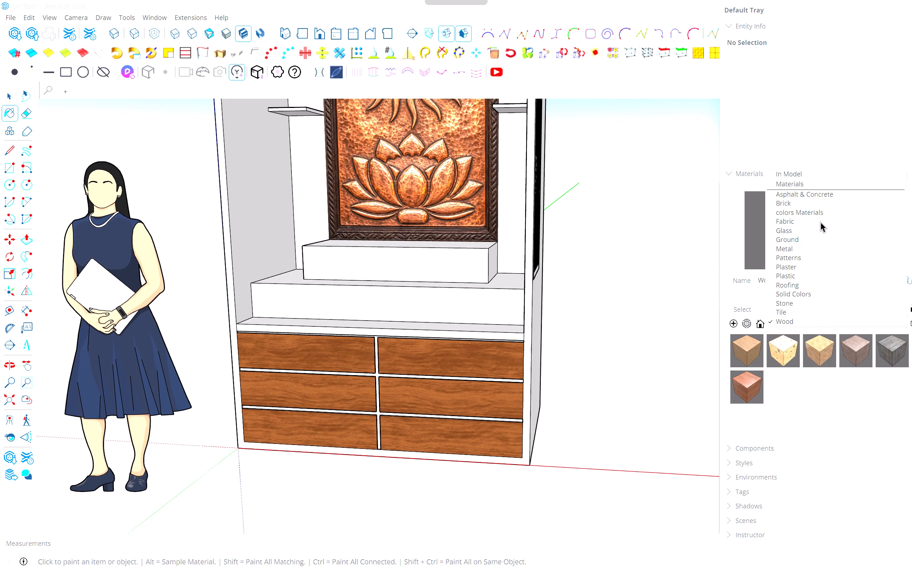
pyautogui.click(820, 222)
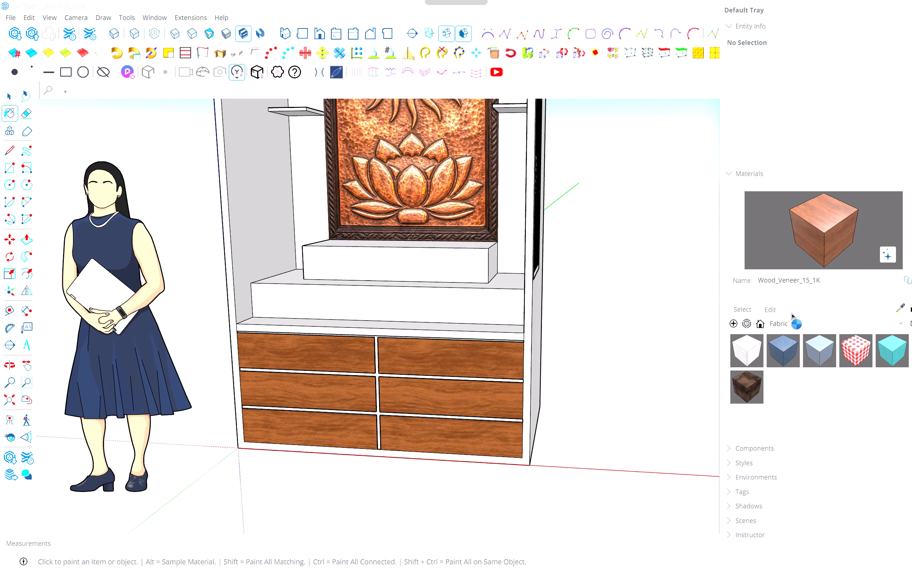
pyautogui.click(788, 323)
pyautogui.click(792, 314)
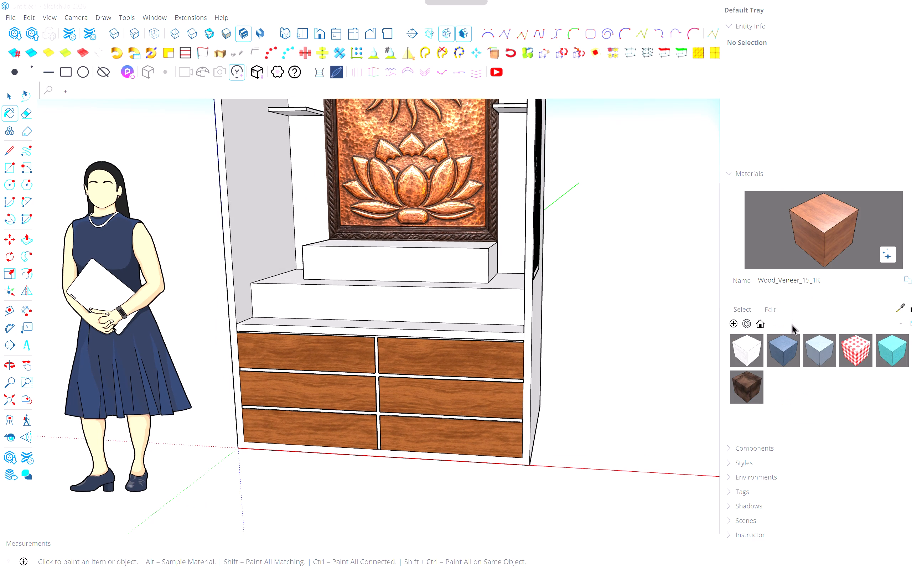
pyautogui.click(792, 325)
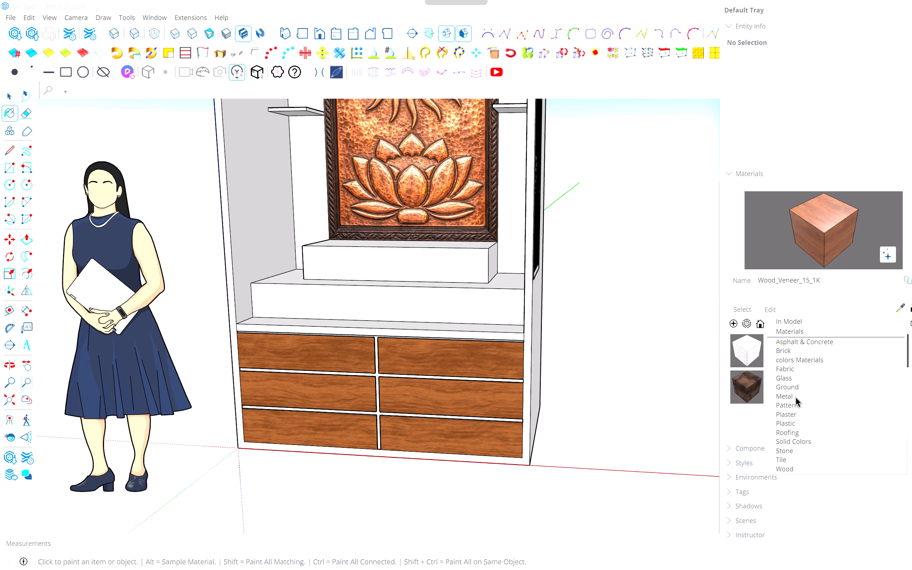
pyautogui.click(793, 423)
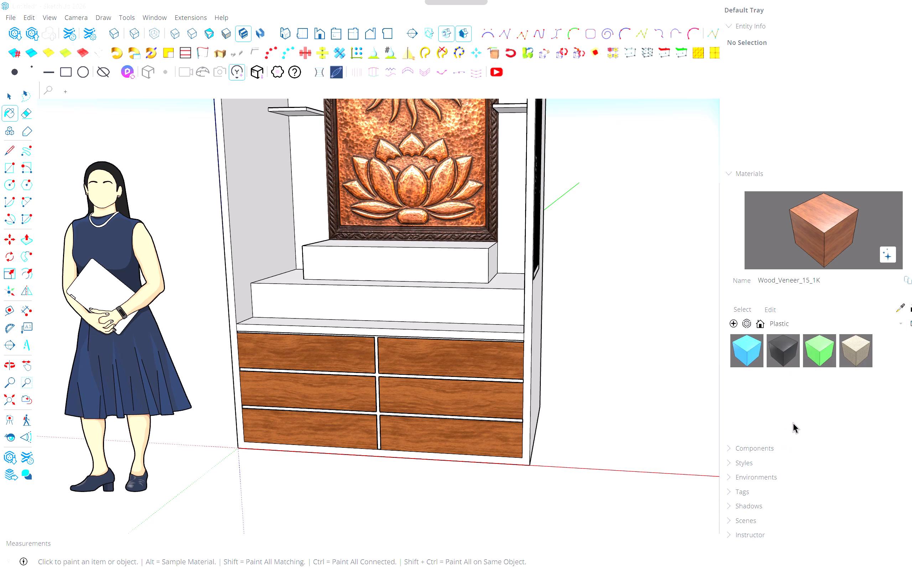
pyautogui.click(785, 358)
pyautogui.scroll(6, 496, 346)
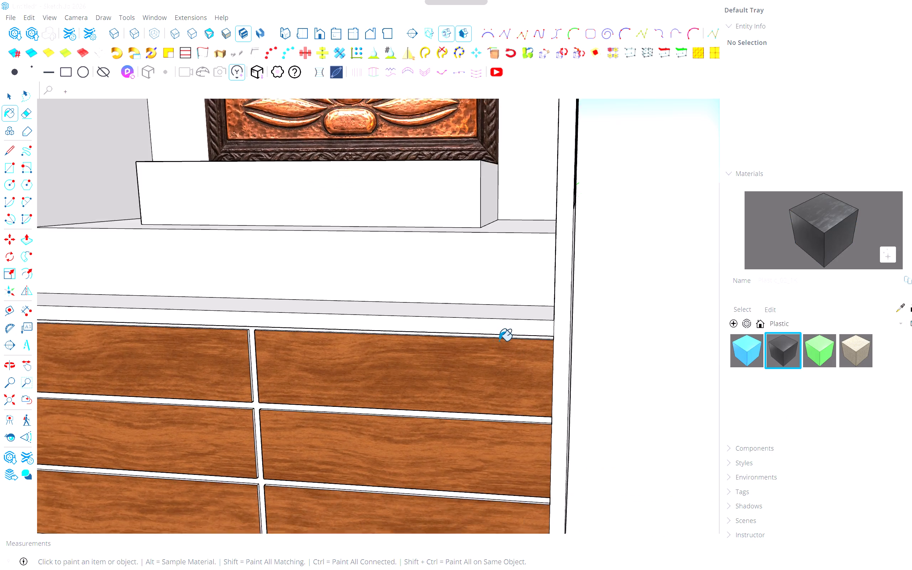
pyautogui.scroll(11, 499, 341)
pyautogui.click(519, 330)
pyautogui.scroll(-3, 519, 332)
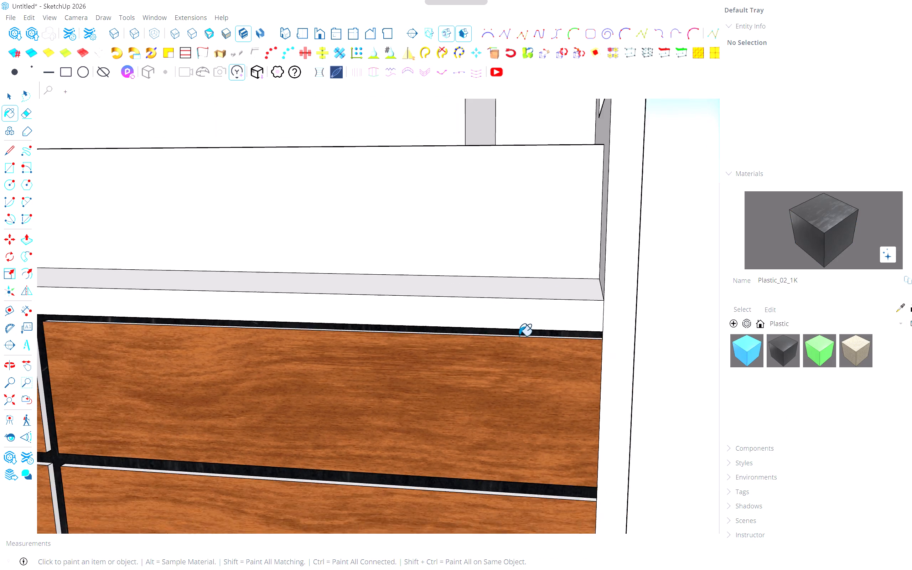
pyautogui.scroll(-9, 519, 336)
pyautogui.moveTo(363, 357); pyautogui.dragTo(435, 352, button='middle')
pyautogui.middleClick(435, 352)
pyautogui.middleClick(428, 357)
pyautogui.scroll(-3, 416, 356)
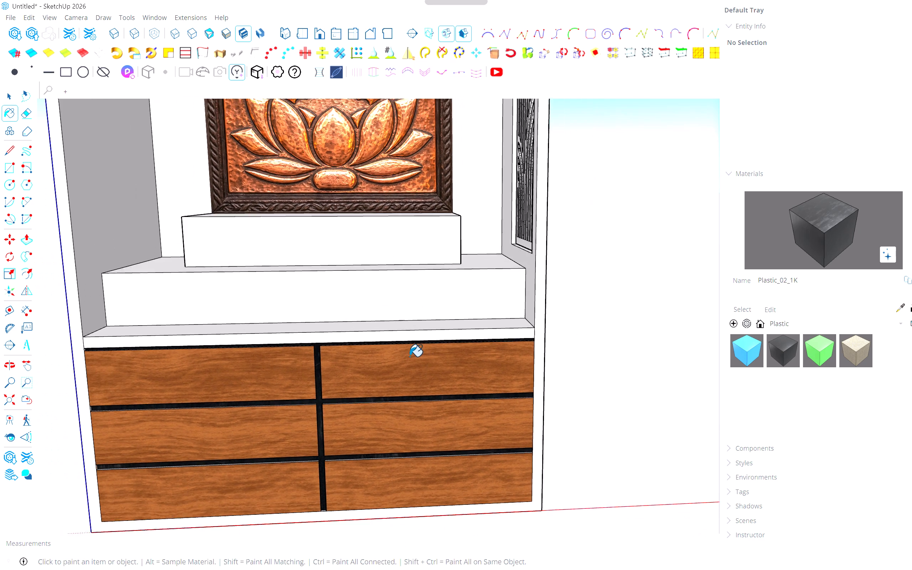
pyautogui.scroll(-2, 410, 357)
# Switch to the reference image in Snipping Tool to check the mandir's finishes, and return to the SketchUp model.
pyautogui.hotkey('alt', 'Tab')
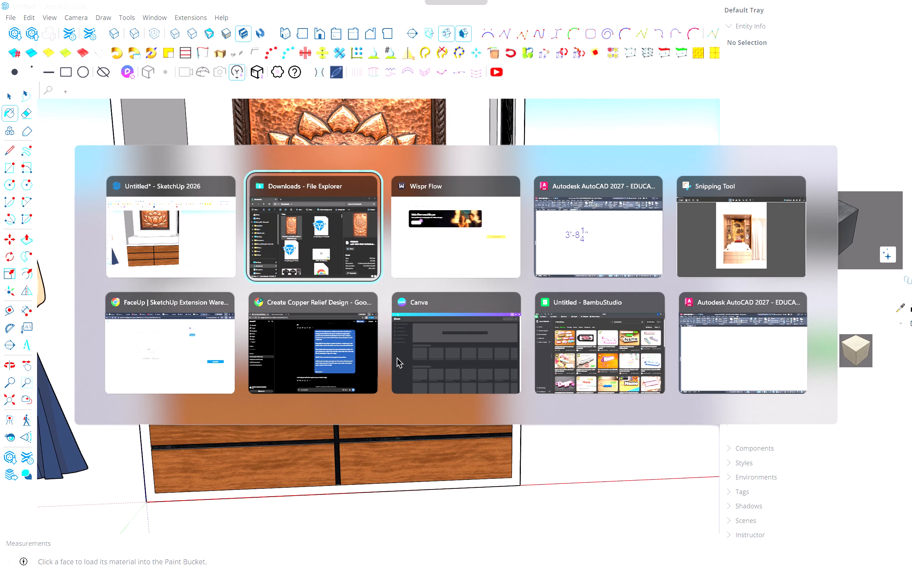
pyautogui.hotkey('alt', 'Tab')
pyautogui.hotkey('alt', 'Tab')
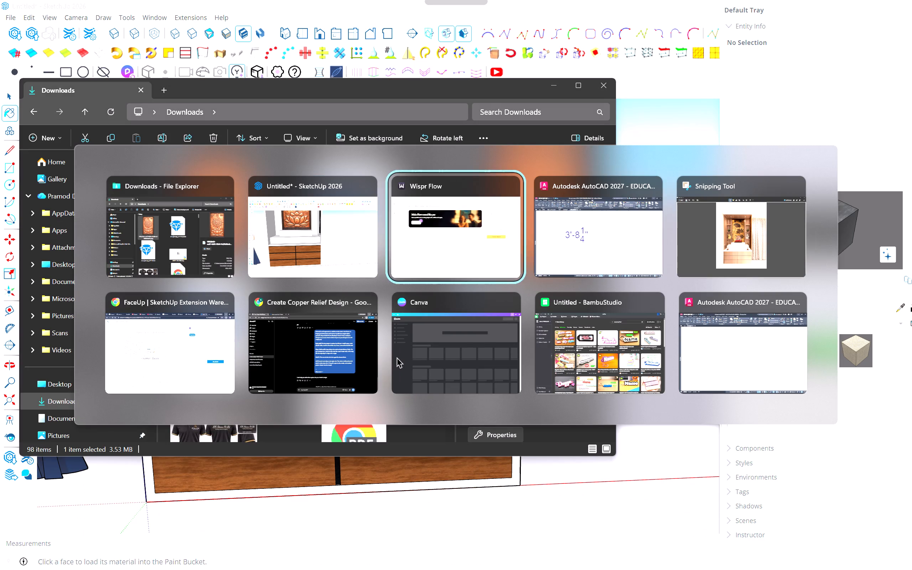
pyautogui.hotkey('alt', 'Tab')
pyautogui.hotkey('alt', 'Tab')
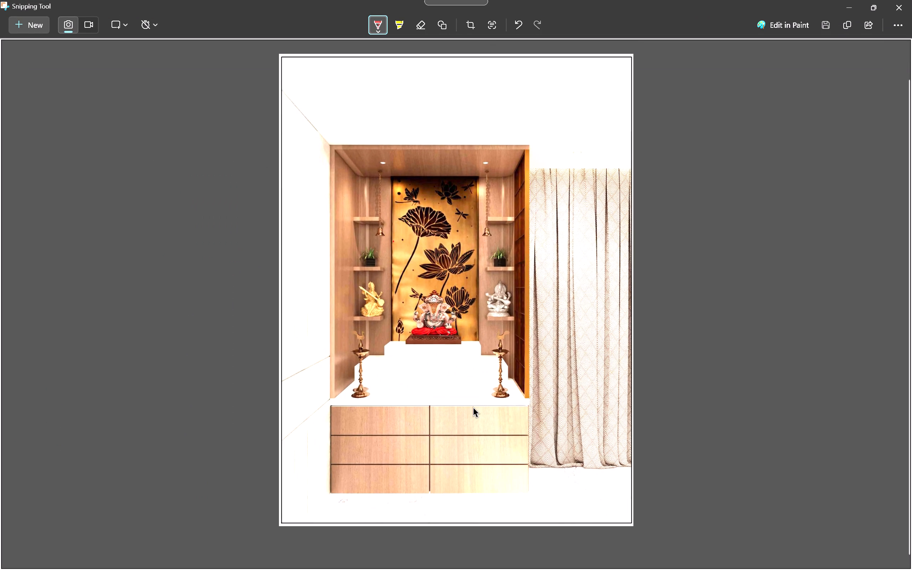
pyautogui.hotkey('alt', 'Tab')
pyautogui.hotkey('alt', 'Tab')
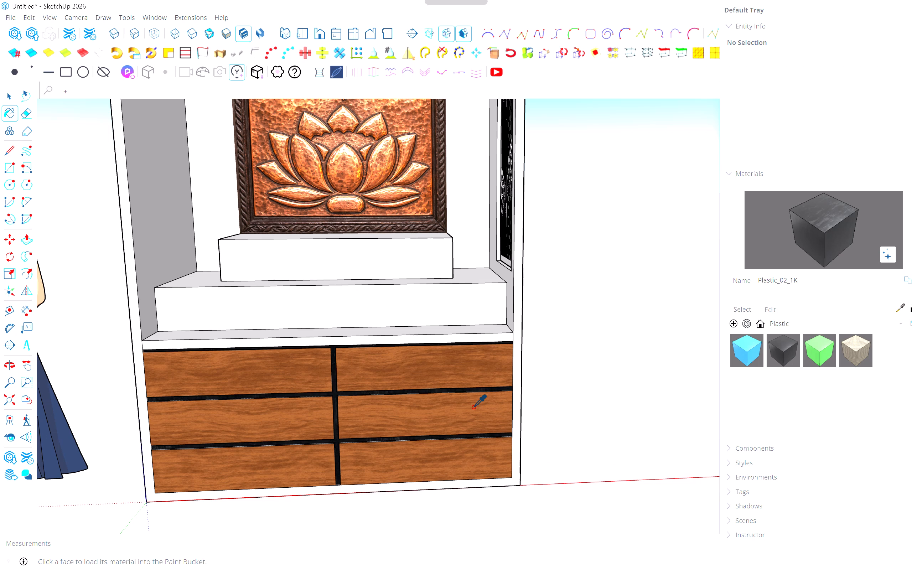
# Sample the drawers' Wood_Veneer_15_1K and paint the cabinet's inner sides, ledge, front frame and strip above the drawers.
pyautogui.press('b')
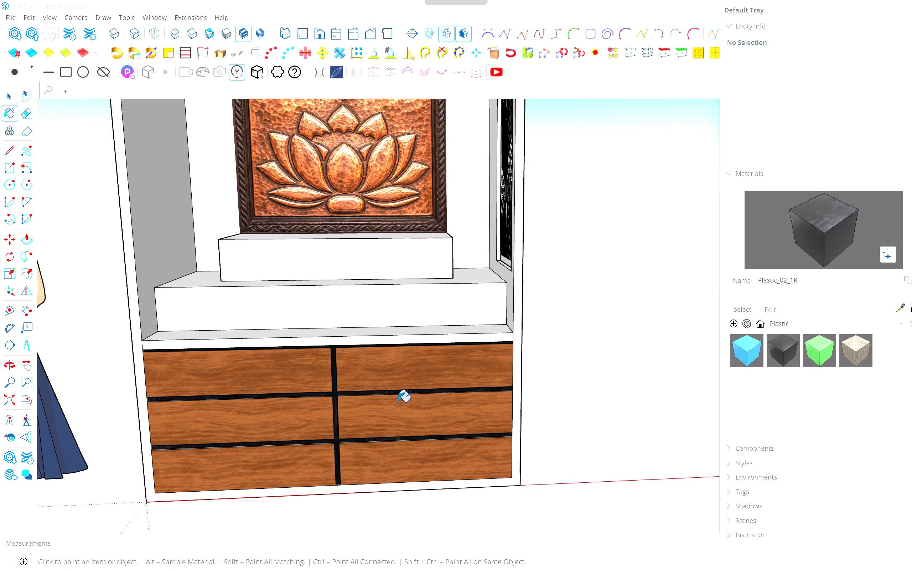
pyautogui.moveTo(580, 374); pyautogui.dragTo(515, 381, button='middle')
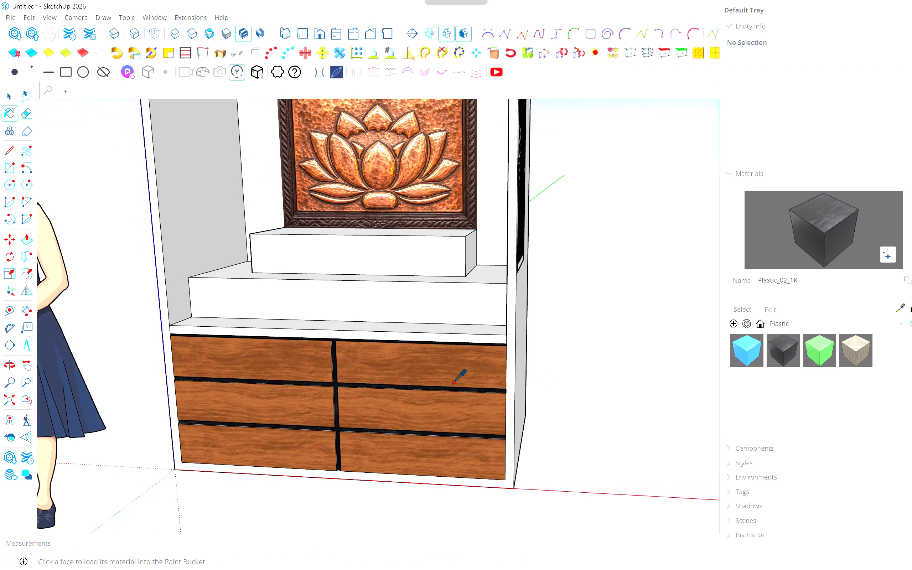
pyautogui.keyDown('alt'); pyautogui.click(441, 364); pyautogui.keyUp('alt')
pyautogui.click(409, 303)
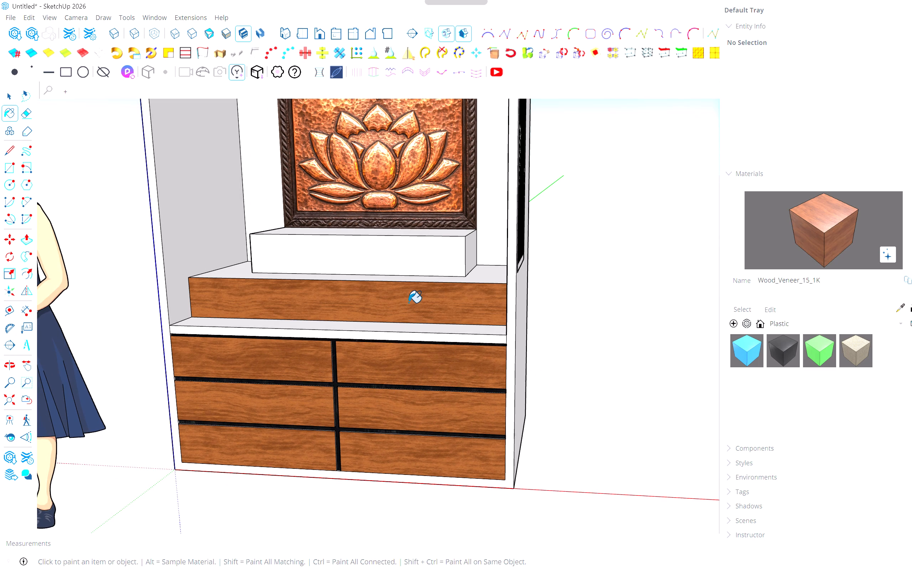
pyautogui.hotkey('ctrl', 'z')
pyautogui.click(175, 229)
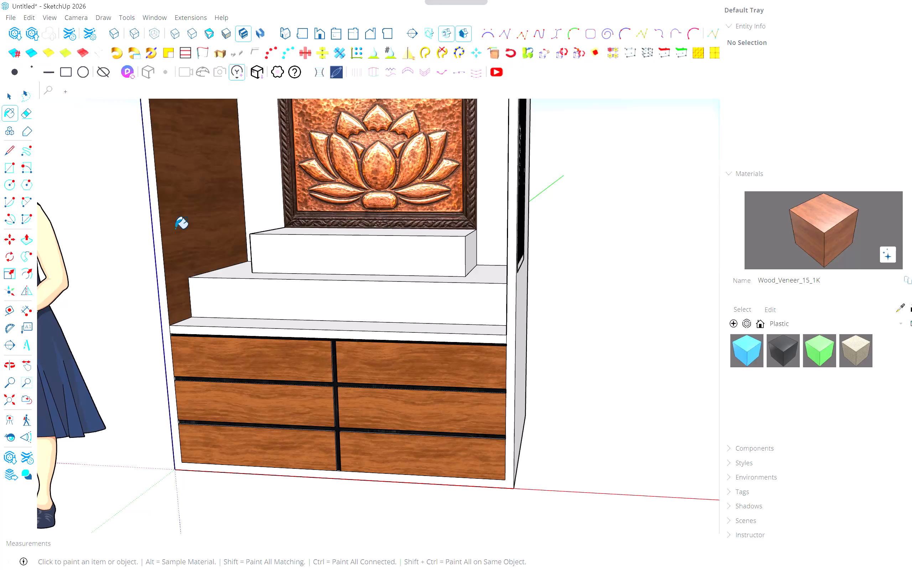
pyautogui.click(204, 327)
pyautogui.click(211, 322)
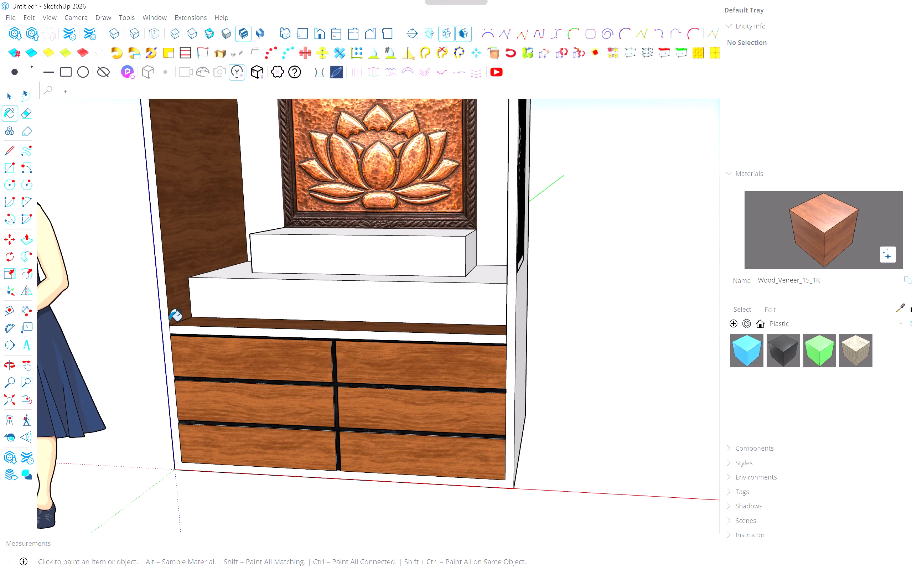
pyautogui.click(162, 316)
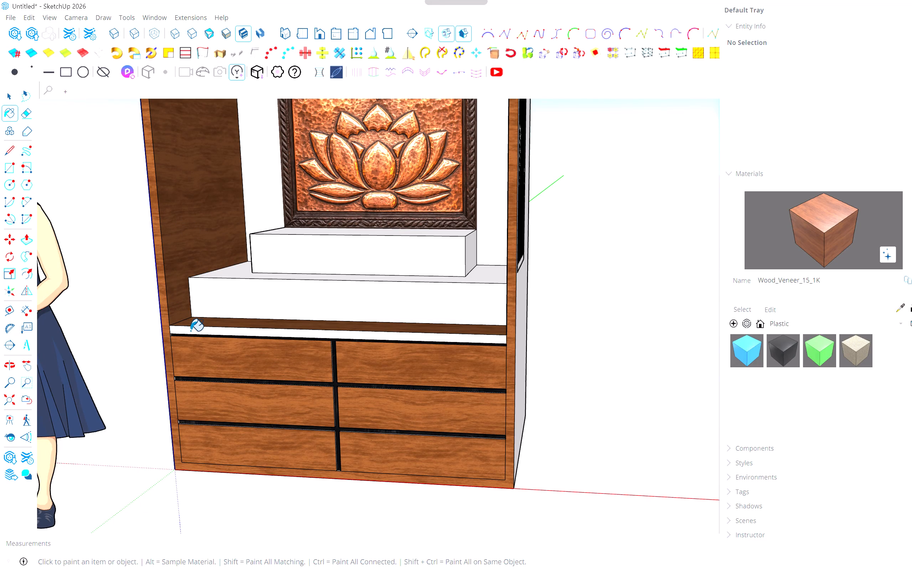
pyautogui.click(191, 331)
pyautogui.moveTo(186, 331); pyautogui.dragTo(345, 329, button='middle')
pyautogui.scroll(-4, 345, 329)
pyautogui.click(469, 305)
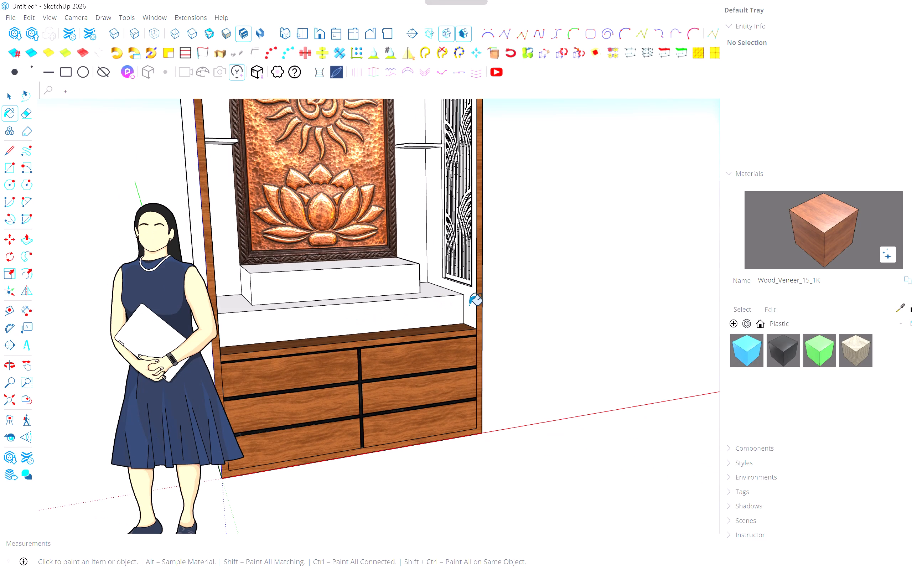
# Recheck the Snipping Tool reference and paint the back and inner side surfaces flanking the relief with Wood_Veneer_15_1K.
pyautogui.moveTo(417, 253); pyautogui.dragTo(341, 256, button='middle')
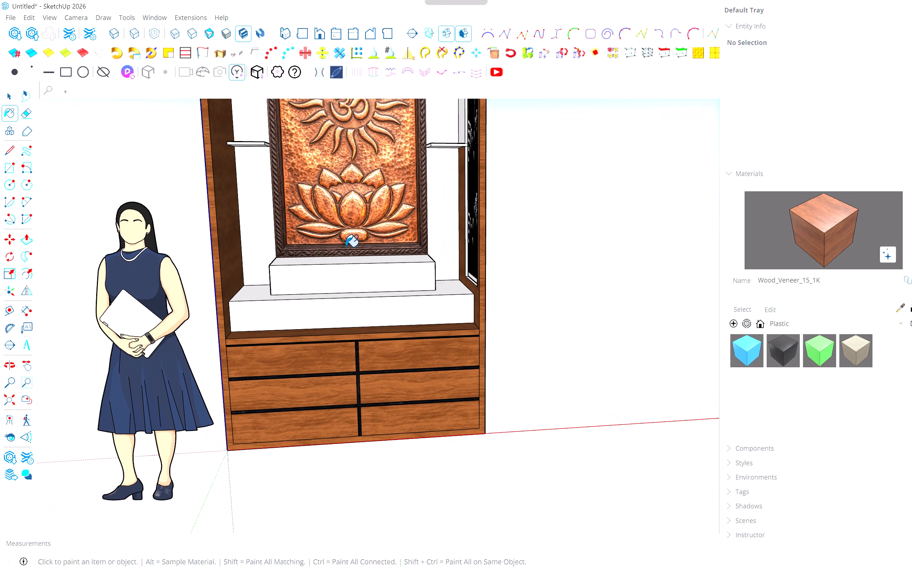
pyautogui.press('super+Tab')
pyautogui.click(349, 136)
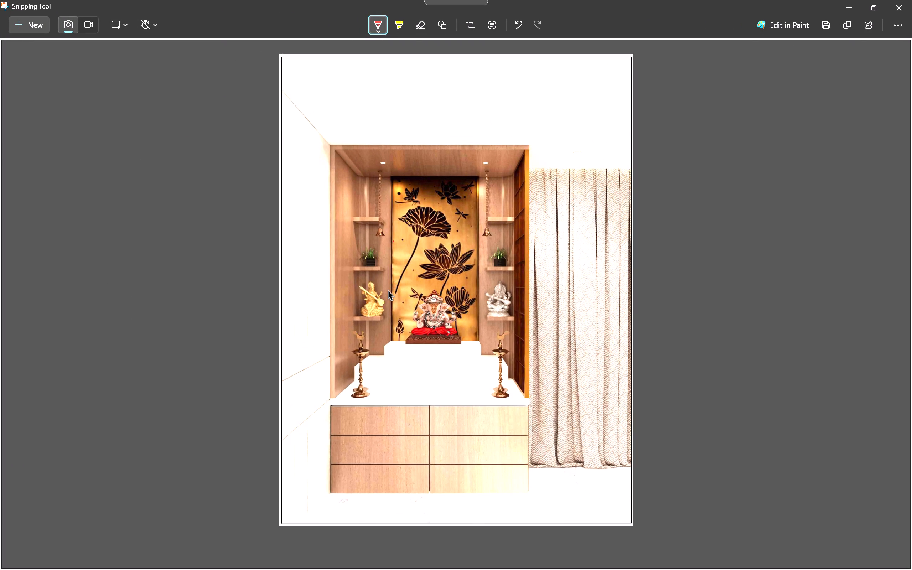
pyautogui.hotkey('alt', 'Tab')
pyautogui.click(254, 216)
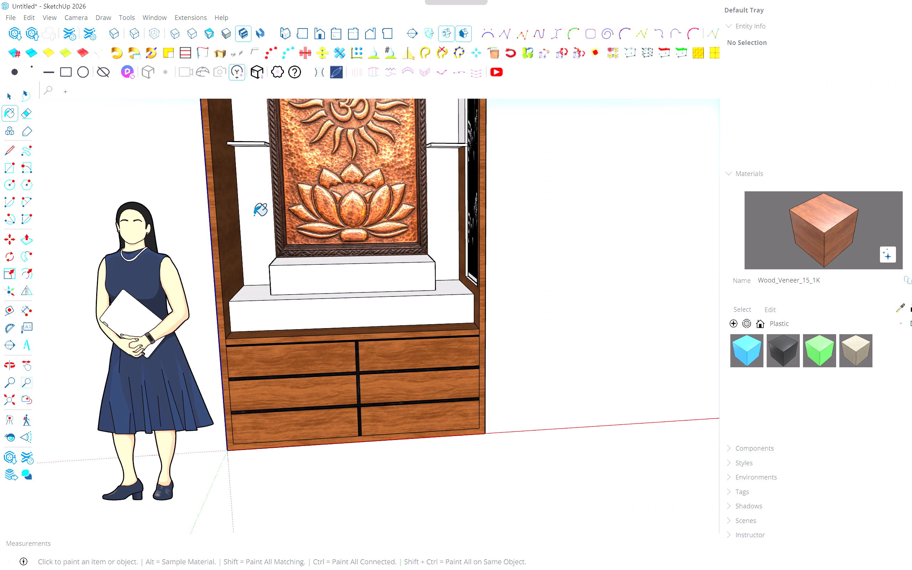
pyautogui.moveTo(256, 216); pyautogui.dragTo(308, 357, button='middle')
pyautogui.click(304, 271)
pyautogui.click(306, 192)
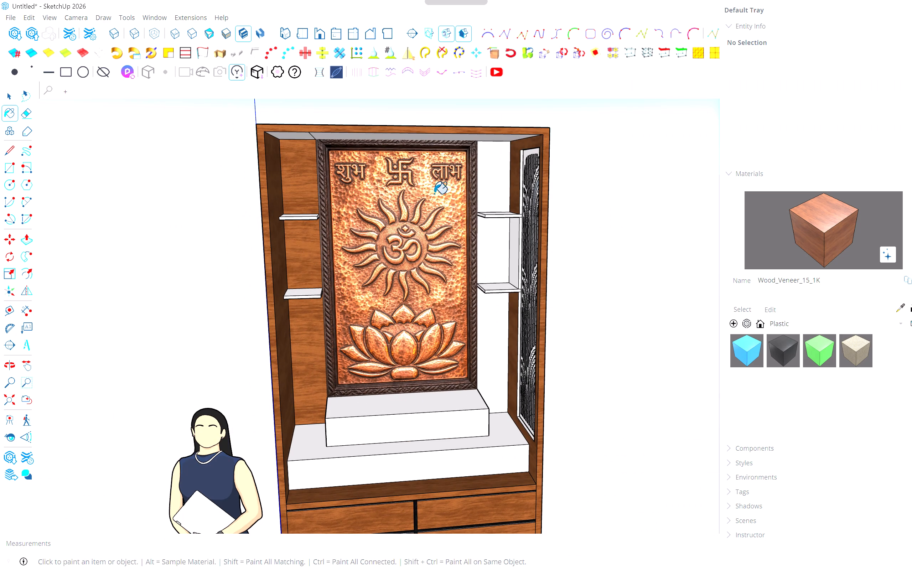
pyautogui.click(492, 192)
pyautogui.click(503, 248)
pyautogui.click(487, 342)
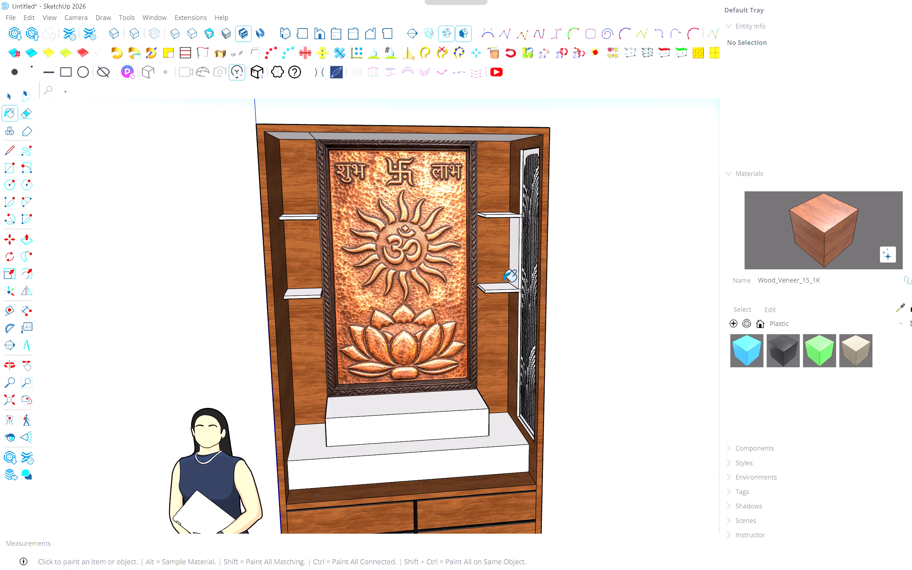
pyautogui.click(512, 266)
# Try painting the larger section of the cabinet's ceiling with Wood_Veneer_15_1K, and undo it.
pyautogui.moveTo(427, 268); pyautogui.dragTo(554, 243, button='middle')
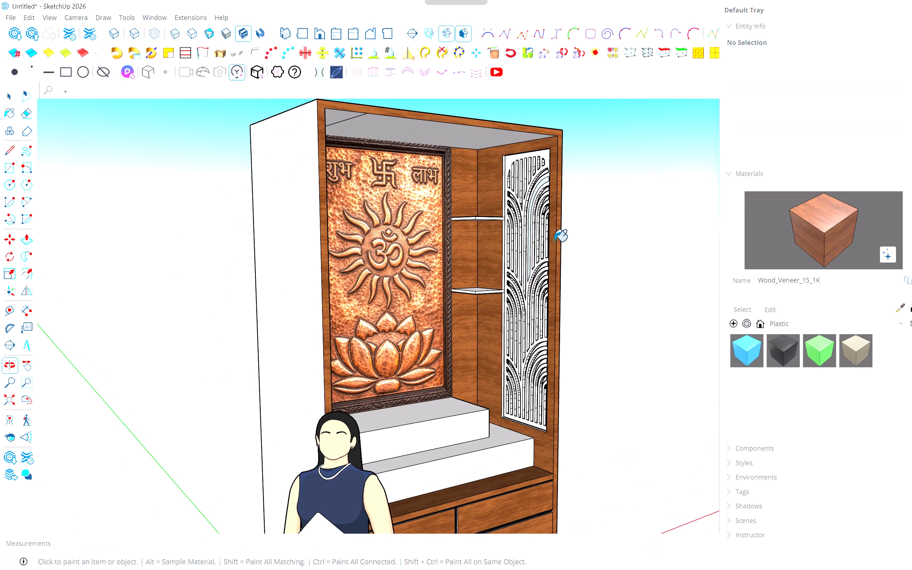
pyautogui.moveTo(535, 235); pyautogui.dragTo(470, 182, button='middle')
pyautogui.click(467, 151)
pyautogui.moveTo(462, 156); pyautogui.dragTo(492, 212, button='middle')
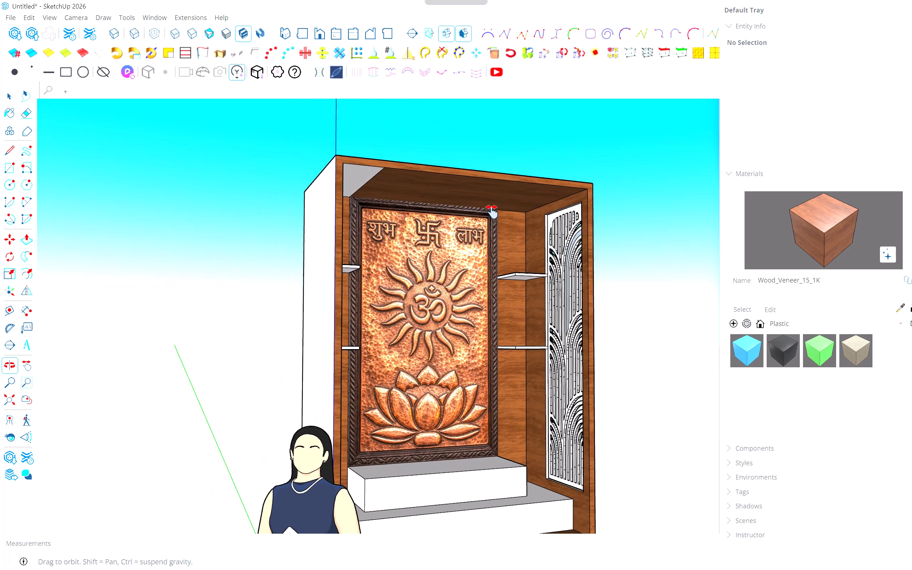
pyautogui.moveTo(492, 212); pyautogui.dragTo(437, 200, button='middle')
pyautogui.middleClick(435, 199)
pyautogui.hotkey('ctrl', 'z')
# Erase the stray edge dividing the cabinet's ceiling near its left side.
pyautogui.scroll(2, 410, 204)
pyautogui.moveTo(390, 202); pyautogui.dragTo(351, 196, button='middle')
pyautogui.middleClick(350, 196)
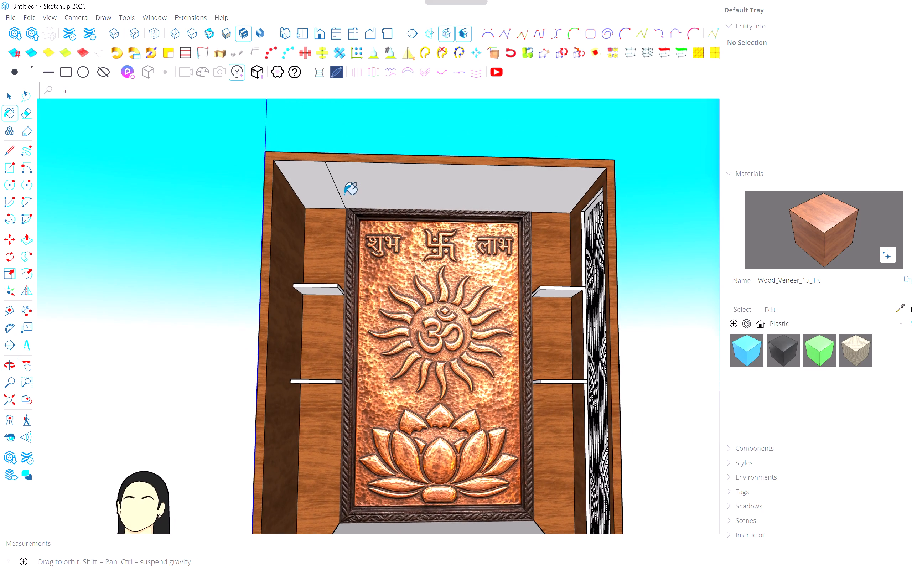
pyautogui.press('e')
pyautogui.scroll(3, 325, 194)
pyautogui.moveTo(343, 181); pyautogui.dragTo(334, 182)
# Paint the cabinet's whole ceiling face with Wood_Veneer_15_1K.
pyautogui.moveTo(347, 187); pyautogui.dragTo(356, 184, button='middle')
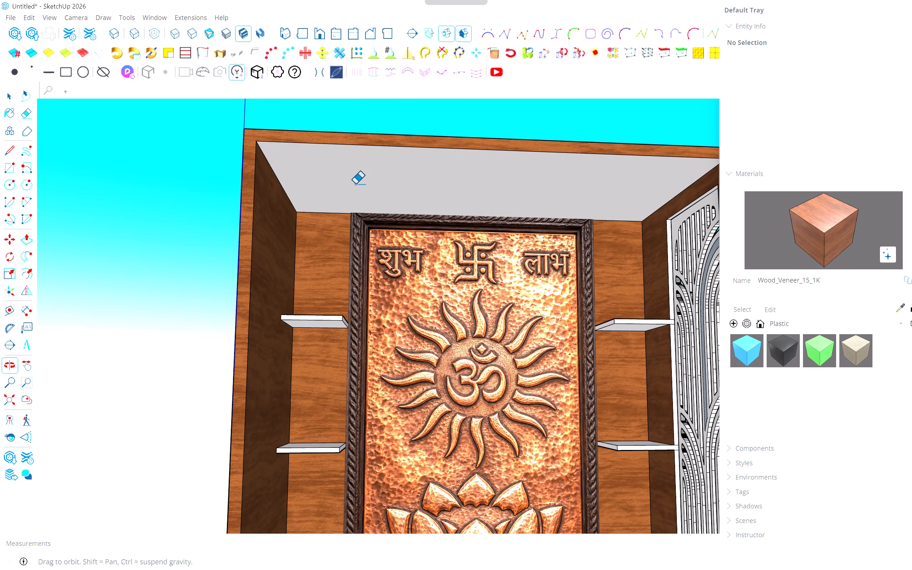
pyautogui.press('b')
pyautogui.click(365, 182)
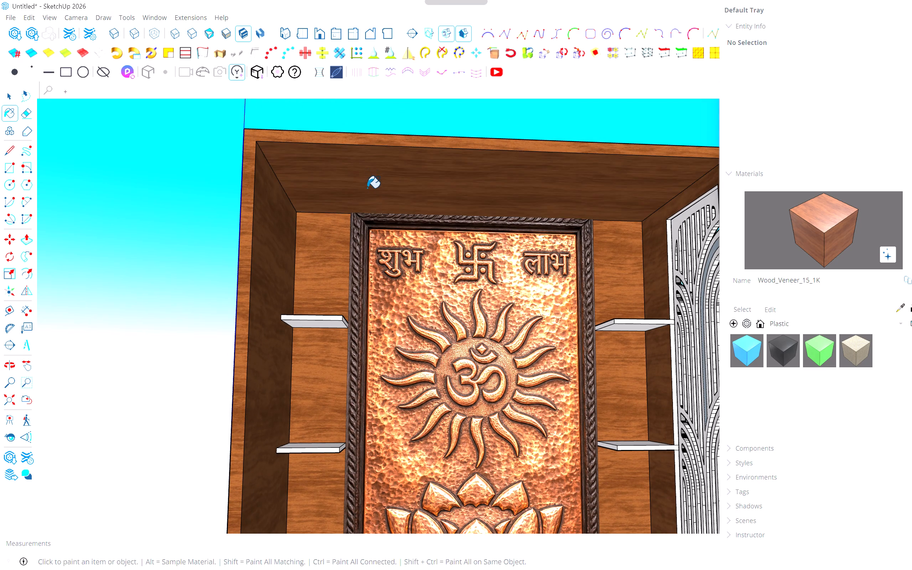
# Paint the cabinet's outer side faces, top and underside with Wood_Veneer_15_1K.
pyautogui.scroll(-5, 369, 192)
pyautogui.moveTo(391, 216); pyautogui.dragTo(526, 315, button='middle')
pyautogui.scroll(-4, 526, 315)
pyautogui.keyDown('shift'); pyautogui.moveTo(545, 324); pyautogui.dragTo(554, 307, button='middle'); pyautogui.keyUp('shift')
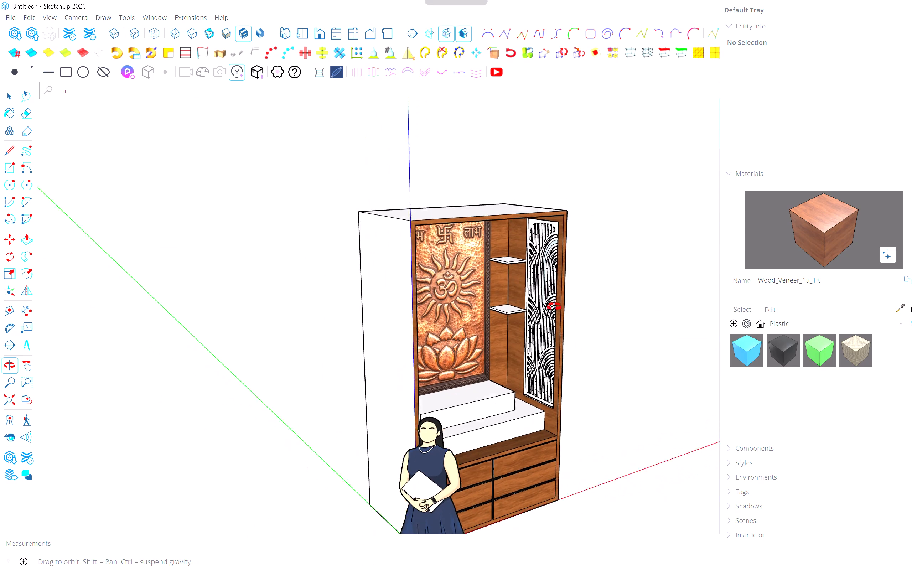
pyautogui.keyDown('shift'); pyautogui.moveTo(554, 307); pyautogui.dragTo(582, 313, button='middle'); pyautogui.keyUp('shift')
pyautogui.click(389, 309)
pyautogui.click(433, 214)
pyautogui.moveTo(535, 219); pyautogui.dragTo(226, 197, button='middle')
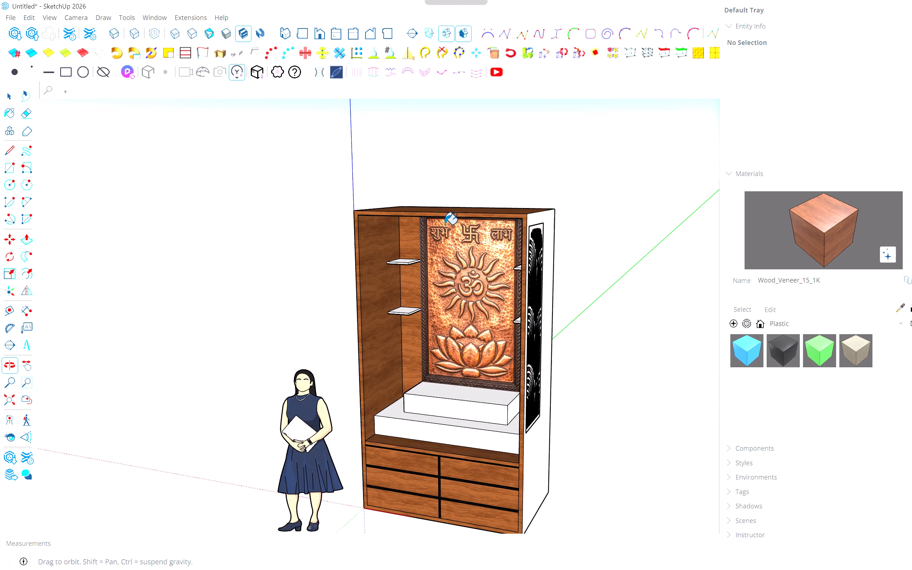
pyautogui.click(548, 232)
pyautogui.moveTo(584, 318); pyautogui.dragTo(627, 164, button='middle')
pyautogui.middleClick(628, 164)
pyautogui.moveTo(477, 442); pyautogui.dragTo(494, 373, button='middle')
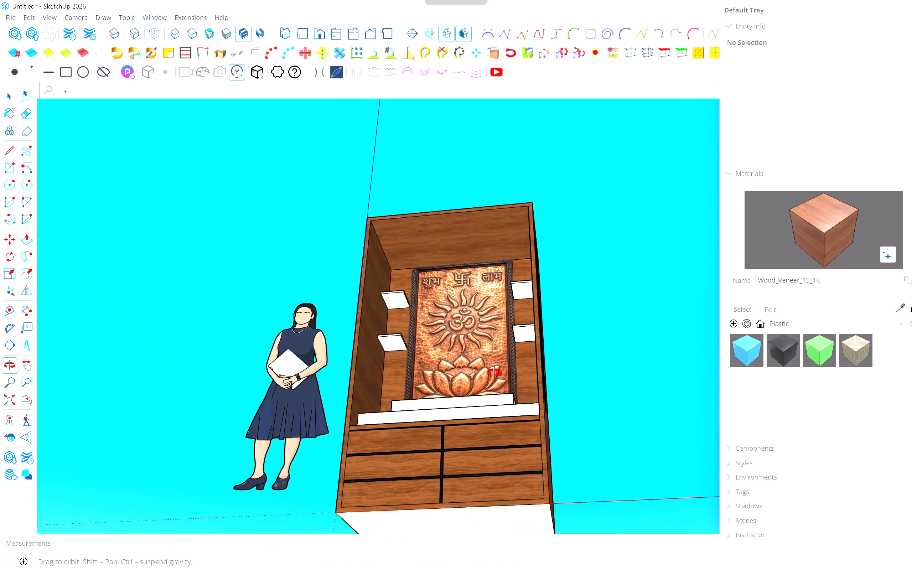
pyautogui.moveTo(494, 373); pyautogui.dragTo(500, 353, button='middle')
pyautogui.click(499, 504)
pyautogui.moveTo(511, 393); pyautogui.dragTo(508, 529, button='middle')
pyautogui.moveTo(520, 409); pyautogui.dragTo(524, 482, button='middle')
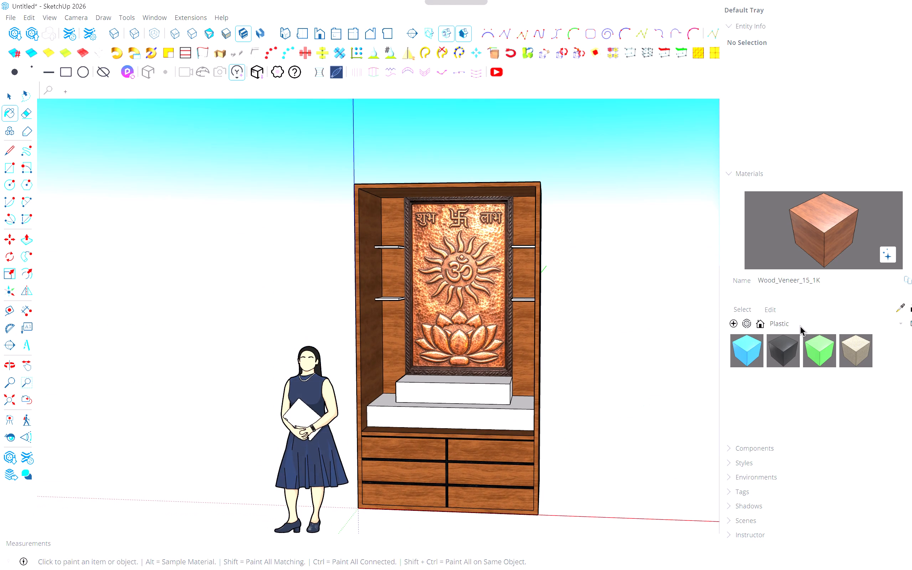
# Switch to Snipping Tool and recheck the mandir reference image for the remaining finishes and decor.
pyautogui.click(800, 326)
pyautogui.hotkey('alt', 'Tab')
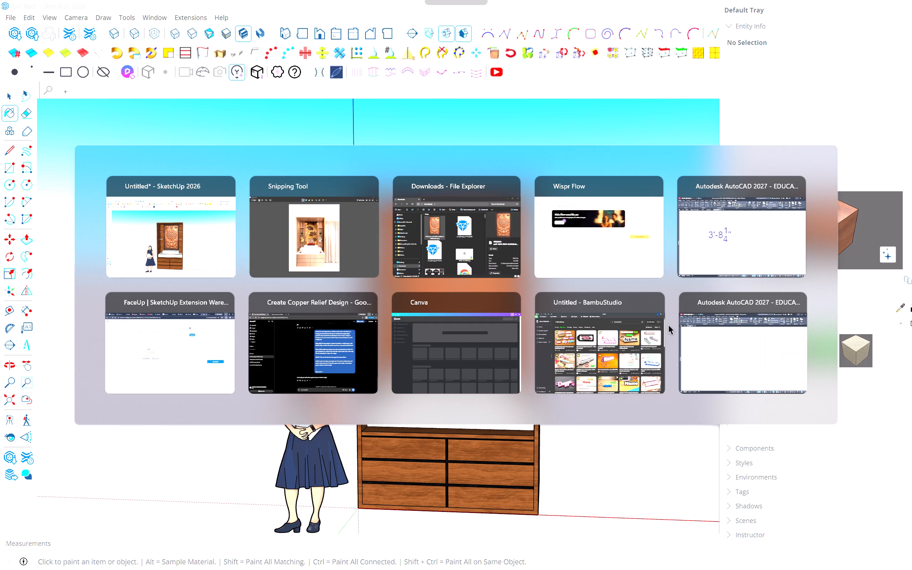
pyautogui.hotkey('alt', 'Tab')
pyautogui.hotkey('alt', 'Tab')
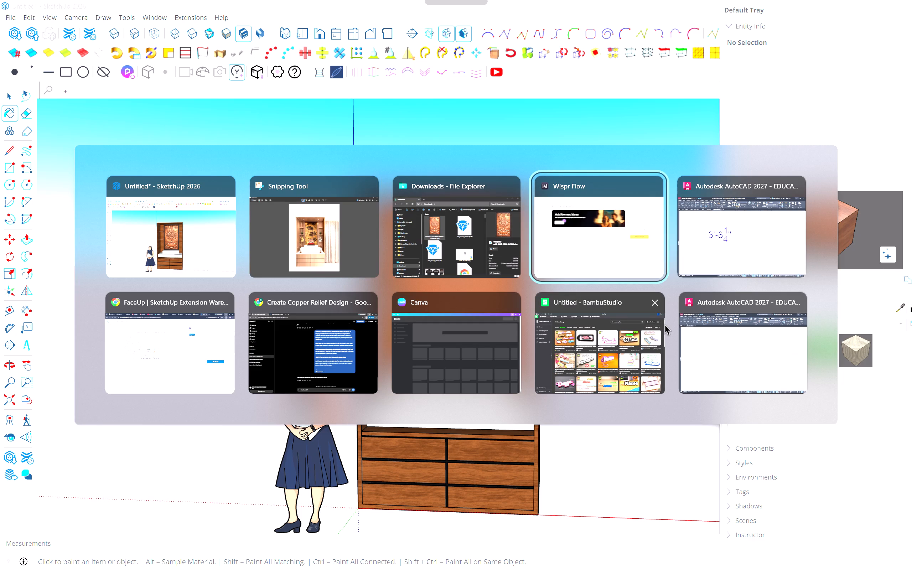
pyautogui.hotkey('alt', 'Left')
pyautogui.hotkey('alt', 'Left')
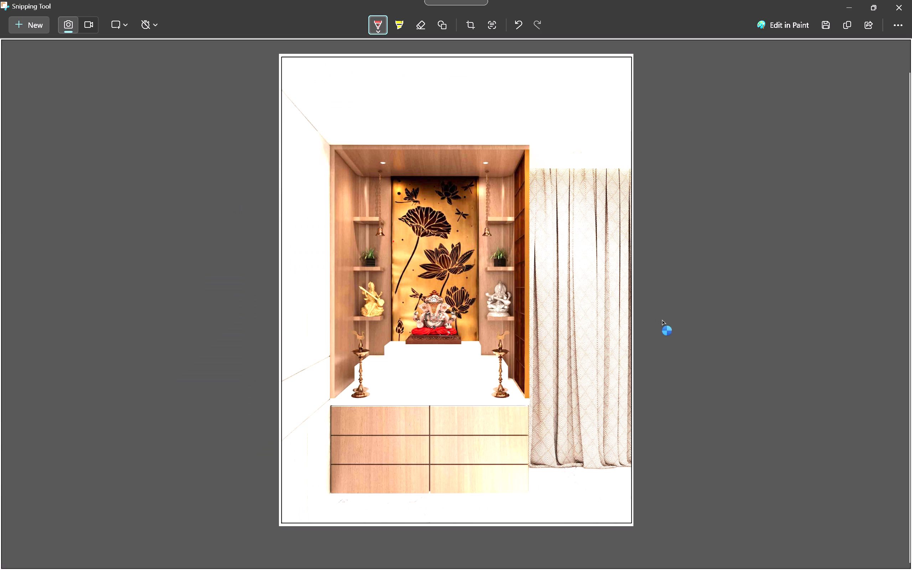
pyautogui.hotkey('alt', 'Tab')
pyautogui.hotkey('alt', 'Tab')
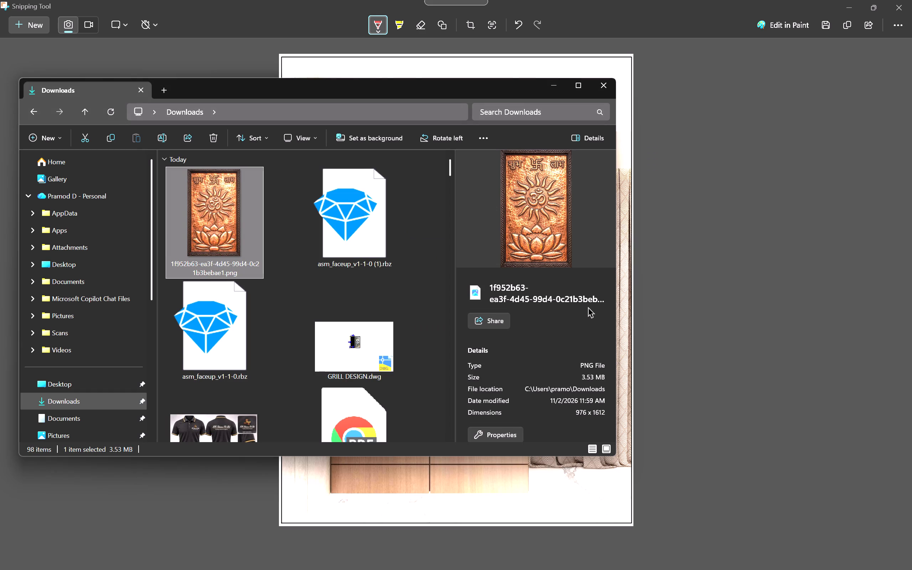
pyautogui.hotkey('alt', 'Tab')
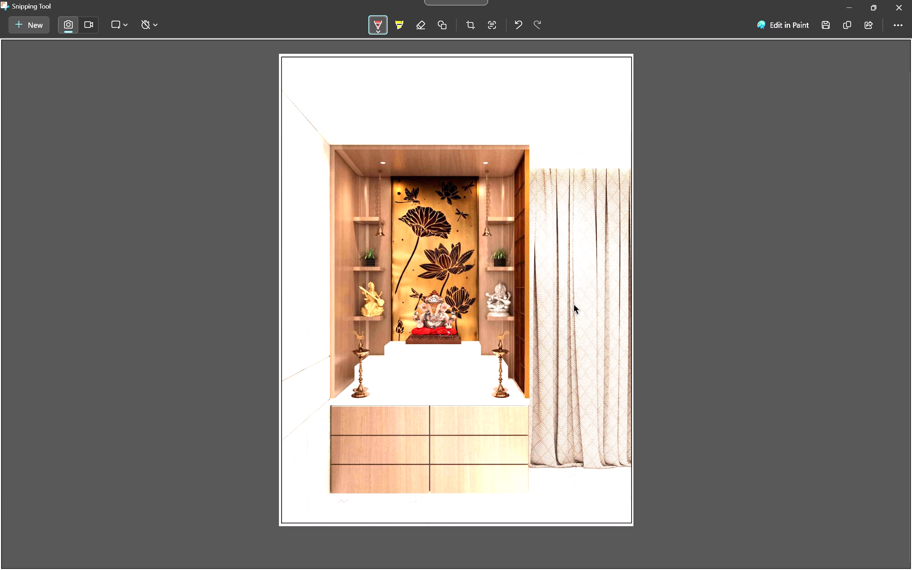
pyautogui.hotkey('alt', 'Tab')
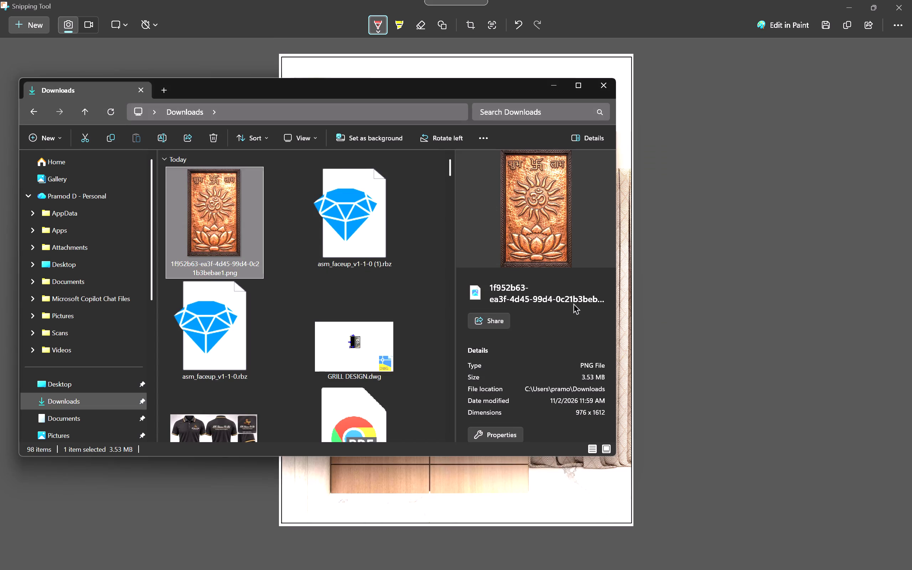
pyautogui.hotkey('alt', 'Tab')
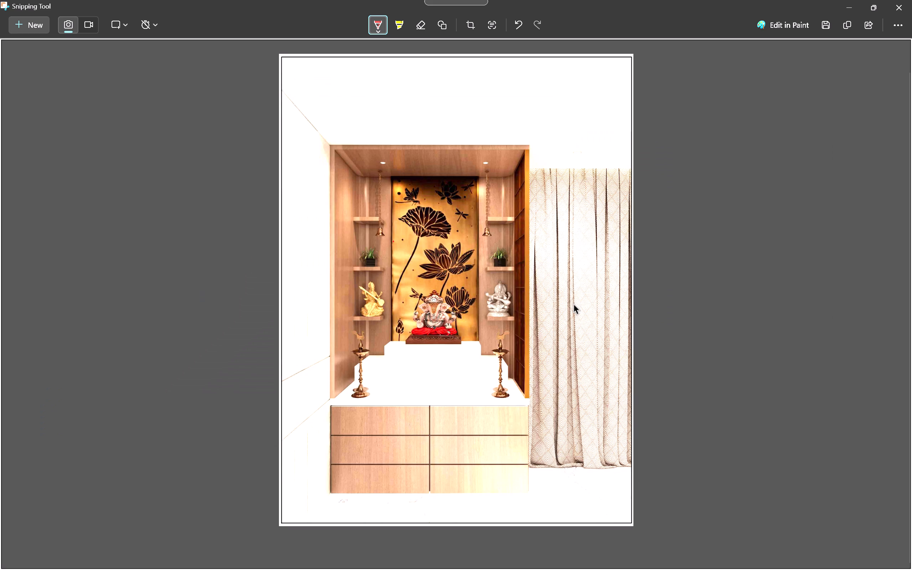
pyautogui.hotkey('alt', 'Tab')
pyautogui.hotkey('alt', 'Tab')
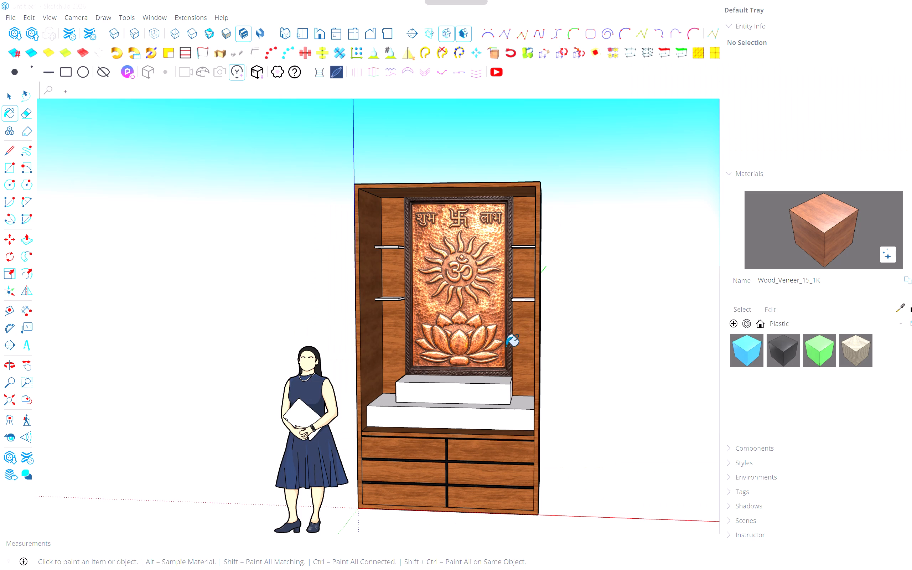
# Delete the scale figure of the woman standing beside the cabinet.
pyautogui.scroll(4, 499, 347)
pyautogui.moveTo(502, 351); pyautogui.dragTo(548, 372, button='middle')
pyautogui.scroll(-7, 548, 372)
pyautogui.press('space')
pyautogui.scroll(6, 577, 400)
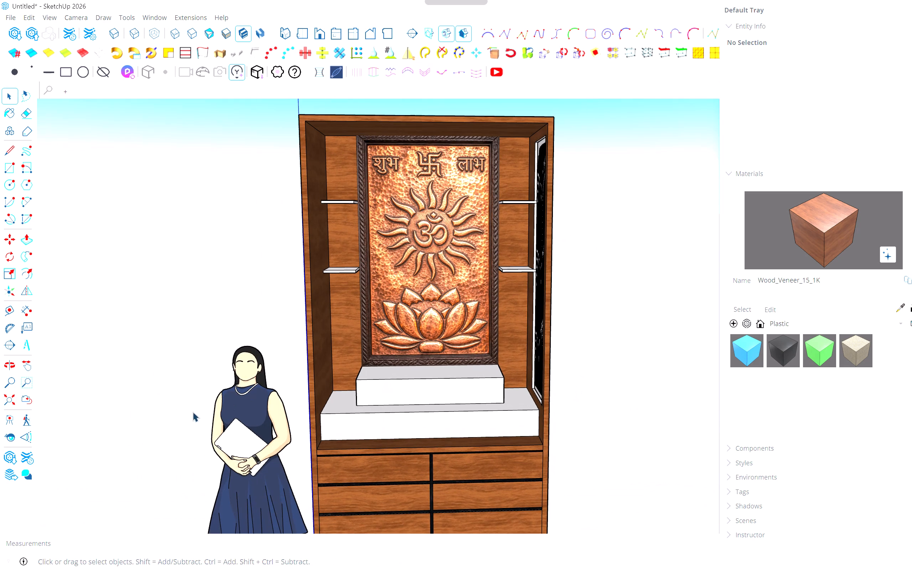
pyautogui.click(224, 401)
pyautogui.press('Delete')
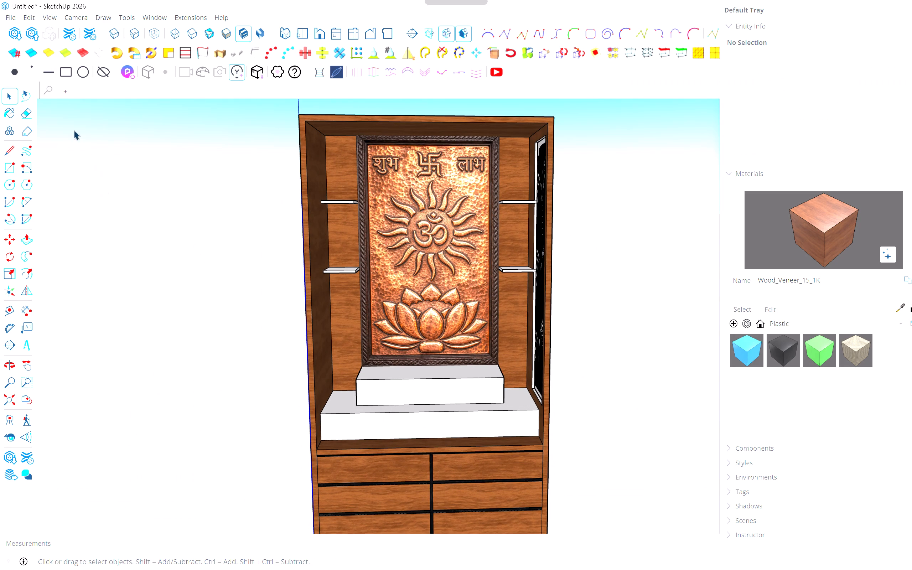
# Open 3D Warehouse and start an image search.
pyautogui.click(12, 29)
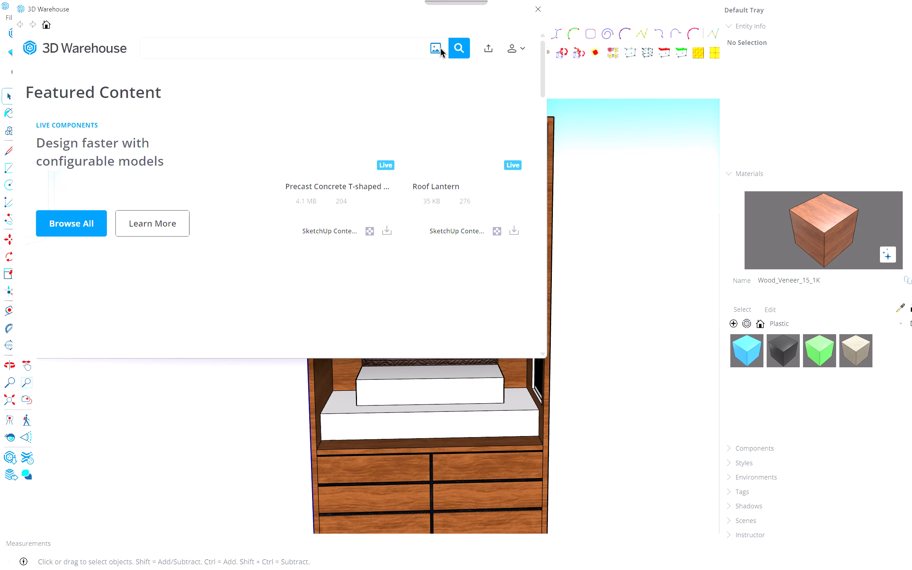
pyautogui.click(440, 48)
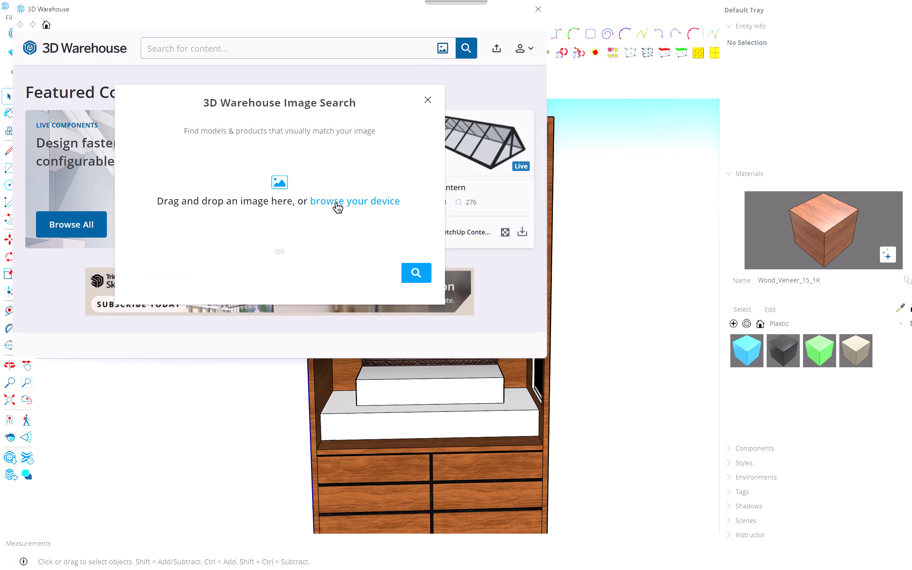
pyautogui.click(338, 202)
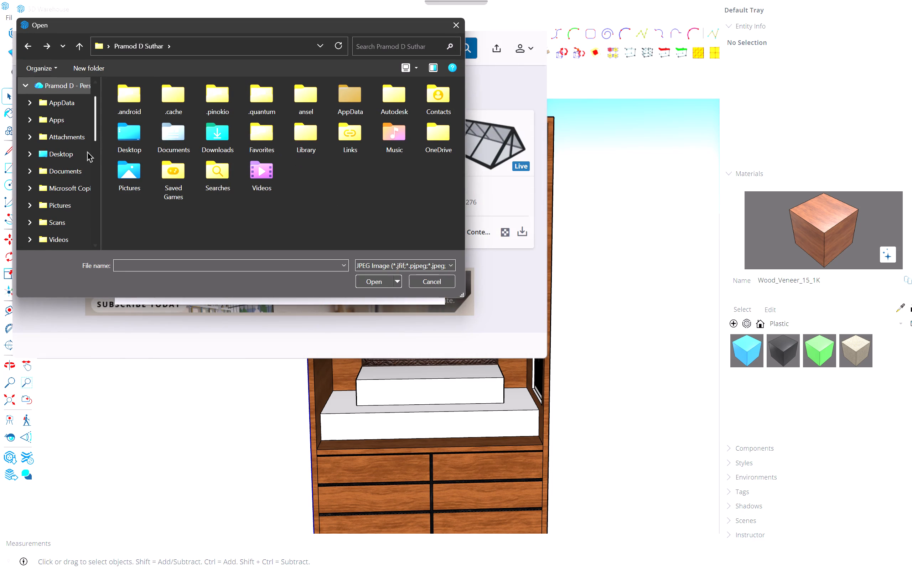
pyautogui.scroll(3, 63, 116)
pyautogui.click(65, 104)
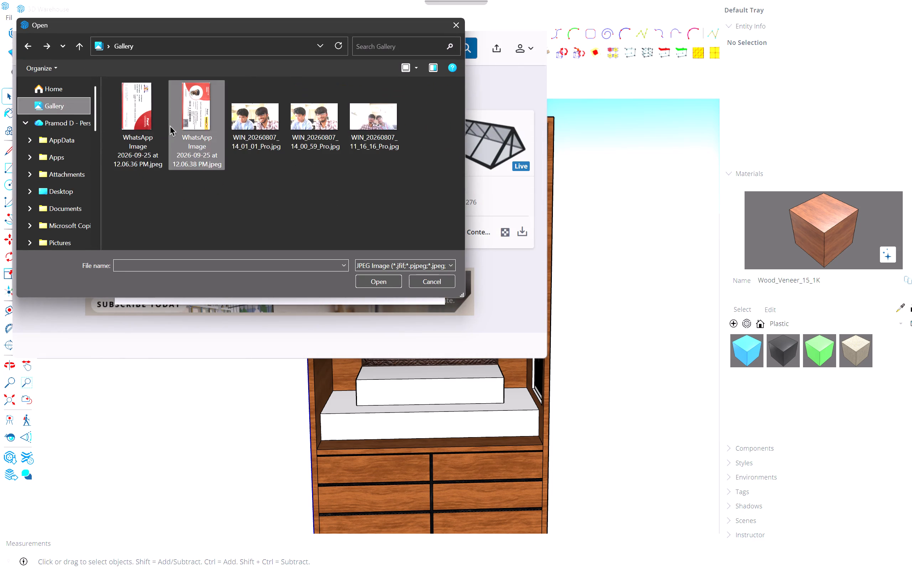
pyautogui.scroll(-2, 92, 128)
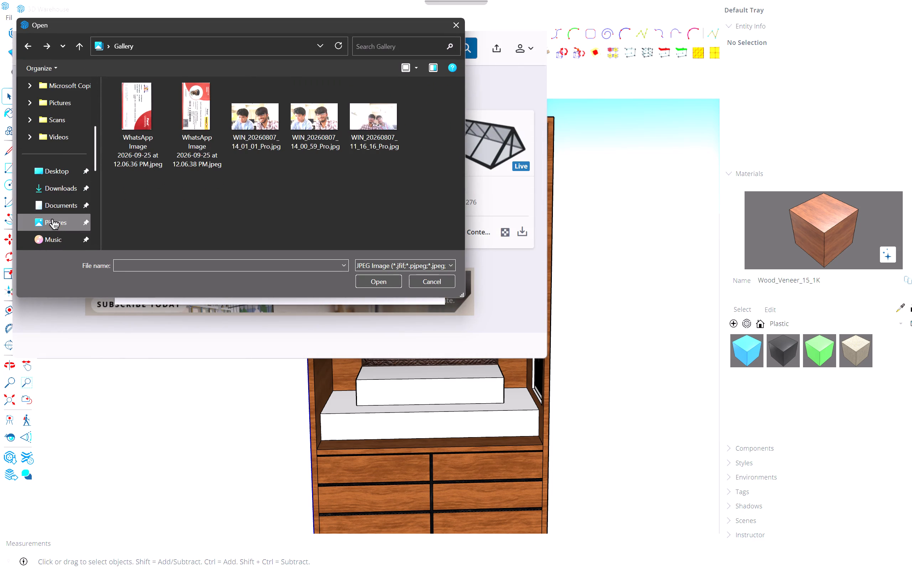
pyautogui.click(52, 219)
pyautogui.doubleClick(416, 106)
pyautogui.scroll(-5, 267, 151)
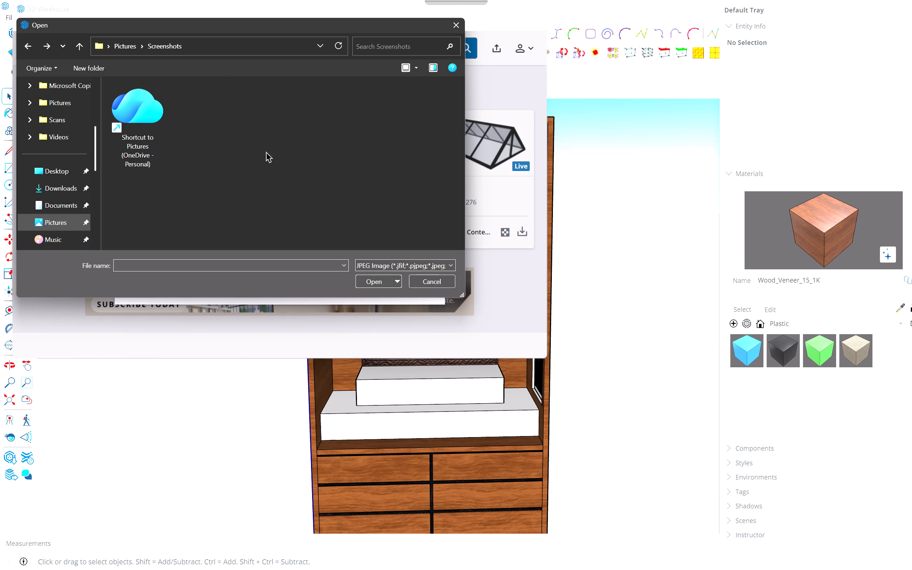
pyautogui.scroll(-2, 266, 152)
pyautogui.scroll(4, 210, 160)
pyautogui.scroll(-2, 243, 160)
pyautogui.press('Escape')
# In Snipping Tool, undo the stray pen marks and copy the mandir reference image.
pyautogui.hotkey('alt', 'Tab')
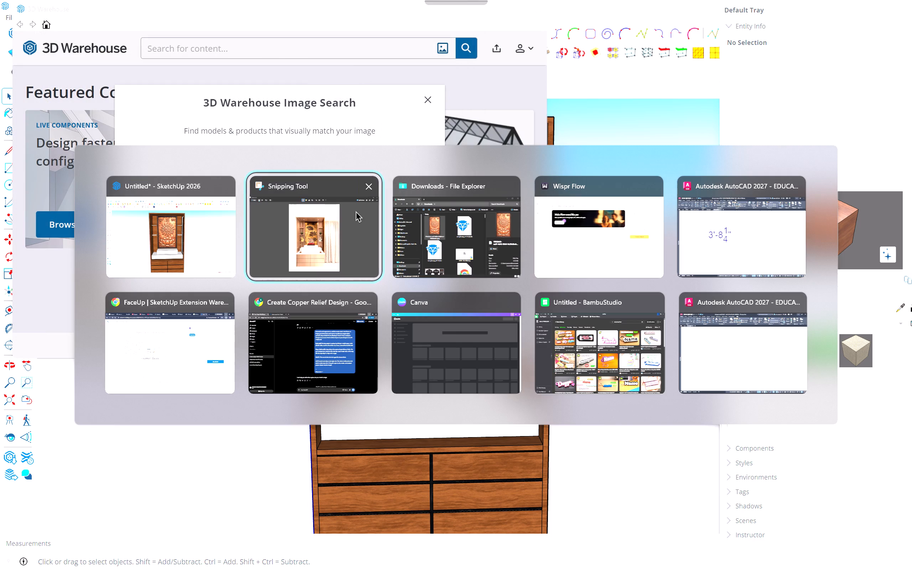
pyautogui.click(330, 240)
pyautogui.moveTo(332, 240); pyautogui.dragTo(338, 240)
pyautogui.press('Escape')
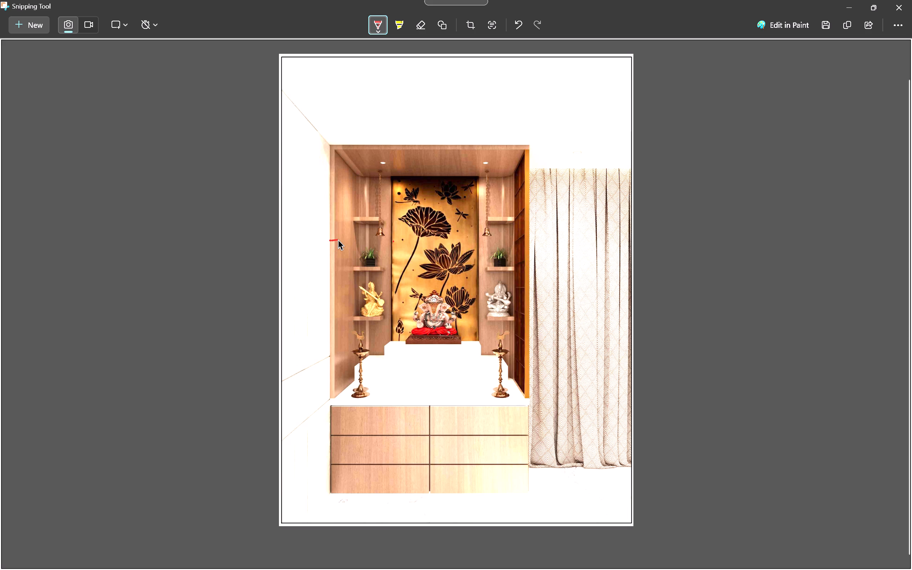
pyautogui.press('Escape')
pyautogui.press('Escape')
pyautogui.hotkey('ctrl', 'x')
pyautogui.hotkey('ctrl', 'z')
pyautogui.hotkey('ctrl', 'z')
pyautogui.hotkey('ctrl', 'z')
pyautogui.rightClick(414, 205)
pyautogui.click(444, 238)
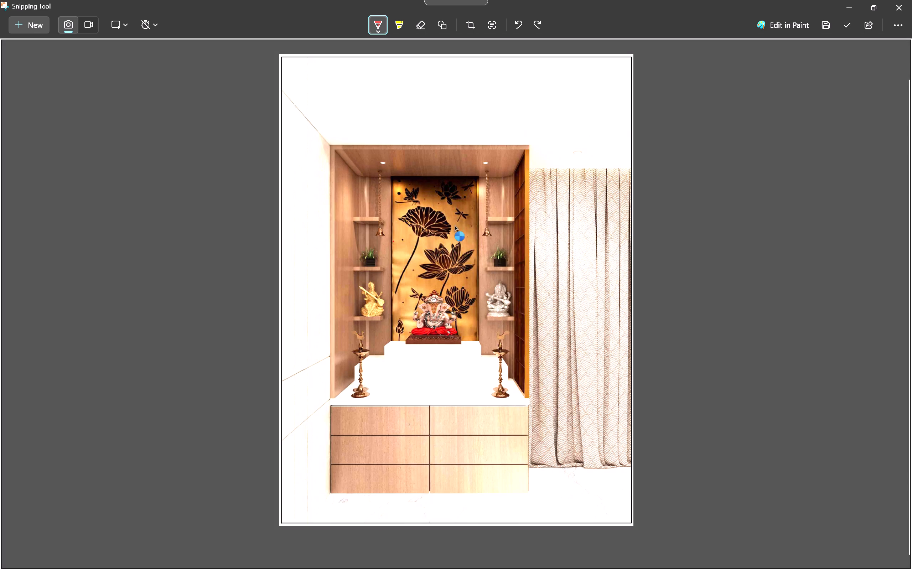
pyautogui.press('Escape')
pyautogui.hotkey('ctrl', 'z')
pyautogui.hotkey('ctrl', 'z')
pyautogui.hotkey('ctrl', 'z')
pyautogui.hotkey('ctrl', 'z')
pyautogui.rightClick(448, 224)
pyautogui.click(470, 255)
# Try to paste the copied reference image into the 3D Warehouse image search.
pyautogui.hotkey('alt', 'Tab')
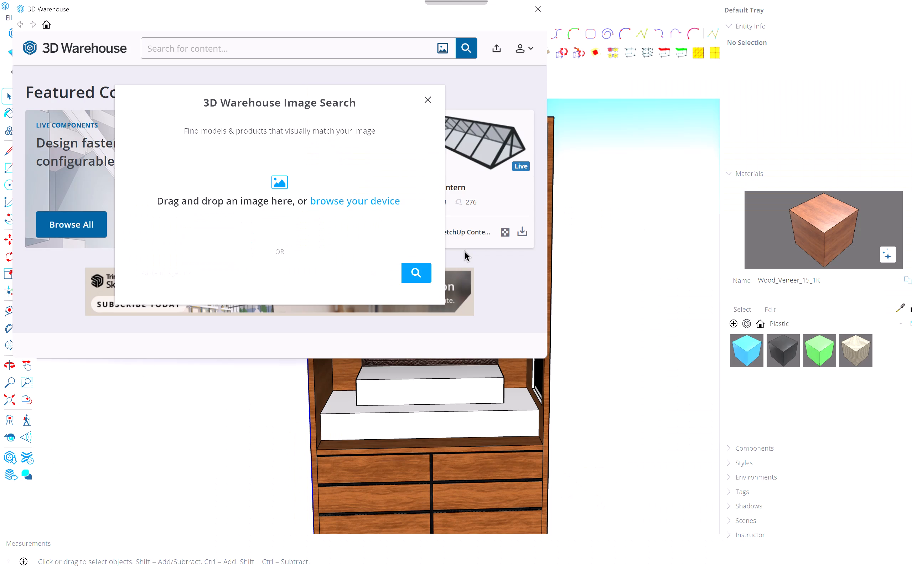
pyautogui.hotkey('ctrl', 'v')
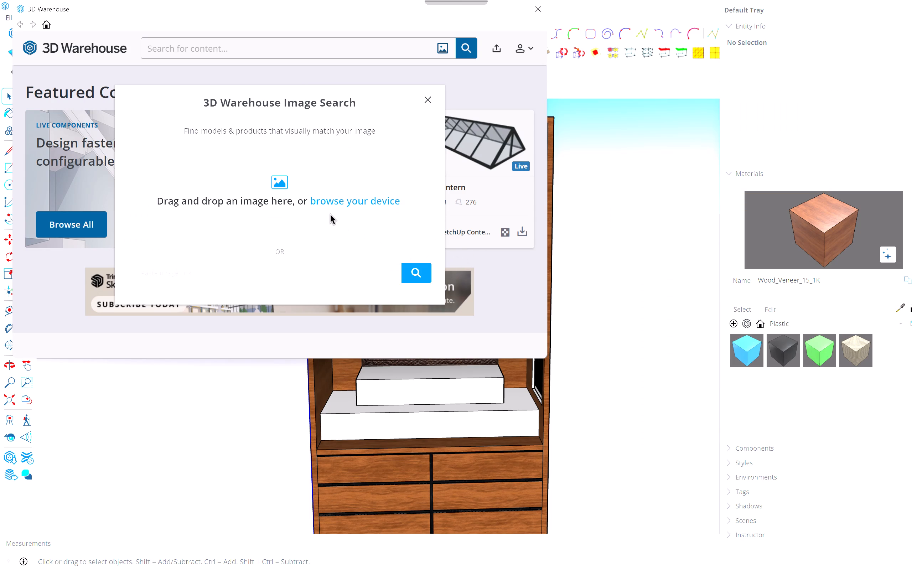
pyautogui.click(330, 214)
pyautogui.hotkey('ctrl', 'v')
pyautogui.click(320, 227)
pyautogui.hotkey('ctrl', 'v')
# Run the 3D Warehouse image search with Screenshot 2026-11-02 100750.png from the Screenshots folder in Pictures.
pyautogui.hotkey('alt', 'Tab')
pyautogui.hotkey('alt', 'Tab')
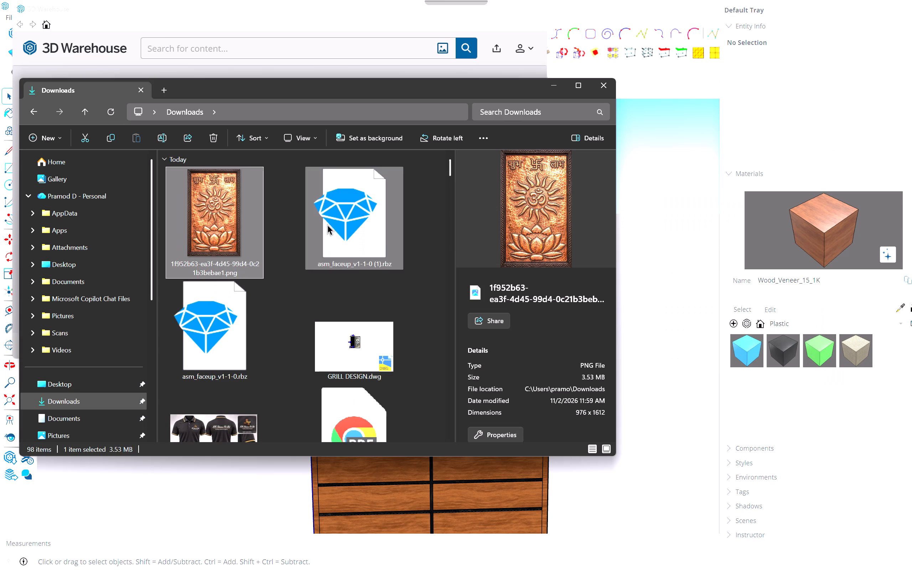
pyautogui.click(101, 394)
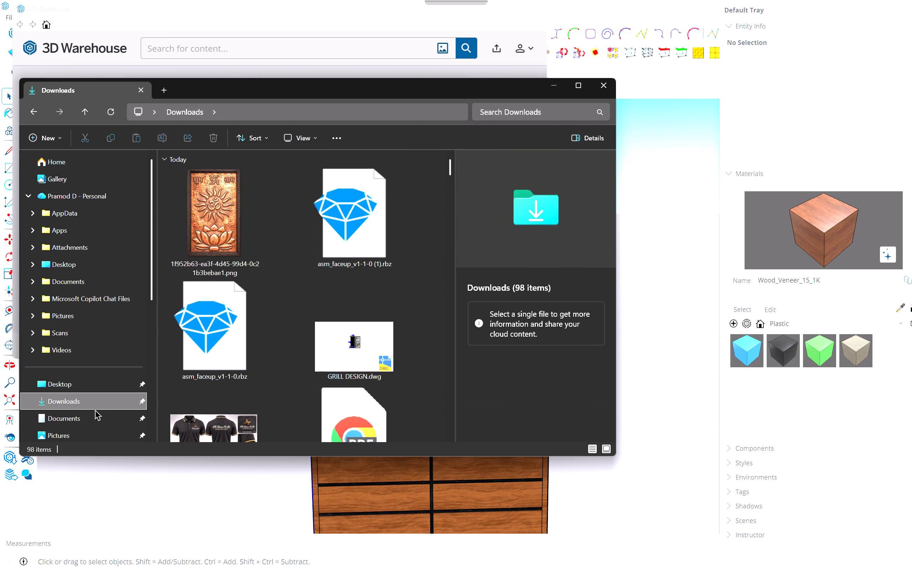
pyautogui.scroll(-3, 336, 292)
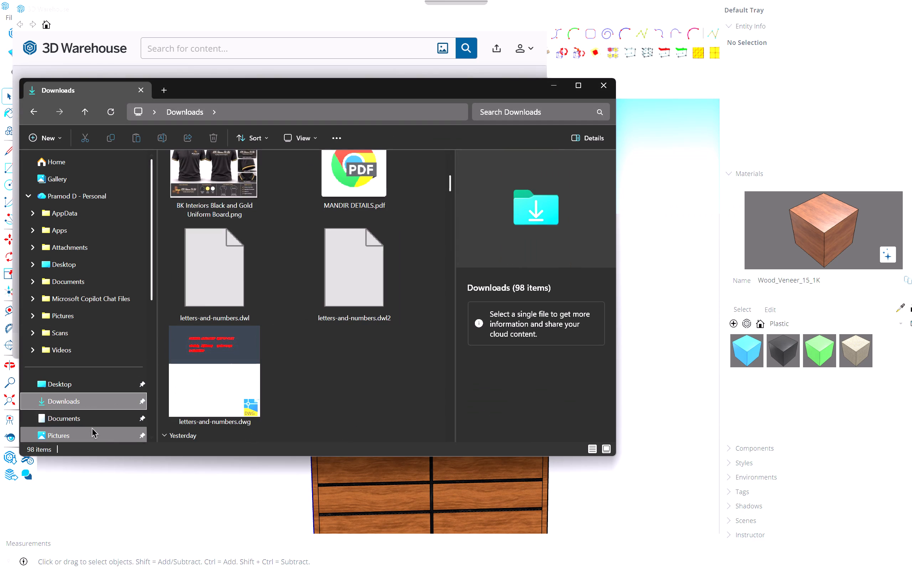
pyautogui.click(98, 419)
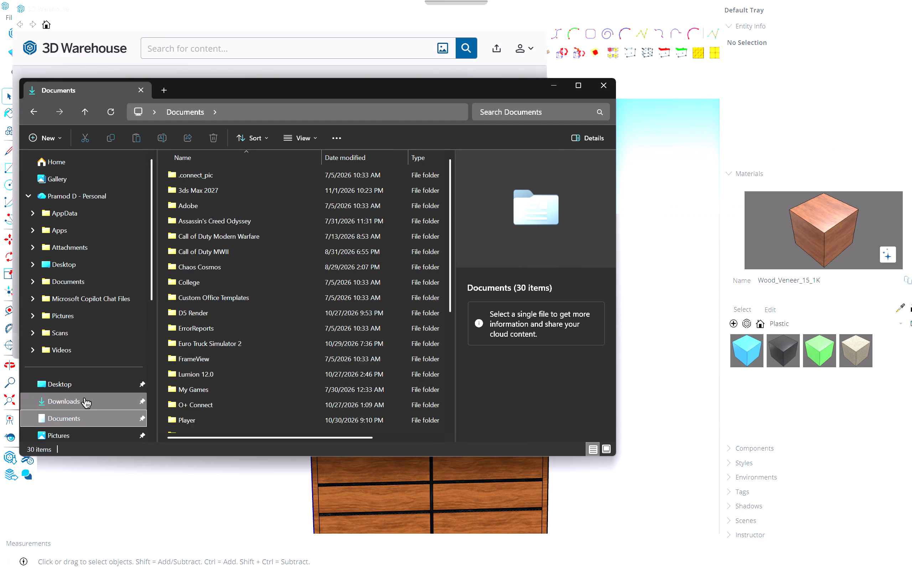
pyautogui.click(68, 432)
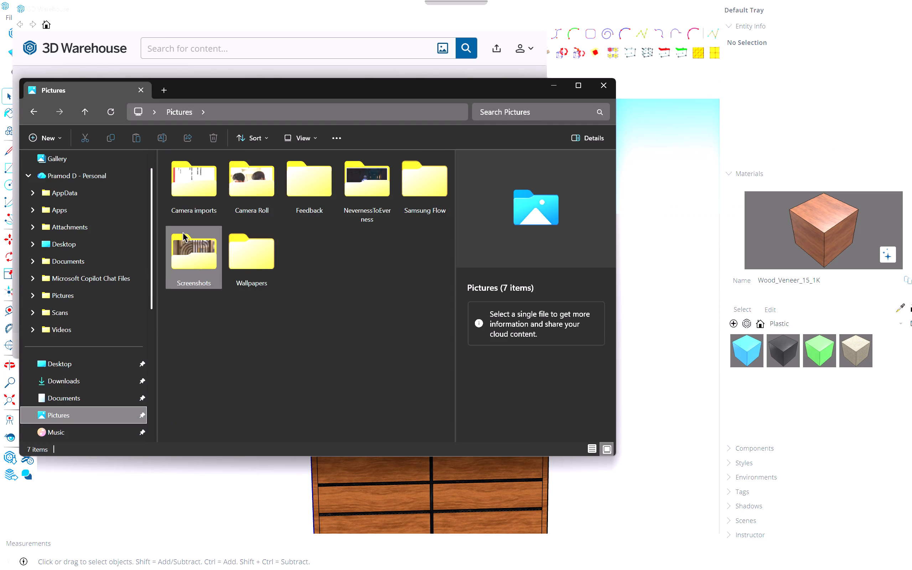
pyautogui.doubleClick(183, 232)
pyautogui.scroll(-19, 298, 233)
pyautogui.moveTo(199, 380); pyautogui.dragTo(188, 398)
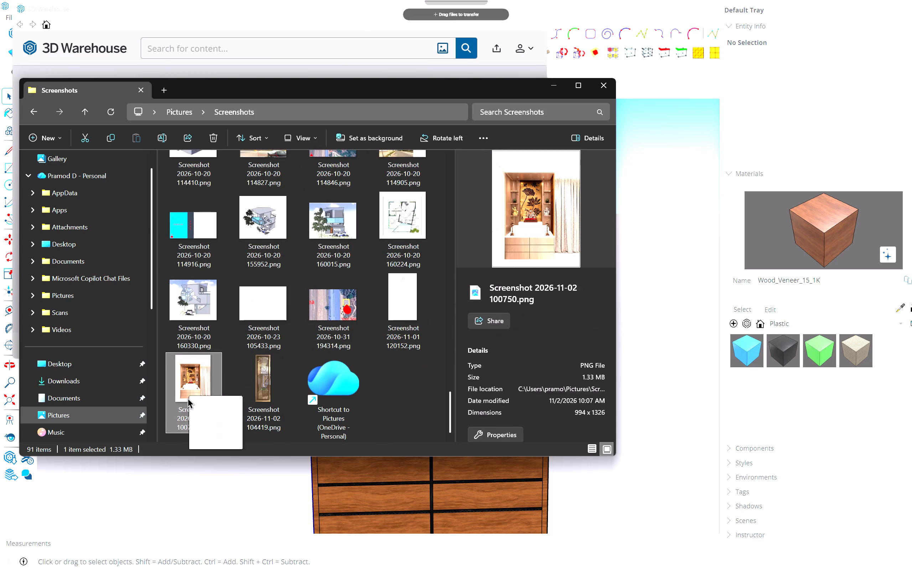
pyautogui.moveTo(188, 398); pyautogui.dragTo(234, 196)
pyautogui.hotkey('alt', 'Tab')
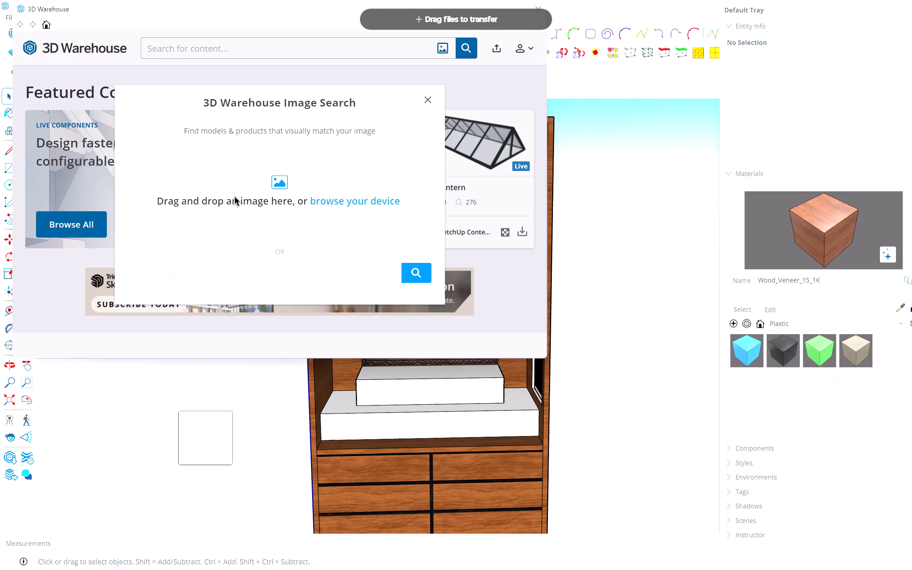
pyautogui.moveTo(234, 196); pyautogui.dragTo(286, 197)
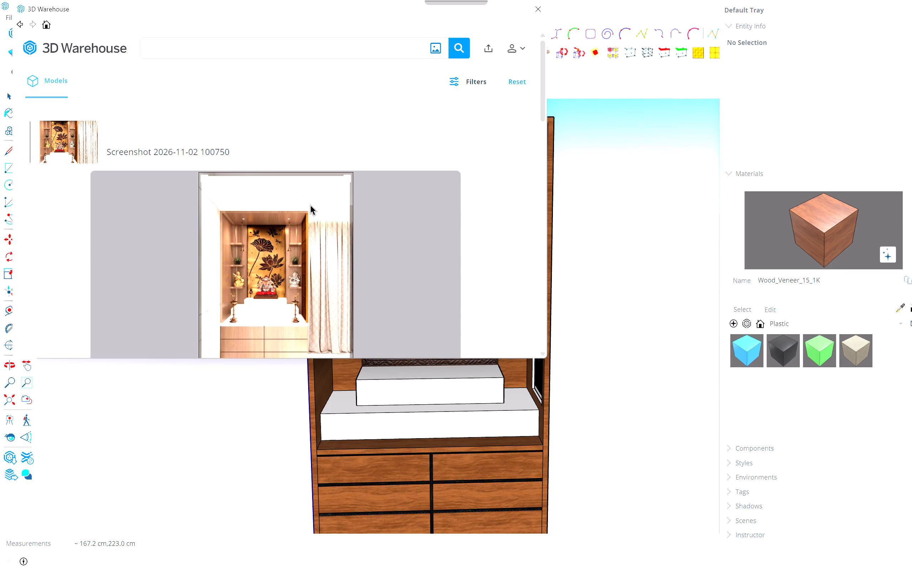
# Browse the matching mandir models and load the one named TEMPLE directly into the SketchUp model.
pyautogui.scroll(-2, 310, 205)
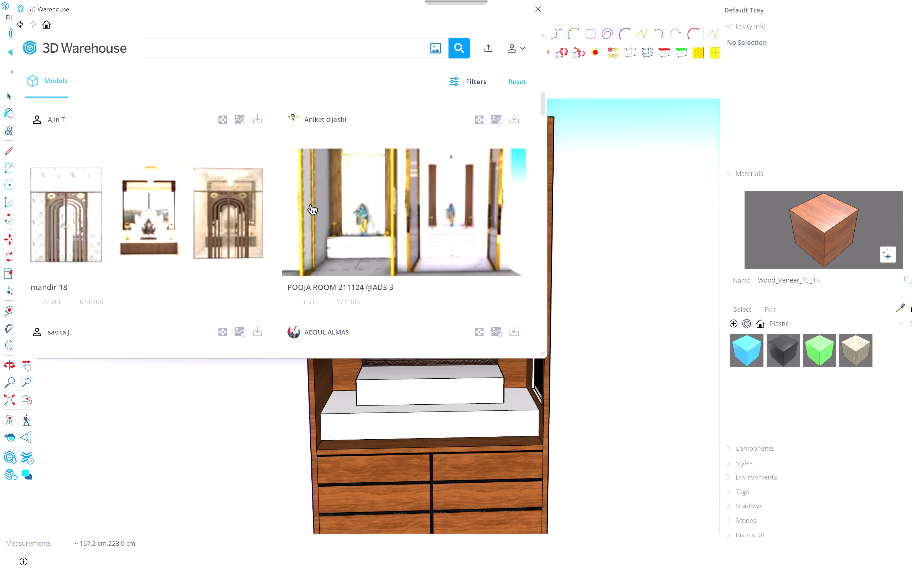
pyautogui.scroll(-5, 283, 157)
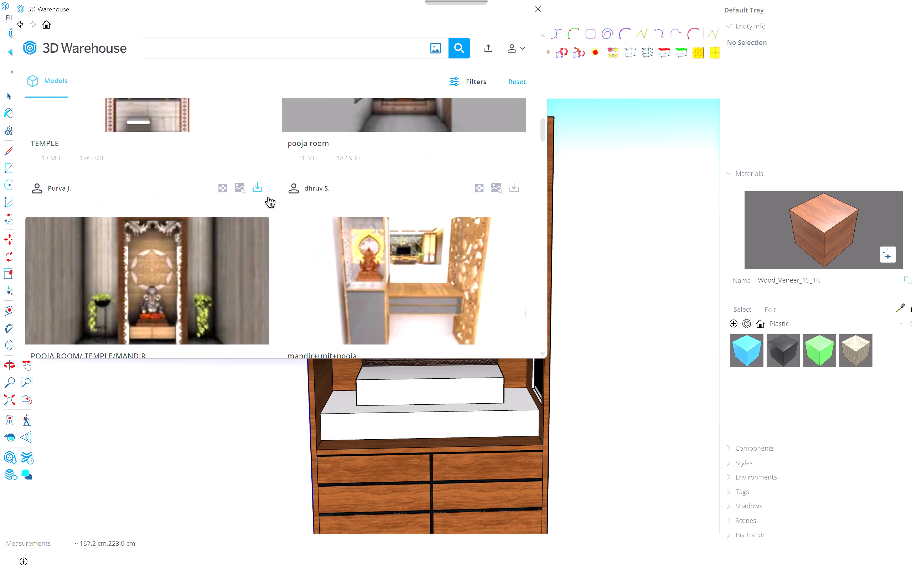
pyautogui.scroll(2, 268, 197)
pyautogui.scroll(-1, 268, 197)
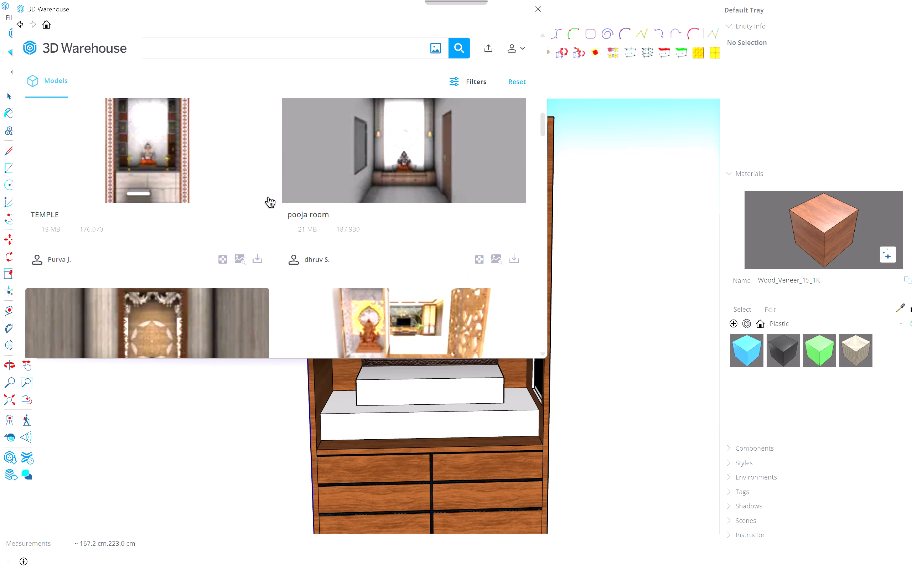
pyautogui.scroll(1, 268, 197)
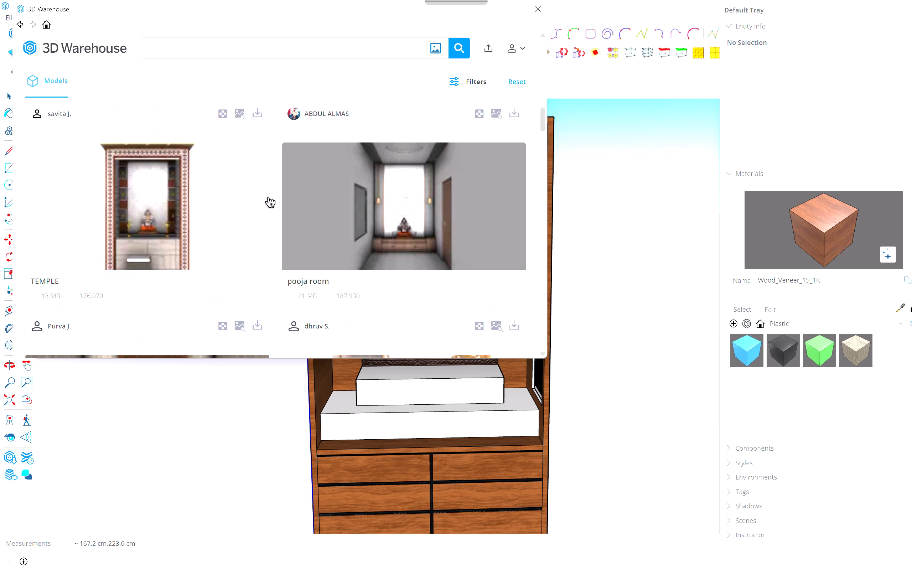
pyautogui.scroll(-3, 268, 197)
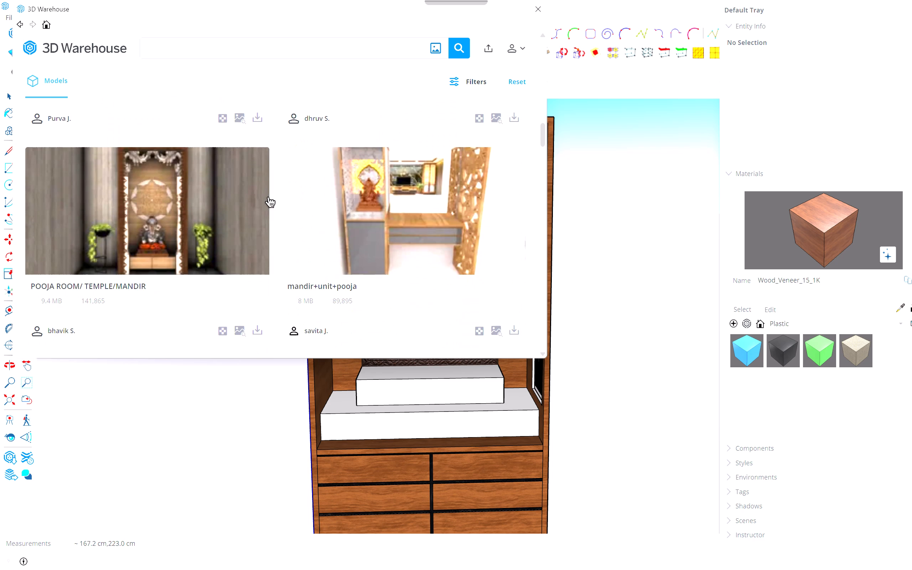
pyautogui.scroll(3, 268, 197)
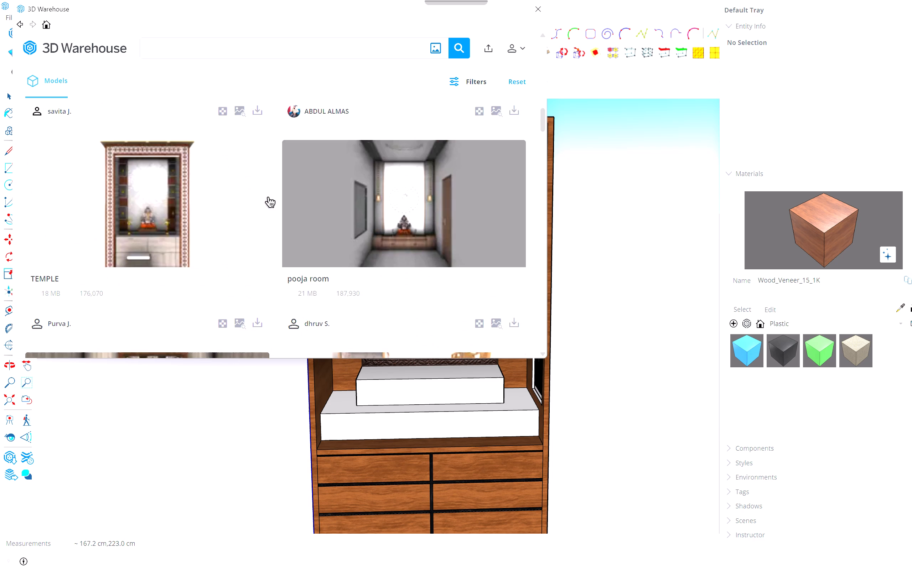
pyautogui.scroll(-1, 268, 197)
pyautogui.click(259, 256)
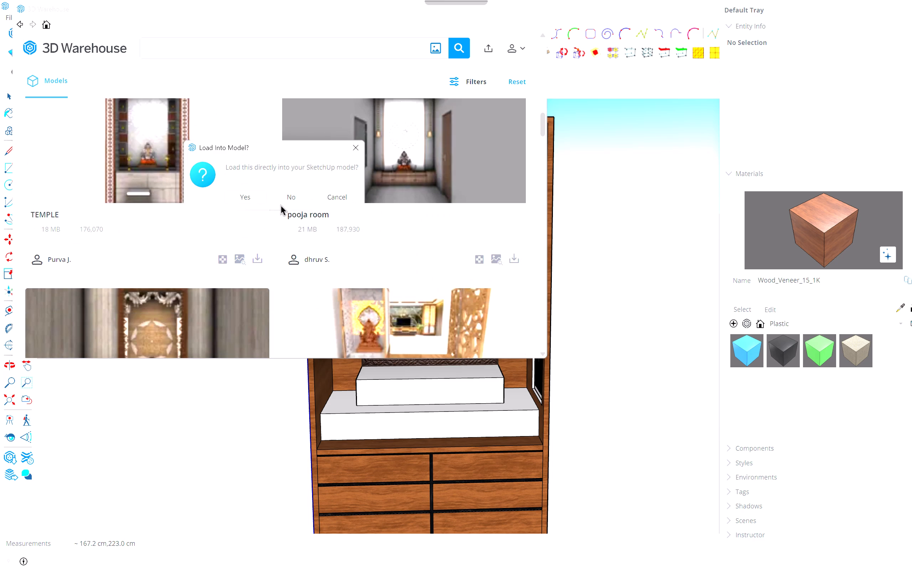
pyautogui.click(233, 199)
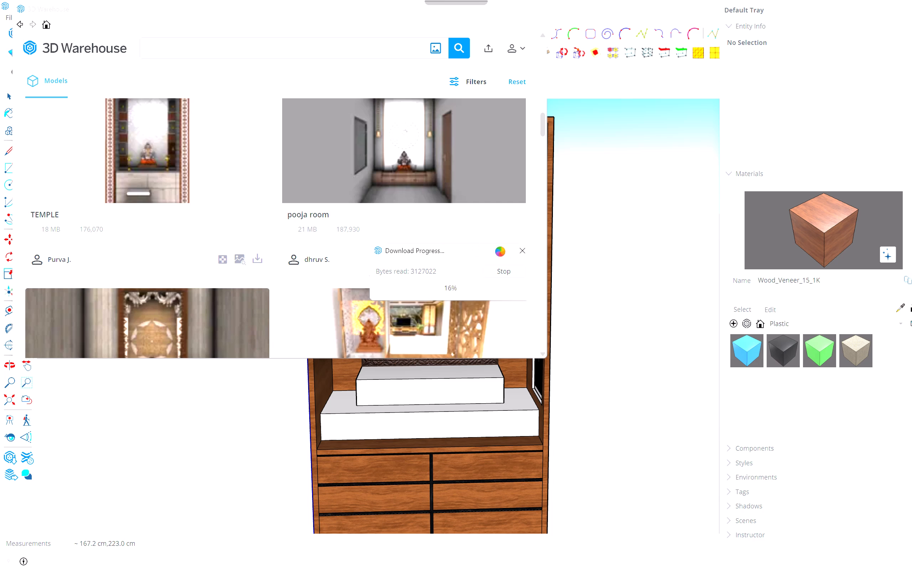
# Place the TEMPLE component on the ground beside the mandir cabinet, along the red axis.
pyautogui.moveTo(500, 251); pyautogui.dragTo(458, 271)
pyautogui.scroll(-5, 289, 202)
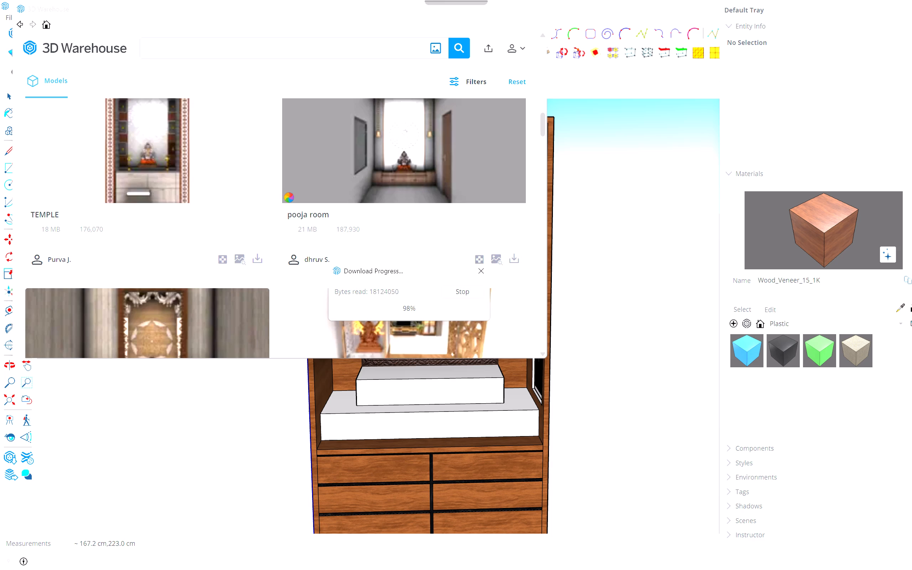
pyautogui.scroll(-1, 311, 234)
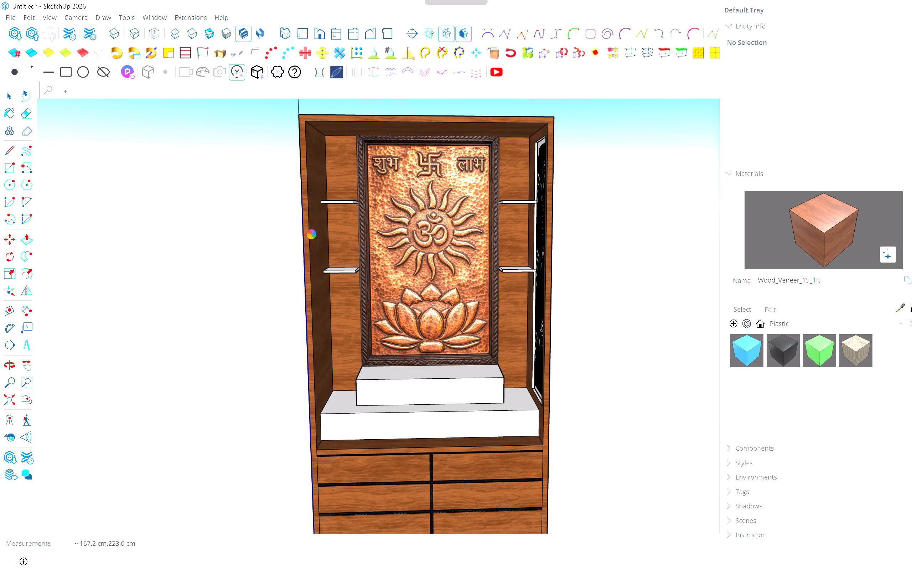
pyautogui.scroll(-1, 311, 234)
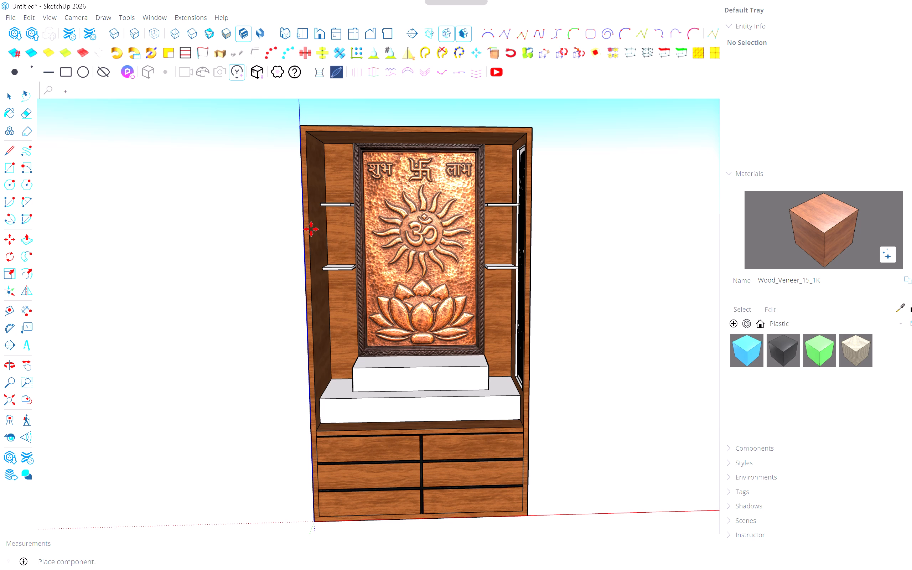
pyautogui.scroll(-3, 320, 230)
pyautogui.scroll(-4, 234, 297)
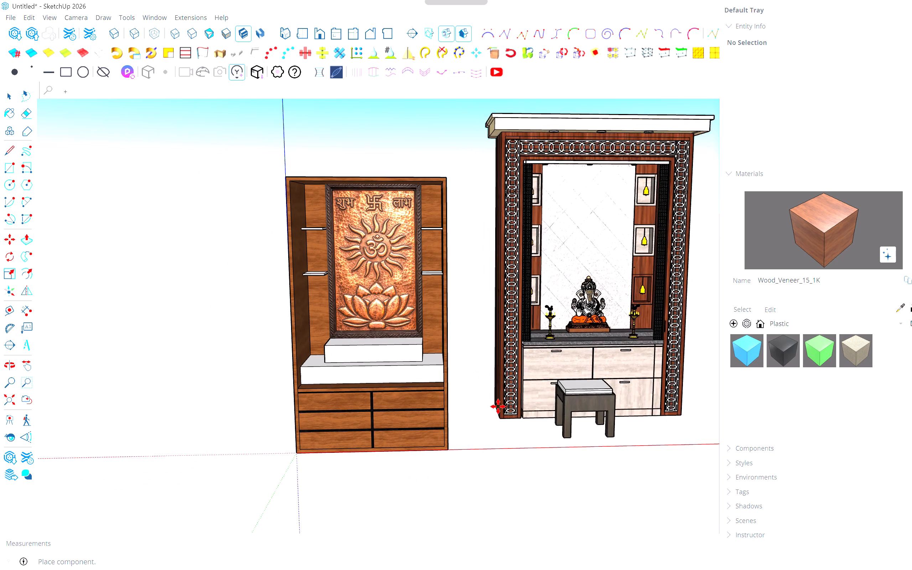
pyautogui.scroll(2, 498, 406)
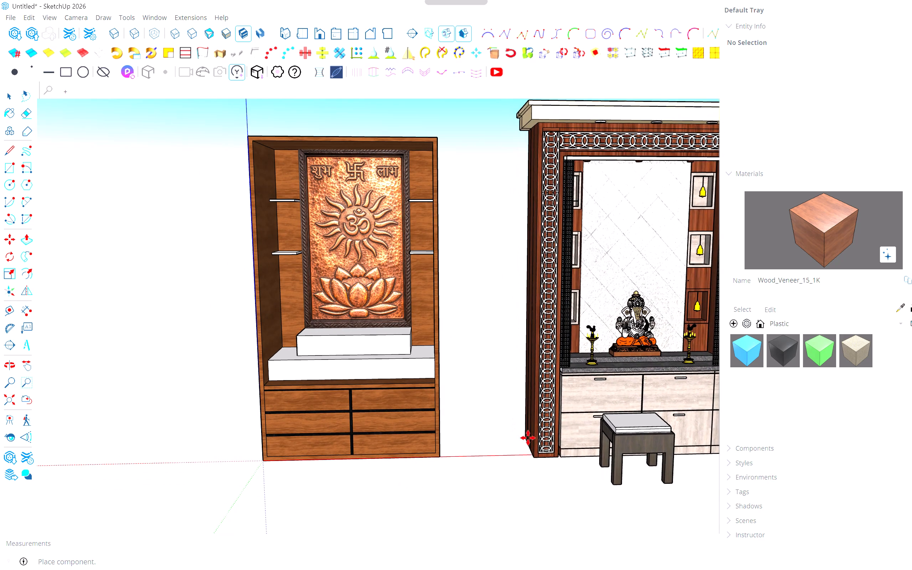
pyautogui.click(526, 422)
# Explode the placed TEMPLE component into its separate groups and clear the selection.
pyautogui.moveTo(587, 397); pyautogui.dragTo(498, 383, button='middle')
pyautogui.scroll(-4, 496, 389)
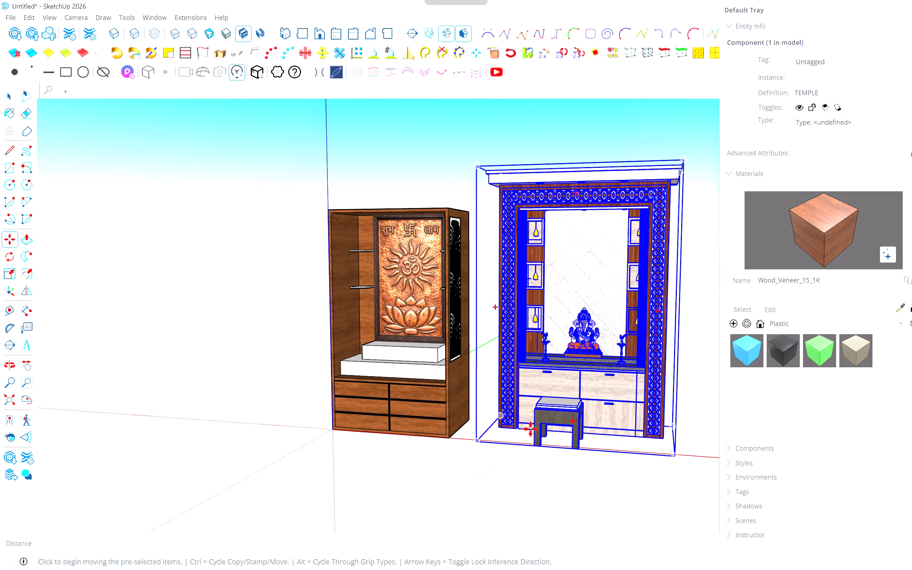
pyautogui.rightClick(549, 410)
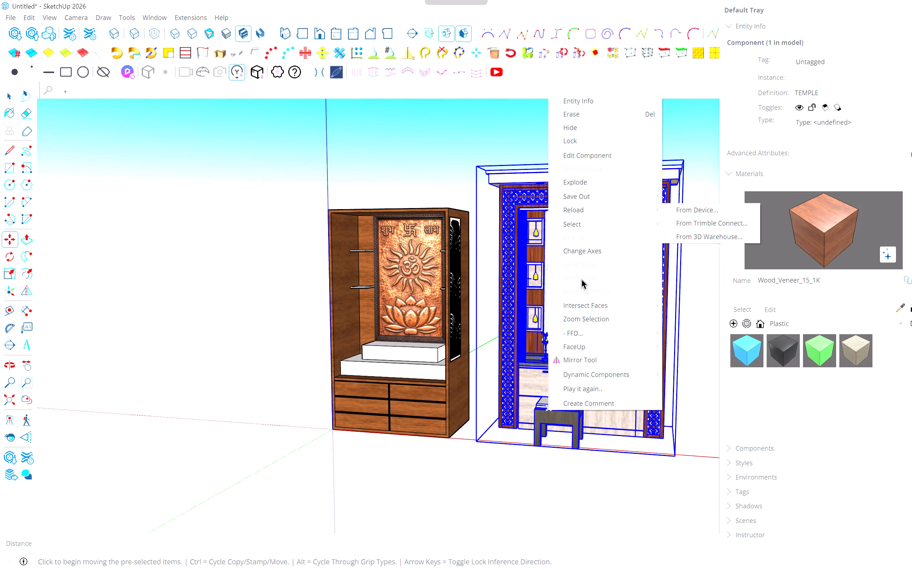
pyautogui.click(584, 183)
pyautogui.press('space')
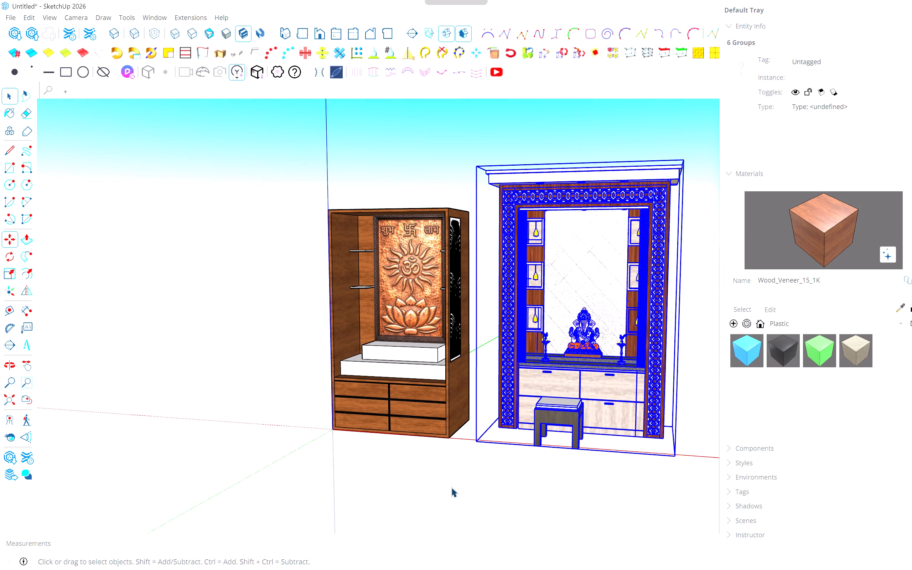
pyautogui.click(451, 488)
# Move the nested Ganesha statue group about 267 cm from the temple counter onto the cabinet's upper white step.
pyautogui.scroll(5, 561, 373)
pyautogui.click(600, 321)
pyautogui.scroll(5, 586, 338)
pyautogui.doubleClick(588, 331)
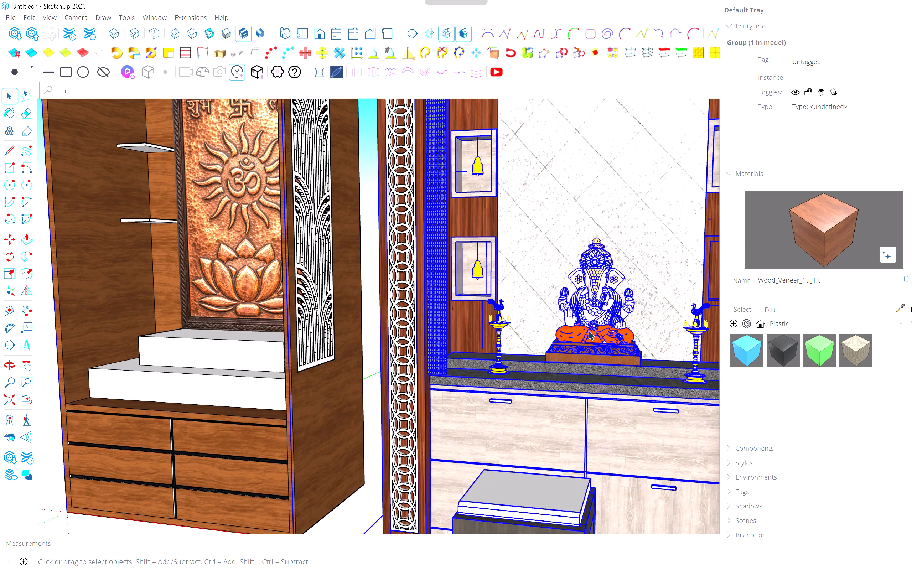
pyautogui.scroll(5, 588, 331)
pyautogui.click(588, 331)
pyautogui.tripleClick(582, 349)
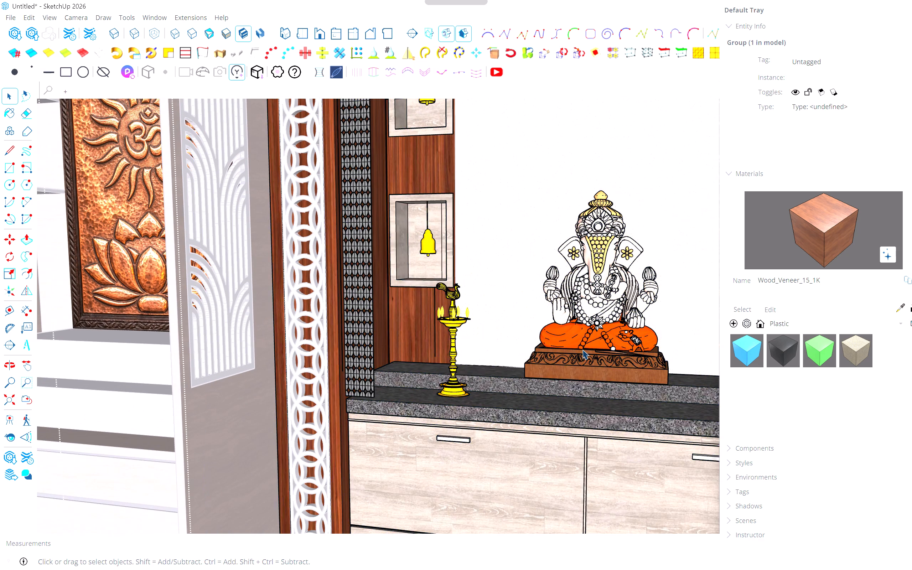
pyautogui.tripleClick(582, 349)
pyautogui.doubleClick(590, 323)
pyautogui.click(590, 321)
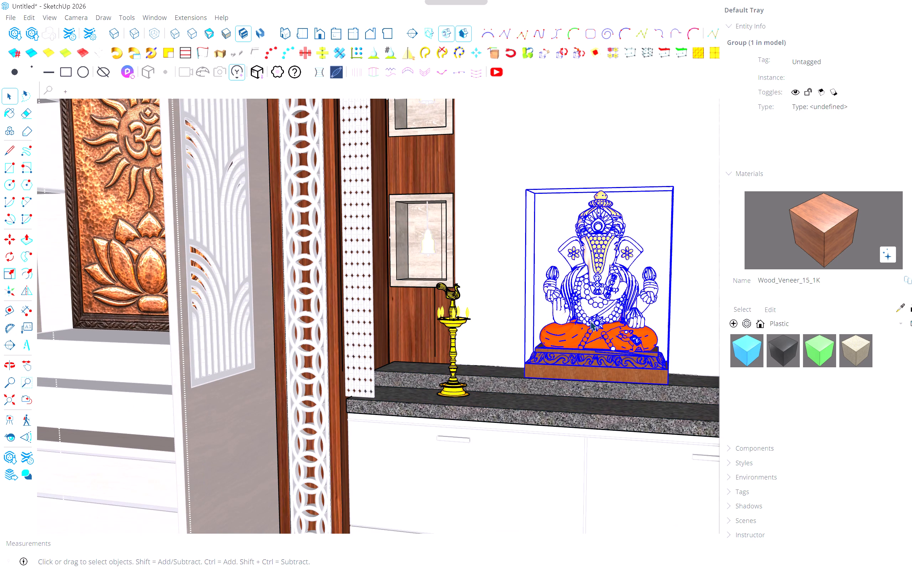
pyautogui.moveTo(526, 335); pyautogui.dragTo(596, 344, button='middle')
pyautogui.scroll(-6, 591, 347)
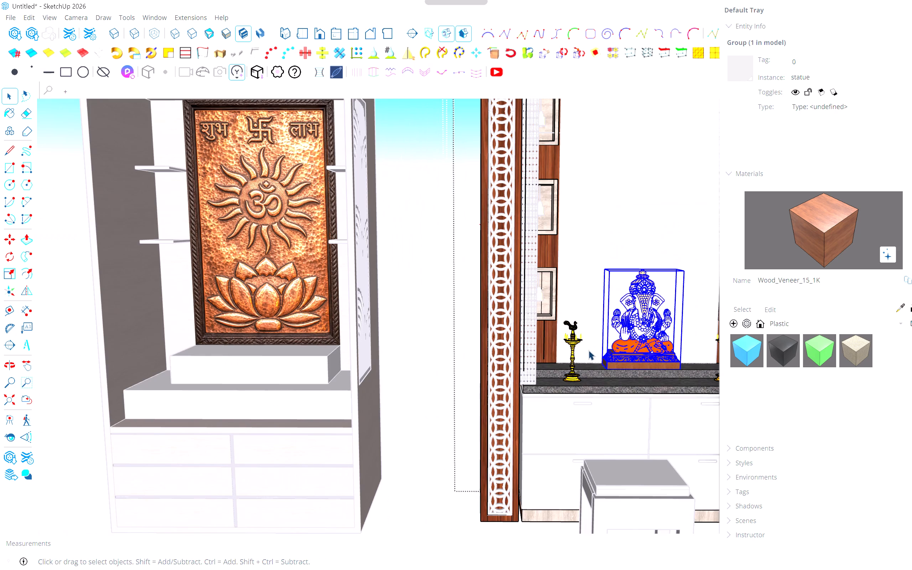
pyautogui.press('m')
pyautogui.scroll(4, 673, 368)
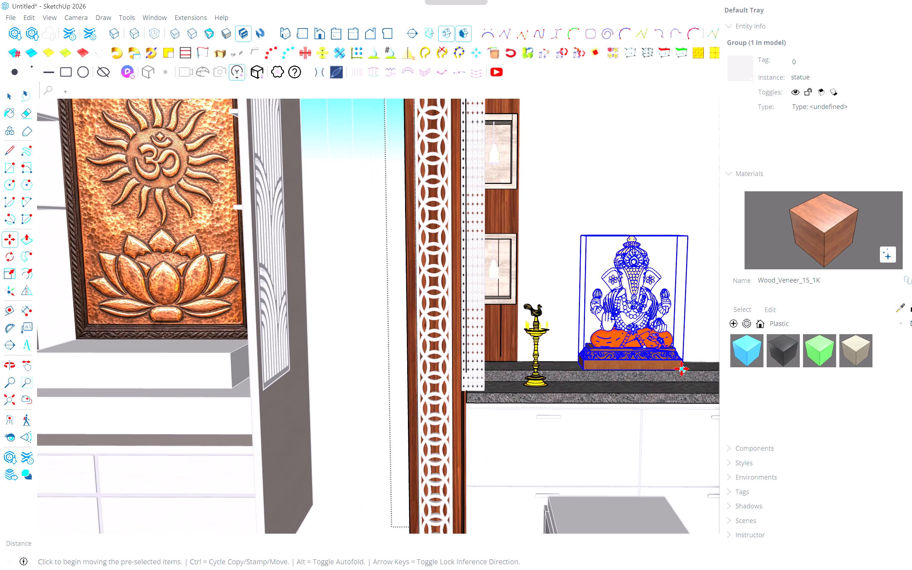
pyautogui.click(682, 369)
pyautogui.scroll(3, 150, 340)
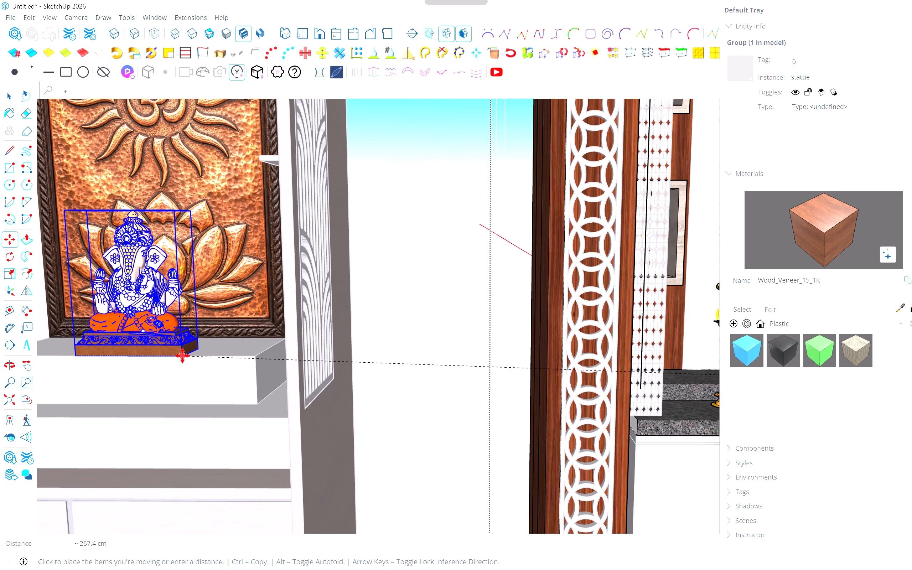
pyautogui.click(182, 356)
# Shift the Ganesha statue sideways to centre it on the upper step in front of the copper relief.
pyautogui.moveTo(140, 356); pyautogui.dragTo(241, 372, button='middle')
pyautogui.scroll(-5, 194, 378)
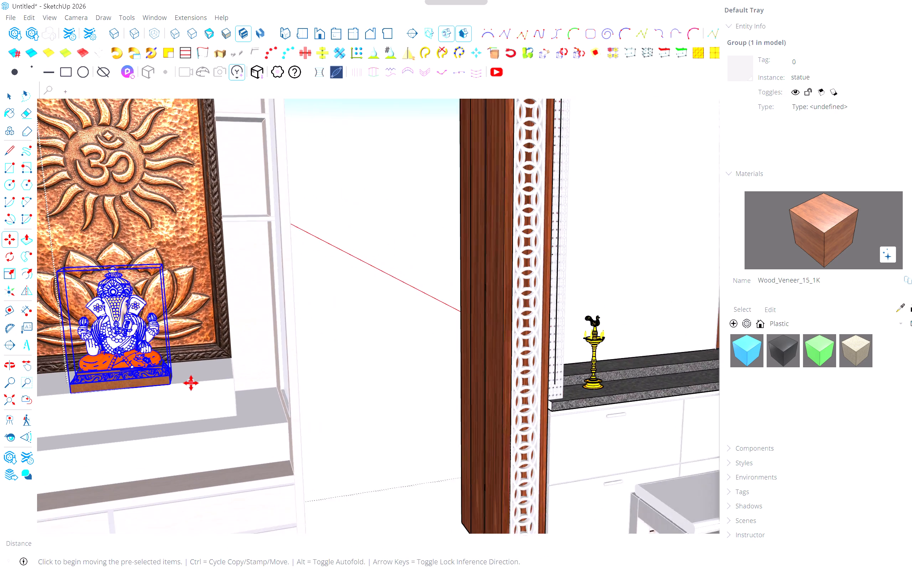
pyautogui.keyDown('shift'); pyautogui.moveTo(128, 380); pyautogui.dragTo(269, 329, button='middle'); pyautogui.keyUp('shift')
pyautogui.scroll(4, 245, 338)
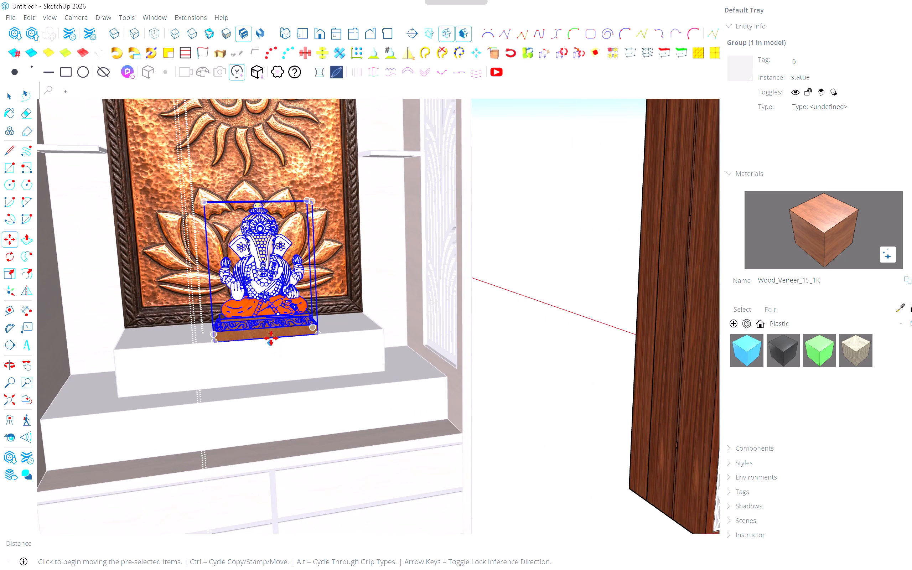
pyautogui.scroll(9, 271, 338)
pyautogui.click(268, 338)
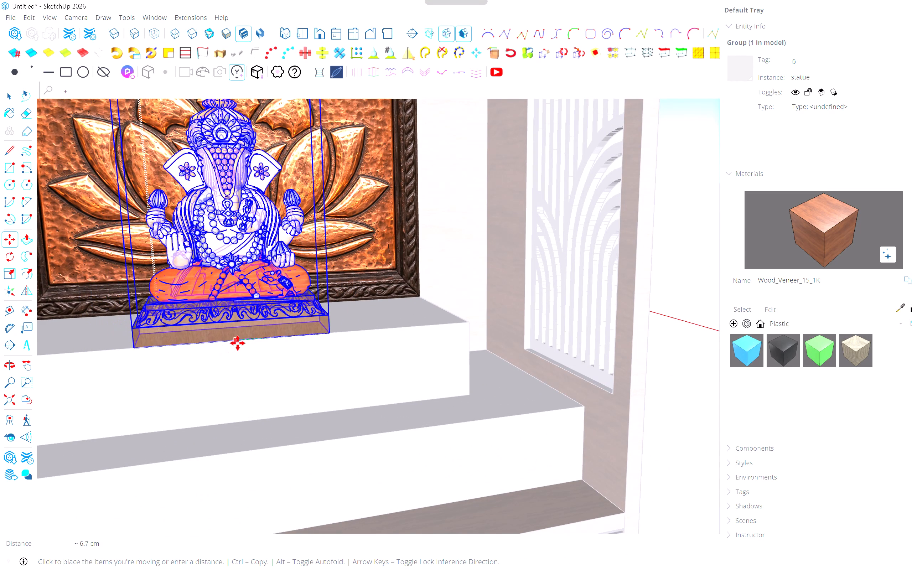
pyautogui.click(248, 340)
# Move the Ganesha statue back about 10.3 cm from the upper step's front edge and clear the selection.
pyautogui.moveTo(243, 343); pyautogui.dragTo(167, 382, button='middle')
pyautogui.scroll(-7, 166, 382)
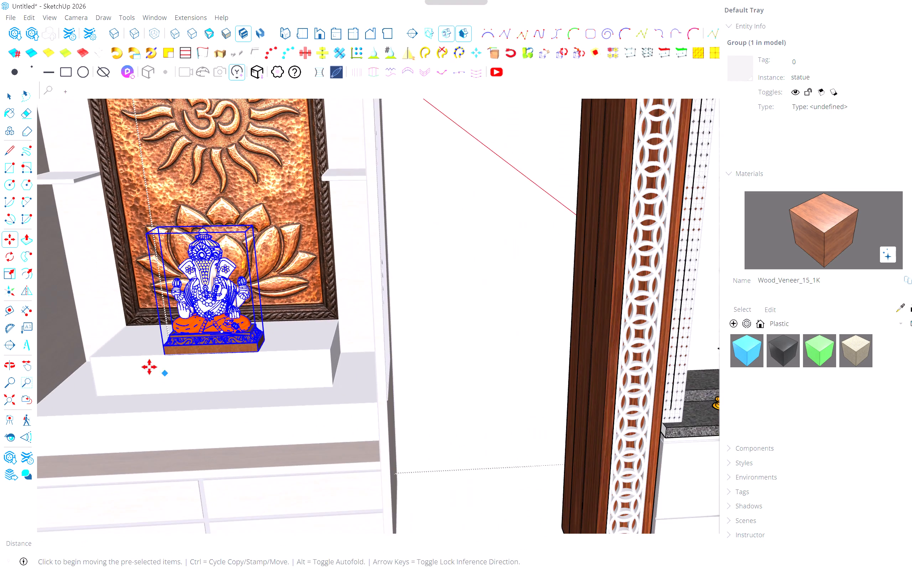
pyautogui.moveTo(183, 367); pyautogui.dragTo(361, 379, button='middle')
pyautogui.scroll(5, 203, 428)
pyautogui.moveTo(167, 462); pyautogui.dragTo(212, 393, button='middle')
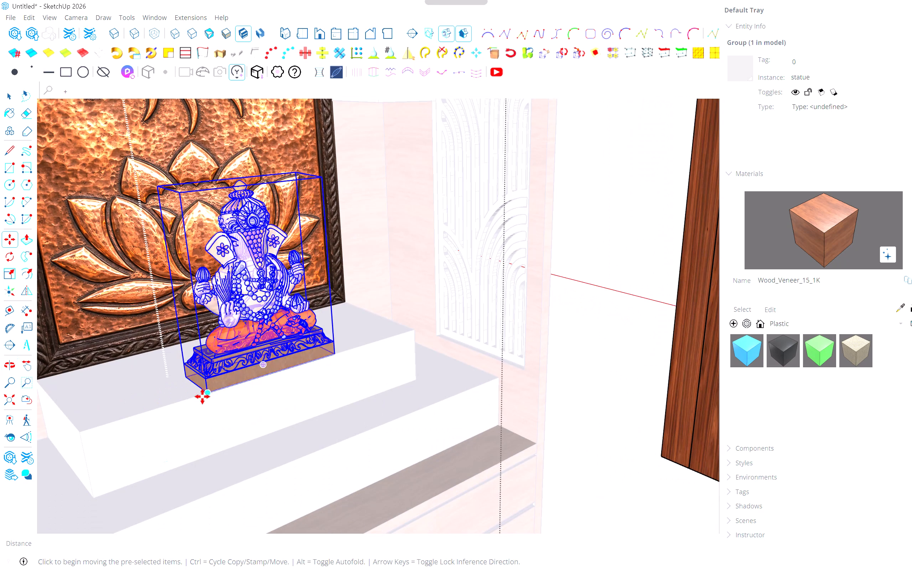
pyautogui.click(207, 392)
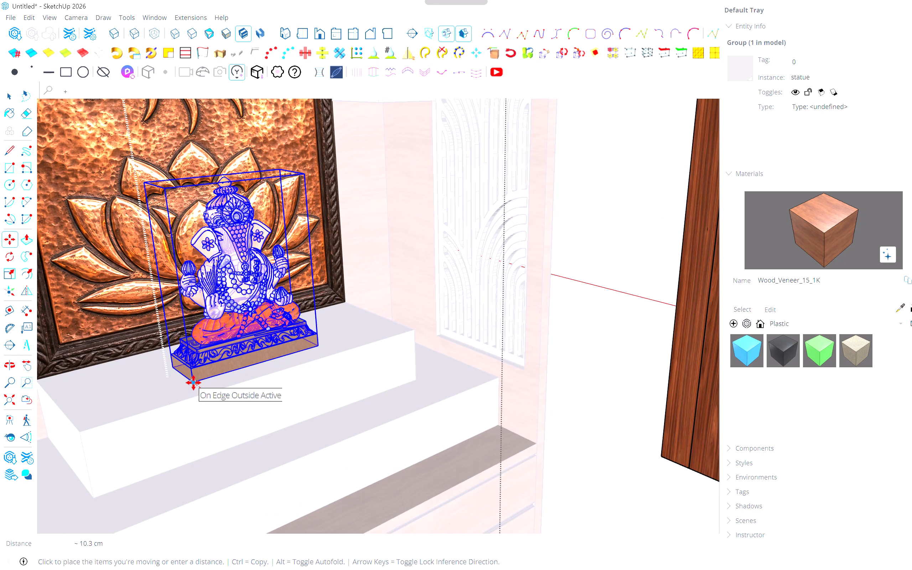
pyautogui.click(193, 383)
pyautogui.moveTo(302, 382); pyautogui.dragTo(213, 358, button='middle')
pyautogui.scroll(-6, 211, 358)
pyautogui.press('space')
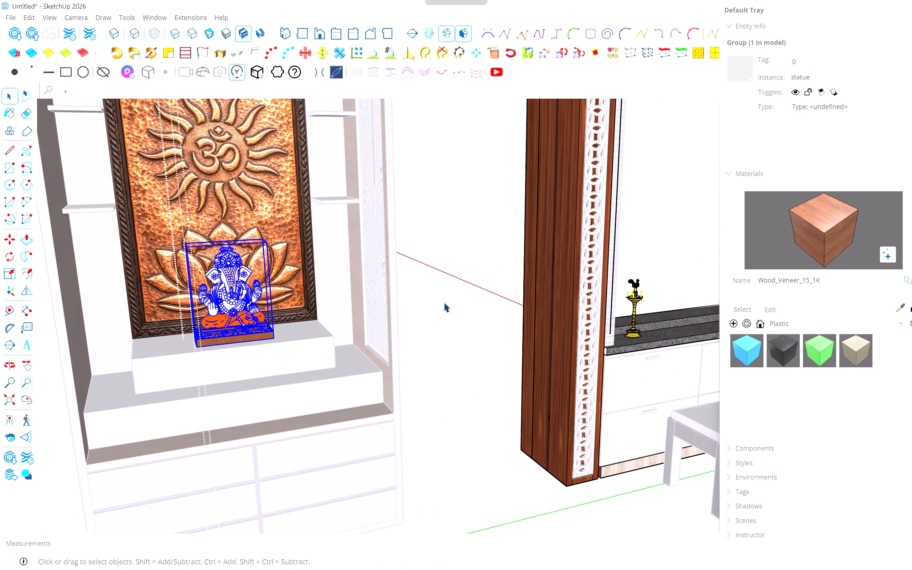
pyautogui.click(446, 302)
# Move the two brass oil lamps together from the temple counter onto the cabinet's lower white step.
pyautogui.moveTo(444, 303); pyautogui.dragTo(354, 306, button='middle')
pyautogui.scroll(-4, 351, 307)
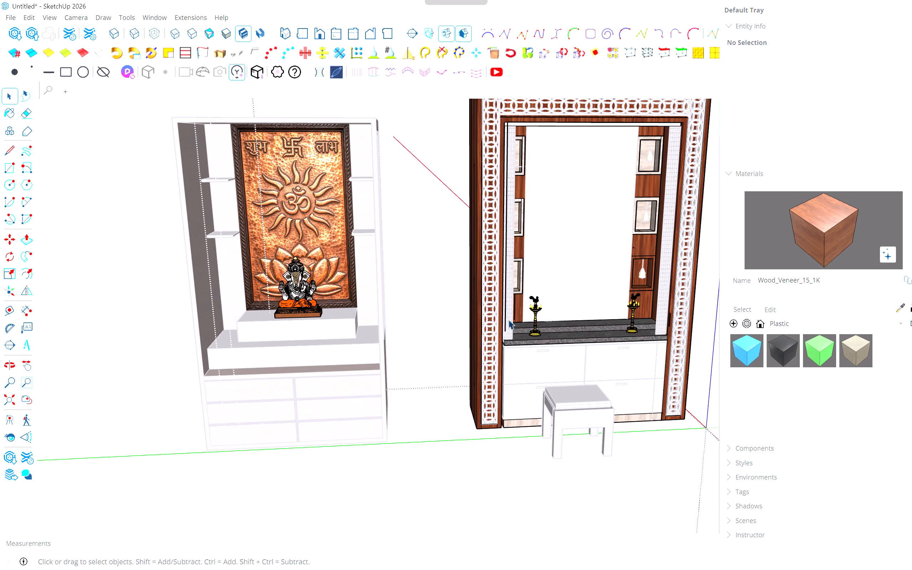
pyautogui.scroll(4, 513, 320)
pyautogui.click(542, 322)
pyautogui.scroll(5, 542, 322)
pyautogui.scroll(-7, 544, 329)
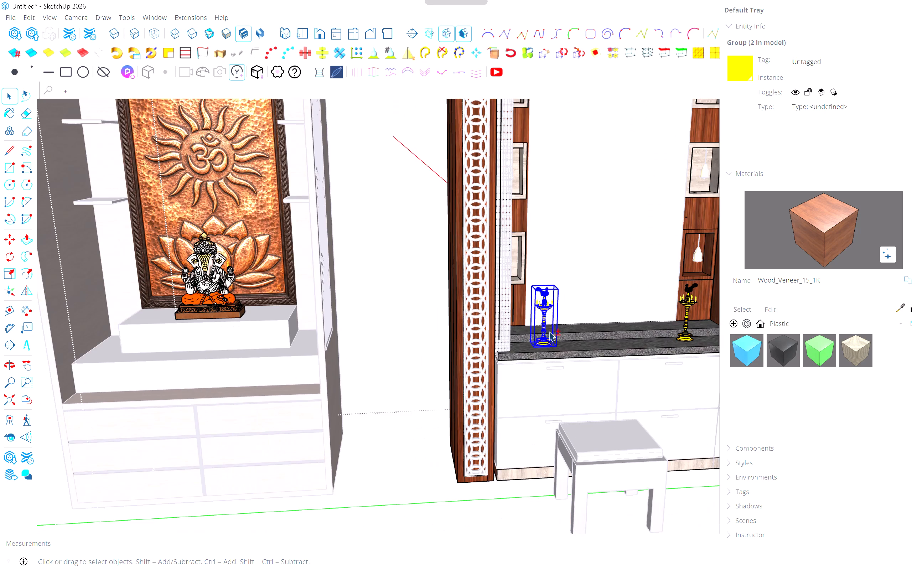
pyautogui.keyDown('shift'); pyautogui.moveTo(541, 331); pyautogui.dragTo(426, 332, button='middle'); pyautogui.keyUp('shift')
pyautogui.keyDown('shift'); pyautogui.click(573, 321); pyautogui.keyUp('shift')
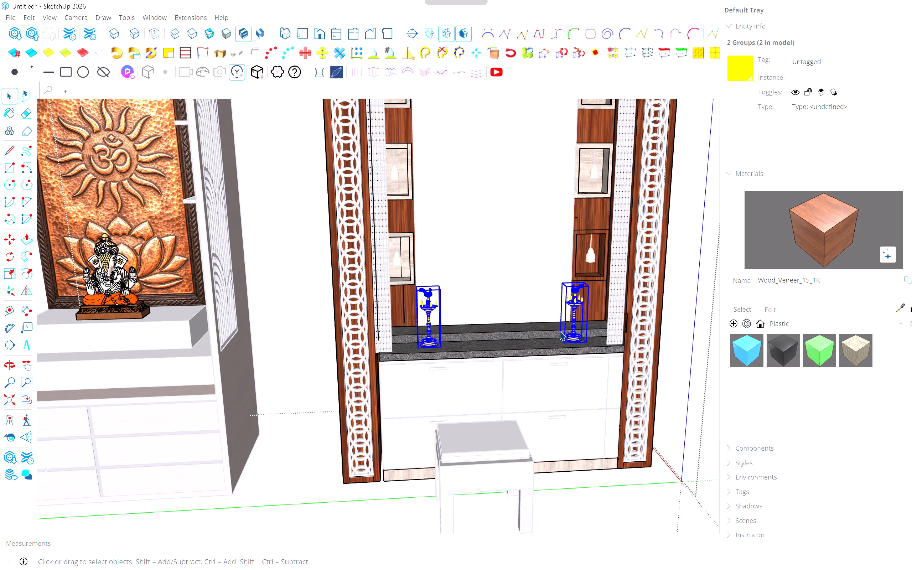
pyautogui.press('m')
pyautogui.scroll(5, 560, 332)
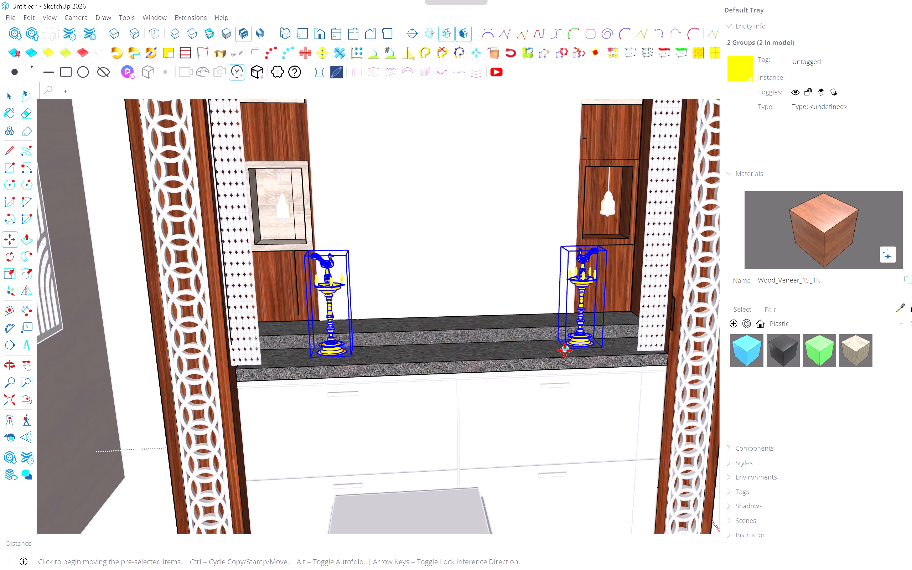
pyautogui.click(565, 351)
pyautogui.scroll(-5, 405, 355)
pyautogui.keyDown('shift'); pyautogui.moveTo(272, 362); pyautogui.dragTo(485, 340, button='middle'); pyautogui.keyUp('shift')
pyautogui.scroll(5, 252, 351)
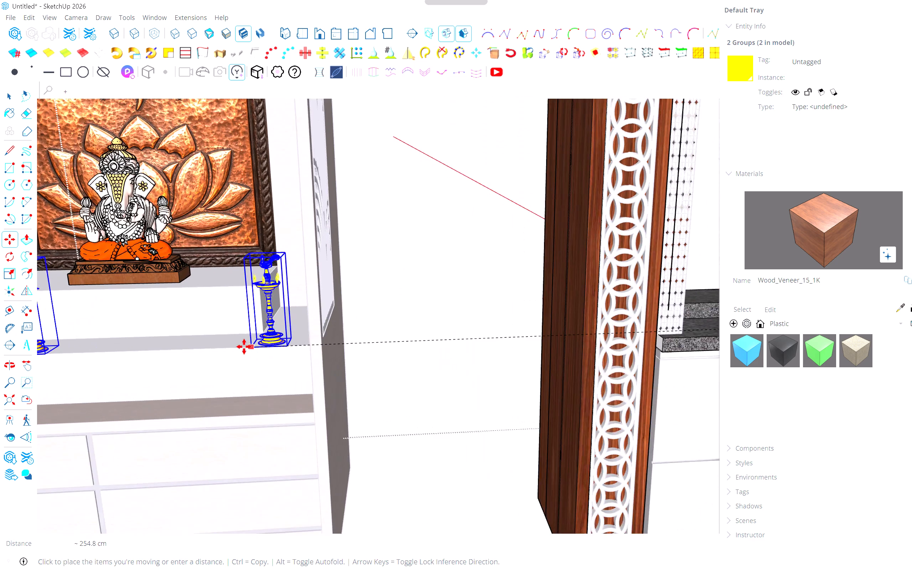
pyautogui.keyDown('shift'); pyautogui.moveTo(249, 351); pyautogui.dragTo(317, 359, button='middle'); pyautogui.keyUp('shift')
pyautogui.click(325, 354)
pyautogui.keyDown('shift'); pyautogui.moveTo(185, 353); pyautogui.dragTo(315, 356, button='middle'); pyautogui.keyUp('shift')
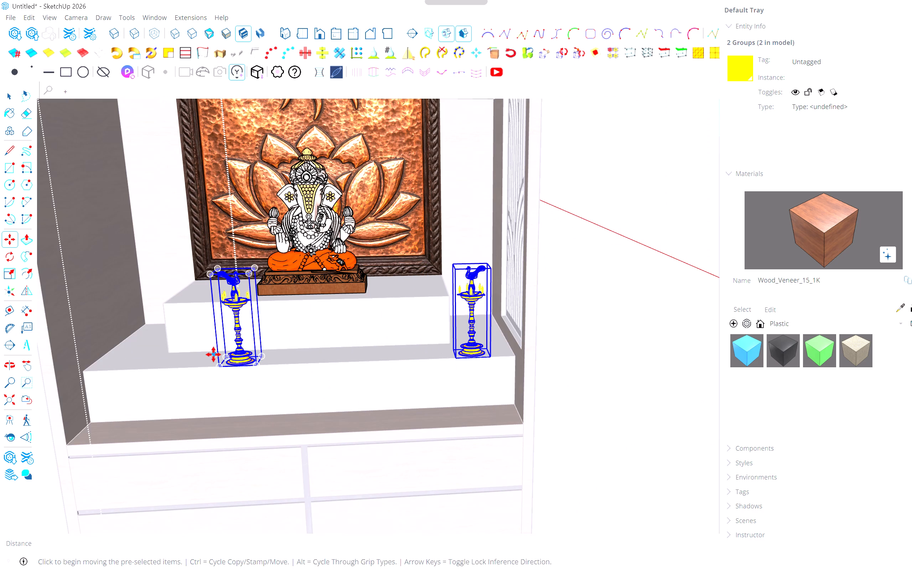
# Move the left oil lamp about 41.6 cm outward along the lower step, towards the cabinet's side wall, and clear the selection.
pyautogui.press('space')
pyautogui.click(234, 354)
pyautogui.scroll(4, 235, 359)
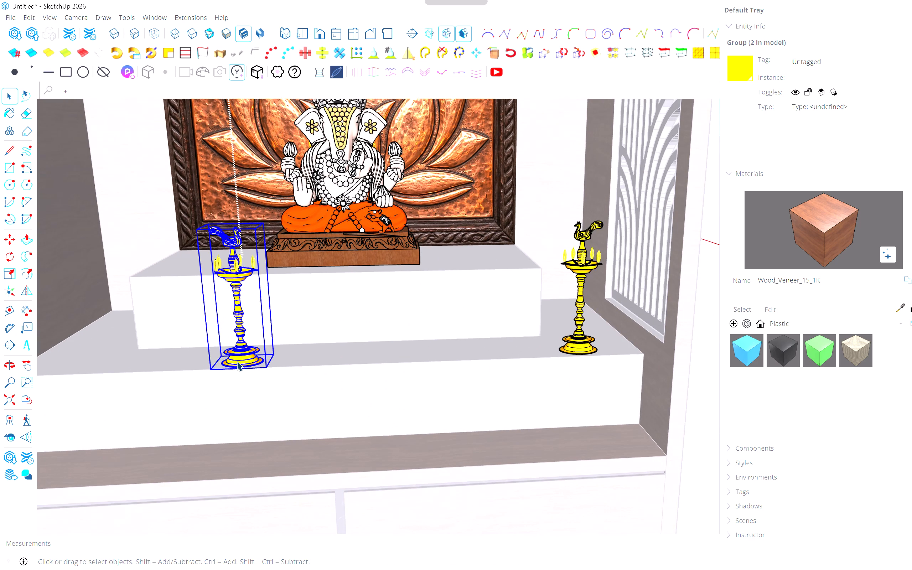
pyautogui.press('n')
pyautogui.press('n')
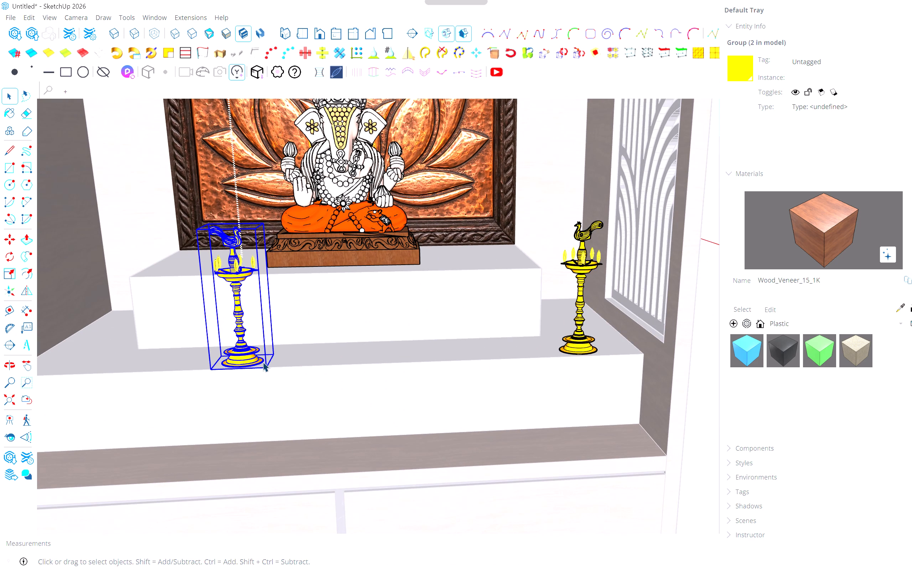
pyautogui.click(256, 356)
pyautogui.press('m')
pyautogui.click(266, 367)
pyautogui.keyDown('shift'); pyautogui.moveTo(181, 366); pyautogui.dragTo(311, 358, button='middle'); pyautogui.keyUp('shift')
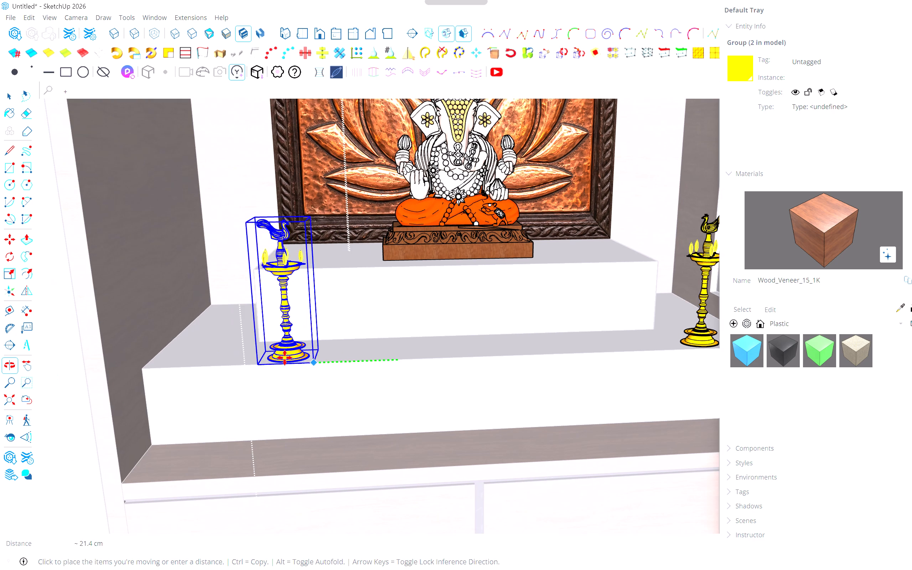
pyautogui.click(227, 361)
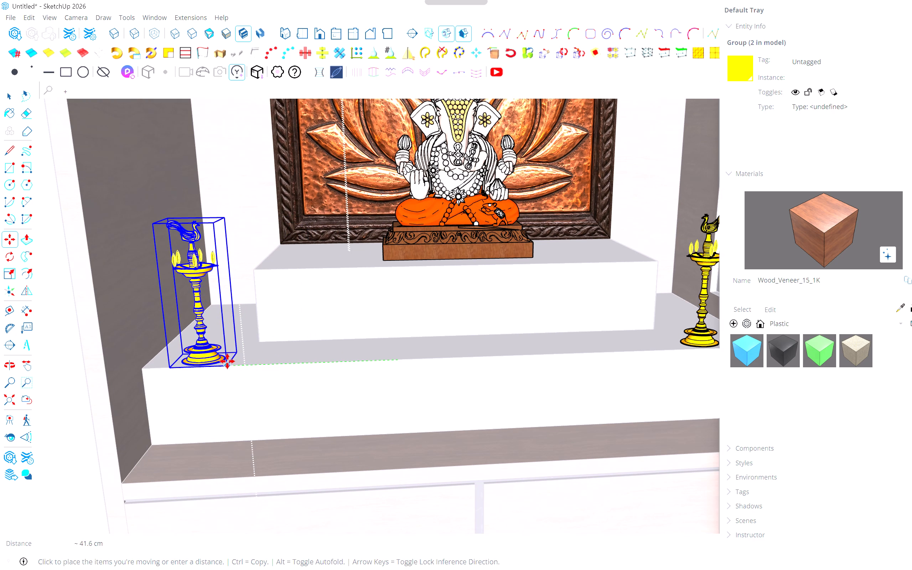
pyautogui.scroll(-7, 244, 361)
pyautogui.keyDown('shift'); pyautogui.moveTo(333, 364); pyautogui.dragTo(294, 365, button='middle'); pyautogui.keyUp('shift')
pyautogui.scroll(-4, 293, 365)
pyautogui.press('space')
pyautogui.click(470, 343)
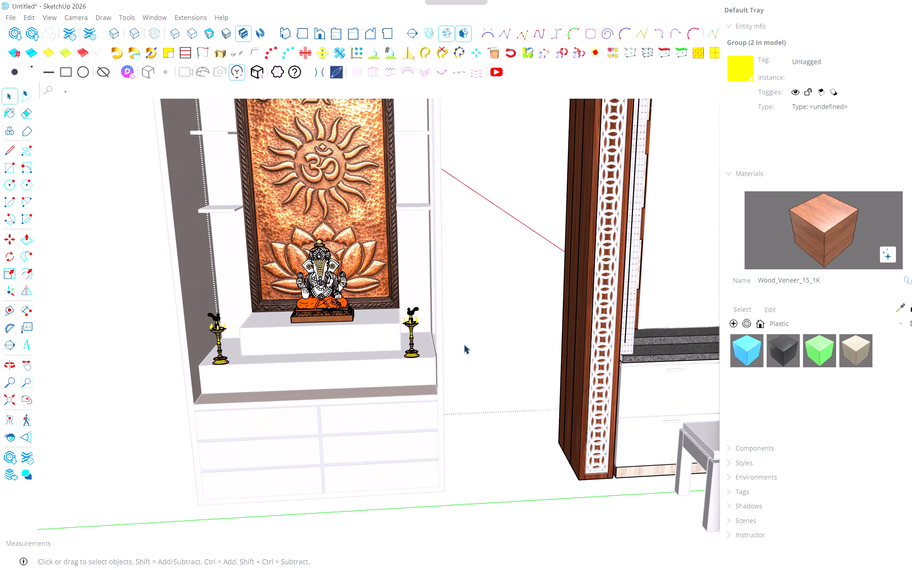
# Examine the temple unit's counter, side niches and hanging bells beside the furnished cabinet.
pyautogui.moveTo(459, 345); pyautogui.dragTo(432, 368, button='middle')
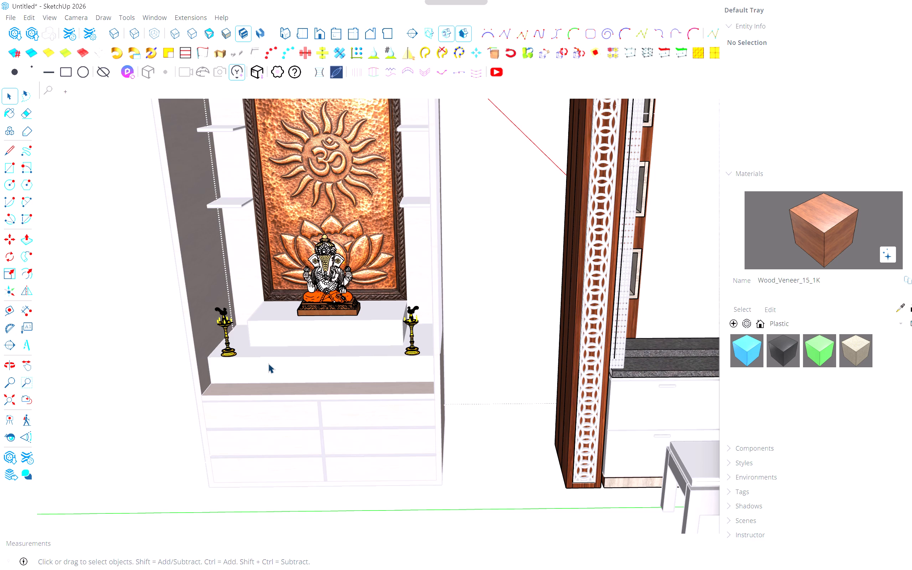
pyautogui.moveTo(425, 348); pyautogui.dragTo(475, 307, button='middle')
pyautogui.scroll(-6, 475, 307)
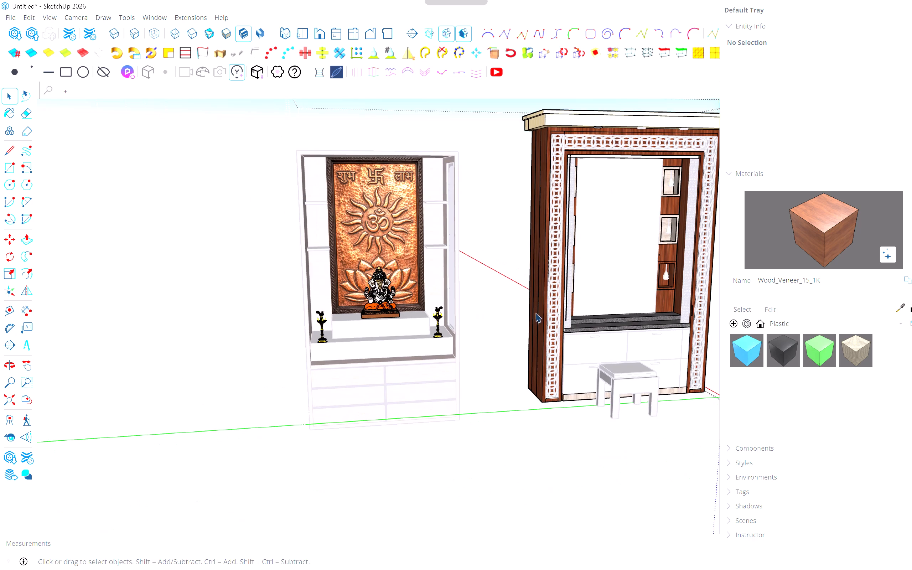
pyautogui.keyDown('shift'); pyautogui.moveTo(542, 310); pyautogui.dragTo(355, 346, button='middle'); pyautogui.keyUp('shift')
pyautogui.click(595, 315)
pyautogui.scroll(5, 516, 319)
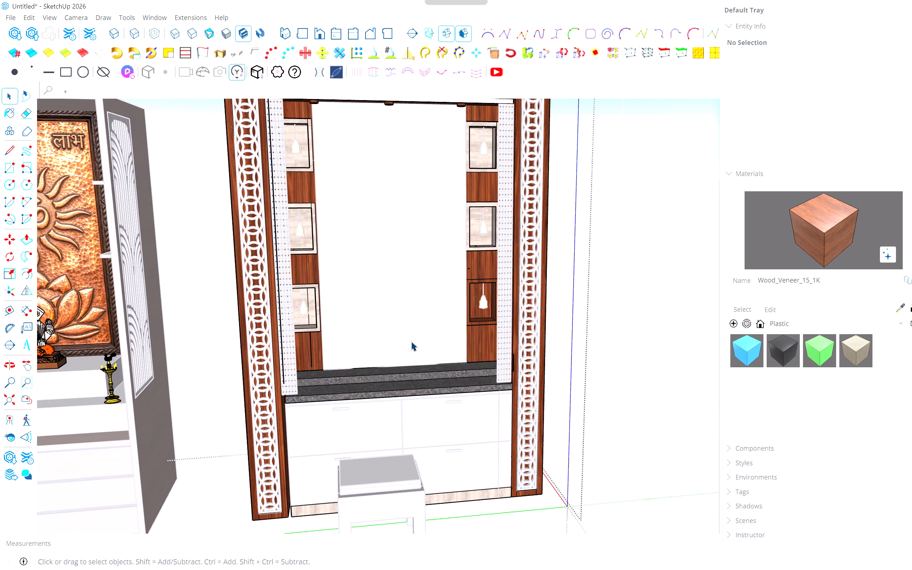
pyautogui.moveTo(388, 346); pyautogui.dragTo(358, 304, button='middle')
pyautogui.scroll(-3, 363, 302)
pyautogui.click(452, 303)
pyautogui.scroll(3, 463, 303)
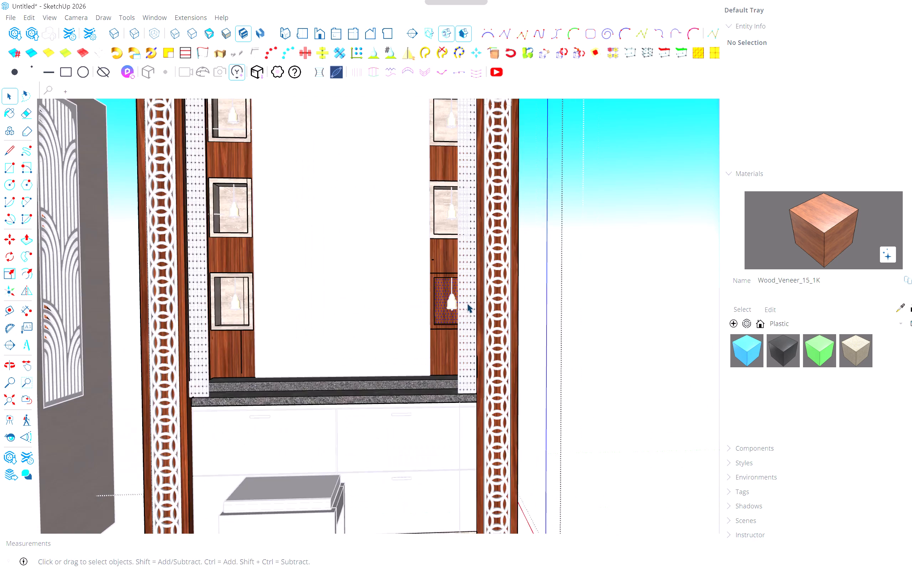
pyautogui.scroll(20, 467, 303)
pyautogui.scroll(-11, 444, 307)
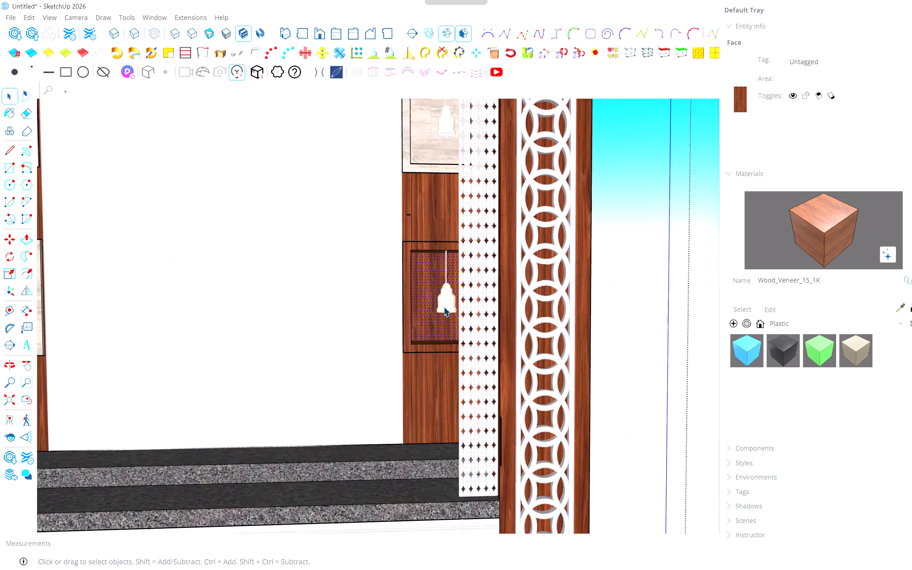
pyautogui.scroll(-19, 444, 307)
# Leave the group being edited and clear the face selection on the temple unit.
pyautogui.press('Escape')
pyautogui.scroll(4, 429, 311)
pyautogui.press('Escape')
pyautogui.press('Escape')
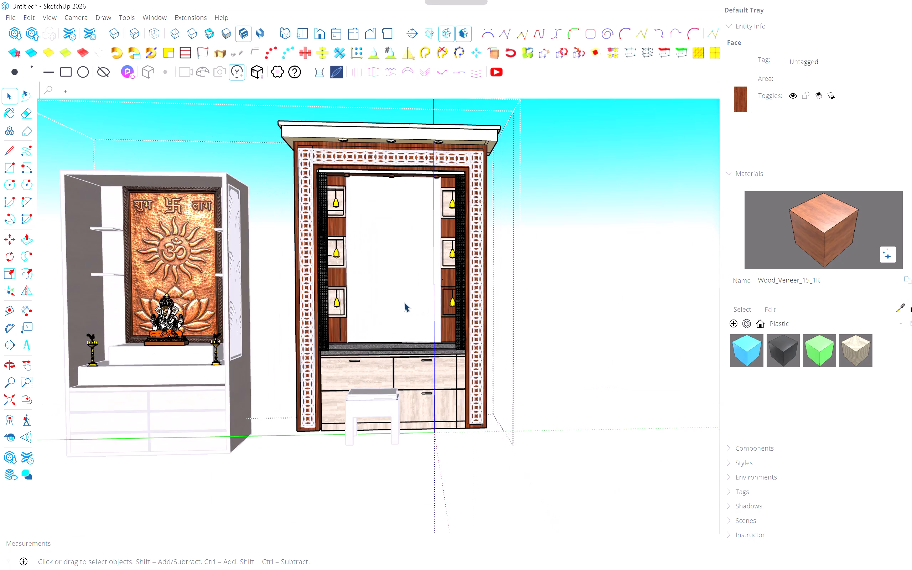
pyautogui.scroll(1, 397, 293)
pyautogui.press('Escape')
# Open the temple group for editing at the first round downlight under the cornice.
pyautogui.moveTo(392, 289); pyautogui.dragTo(366, 137, button='middle')
pyautogui.scroll(14, 349, 138)
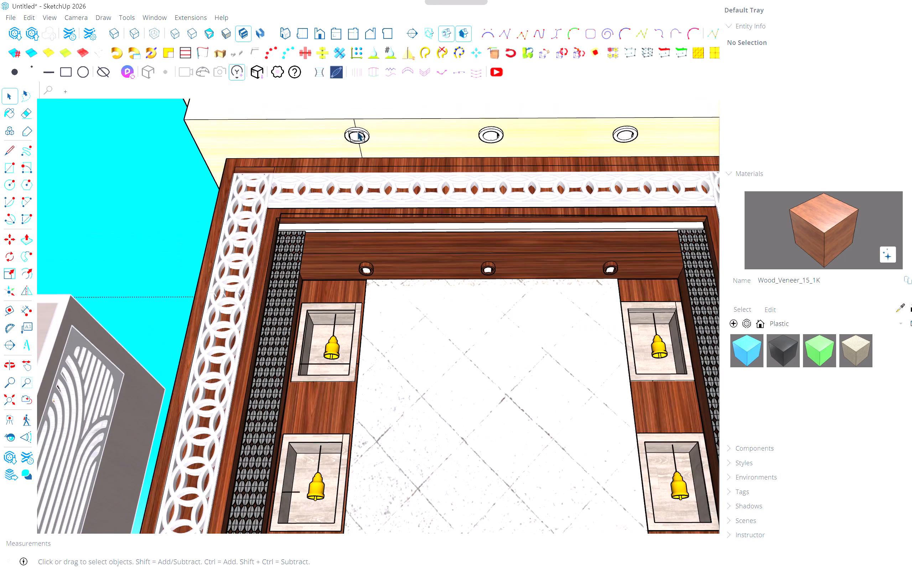
pyautogui.scroll(15, 357, 131)
pyautogui.moveTo(357, 147); pyautogui.dragTo(358, 97, button='middle')
pyautogui.scroll(-8, 359, 102)
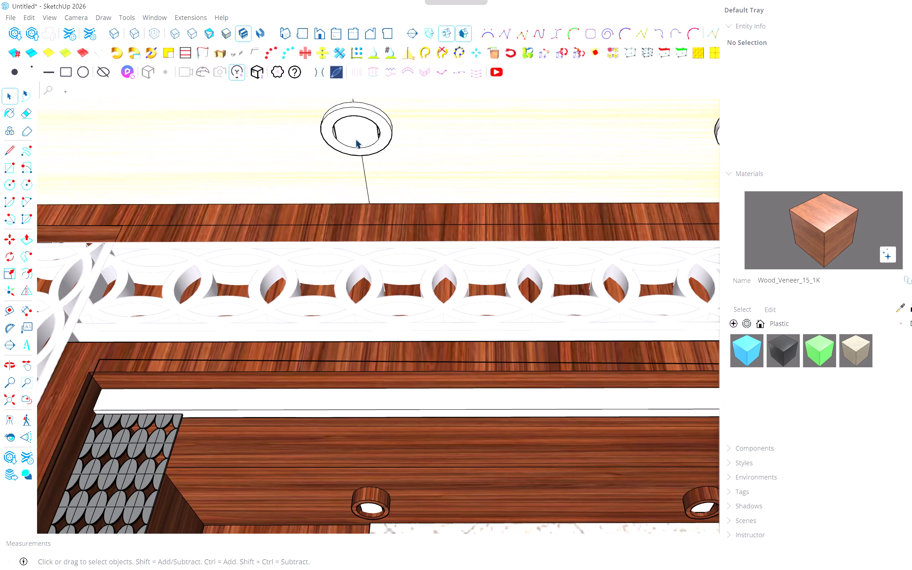
pyautogui.moveTo(353, 146); pyautogui.dragTo(347, 233, button='middle')
pyautogui.middleClick(347, 239)
pyautogui.scroll(-7, 346, 242)
pyautogui.click(348, 194)
pyautogui.scroll(6, 348, 194)
pyautogui.doubleClick(348, 194)
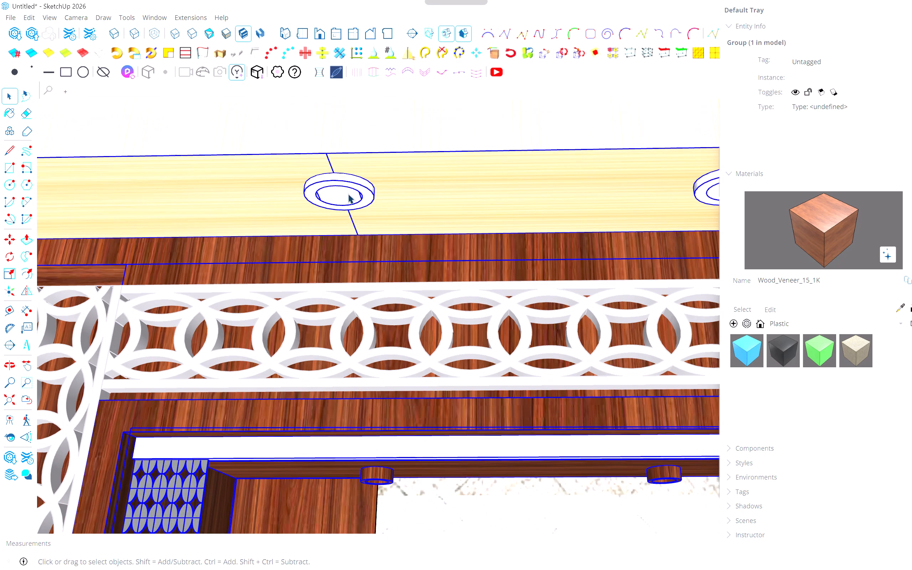
pyautogui.scroll(-8, 348, 194)
pyautogui.moveTo(393, 321); pyautogui.dragTo(398, 324, button='middle')
pyautogui.scroll(1, 393, 321)
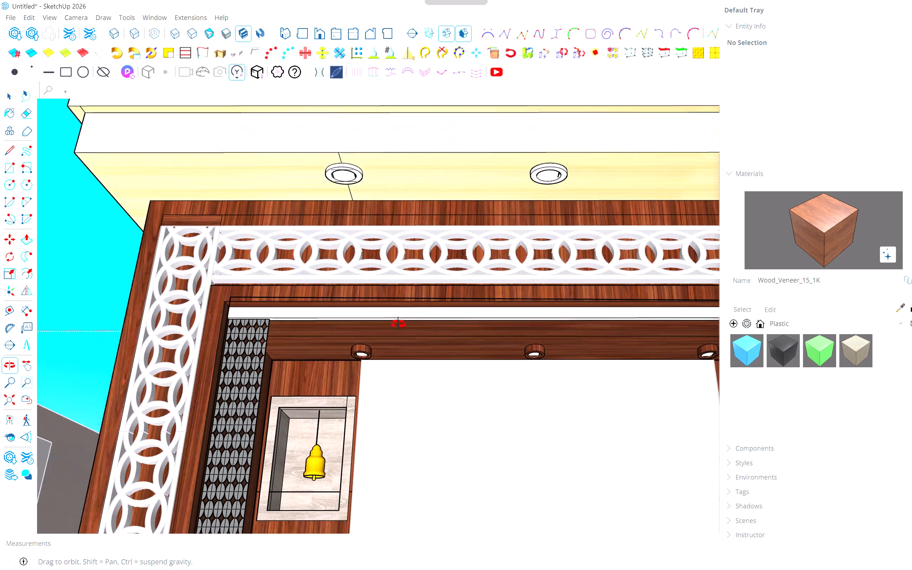
pyautogui.moveTo(398, 324); pyautogui.dragTo(398, 330, button='middle')
pyautogui.scroll(8, 353, 166)
pyautogui.tripleClick(341, 187)
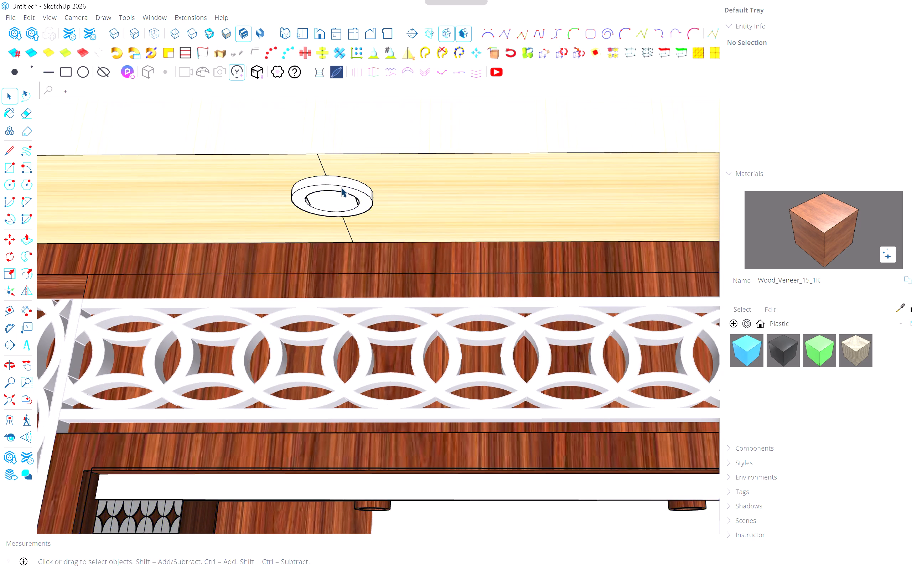
pyautogui.scroll(5, 341, 187)
pyautogui.tripleClick(341, 187)
pyautogui.scroll(-7, 341, 187)
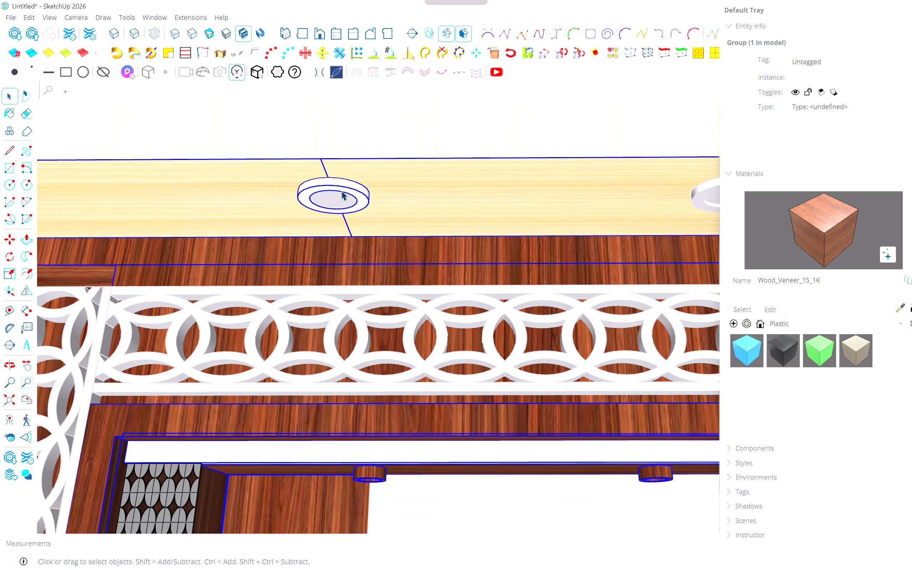
pyautogui.doubleClick(341, 191)
pyautogui.scroll(6, 341, 191)
pyautogui.click(341, 191)
pyautogui.scroll(5, 341, 191)
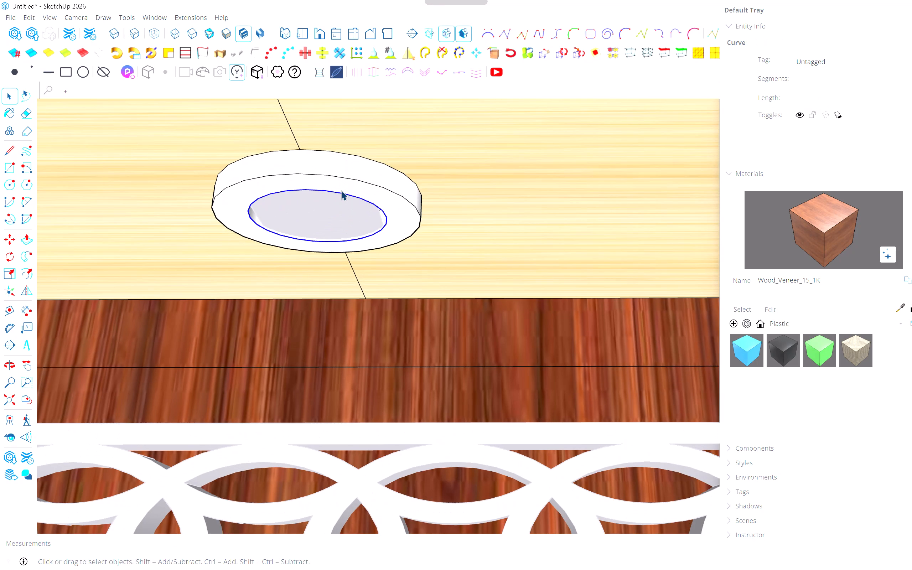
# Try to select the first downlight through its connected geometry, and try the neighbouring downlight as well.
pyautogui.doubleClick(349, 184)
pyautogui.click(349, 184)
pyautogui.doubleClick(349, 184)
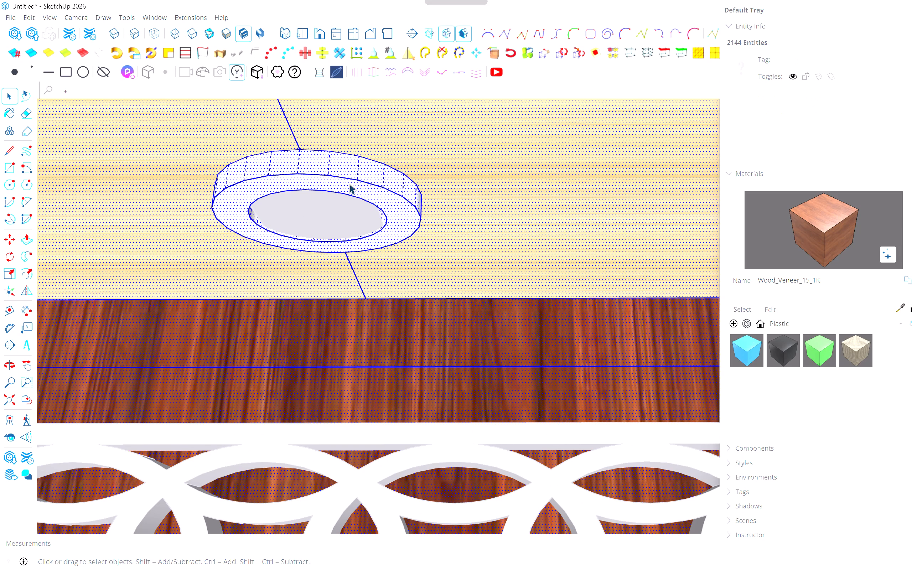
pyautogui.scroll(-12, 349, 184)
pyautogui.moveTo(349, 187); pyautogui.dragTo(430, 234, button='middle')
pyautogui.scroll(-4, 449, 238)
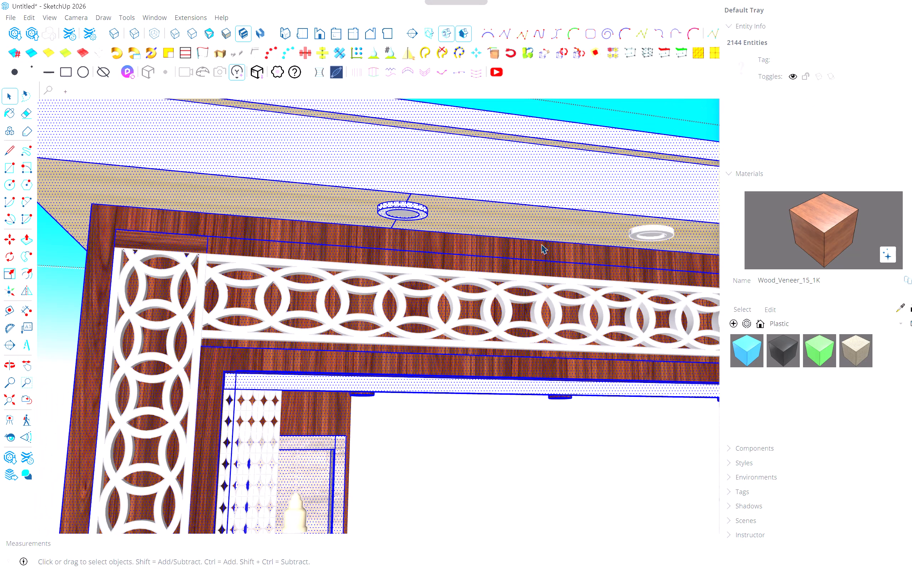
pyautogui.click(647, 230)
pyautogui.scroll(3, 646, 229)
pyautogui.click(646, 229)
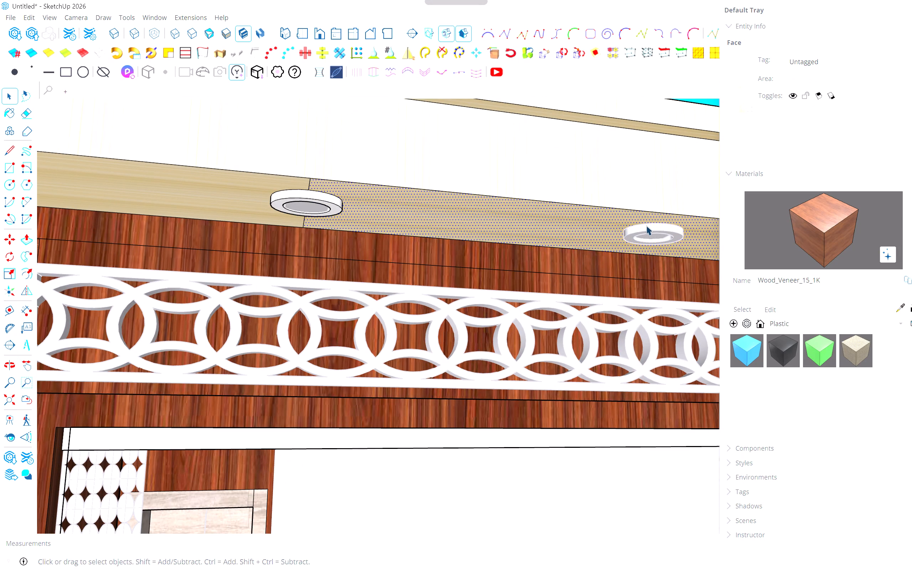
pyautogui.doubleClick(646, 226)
# Select the first downlight's outer ring, rim and inner faces together and cut them from the cornice underside.
pyautogui.click(304, 196)
pyautogui.doubleClick(296, 195)
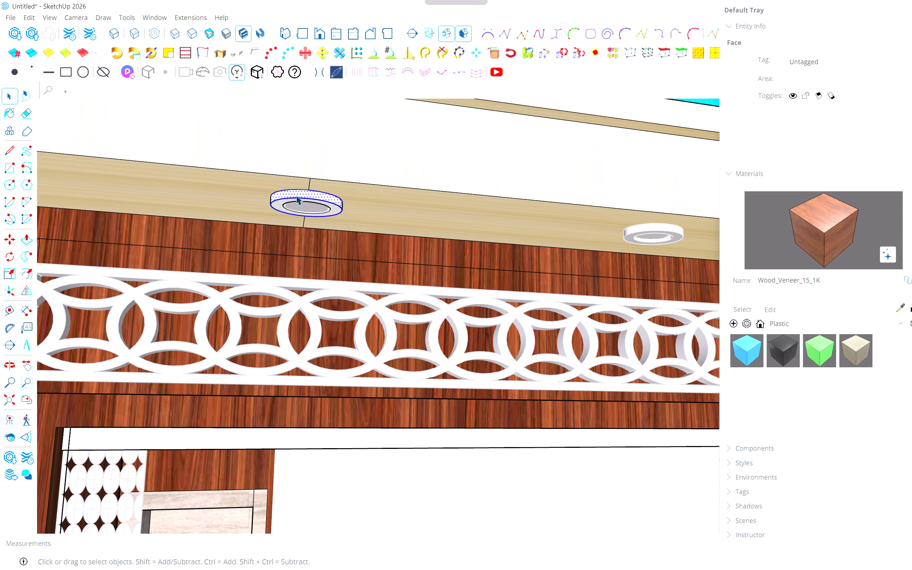
pyautogui.scroll(9, 296, 195)
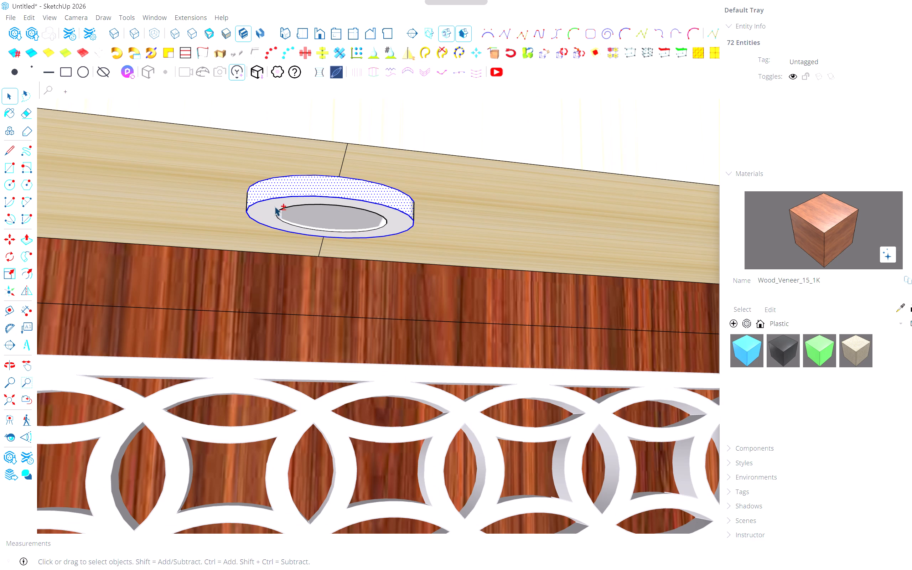
pyautogui.keyDown('shift'); pyautogui.doubleClick(274, 206); pyautogui.keyUp('shift')
pyautogui.keyDown('shift'); pyautogui.doubleClick(321, 208); pyautogui.keyUp('shift')
pyautogui.moveTo(314, 220); pyautogui.dragTo(308, 117, button='middle')
pyautogui.scroll(1, 345, 229)
pyautogui.moveTo(345, 229); pyautogui.dragTo(316, 249, button='middle')
pyautogui.middleClick(316, 249)
pyautogui.hotkey('ctrl', 'x')
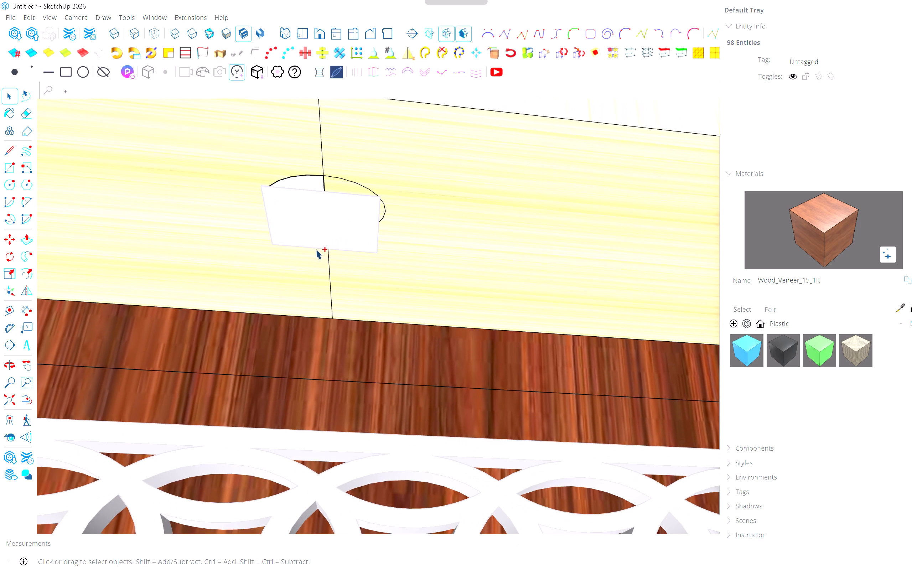
# Undo the cut of the first downlight from the cornice underside.
pyautogui.hotkey('ctrl', 'z')
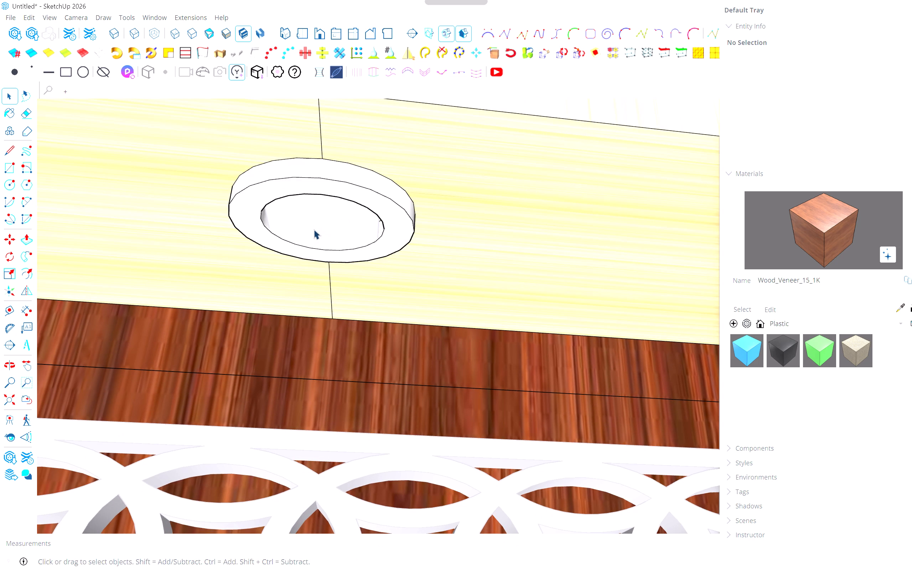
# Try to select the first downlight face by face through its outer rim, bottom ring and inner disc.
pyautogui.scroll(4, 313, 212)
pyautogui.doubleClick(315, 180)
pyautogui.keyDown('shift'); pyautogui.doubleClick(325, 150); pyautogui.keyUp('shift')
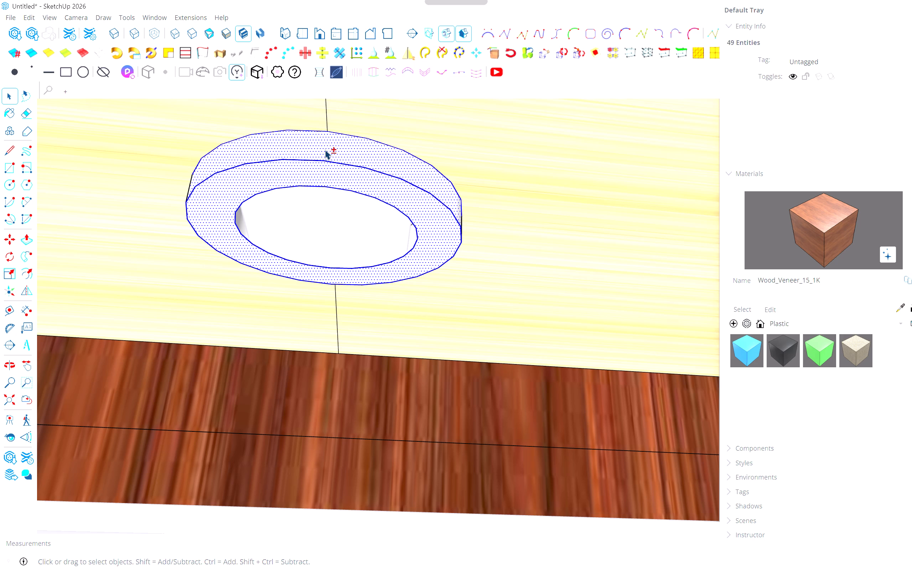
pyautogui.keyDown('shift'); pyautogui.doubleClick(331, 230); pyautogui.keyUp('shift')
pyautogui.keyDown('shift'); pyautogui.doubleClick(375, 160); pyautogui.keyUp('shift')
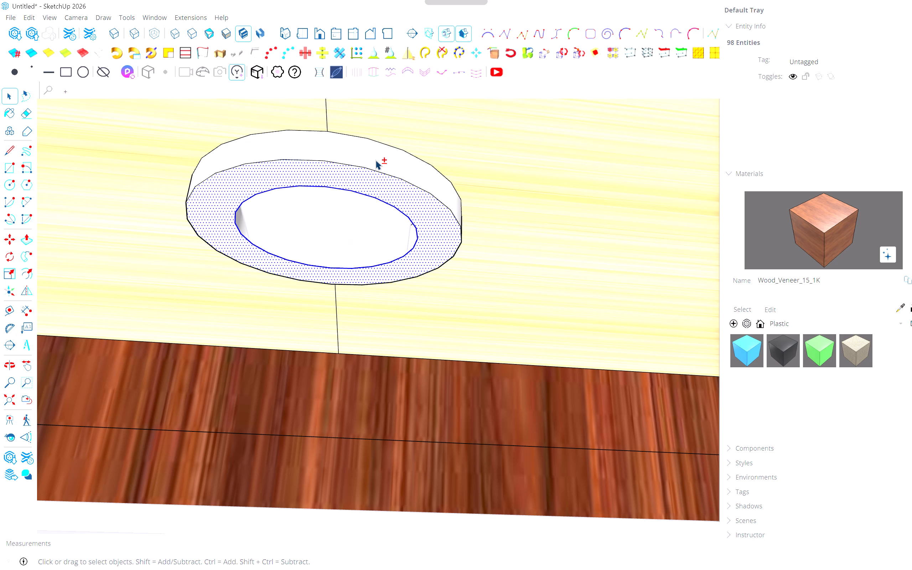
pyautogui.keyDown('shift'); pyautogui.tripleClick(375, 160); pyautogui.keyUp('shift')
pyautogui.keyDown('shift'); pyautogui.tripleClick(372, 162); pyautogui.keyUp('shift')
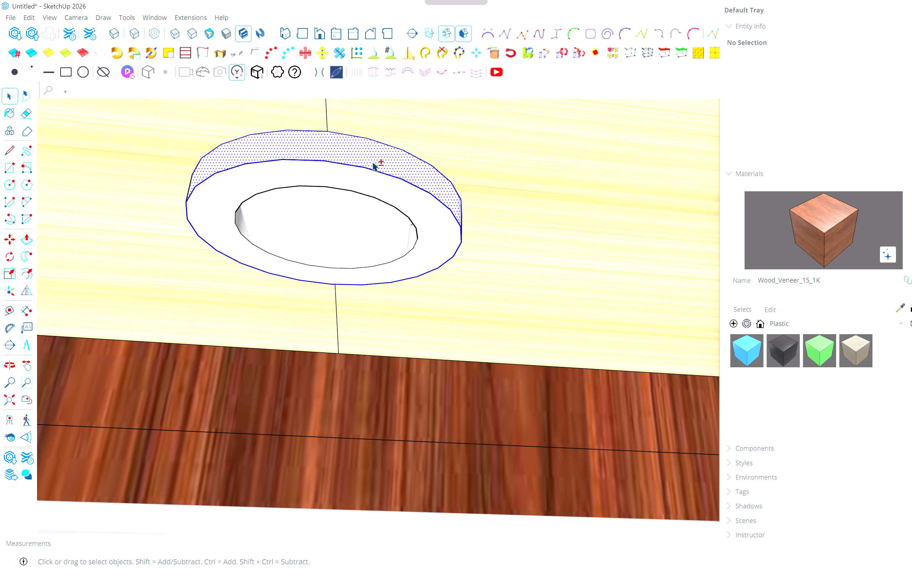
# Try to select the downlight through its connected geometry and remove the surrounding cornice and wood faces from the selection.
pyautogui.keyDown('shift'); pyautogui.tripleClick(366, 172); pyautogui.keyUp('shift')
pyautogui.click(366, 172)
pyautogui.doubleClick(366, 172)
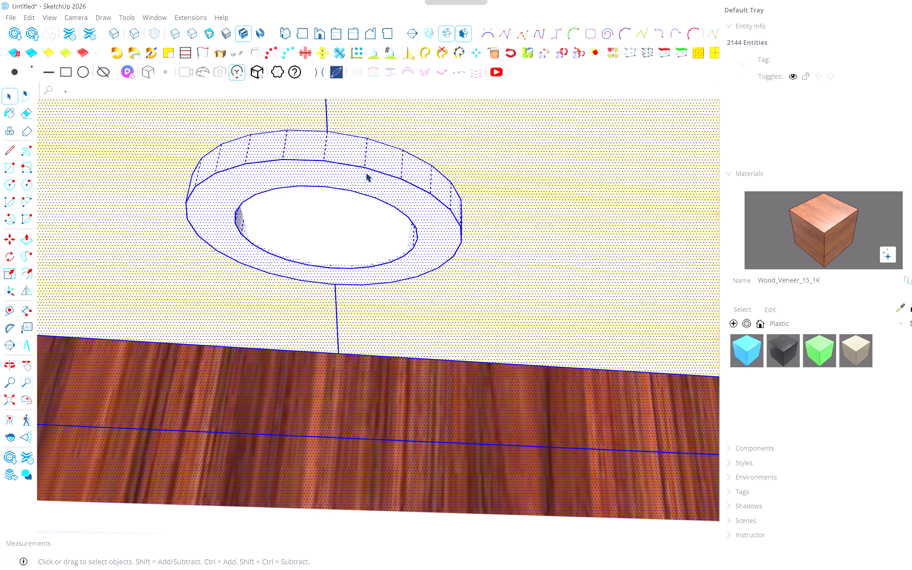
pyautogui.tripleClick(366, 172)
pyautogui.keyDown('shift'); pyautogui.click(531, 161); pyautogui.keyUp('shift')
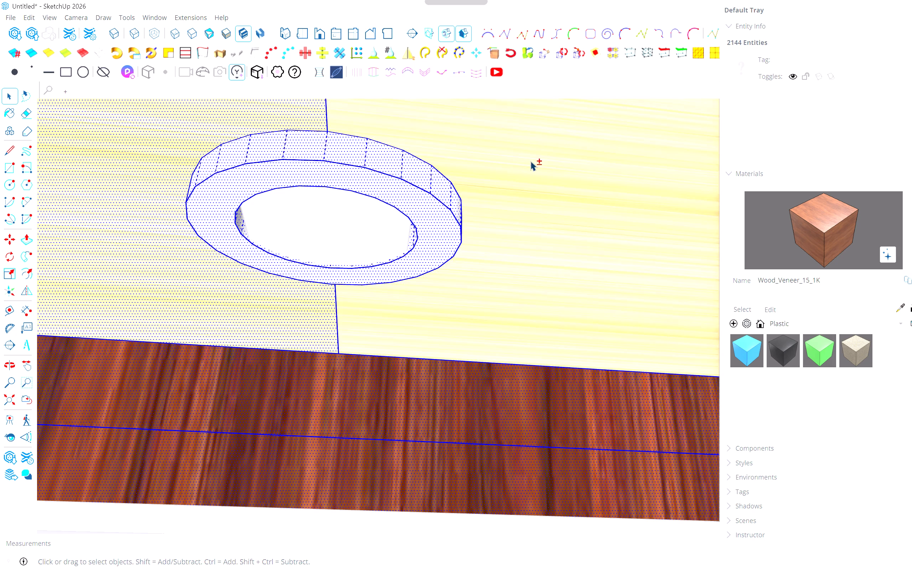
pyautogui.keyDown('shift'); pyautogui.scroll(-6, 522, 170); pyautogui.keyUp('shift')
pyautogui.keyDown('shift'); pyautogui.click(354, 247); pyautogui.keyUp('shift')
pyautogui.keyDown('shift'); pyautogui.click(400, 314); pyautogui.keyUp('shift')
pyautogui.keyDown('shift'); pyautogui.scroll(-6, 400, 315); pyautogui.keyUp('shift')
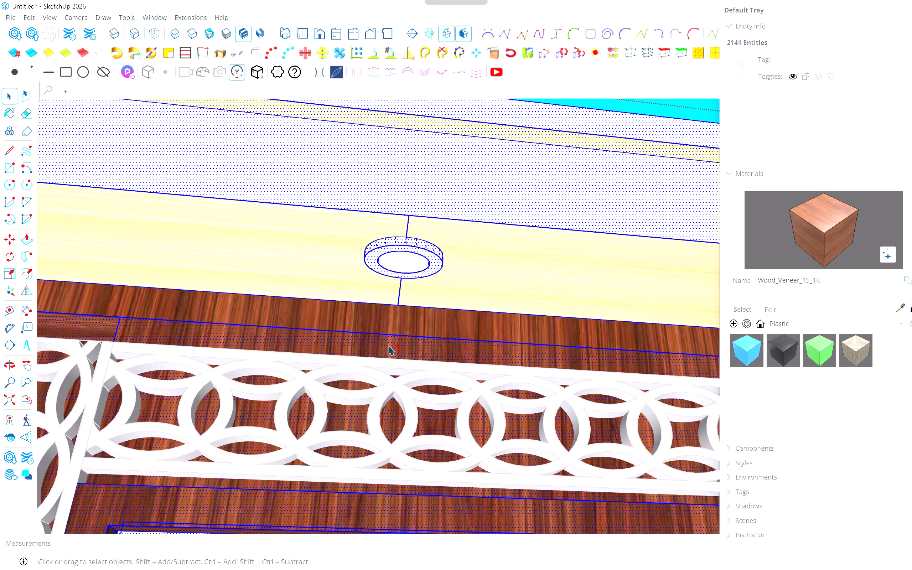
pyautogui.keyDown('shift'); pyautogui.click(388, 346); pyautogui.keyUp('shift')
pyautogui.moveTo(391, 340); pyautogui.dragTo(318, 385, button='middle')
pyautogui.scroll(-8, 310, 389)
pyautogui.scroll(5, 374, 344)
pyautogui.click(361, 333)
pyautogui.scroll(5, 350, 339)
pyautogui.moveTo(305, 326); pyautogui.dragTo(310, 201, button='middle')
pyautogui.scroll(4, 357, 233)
# Copy the first downlight without the surrounding cornice faces and seam lines, and paste the copy in the open space beside the temple unit.
pyautogui.moveTo(375, 209); pyautogui.dragTo(208, 343)
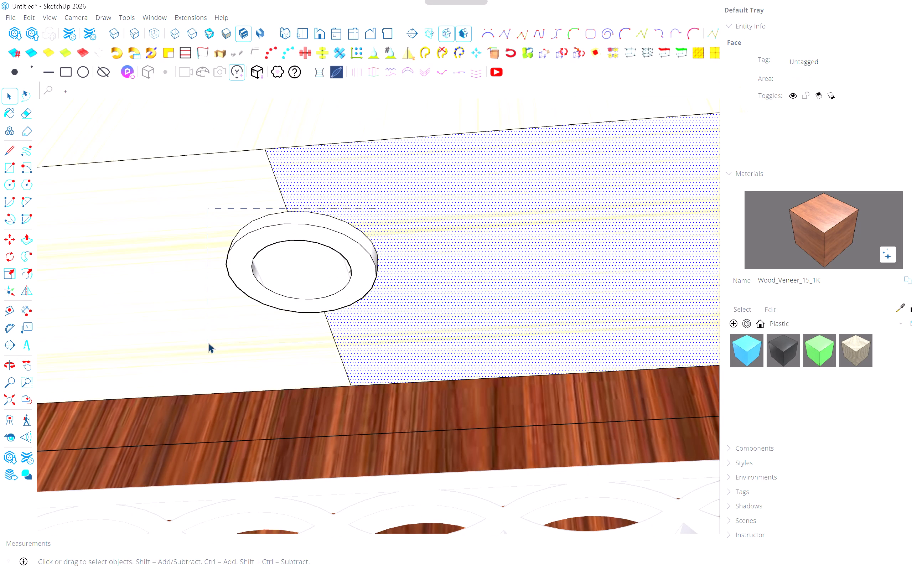
pyautogui.moveTo(208, 343); pyautogui.dragTo(212, 338)
pyautogui.keyDown('shift'); pyautogui.click(437, 284); pyautogui.keyUp('shift')
pyautogui.keyDown('shift'); pyautogui.click(275, 347); pyautogui.keyUp('shift')
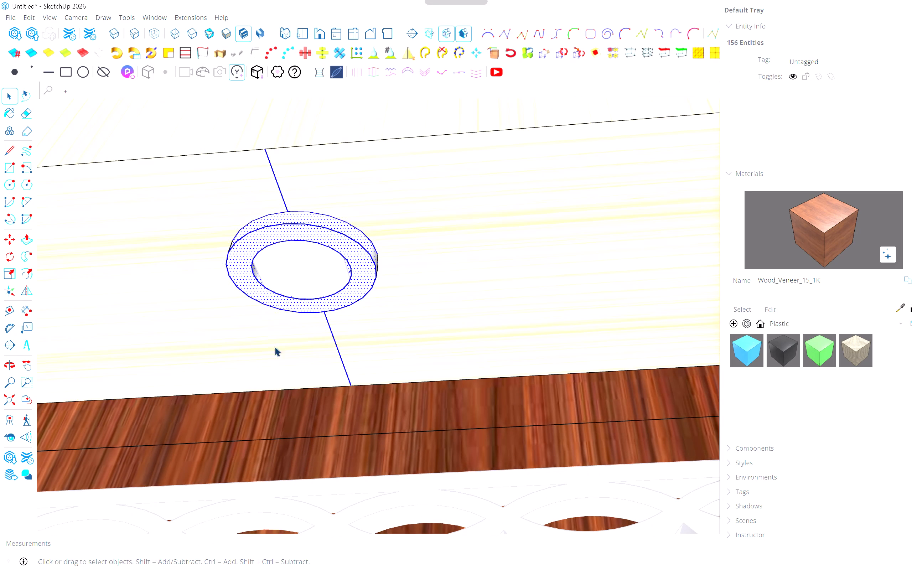
pyautogui.moveTo(270, 336); pyautogui.dragTo(310, 349, button='middle')
pyautogui.scroll(-8, 310, 349)
pyautogui.moveTo(300, 352); pyautogui.dragTo(288, 388, button='middle')
pyautogui.scroll(-6, 283, 394)
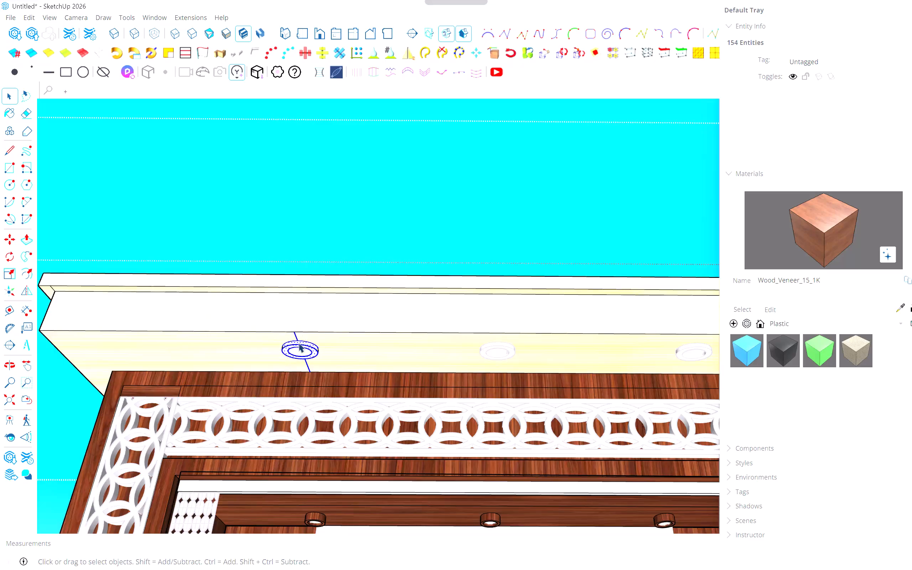
pyautogui.scroll(10, 301, 335)
pyautogui.keyDown('shift'); pyautogui.click(288, 335); pyautogui.keyUp('shift')
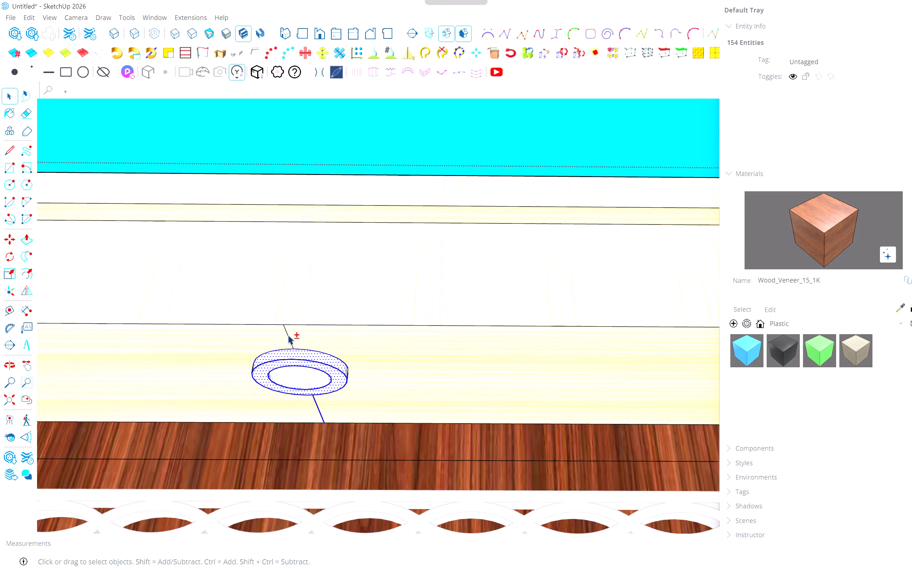
pyautogui.keyDown('shift'); pyautogui.click(317, 408); pyautogui.keyUp('shift')
pyautogui.scroll(-6, 319, 407)
pyautogui.hotkey('ctrl', 'c')
pyautogui.hotkey('ctrl', 'v')
pyautogui.keyDown('ctrl'); pyautogui.scroll(-6, 318, 406); pyautogui.keyUp('ctrl')
pyautogui.scroll(-3, 341, 338)
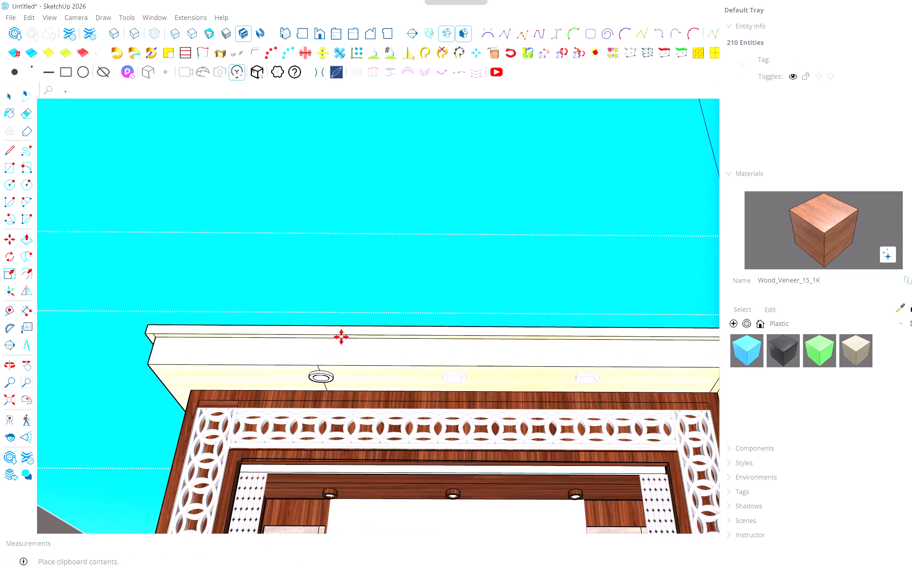
pyautogui.scroll(-3, 341, 337)
pyautogui.scroll(-8, 444, 343)
pyautogui.keyDown('shift'); pyautogui.scroll(1, 463, 383); pyautogui.keyUp('shift')
pyautogui.keyDown('shift'); pyautogui.moveTo(463, 384); pyautogui.dragTo(207, 272, button='middle'); pyautogui.keyUp('shift')
pyautogui.scroll(-6, 273, 332)
pyautogui.click(482, 440)
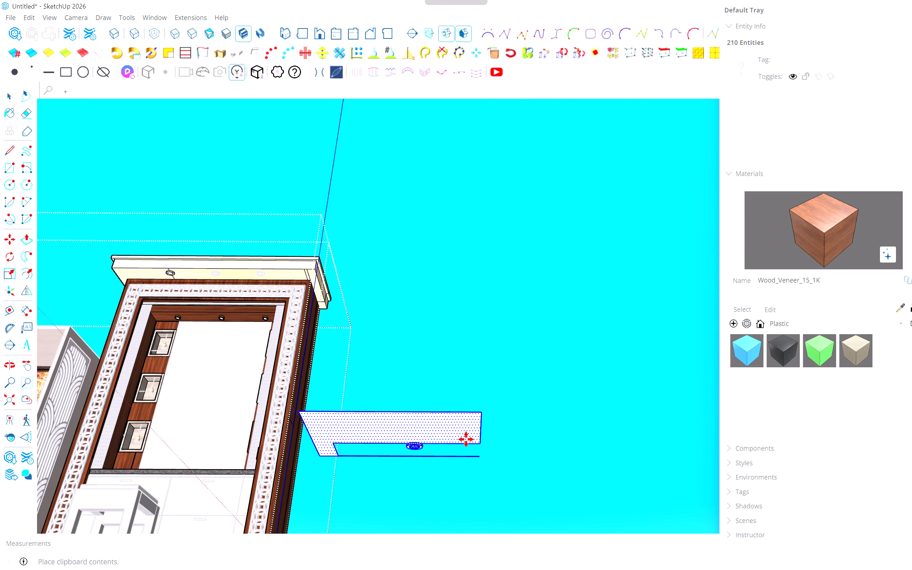
# Delete the stray cornice face and the straight edges around the pasted downlight.
pyautogui.scroll(11, 429, 441)
pyautogui.press('space')
pyautogui.click(433, 416)
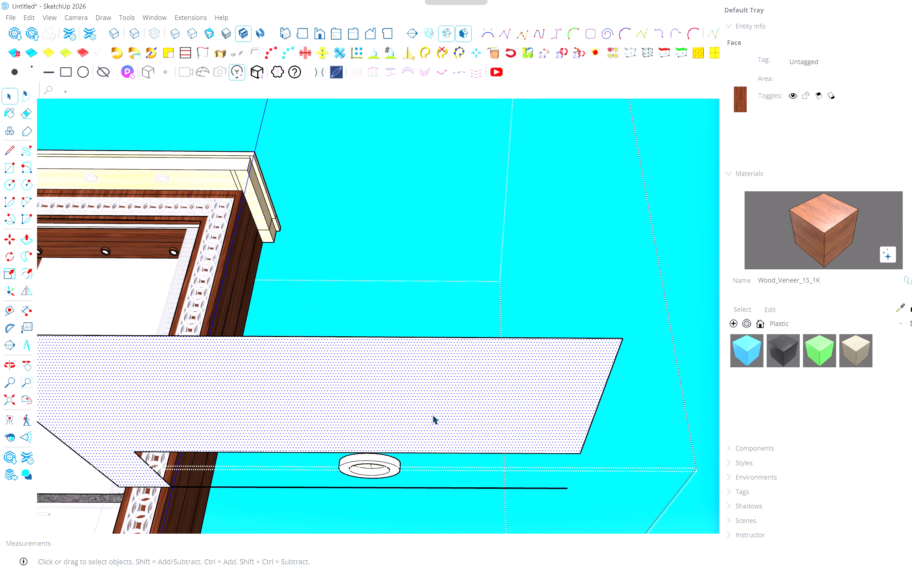
pyautogui.press('Delete')
pyautogui.moveTo(537, 311); pyautogui.dragTo(386, 407)
pyautogui.press('Delete')
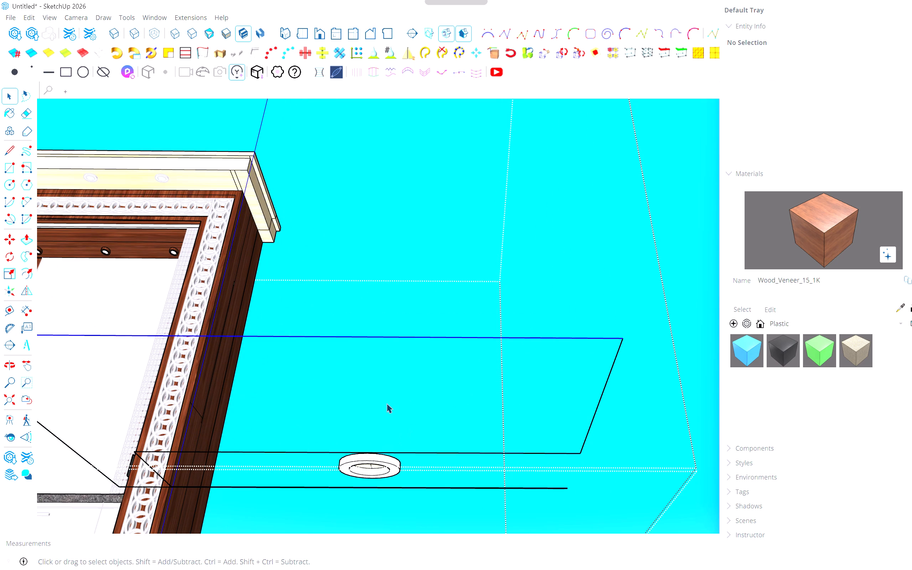
pyautogui.moveTo(541, 407); pyautogui.dragTo(437, 458)
pyautogui.press('Delete')
pyautogui.moveTo(508, 456); pyautogui.dragTo(461, 514)
pyautogui.press('Delete')
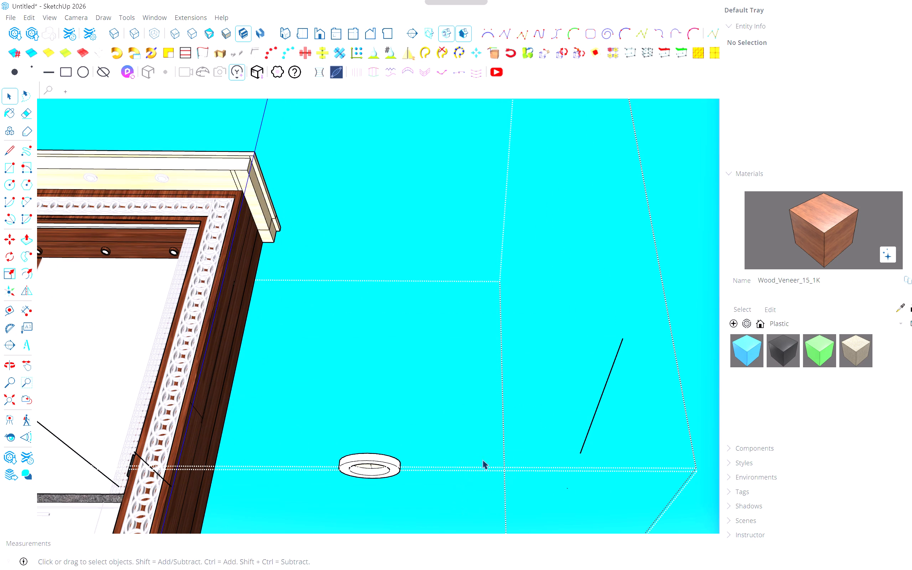
pyautogui.moveTo(607, 390); pyautogui.dragTo(521, 435)
pyautogui.press('Delete')
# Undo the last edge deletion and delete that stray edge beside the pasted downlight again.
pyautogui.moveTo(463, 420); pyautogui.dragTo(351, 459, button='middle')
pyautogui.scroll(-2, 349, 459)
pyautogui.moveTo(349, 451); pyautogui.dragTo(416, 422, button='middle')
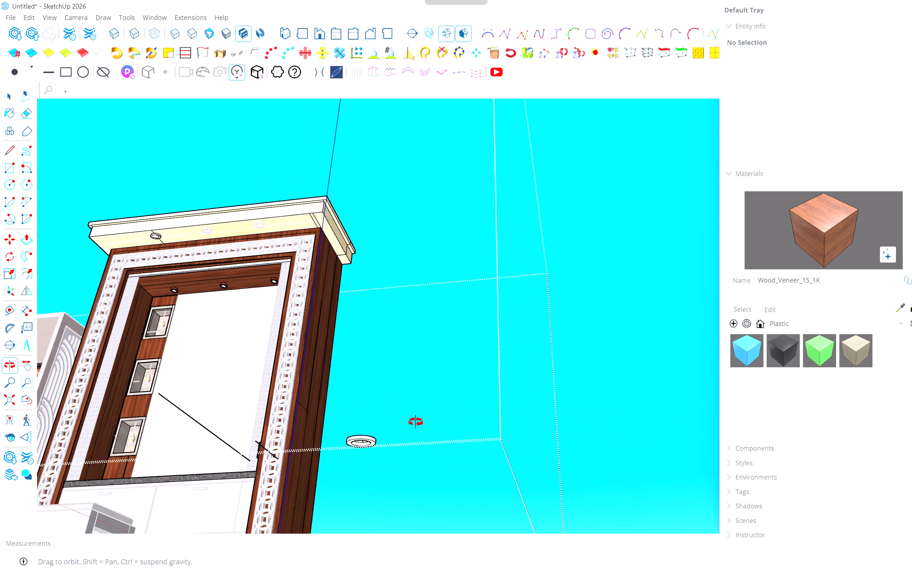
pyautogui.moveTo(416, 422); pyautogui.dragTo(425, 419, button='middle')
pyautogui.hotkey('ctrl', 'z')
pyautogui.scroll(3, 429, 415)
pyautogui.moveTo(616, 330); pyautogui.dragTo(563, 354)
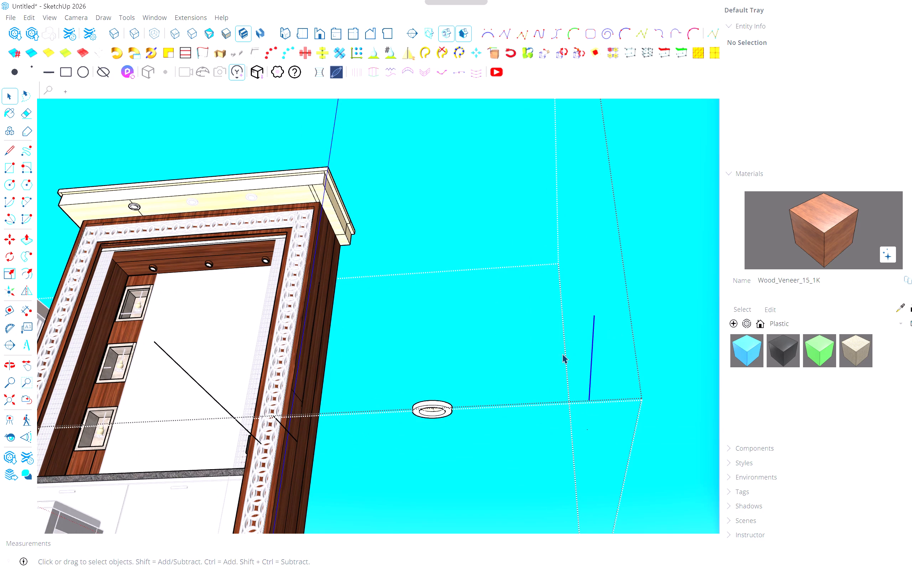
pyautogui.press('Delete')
# Delete the stray diagonal edge crossing in front of the temple unit's opening.
pyautogui.moveTo(214, 384); pyautogui.dragTo(190, 397)
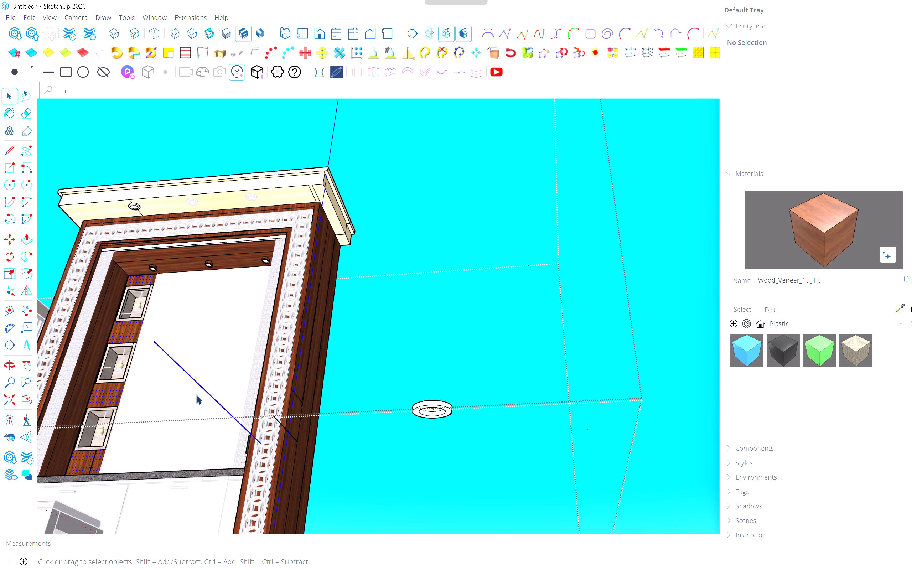
pyautogui.click(214, 395)
pyautogui.click(207, 397)
pyautogui.click(217, 394)
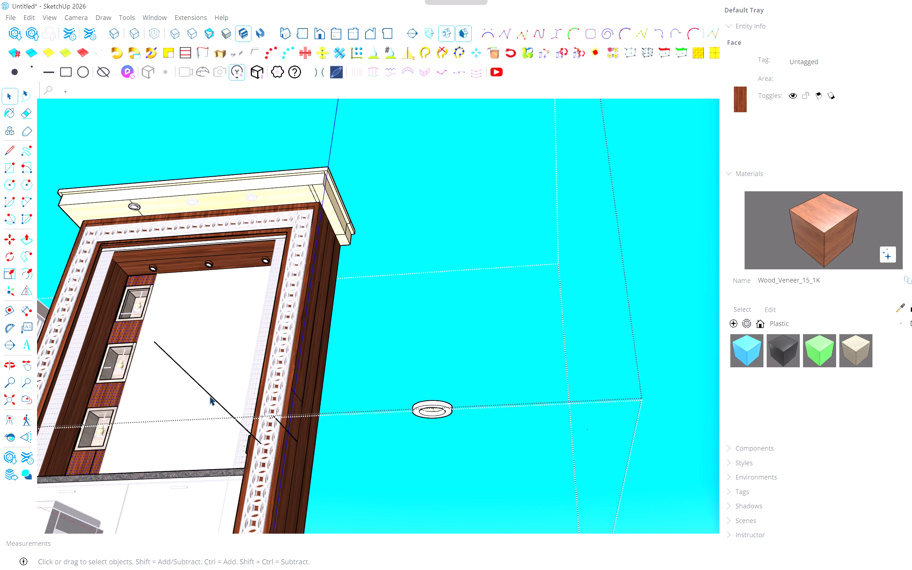
pyautogui.click(209, 396)
pyautogui.press('Delete')
# Delete the short leftover edge floating between the temple unit and the pasted downlight.
pyautogui.scroll(5, 471, 407)
pyautogui.moveTo(463, 403); pyautogui.dragTo(483, 460, button='middle')
pyautogui.middleClick(483, 460)
pyautogui.scroll(-7, 483, 460)
pyautogui.keyDown('shift'); pyautogui.moveTo(484, 457); pyautogui.dragTo(477, 440, button='middle'); pyautogui.keyUp('shift')
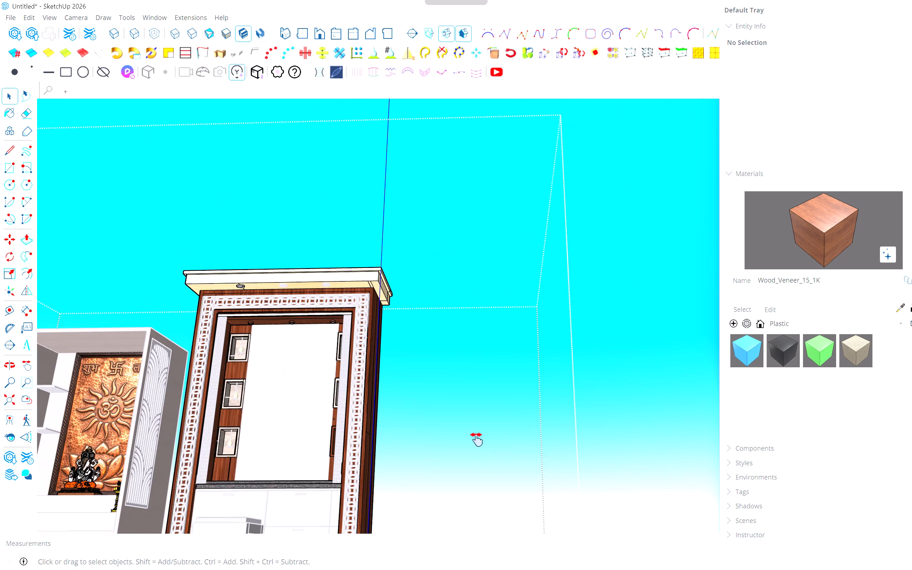
pyautogui.keyDown('shift'); pyautogui.moveTo(477, 440); pyautogui.dragTo(460, 353, button='middle'); pyautogui.keyUp('shift')
pyautogui.scroll(4, 391, 399)
pyautogui.click(396, 392)
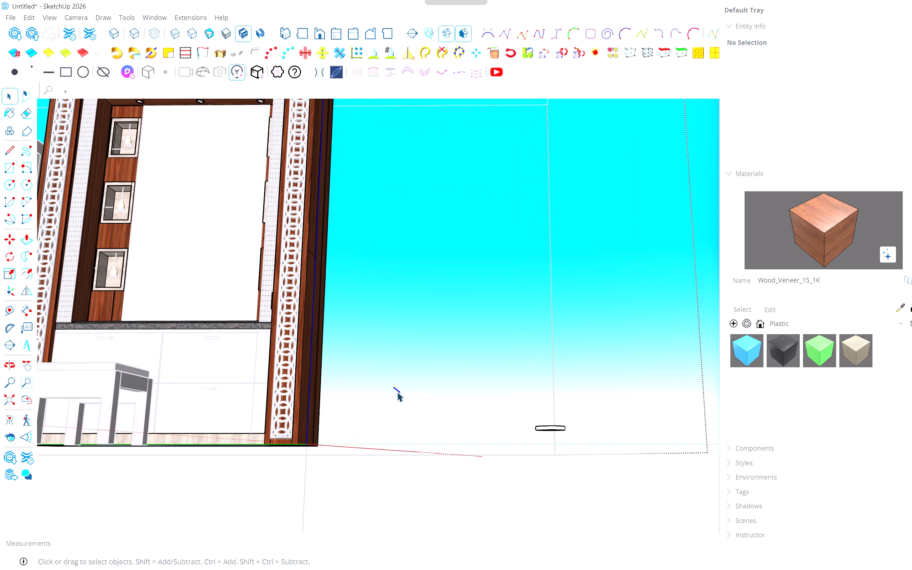
pyautogui.press('Delete')
pyautogui.press('BackSpace')
pyautogui.moveTo(411, 377); pyautogui.dragTo(378, 405)
pyautogui.press('Delete')
# Move the whole pasted downlight by its top centre about 693 cm onto the mandir cabinet's ceiling, near the left-hand shelves.
pyautogui.scroll(5, 540, 398)
pyautogui.moveTo(558, 414); pyautogui.dragTo(534, 453, button='middle')
pyautogui.scroll(-6, 529, 454)
pyautogui.press('space')
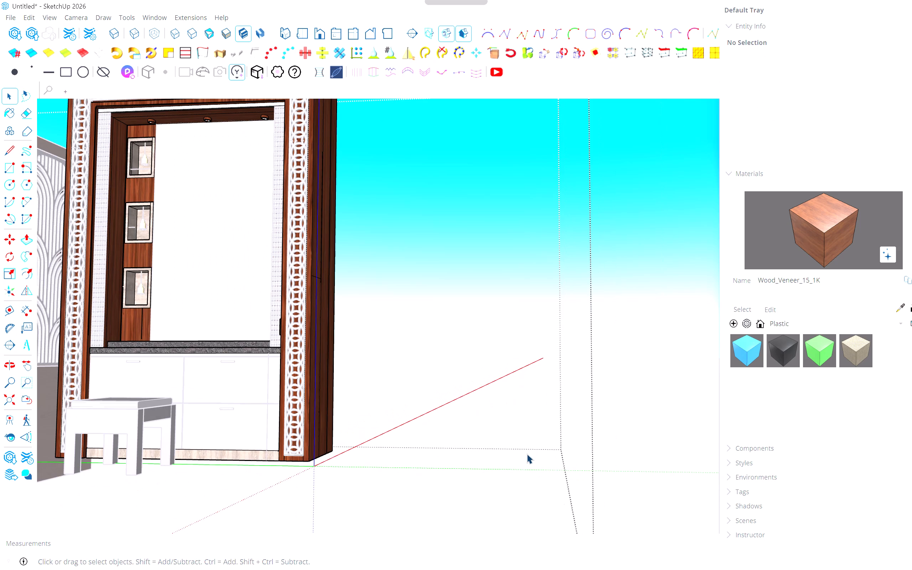
pyautogui.keyDown('shift'); pyautogui.moveTo(527, 453); pyautogui.dragTo(480, 329, button='middle'); pyautogui.keyUp('shift')
pyautogui.keyDown('shift'); pyautogui.scroll(-4, 480, 329); pyautogui.keyUp('shift')
pyautogui.scroll(6, 466, 385)
pyautogui.moveTo(436, 399); pyautogui.dragTo(474, 428, button='middle')
pyautogui.scroll(1, 478, 439)
pyautogui.keyDown('shift'); pyautogui.moveTo(475, 431); pyautogui.dragTo(394, 315, button='middle'); pyautogui.keyUp('shift')
pyautogui.scroll(4, 493, 431)
pyautogui.moveTo(550, 418); pyautogui.dragTo(393, 514)
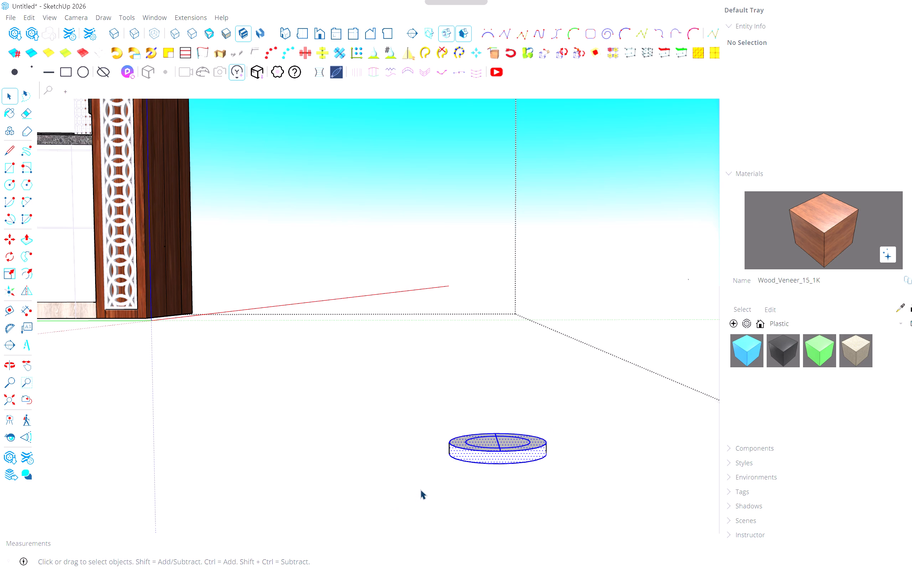
pyautogui.press('m')
pyautogui.scroll(3, 464, 484)
pyautogui.scroll(-2, 508, 426)
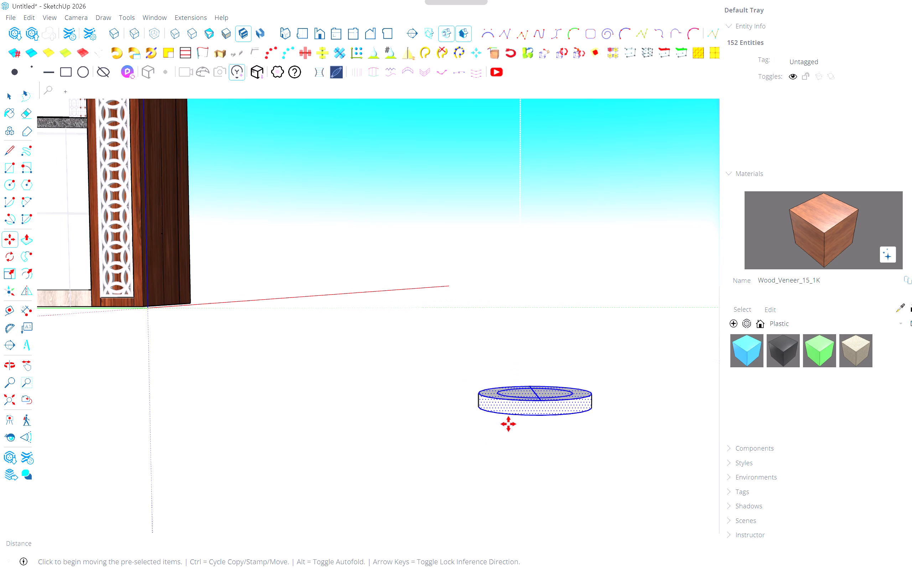
pyautogui.scroll(5, 533, 392)
pyautogui.moveTo(533, 395); pyautogui.dragTo(545, 436, button='middle')
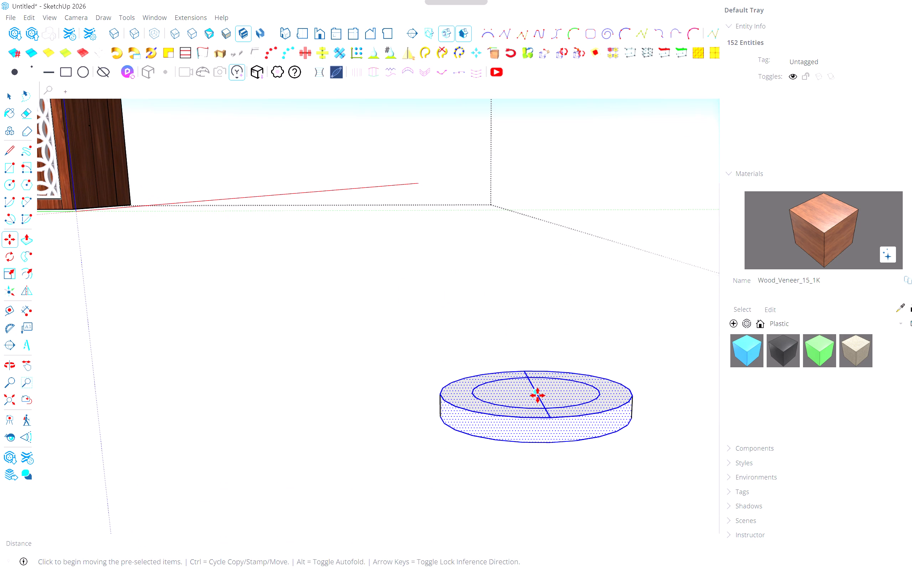
pyautogui.click(538, 396)
pyautogui.scroll(-6, 472, 384)
pyautogui.scroll(-14, 296, 340)
pyautogui.keyDown('shift'); pyautogui.moveTo(207, 306); pyautogui.dragTo(401, 385, button='middle'); pyautogui.keyUp('shift')
pyautogui.scroll(-14, 394, 380)
pyautogui.moveTo(219, 321); pyautogui.dragTo(446, 387, button='middle')
pyautogui.scroll(-6, 440, 387)
pyautogui.keyDown('shift'); pyautogui.moveTo(180, 306); pyautogui.dragTo(351, 368, button='middle'); pyautogui.keyUp('shift')
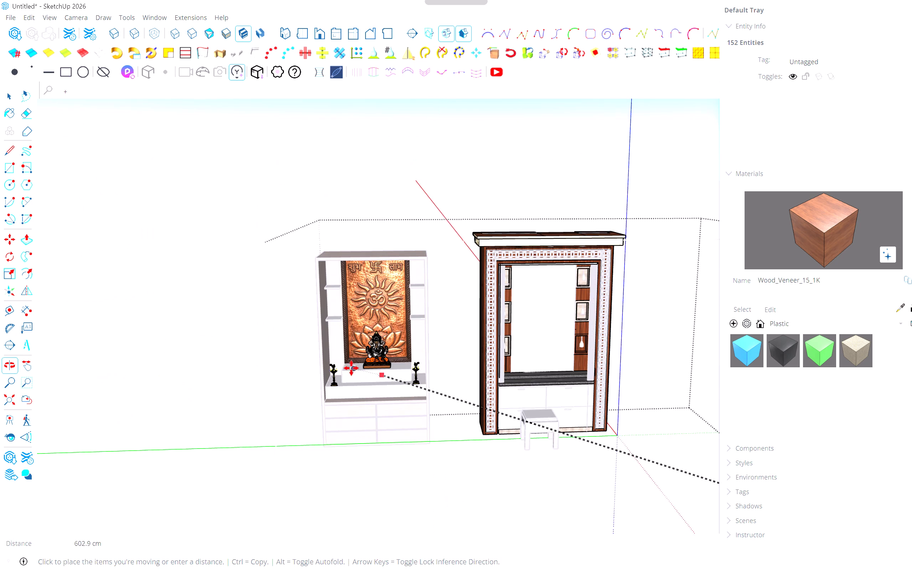
pyautogui.scroll(4, 346, 332)
pyautogui.scroll(6, 351, 276)
pyautogui.moveTo(351, 270); pyautogui.dragTo(326, 203, button='middle')
pyautogui.scroll(5, 326, 202)
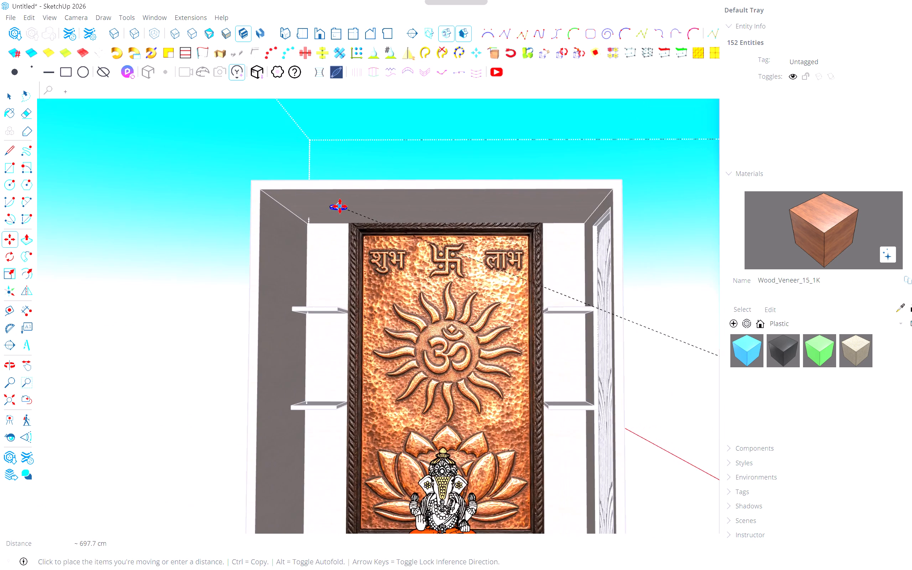
pyautogui.scroll(10, 340, 206)
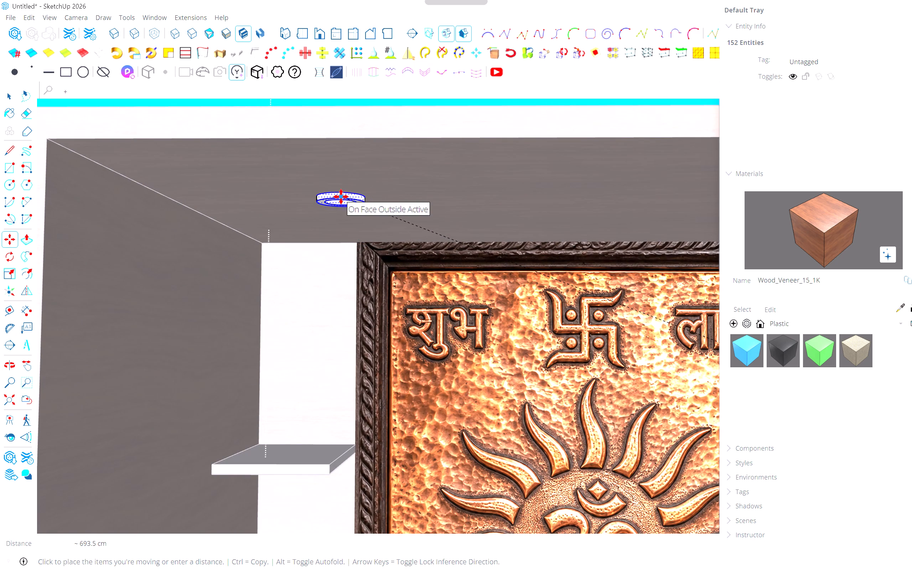
pyautogui.click(343, 206)
# Group the placed downlight's geometry and clear the selection.
pyautogui.scroll(1, 395, 247)
pyautogui.moveTo(395, 247); pyautogui.dragTo(362, 252, button='middle')
pyautogui.scroll(-6, 356, 252)
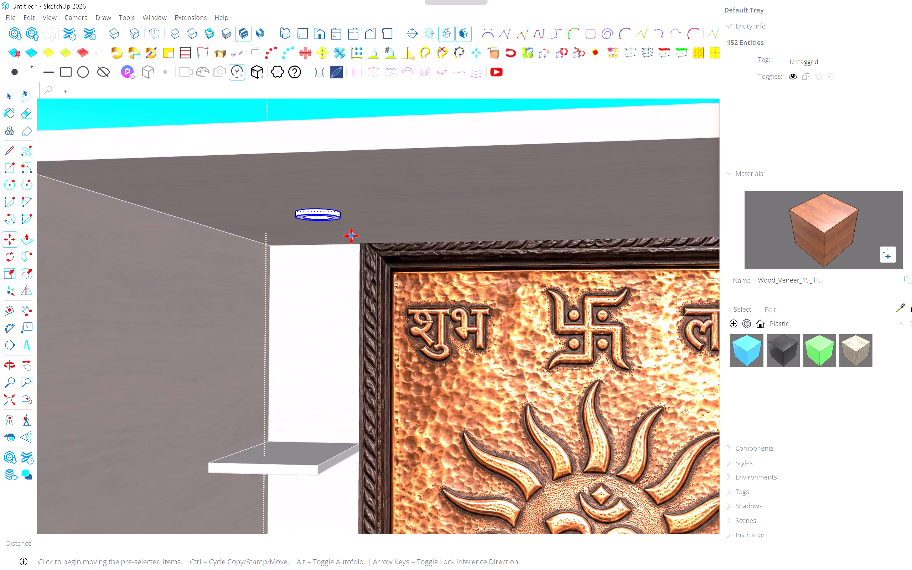
pyautogui.hotkey('ctrl', 'g')
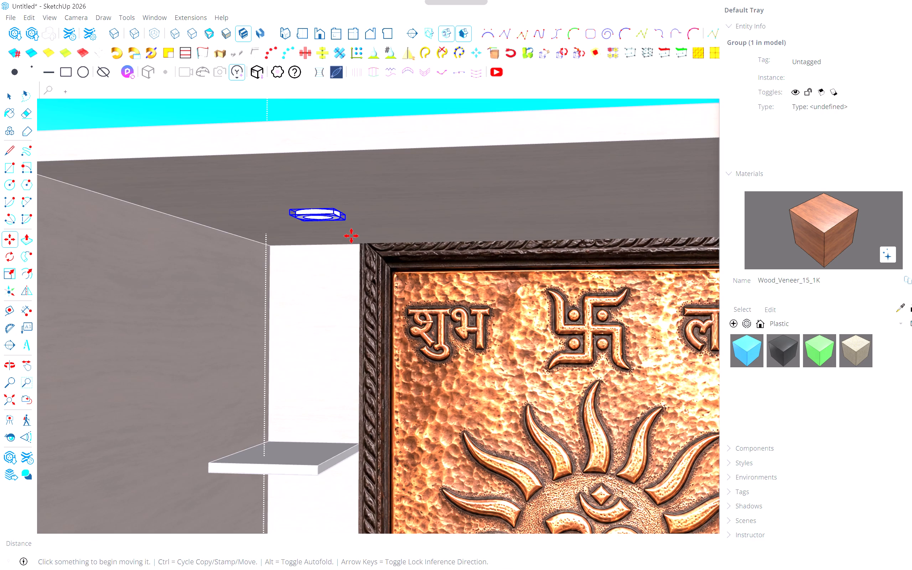
pyautogui.scroll(-5, 351, 236)
pyautogui.press('space')
pyautogui.click(355, 161)
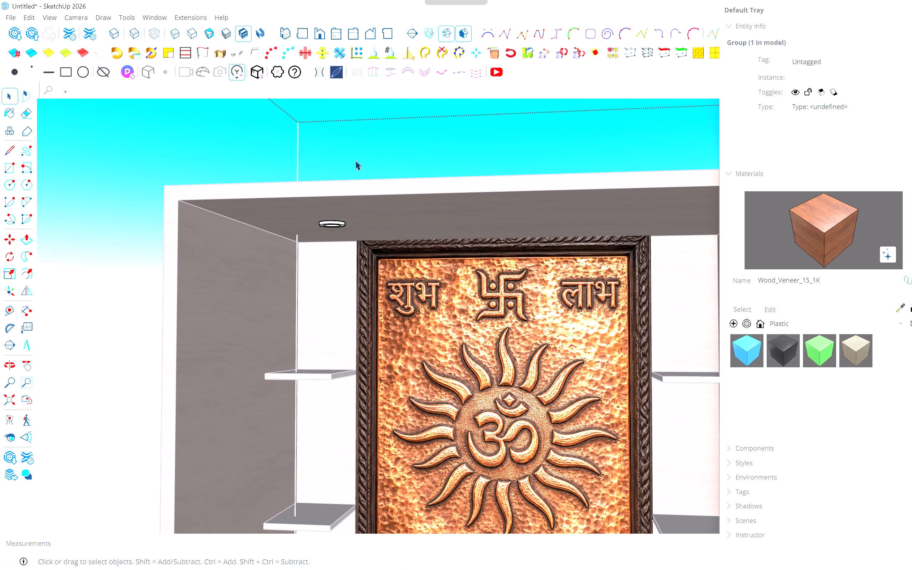
pyautogui.click(338, 167)
pyautogui.scroll(-7, 236, 192)
pyautogui.scroll(-6, 211, 206)
pyautogui.tripleClick(175, 199)
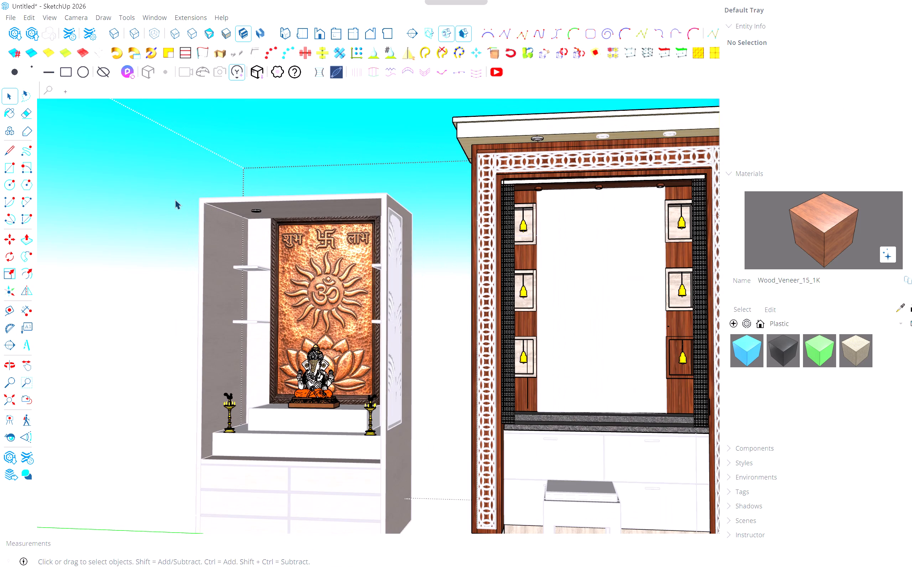
# Leave the nested temple group's editing contexts and return to the top level of the model.
pyautogui.click(175, 199)
pyautogui.moveTo(163, 204); pyautogui.dragTo(248, 211, button='middle')
pyautogui.scroll(-5, 248, 211)
pyautogui.keyDown('shift'); pyautogui.moveTo(236, 200); pyautogui.dragTo(332, 268, button='middle'); pyautogui.keyUp('shift')
pyautogui.scroll(-1, 332, 268)
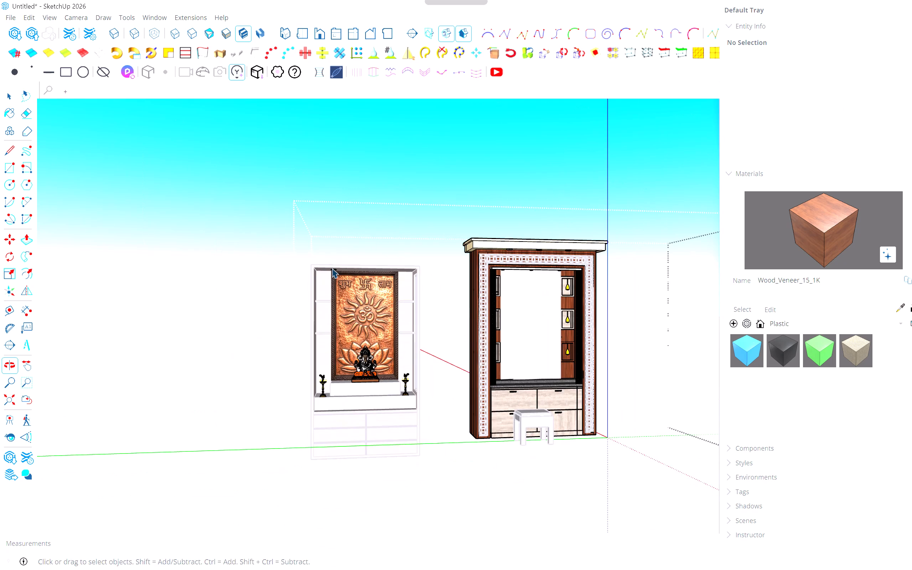
pyautogui.scroll(-2, 332, 268)
pyautogui.press('Escape')
pyautogui.press('Escape')
pyautogui.press('Escape')
pyautogui.press('Escape')
pyautogui.scroll(2, 321, 259)
pyautogui.press('Escape')
pyautogui.press('Escape')
pyautogui.scroll(5, 343, 279)
pyautogui.press('Escape')
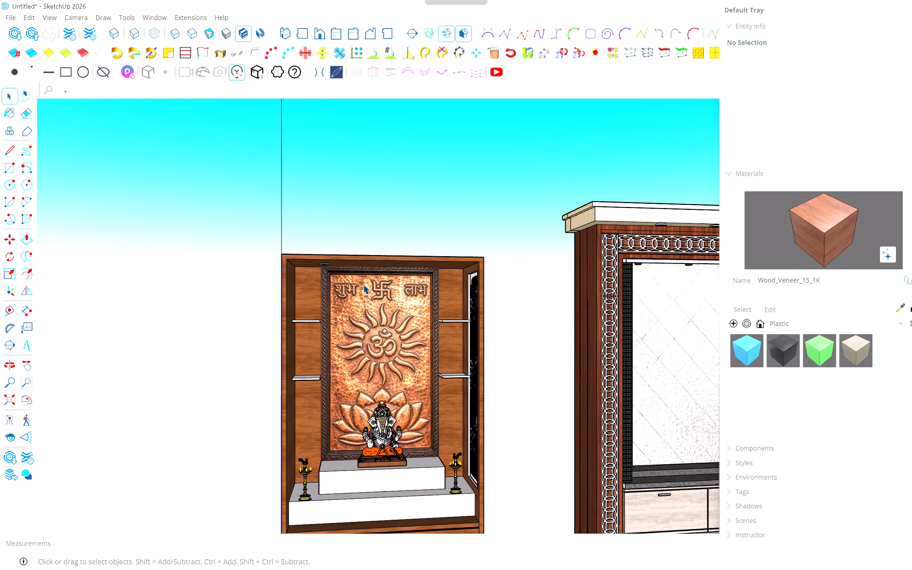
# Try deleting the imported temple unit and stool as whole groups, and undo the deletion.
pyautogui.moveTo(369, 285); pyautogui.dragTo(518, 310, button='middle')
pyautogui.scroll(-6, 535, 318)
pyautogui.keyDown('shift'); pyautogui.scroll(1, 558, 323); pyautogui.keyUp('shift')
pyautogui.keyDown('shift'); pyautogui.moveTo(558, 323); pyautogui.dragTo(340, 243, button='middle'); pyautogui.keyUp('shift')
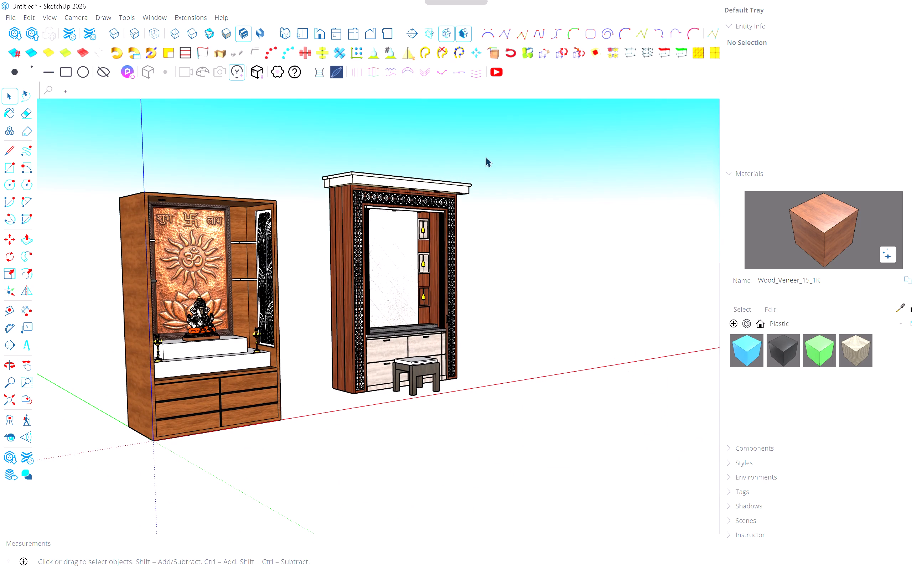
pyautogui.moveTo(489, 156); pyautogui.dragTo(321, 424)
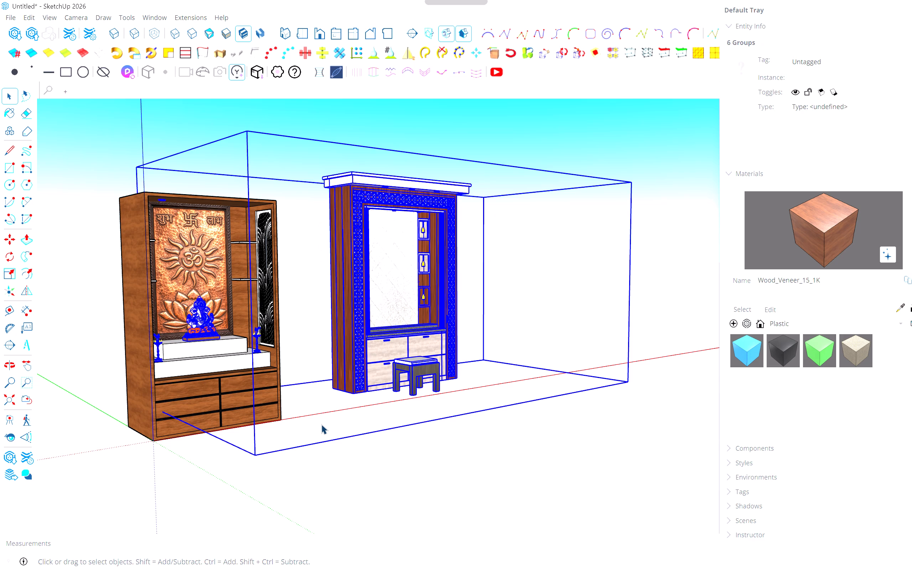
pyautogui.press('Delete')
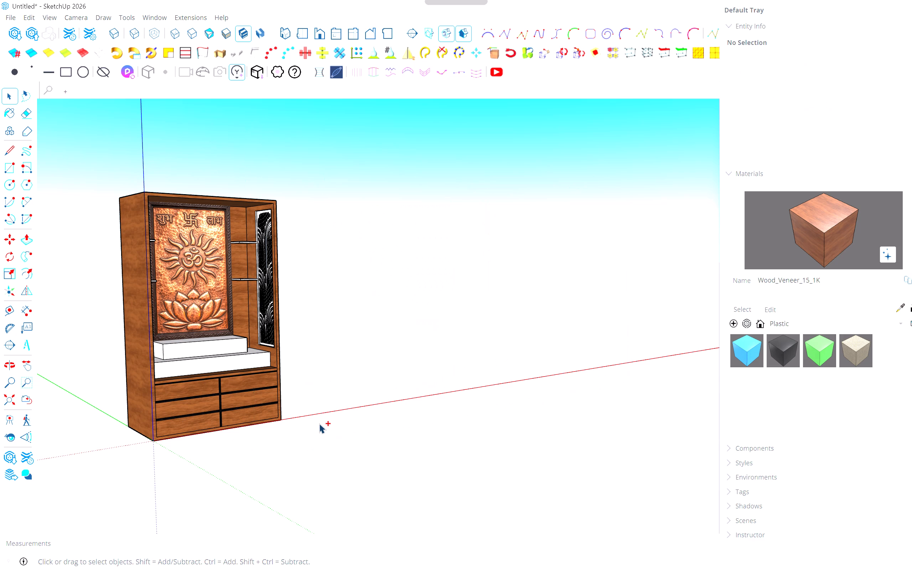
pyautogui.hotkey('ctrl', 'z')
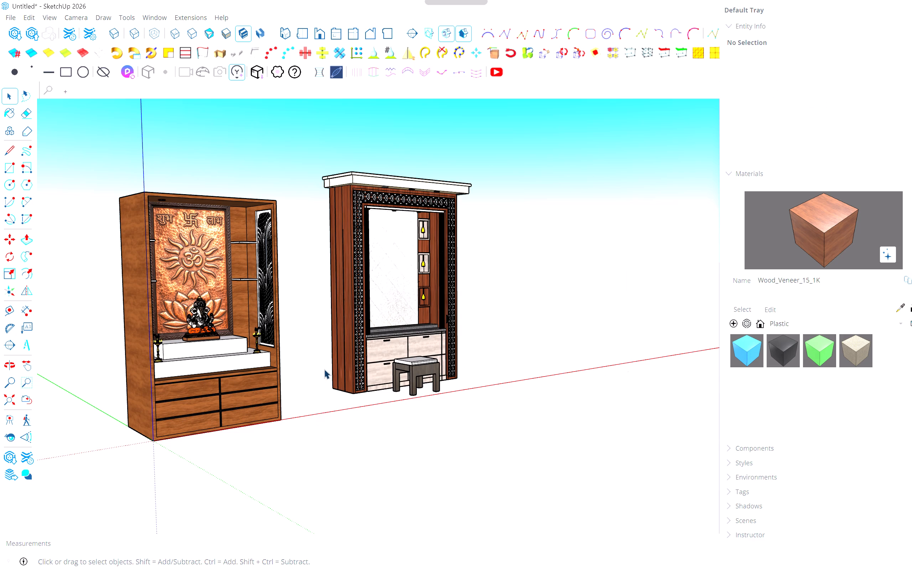
# Explode the outermost temple group and check that its mirror panel can be selected separately.
pyautogui.scroll(7, 368, 334)
pyautogui.click(384, 350)
pyautogui.moveTo(384, 350); pyautogui.dragTo(340, 362, button='middle')
pyautogui.scroll(-5, 338, 363)
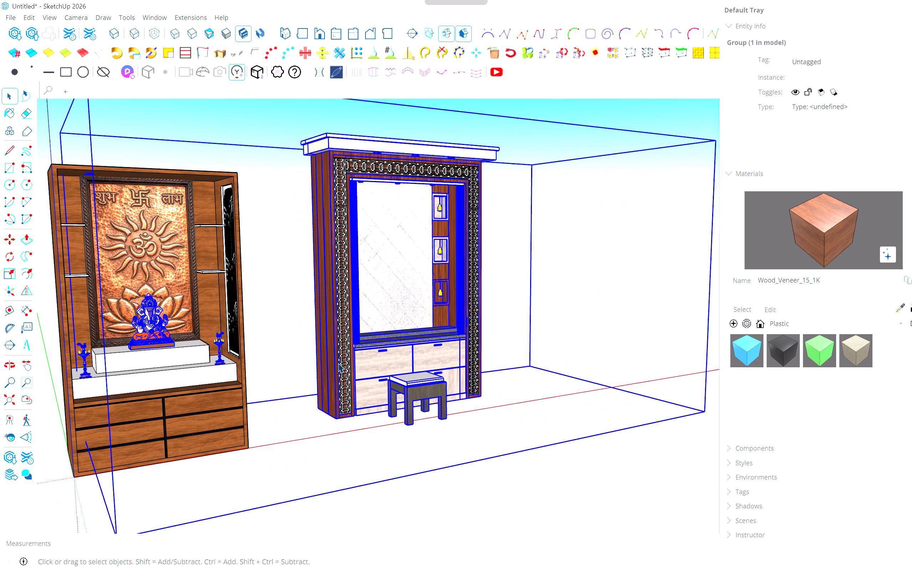
pyautogui.rightClick(359, 361)
pyautogui.click(384, 187)
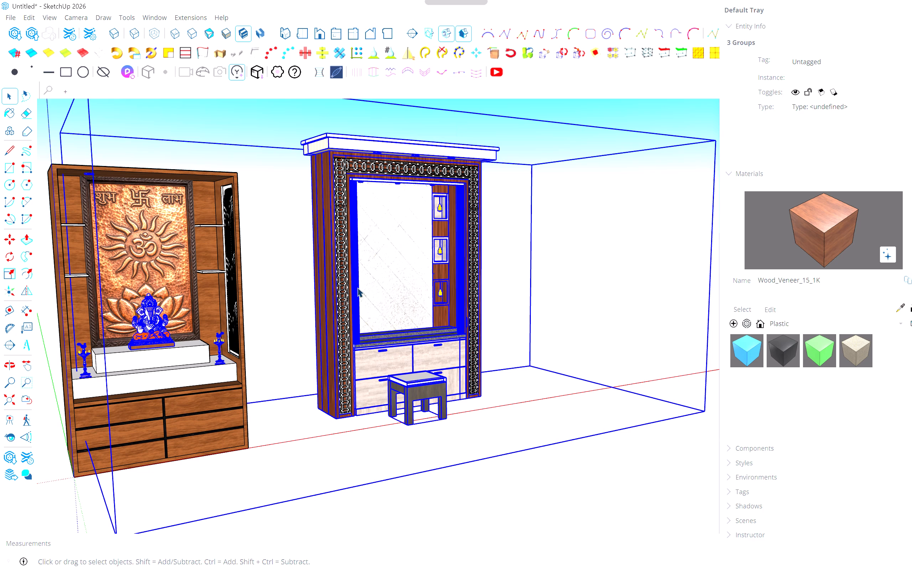
pyautogui.click(550, 259)
pyautogui.click(418, 313)
pyautogui.click(418, 290)
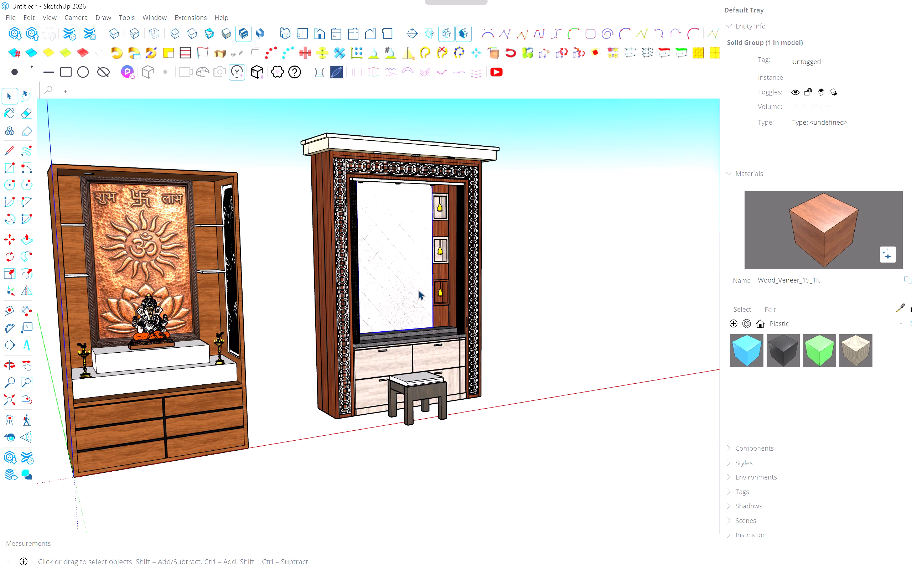
# Explode the next temple group that still contains the temple frame, statue and oil lamps.
pyautogui.click(328, 347)
pyautogui.rightClick(335, 341)
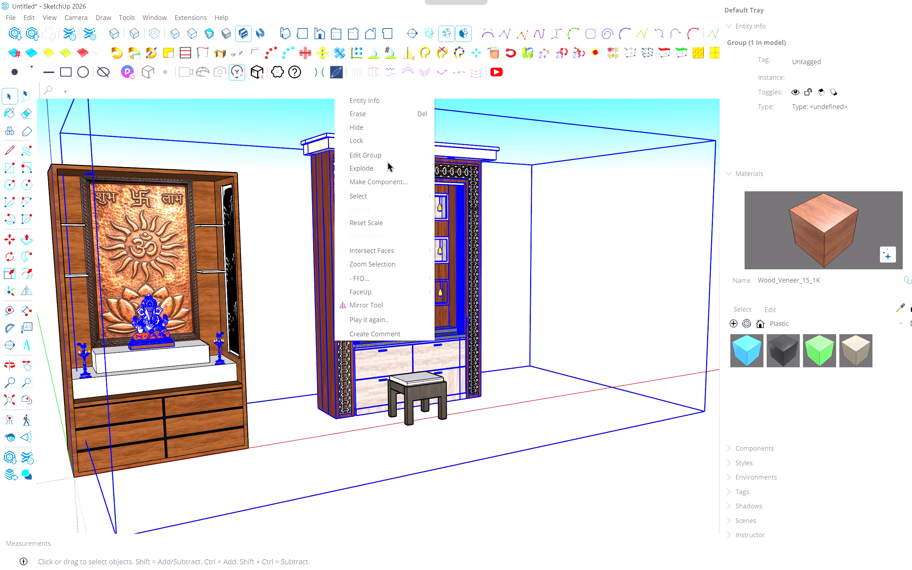
pyautogui.click(381, 167)
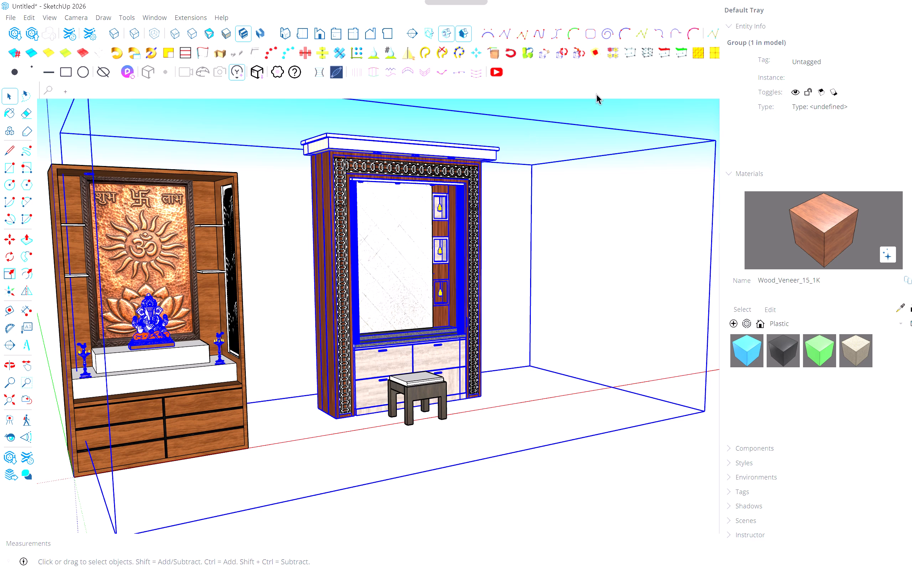
pyautogui.click(596, 94)
pyautogui.click(585, 114)
pyautogui.click(444, 184)
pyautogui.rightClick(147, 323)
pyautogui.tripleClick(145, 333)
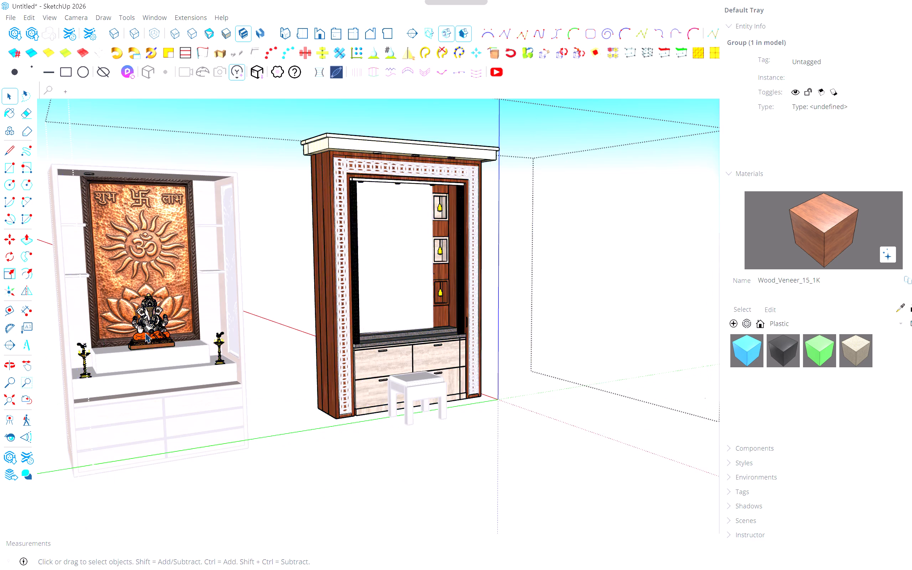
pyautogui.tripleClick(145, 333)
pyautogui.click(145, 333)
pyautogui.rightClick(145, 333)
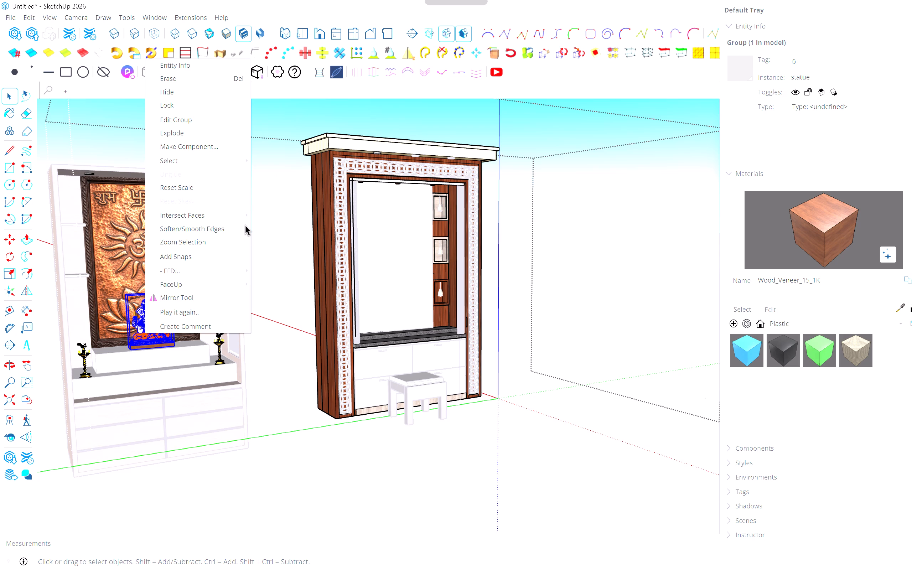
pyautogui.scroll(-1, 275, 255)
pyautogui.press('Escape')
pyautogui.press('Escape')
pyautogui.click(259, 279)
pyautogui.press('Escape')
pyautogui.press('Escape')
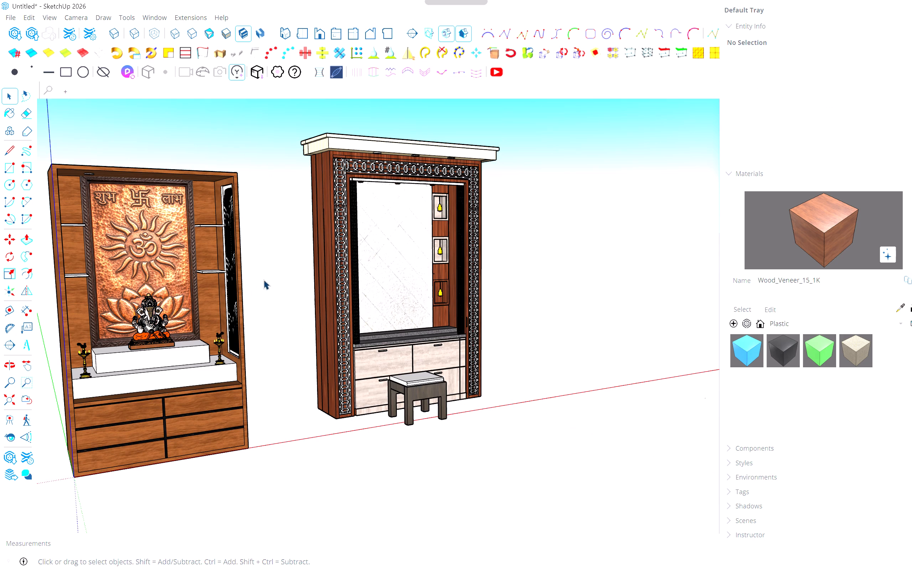
# Explode the temple group and the groups inside it to separate the frame from the furnishings.
pyautogui.click(347, 269)
pyautogui.press('Escape')
pyautogui.click(332, 271)
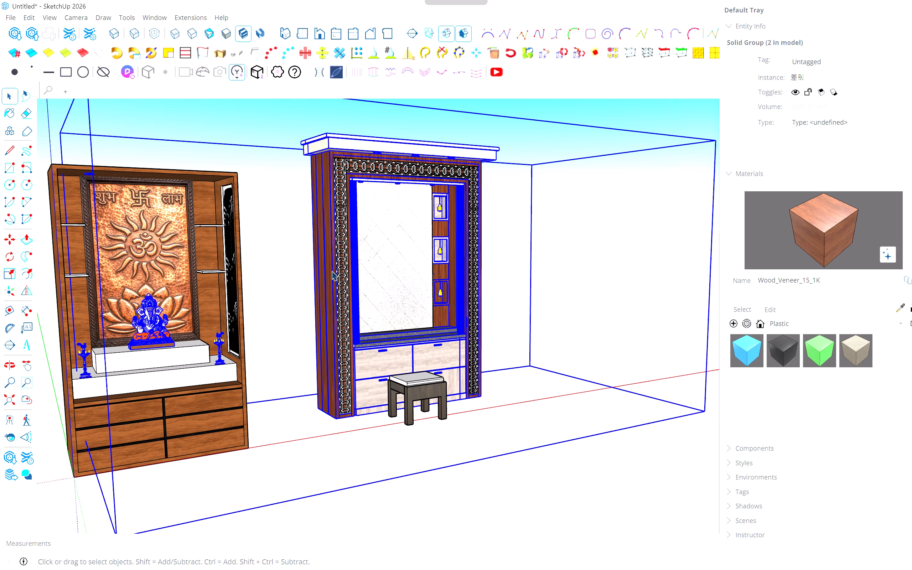
pyautogui.rightClick(332, 271)
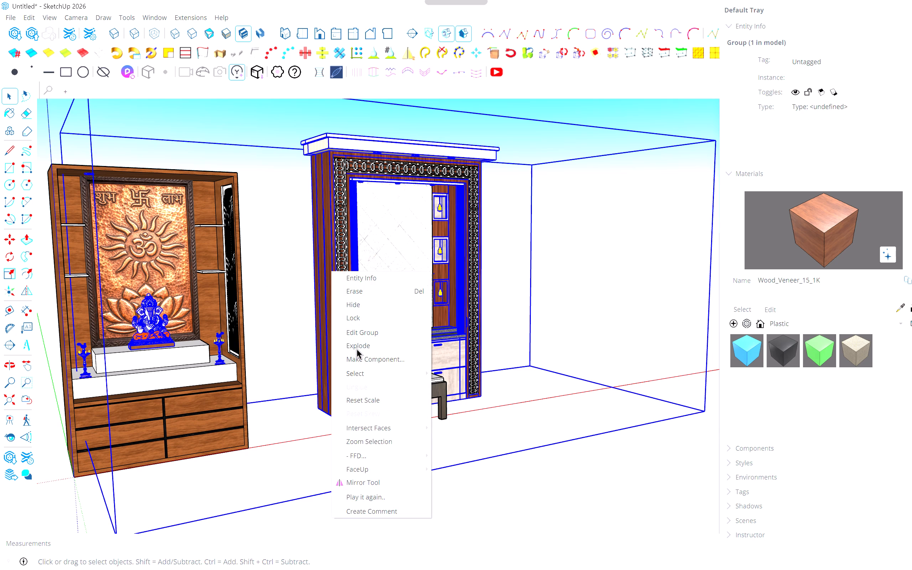
pyautogui.click(358, 346)
pyautogui.rightClick(331, 335)
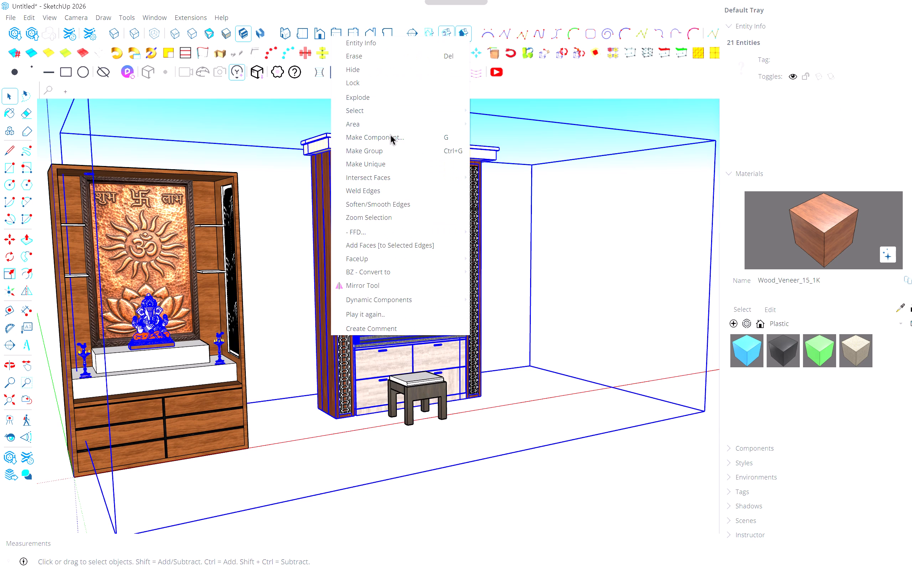
pyautogui.click(389, 97)
pyautogui.click(330, 202)
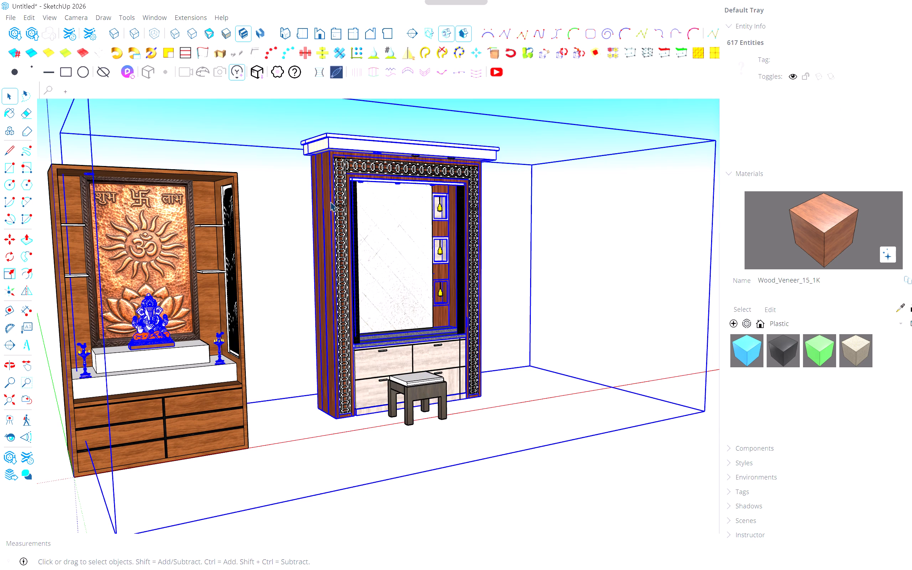
# Explode the remaining temple group that still ties the frame to the statue and oil lamps, and clear the selection.
pyautogui.click(326, 205)
pyautogui.click(291, 227)
pyautogui.click(322, 227)
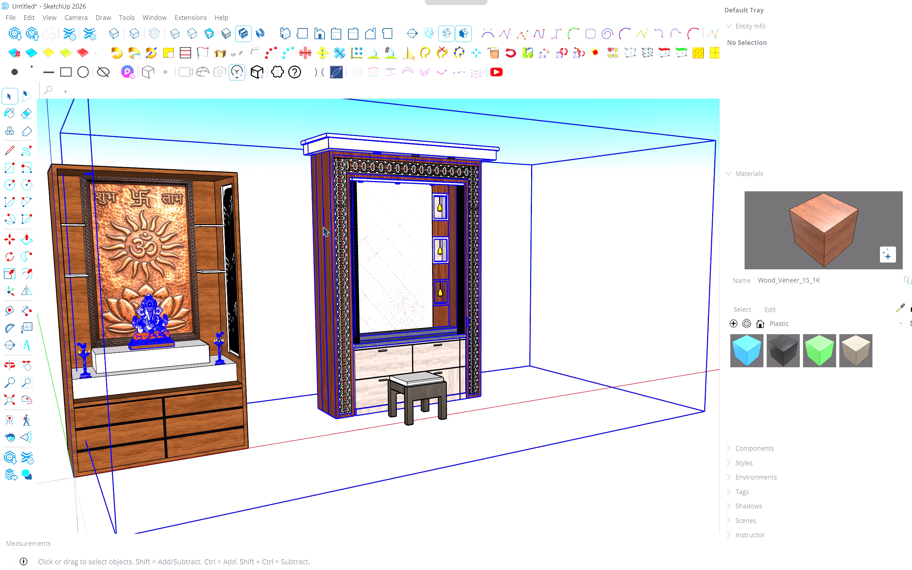
pyautogui.rightClick(323, 227)
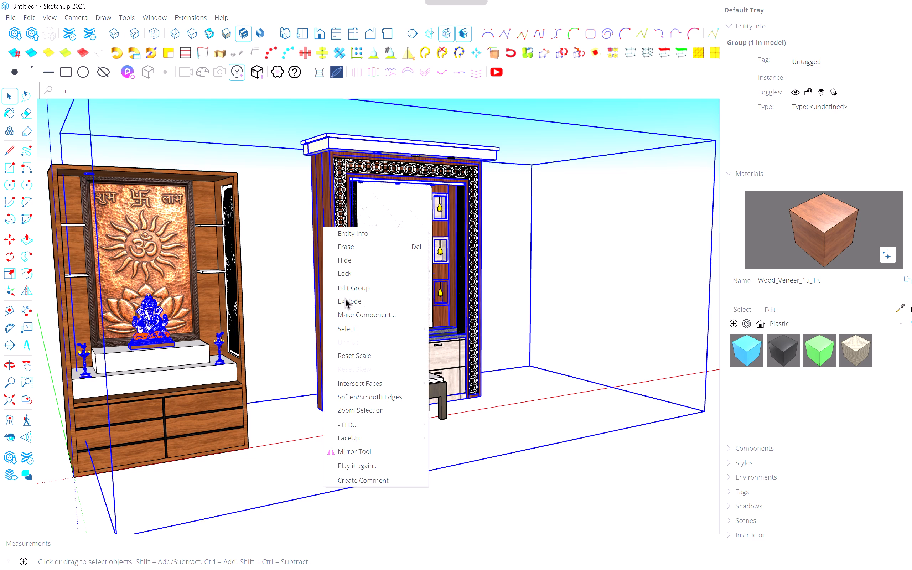
pyautogui.click(345, 299)
pyautogui.click(296, 296)
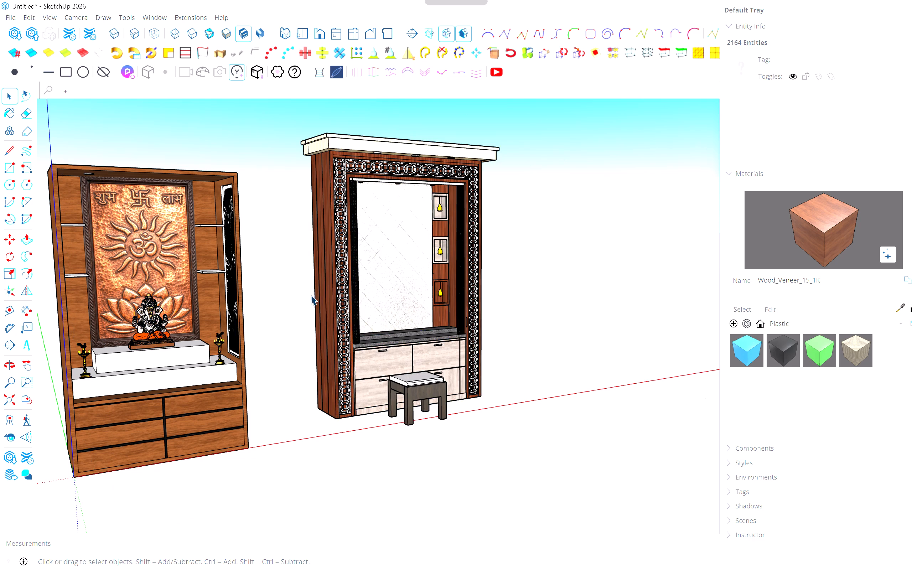
# Check individual temple faces and the Ganesha statue to see whether they can be selected independently.
pyautogui.click(321, 291)
pyautogui.rightClick(321, 291)
pyautogui.press('Escape')
pyautogui.click(327, 275)
pyautogui.click(383, 262)
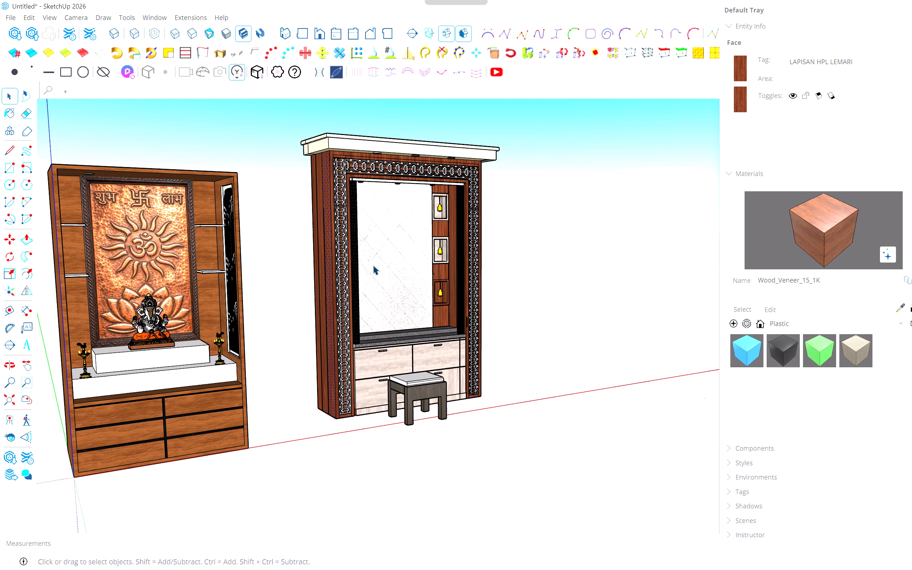
pyautogui.click(169, 321)
pyautogui.click(160, 321)
pyautogui.press('Escape')
pyautogui.click(353, 295)
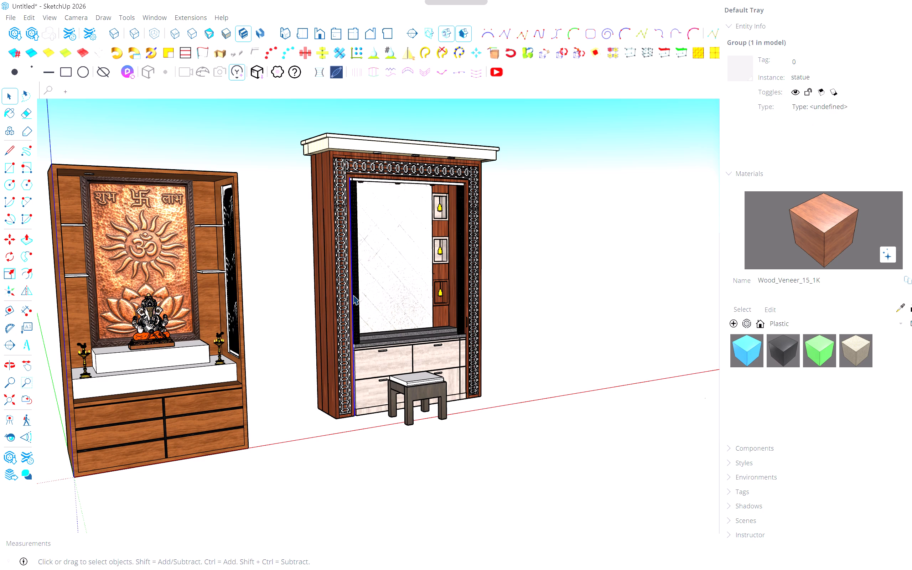
# Delete the source temple unit and its stool, keeping the statue, oil lamps and downlight in the mandir cabinet.
pyautogui.scroll(-5, 352, 292)
pyautogui.moveTo(461, 175); pyautogui.dragTo(318, 365)
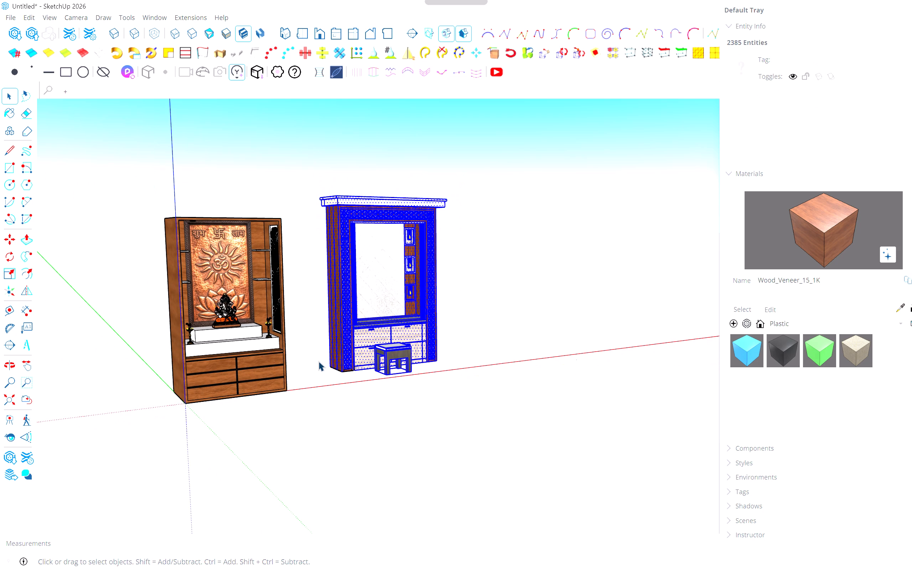
pyautogui.press('Delete')
pyautogui.moveTo(361, 351); pyautogui.dragTo(327, 381)
pyautogui.press('Delete')
# Examine the mandir cabinet's statue, oil lamps, stepped platforms and shelves from several angles.
pyautogui.moveTo(390, 325); pyautogui.dragTo(356, 340, button='middle')
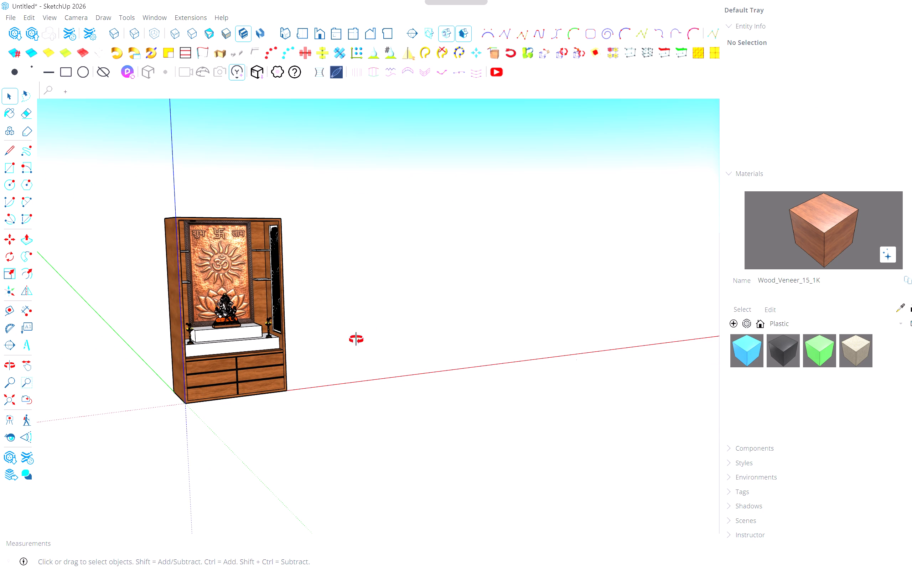
pyautogui.moveTo(356, 340); pyautogui.dragTo(200, 356, button='middle')
pyautogui.click(213, 344)
pyautogui.scroll(14, 312, 289)
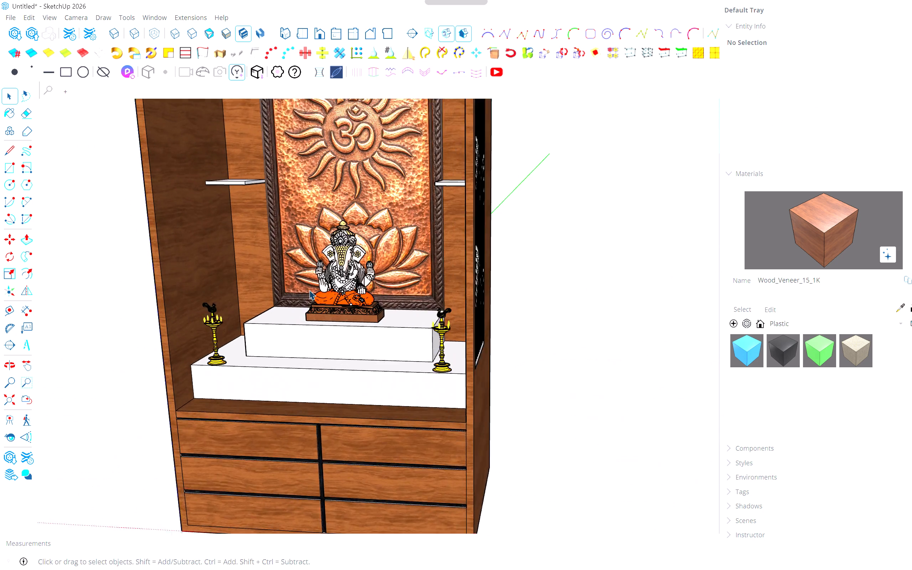
pyautogui.scroll(2, 309, 290)
pyautogui.moveTo(309, 290); pyautogui.dragTo(345, 207, button='middle')
pyautogui.scroll(-5, 350, 211)
pyautogui.keyDown('shift'); pyautogui.scroll(1, 326, 217); pyautogui.keyUp('shift')
pyautogui.keyDown('shift'); pyautogui.moveTo(323, 224); pyautogui.dragTo(308, 312, button='middle'); pyautogui.keyUp('shift')
pyautogui.moveTo(260, 279); pyautogui.dragTo(269, 288, button='middle')
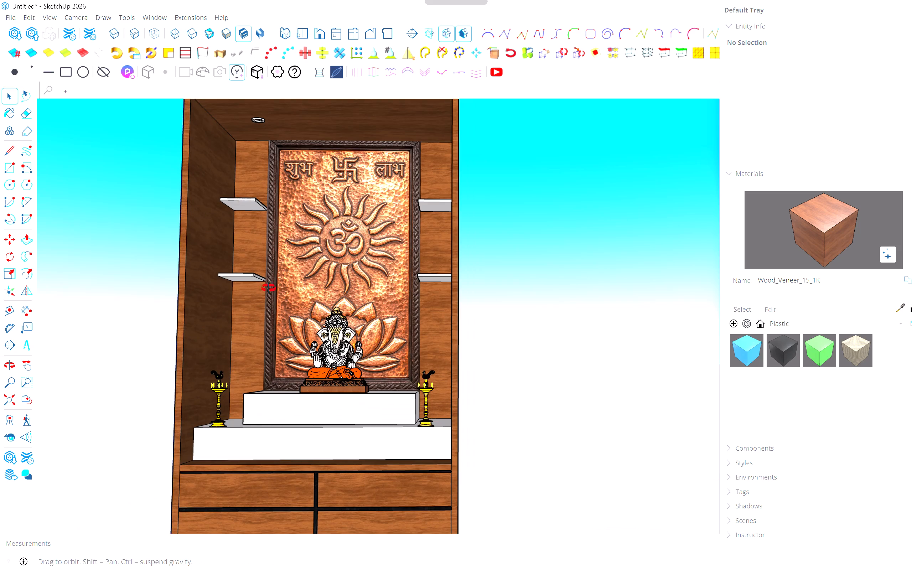
pyautogui.moveTo(269, 288); pyautogui.dragTo(324, 341, button='middle')
pyautogui.scroll(-1, 342, 365)
pyautogui.scroll(9, 326, 350)
pyautogui.moveTo(319, 345); pyautogui.dragTo(378, 291, button='middle')
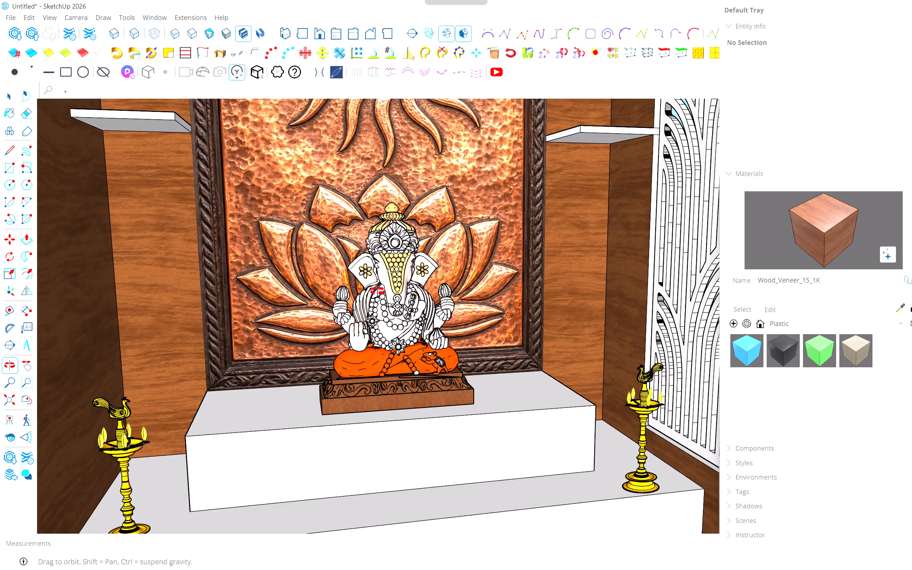
pyautogui.moveTo(378, 291); pyautogui.dragTo(202, 312, button='middle')
pyautogui.middleClick(199, 312)
pyautogui.scroll(-4, 199, 312)
pyautogui.moveTo(190, 317); pyautogui.dragTo(263, 321, button='middle')
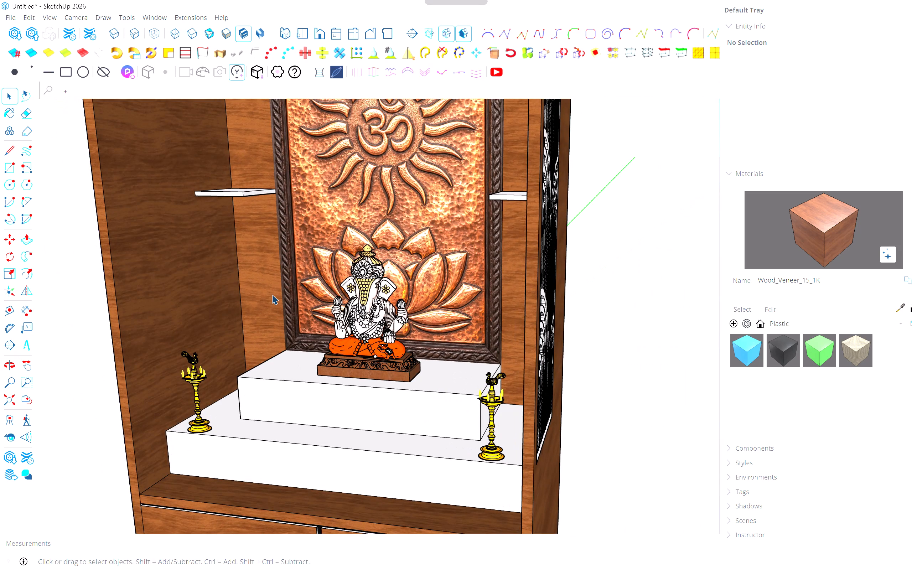
pyautogui.scroll(-2, 272, 295)
pyautogui.moveTo(290, 315); pyautogui.dragTo(353, 335, button='middle')
pyautogui.middleClick(353, 335)
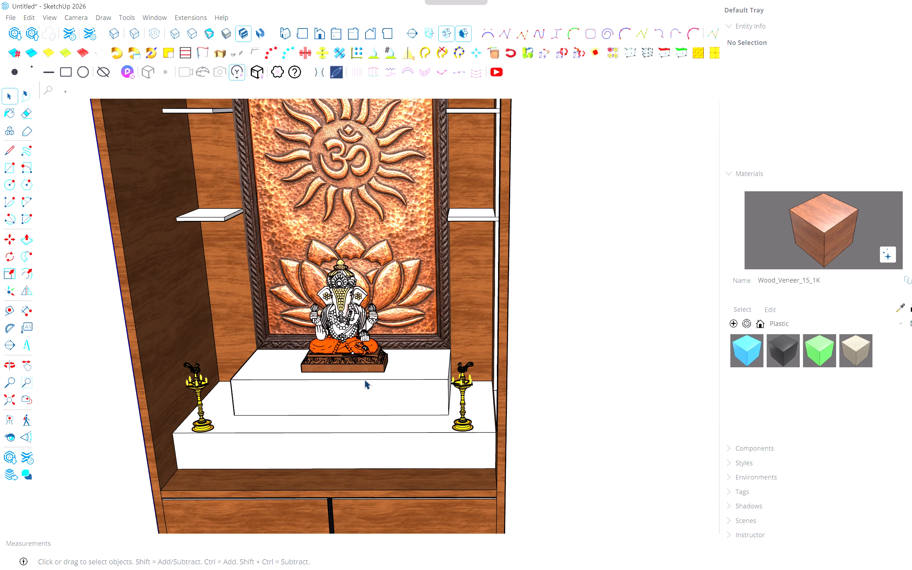
pyautogui.moveTo(383, 366); pyautogui.dragTo(322, 377, button='middle')
pyautogui.scroll(1, 316, 377)
pyautogui.moveTo(322, 377); pyautogui.dragTo(281, 379, button='middle')
pyautogui.middleClick(281, 379)
pyautogui.scroll(-4, 281, 379)
pyautogui.scroll(4, 216, 376)
pyautogui.moveTo(279, 378); pyautogui.dragTo(415, 387, button='middle')
pyautogui.middleClick(415, 387)
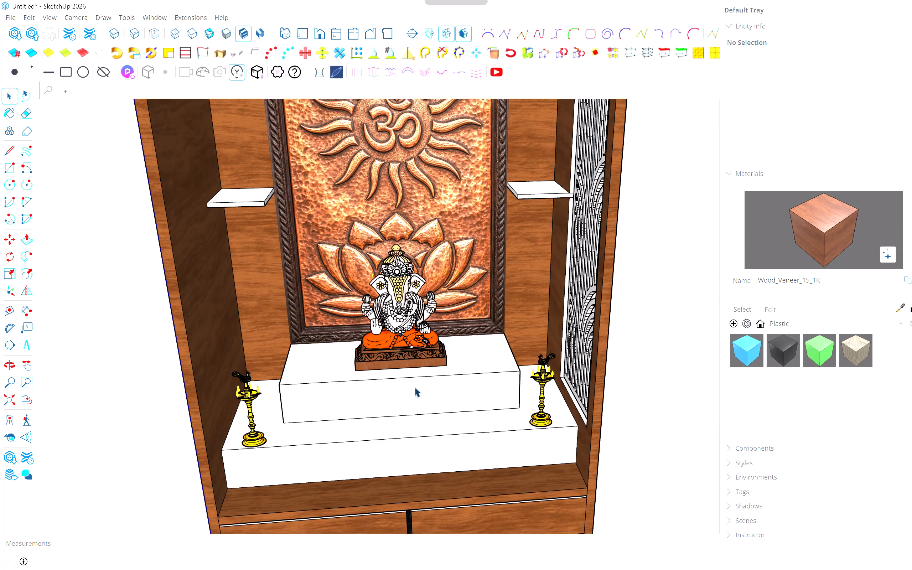
pyautogui.moveTo(415, 387); pyautogui.dragTo(367, 405, button='middle')
pyautogui.middleClick(361, 405)
pyautogui.scroll(-5, 359, 405)
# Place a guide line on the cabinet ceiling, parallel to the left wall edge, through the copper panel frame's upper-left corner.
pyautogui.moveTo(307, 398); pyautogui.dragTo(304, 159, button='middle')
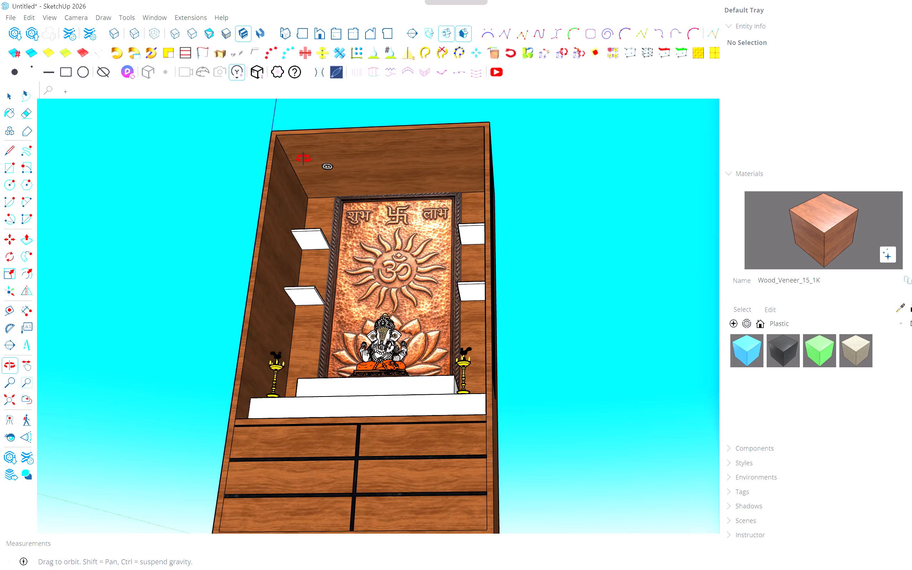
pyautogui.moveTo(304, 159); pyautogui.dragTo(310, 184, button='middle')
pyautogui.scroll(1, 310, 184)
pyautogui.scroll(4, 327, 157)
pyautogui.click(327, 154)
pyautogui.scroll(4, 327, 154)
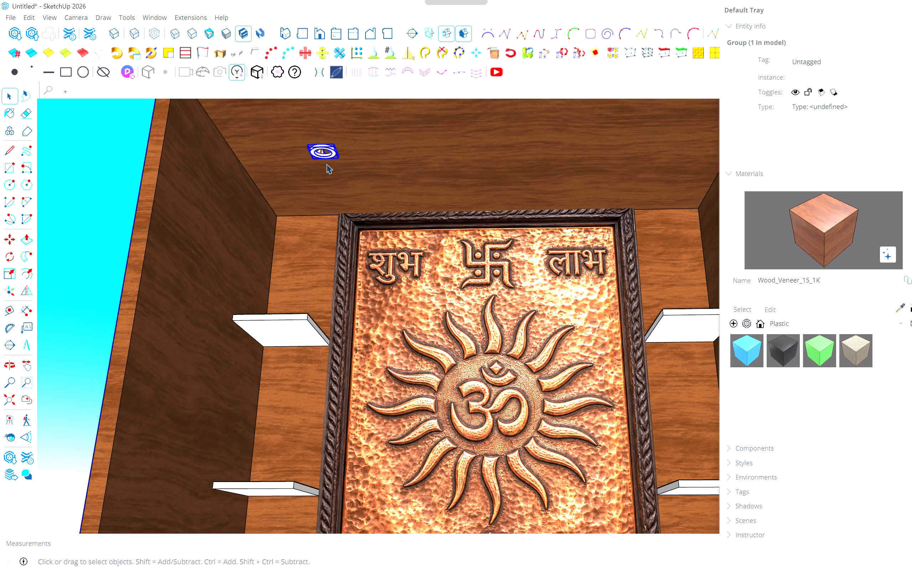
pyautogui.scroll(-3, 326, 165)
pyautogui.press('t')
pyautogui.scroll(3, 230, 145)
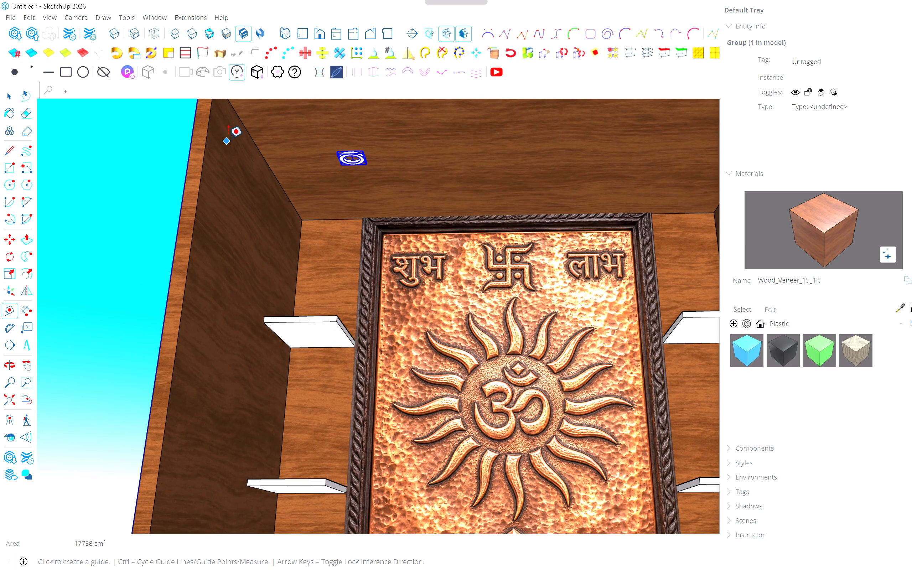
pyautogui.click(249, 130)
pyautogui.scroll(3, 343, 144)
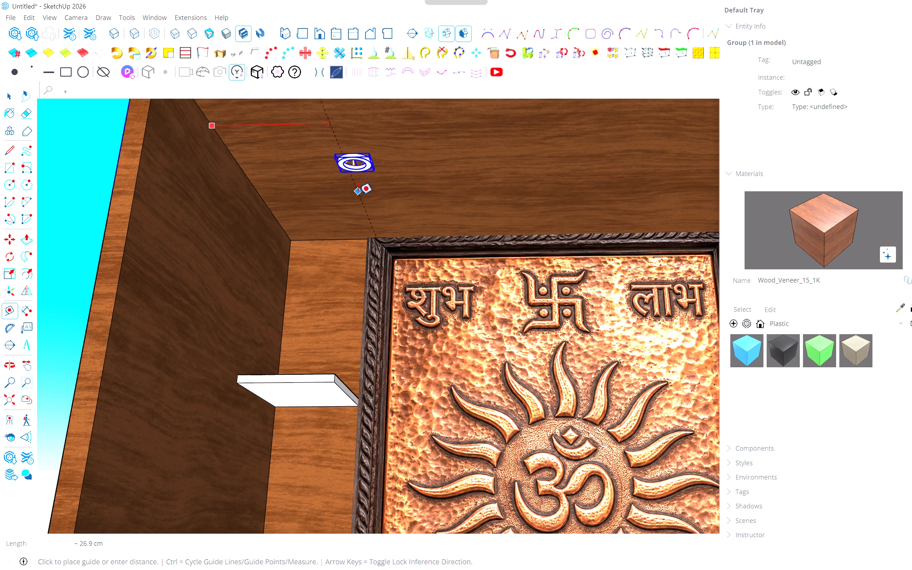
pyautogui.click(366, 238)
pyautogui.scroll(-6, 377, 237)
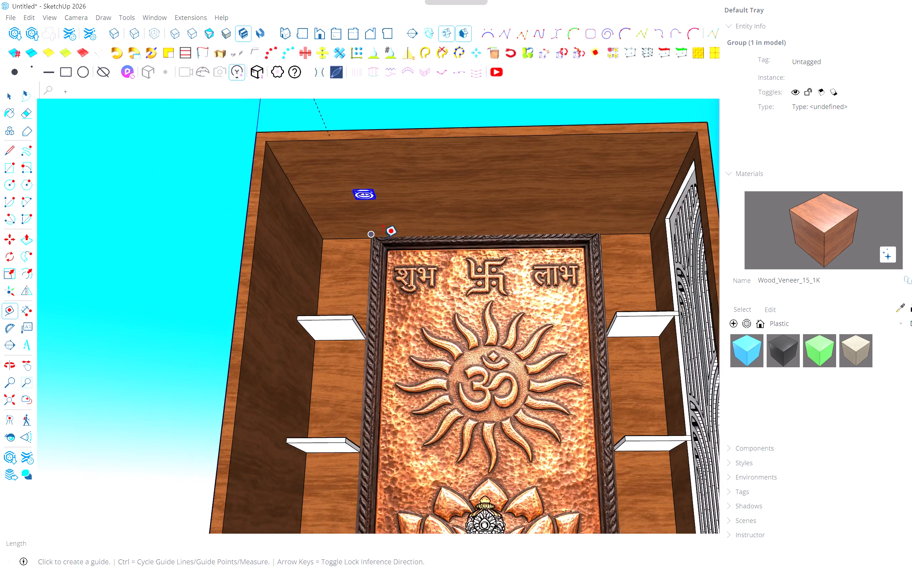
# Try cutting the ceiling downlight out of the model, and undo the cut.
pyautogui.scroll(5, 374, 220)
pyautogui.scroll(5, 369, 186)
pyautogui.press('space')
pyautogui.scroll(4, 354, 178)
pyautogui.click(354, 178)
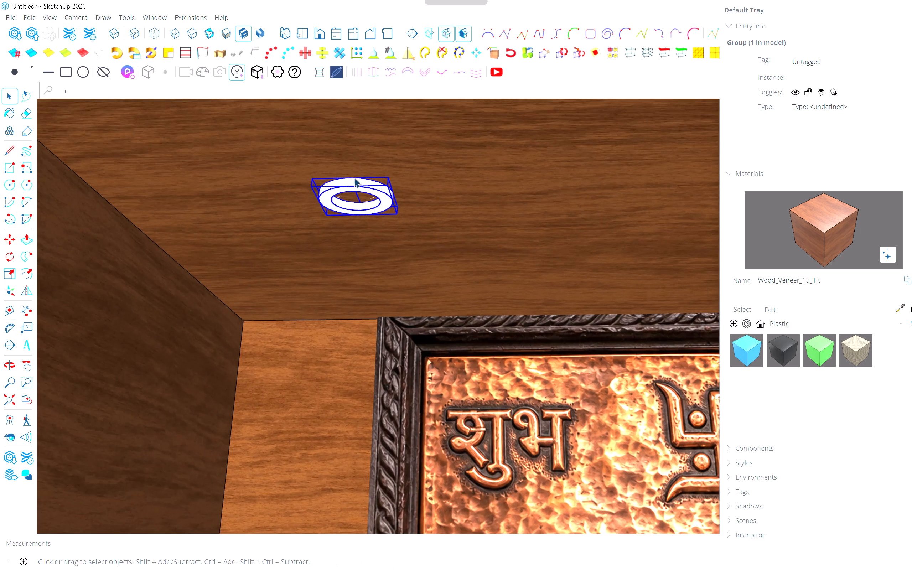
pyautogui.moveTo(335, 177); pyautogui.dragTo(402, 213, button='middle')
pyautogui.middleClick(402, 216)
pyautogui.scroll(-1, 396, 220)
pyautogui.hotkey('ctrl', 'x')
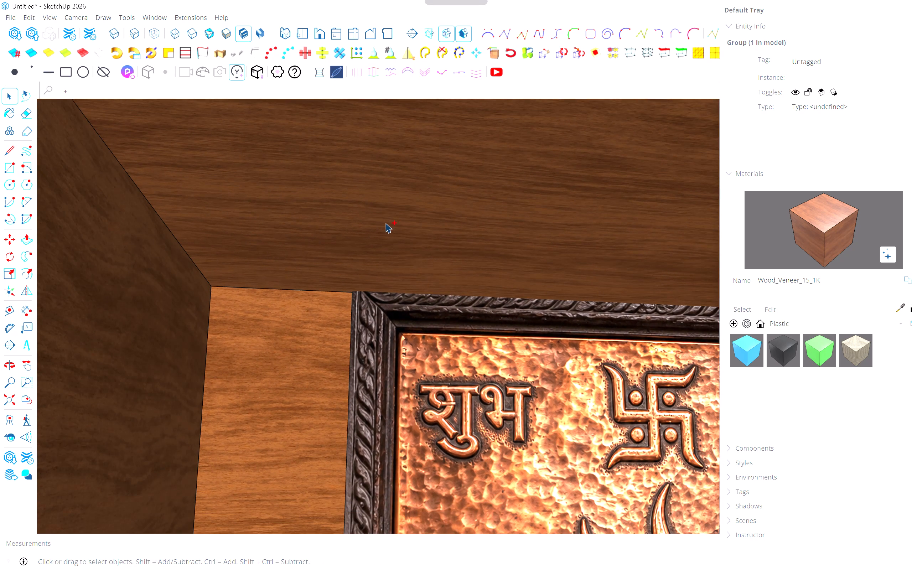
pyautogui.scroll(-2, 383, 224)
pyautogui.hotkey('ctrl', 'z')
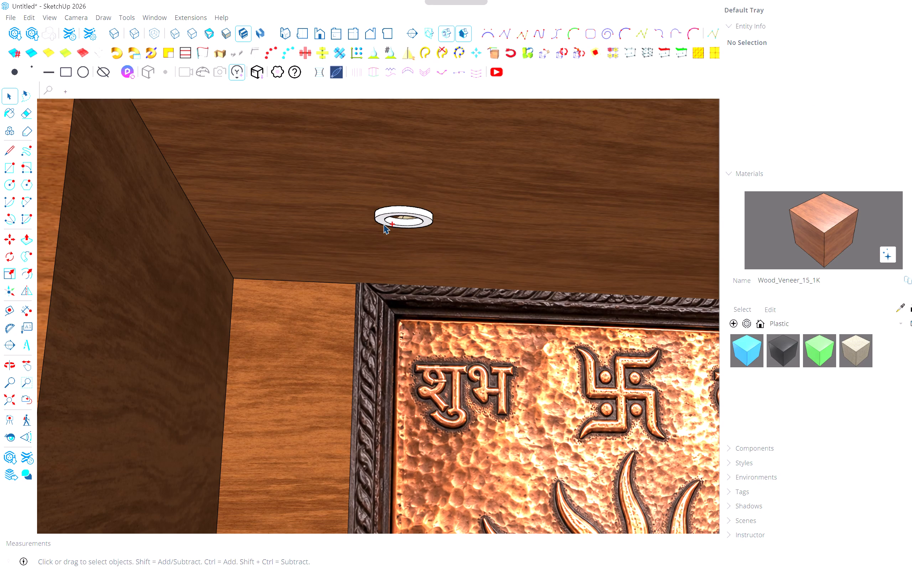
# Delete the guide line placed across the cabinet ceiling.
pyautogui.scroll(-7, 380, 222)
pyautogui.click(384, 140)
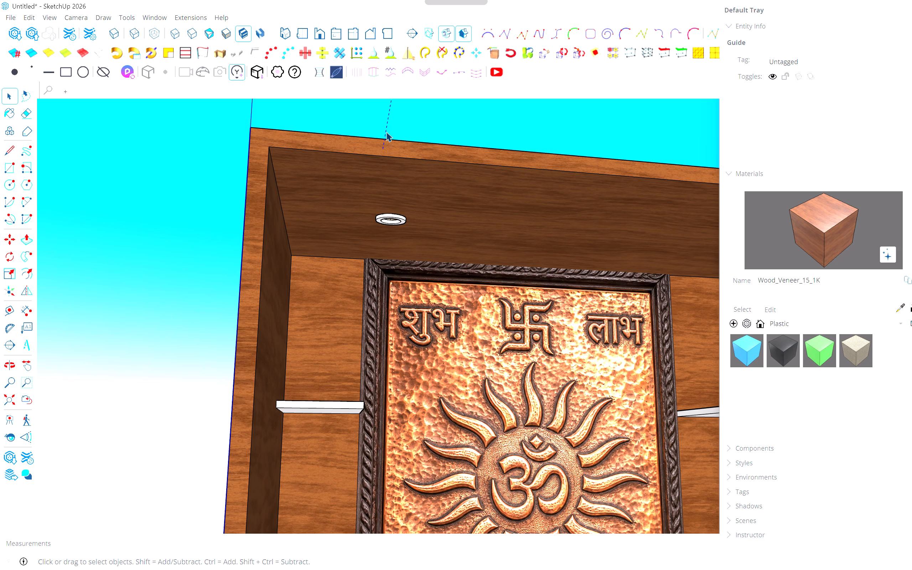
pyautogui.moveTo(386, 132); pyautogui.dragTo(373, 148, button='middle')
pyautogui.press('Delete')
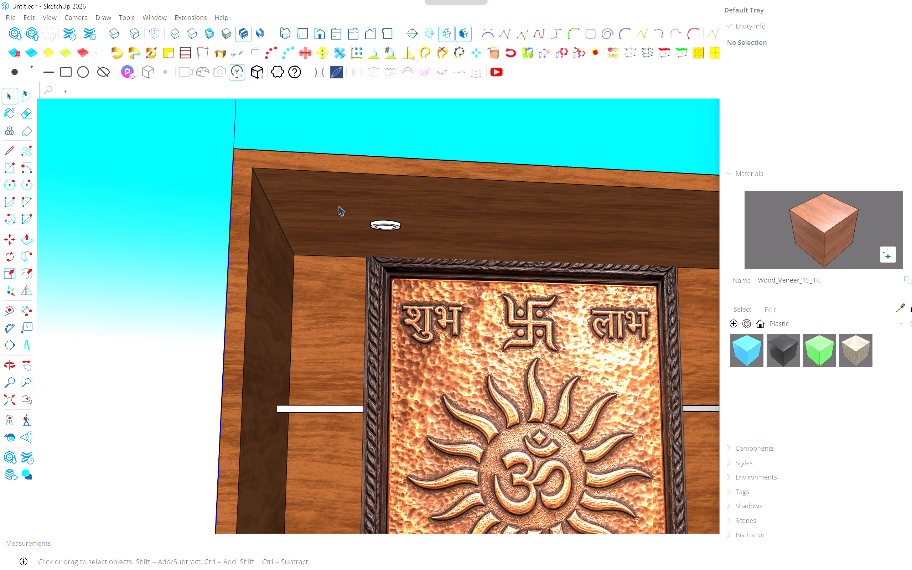
# Place a ceiling guide about 24 cm from the left wall edge, aligned with the copper panel frame's corner.
pyautogui.moveTo(326, 201); pyautogui.dragTo(312, 174, button='middle')
pyautogui.press('t')
pyautogui.scroll(4, 313, 200)
pyautogui.click(255, 207)
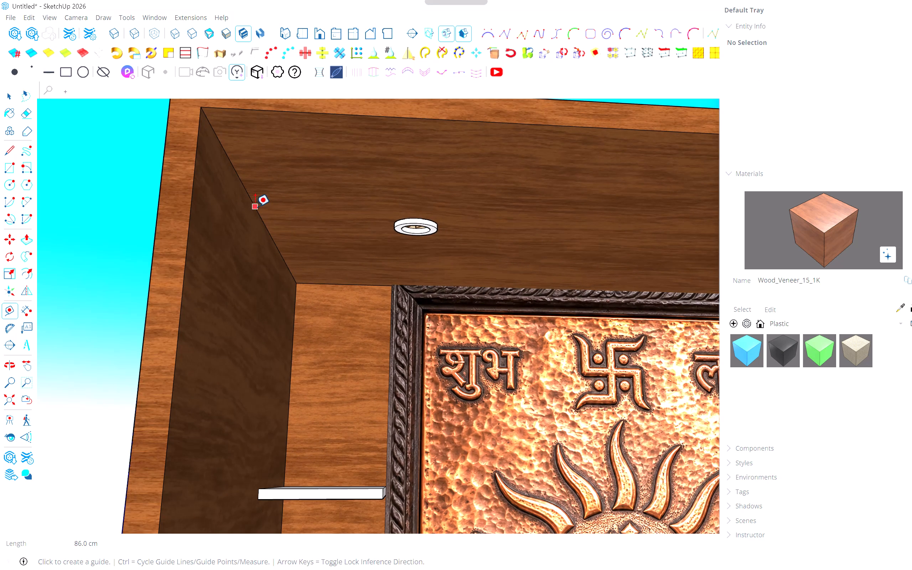
pyautogui.scroll(7, 410, 221)
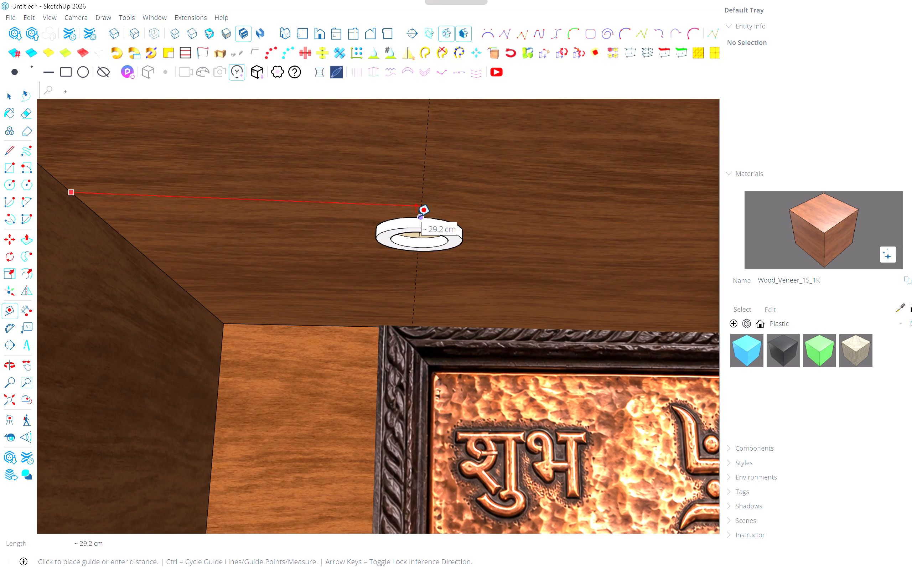
pyautogui.click(378, 328)
pyautogui.press('space')
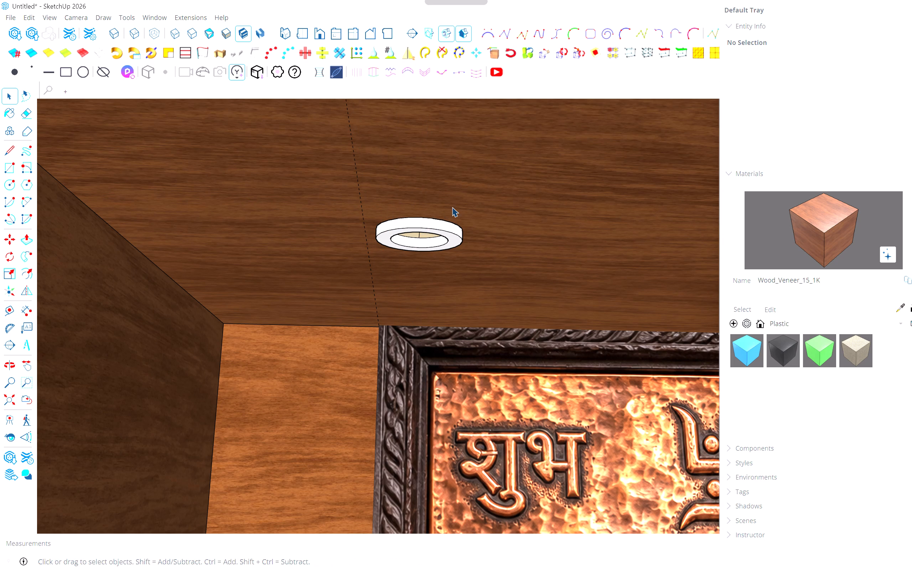
# Move the downlight by its back rim point along the ceiling onto the left guide line.
pyautogui.moveTo(452, 207); pyautogui.dragTo(400, 250)
pyautogui.scroll(4, 405, 247)
pyautogui.press('Escape')
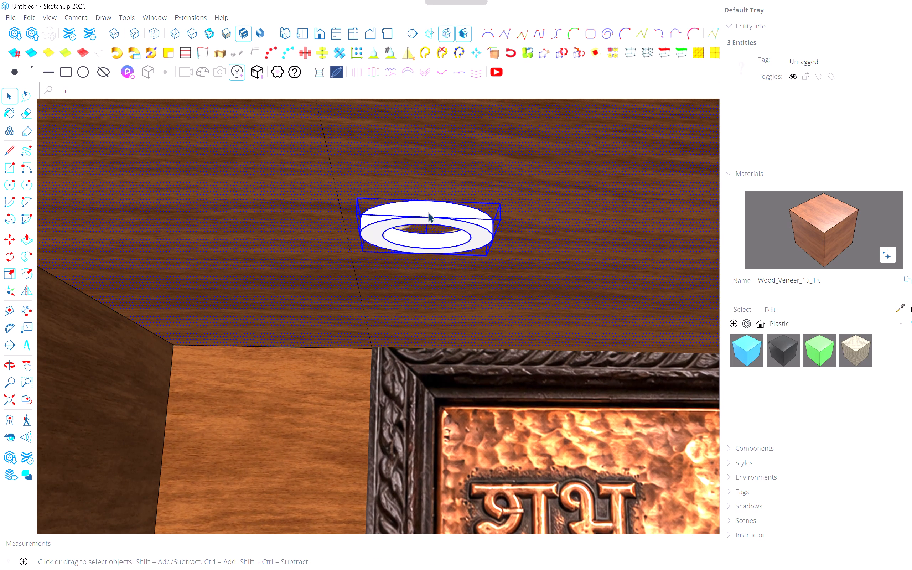
pyautogui.click(428, 213)
pyautogui.press('m')
pyautogui.scroll(4, 439, 251)
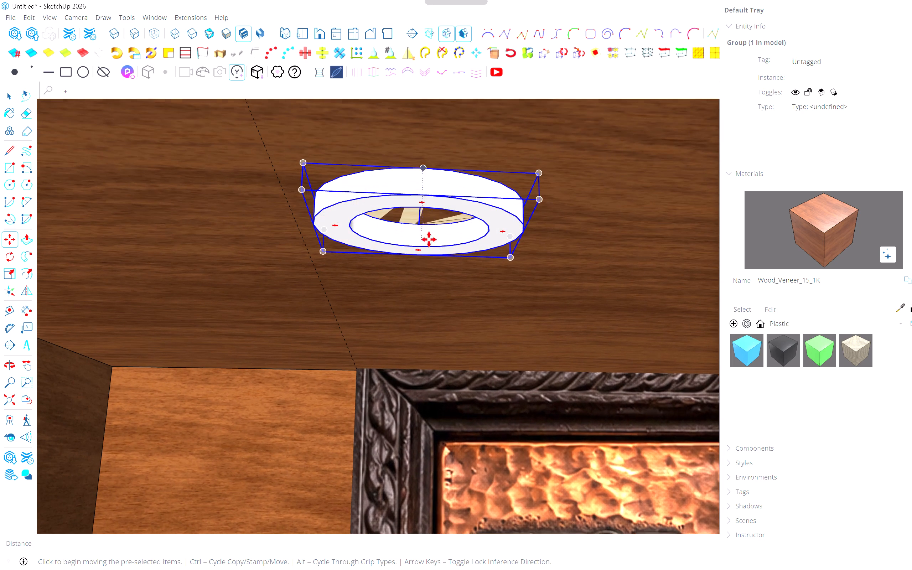
pyautogui.click(425, 172)
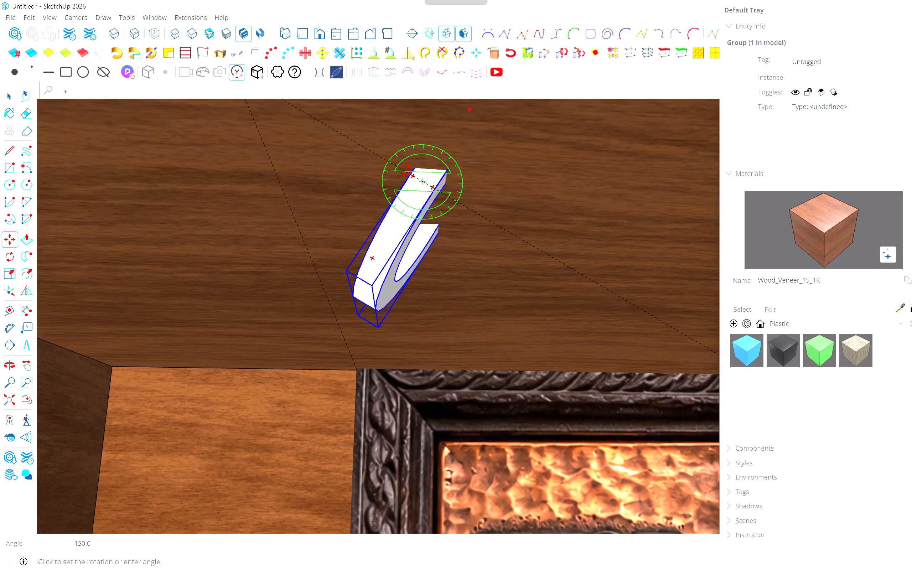
pyautogui.press('Escape')
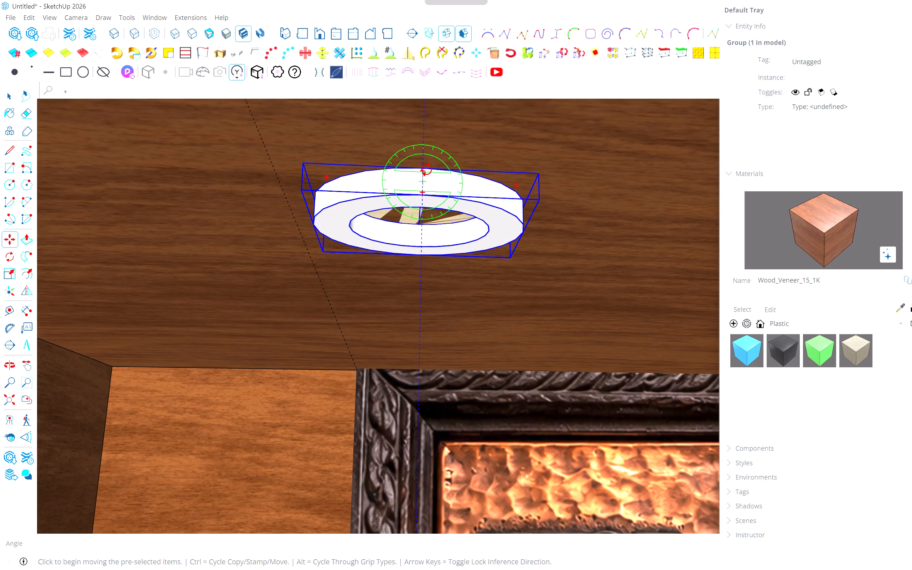
pyautogui.click(421, 165)
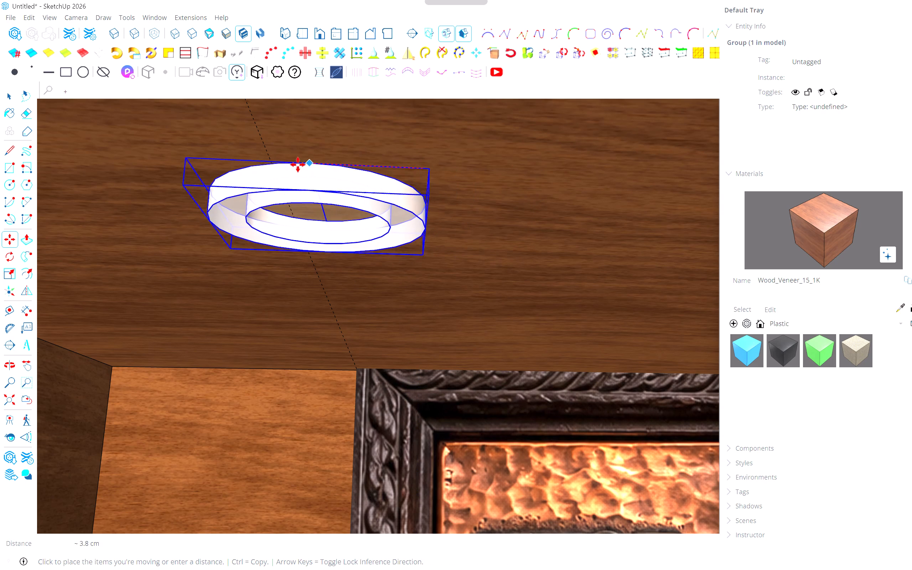
pyautogui.click(269, 156)
pyautogui.scroll(-9, 311, 178)
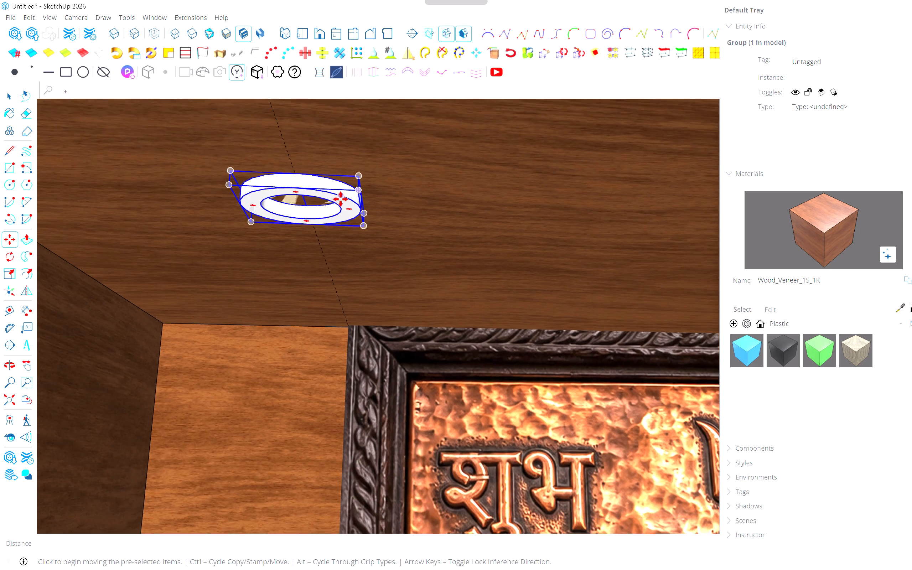
pyautogui.scroll(-13, 341, 199)
pyautogui.moveTo(344, 210); pyautogui.dragTo(401, 215, button='middle')
pyautogui.moveTo(425, 213); pyautogui.dragTo(403, 223, button='middle')
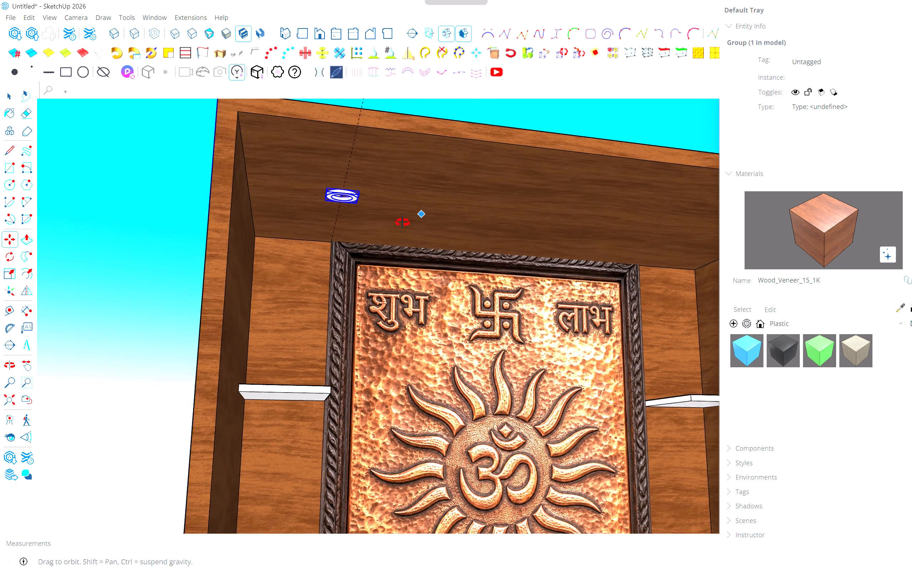
pyautogui.moveTo(403, 223); pyautogui.dragTo(378, 237, button='middle')
pyautogui.scroll(-5, 378, 237)
pyautogui.press('Escape')
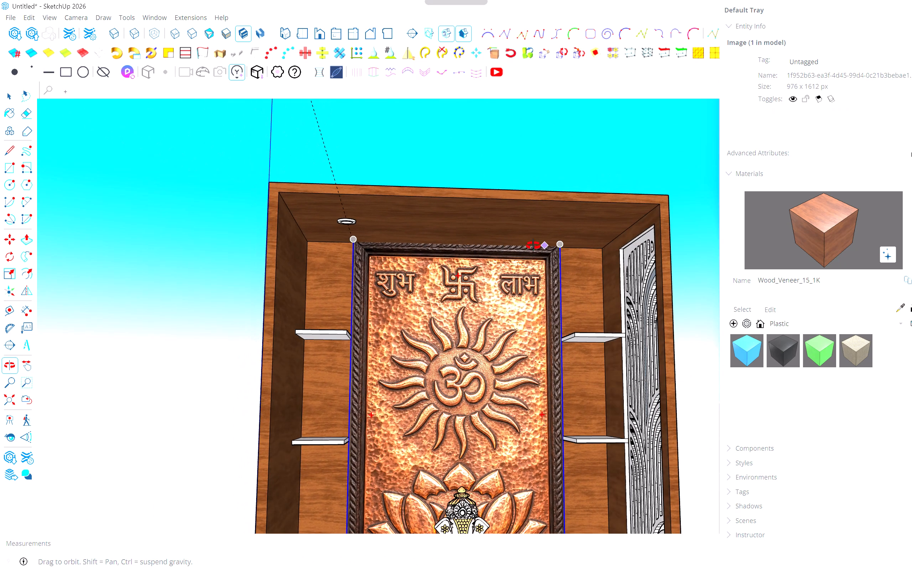
# Place a second ceiling guide about 24 cm from the right wall edge, at the frame's upper-right corner.
pyautogui.keyDown('shift'); pyautogui.moveTo(552, 241); pyautogui.dragTo(431, 238, button='middle'); pyautogui.keyUp('shift')
pyautogui.scroll(5, 485, 233)
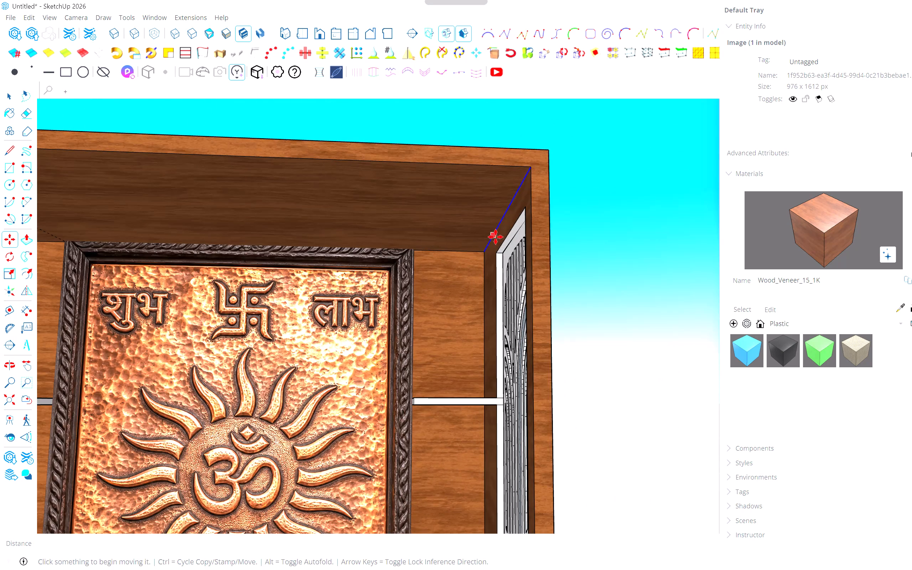
pyautogui.press('t')
pyautogui.scroll(3, 493, 237)
pyautogui.click(494, 228)
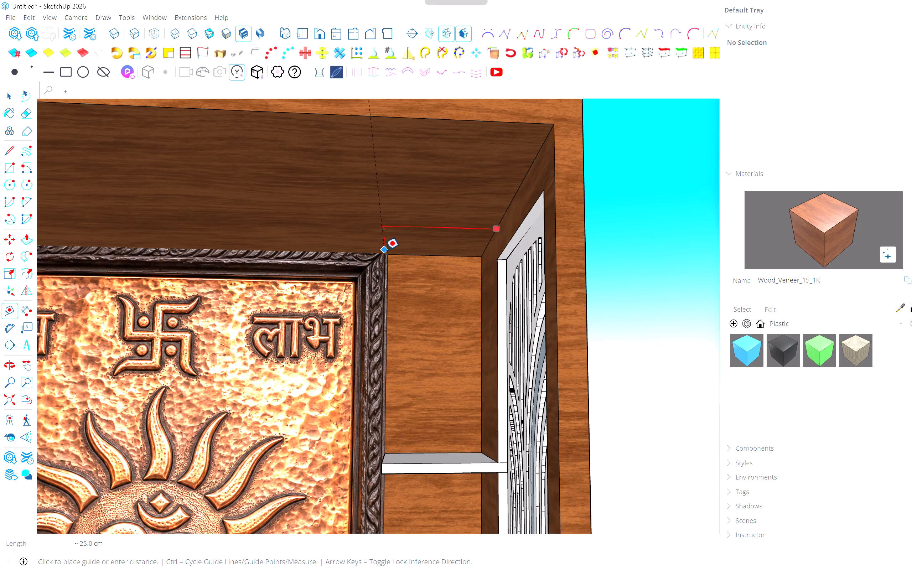
pyautogui.scroll(11, 387, 254)
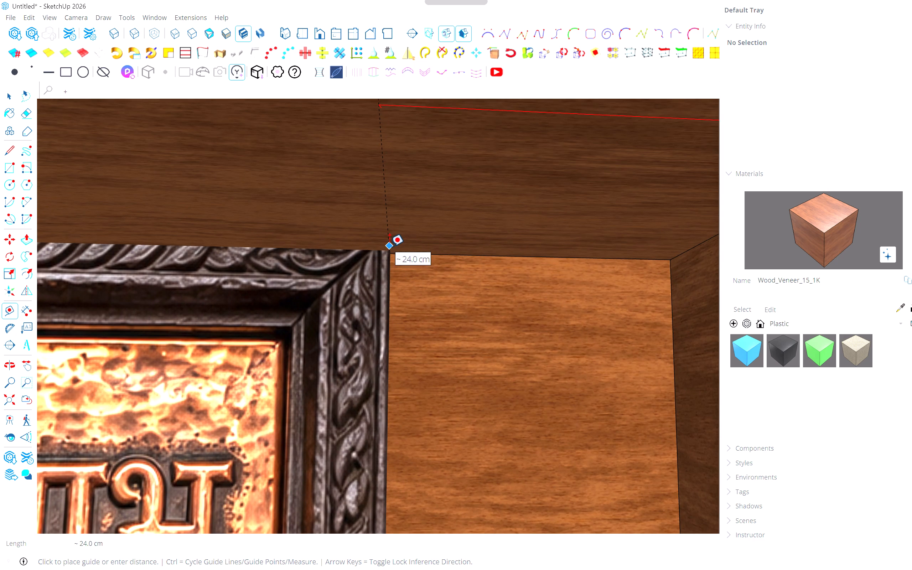
pyautogui.click(389, 247)
pyautogui.scroll(-16, 385, 245)
pyautogui.press('Escape')
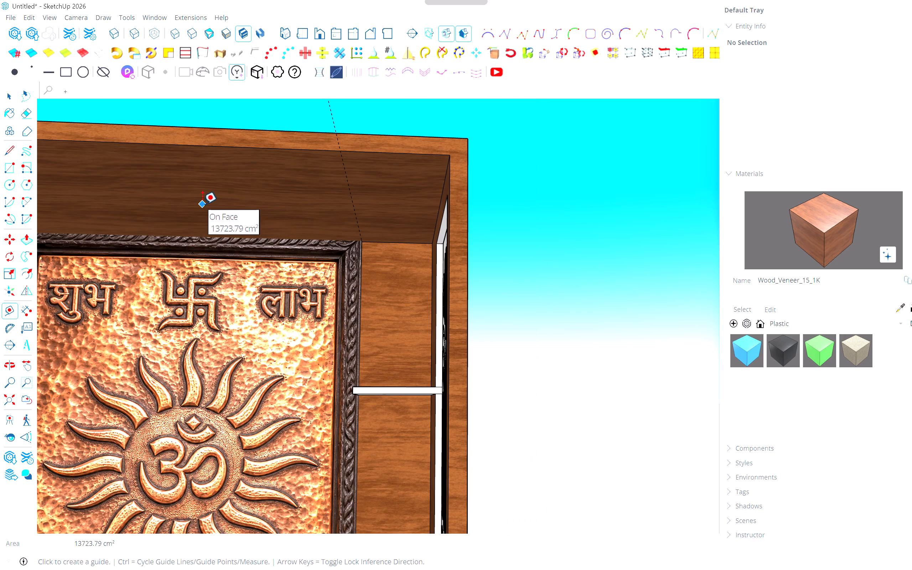
# Copy the downlight about 112 cm along the ceiling onto the right guide line.
pyautogui.keyDown('shift'); pyautogui.moveTo(202, 204); pyautogui.dragTo(317, 201, button='middle'); pyautogui.keyUp('shift')
pyautogui.press('space')
pyautogui.click(55, 196)
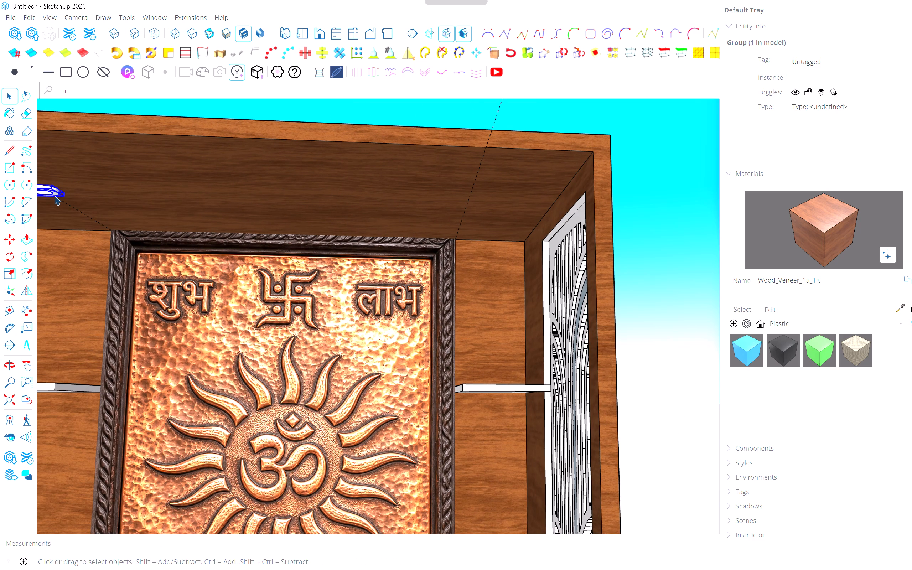
pyautogui.press('m')
pyautogui.keyDown('shift'); pyautogui.moveTo(57, 196); pyautogui.dragTo(99, 198, button='middle'); pyautogui.keyUp('shift')
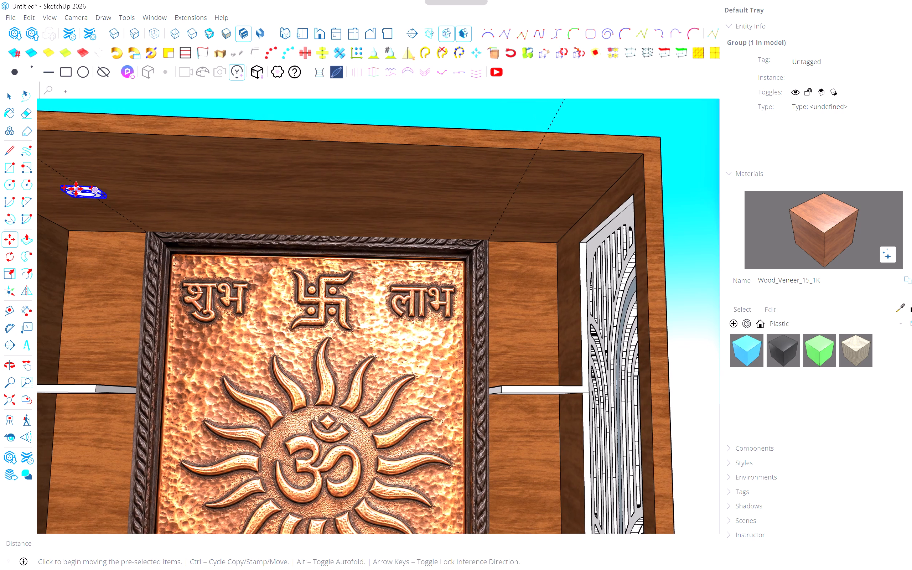
pyautogui.scroll(13, 76, 189)
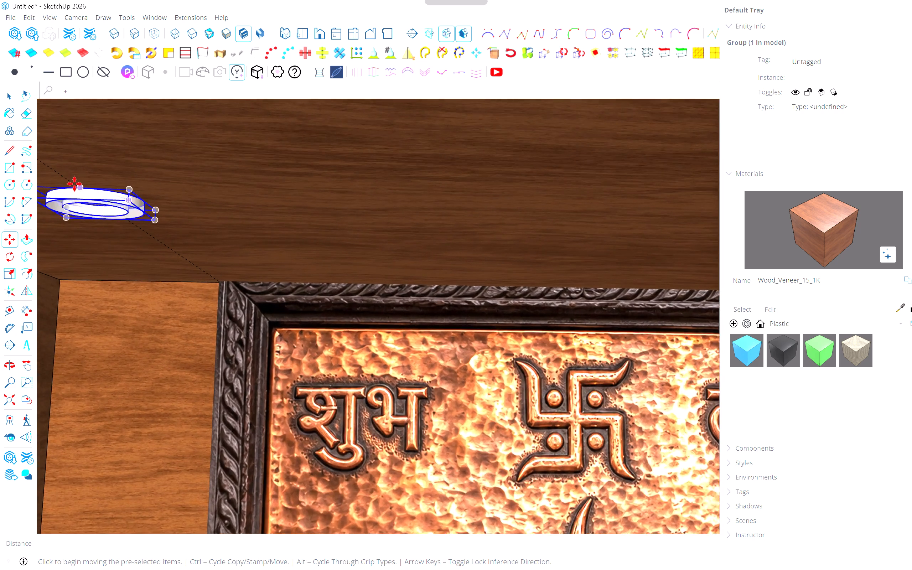
pyautogui.scroll(5, 74, 184)
pyautogui.moveTo(76, 187); pyautogui.dragTo(164, 206, button='middle')
pyautogui.scroll(12, 164, 206)
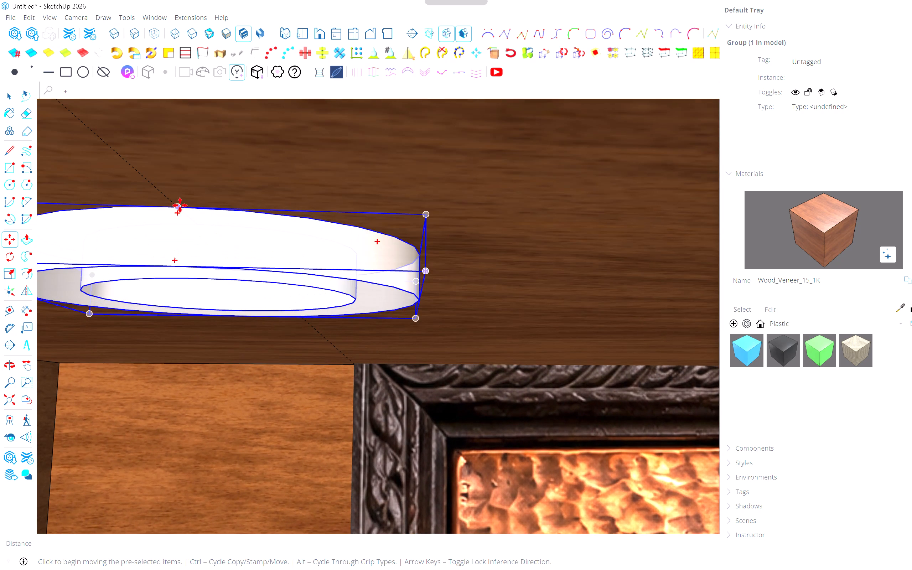
pyautogui.click(173, 205)
pyautogui.scroll(-8, 351, 211)
pyautogui.keyDown('shift'); pyautogui.moveTo(510, 207); pyautogui.dragTo(414, 214, button='middle'); pyautogui.keyUp('shift')
pyautogui.scroll(-5, 410, 214)
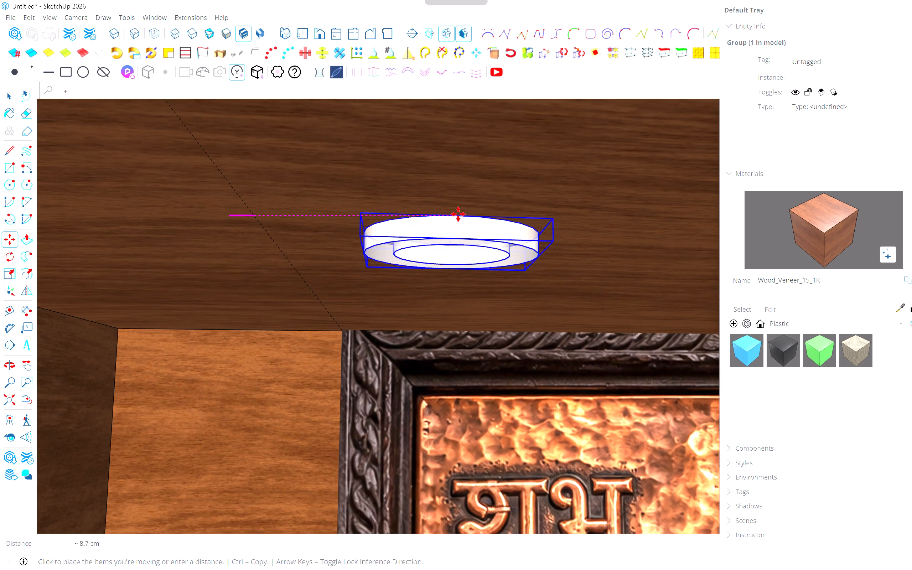
pyautogui.keyDown('shift'); pyautogui.scroll(-7, 485, 213); pyautogui.keyUp('shift')
pyautogui.keyDown('shift'); pyautogui.moveTo(561, 217); pyautogui.dragTo(263, 228, button='middle'); pyautogui.keyUp('shift')
pyautogui.scroll(-7, 262, 228)
pyautogui.keyDown('shift'); pyautogui.moveTo(597, 221); pyautogui.dragTo(288, 214, button='middle'); pyautogui.keyUp('shift')
pyautogui.keyDown('shift'); pyautogui.scroll(1, 670, 218); pyautogui.keyUp('shift')
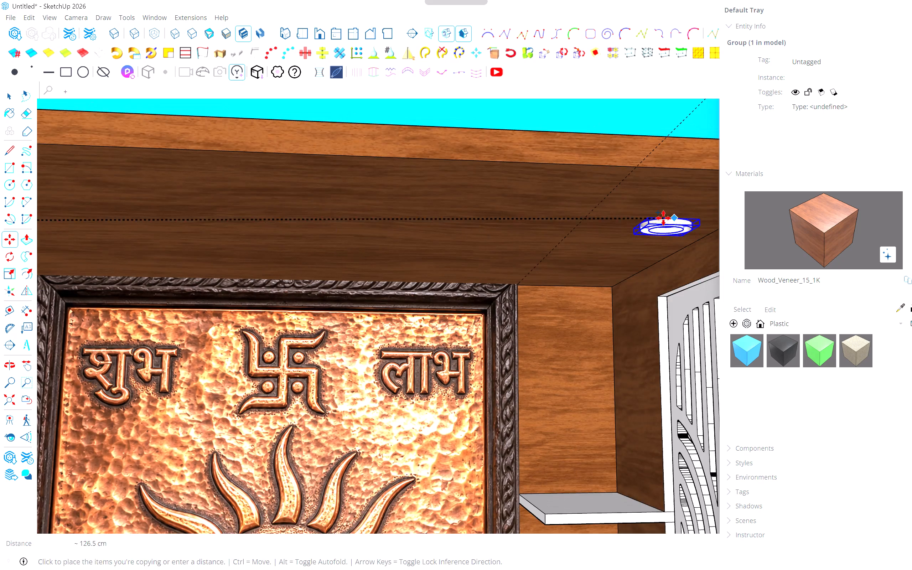
pyautogui.keyDown('shift'); pyautogui.moveTo(637, 221); pyautogui.dragTo(475, 232, button='middle'); pyautogui.keyUp('shift')
pyautogui.scroll(6, 458, 234)
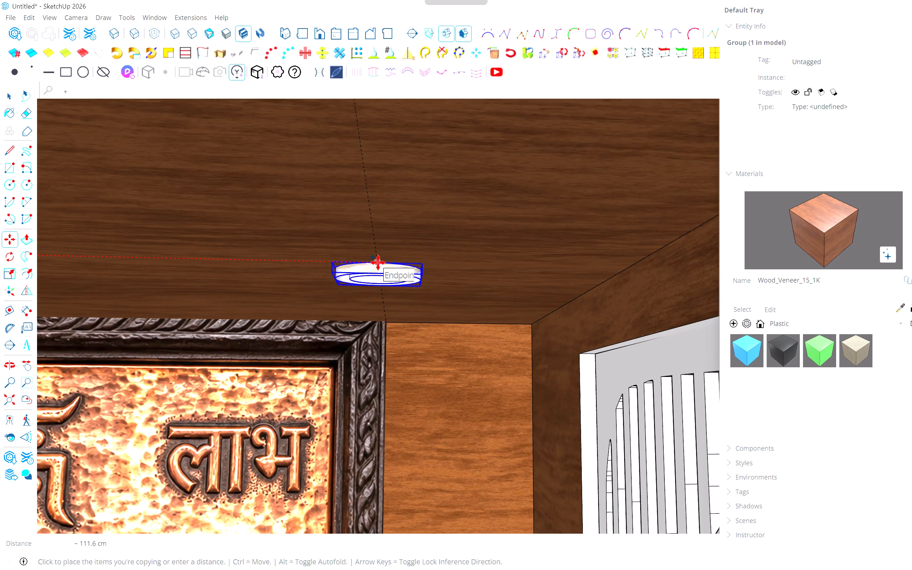
pyautogui.click(378, 263)
pyautogui.scroll(-14, 468, 251)
pyautogui.press('space')
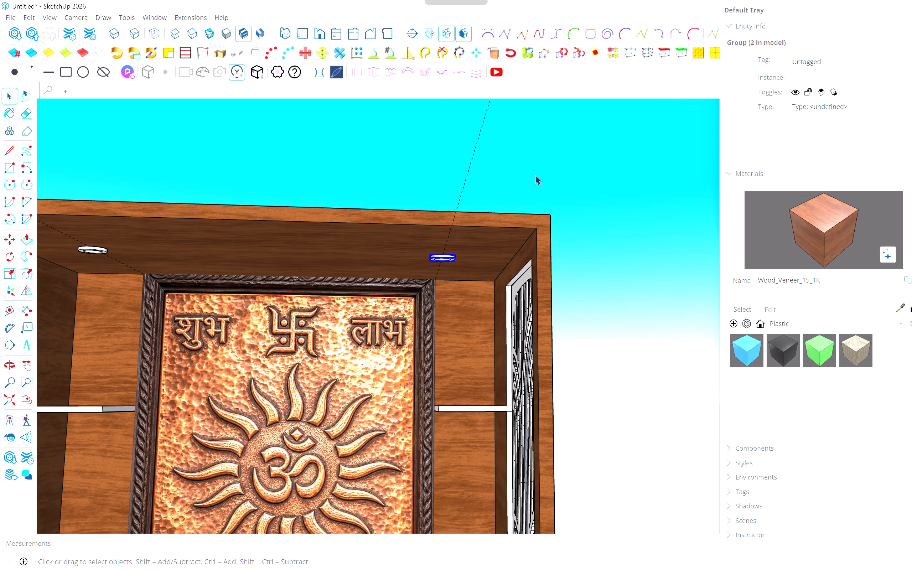
# Delete the two ceiling guide lines that were used to position the downlights.
pyautogui.click(458, 156)
pyautogui.moveTo(483, 156); pyautogui.dragTo(421, 156)
pyautogui.moveTo(494, 160); pyautogui.dragTo(330, 179)
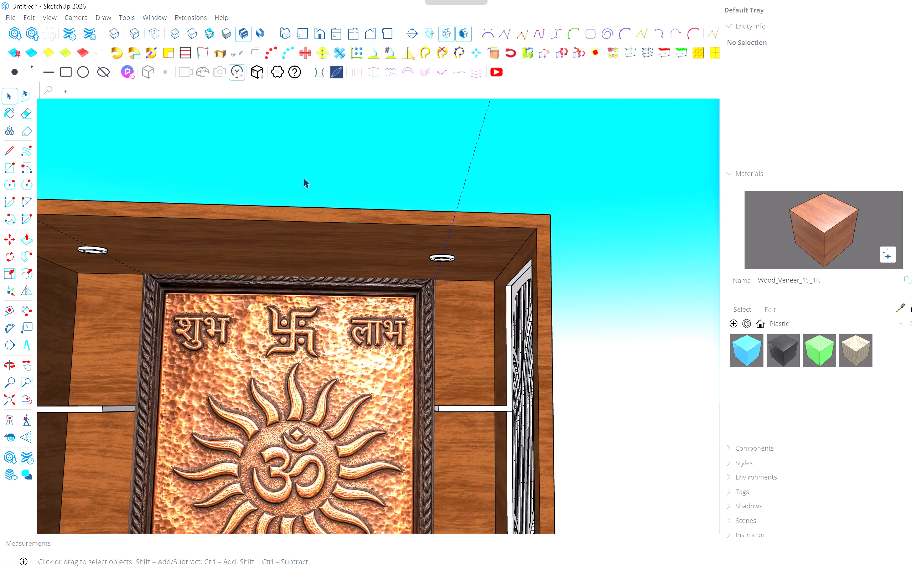
pyautogui.scroll(-9, 375, 175)
pyautogui.press('Delete')
pyautogui.moveTo(249, 135); pyautogui.dragTo(125, 139)
pyautogui.press('Delete')
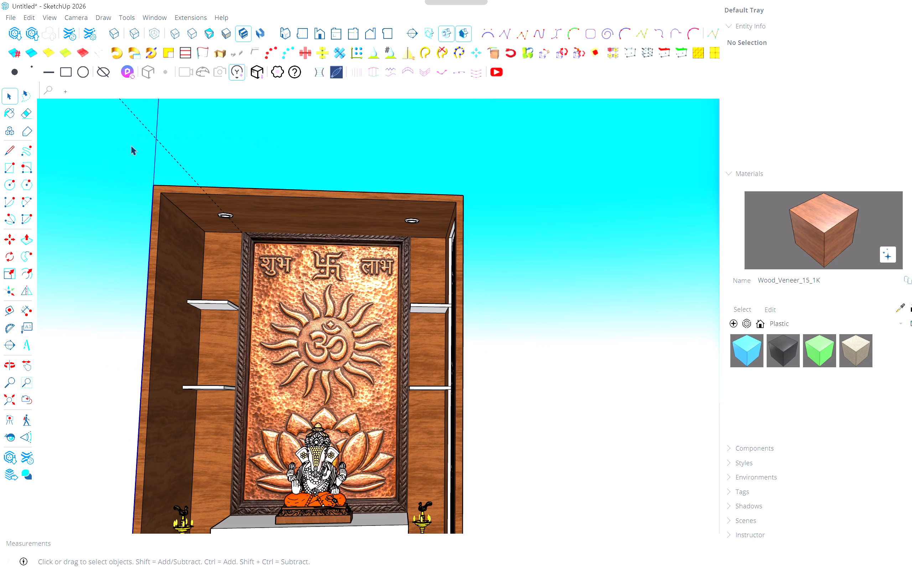
pyautogui.moveTo(178, 134); pyautogui.dragTo(125, 151)
pyautogui.press('Delete')
pyautogui.scroll(-4, 170, 152)
pyautogui.scroll(3, 201, 184)
pyautogui.press('space')
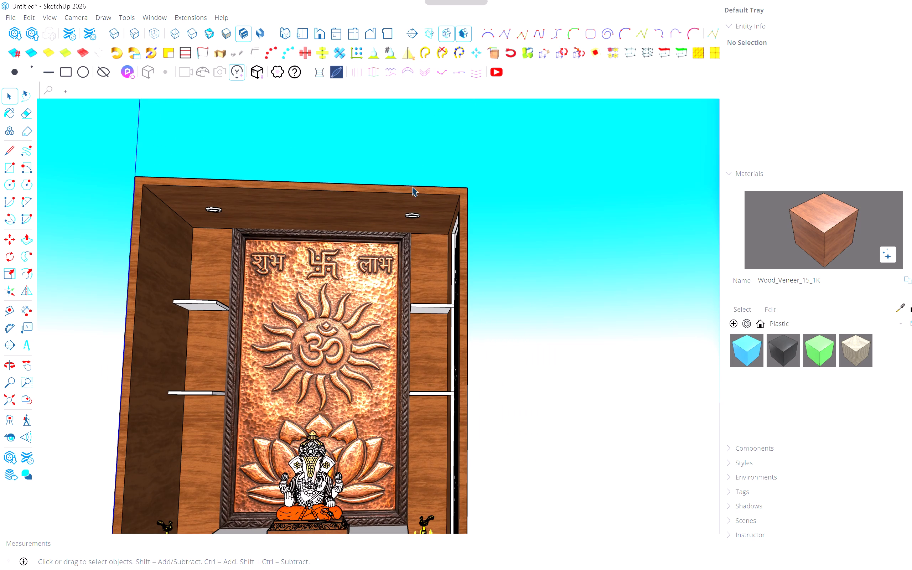
# Check the finished mandir reference picture against the cabinet's lattice side panel, and close the picture.
pyautogui.click(460, 177)
pyautogui.keyDown('shift'); pyautogui.moveTo(443, 233); pyautogui.dragTo(470, 253, button='middle'); pyautogui.keyUp('shift')
pyautogui.scroll(5, 377, 255)
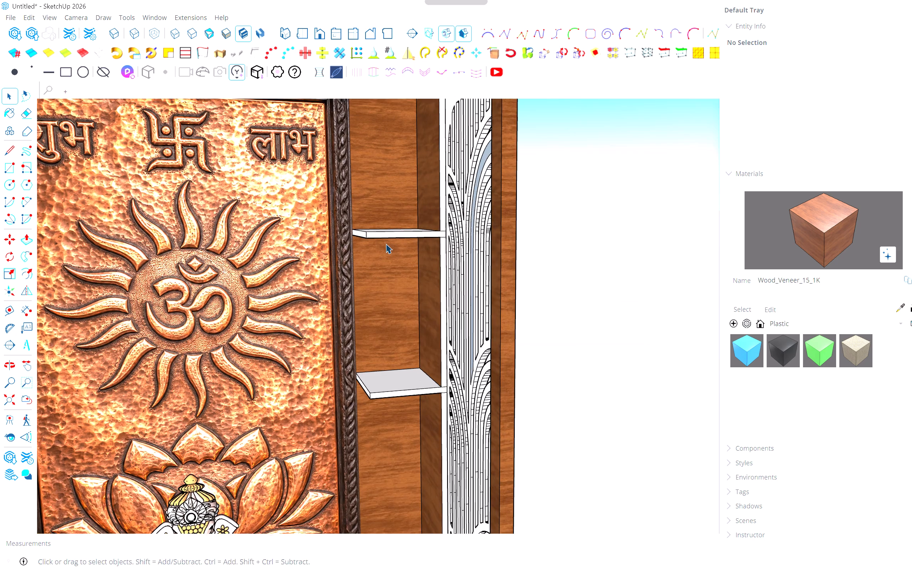
pyautogui.moveTo(390, 244); pyautogui.dragTo(498, 273, button='middle')
pyautogui.scroll(-7, 506, 276)
pyautogui.keyDown('shift'); pyautogui.moveTo(501, 280); pyautogui.dragTo(445, 202, button='middle'); pyautogui.keyUp('shift')
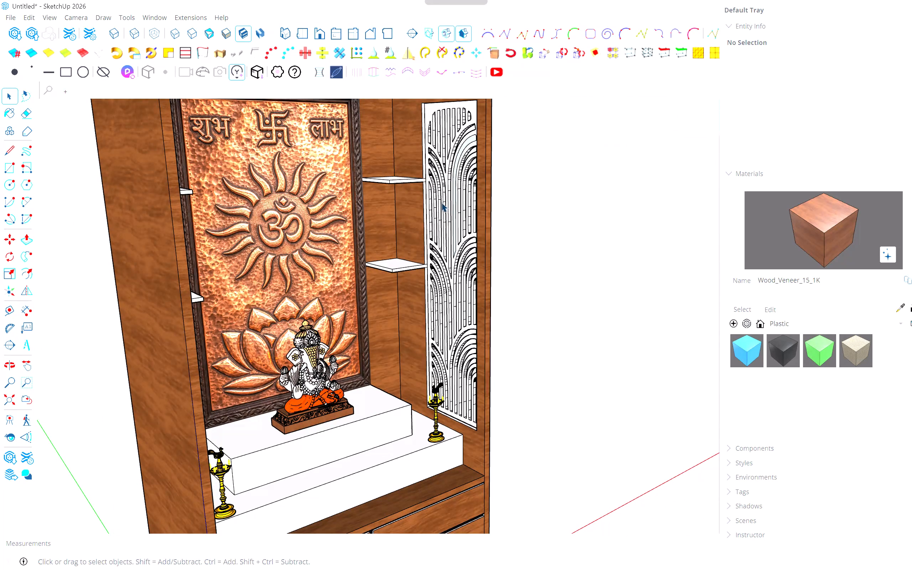
pyautogui.hotkey('alt', 'Tab')
pyautogui.hotkey('alt', 'Tab')
pyautogui.press('Escape')
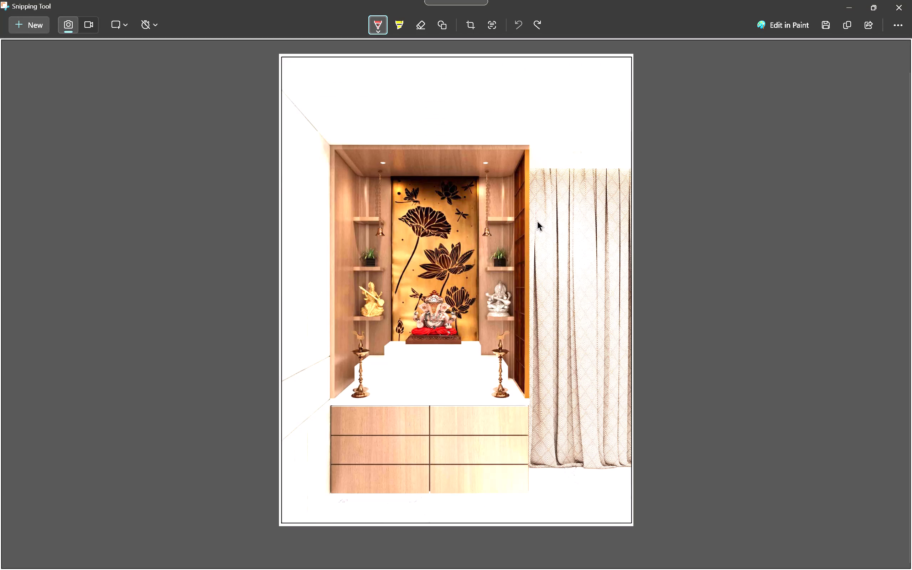
pyautogui.press('Escape')
pyautogui.click(909, 6)
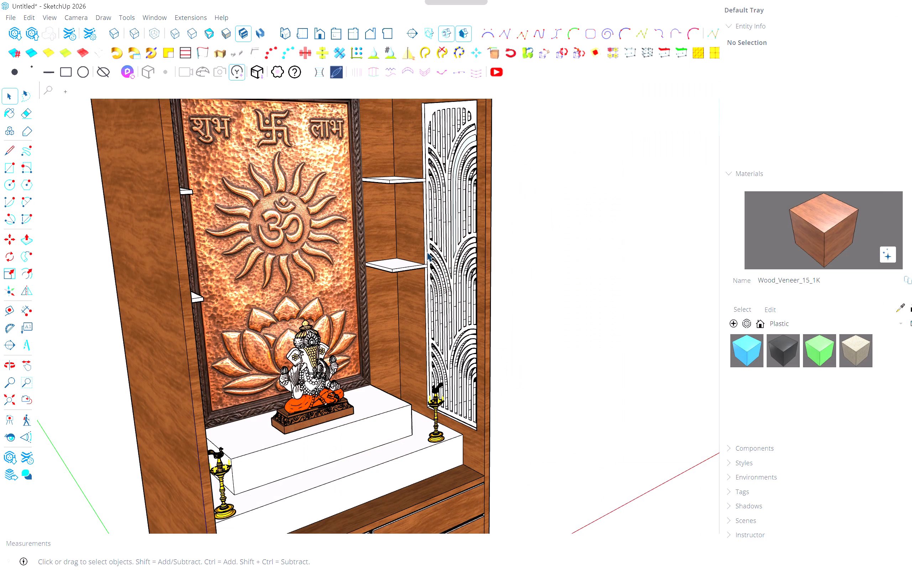
# Open the reference image Screenshot 2026-11-02 104419.png, examine the lattice panel's finish, and return to the SketchUp model.
pyautogui.hotkey('alt', 'Tab')
pyautogui.hotkey('alt', 'Tab')
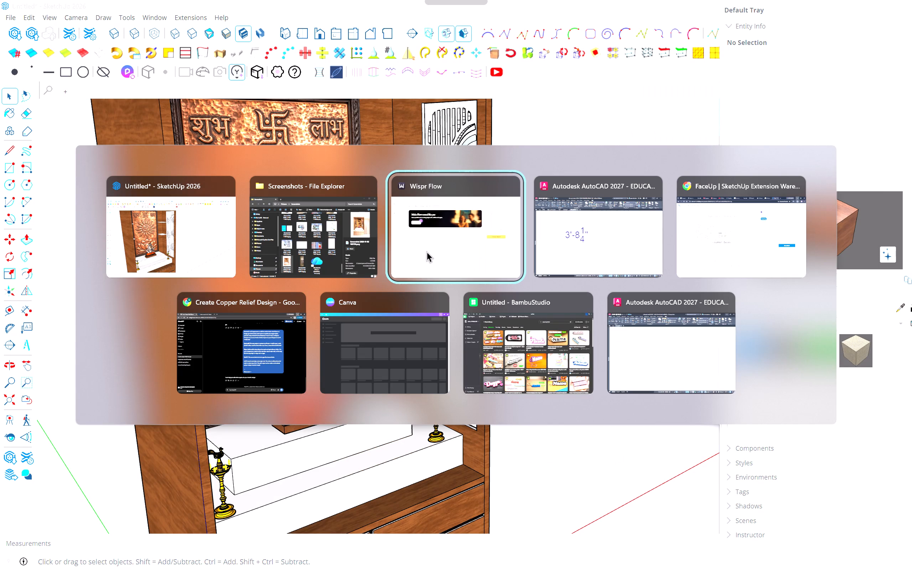
pyautogui.hotkey('alt', 'Left')
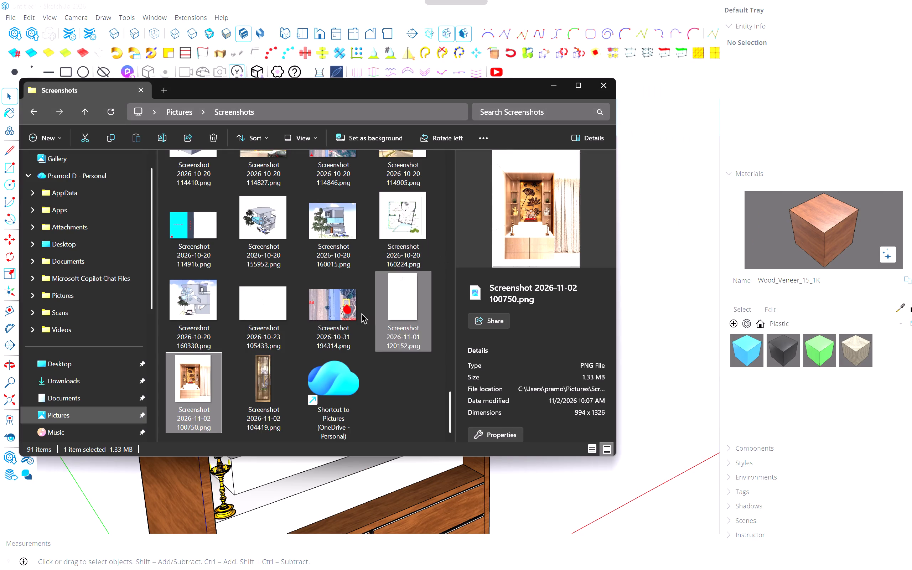
pyautogui.click(273, 359)
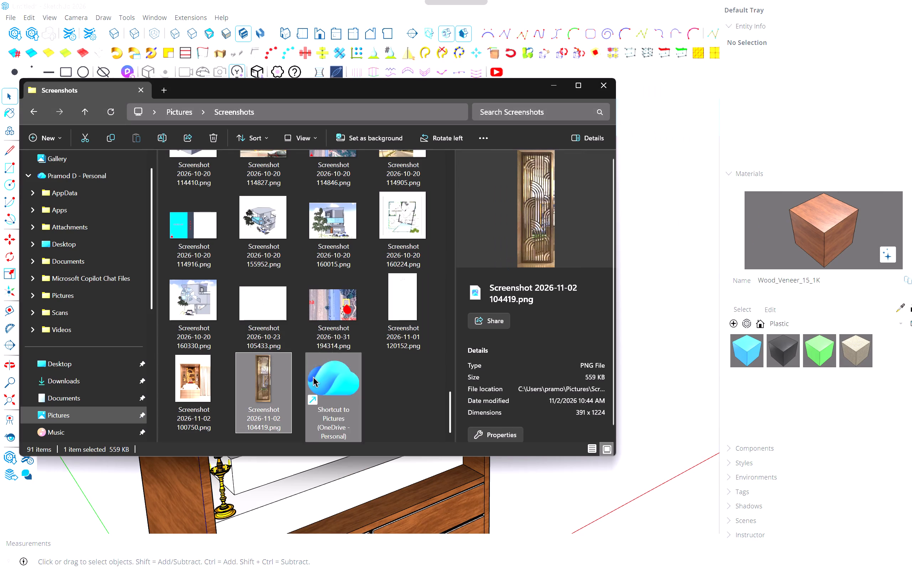
pyautogui.doubleClick(259, 393)
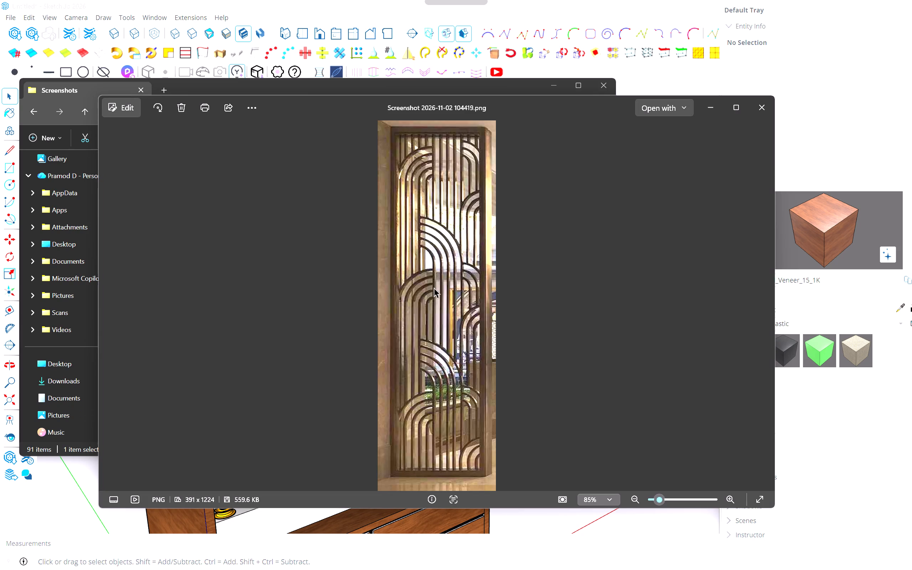
pyautogui.scroll(15, 434, 288)
pyautogui.hotkey('alt', 'Tab')
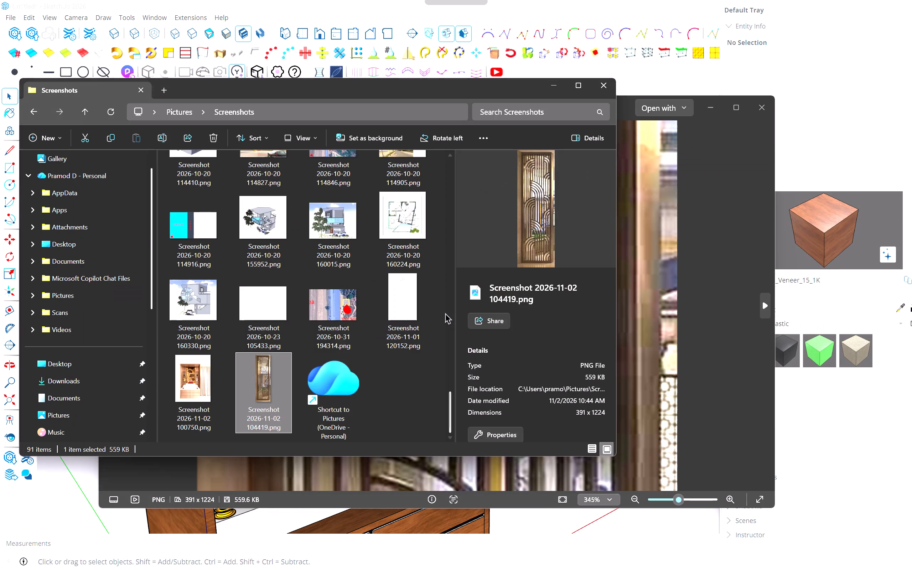
pyautogui.hotkey('alt', 'Tab')
pyautogui.hotkey('alt', 'Tab')
# Paint the lattice side panel with the Wicker_07_1K material.
pyautogui.moveTo(458, 305); pyautogui.dragTo(493, 286, button='middle')
pyautogui.middleClick(493, 286)
pyautogui.moveTo(482, 296); pyautogui.dragTo(474, 301, button='middle')
pyautogui.press('b')
pyautogui.scroll(8, 469, 299)
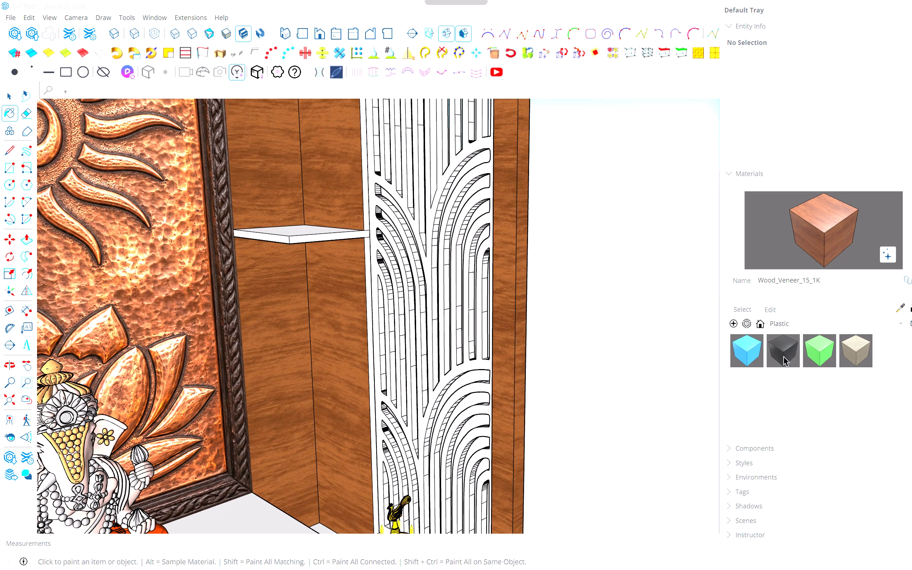
pyautogui.click(822, 353)
pyautogui.click(865, 346)
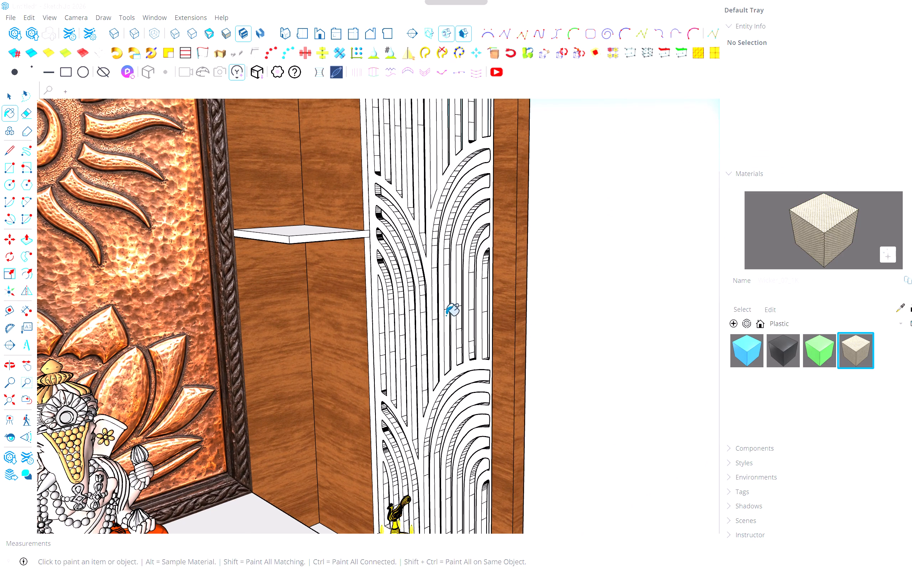
pyautogui.click(385, 292)
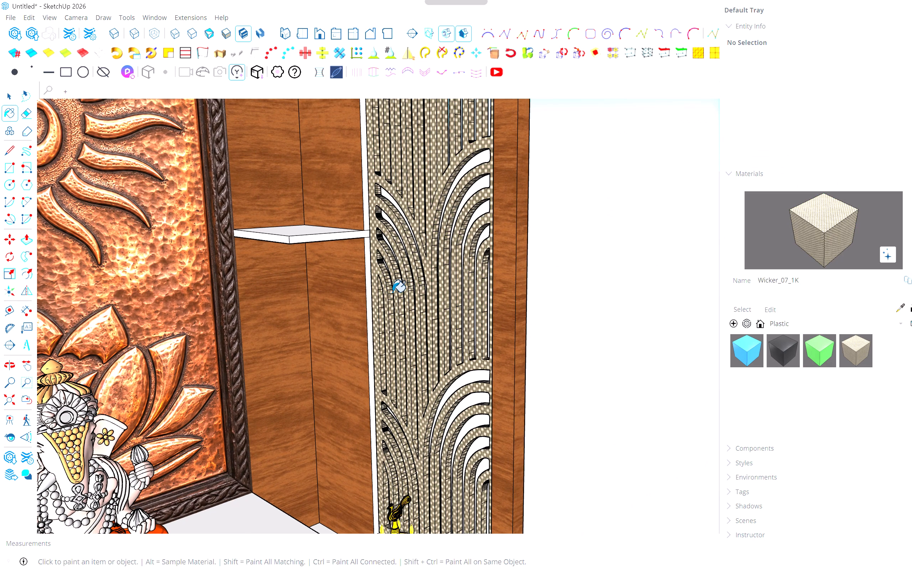
# Examine the painted lattice panel from inside and outside the cabinet.
pyautogui.moveTo(417, 299); pyautogui.dragTo(530, 305, button='middle')
pyautogui.scroll(4, 506, 347)
pyautogui.moveTo(470, 343); pyautogui.dragTo(361, 296, button='middle')
pyautogui.scroll(-5, 363, 299)
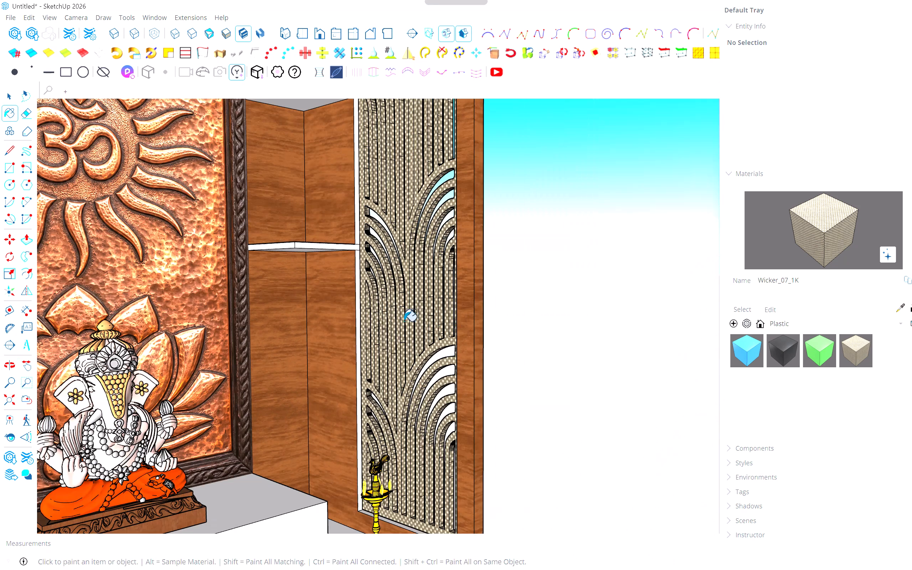
pyautogui.scroll(-1, 404, 321)
pyautogui.press('space')
pyautogui.click(537, 307)
pyautogui.moveTo(532, 308); pyautogui.dragTo(326, 353, button='middle')
pyautogui.scroll(-6, 313, 365)
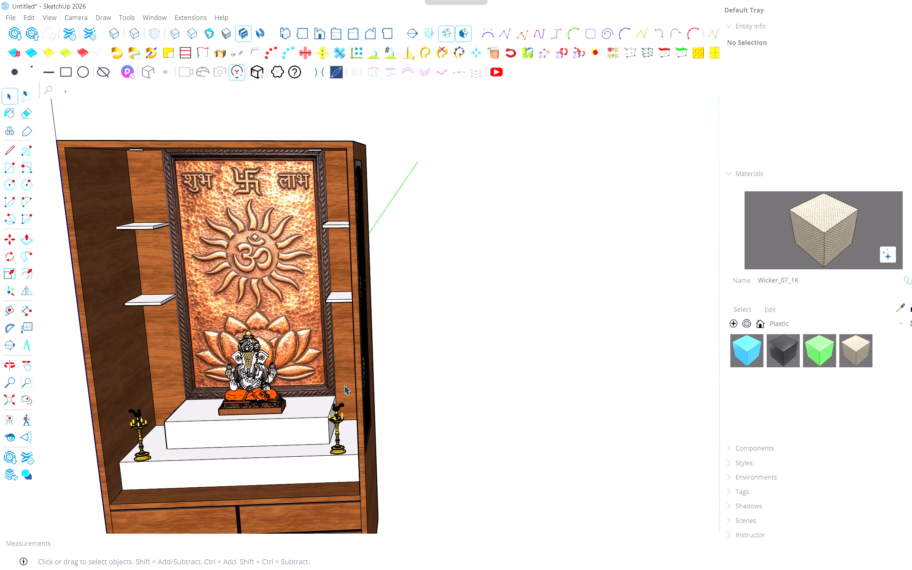
pyautogui.moveTo(277, 377); pyautogui.dragTo(218, 382, button='middle')
pyautogui.press('space')
pyautogui.click(507, 347)
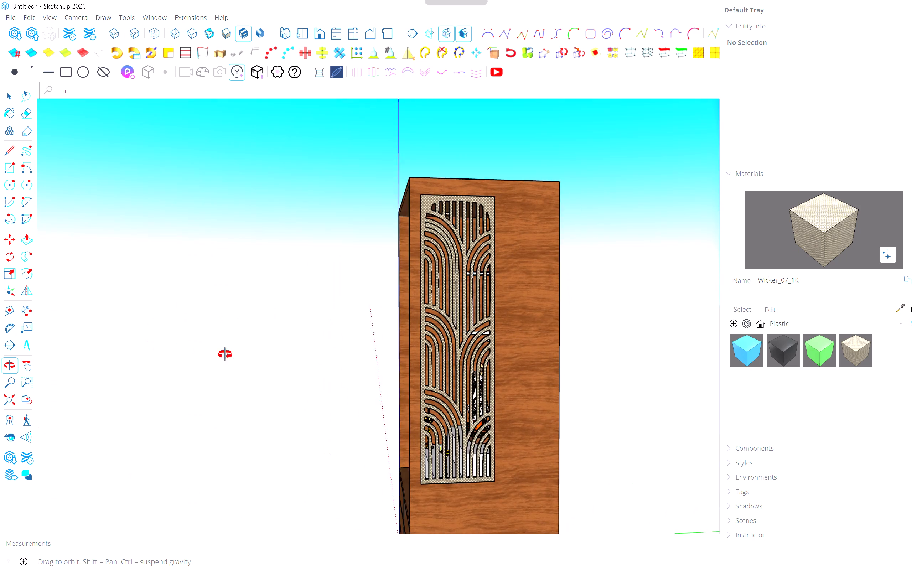
# Sample Wood_Veneer_15_1K from the cabinet's side wall and paint the lattice opening's rear and bottom edge faces with it.
pyautogui.scroll(6, 559, 403)
pyautogui.scroll(4, 522, 404)
pyautogui.moveTo(530, 404); pyautogui.dragTo(491, 408, button='middle')
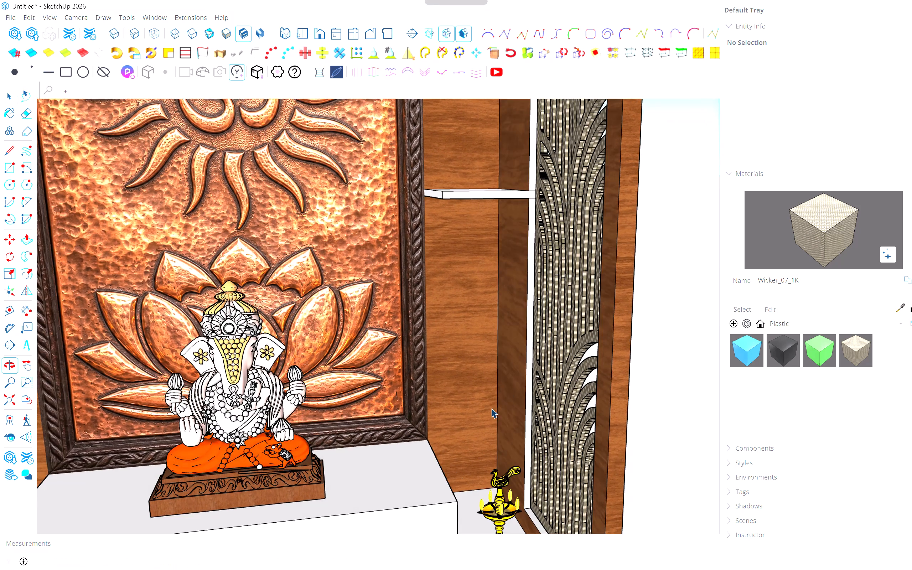
pyautogui.press('b')
pyautogui.scroll(5, 506, 407)
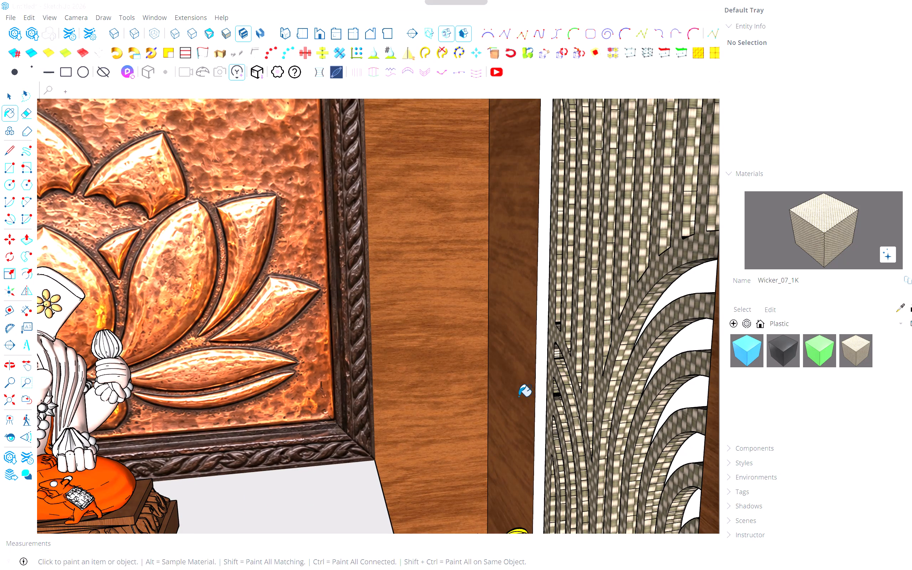
pyautogui.moveTo(515, 394); pyautogui.dragTo(544, 385, button='middle')
pyautogui.keyDown('alt'); pyautogui.click(522, 379); pyautogui.keyUp('alt')
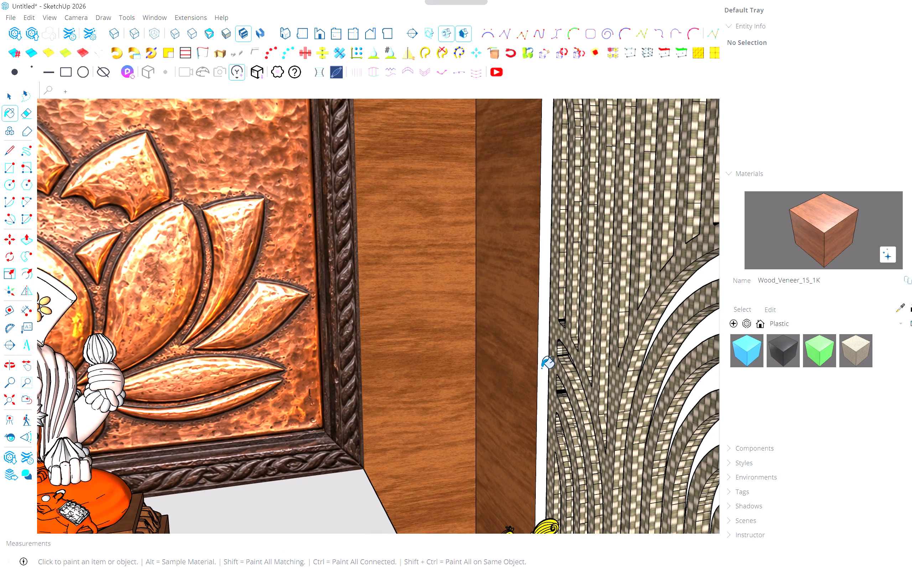
pyautogui.click(541, 368)
pyautogui.scroll(-14, 541, 368)
pyautogui.scroll(5, 552, 433)
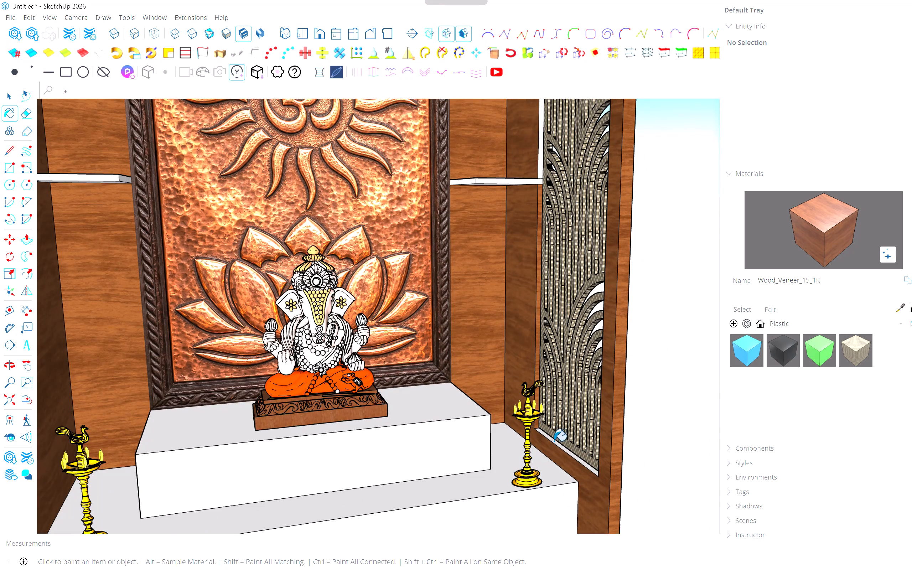
pyautogui.scroll(6, 554, 441)
pyautogui.click(554, 441)
pyautogui.moveTo(529, 436); pyautogui.dragTo(501, 460, button='middle')
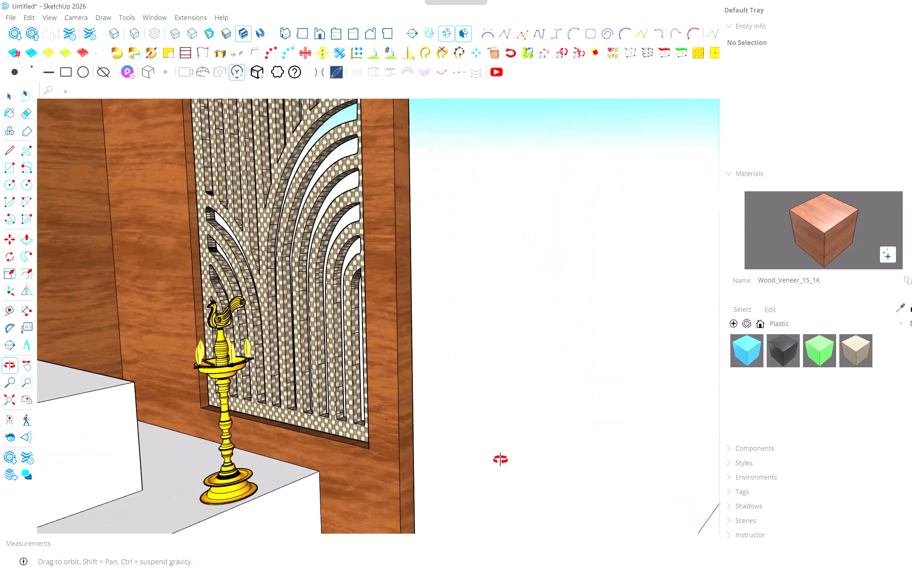
# Paint the lattice opening's front edge, the rear edge sections beside the shelves and the top edge with Wood_Veneer_15_1K.
pyautogui.moveTo(501, 460); pyautogui.dragTo(633, 489, button='middle')
pyautogui.moveTo(357, 368); pyautogui.dragTo(425, 382, button='middle')
pyautogui.click(463, 362)
pyautogui.keyDown('shift'); pyautogui.moveTo(465, 353); pyautogui.dragTo(482, 439, button='middle'); pyautogui.keyUp('shift')
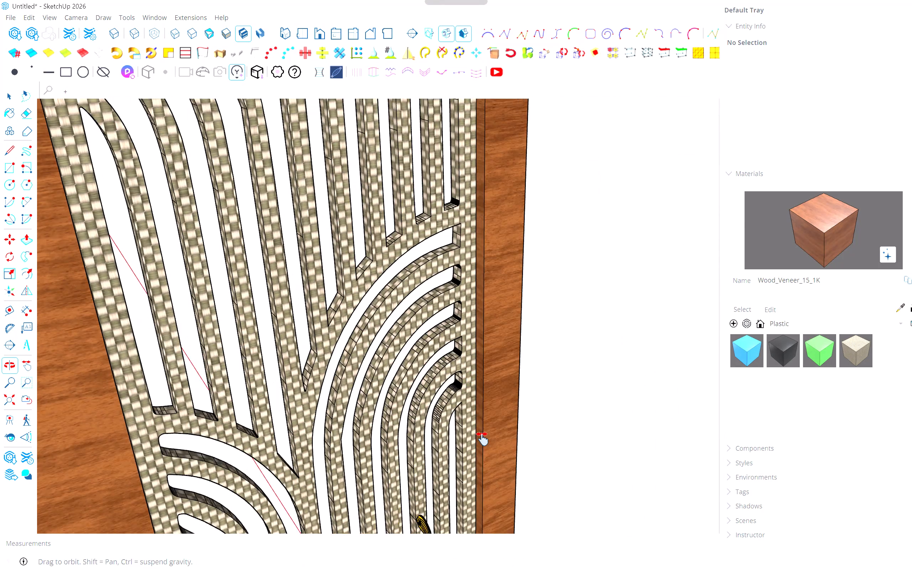
pyautogui.keyDown('shift'); pyautogui.moveTo(482, 439); pyautogui.dragTo(238, 236, button='middle'); pyautogui.keyUp('shift')
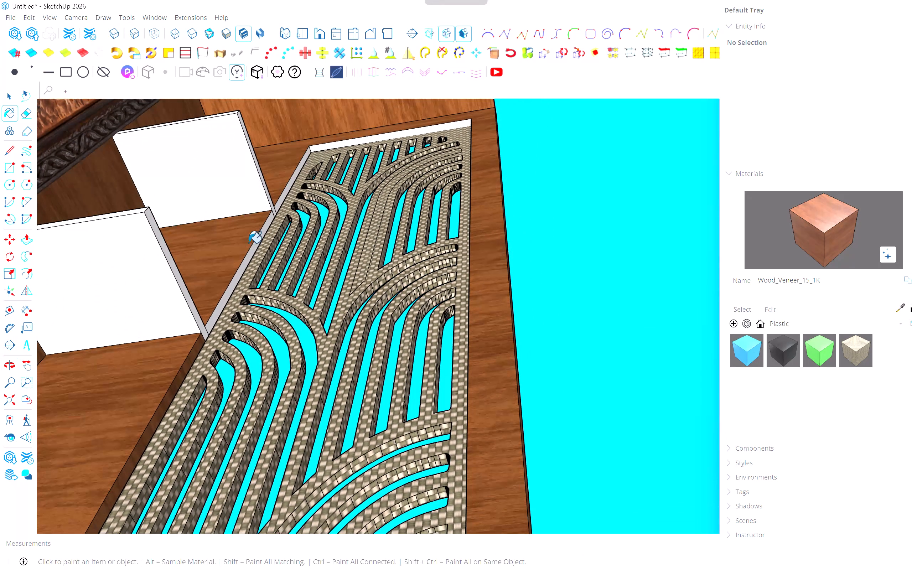
pyautogui.click(252, 249)
pyautogui.scroll(3, 234, 291)
pyautogui.moveTo(255, 229); pyautogui.dragTo(248, 333, button='middle')
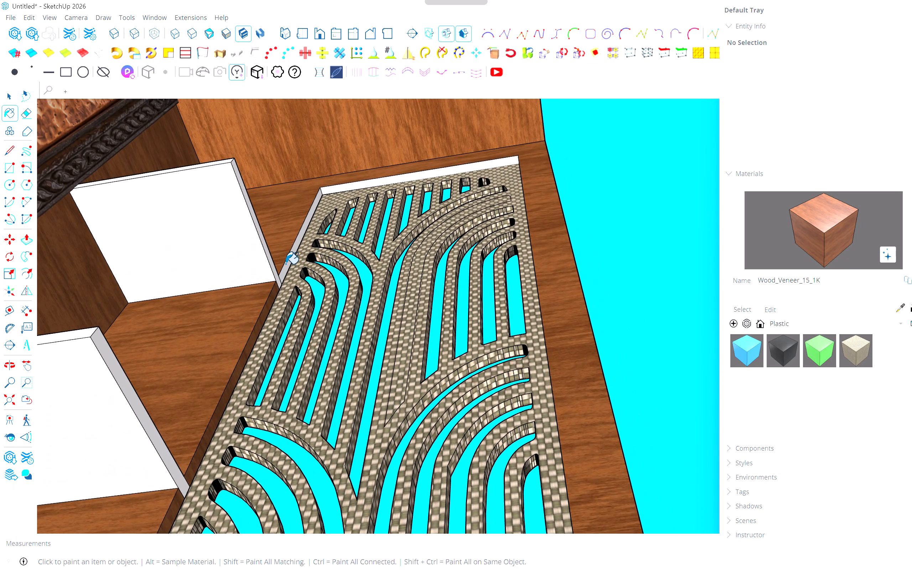
pyautogui.scroll(3, 286, 264)
pyautogui.click(287, 264)
pyautogui.keyDown('shift'); pyautogui.moveTo(301, 229); pyautogui.dragTo(276, 330, button='middle'); pyautogui.keyUp('shift')
pyautogui.click(344, 250)
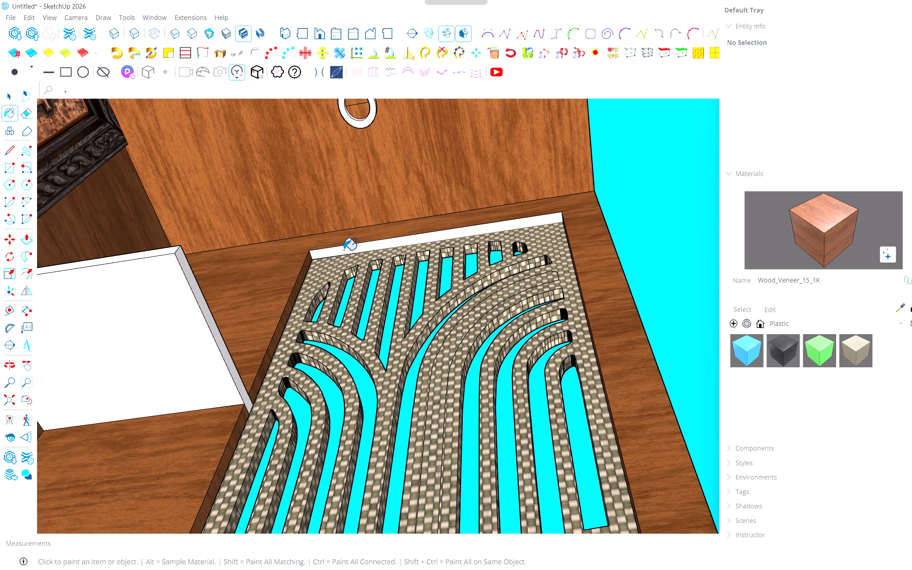
# Review the whole cabinet from the front, including the shelves, altar steps, statue and lamps.
pyautogui.moveTo(411, 252); pyautogui.dragTo(287, 343, button='middle')
pyautogui.middleClick(287, 343)
pyautogui.scroll(-7, 287, 343)
pyautogui.keyDown('shift'); pyautogui.moveTo(439, 335); pyautogui.dragTo(205, 469, button='middle'); pyautogui.keyUp('shift')
pyautogui.scroll(-6, 201, 475)
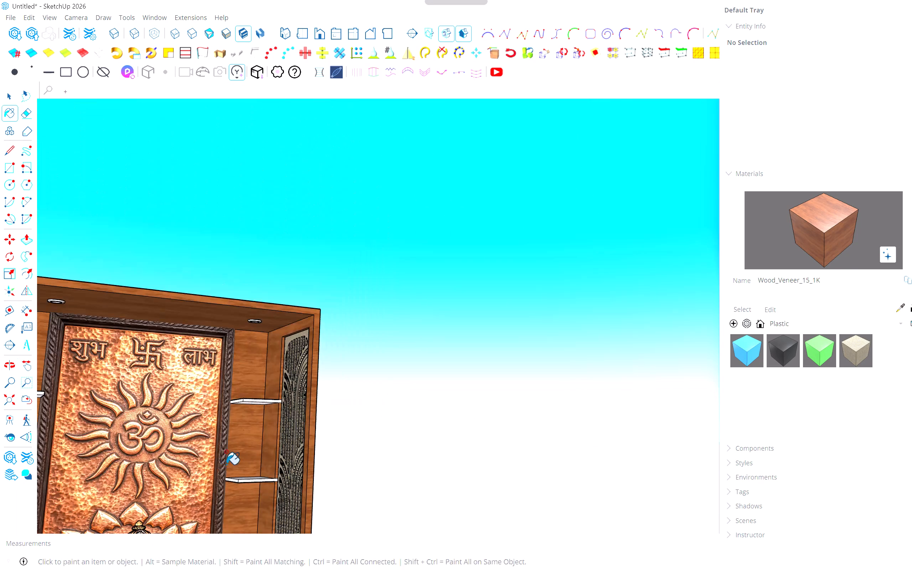
pyautogui.keyDown('shift'); pyautogui.moveTo(214, 454); pyautogui.dragTo(263, 345, button='middle'); pyautogui.keyUp('shift')
pyautogui.middleClick(263, 345)
pyautogui.moveTo(255, 349); pyautogui.dragTo(198, 390, button='middle')
pyautogui.keyDown('shift'); pyautogui.scroll(-6, 198, 390); pyautogui.keyUp('shift')
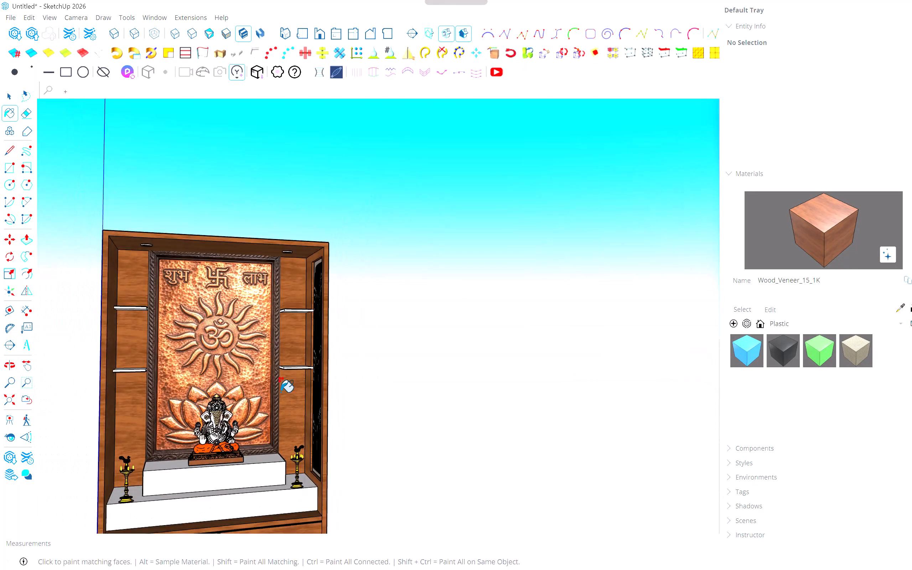
pyautogui.press('space')
pyautogui.click(340, 386)
pyautogui.keyDown('shift'); pyautogui.moveTo(326, 385); pyautogui.dragTo(218, 388, button='middle'); pyautogui.keyUp('shift')
pyautogui.scroll(10, 241, 397)
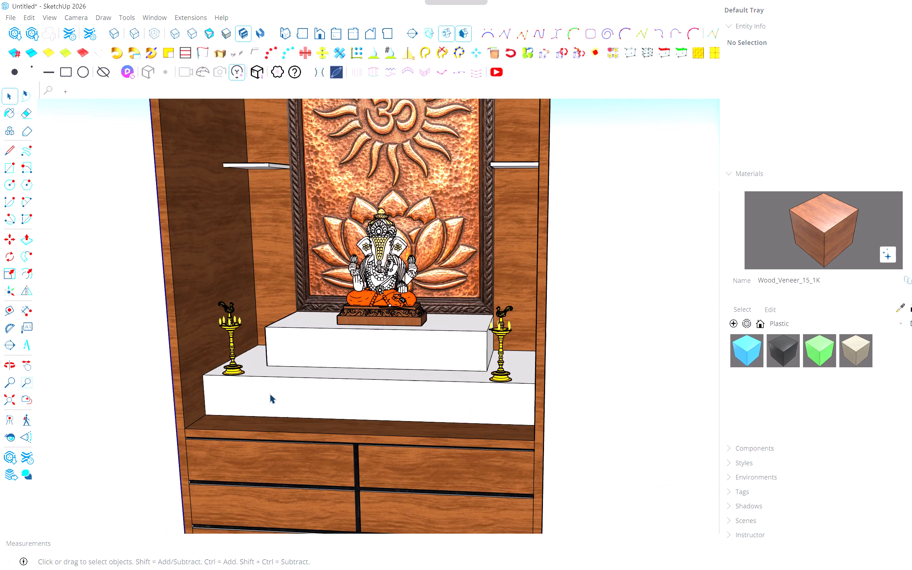
pyautogui.moveTo(253, 392); pyautogui.dragTo(326, 372, button='middle')
pyautogui.scroll(-5, 326, 372)
pyautogui.moveTo(315, 373); pyautogui.dragTo(287, 403, button='middle')
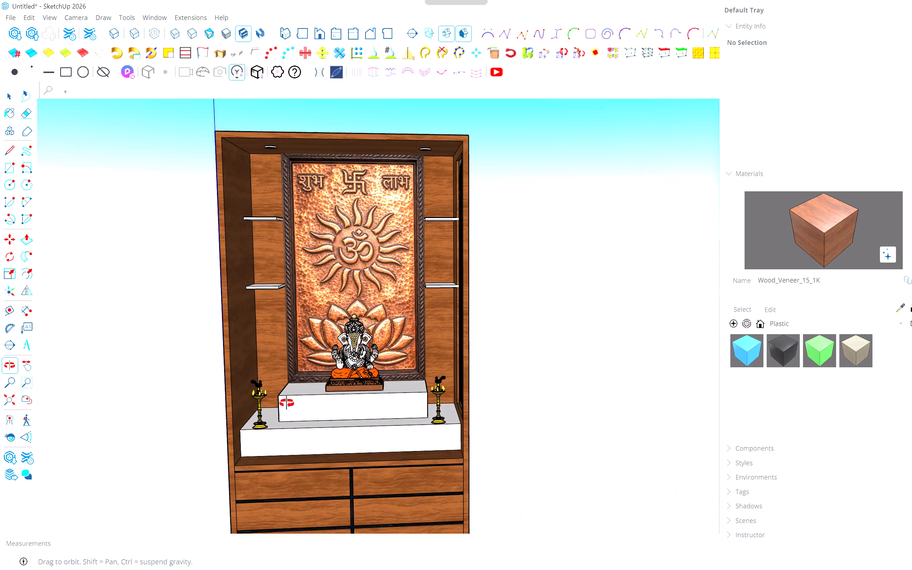
pyautogui.moveTo(287, 403); pyautogui.dragTo(284, 396, button='middle')
pyautogui.scroll(3, 281, 388)
pyautogui.moveTo(284, 379); pyautogui.dragTo(285, 391, button='middle')
pyautogui.moveTo(285, 390); pyautogui.dragTo(285, 386, button='middle')
pyautogui.moveTo(285, 381); pyautogui.dragTo(285, 377, button='middle')
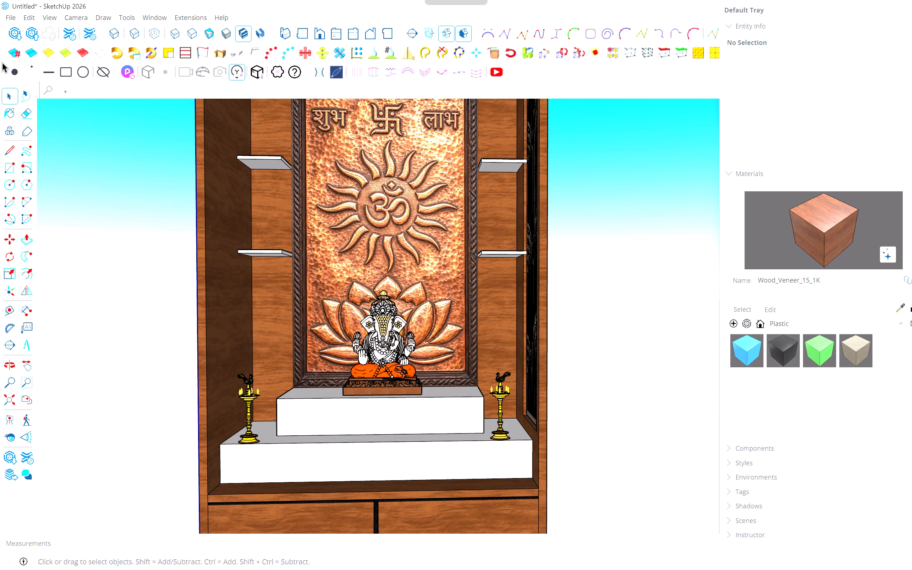
pyautogui.hotkey('alt', 'Tab')
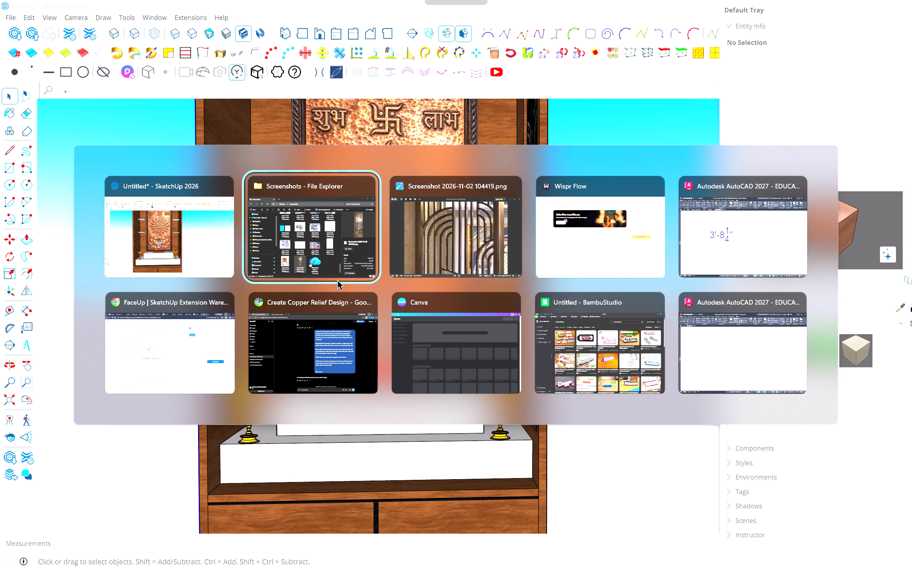
pyautogui.hotkey('alt', 'Tab')
pyautogui.hotkey('alt', 'Tab')
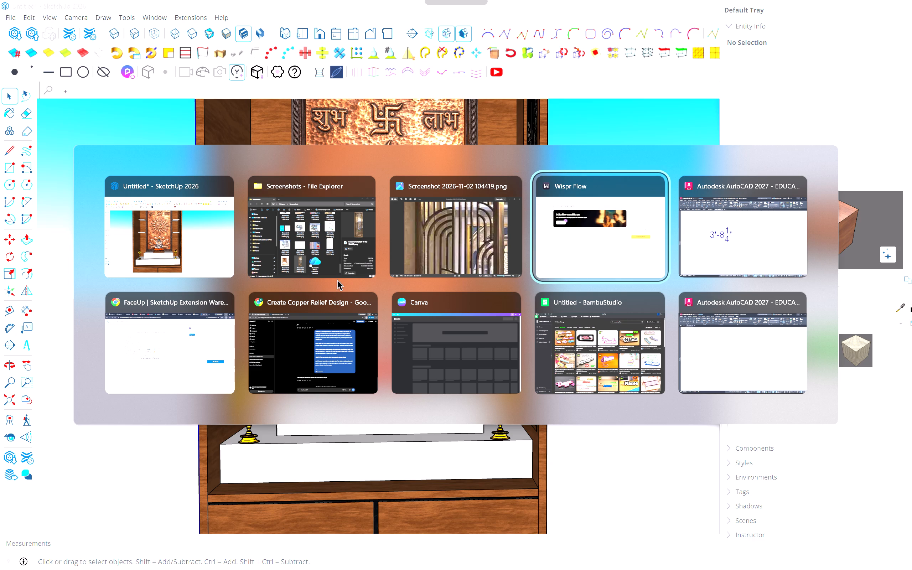
pyautogui.hotkey('alt', 'Tab')
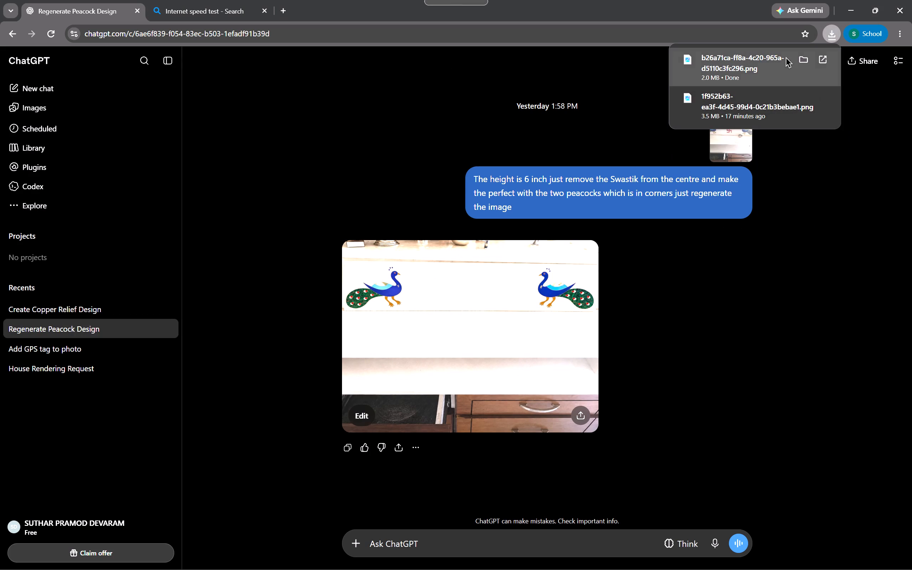
# Open the downloaded peacock image in Photos and crop its top and bottom to the white peacock band, 1448 x 262 pixels.
pyautogui.click(804, 61)
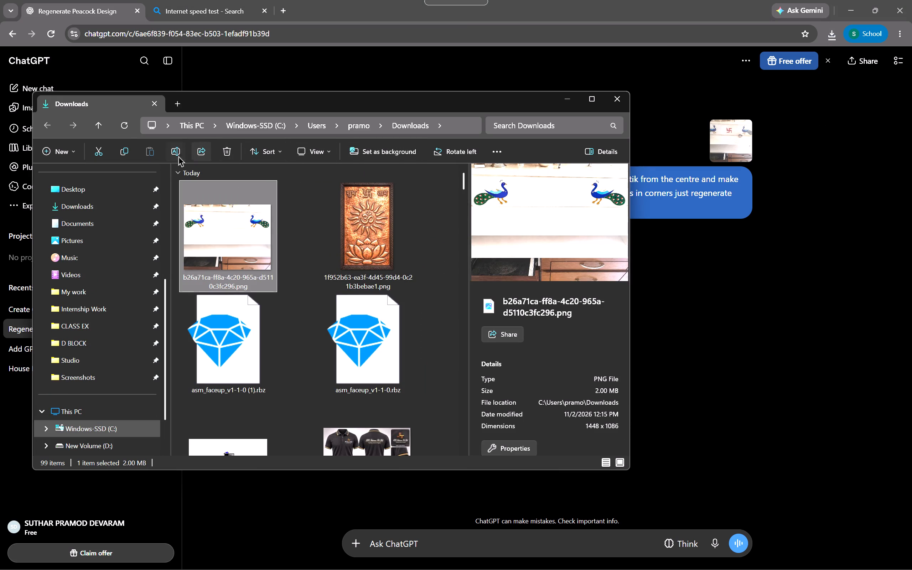
pyautogui.doubleClick(239, 211)
pyautogui.click(145, 127)
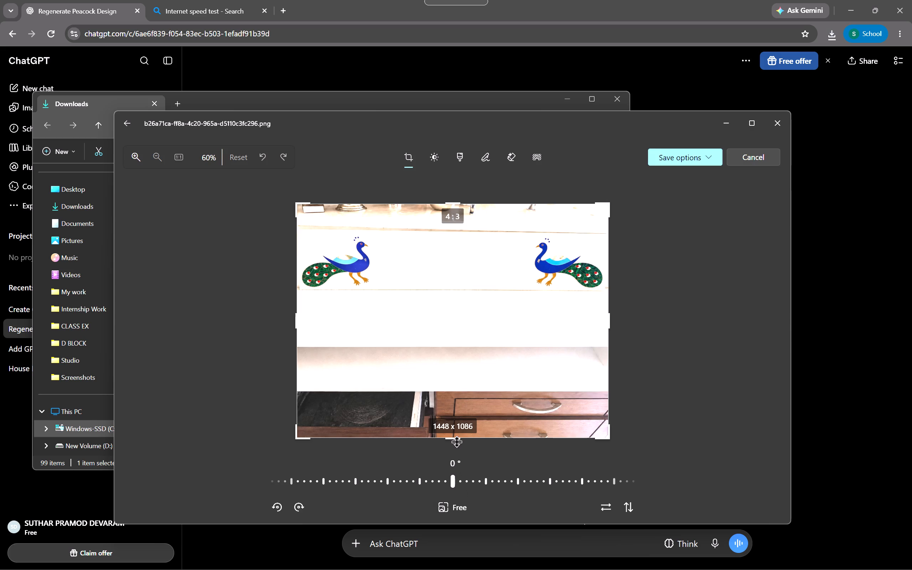
pyautogui.moveTo(457, 437); pyautogui.dragTo(443, 291)
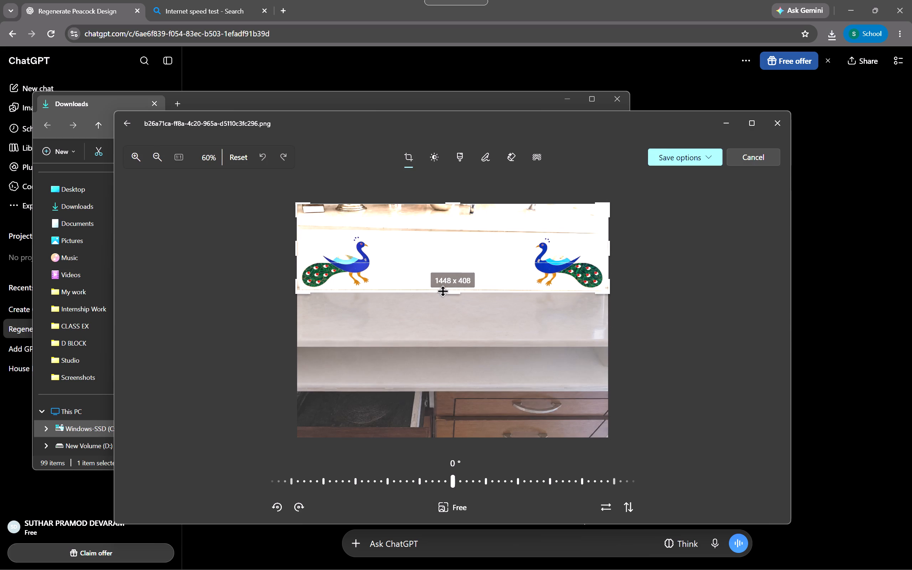
pyautogui.moveTo(443, 291); pyautogui.dragTo(443, 288)
pyautogui.moveTo(450, 235); pyautogui.dragTo(449, 291)
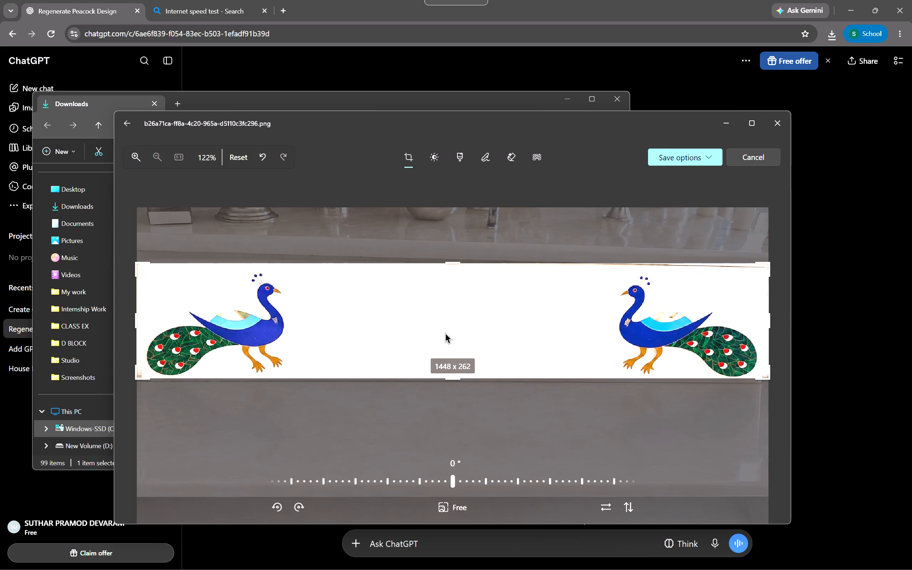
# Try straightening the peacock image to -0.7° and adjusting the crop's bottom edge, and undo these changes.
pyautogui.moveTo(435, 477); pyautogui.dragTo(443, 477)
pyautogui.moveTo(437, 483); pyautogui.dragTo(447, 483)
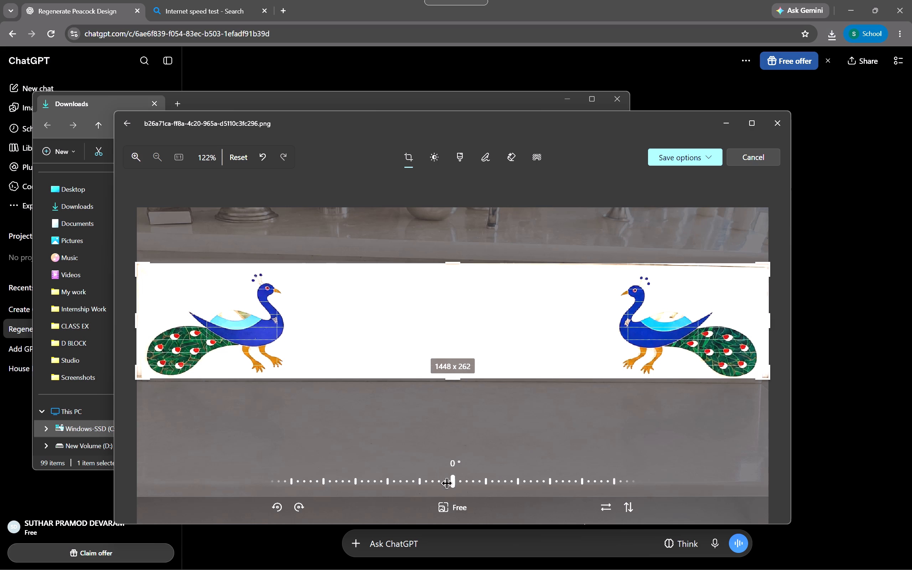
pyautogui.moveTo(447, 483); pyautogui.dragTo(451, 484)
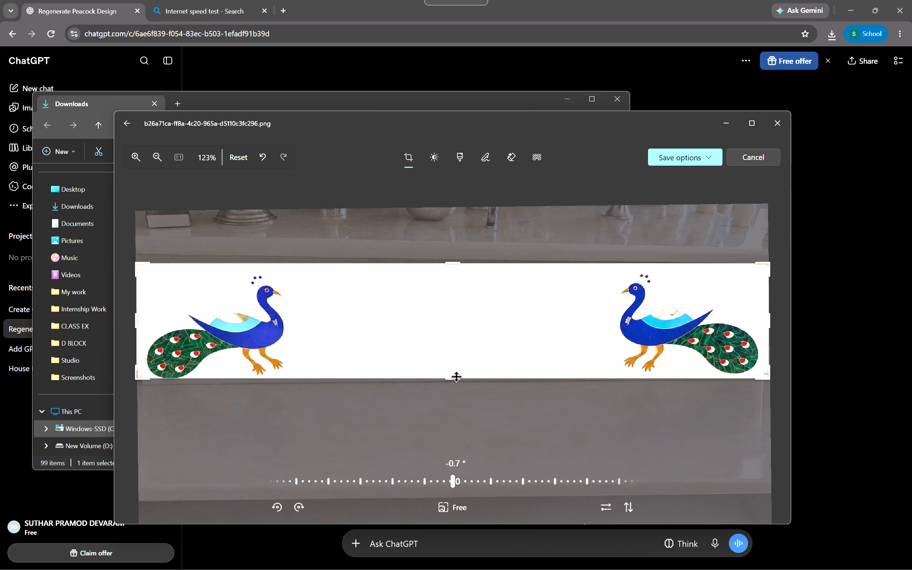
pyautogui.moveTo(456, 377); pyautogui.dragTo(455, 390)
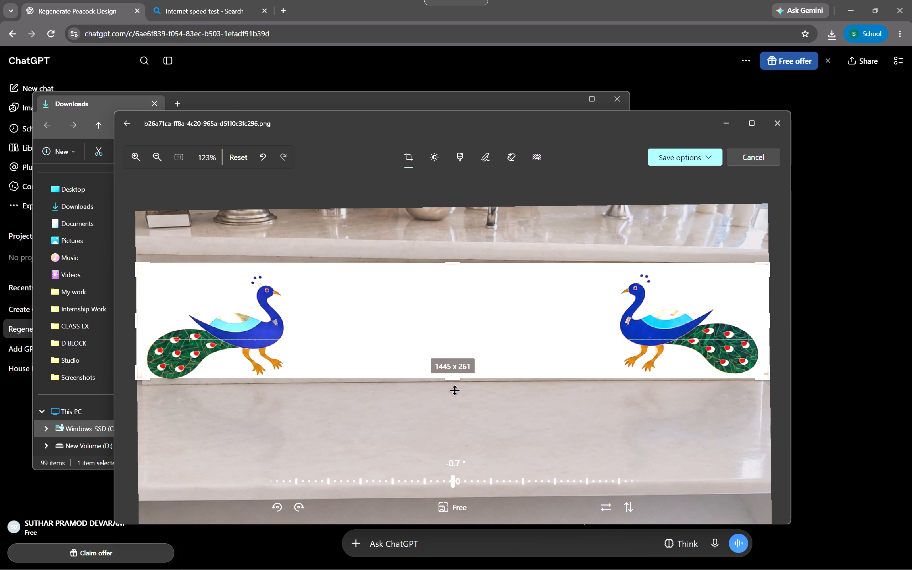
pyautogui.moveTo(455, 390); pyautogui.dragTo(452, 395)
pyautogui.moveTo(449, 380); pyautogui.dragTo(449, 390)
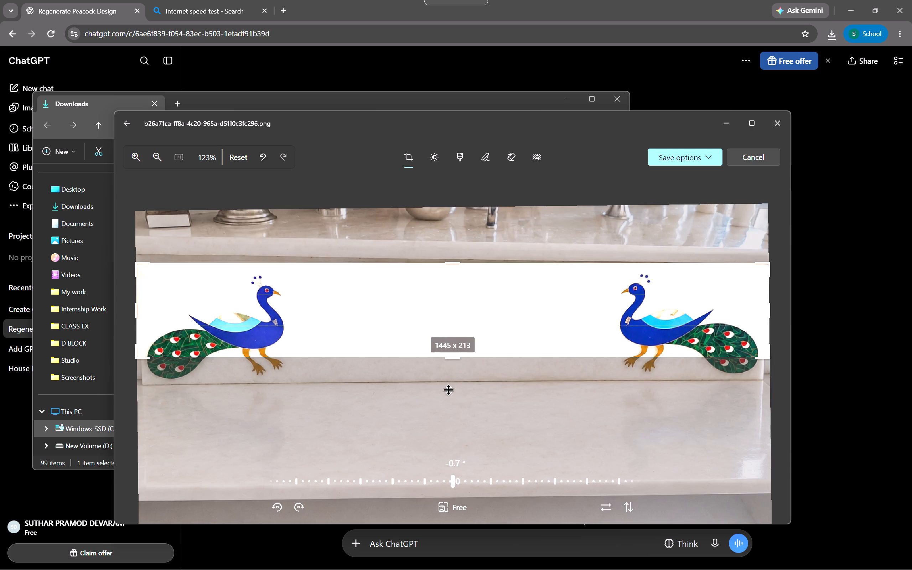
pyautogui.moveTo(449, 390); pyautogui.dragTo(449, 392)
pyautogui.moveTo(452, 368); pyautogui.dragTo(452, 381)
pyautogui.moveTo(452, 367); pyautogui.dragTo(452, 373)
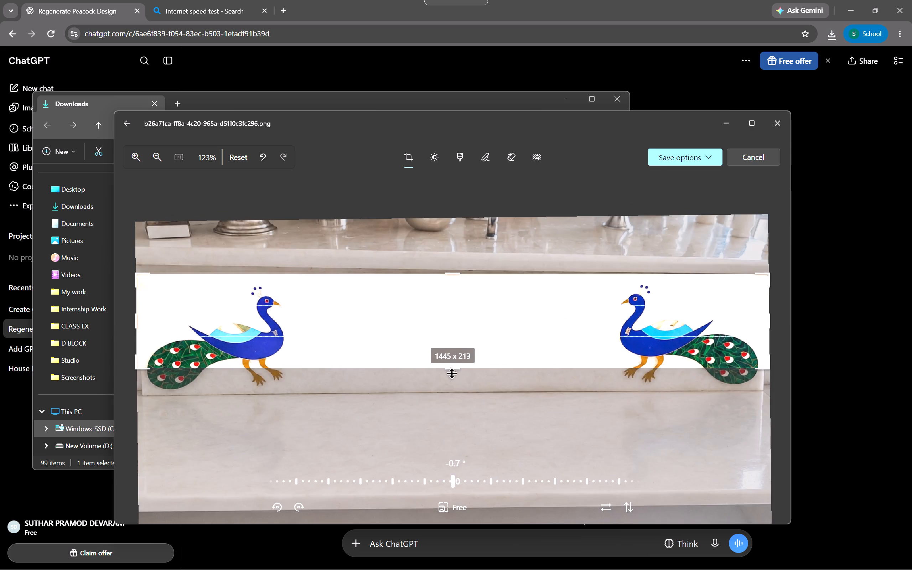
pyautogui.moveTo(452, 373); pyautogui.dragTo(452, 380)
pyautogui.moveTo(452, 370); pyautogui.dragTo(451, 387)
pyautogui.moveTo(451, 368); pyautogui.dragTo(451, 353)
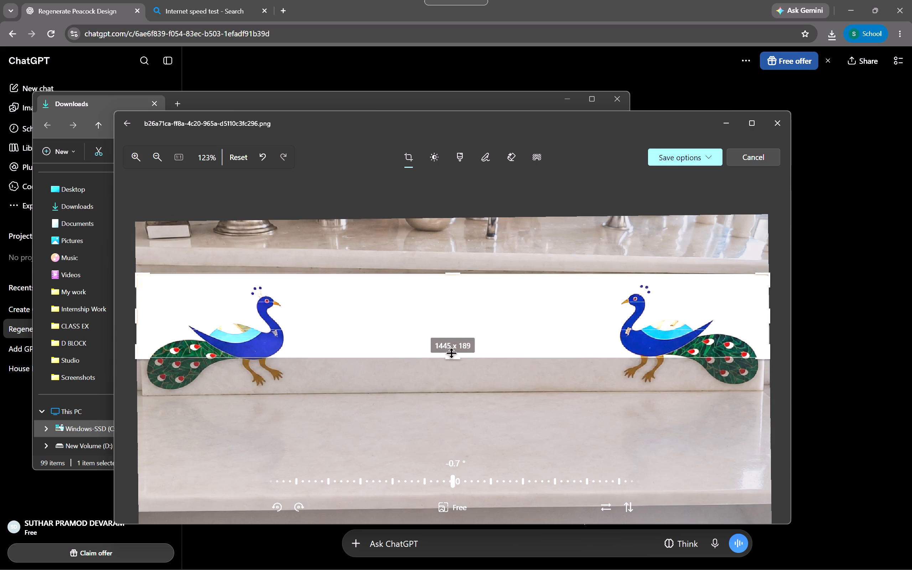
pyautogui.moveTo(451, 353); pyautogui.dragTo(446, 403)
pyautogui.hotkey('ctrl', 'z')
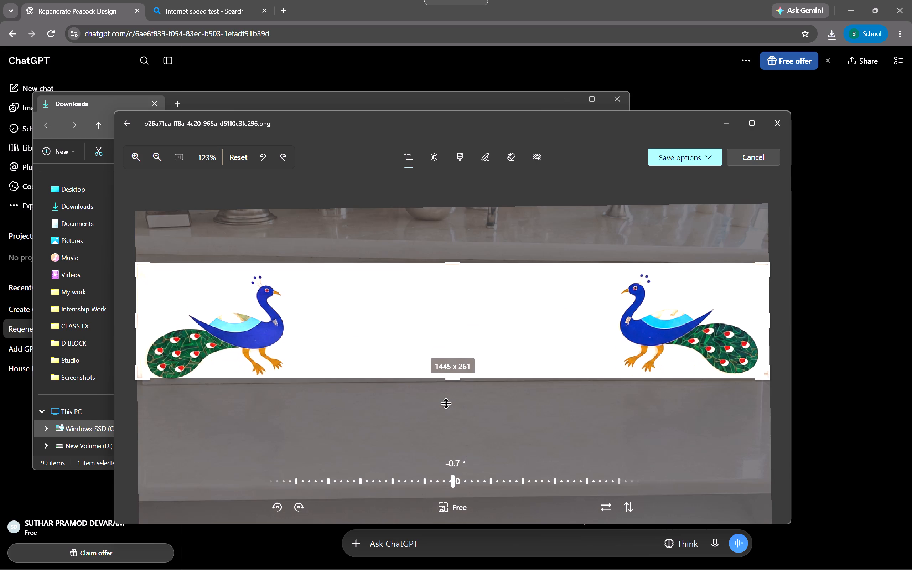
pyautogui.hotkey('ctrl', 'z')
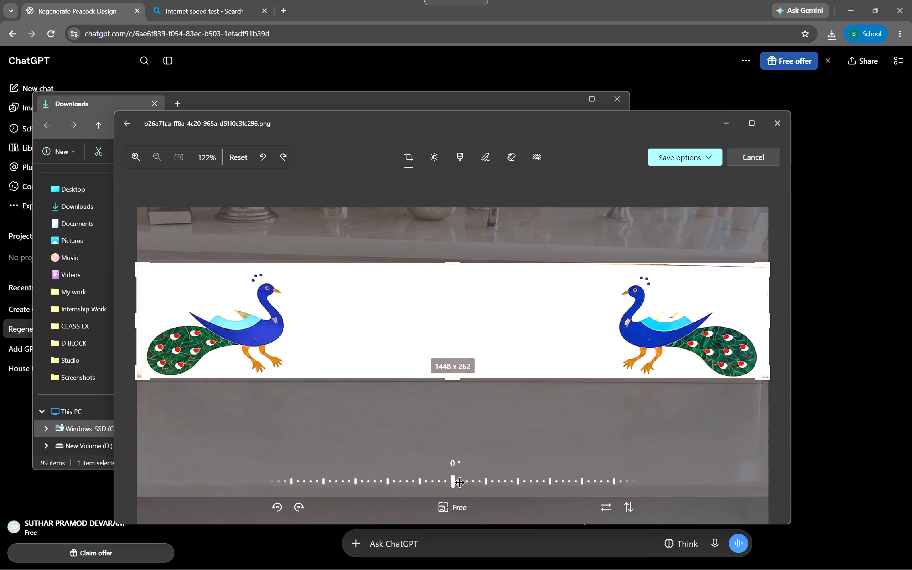
# Straighten the peacock image to -0.1°, trim its sides and top to 1412 x 246 pixels, and save over the original file.
pyautogui.moveTo(460, 482); pyautogui.dragTo(472, 482)
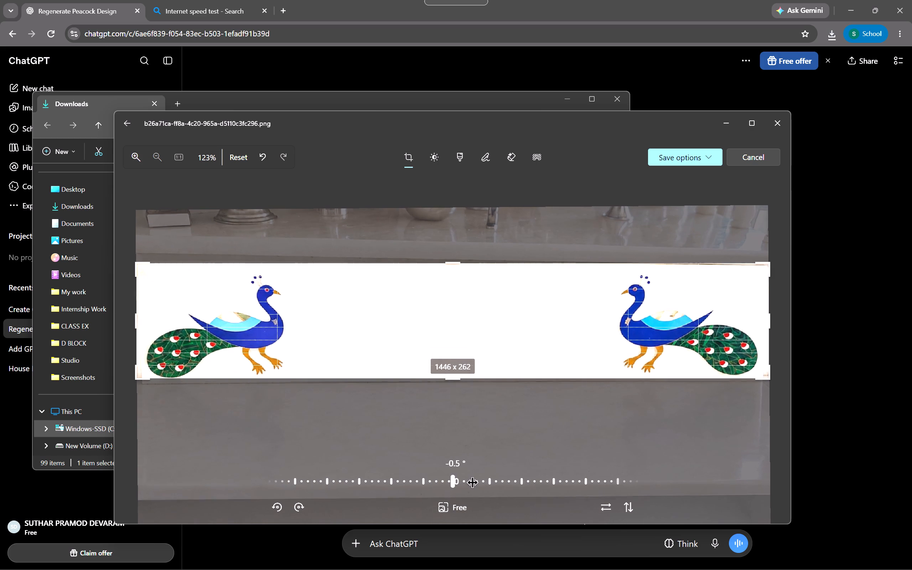
pyautogui.moveTo(472, 482); pyautogui.dragTo(470, 482)
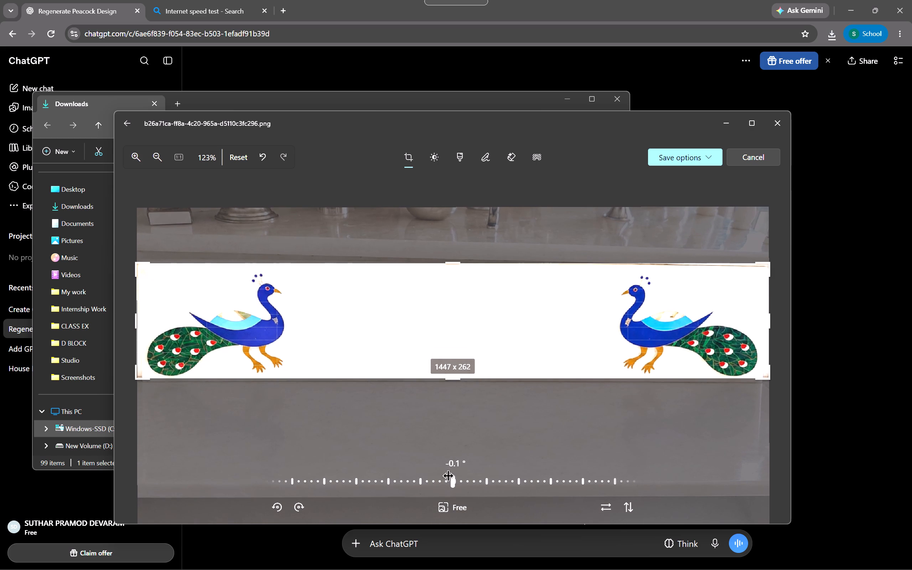
pyautogui.moveTo(134, 317); pyautogui.dragTo(140, 318)
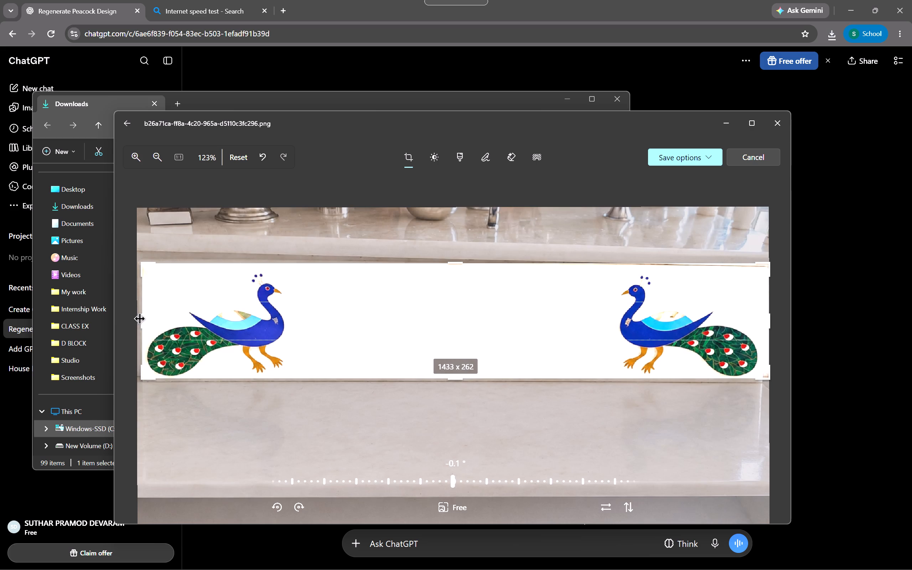
pyautogui.moveTo(140, 318); pyautogui.dragTo(141, 318)
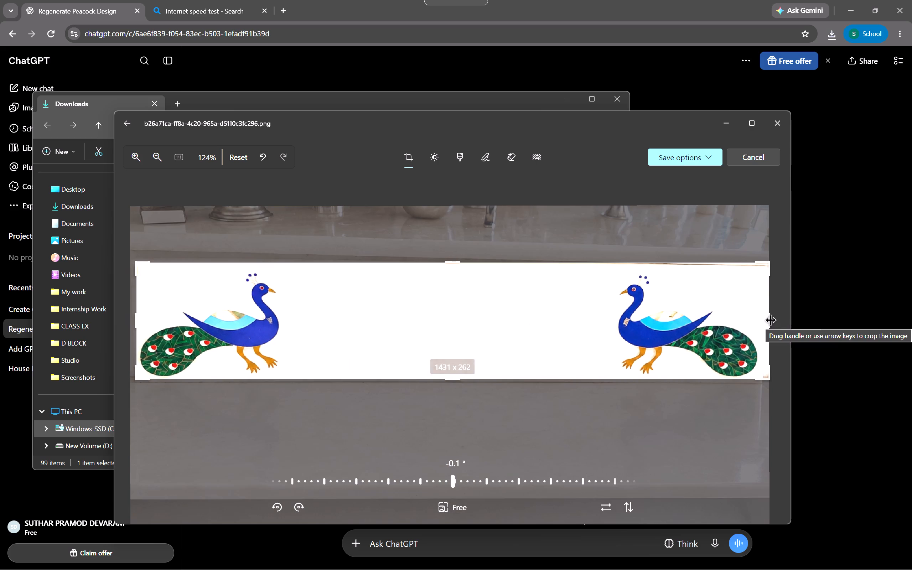
pyautogui.moveTo(771, 320); pyautogui.dragTo(762, 320)
pyautogui.moveTo(451, 263); pyautogui.dragTo(451, 270)
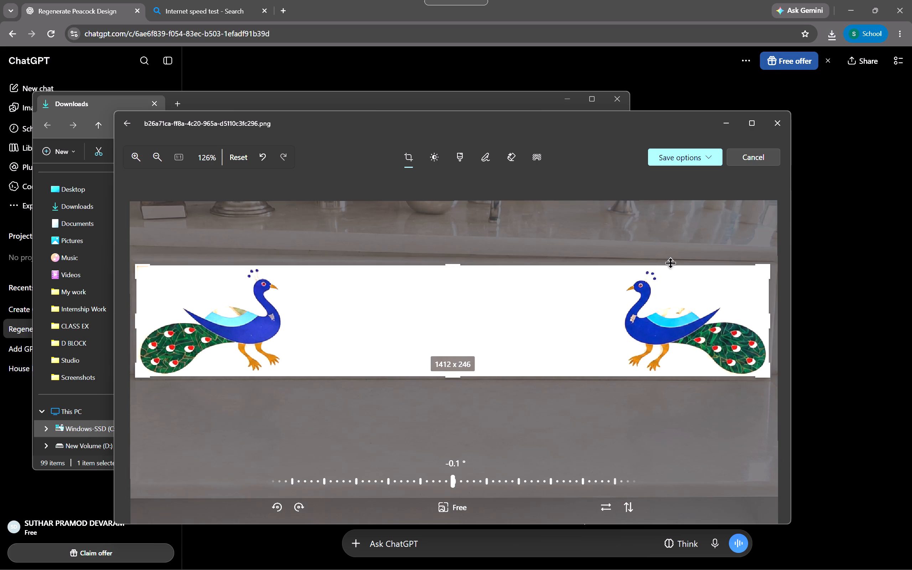
pyautogui.click(706, 155)
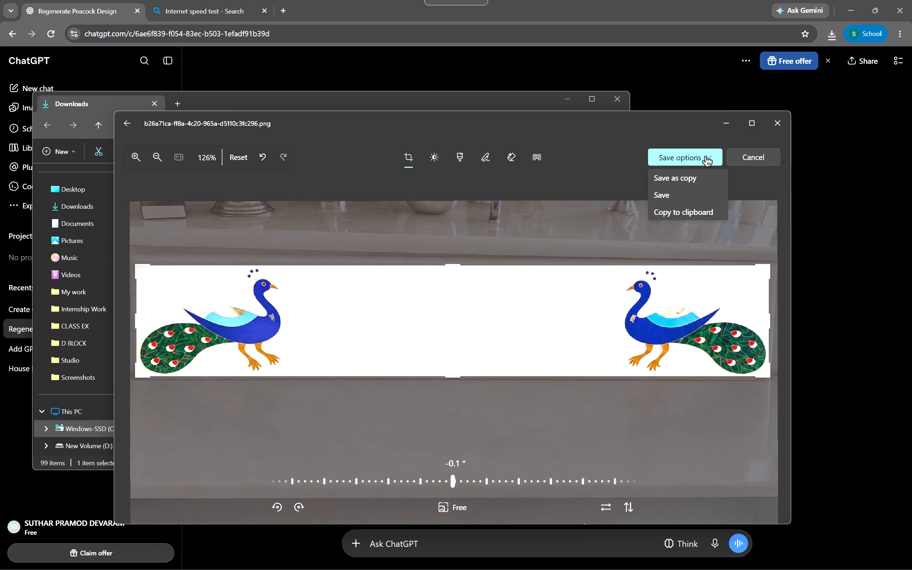
pyautogui.click(675, 194)
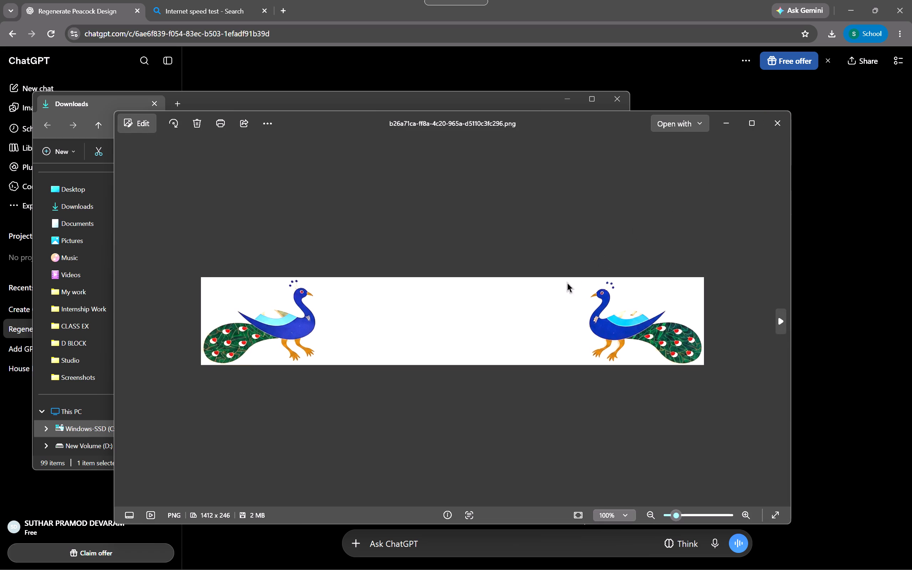
pyautogui.click(786, 128)
# Bring the cropped peacock PNG from Downloads into the SketchUp model, placing it beside the mandir cabinet.
pyautogui.scroll(2, 247, 240)
pyautogui.click(128, 128)
pyautogui.moveTo(237, 252); pyautogui.dragTo(192, 307)
pyautogui.hotkey('alt', 'Tab')
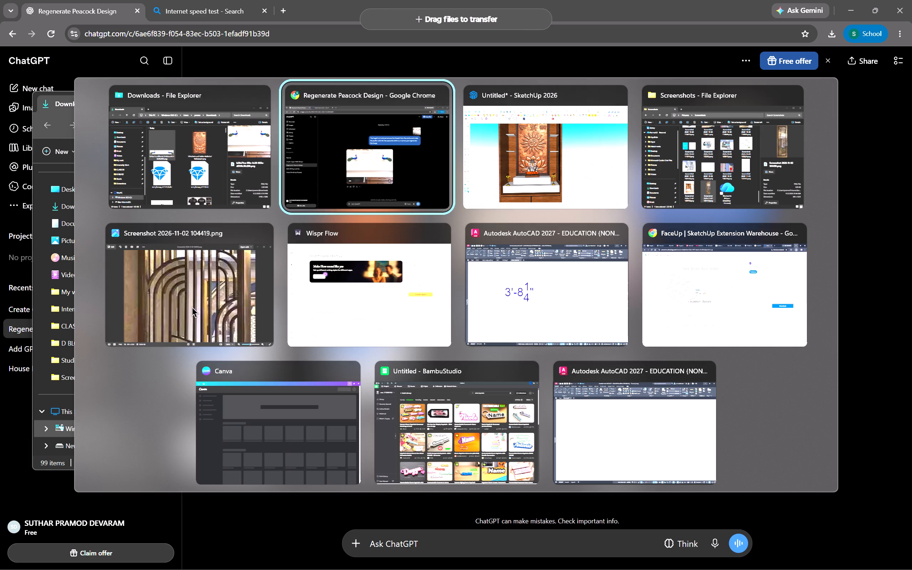
pyautogui.moveTo(192, 307); pyautogui.dragTo(647, 362)
pyautogui.hotkey('alt', 'Tab')
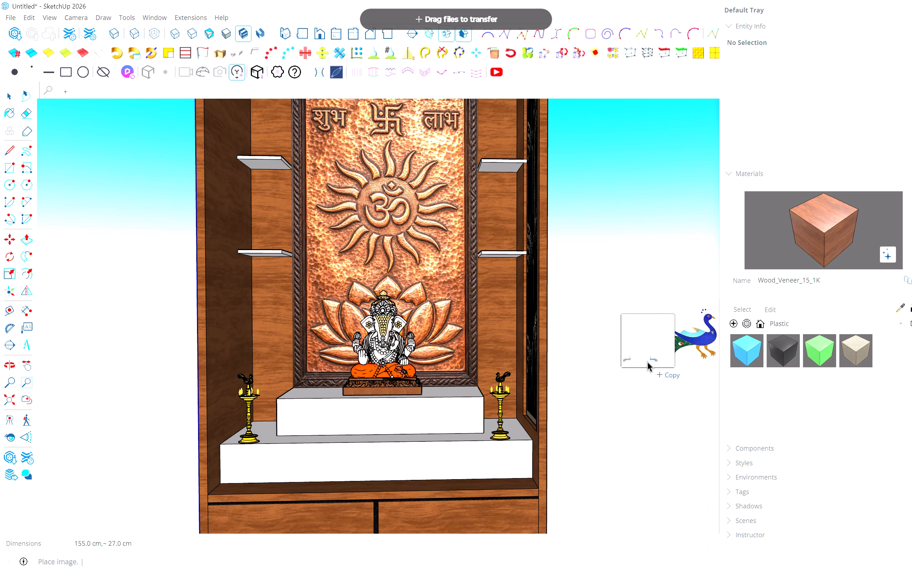
pyautogui.moveTo(647, 362); pyautogui.dragTo(643, 363)
# Move the peacock image by its upper-left corner to the upper-left front corner of the lower altar step.
pyautogui.scroll(3, 629, 347)
pyautogui.scroll(-5, 629, 347)
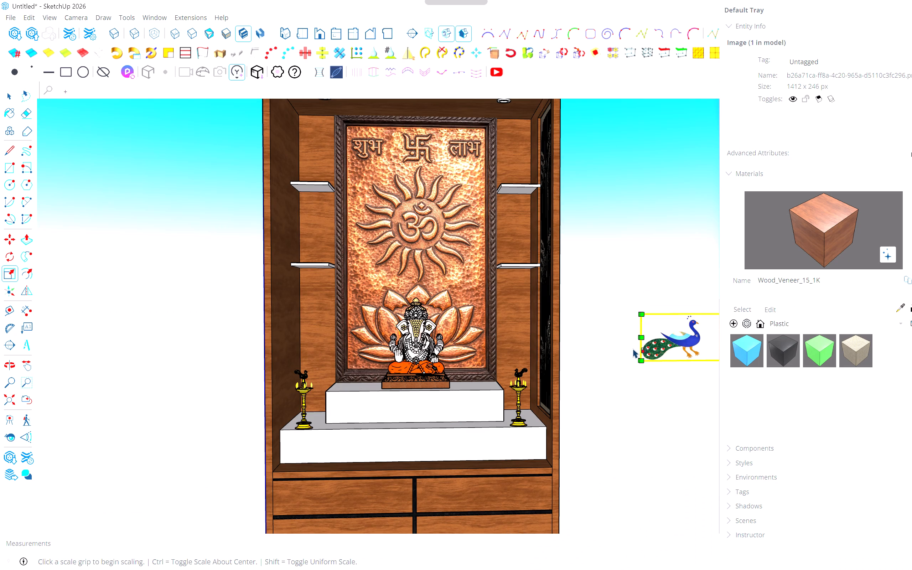
pyautogui.press('m')
pyautogui.scroll(4, 643, 315)
pyautogui.click(641, 313)
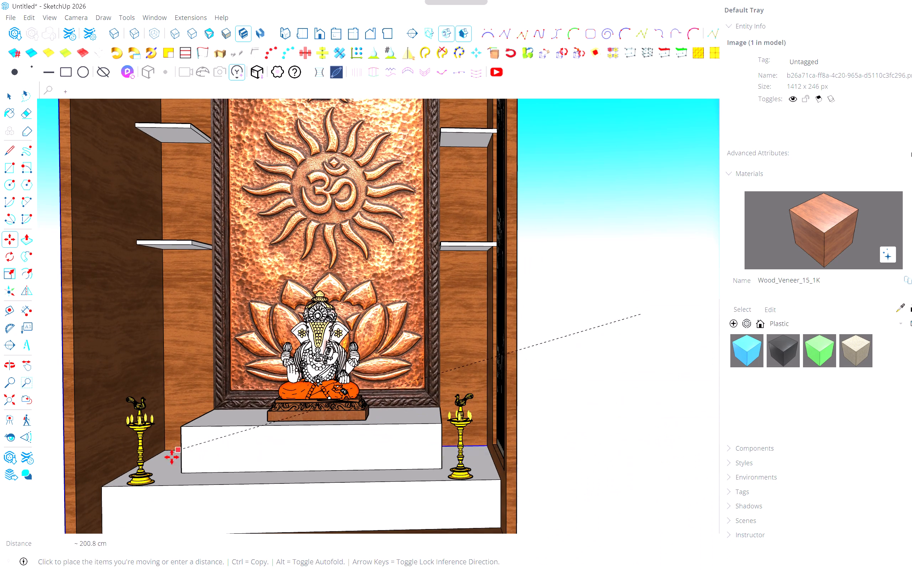
pyautogui.keyDown('shift'); pyautogui.moveTo(158, 466); pyautogui.dragTo(259, 336, button='middle'); pyautogui.keyUp('shift')
pyautogui.scroll(5, 221, 347)
pyautogui.click(216, 335)
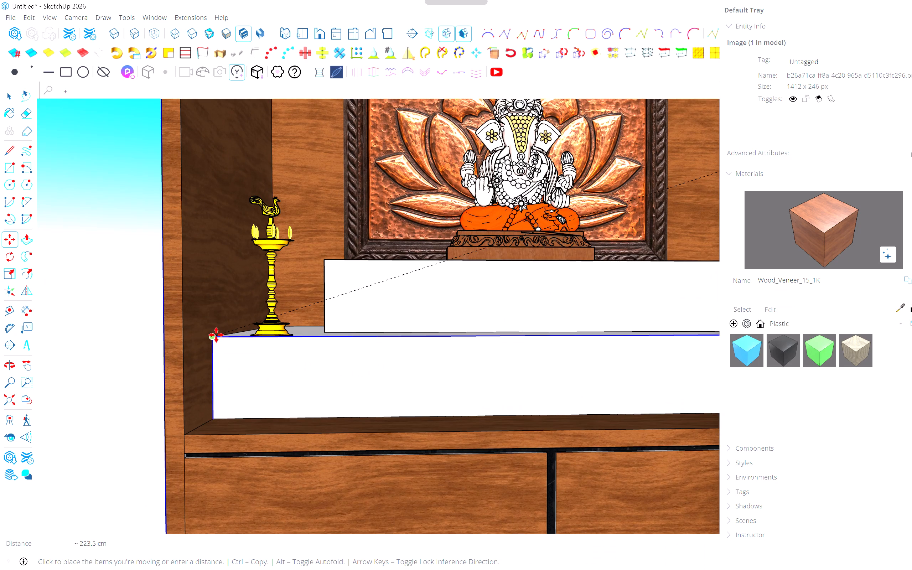
pyautogui.scroll(5, 210, 401)
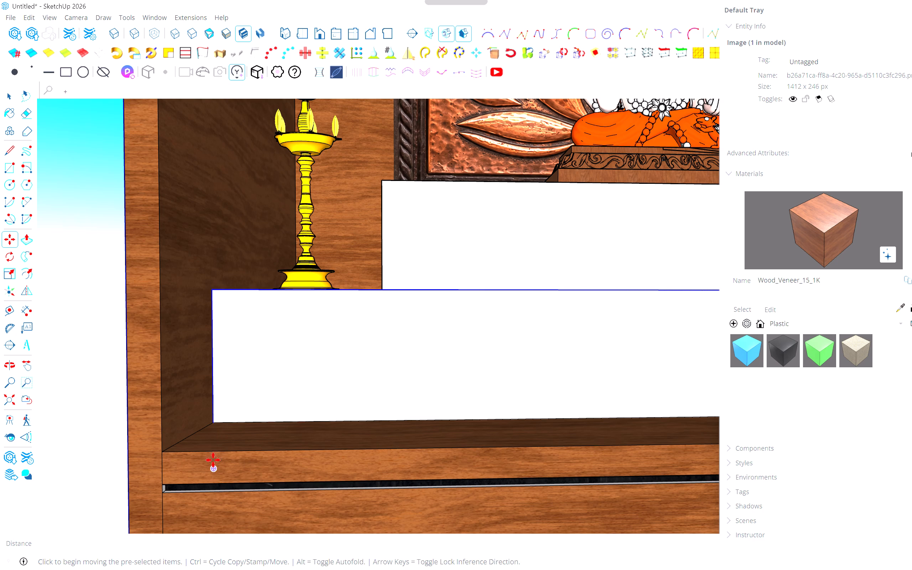
pyautogui.scroll(-7, 228, 418)
pyautogui.moveTo(306, 403); pyautogui.dragTo(408, 407, button='middle')
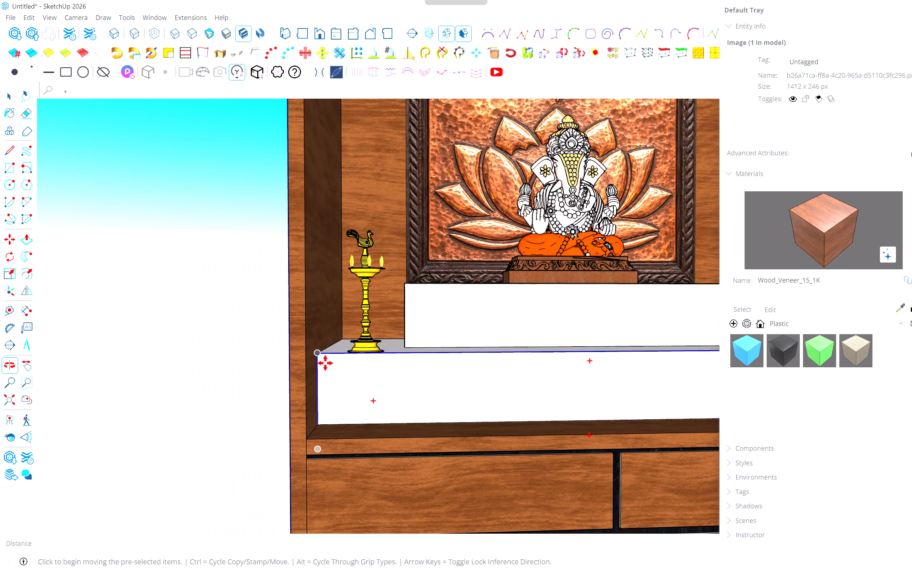
# Move the peacock image 1 cm outward along the green axis from the front face of the lower altar step.
pyautogui.scroll(4, 321, 356)
pyautogui.click(315, 352)
pyautogui.press('Right')
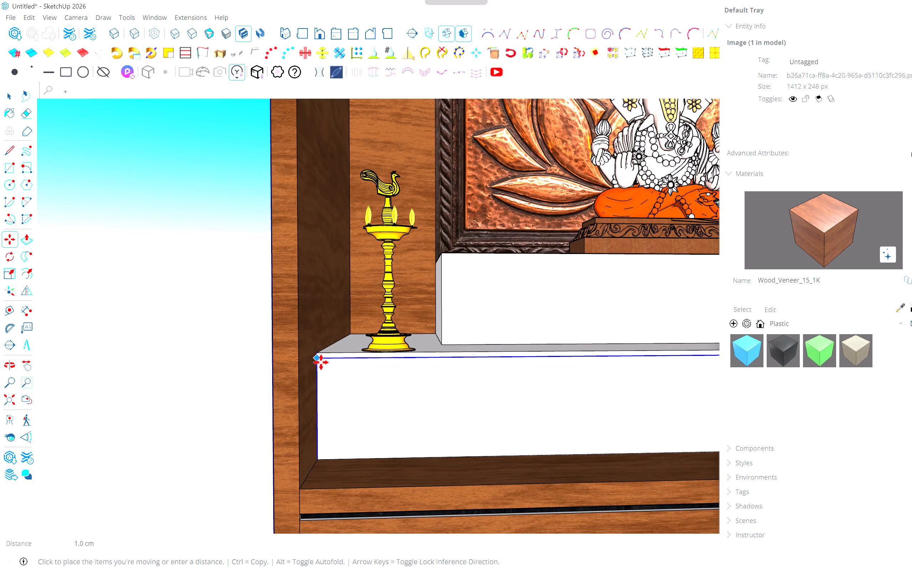
pyautogui.press('Left')
pyautogui.press('Down')
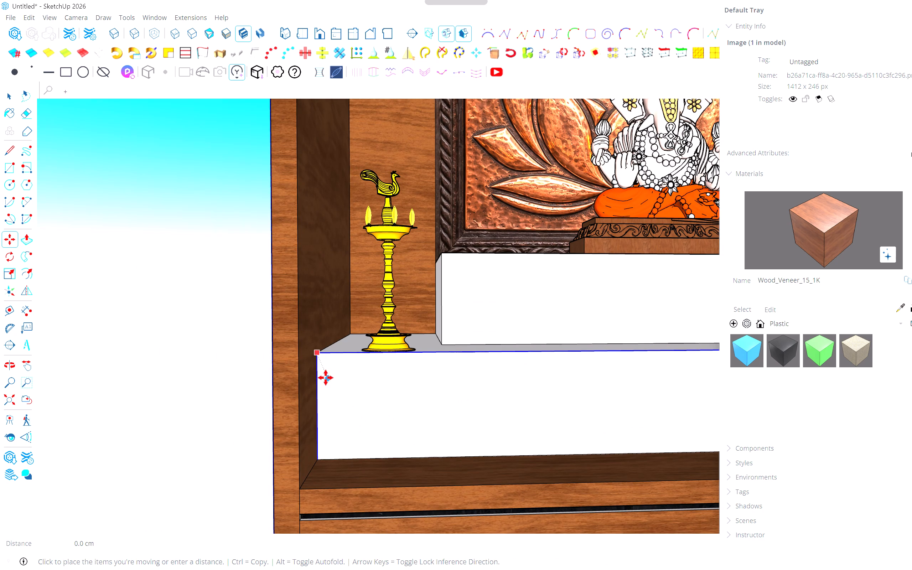
pyautogui.press('Up')
pyautogui.moveTo(328, 366); pyautogui.dragTo(549, 410, button='middle')
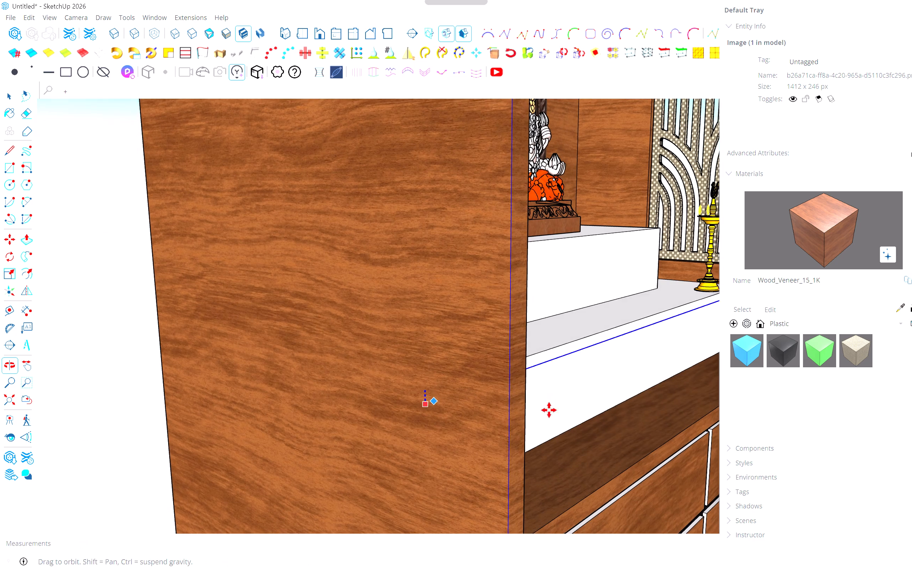
pyautogui.moveTo(549, 410); pyautogui.dragTo(552, 409, button='middle')
pyautogui.press('Right')
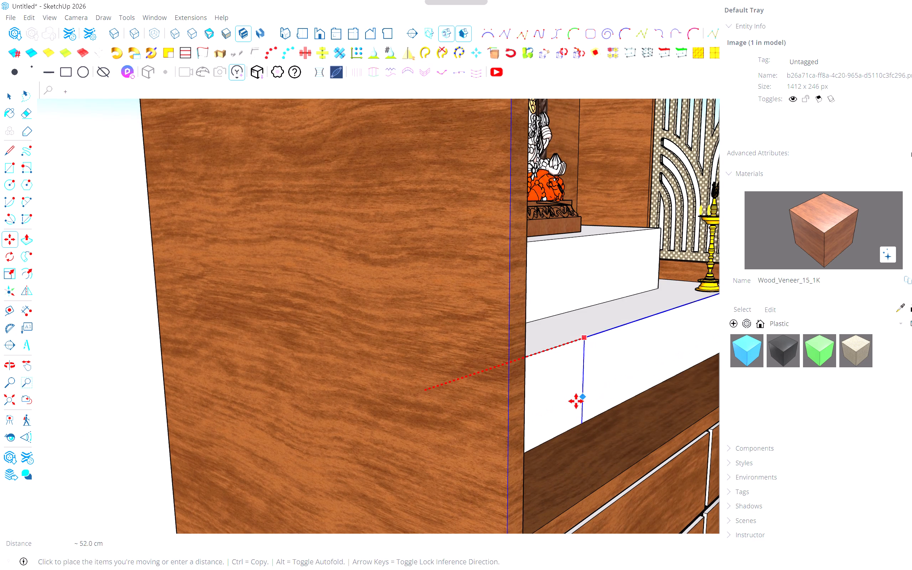
pyautogui.press('Left')
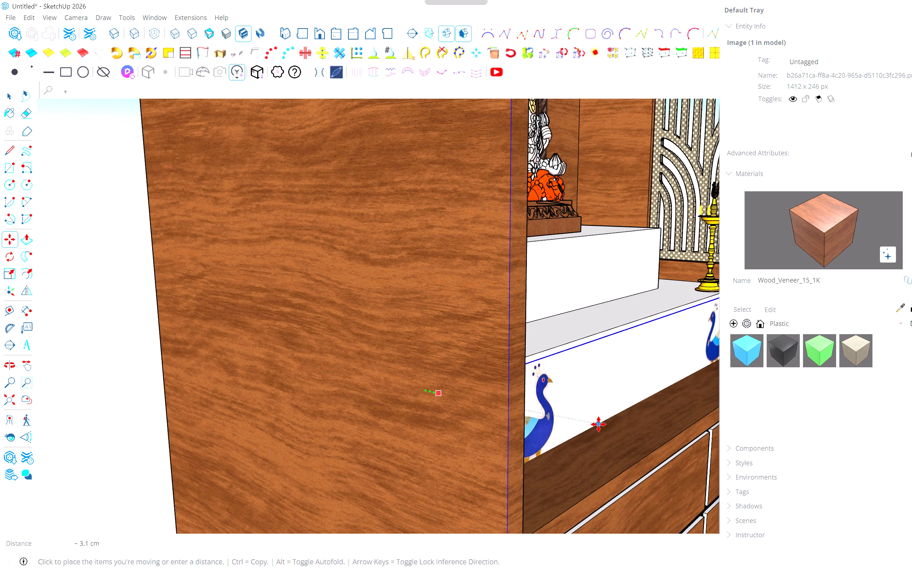
pyautogui.press('1')
pyautogui.press('Return')
pyautogui.moveTo(603, 416); pyautogui.dragTo(245, 422, button='middle')
pyautogui.scroll(-4, 214, 407)
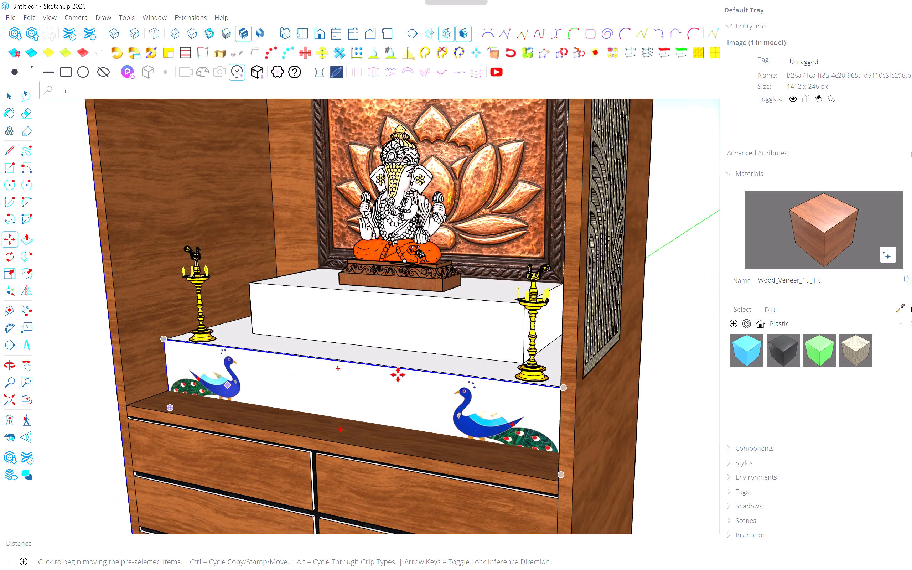
pyautogui.press('space')
# Scale the peacock image's height by its bottom edge so it fits the front face of the lower altar step.
pyautogui.scroll(4, 543, 400)
pyautogui.scroll(-1, 543, 409)
pyautogui.keyDown('shift'); pyautogui.moveTo(285, 398); pyautogui.dragTo(408, 347, button='middle'); pyautogui.keyUp('shift')
pyautogui.scroll(-2, 419, 357)
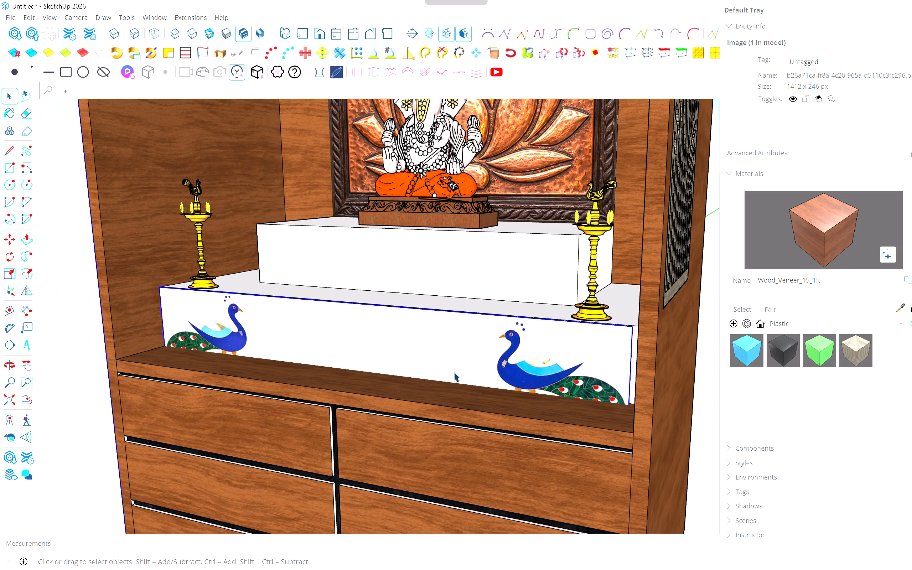
pyautogui.moveTo(369, 355); pyautogui.dragTo(467, 337, button='middle')
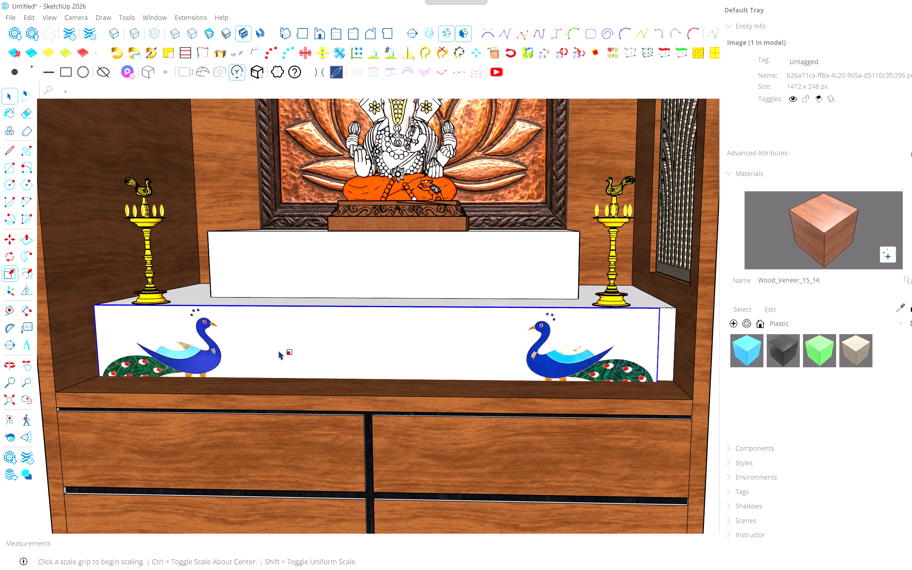
pyautogui.press('s')
pyautogui.scroll(2, 136, 368)
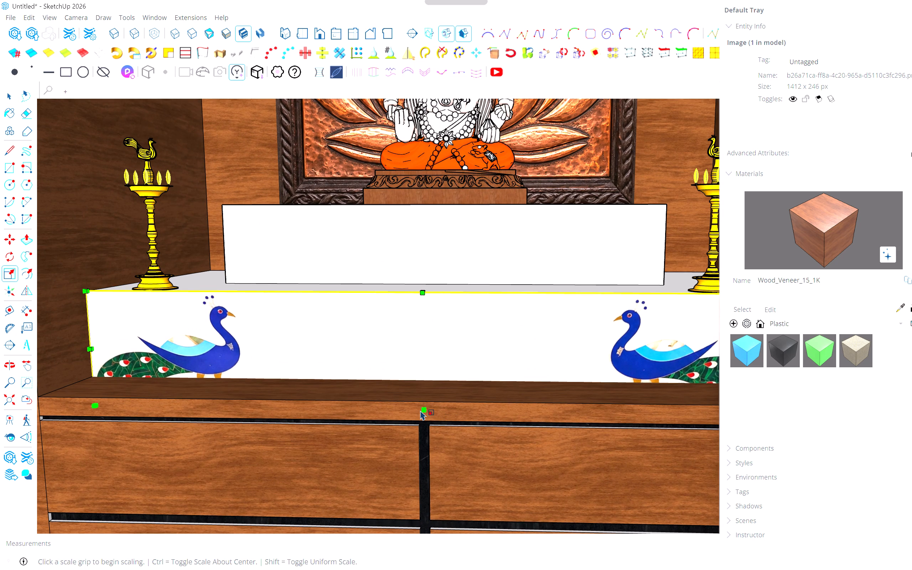
pyautogui.moveTo(425, 410); pyautogui.dragTo(426, 387)
pyautogui.scroll(-6, 409, 386)
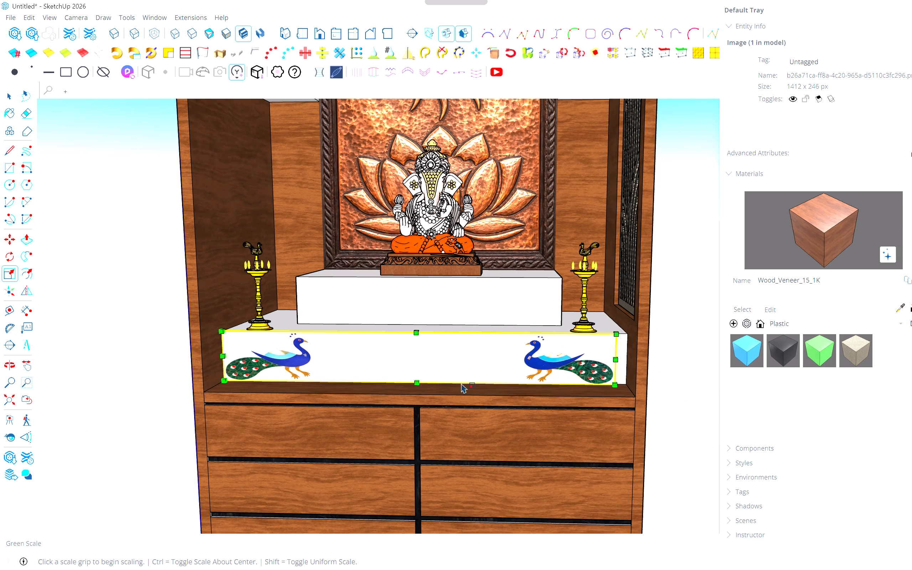
# Stretch the peacock image's right edge to the right end of the lower altar step and deselect it.
pyautogui.keyDown('shift'); pyautogui.moveTo(534, 376); pyautogui.dragTo(425, 375, button='middle'); pyautogui.keyUp('shift')
pyautogui.scroll(5, 489, 372)
pyautogui.moveTo(514, 351); pyautogui.dragTo(529, 351)
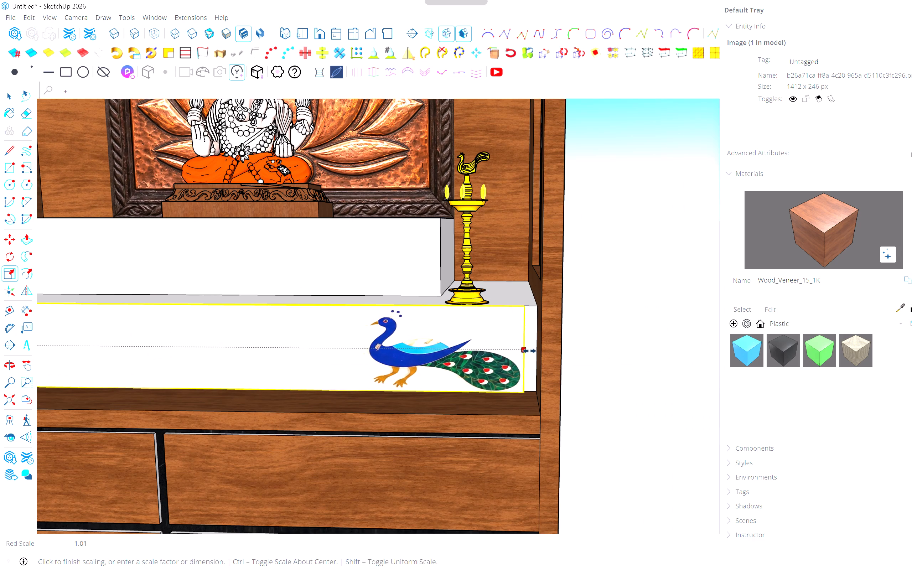
pyautogui.moveTo(529, 351); pyautogui.dragTo(538, 351)
pyautogui.press('space')
pyautogui.click(638, 318)
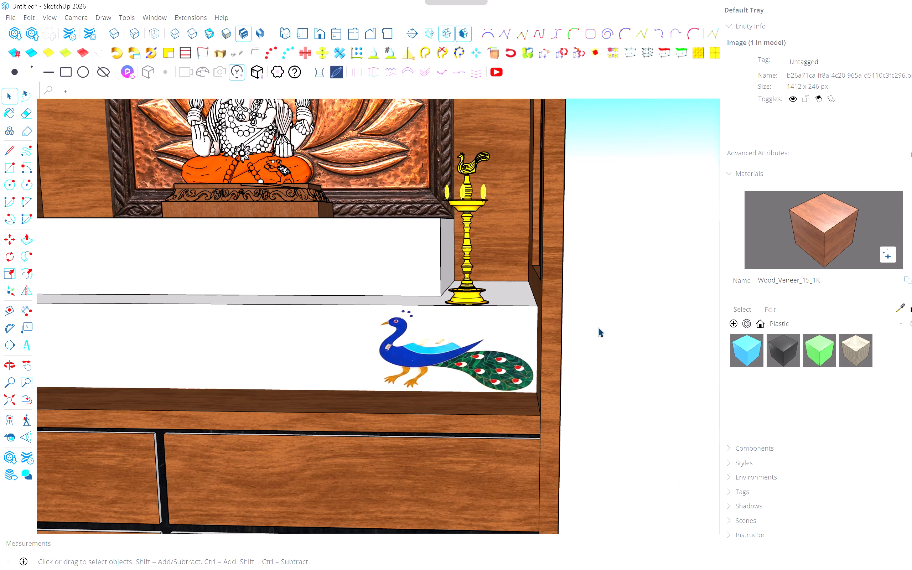
# Examine the fitted peacock artwork and the whole mandir cabinet from the front and from an angle.
pyautogui.moveTo(552, 335); pyautogui.dragTo(610, 325, button='middle')
pyautogui.keyDown('shift'); pyautogui.scroll(-5, 610, 325); pyautogui.keyUp('shift')
pyautogui.moveTo(439, 336); pyautogui.dragTo(475, 323, button='middle')
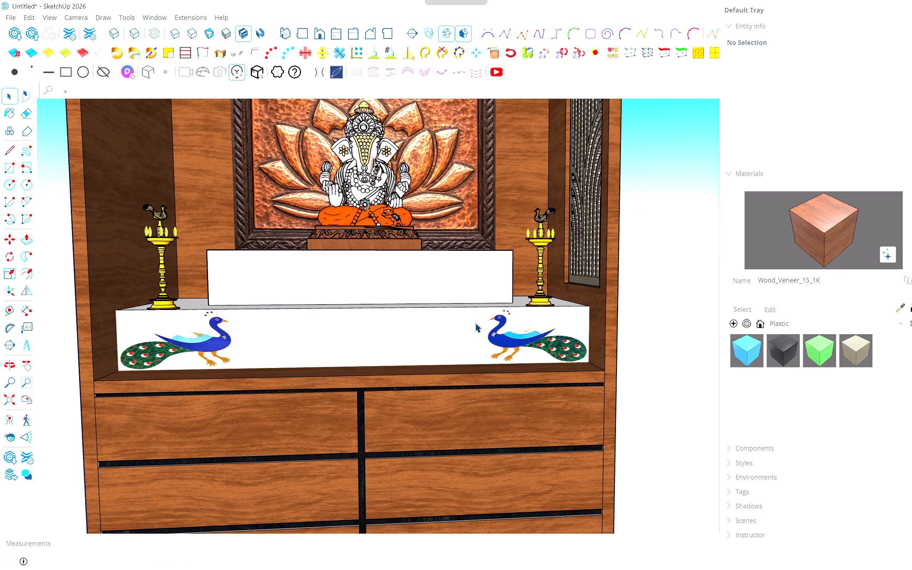
pyautogui.moveTo(467, 319); pyautogui.dragTo(436, 334, button='middle')
pyautogui.middleClick(433, 334)
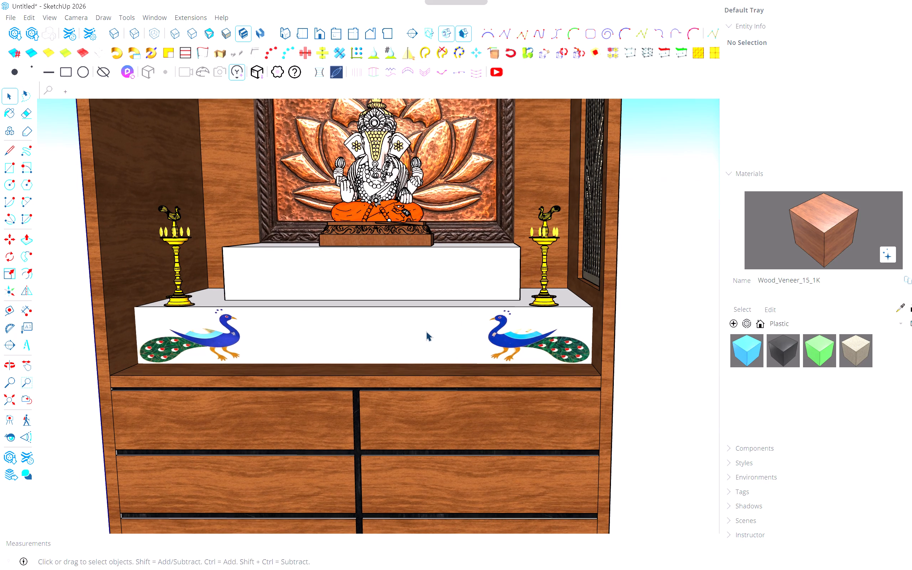
pyautogui.moveTo(426, 322); pyautogui.dragTo(493, 280, button='middle')
pyautogui.scroll(-2, 493, 280)
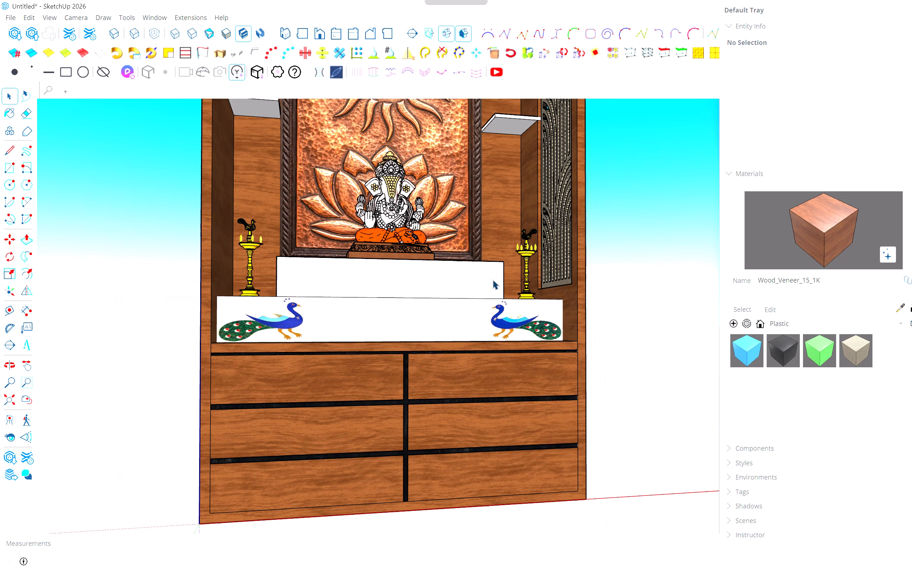
pyautogui.scroll(-1, 493, 280)
pyautogui.moveTo(529, 275); pyautogui.dragTo(476, 321, button='middle')
pyautogui.scroll(-6, 476, 321)
pyautogui.moveTo(547, 295); pyautogui.dragTo(540, 246, button='middle')
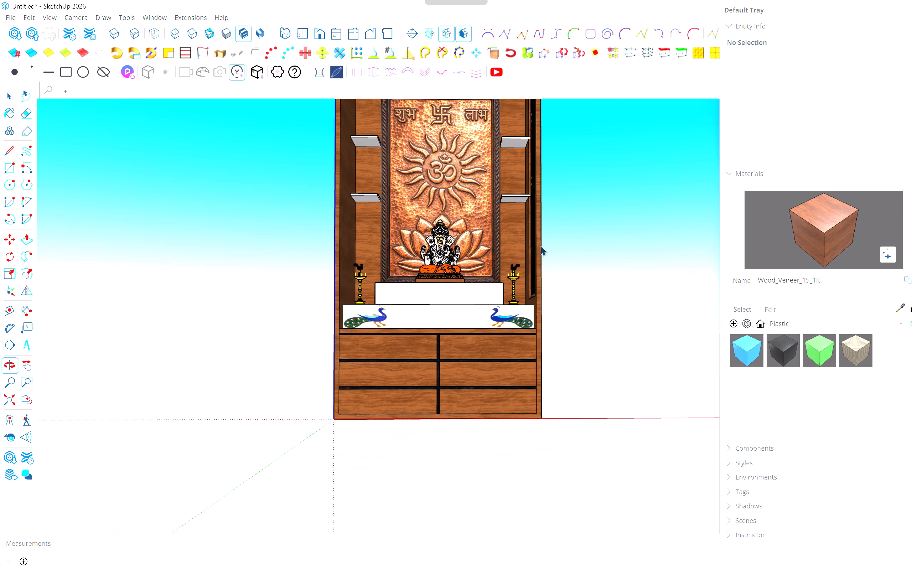
pyautogui.moveTo(543, 253); pyautogui.dragTo(643, 312, button='middle')
pyautogui.scroll(-5, 577, 288)
pyautogui.scroll(4, 566, 273)
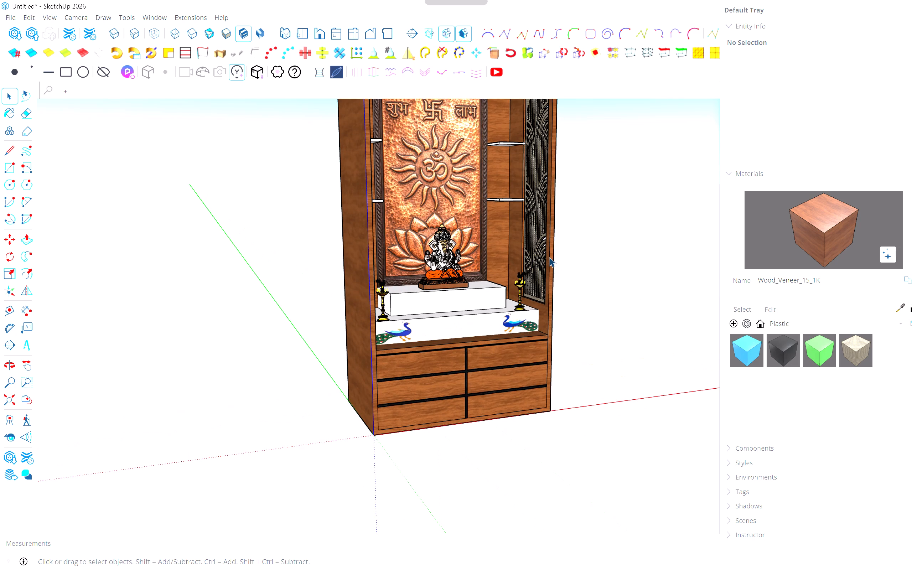
pyautogui.moveTo(549, 257); pyautogui.dragTo(546, 338, button='middle')
pyautogui.moveTo(539, 329); pyautogui.dragTo(490, 290, button='middle')
# Examine the mandir reference image Screenshot 2026-11-02 100750.png from the Screenshots folder and return to SketchUp.
pyautogui.hotkey('alt', 'Tab')
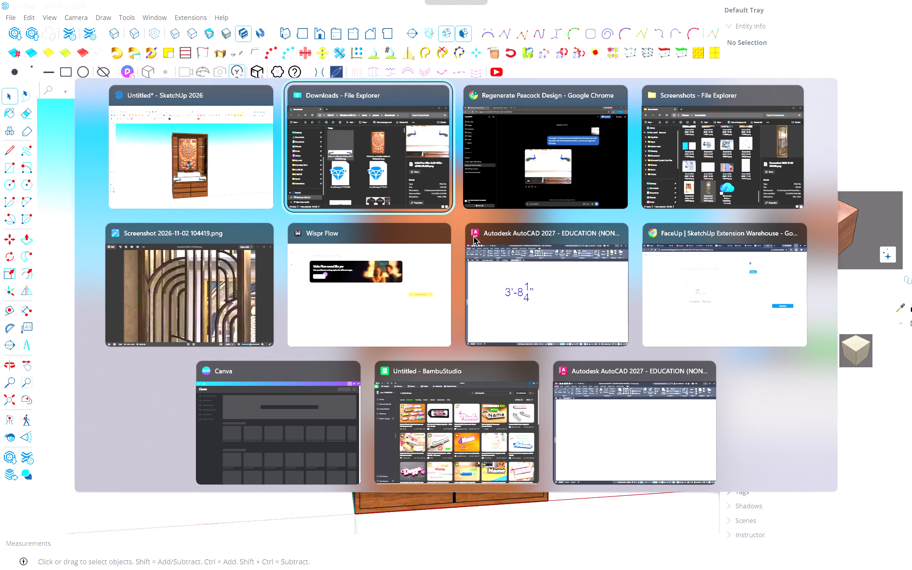
pyautogui.scroll(-6, 350, 225)
pyautogui.scroll(-7, 331, 248)
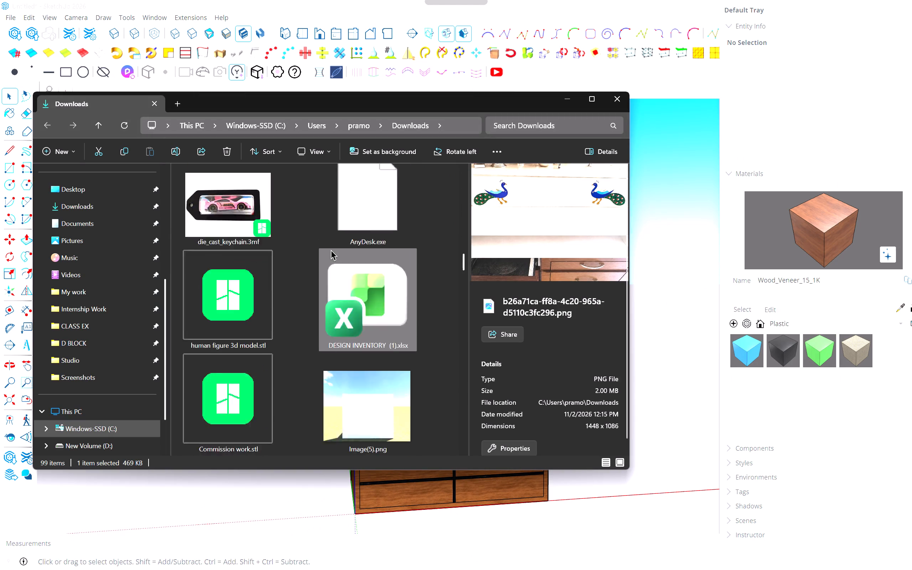
pyautogui.scroll(20, 331, 250)
pyautogui.hotkey('alt', 'Tab')
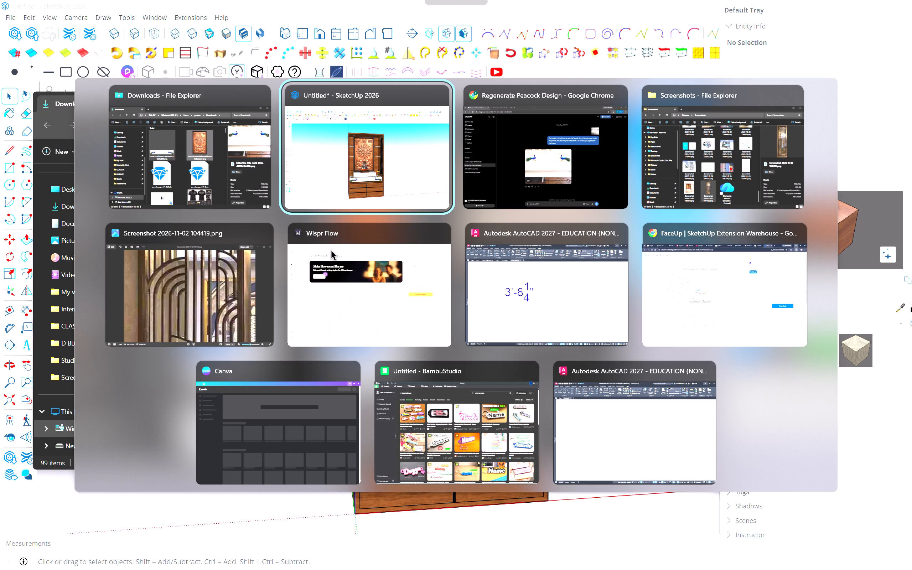
pyautogui.hotkey('alt', 'Tab')
pyautogui.scroll(5, 408, 248)
pyautogui.hotkey('alt', 'Tab')
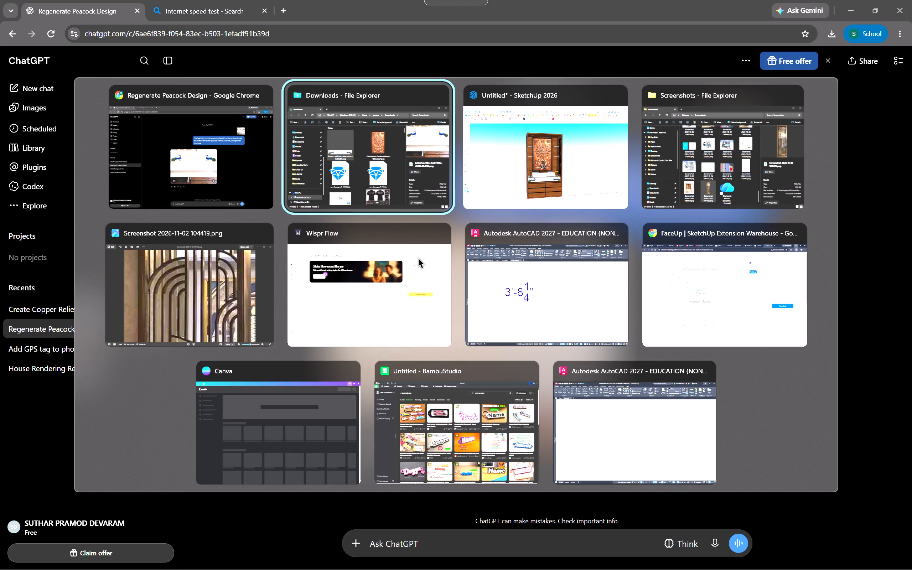
pyautogui.hotkey('alt', 'Tab')
pyautogui.hotkey('alt', 'Tab')
pyautogui.scroll(-4, 420, 264)
pyautogui.doubleClick(216, 382)
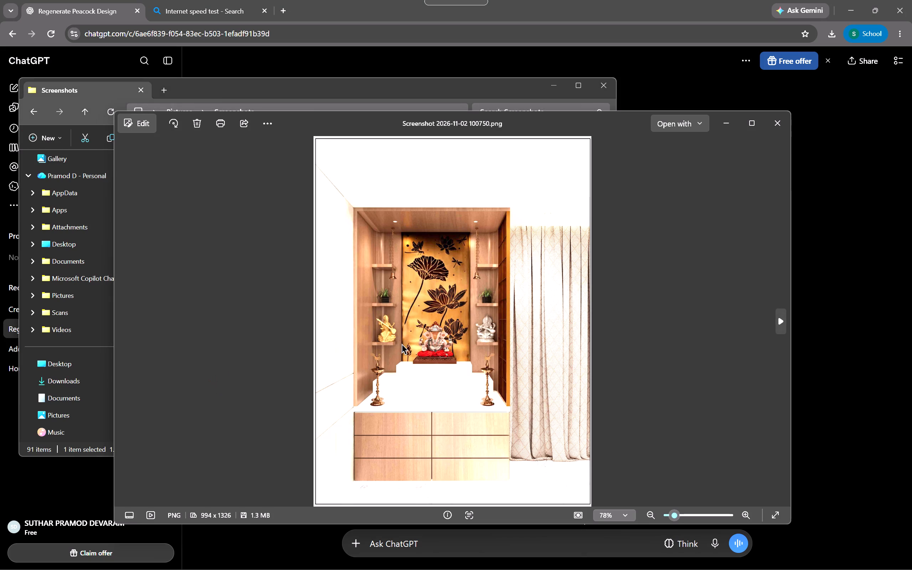
pyautogui.hotkey('alt', 'Tab')
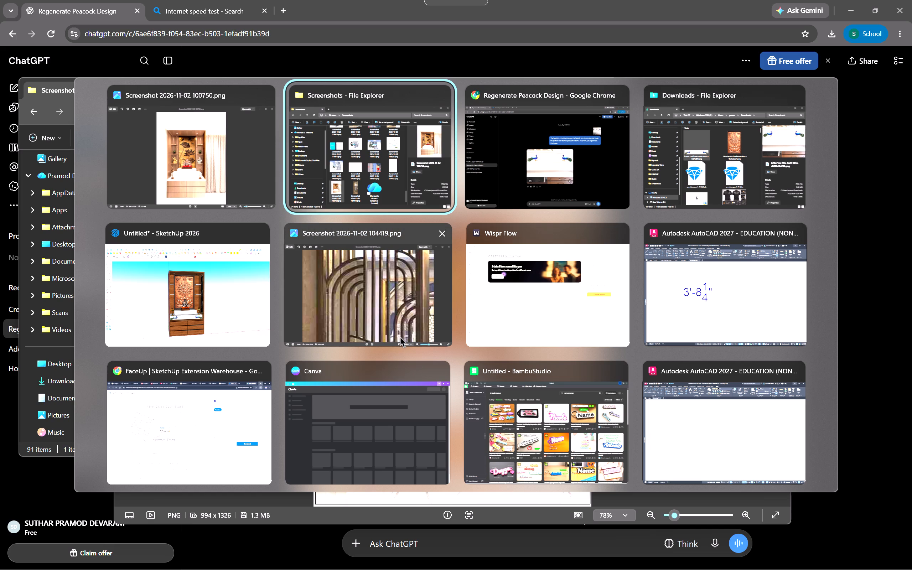
pyautogui.hotkey('alt', 'Tab')
pyautogui.hotkey('alt', 'Tab')
pyautogui.hotkey('alt', 'Tab')
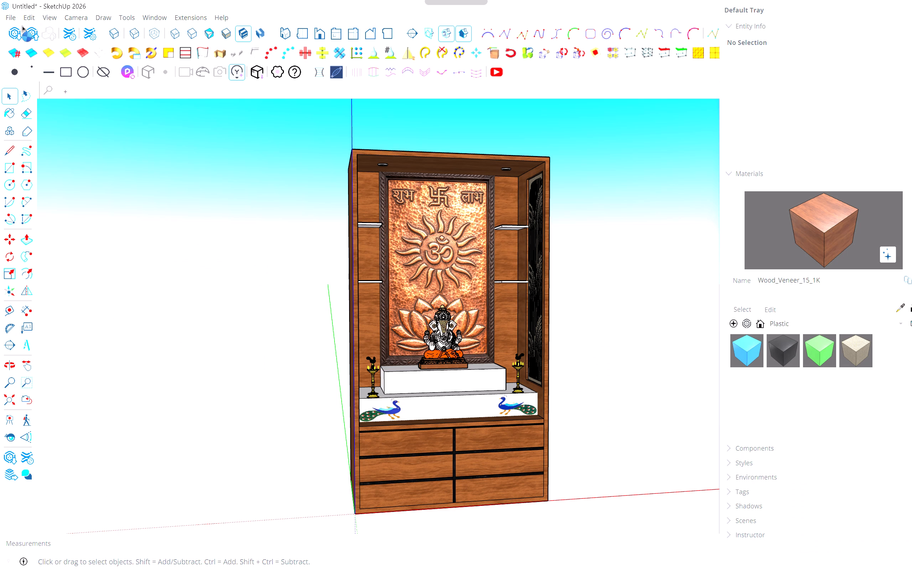
# Open 3D Warehouse for a model search.
pyautogui.click(13, 33)
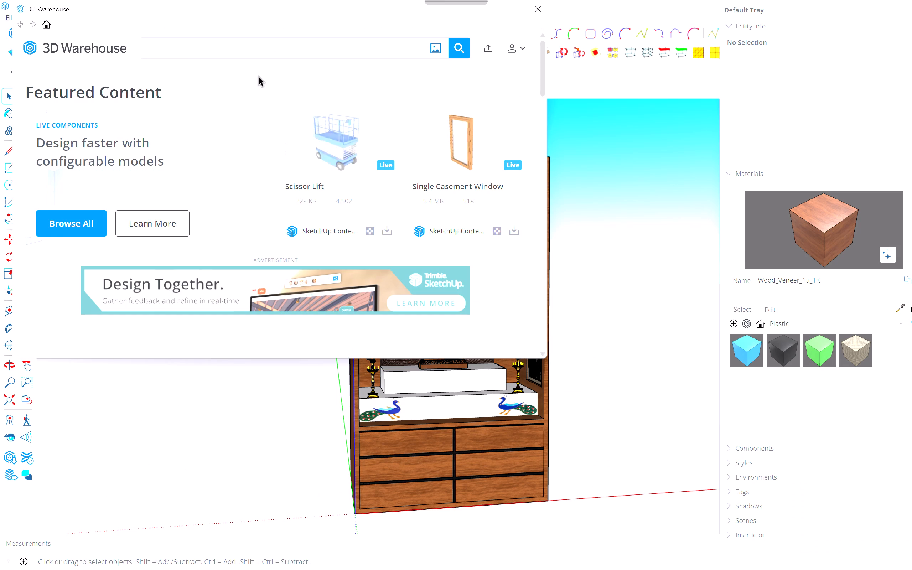
pyautogui.click(266, 45)
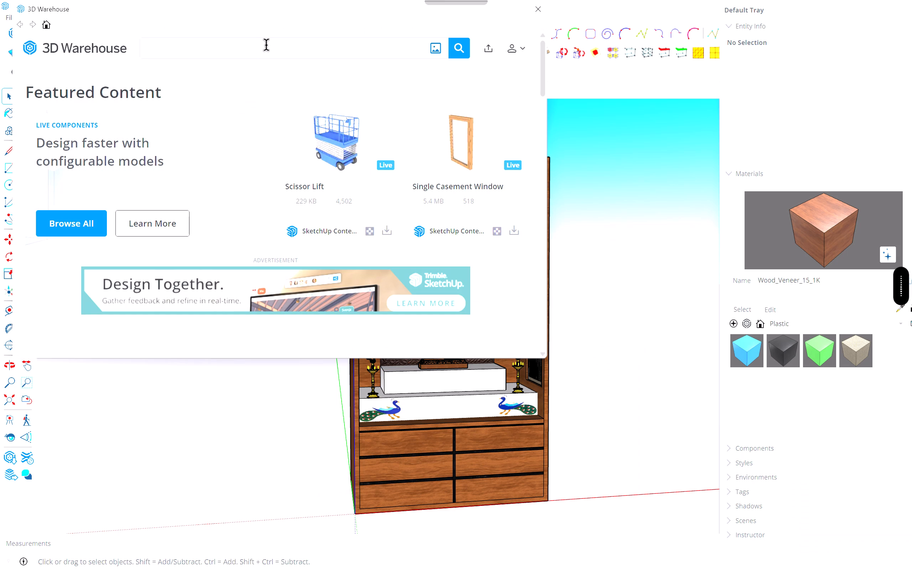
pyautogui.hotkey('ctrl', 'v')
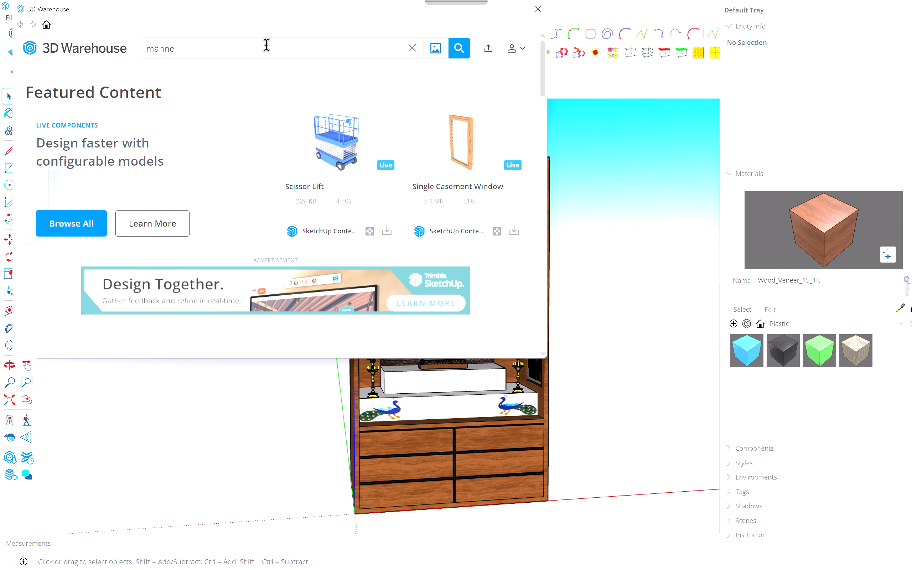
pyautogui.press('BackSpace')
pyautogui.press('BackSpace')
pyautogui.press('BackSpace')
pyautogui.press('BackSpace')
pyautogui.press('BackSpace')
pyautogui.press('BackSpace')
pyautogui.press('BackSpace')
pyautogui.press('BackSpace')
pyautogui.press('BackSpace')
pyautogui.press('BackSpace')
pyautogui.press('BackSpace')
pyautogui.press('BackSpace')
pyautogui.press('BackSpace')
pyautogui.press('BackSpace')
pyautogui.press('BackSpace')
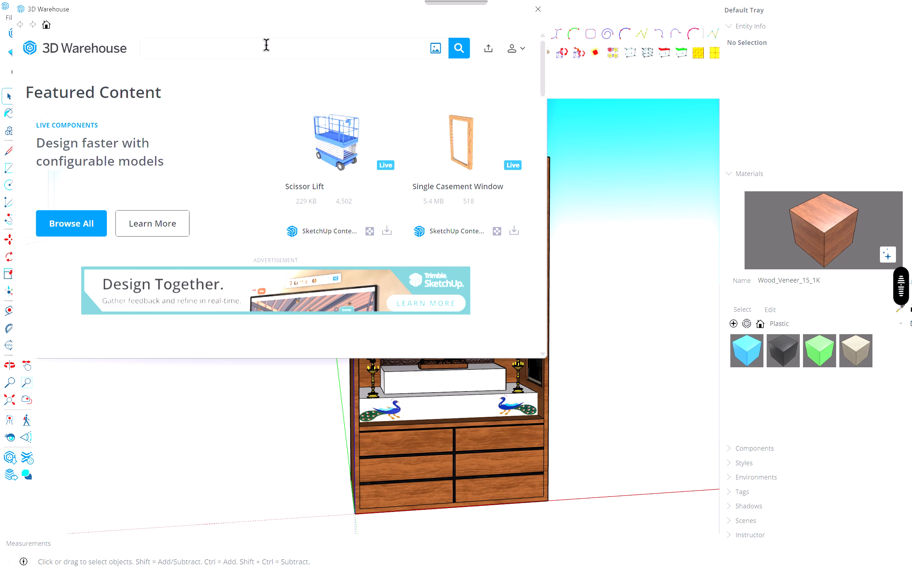
# Search 3D Warehouse for "mandir interior" and look through the resulting models.
pyautogui.hotkey('ctrl', 'v')
pyautogui.hotkey('ctrl', 'v')
pyautogui.press('Return')
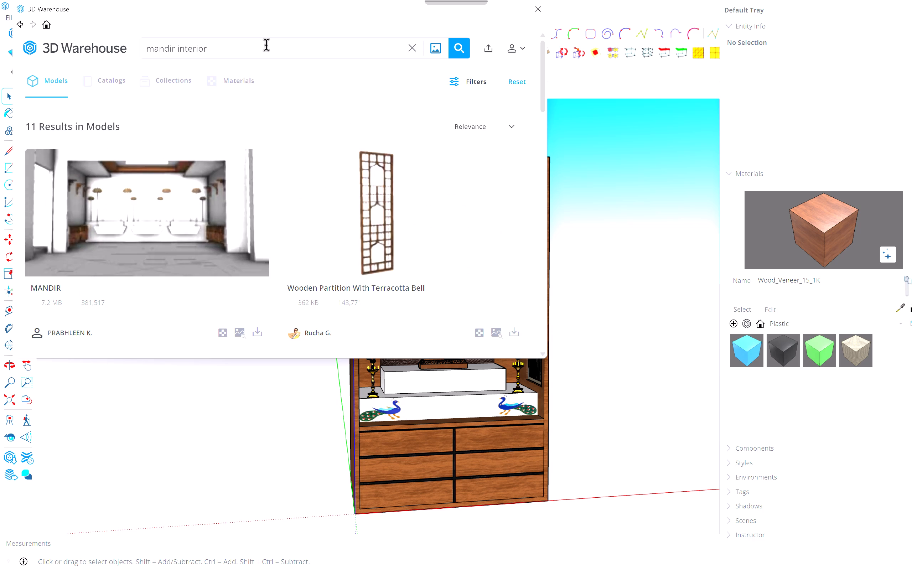
pyautogui.scroll(-3, 267, 56)
pyautogui.scroll(-3, 250, 89)
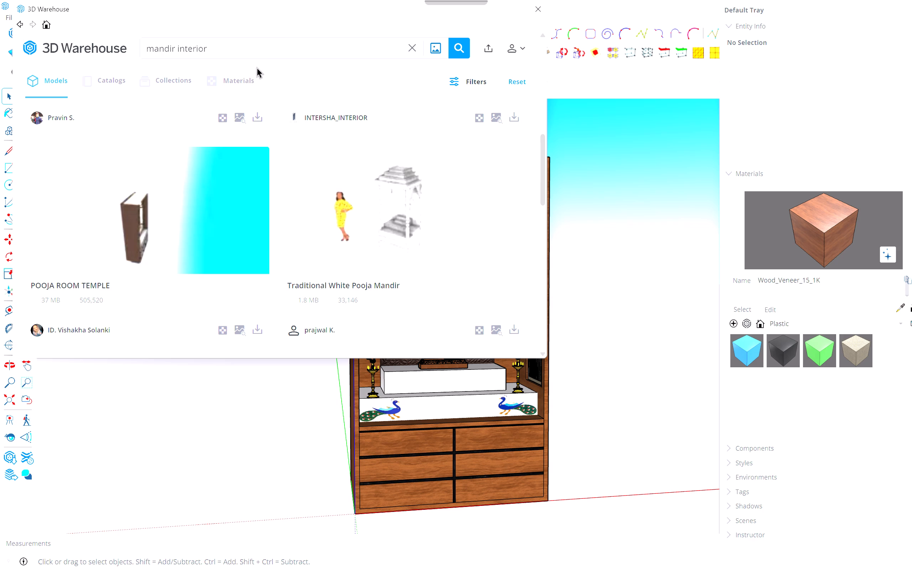
# Search 3D Warehouse for "mandir belle".
pyautogui.moveTo(280, 42); pyautogui.dragTo(178, 51)
pyautogui.moveTo(178, 51); pyautogui.dragTo(177, 51)
pyautogui.press('Delete')
pyautogui.press('BackSpace')
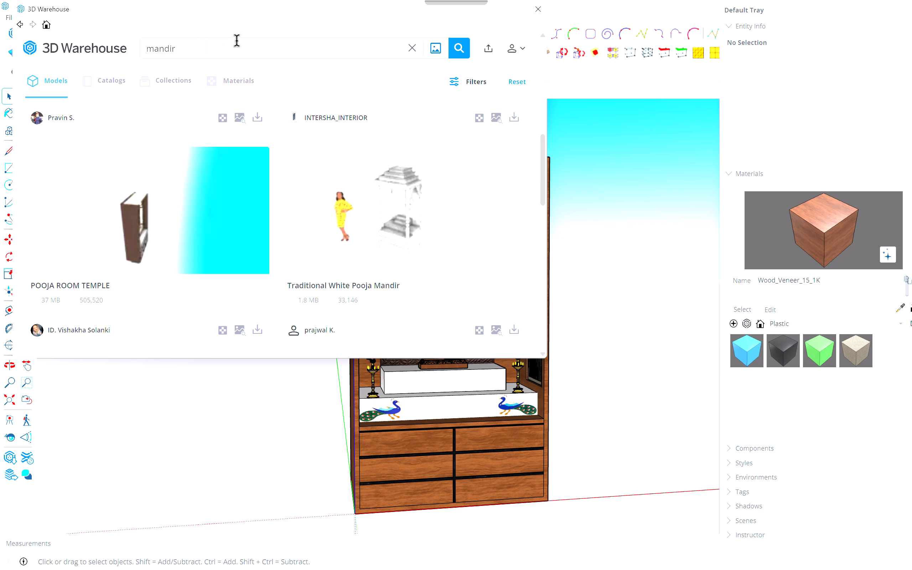
pyautogui.press('space')
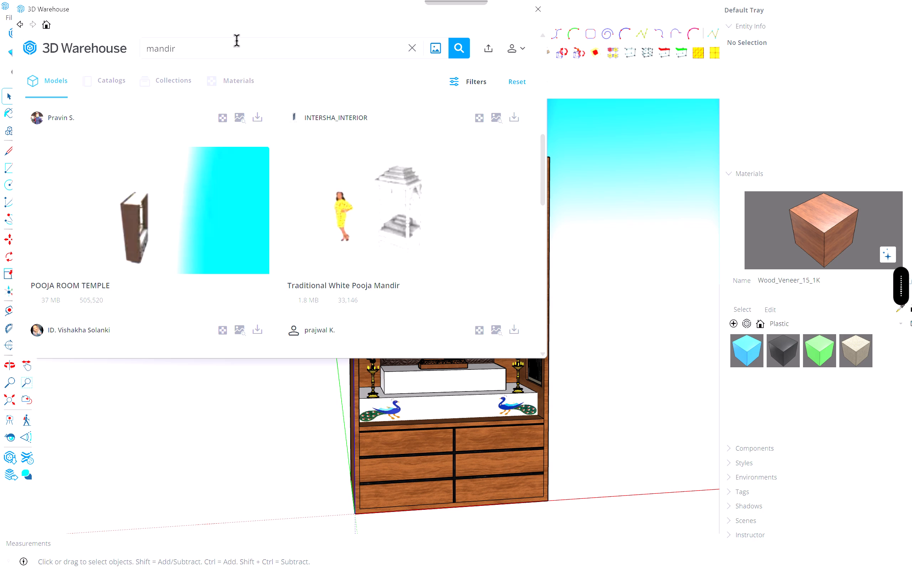
pyautogui.hotkey('ctrl', 'v')
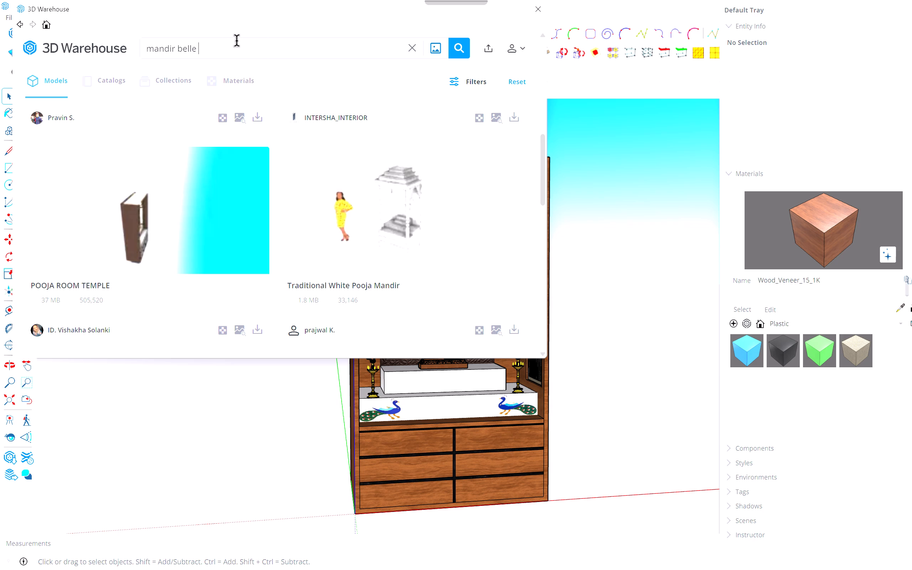
pyautogui.press('Return')
# Correct the search term to "mandir bell" and look through the resulting models.
pyautogui.click(232, 50)
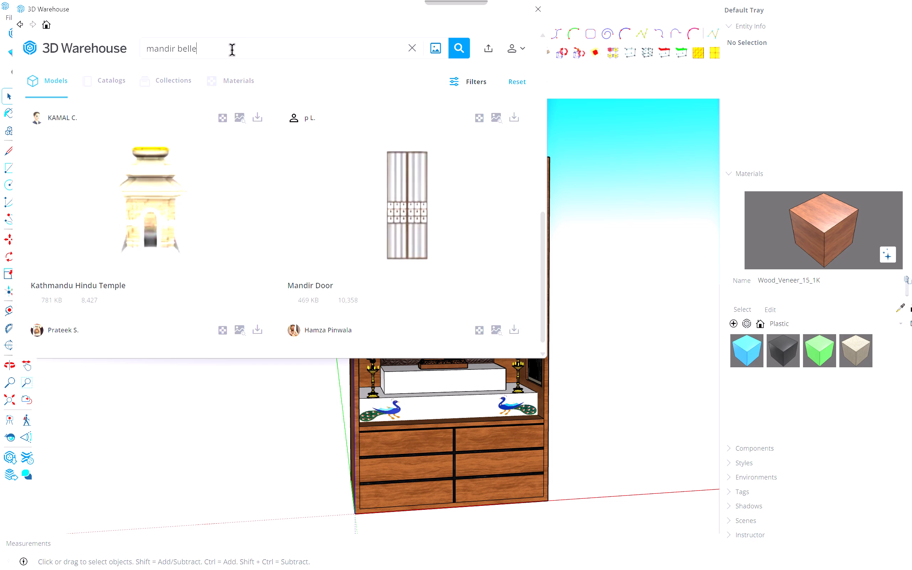
pyautogui.press('BackSpace')
pyautogui.press('BackSpace')
pyautogui.press('l')
pyautogui.press('Return')
pyautogui.scroll(-3, 214, 176)
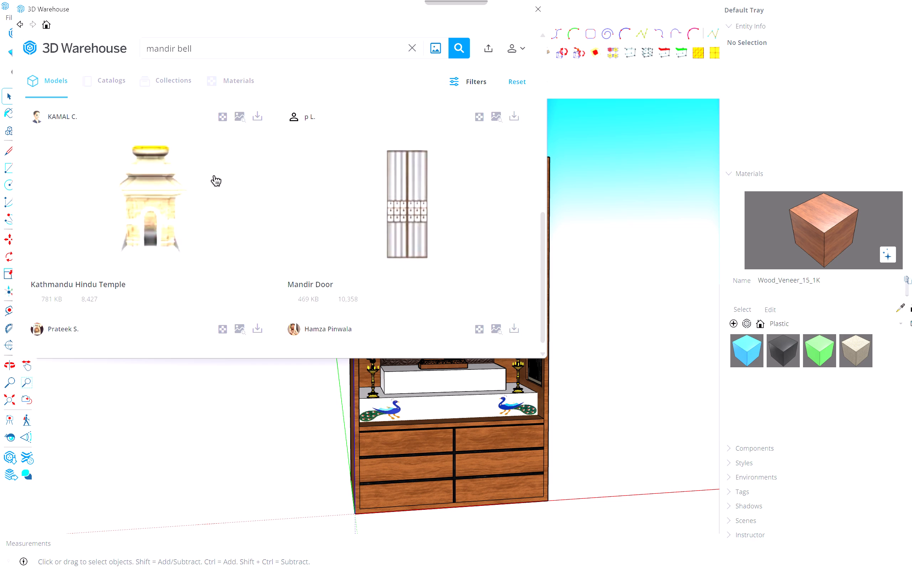
pyautogui.scroll(-7, 214, 176)
pyautogui.scroll(4, 214, 178)
pyautogui.scroll(-2, 214, 180)
pyautogui.scroll(9, 214, 180)
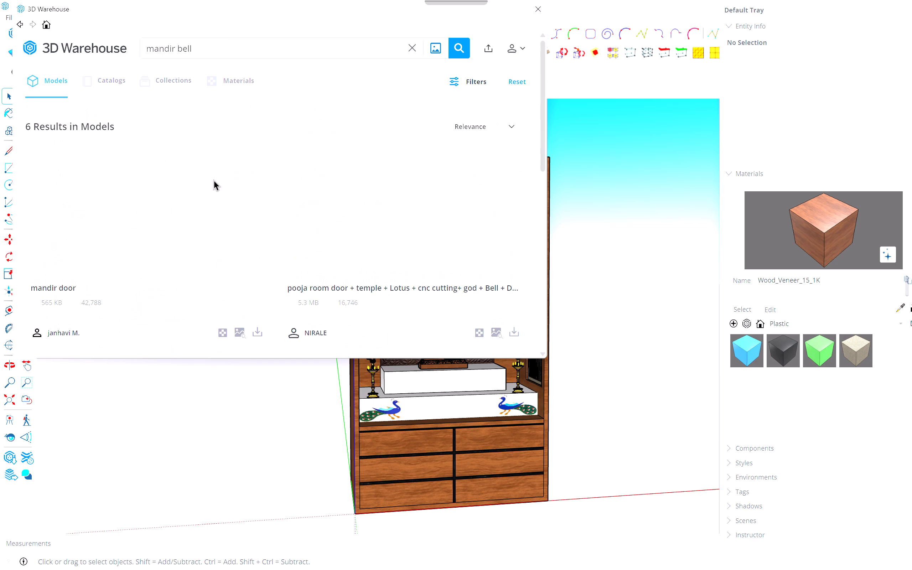
pyautogui.scroll(2, 214, 180)
pyautogui.scroll(-13, 214, 180)
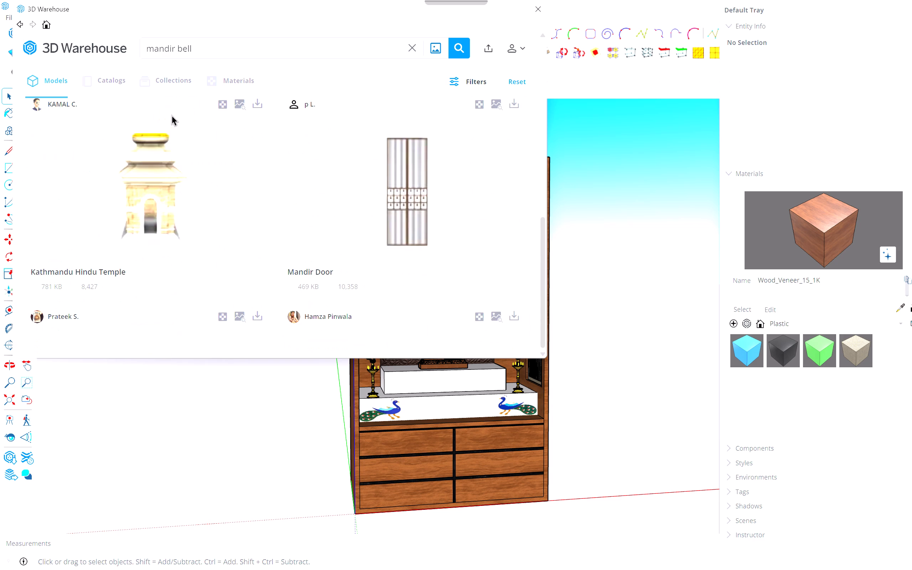
# Search 3D Warehouse for "mandir gunti".
pyautogui.moveTo(229, 48); pyautogui.dragTo(176, 44)
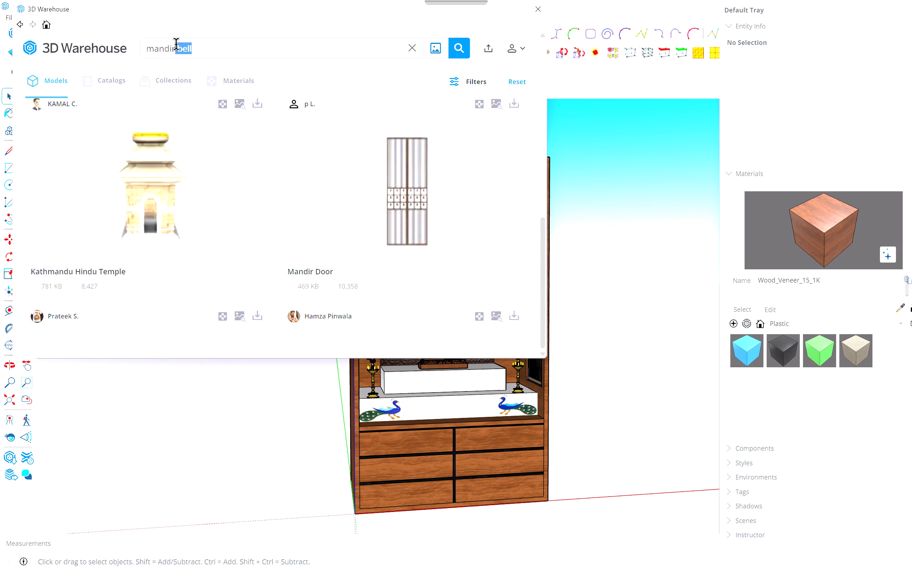
pyautogui.press('BackSpace')
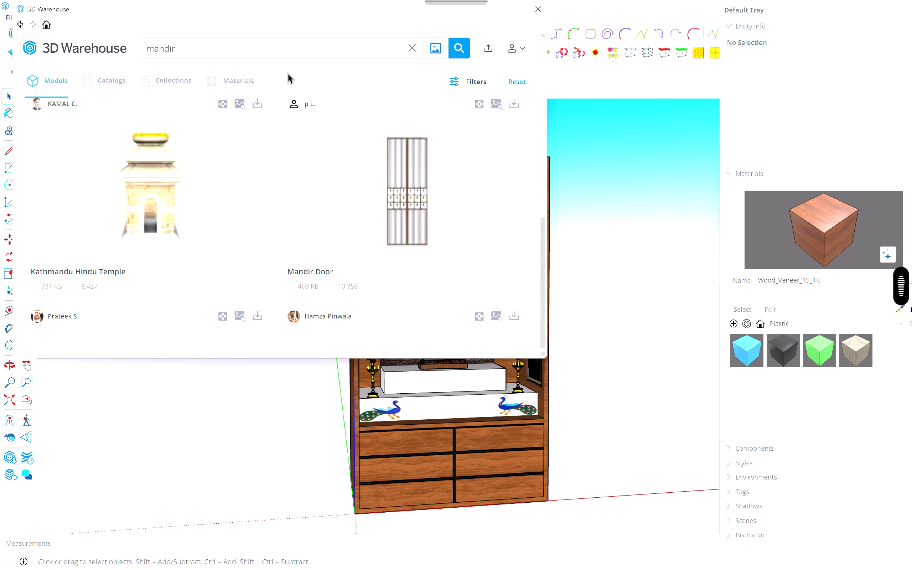
pyautogui.hotkey('ctrl', 'v')
pyautogui.press('Return')
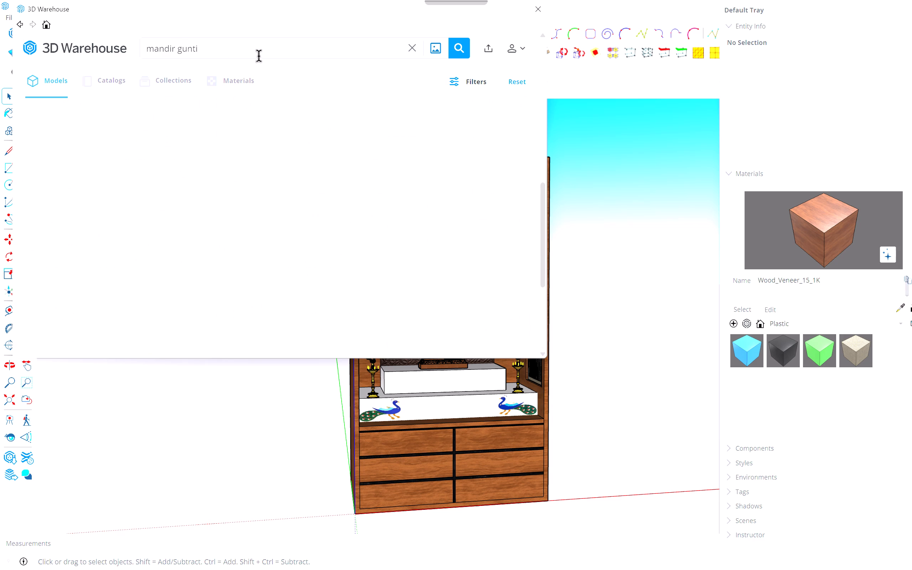
# Search 3D Warehouse for "bill" and look through the resulting models.
pyautogui.moveTo(214, 47); pyautogui.dragTo(82, 47)
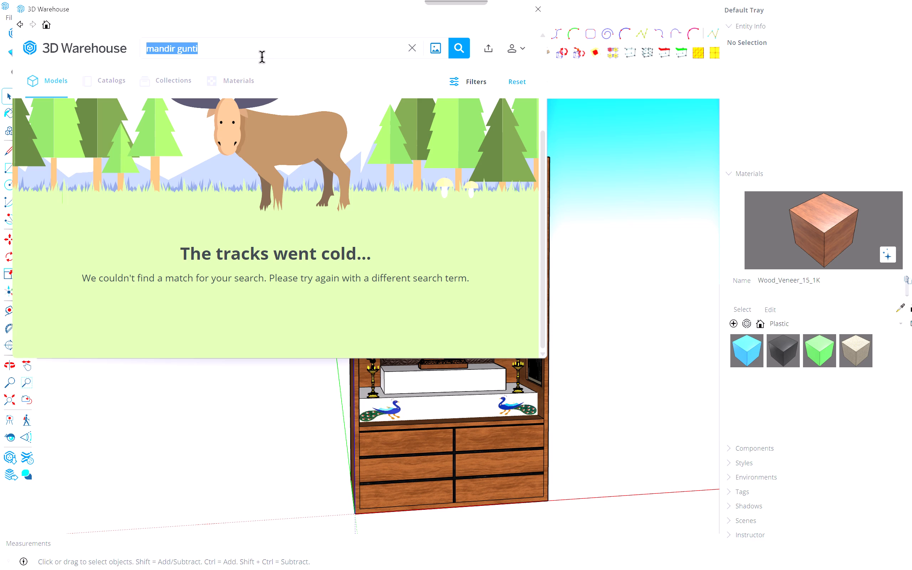
pyautogui.press('BackSpace')
pyautogui.press('b')
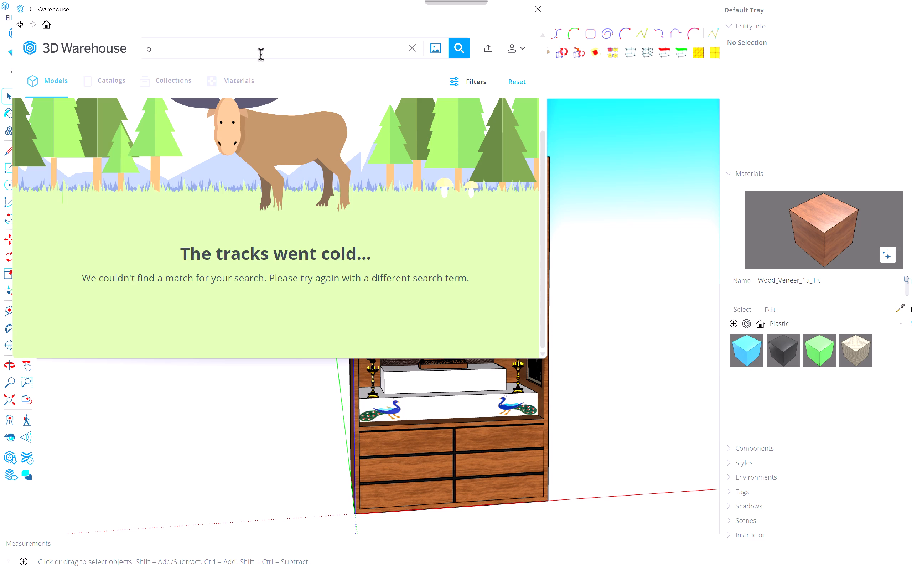
pyautogui.write('ill')
pyautogui.press('Return')
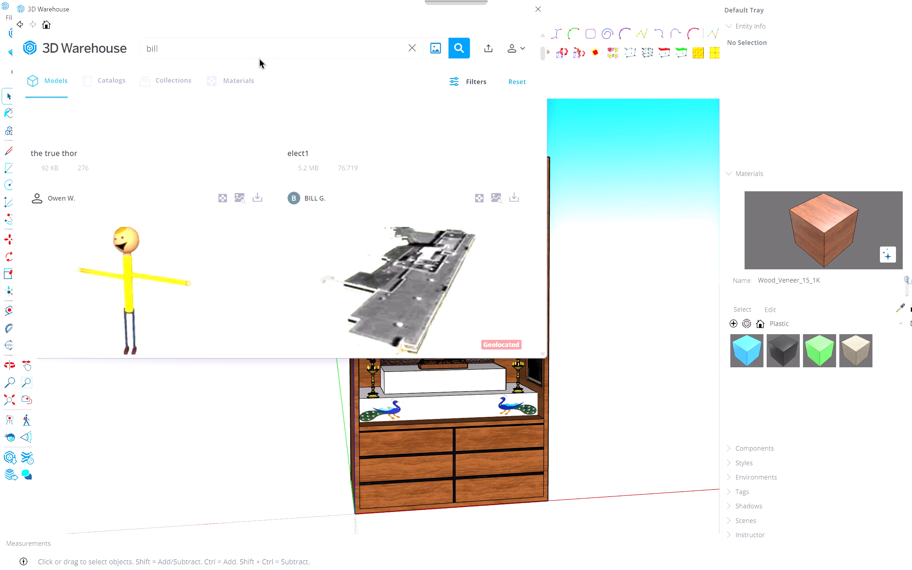
pyautogui.scroll(-1, 290, 152)
pyautogui.scroll(7, 290, 152)
pyautogui.scroll(-7, 290, 152)
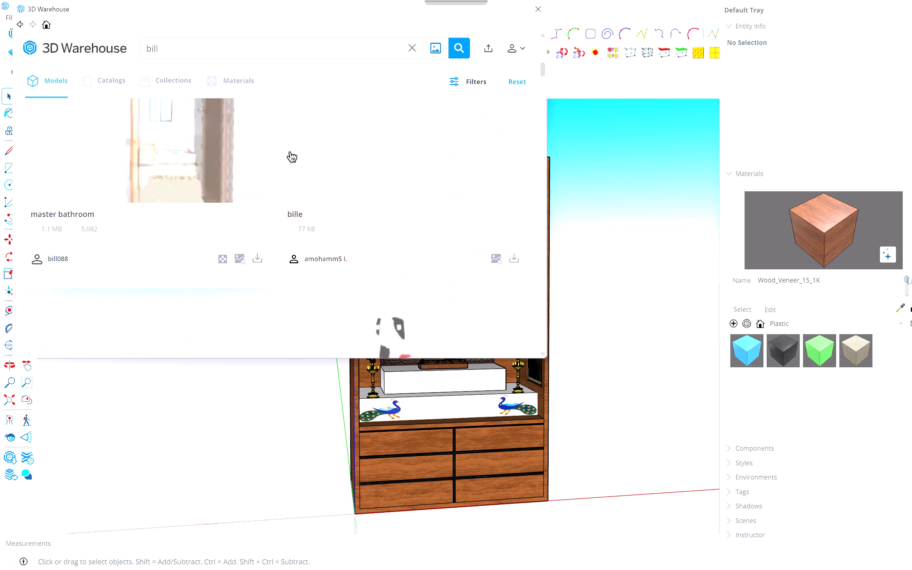
pyautogui.scroll(-4, 215, 107)
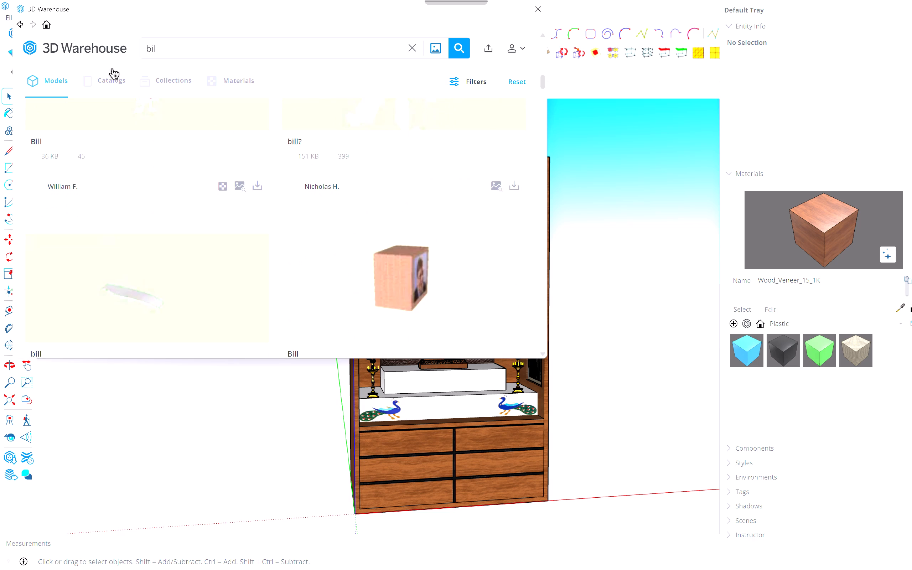
# Correct the search term to "bell" and search 3D Warehouse again.
pyautogui.click(162, 50)
pyautogui.click(150, 50)
pyautogui.click(155, 49)
pyautogui.press('e')
pyautogui.press('Return')
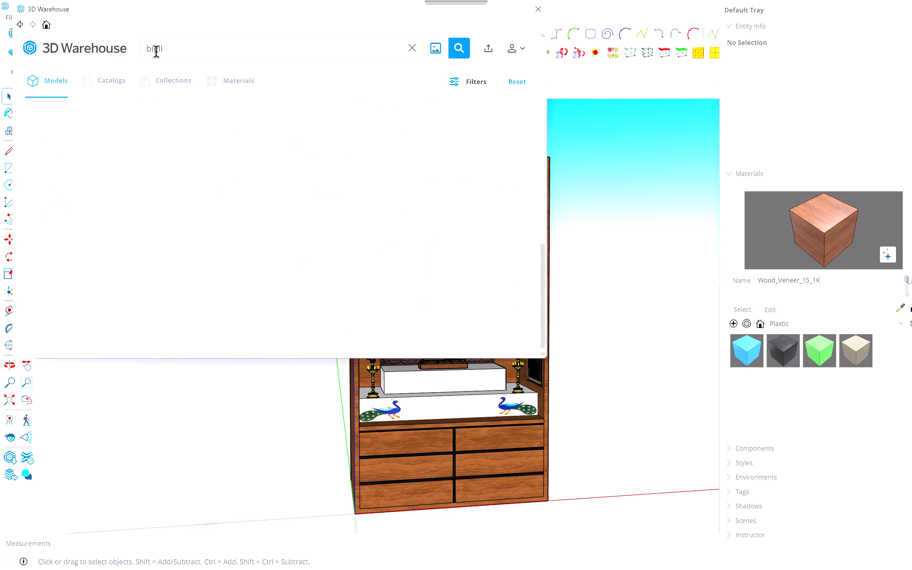
pyautogui.click(152, 52)
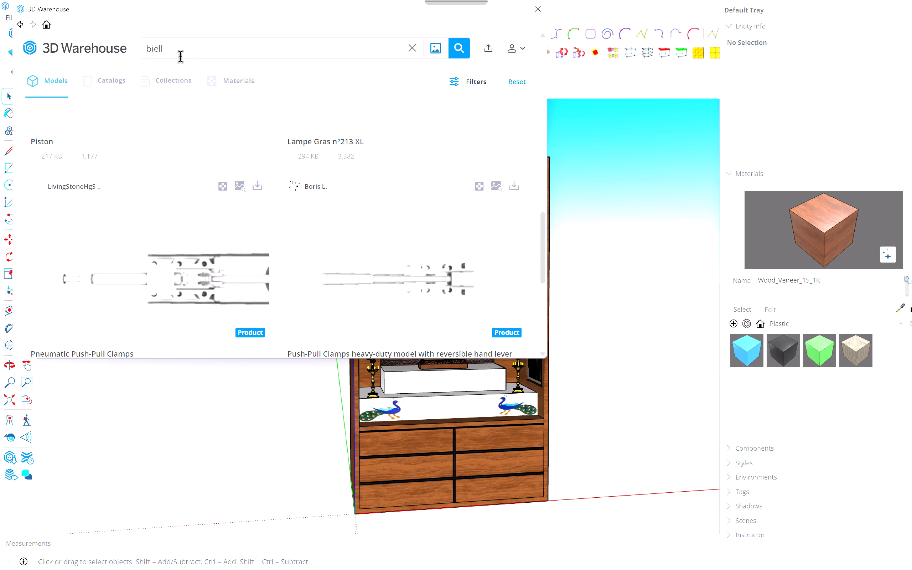
pyautogui.press('BackSpace')
pyautogui.press('Right')
pyautogui.press('BackSpace')
pyautogui.press('b')
pyautogui.press('Return')
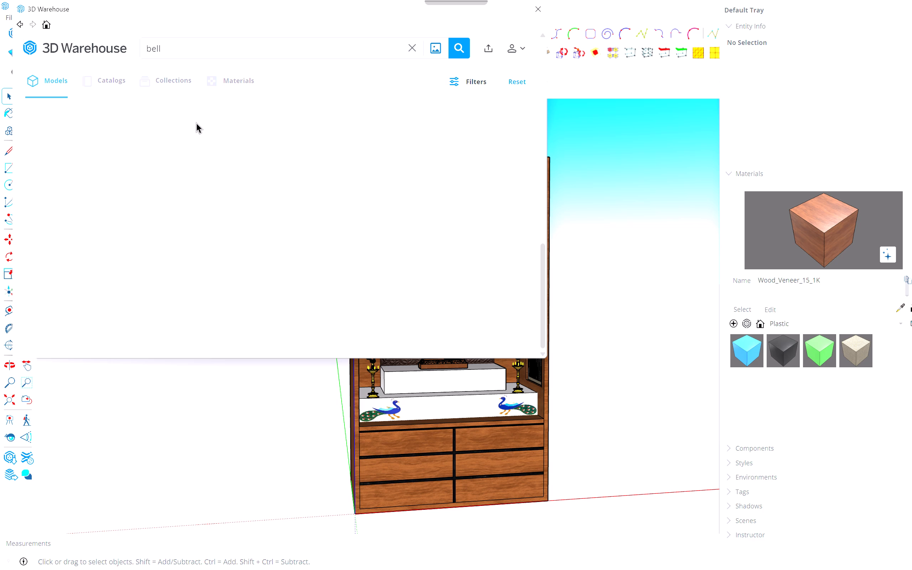
# Look through the "bell" models for one that suits the mandir.
pyautogui.scroll(10, 196, 123)
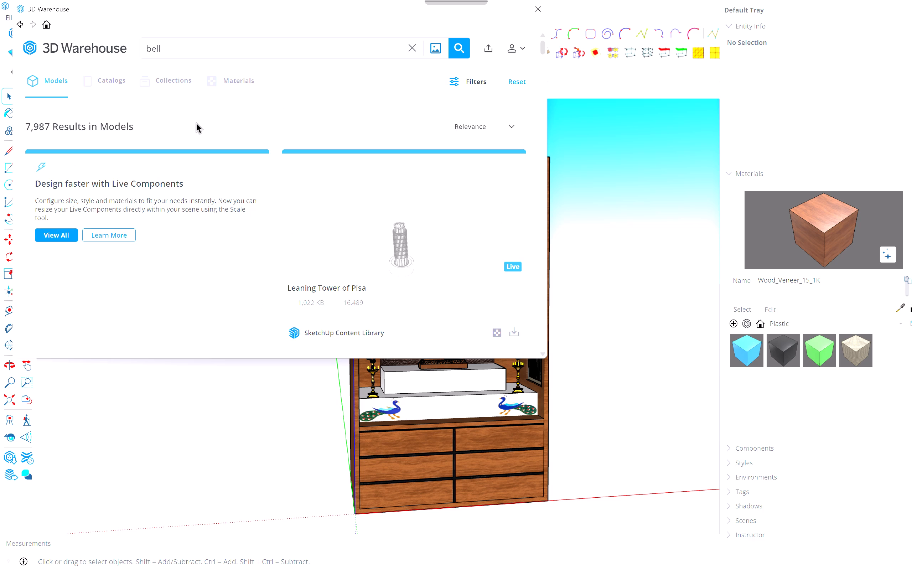
pyautogui.scroll(-4, 196, 123)
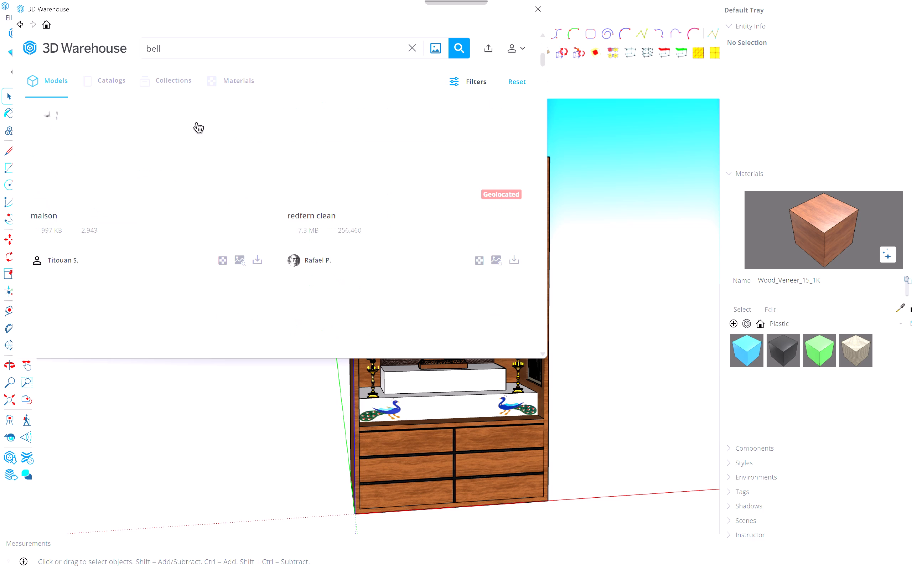
pyautogui.scroll(-6, 196, 123)
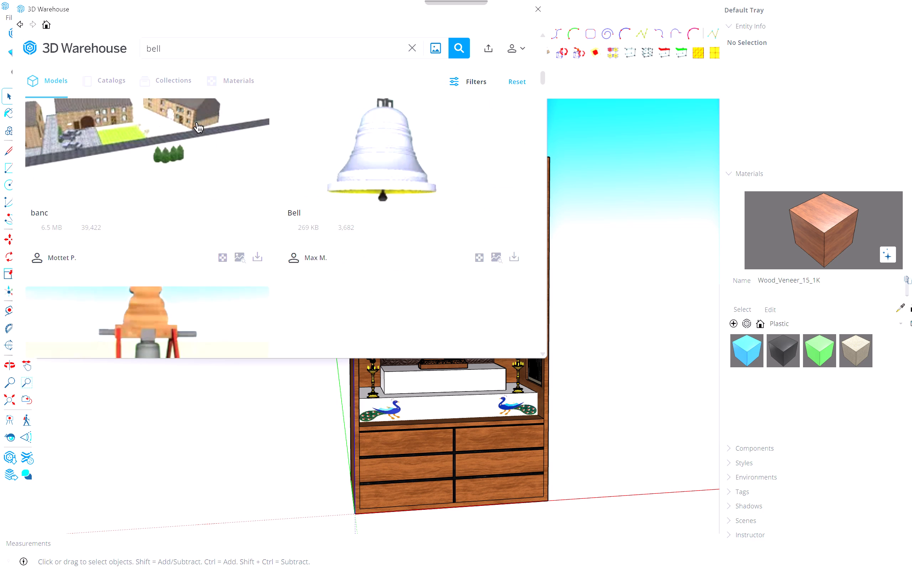
pyautogui.scroll(-9, 196, 123)
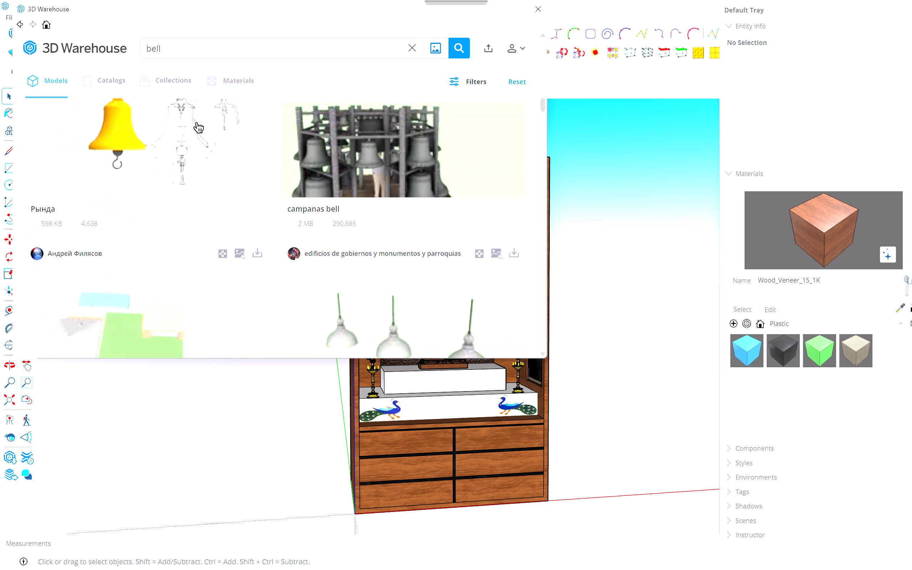
pyautogui.scroll(-4, 196, 123)
pyautogui.scroll(1, 196, 123)
pyautogui.scroll(-4, 196, 123)
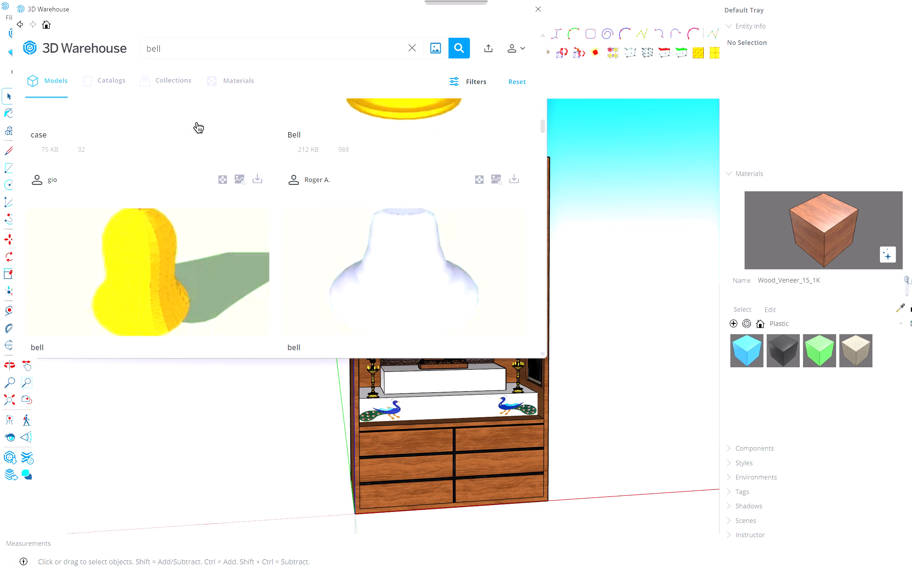
pyautogui.scroll(-11, 196, 123)
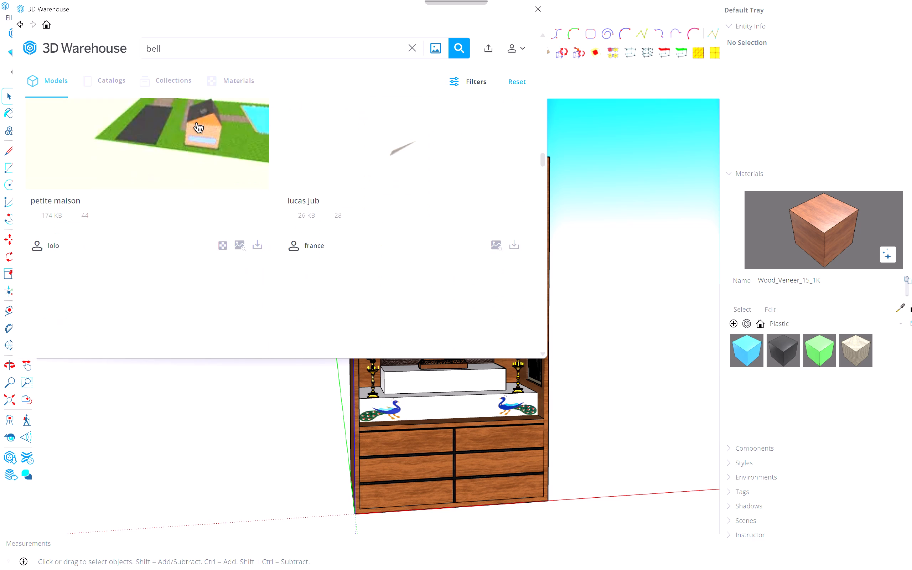
pyautogui.scroll(-3, 196, 123)
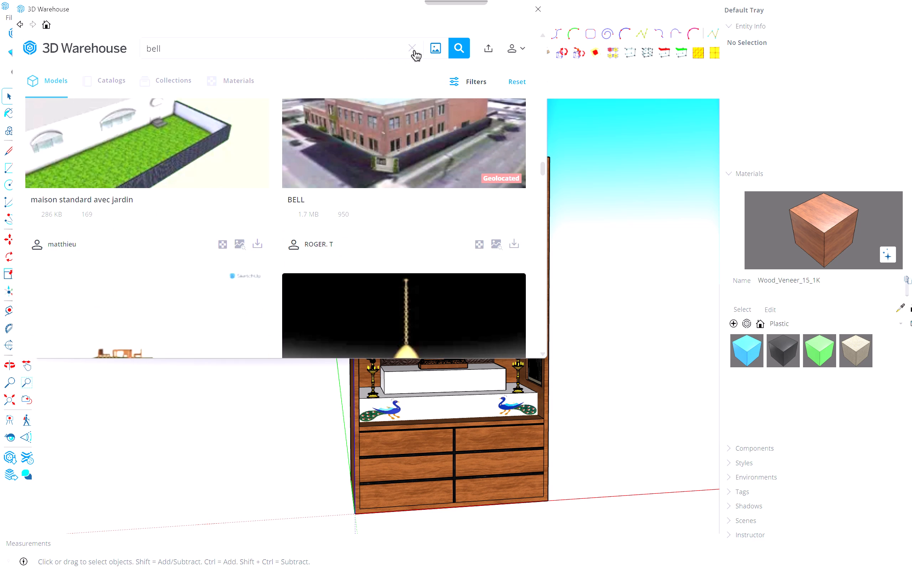
# Clear the search term and open 3D Warehouse Image Search.
pyautogui.click(414, 51)
pyautogui.click(432, 51)
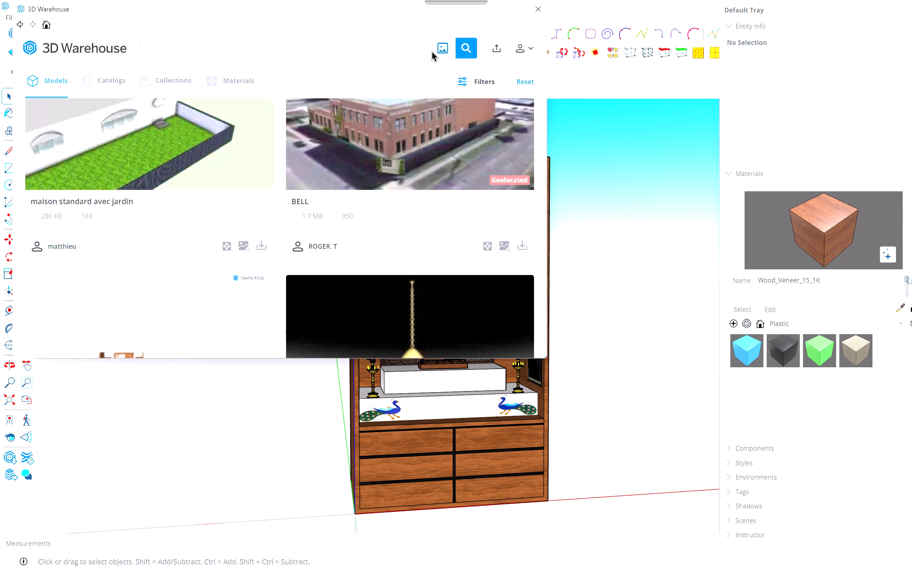
# Close the mandir reference image and bring up the Screenshots folder in File Explorer.
pyautogui.hotkey('alt', 'Tab')
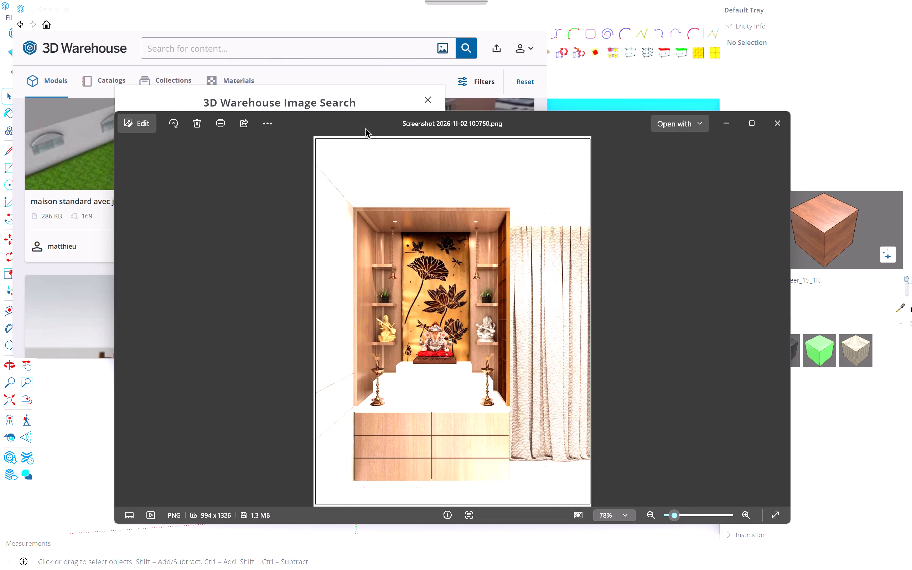
pyautogui.click(775, 120)
pyautogui.hotkey('alt', 'Tab')
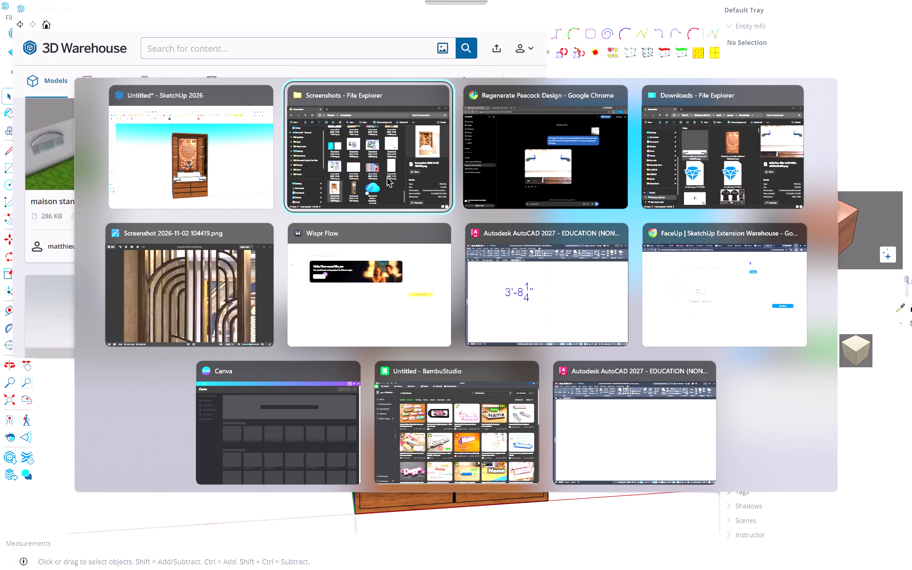
pyautogui.hotkey('alt', 'Tab')
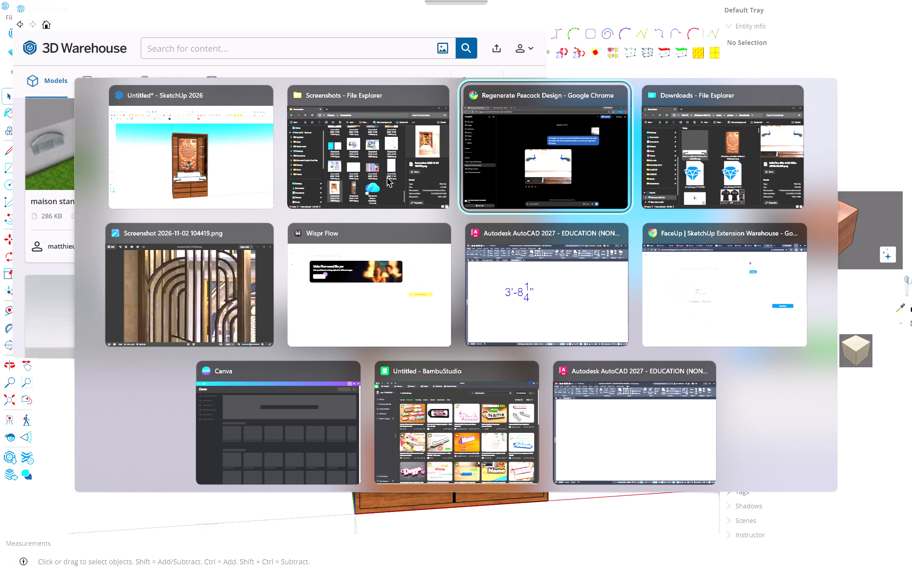
pyautogui.hotkey('alt', 'Left')
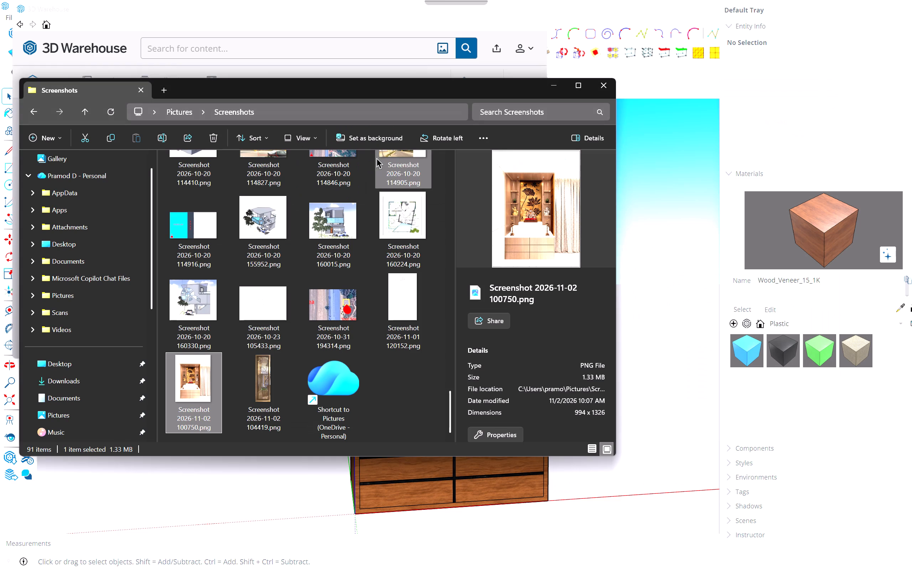
# Run a 3D Warehouse image search with "Screenshot 2026-11-02 100750.png" and move the results window clear of the model.
pyautogui.moveTo(210, 379); pyautogui.dragTo(325, 139)
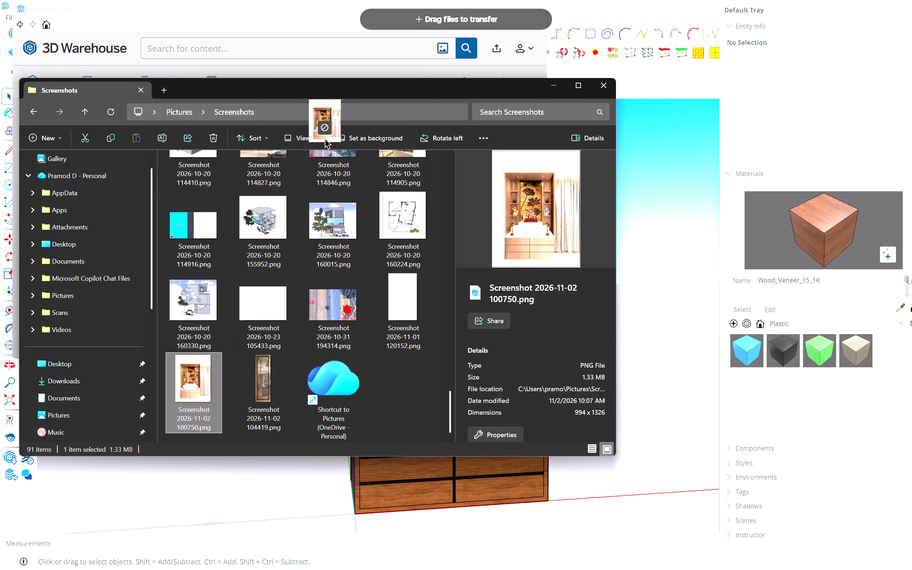
pyautogui.moveTo(325, 139); pyautogui.dragTo(325, 222)
pyautogui.hotkey('alt', 'Tab')
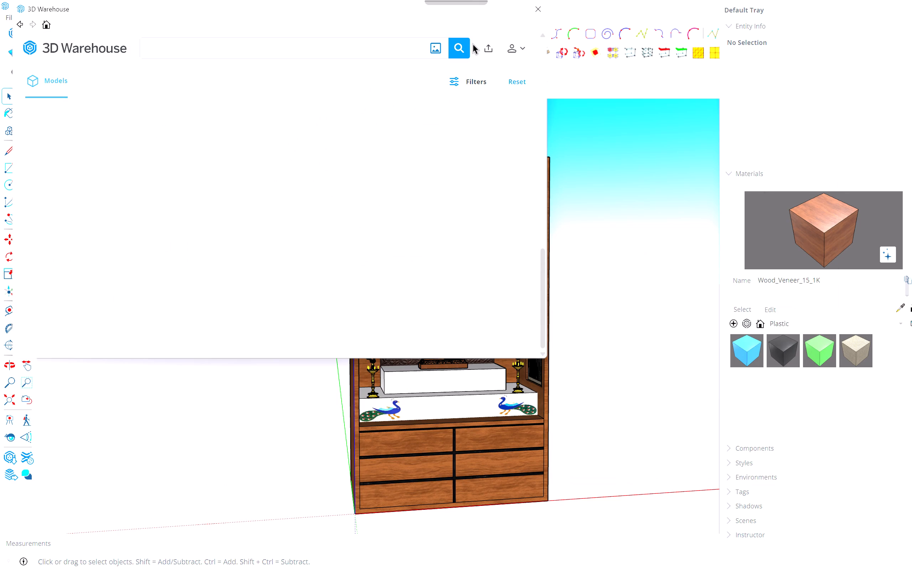
pyautogui.moveTo(498, 14); pyautogui.dragTo(198, 132)
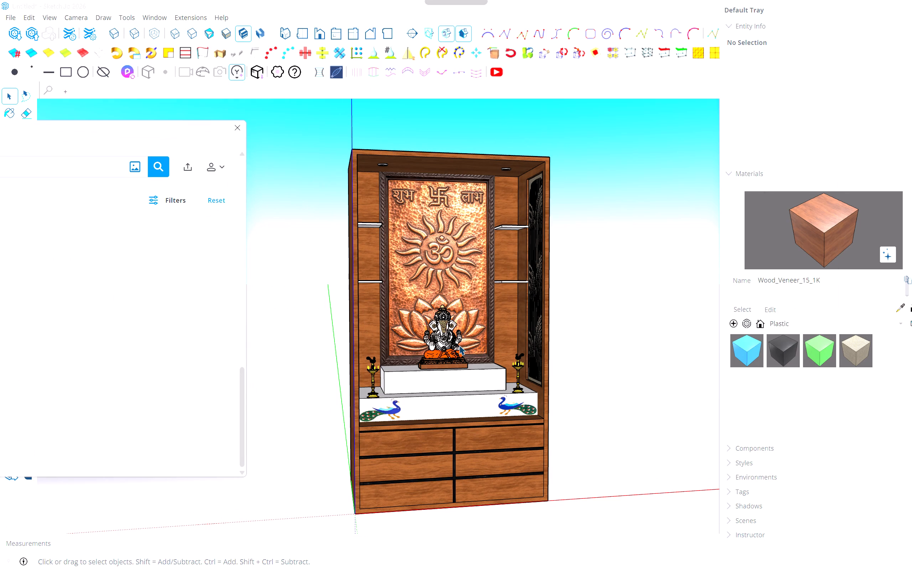
# Push/Pull the left end face of the upper white step outward about 18.5 cm toward the cabinet's side panel.
pyautogui.scroll(3, 459, 345)
pyautogui.moveTo(427, 348); pyautogui.dragTo(473, 378, button='middle')
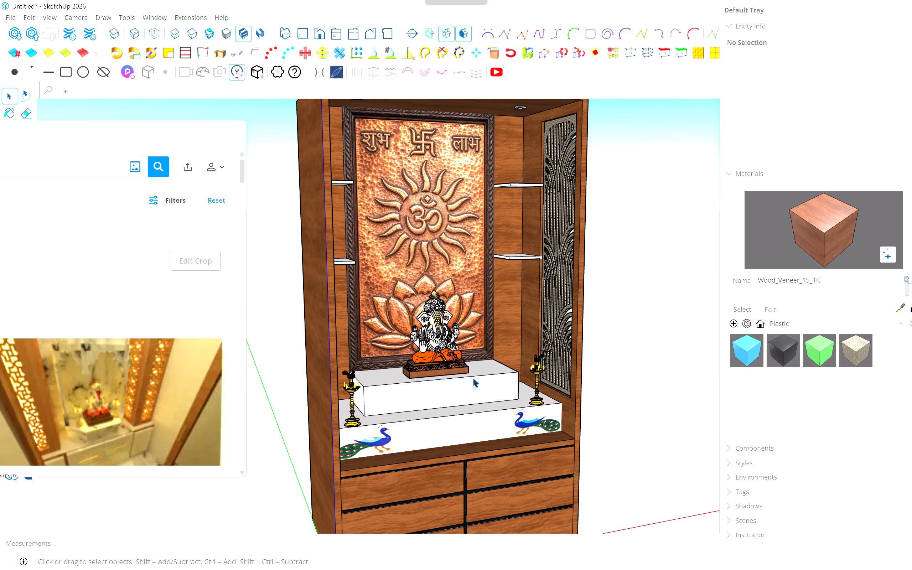
pyautogui.moveTo(485, 374); pyautogui.dragTo(437, 386, button='middle')
pyautogui.middleClick(437, 386)
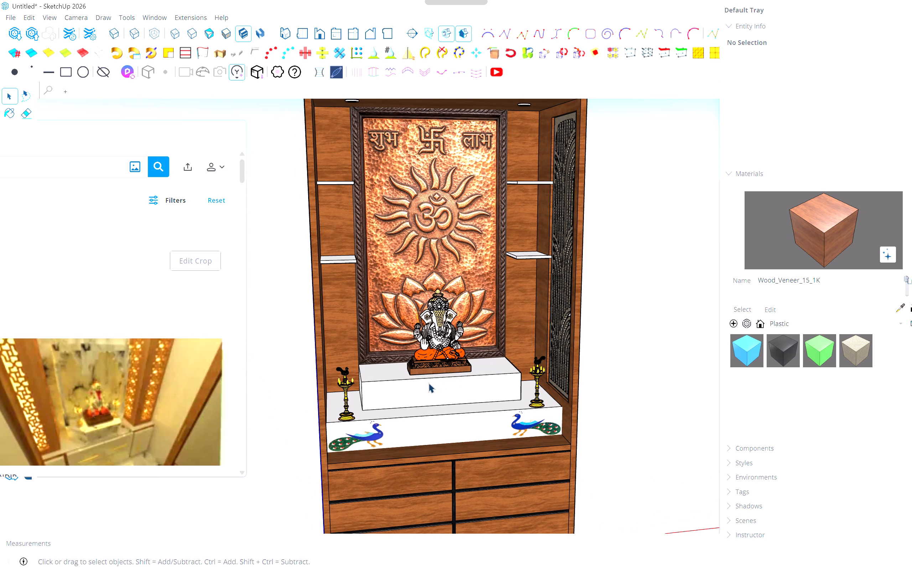
pyautogui.scroll(3, 459, 396)
pyautogui.moveTo(453, 392); pyautogui.dragTo(381, 387, button='middle')
pyautogui.scroll(3, 318, 374)
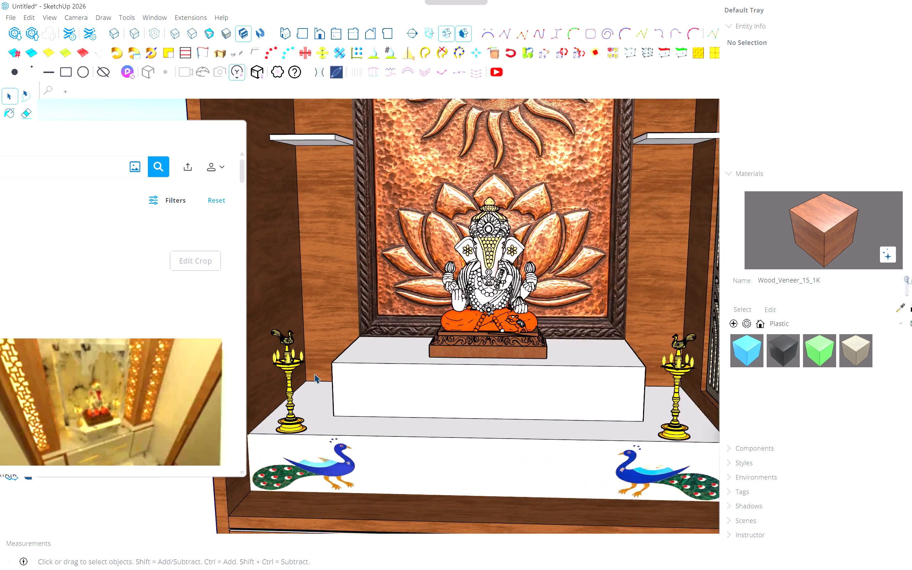
pyautogui.scroll(2, 314, 374)
pyautogui.moveTo(318, 377); pyautogui.dragTo(457, 397, button='middle')
pyautogui.scroll(4, 354, 379)
pyautogui.moveTo(354, 379); pyautogui.dragTo(340, 425, button='middle')
pyautogui.click(322, 395)
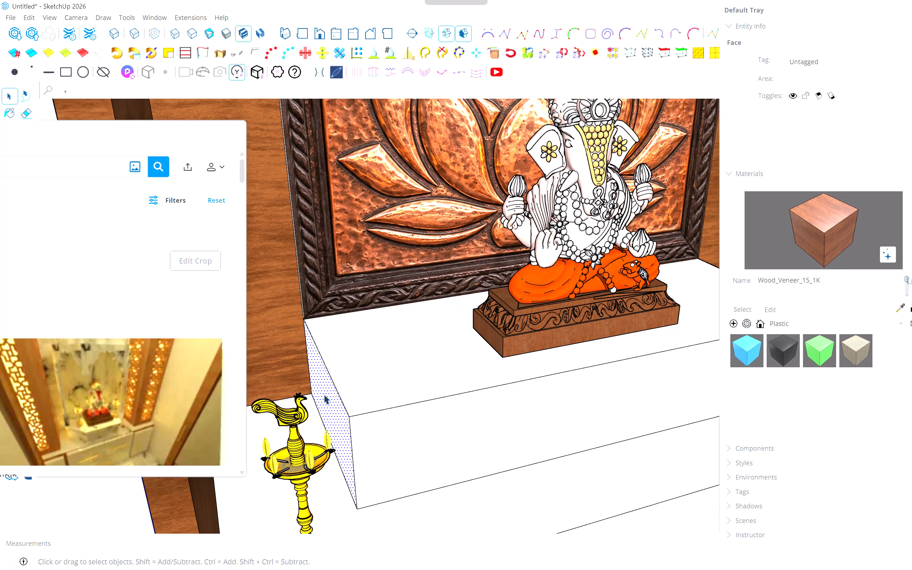
pyautogui.press('p')
pyautogui.moveTo(324, 394); pyautogui.dragTo(317, 394)
pyautogui.moveTo(309, 392); pyautogui.dragTo(278, 396)
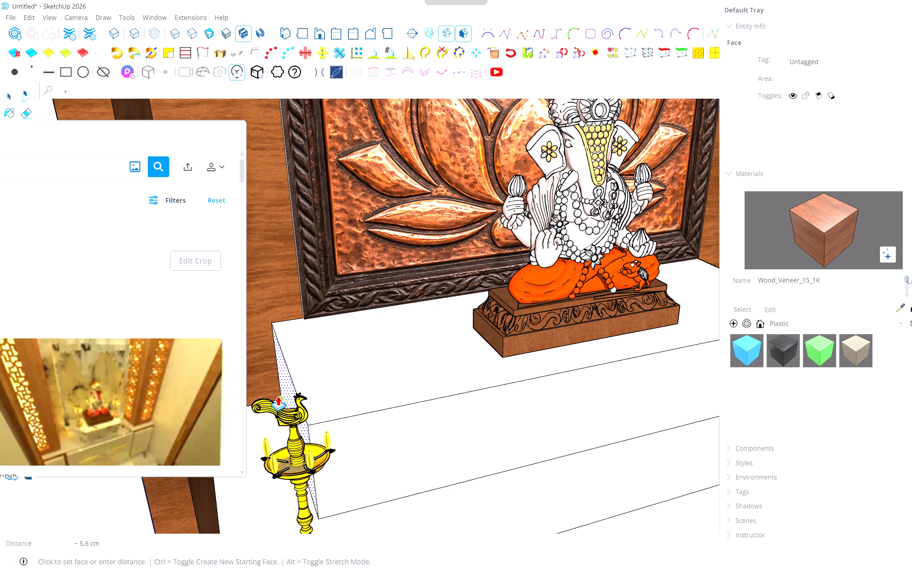
pyautogui.moveTo(278, 396); pyautogui.dragTo(221, 387)
pyautogui.scroll(1, 295, 385)
pyautogui.moveTo(295, 385); pyautogui.dragTo(199, 400, button='middle')
pyautogui.middleClick(199, 400)
pyautogui.scroll(-5, 199, 400)
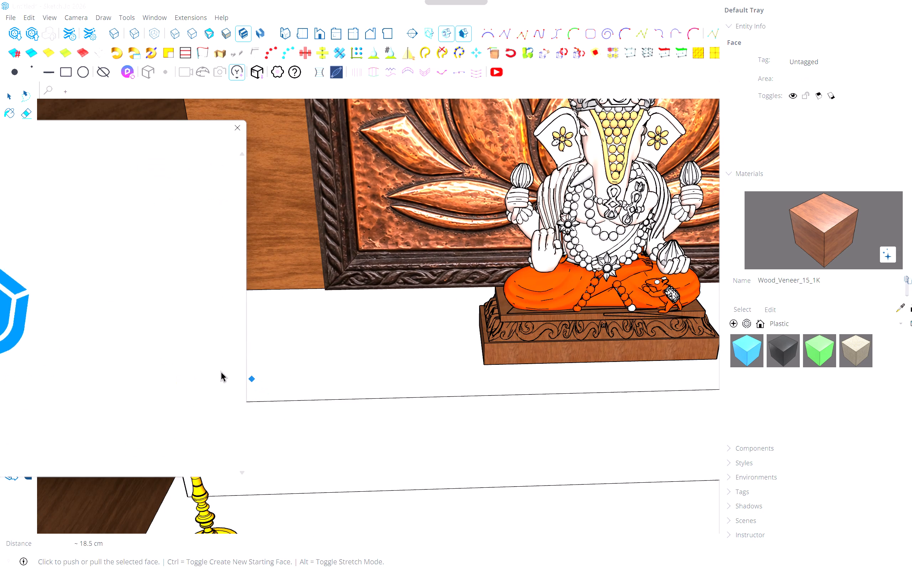
pyautogui.keyDown('shift'); pyautogui.moveTo(152, 307); pyautogui.dragTo(340, 322, button='middle'); pyautogui.keyUp('shift')
pyautogui.moveTo(299, 302); pyautogui.dragTo(506, 305, button='middle')
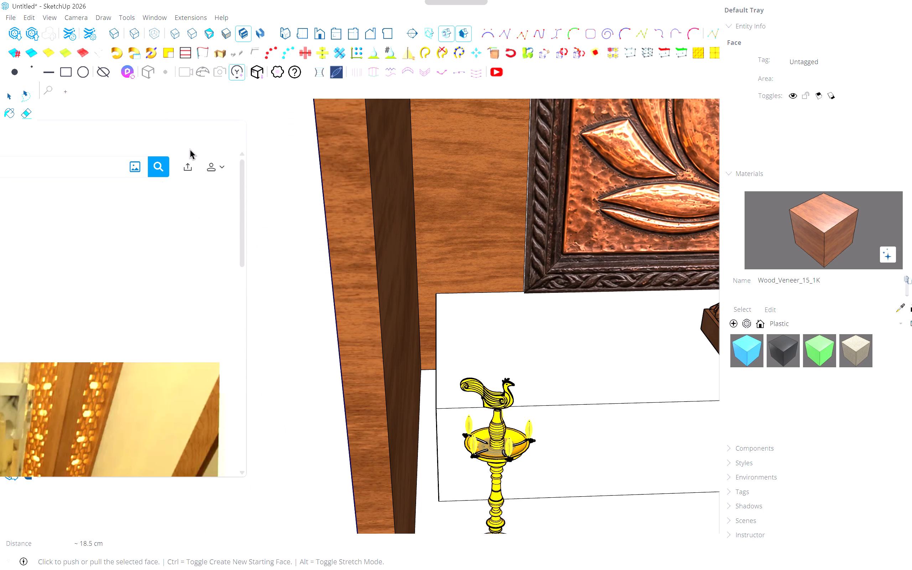
# Check the image search page, return 3D Warehouse to its previous page and move the window off the model.
pyautogui.click(192, 120)
pyautogui.moveTo(186, 126); pyautogui.dragTo(529, 116)
pyautogui.scroll(3, 134, 155)
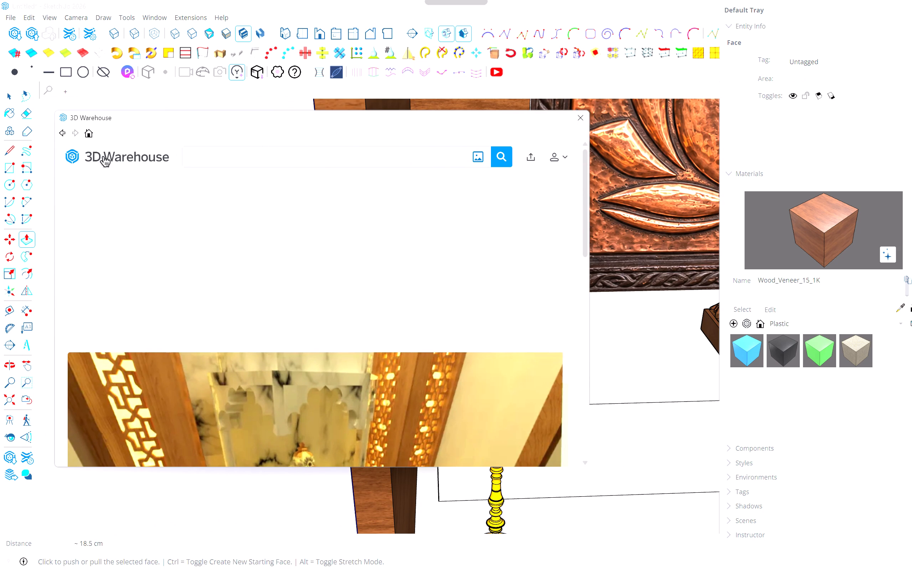
pyautogui.scroll(1, 103, 157)
pyautogui.click(62, 133)
pyautogui.moveTo(515, 114); pyautogui.dragTo(171, 287)
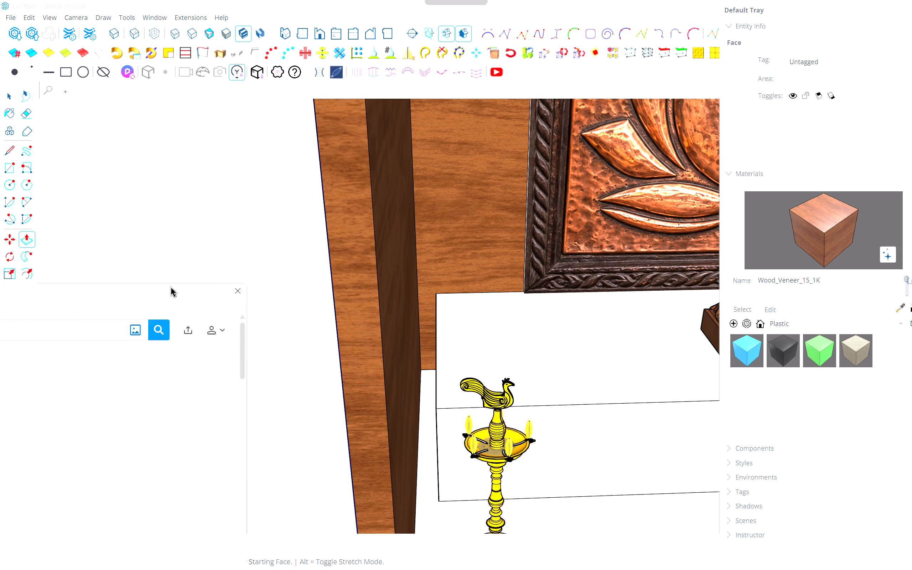
pyautogui.moveTo(171, 287); pyautogui.dragTo(0, 126)
pyautogui.moveTo(46, 130); pyautogui.dragTo(9, 131)
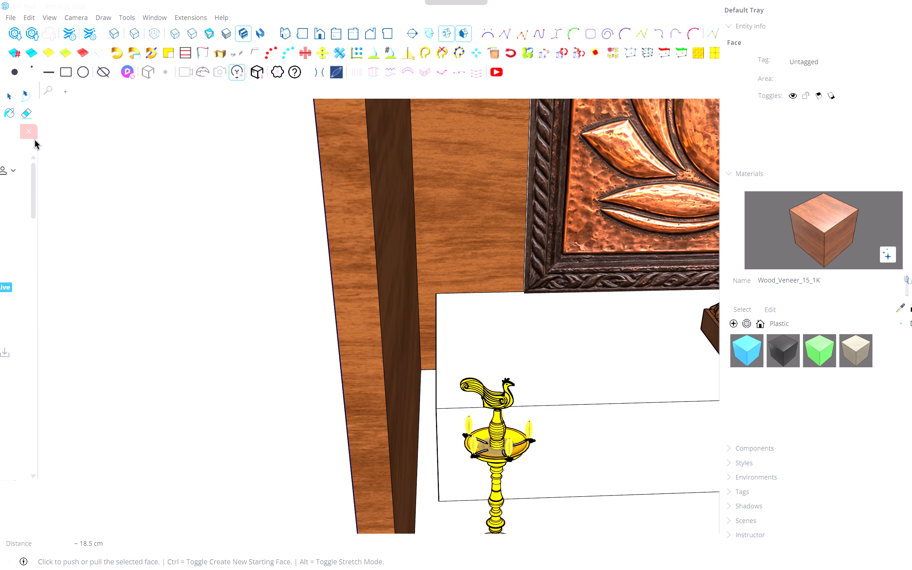
# Push/Pull the upper step's left end face about 4.1 cm further, up to the cabinet's left side panel.
pyautogui.scroll(4, 401, 287)
pyautogui.moveTo(460, 340); pyautogui.dragTo(485, 268, button='middle')
pyautogui.scroll(-4, 488, 290)
pyautogui.scroll(1, 510, 365)
pyautogui.moveTo(510, 365); pyautogui.dragTo(395, 274, button='middle')
pyautogui.moveTo(395, 275); pyautogui.dragTo(394, 281, button='middle')
pyautogui.click(365, 380)
pyautogui.click(311, 379)
pyautogui.scroll(-8, 336, 377)
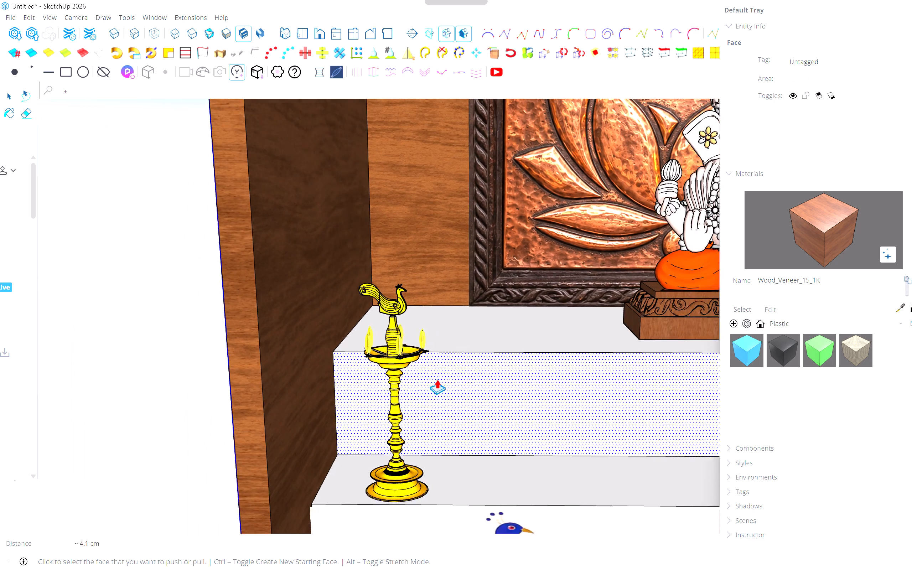
# Push/Pull the upper step's right end face outward 24 cm to meet the cabinet's right side.
pyautogui.keyDown('shift'); pyautogui.moveTo(506, 375); pyautogui.dragTo(330, 378, button='middle'); pyautogui.keyUp('shift')
pyautogui.scroll(-6, 331, 378)
pyautogui.keyDown('shift'); pyautogui.moveTo(468, 382); pyautogui.dragTo(325, 383, button='middle'); pyautogui.keyUp('shift')
pyautogui.scroll(3, 494, 385)
pyautogui.click(479, 387)
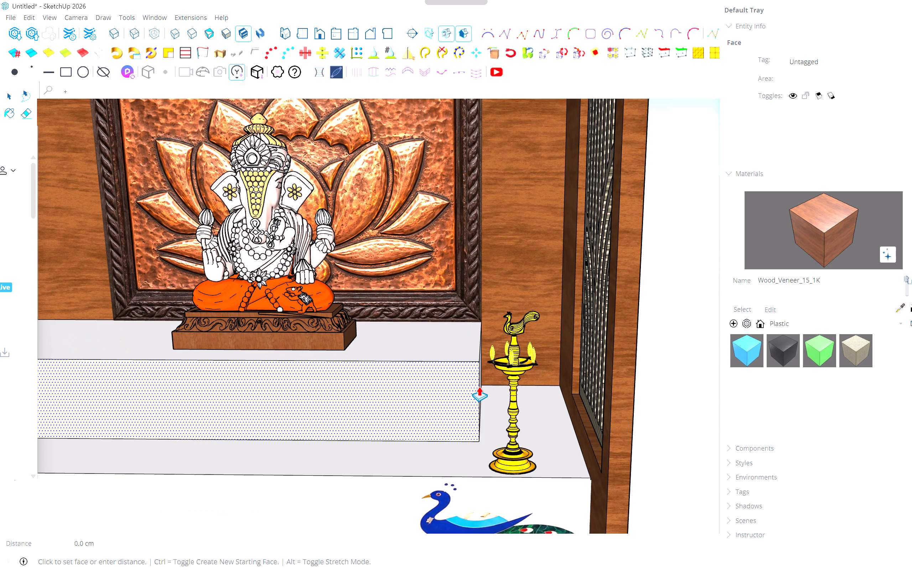
pyautogui.press('Escape')
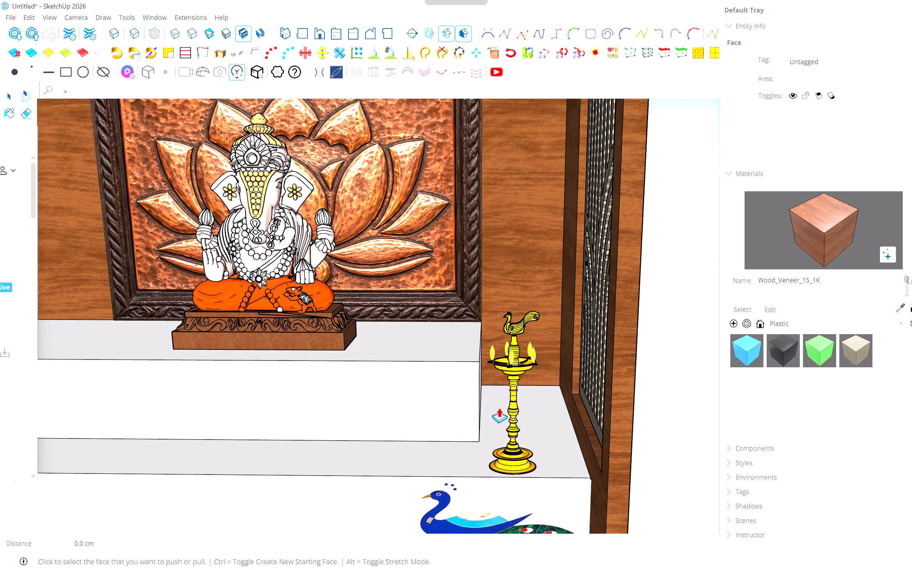
pyautogui.scroll(3, 478, 385)
pyautogui.moveTo(480, 388); pyautogui.dragTo(523, 401, button='middle')
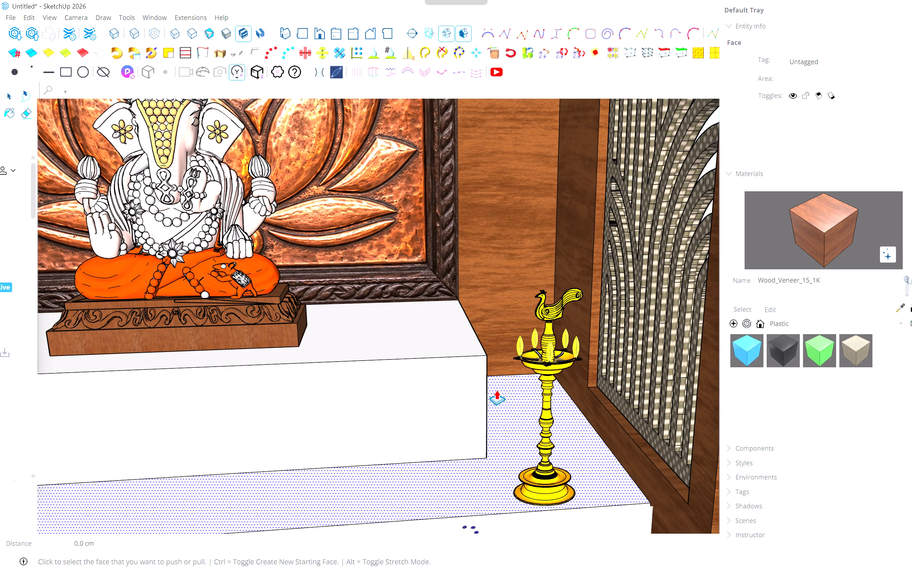
pyautogui.scroll(3, 486, 397)
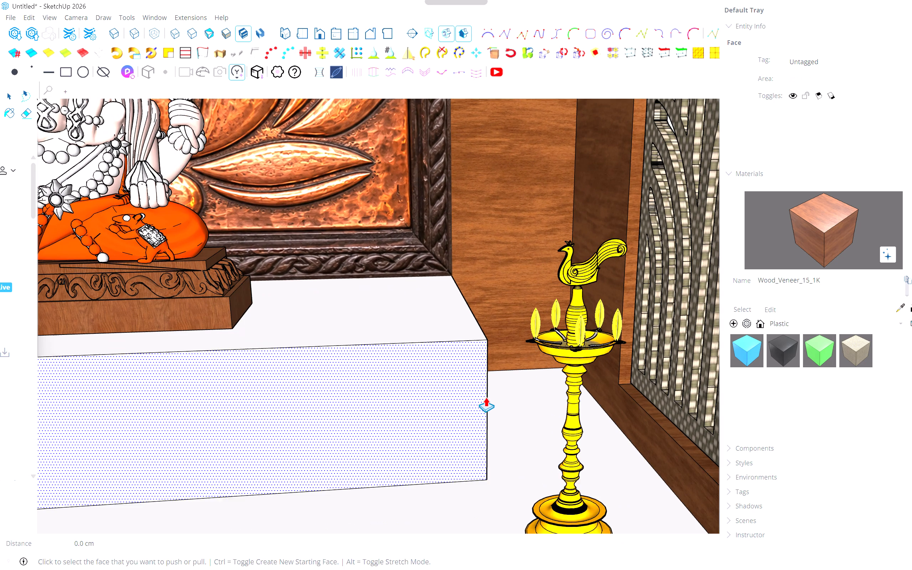
pyautogui.moveTo(488, 399); pyautogui.dragTo(416, 425, button='middle')
pyautogui.middleClick(416, 425)
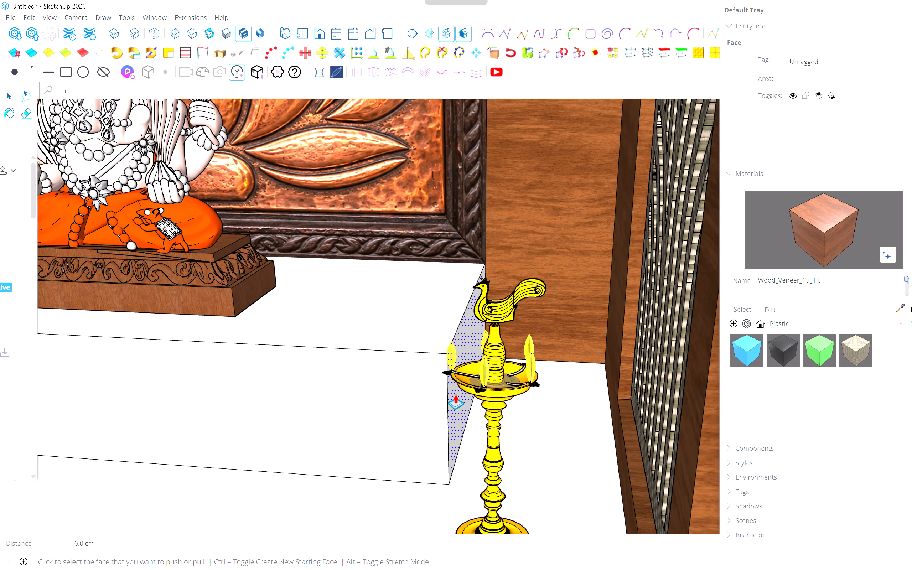
pyautogui.click(455, 394)
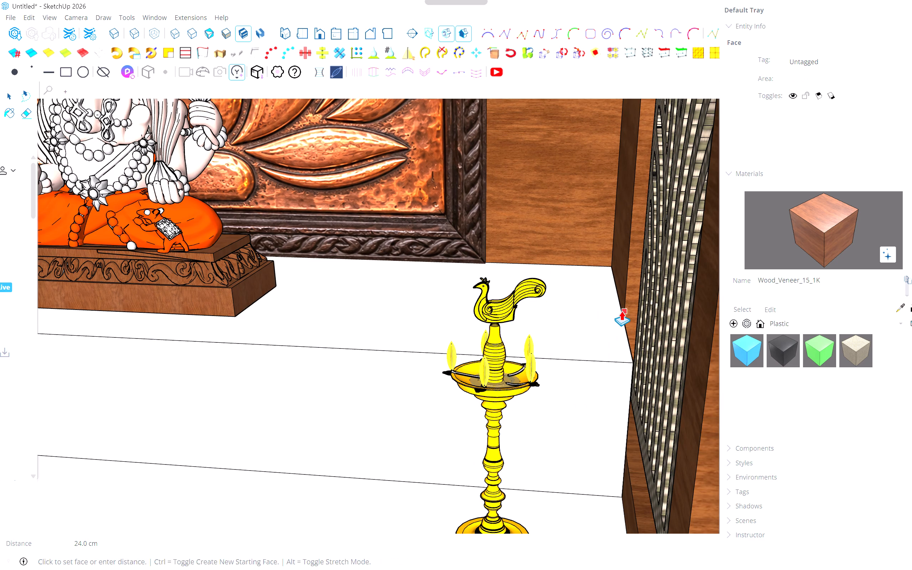
pyautogui.click(621, 311)
pyautogui.moveTo(565, 353); pyautogui.dragTo(651, 380, button='middle')
pyautogui.scroll(-8, 663, 382)
pyautogui.press('space')
# Push the front face of the upper step back 16 cm to make the step shallower.
pyautogui.keyDown('shift'); pyautogui.moveTo(659, 398); pyautogui.dragTo(540, 340, button='middle'); pyautogui.keyUp('shift')
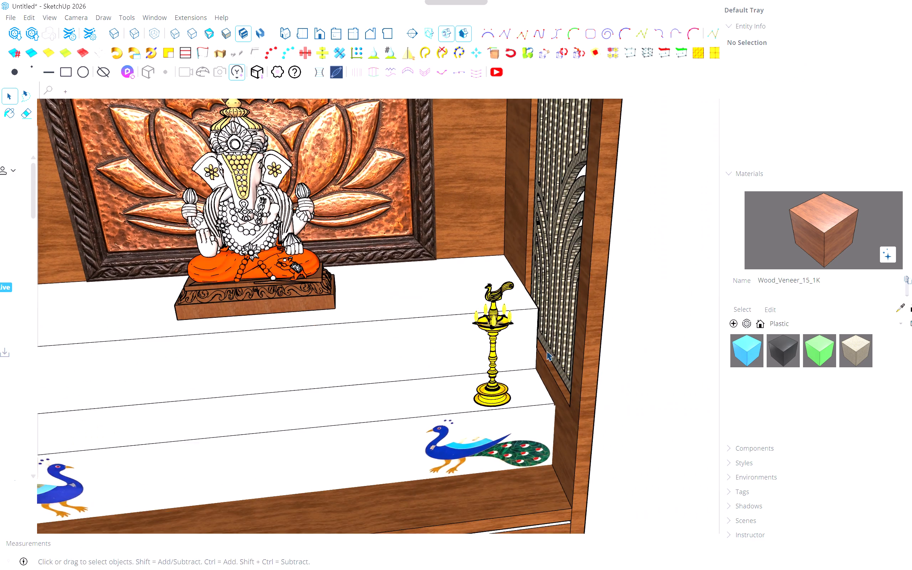
pyautogui.scroll(5, 543, 362)
pyautogui.moveTo(531, 346); pyautogui.dragTo(419, 343, button='middle')
pyautogui.scroll(1, 419, 343)
pyautogui.moveTo(419, 343); pyautogui.dragTo(424, 342, button='middle')
pyautogui.moveTo(495, 390); pyautogui.dragTo(585, 349, button='middle')
pyautogui.scroll(-6, 504, 327)
pyautogui.moveTo(502, 330); pyautogui.dragTo(558, 385, button='middle')
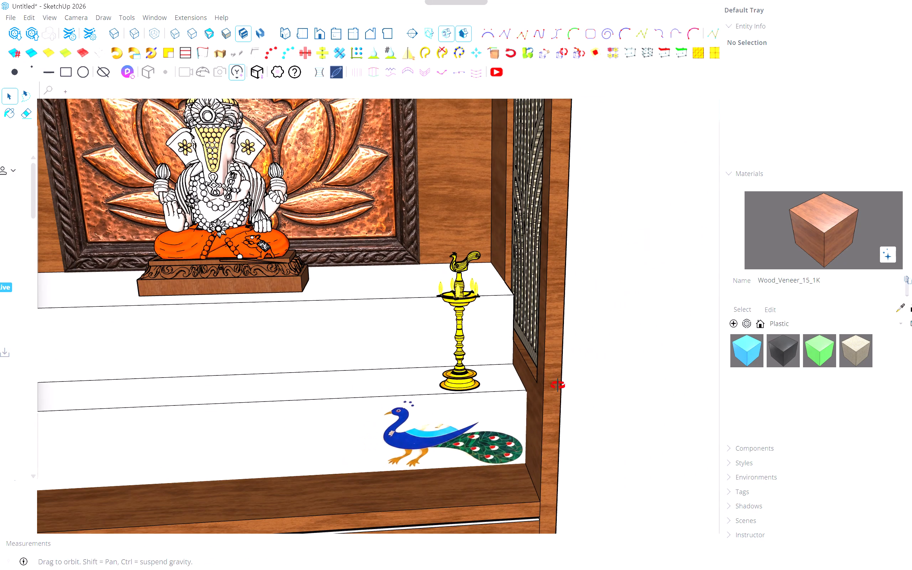
pyautogui.moveTo(558, 385); pyautogui.dragTo(559, 387, button='middle')
pyautogui.moveTo(558, 385); pyautogui.dragTo(554, 379, button='middle')
pyautogui.scroll(-4, 515, 347)
pyautogui.moveTo(452, 320); pyautogui.dragTo(596, 374, button='middle')
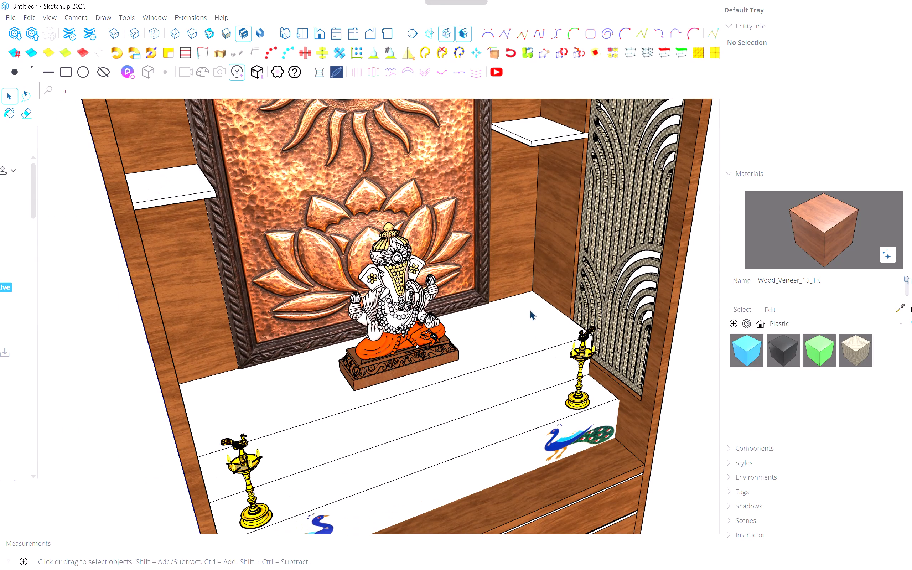
pyautogui.moveTo(497, 359); pyautogui.dragTo(514, 317, button='middle')
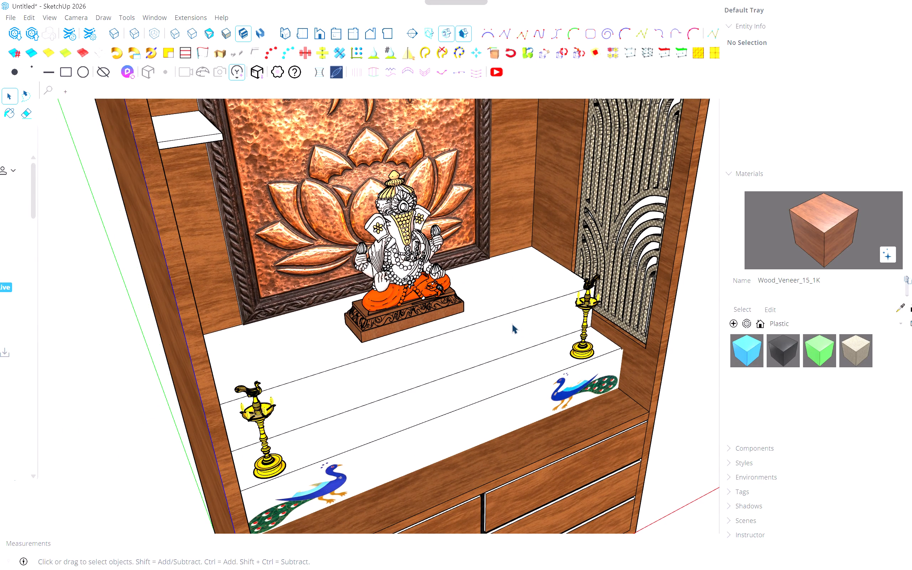
pyautogui.moveTo(511, 338); pyautogui.dragTo(519, 346, button='middle')
pyautogui.press('p')
pyautogui.click(507, 337)
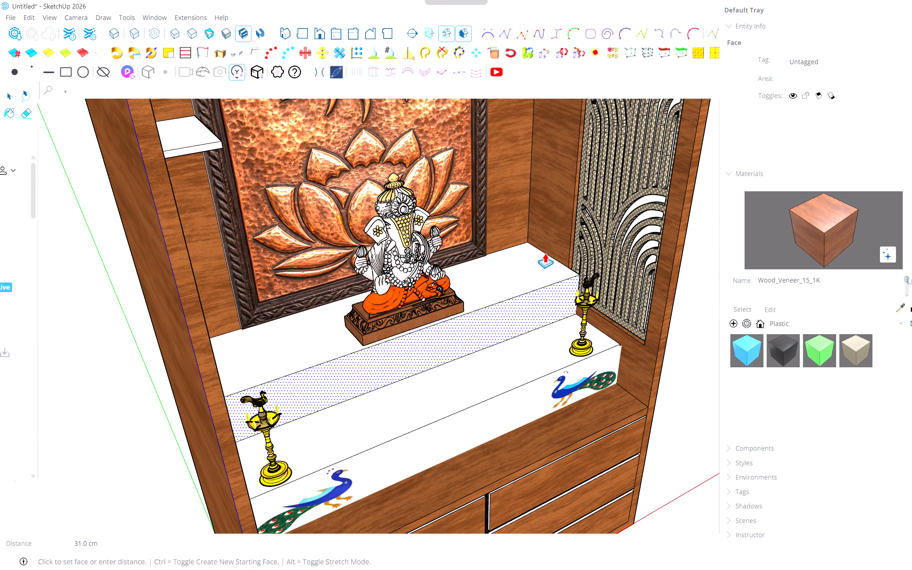
pyautogui.click(568, 249)
pyautogui.scroll(4, 565, 330)
pyautogui.moveTo(558, 323); pyautogui.dragTo(542, 273, button='middle')
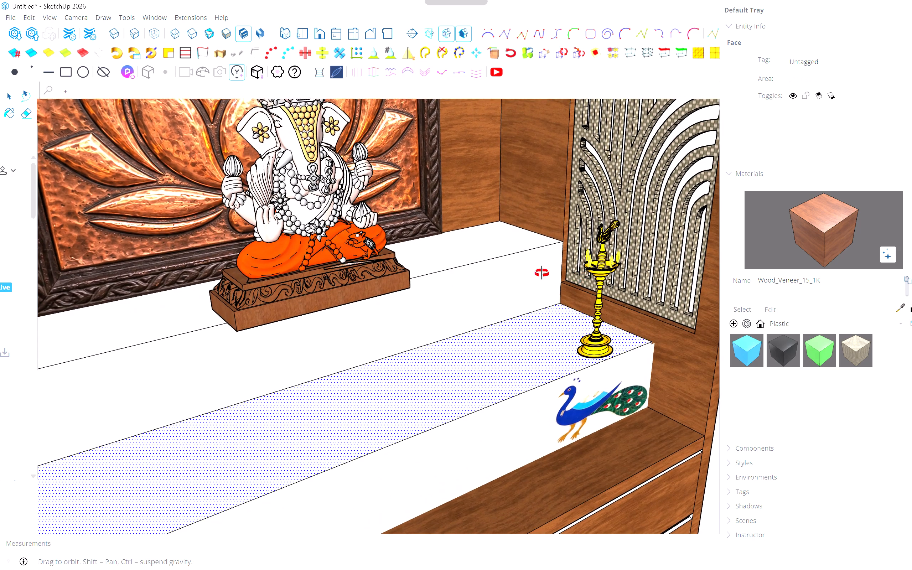
pyautogui.moveTo(542, 273); pyautogui.dragTo(426, 296, button='middle')
pyautogui.scroll(-6, 403, 313)
pyautogui.press('space')
pyautogui.click(601, 341)
# Move the Ganesha statue back about 9 cm so its base sits on the shallower upper step.
pyautogui.scroll(5, 492, 318)
pyautogui.keyDown('shift'); pyautogui.moveTo(448, 309); pyautogui.dragTo(622, 370, button='middle'); pyautogui.keyUp('shift')
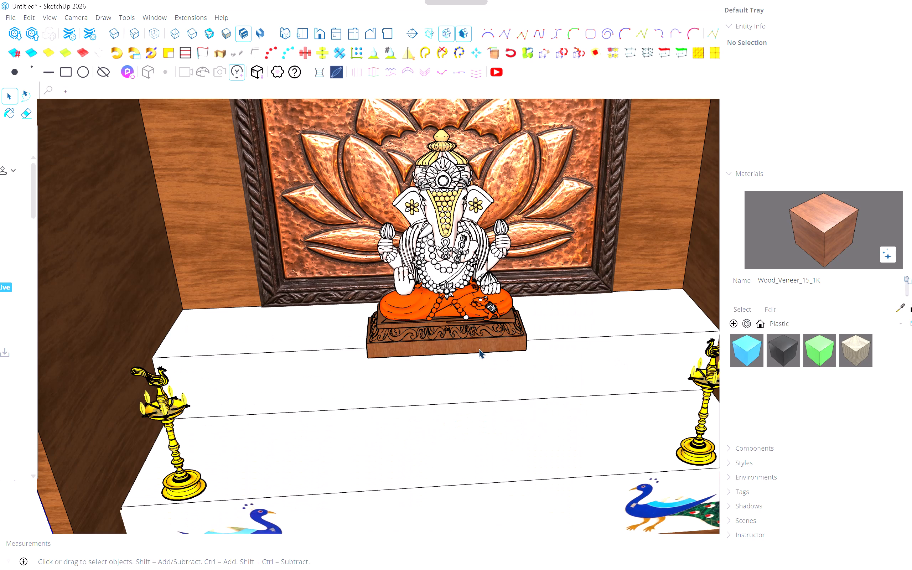
pyautogui.click(458, 337)
pyautogui.scroll(4, 395, 343)
pyautogui.moveTo(400, 348); pyautogui.dragTo(534, 368, button='middle')
pyautogui.middleClick(534, 368)
pyautogui.press('m')
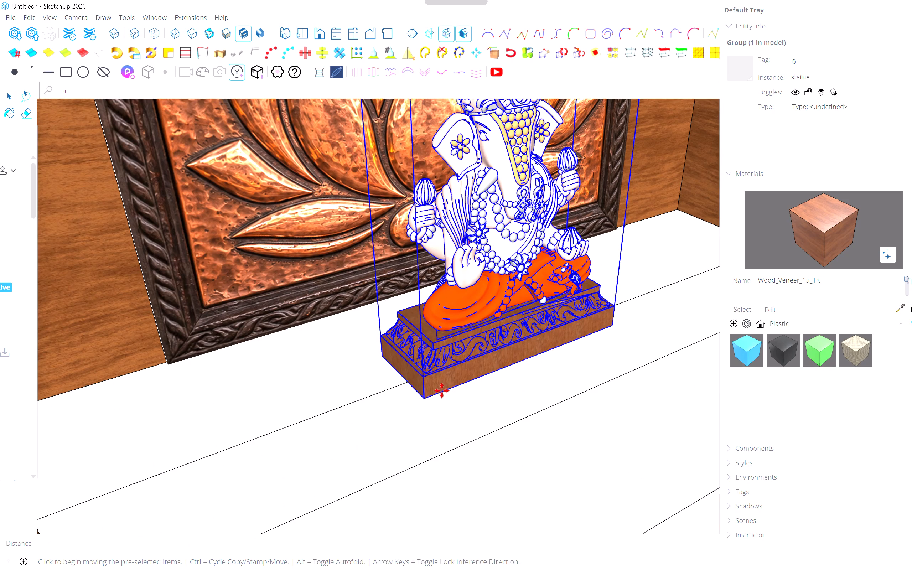
pyautogui.click(427, 399)
pyautogui.click(397, 375)
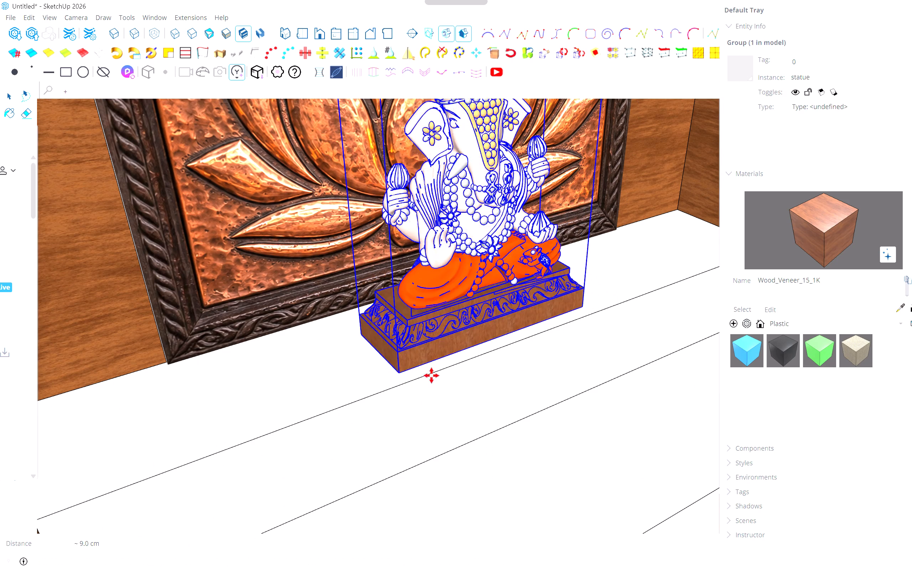
pyautogui.moveTo(458, 376); pyautogui.dragTo(364, 371, button='middle')
pyautogui.scroll(-8, 358, 371)
pyautogui.press('space')
pyautogui.scroll(-6, 458, 369)
pyautogui.moveTo(518, 383); pyautogui.dragTo(426, 341, button='middle')
pyautogui.keyDown('shift'); pyautogui.scroll(1, 426, 341); pyautogui.keyUp('shift')
pyautogui.click(576, 340)
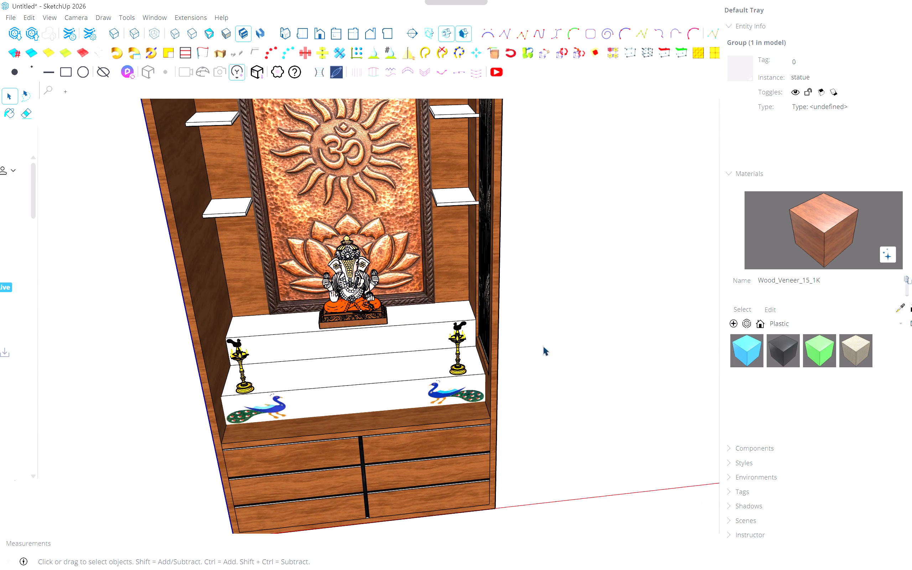
# Examine the whole mandir and its stepped platform, lamps and peacock artwork from the front and both sides.
pyautogui.moveTo(540, 346); pyautogui.dragTo(447, 321, button='middle')
pyautogui.moveTo(445, 321); pyautogui.dragTo(441, 321, button='middle')
pyautogui.scroll(-4, 431, 322)
pyautogui.moveTo(432, 352); pyautogui.dragTo(486, 325, button='middle')
pyautogui.middleClick(486, 325)
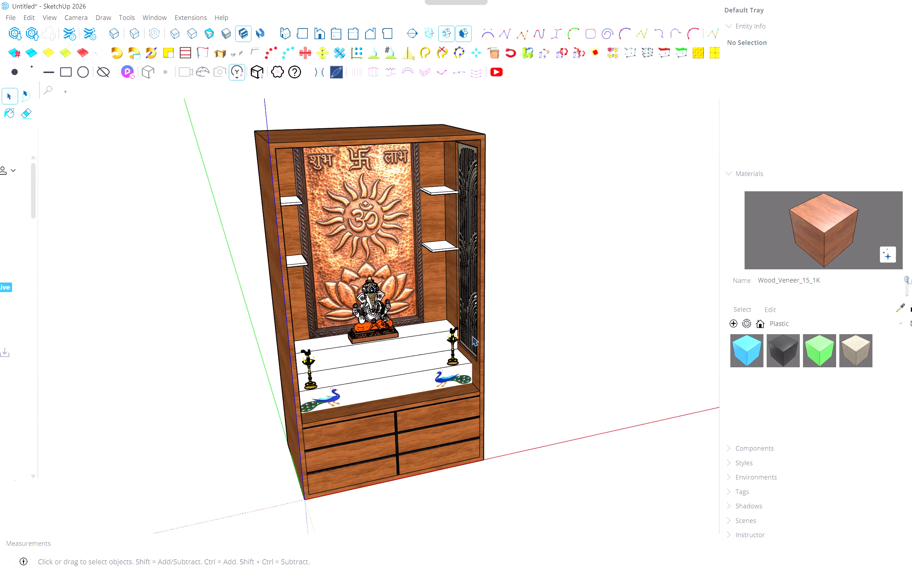
pyautogui.moveTo(470, 337); pyautogui.dragTo(615, 291, button='middle')
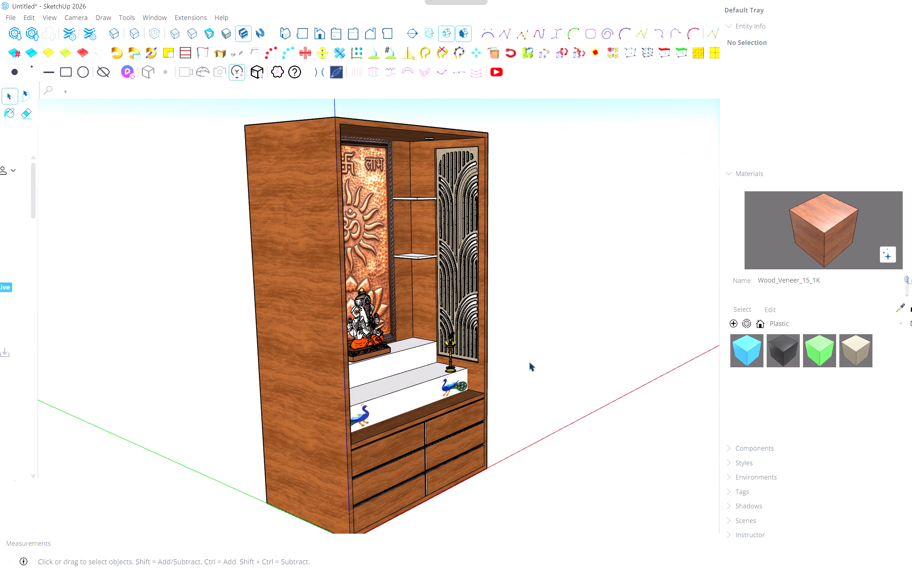
pyautogui.scroll(5, 517, 369)
pyautogui.moveTo(496, 379); pyautogui.dragTo(347, 383, button='middle')
pyautogui.scroll(6, 427, 390)
pyautogui.moveTo(432, 390); pyautogui.dragTo(321, 343, button='middle')
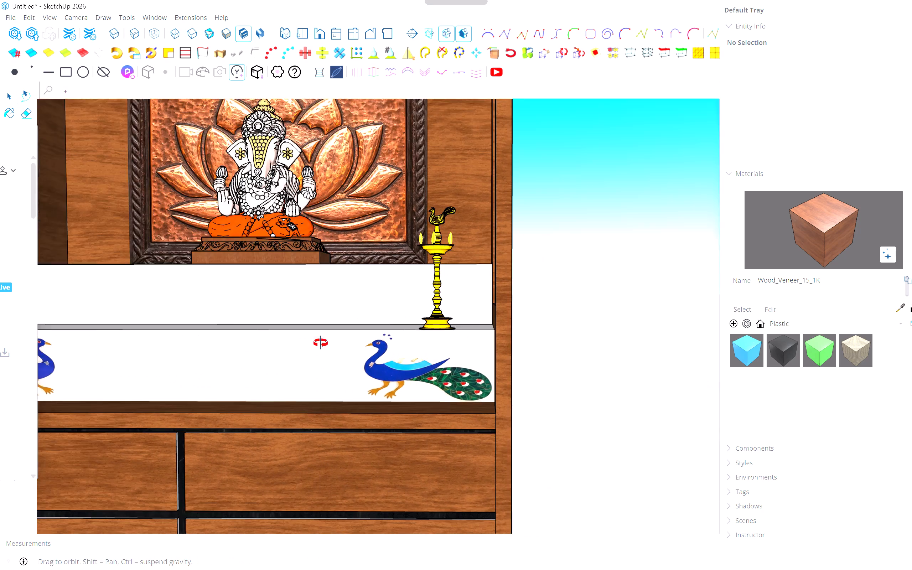
pyautogui.moveTo(321, 343); pyautogui.dragTo(244, 342, button='middle')
pyautogui.moveTo(239, 341); pyautogui.dragTo(234, 341, button='middle')
pyautogui.moveTo(86, 337); pyautogui.dragTo(304, 359, button='middle')
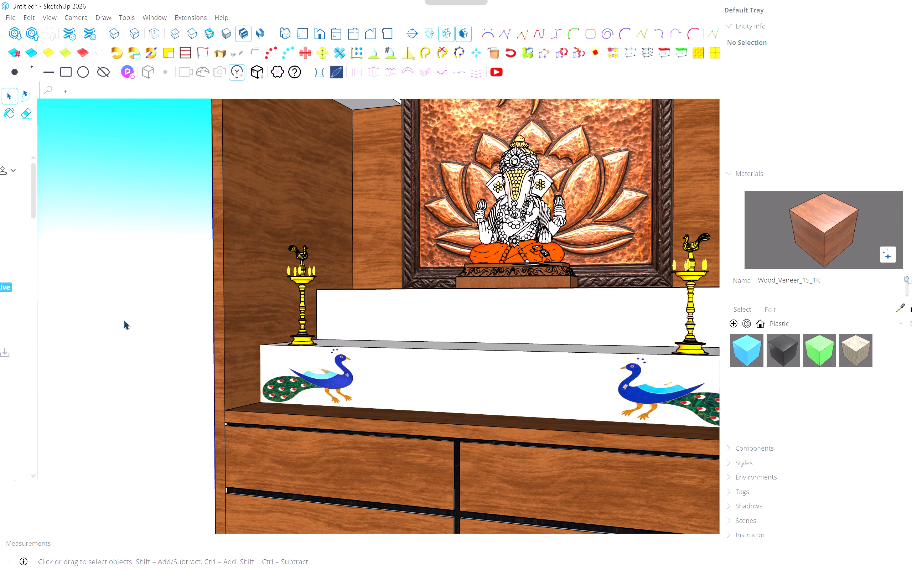
# Search 3D Warehouse by image using the reference picture Screenshot 2026-11-02 100750.png from the Screenshots folder.
pyautogui.moveTo(5, 129); pyautogui.dragTo(562, 156)
pyautogui.scroll(-3, 488, 302)
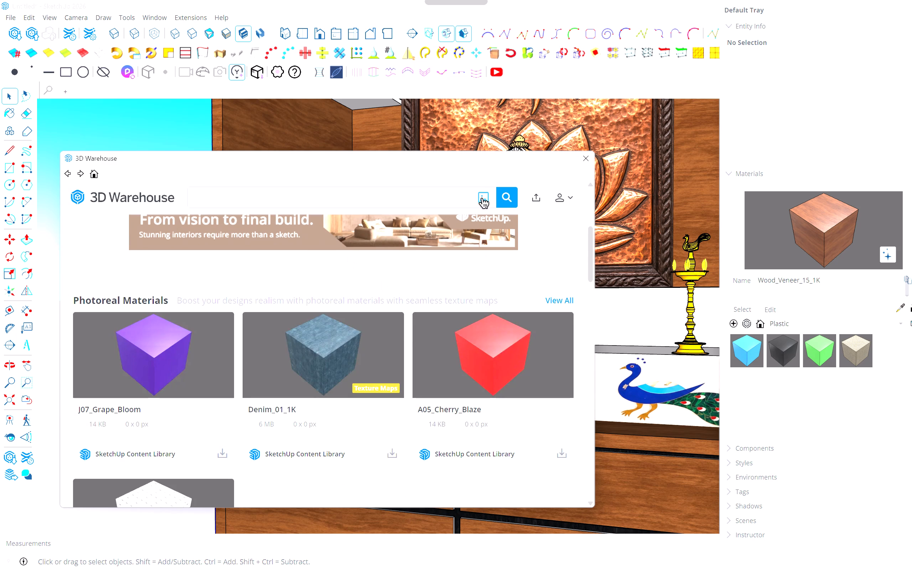
pyautogui.click(482, 198)
pyautogui.click(373, 353)
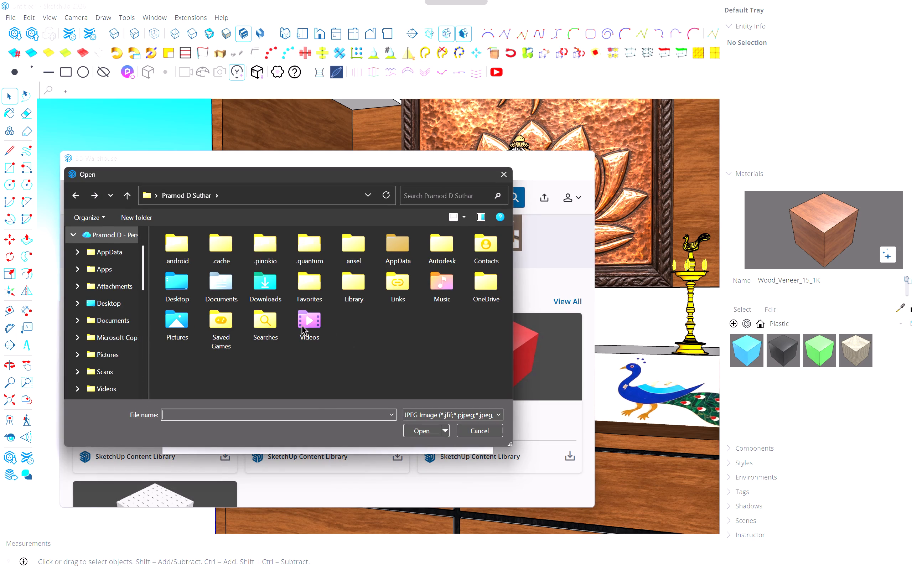
pyautogui.scroll(-3, 115, 340)
pyautogui.scroll(3, 115, 340)
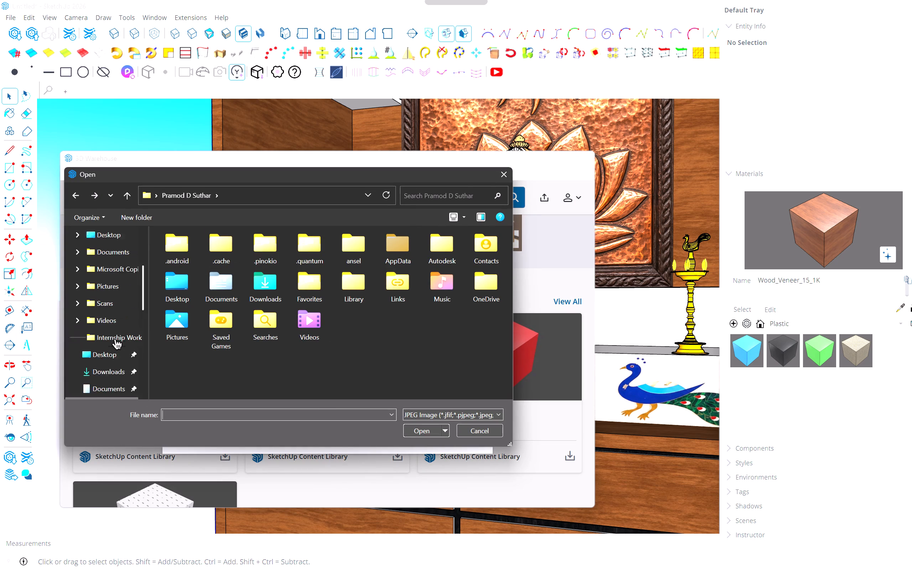
pyautogui.click(494, 177)
pyautogui.click(501, 175)
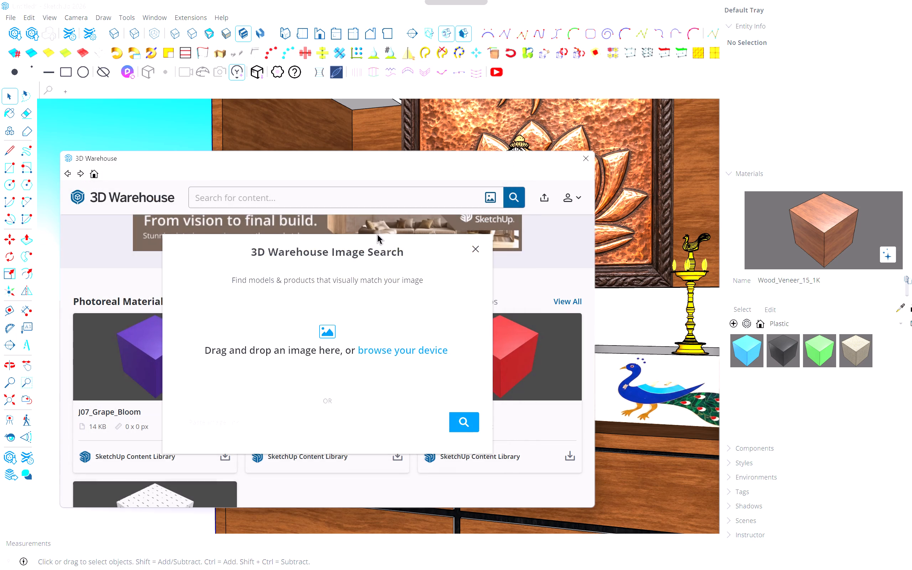
pyautogui.hotkey('alt', 'Tab')
pyautogui.moveTo(192, 401); pyautogui.dragTo(283, 434)
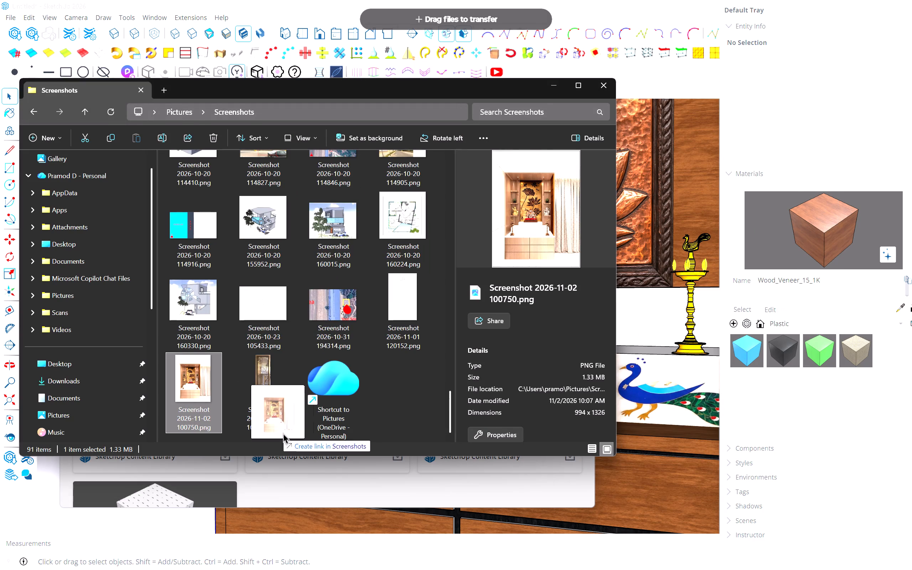
pyautogui.moveTo(283, 434); pyautogui.dragTo(323, 394)
pyautogui.hotkey('alt', 'Tab')
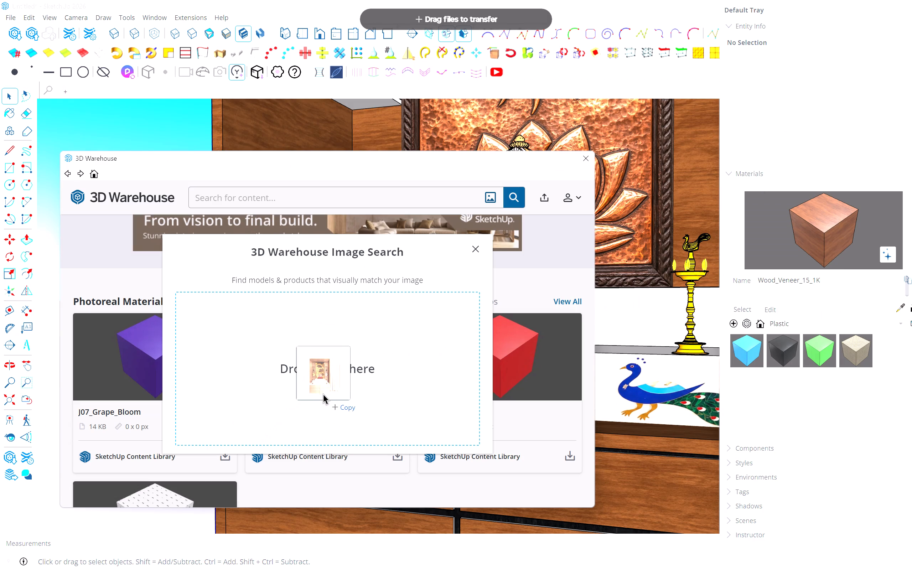
pyautogui.click(323, 394)
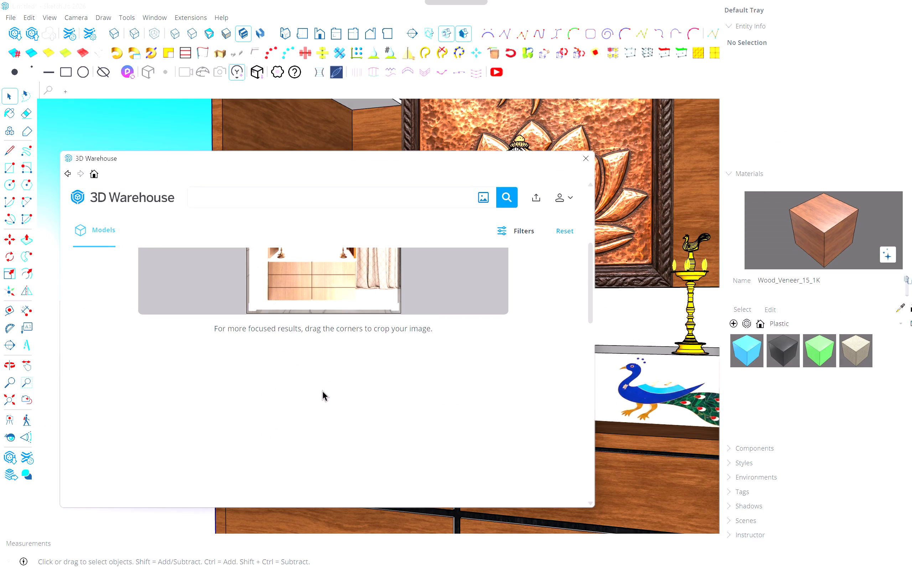
# Load the 16 MB "mandir" model from the image search into the scene and place it beside the cabinet.
pyautogui.scroll(2, 321, 384)
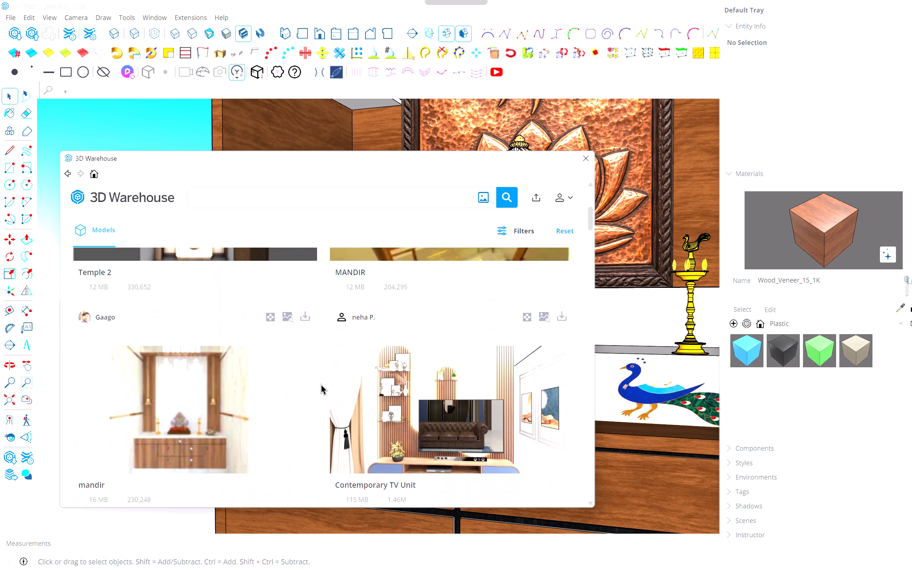
pyautogui.scroll(-2, 320, 384)
pyautogui.click(309, 390)
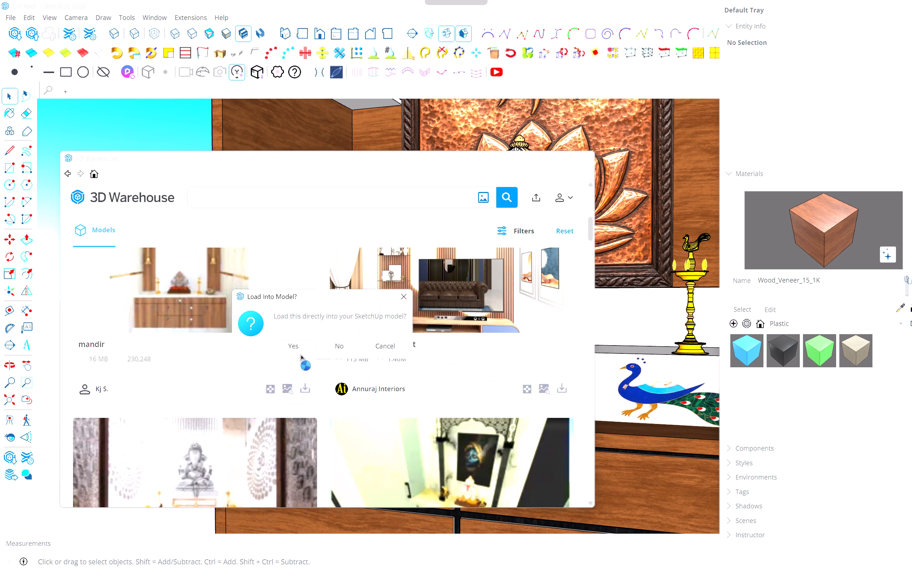
pyautogui.click(300, 344)
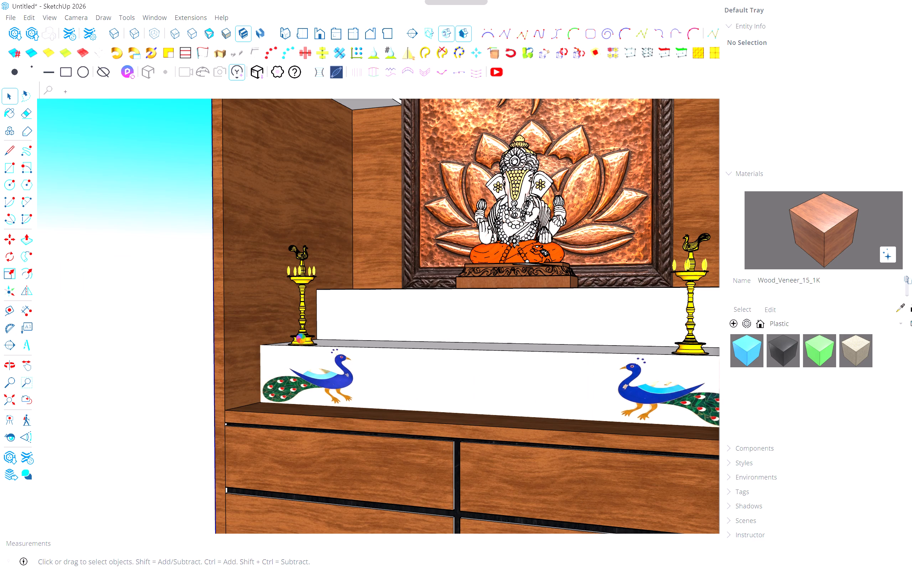
pyautogui.scroll(-6, 173, 362)
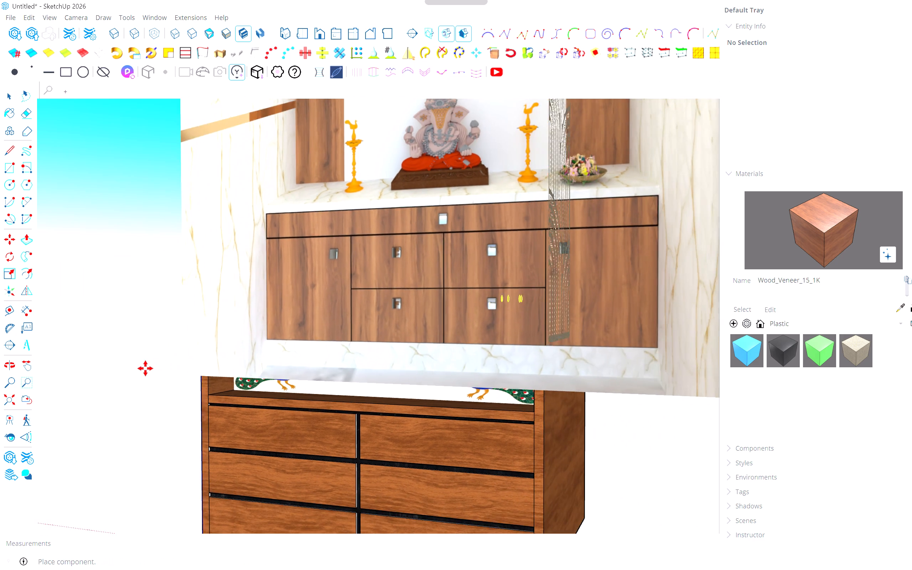
pyautogui.scroll(-13, 142, 368)
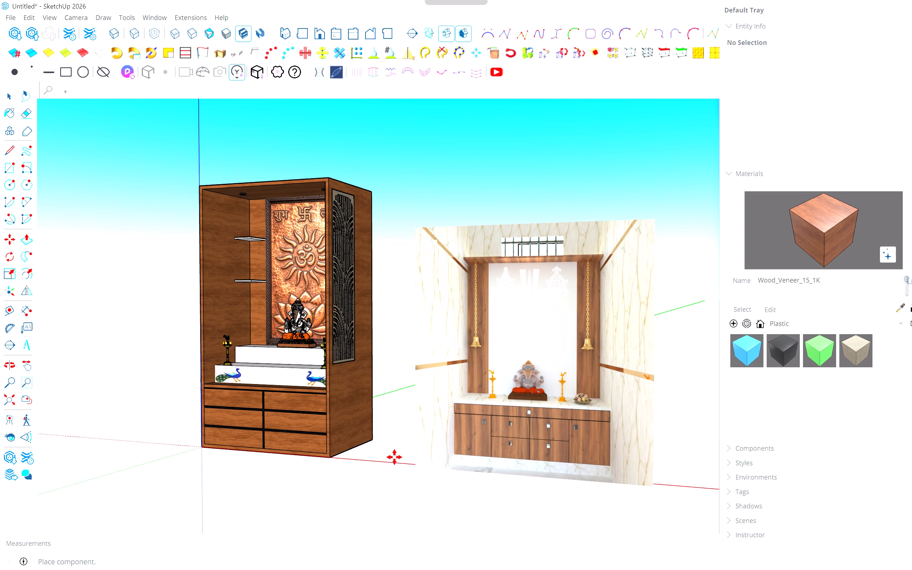
pyautogui.click(394, 457)
# Explode the imported POOJA component into its separate entities.
pyautogui.moveTo(562, 399); pyautogui.dragTo(228, 473, button='middle')
pyautogui.scroll(4, 224, 459)
pyautogui.moveTo(275, 451); pyautogui.dragTo(385, 450, button='middle')
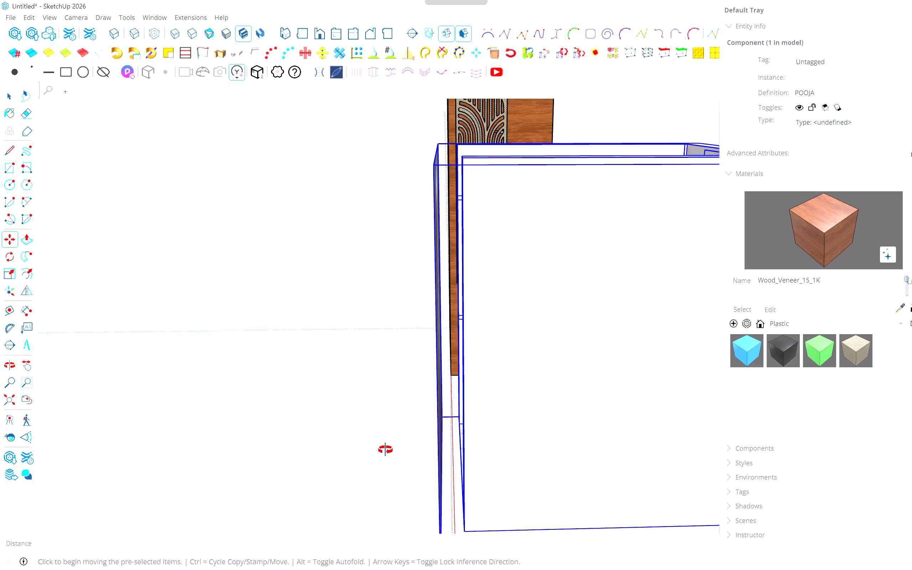
pyautogui.moveTo(385, 450); pyautogui.dragTo(486, 450, button='middle')
pyautogui.middleClick(491, 450)
pyautogui.press('Escape')
pyautogui.keyDown('shift'); pyautogui.scroll(1, 533, 425); pyautogui.keyUp('shift')
pyautogui.keyDown('shift'); pyautogui.moveTo(519, 425); pyautogui.dragTo(369, 425, button='middle'); pyautogui.keyUp('shift')
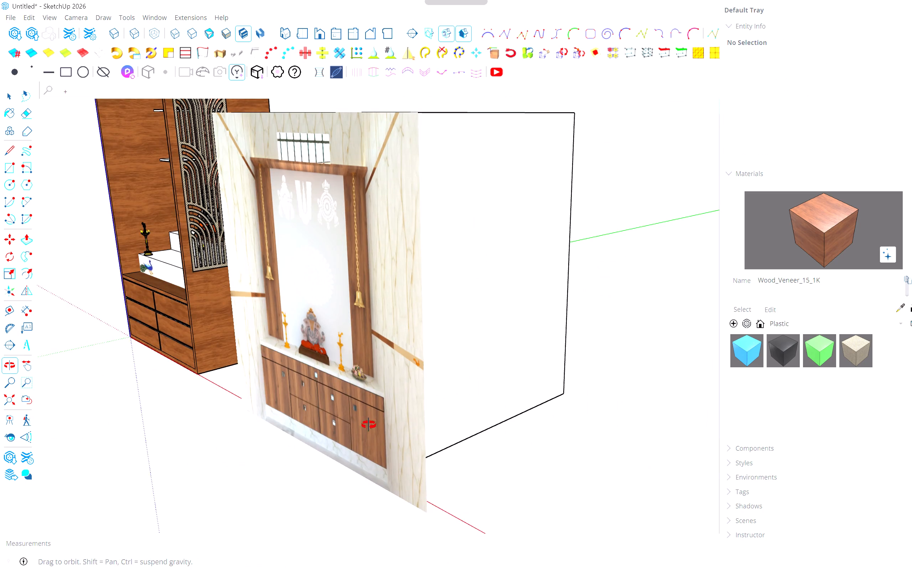
pyautogui.keyDown('shift'); pyautogui.moveTo(369, 425); pyautogui.dragTo(392, 424, button='middle'); pyautogui.keyUp('shift')
pyautogui.scroll(4, 532, 288)
pyautogui.press('space')
pyautogui.scroll(-6, 526, 290)
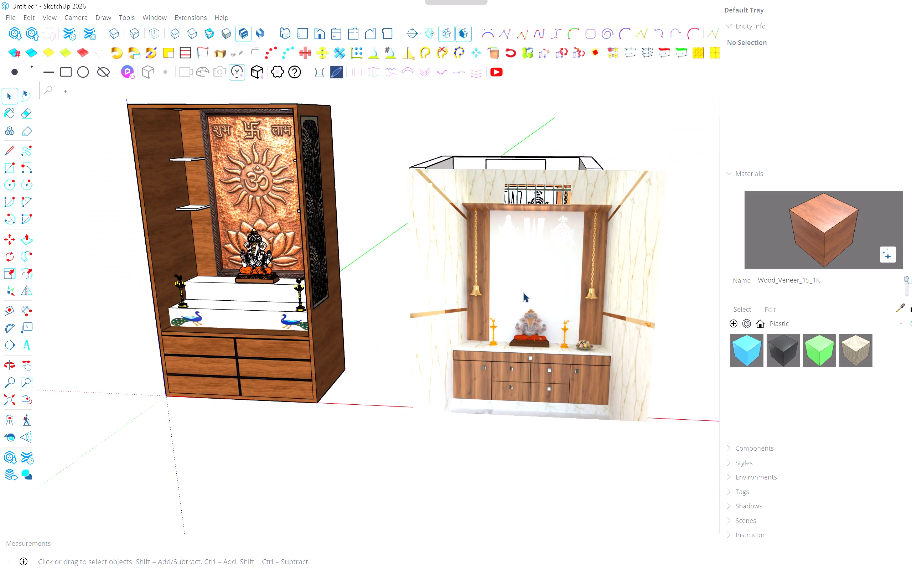
pyautogui.click(522, 292)
pyautogui.rightClick(522, 292)
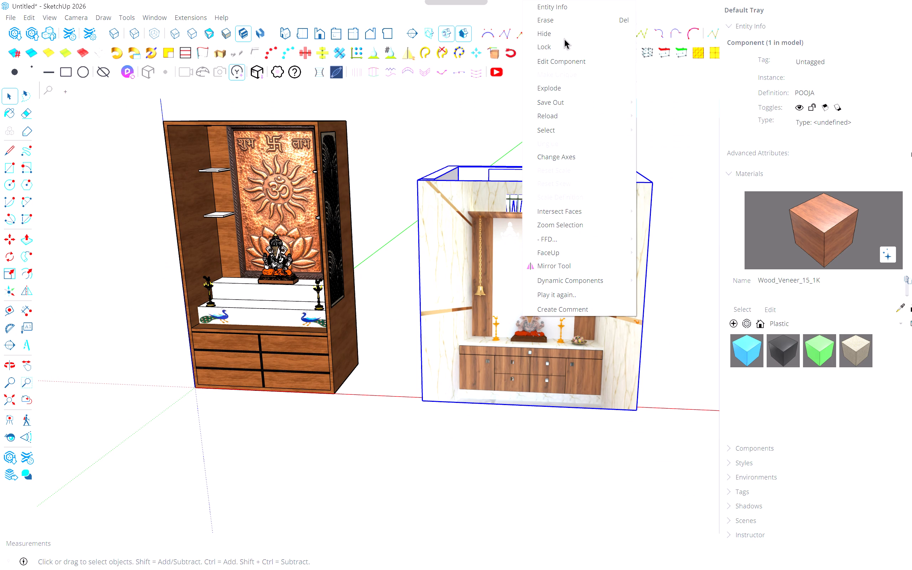
pyautogui.click(558, 87)
pyautogui.press('Escape')
pyautogui.click(683, 203)
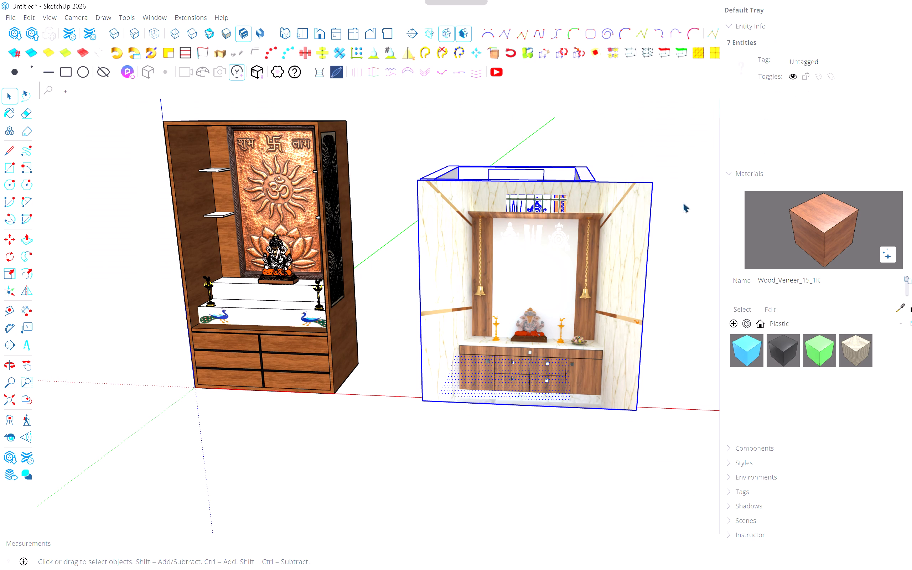
# Delete the flat rendered picture covering the front of the imported mandir room.
pyautogui.click(640, 214)
pyautogui.moveTo(622, 222); pyautogui.dragTo(555, 262, button='middle')
pyautogui.middleClick(555, 262)
pyautogui.press('Delete')
# Explode the outer group holding the imported mandir room and its furnishings.
pyautogui.scroll(6, 538, 240)
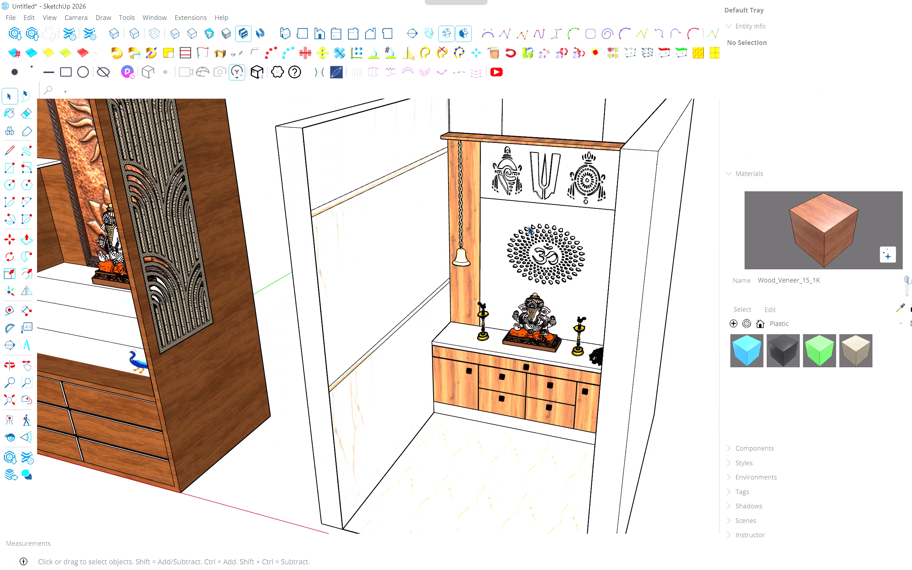
pyautogui.moveTo(478, 228); pyautogui.dragTo(503, 193, button='middle')
pyautogui.scroll(2, 477, 207)
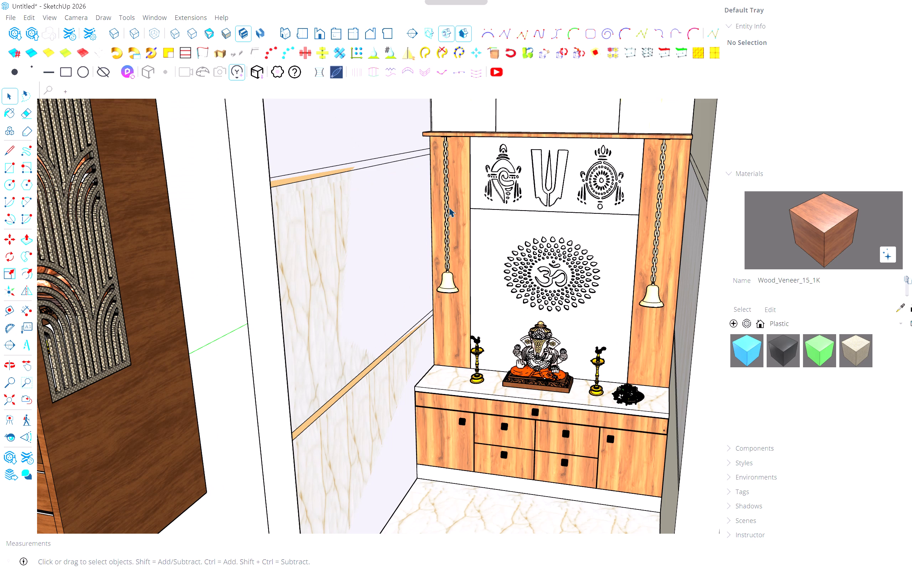
pyautogui.click(449, 207)
pyautogui.rightClick(452, 214)
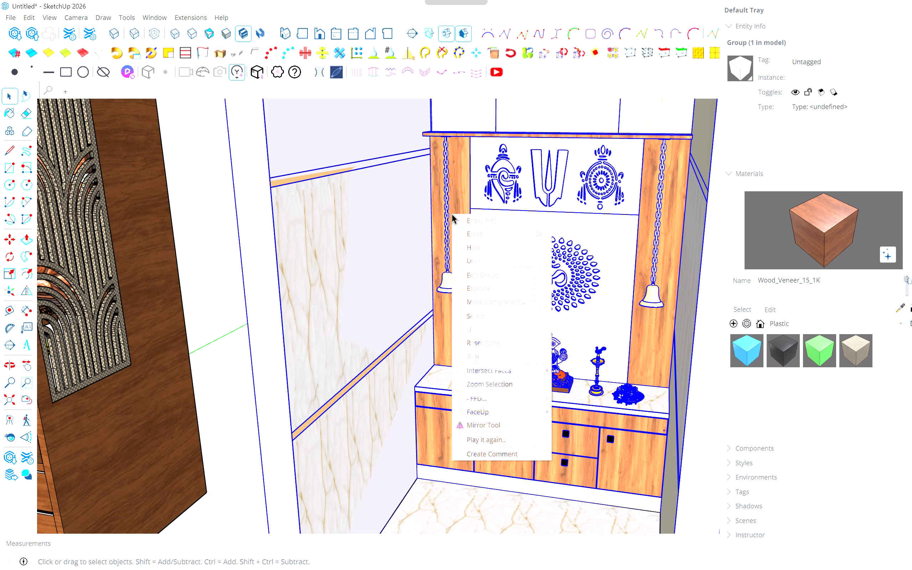
pyautogui.click(473, 289)
# Explode the remaining nested groups of the imported mandir unit to separate its two hanging bells for individual selection.
pyautogui.scroll(-2, 447, 279)
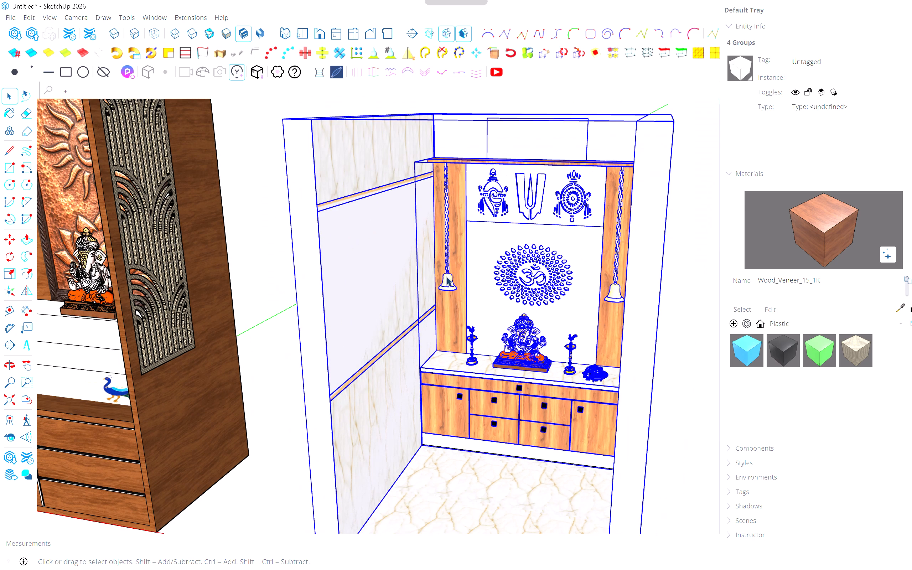
pyautogui.click(446, 269)
pyautogui.rightClick(446, 265)
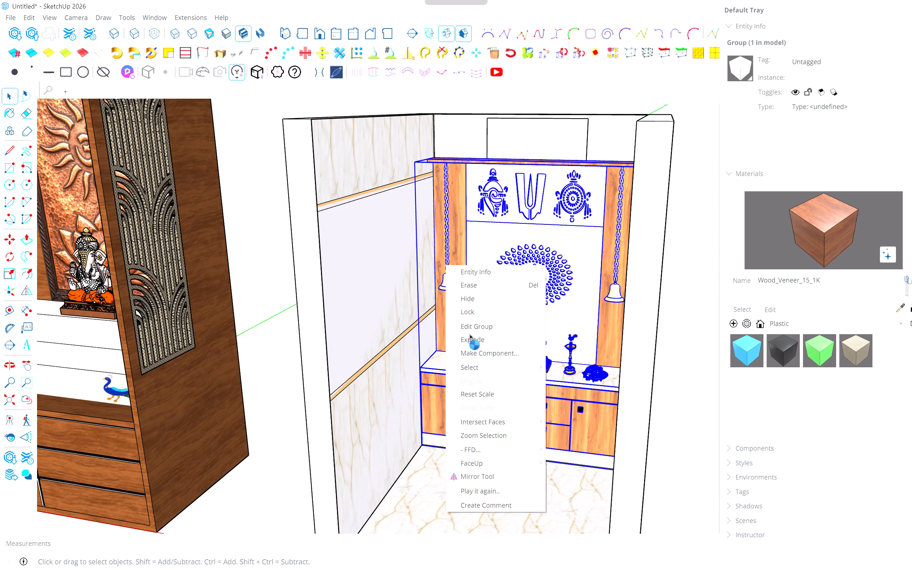
pyautogui.click(470, 334)
pyautogui.click(446, 274)
pyautogui.click(676, 289)
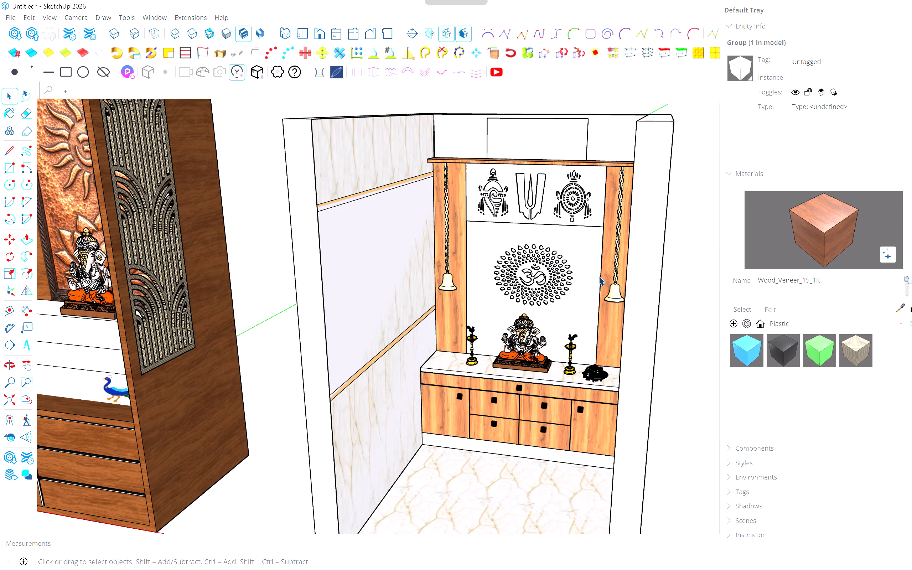
pyautogui.click(613, 287)
pyautogui.rightClick(611, 288)
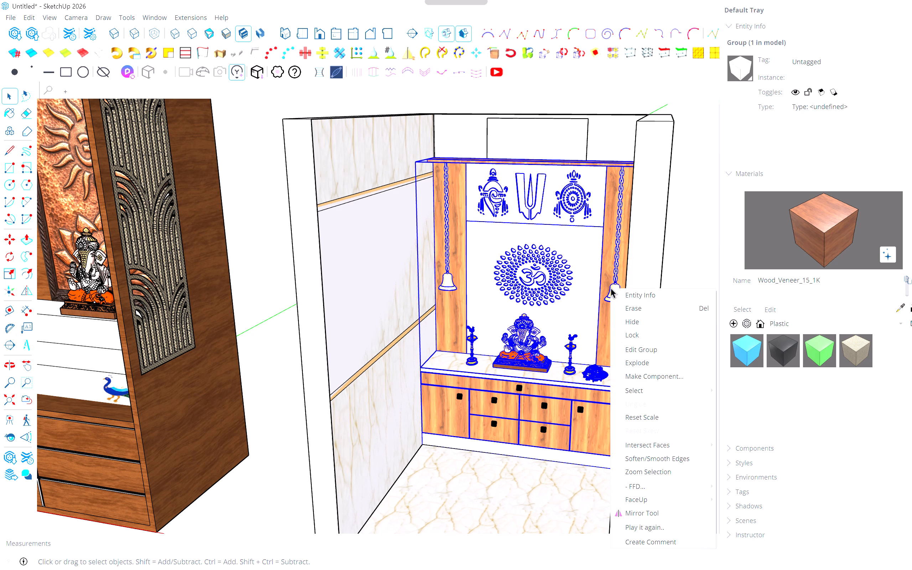
pyautogui.click(637, 363)
pyautogui.click(687, 295)
pyautogui.click(614, 295)
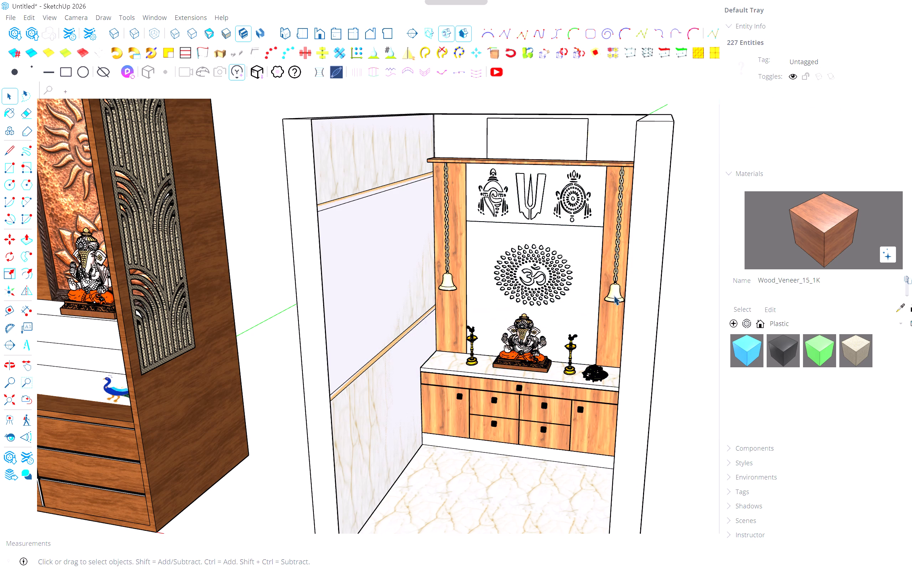
# Move both hanging bells together about 316 cm from the imported mandir to the cabinet's ceiling, on either side of the copper relief.
pyautogui.moveTo(577, 291); pyautogui.dragTo(630, 272, button='middle')
pyautogui.scroll(1, 584, 289)
pyautogui.middleClick(630, 272)
pyautogui.keyDown('shift'); pyautogui.click(417, 283); pyautogui.keyUp('shift')
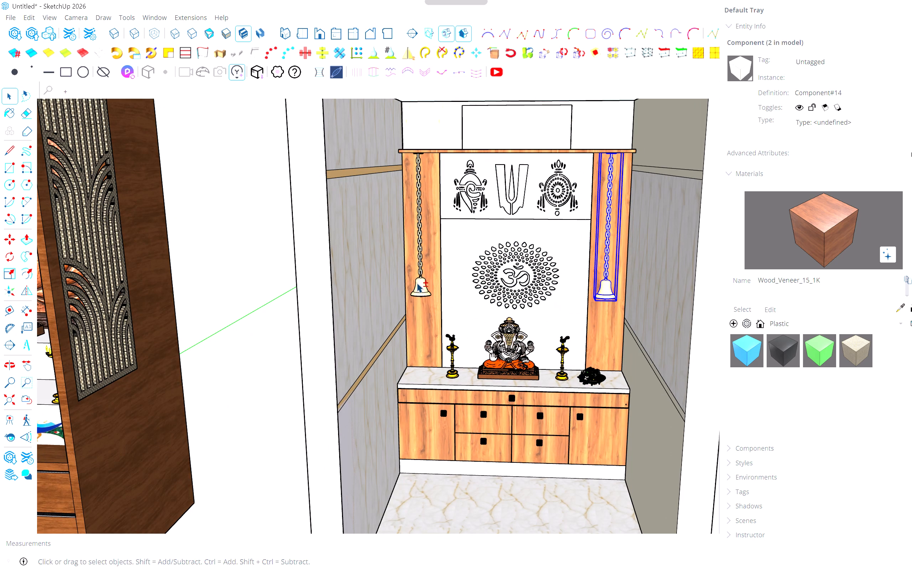
pyautogui.press('m')
pyautogui.scroll(1, 597, 172)
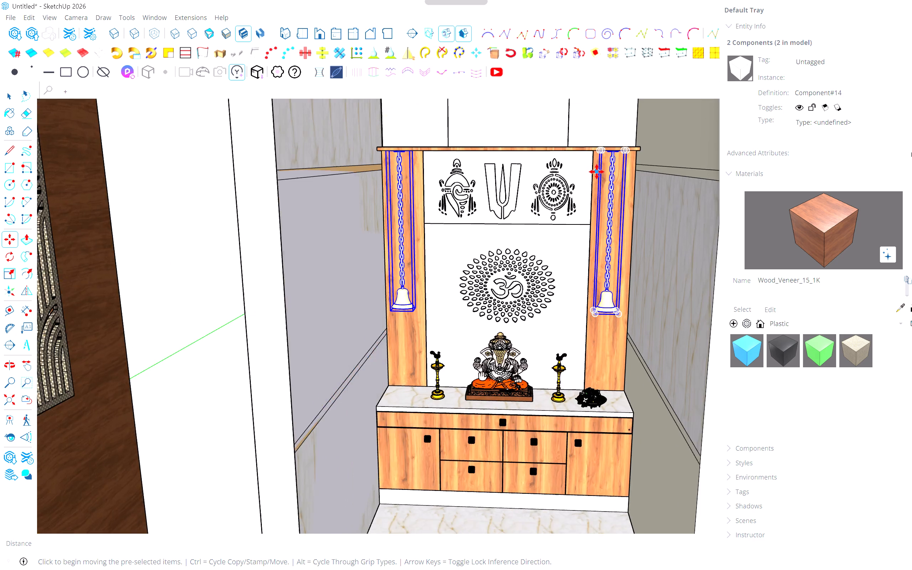
pyautogui.scroll(5, 597, 172)
pyautogui.moveTo(599, 152); pyautogui.dragTo(602, 92, button='middle')
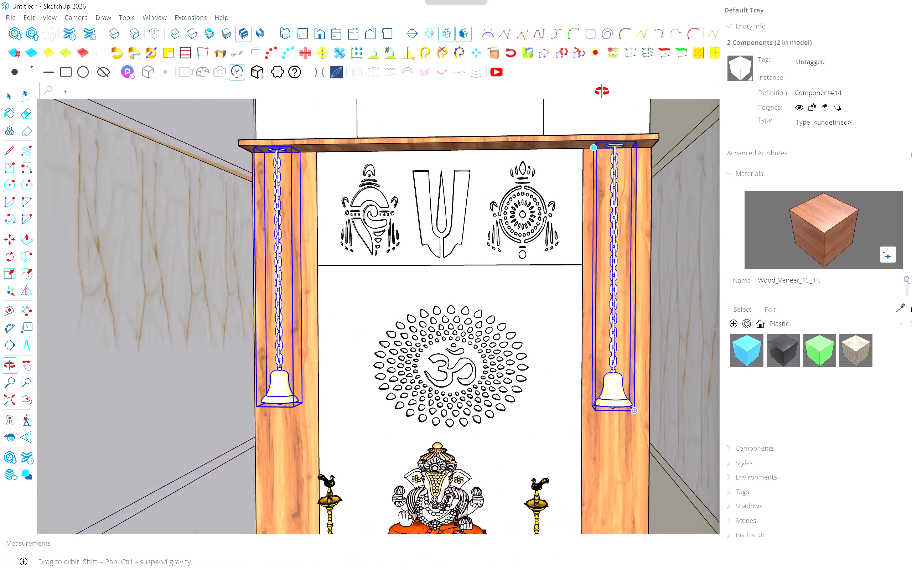
pyautogui.moveTo(602, 92); pyautogui.dragTo(602, 90, button='middle')
pyautogui.middleClick(603, 89)
pyautogui.scroll(4, 590, 144)
pyautogui.click(597, 142)
pyautogui.scroll(-7, 554, 149)
pyautogui.scroll(-8, 388, 177)
pyautogui.scroll(-7, 286, 195)
pyautogui.keyDown('shift'); pyautogui.moveTo(213, 201); pyautogui.dragTo(524, 190, button='middle'); pyautogui.keyUp('shift')
pyautogui.scroll(-4, 521, 192)
pyautogui.moveTo(365, 174); pyautogui.dragTo(450, 324, button='middle')
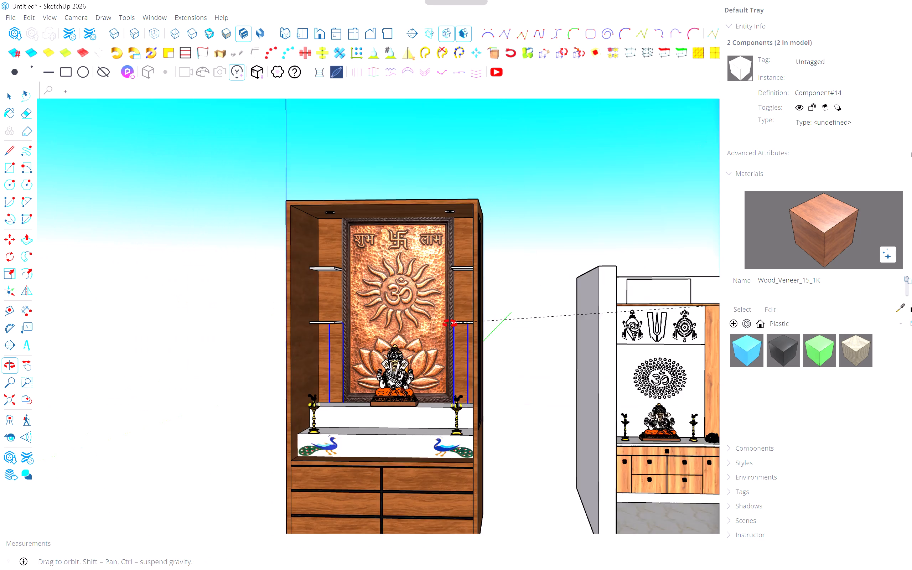
pyautogui.moveTo(450, 324); pyautogui.dragTo(467, 240, button='middle')
pyautogui.scroll(4, 456, 199)
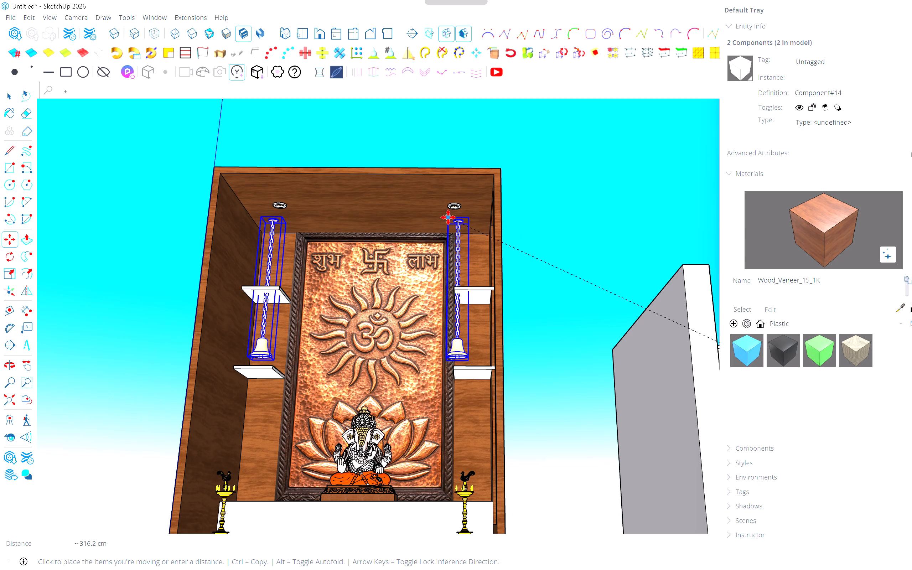
pyautogui.click(449, 217)
# Examine the bells' position relative to the shelves and back panel in the reference picture Screenshot 2026-11-02 100750.png.
pyautogui.hotkey('alt', 'Tab')
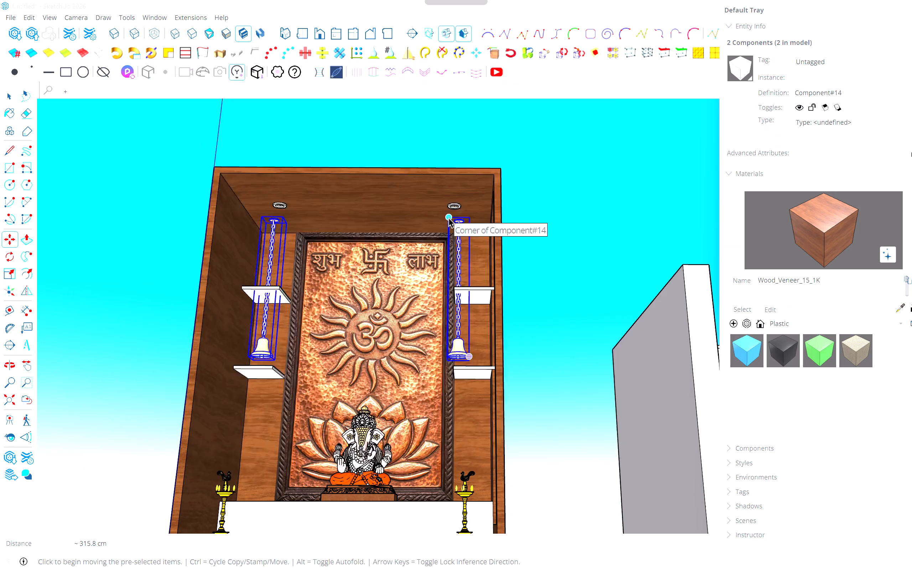
pyautogui.doubleClick(198, 371)
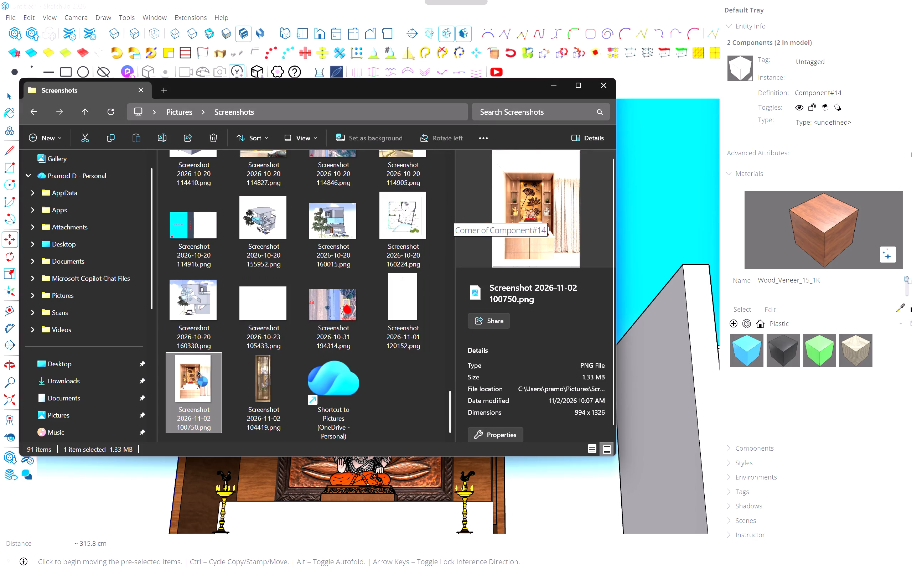
pyautogui.scroll(3, 427, 287)
pyautogui.scroll(6, 476, 279)
pyautogui.hotkey('alt', 'Tab')
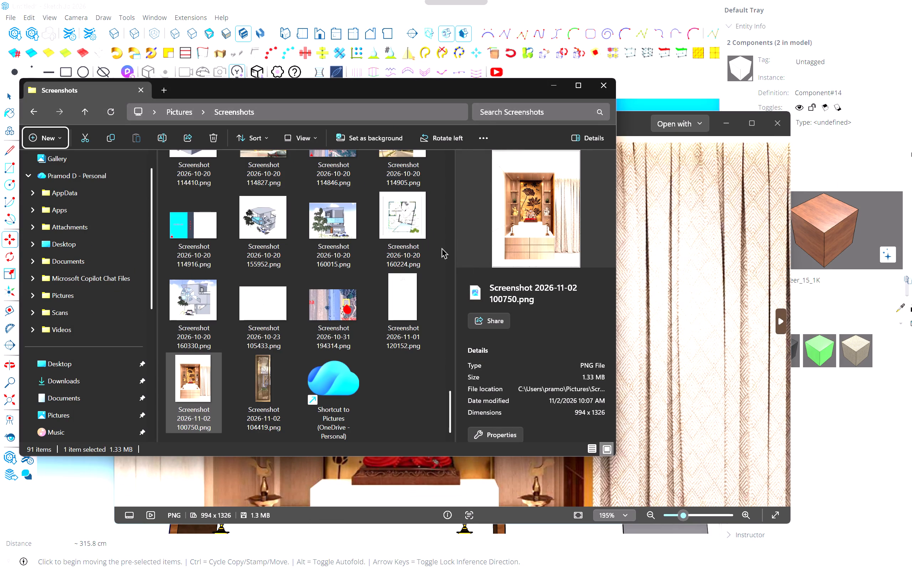
pyautogui.click(603, 92)
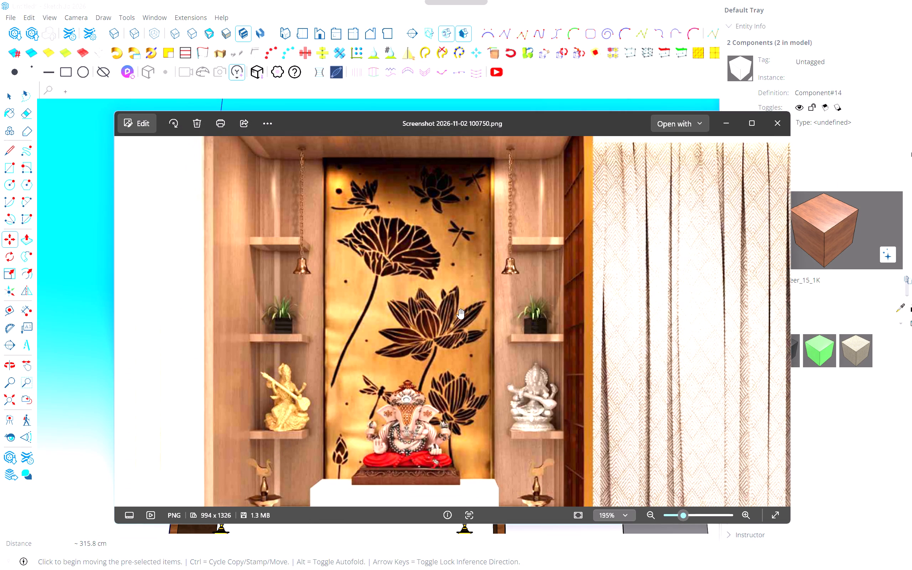
pyautogui.scroll(-4, 459, 309)
pyautogui.hotkey('alt', 'Tab')
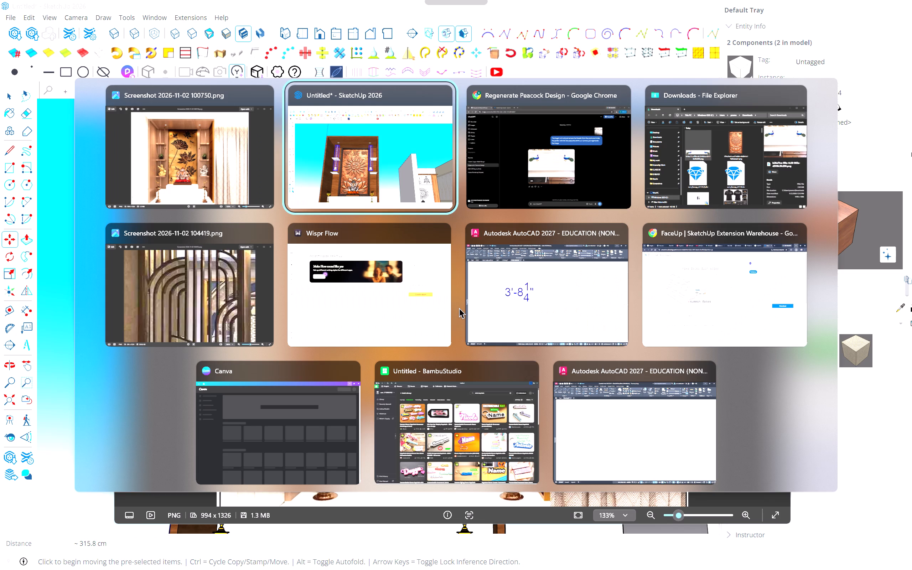
# Move the two round ceiling spotlights together about 15.6 cm along the cabinet ceiling toward its front edge.
pyautogui.scroll(4, 452, 214)
pyautogui.press('space')
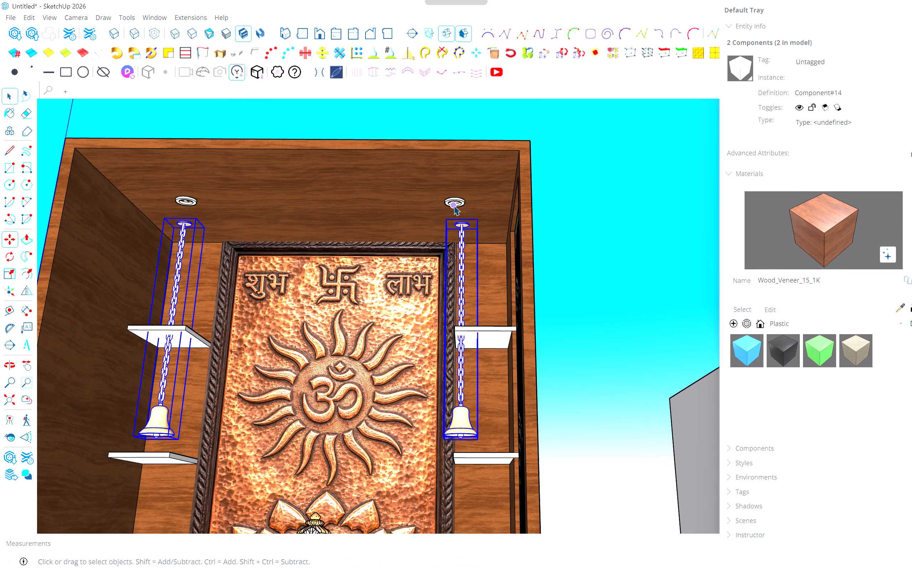
pyautogui.click(454, 206)
pyautogui.keyDown('shift'); pyautogui.click(190, 201); pyautogui.keyUp('shift')
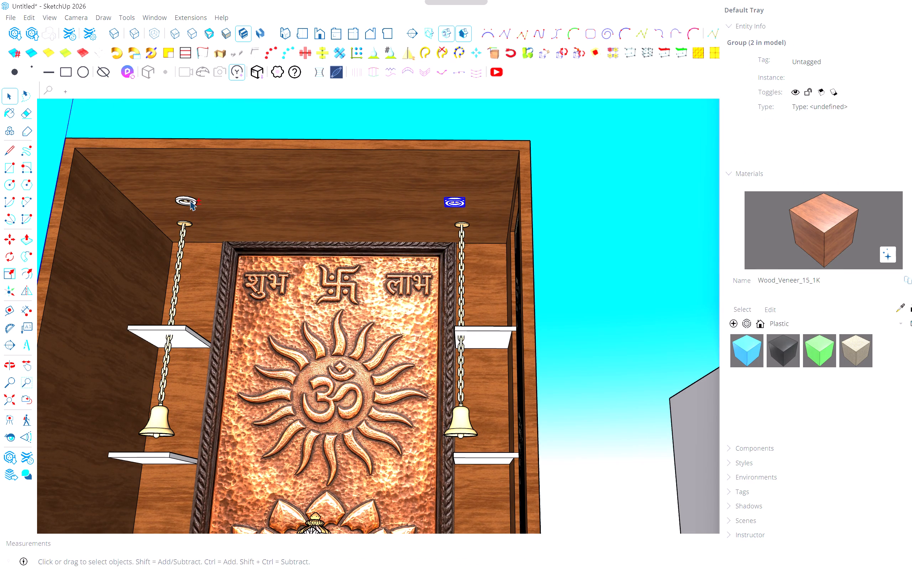
pyautogui.press('m')
pyautogui.scroll(3, 447, 198)
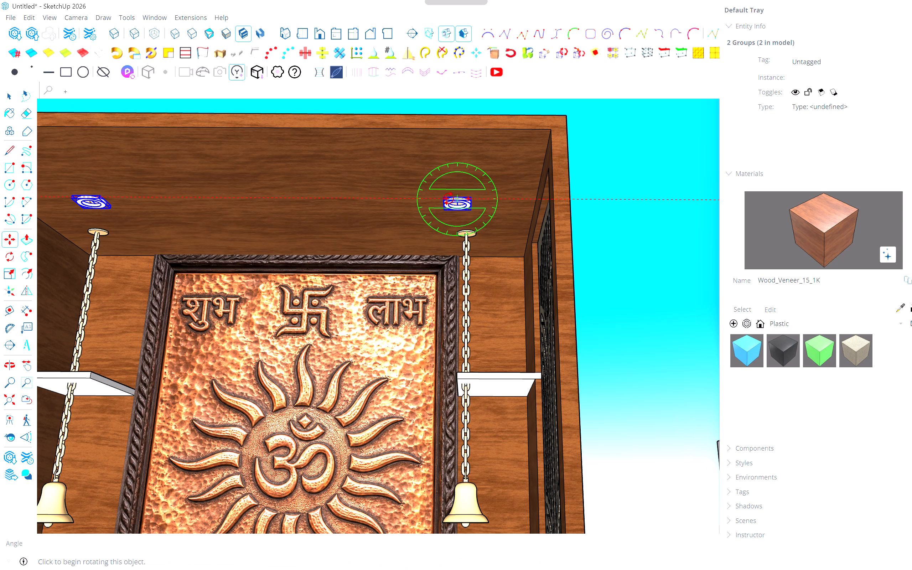
pyautogui.click(458, 198)
pyautogui.click(460, 175)
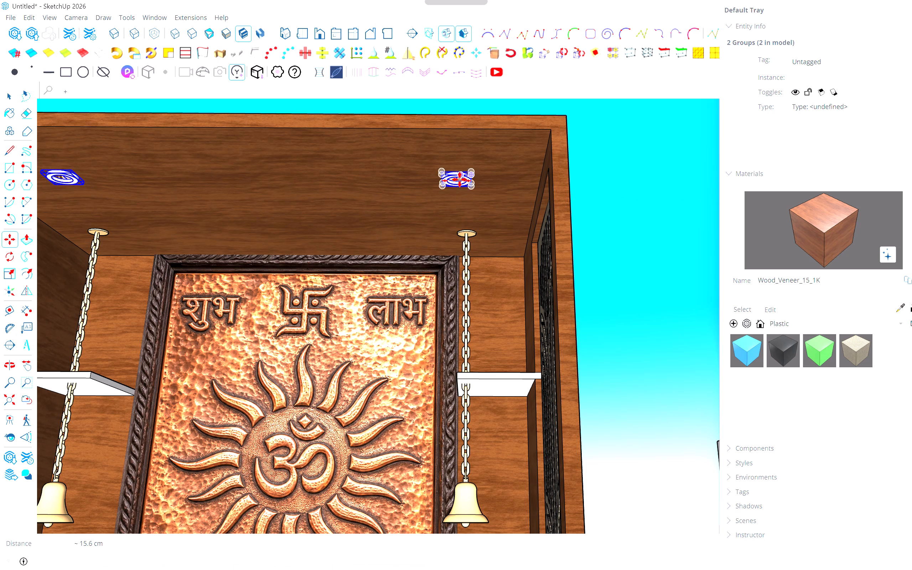
pyautogui.press('space')
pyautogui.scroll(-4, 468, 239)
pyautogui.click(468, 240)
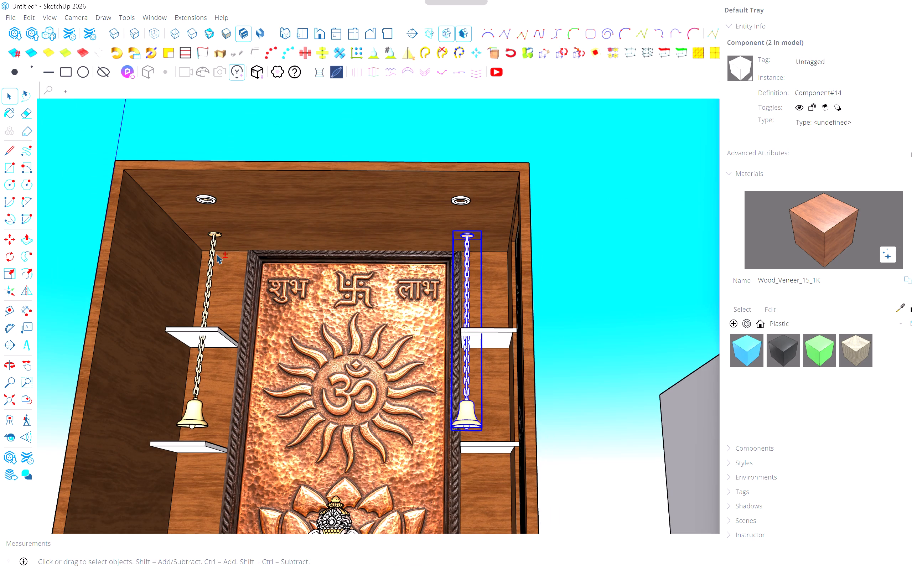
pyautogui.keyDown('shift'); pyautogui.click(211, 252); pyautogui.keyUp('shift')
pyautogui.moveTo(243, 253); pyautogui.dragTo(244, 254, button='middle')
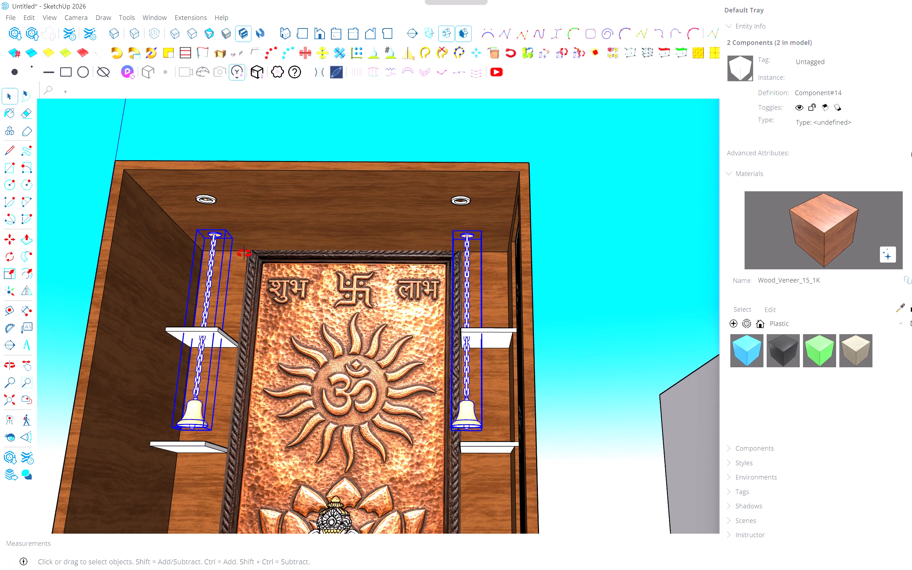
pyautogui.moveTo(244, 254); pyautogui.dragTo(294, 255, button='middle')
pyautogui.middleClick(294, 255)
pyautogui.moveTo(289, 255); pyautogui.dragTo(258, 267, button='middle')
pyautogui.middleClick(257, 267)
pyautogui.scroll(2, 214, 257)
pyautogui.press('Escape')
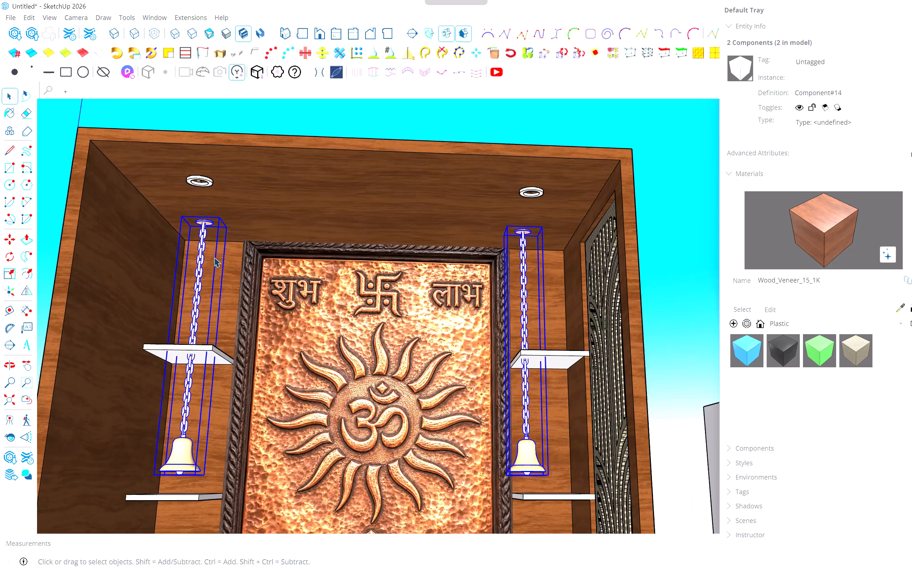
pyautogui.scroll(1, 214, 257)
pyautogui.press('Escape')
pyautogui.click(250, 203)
# Move the left bell forward and inward along the cabinet ceiling so it hangs in front of the relief's left border.
pyautogui.click(205, 221)
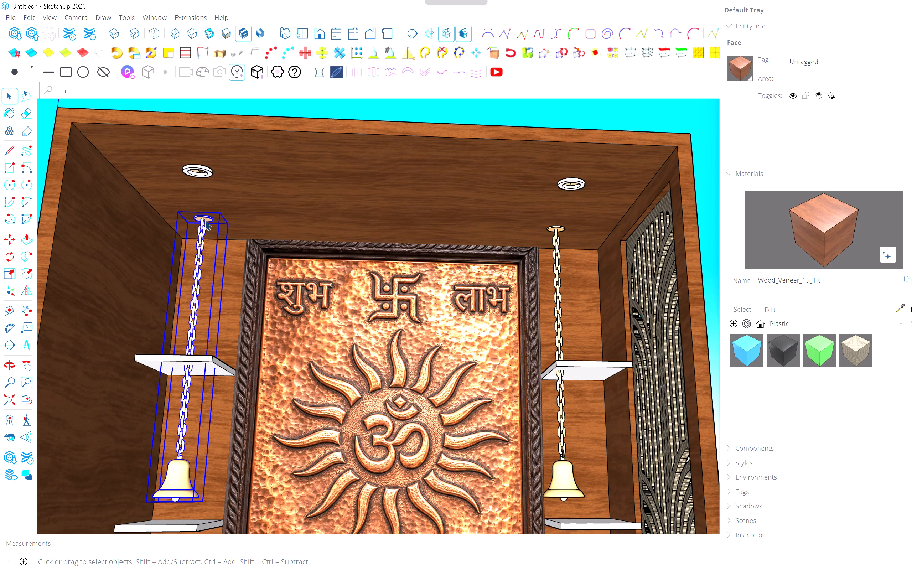
pyautogui.press('n')
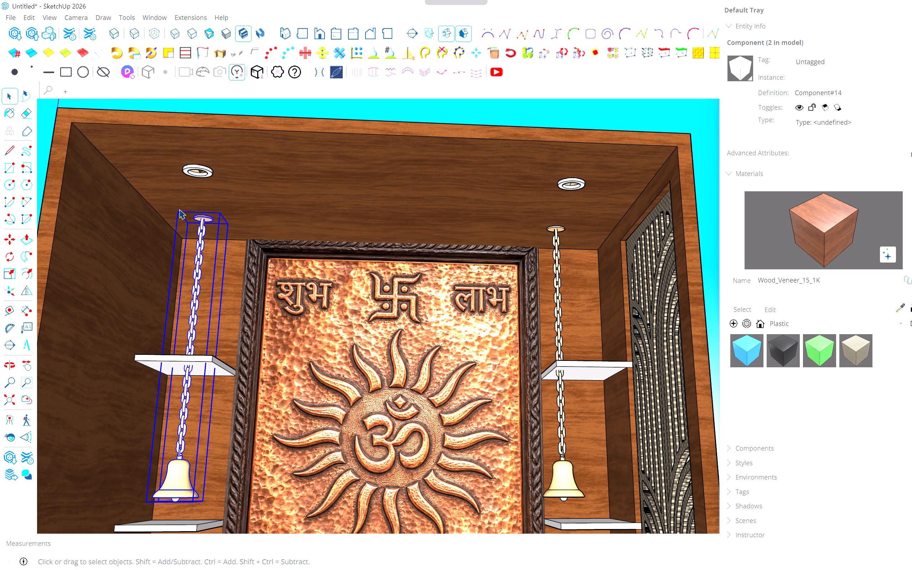
pyautogui.press('m')
pyautogui.click(179, 209)
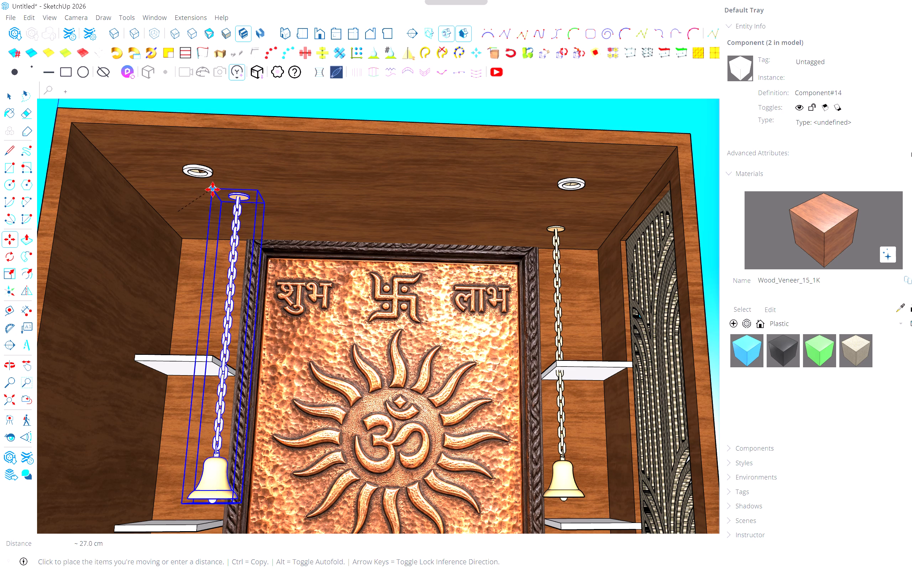
pyautogui.click(213, 177)
pyautogui.click(213, 176)
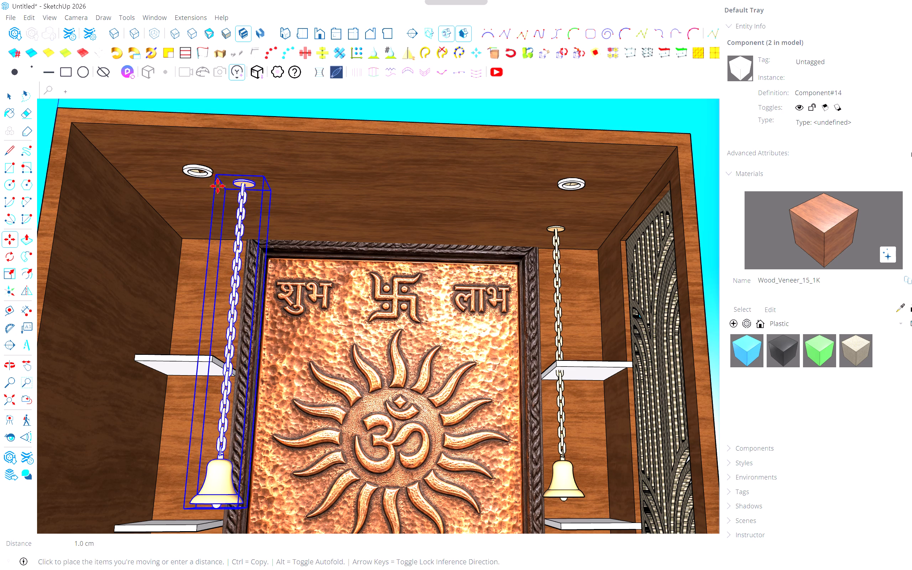
pyautogui.click(220, 195)
# Move the right bell about 35 cm forward and inward along the ceiling, and adjust it back slightly near the relief's right border.
pyautogui.moveTo(327, 212); pyautogui.dragTo(367, 251, button='middle')
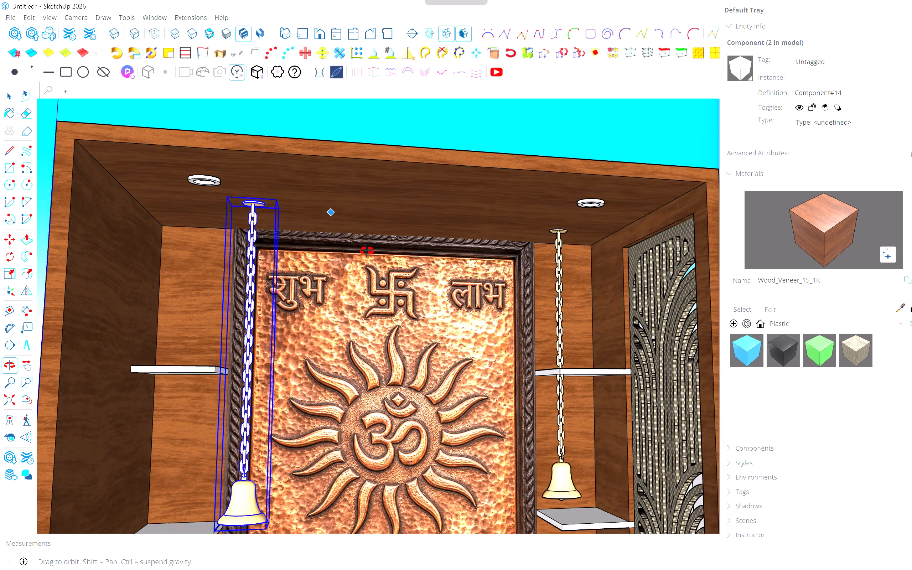
pyautogui.moveTo(367, 251); pyautogui.dragTo(368, 252, button='middle')
pyautogui.scroll(-2, 394, 266)
pyautogui.moveTo(529, 282); pyautogui.dragTo(486, 259, button='middle')
pyautogui.scroll(1, 528, 281)
pyautogui.middleClick(485, 259)
pyautogui.scroll(3, 509, 236)
pyautogui.press('space')
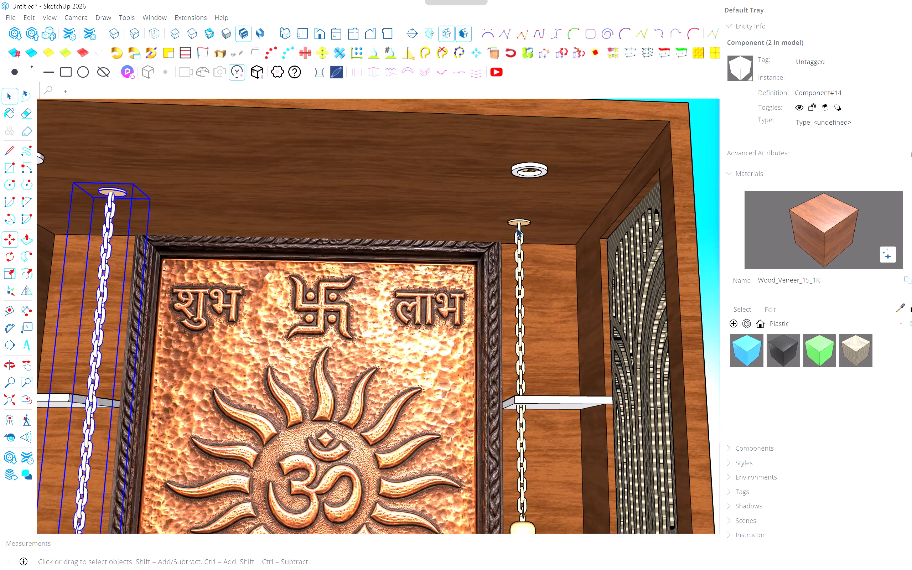
pyautogui.click(517, 228)
pyautogui.press('m')
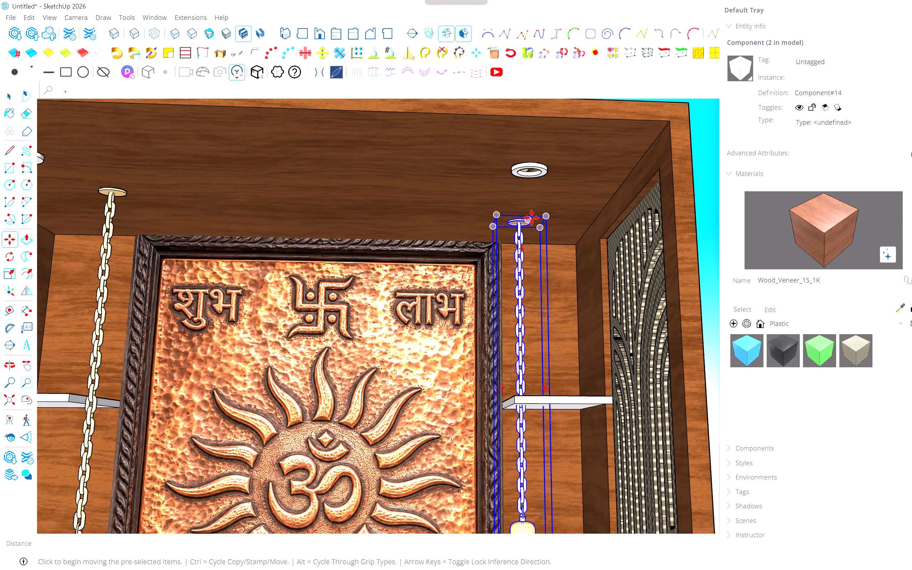
pyautogui.scroll(3, 532, 218)
pyautogui.click(551, 213)
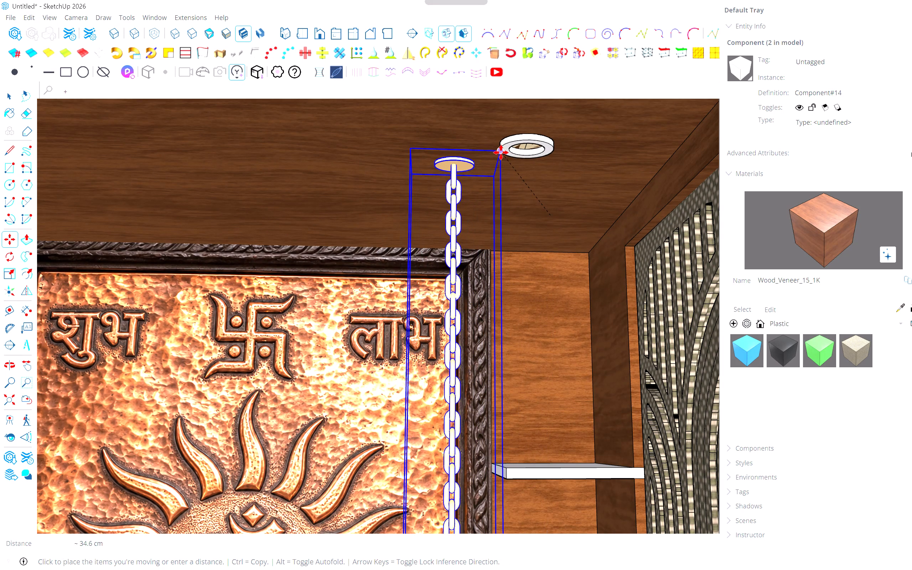
pyautogui.click(501, 152)
pyautogui.click(501, 150)
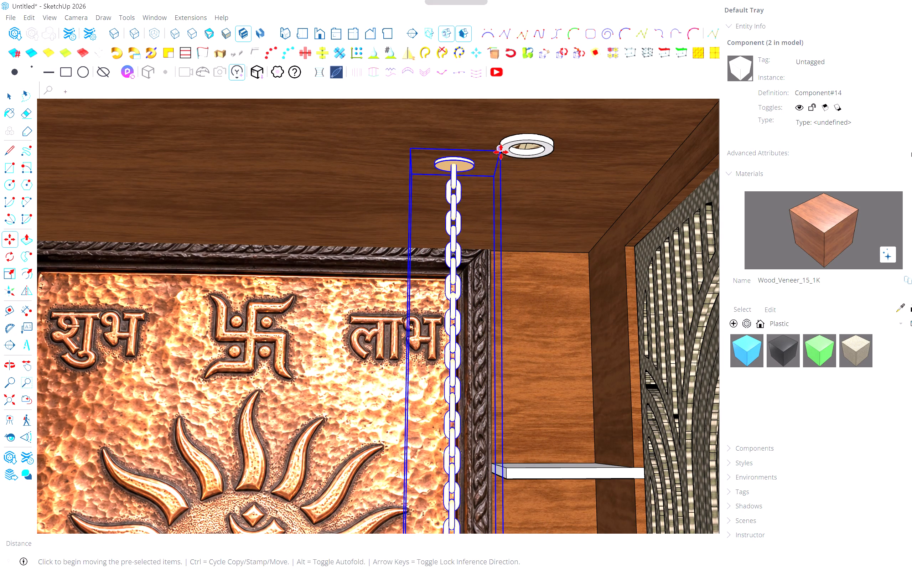
pyautogui.click(496, 174)
# Shift the right bell about 6 cm back along the ceiling to line it up with the left bell.
pyautogui.moveTo(498, 186); pyautogui.dragTo(460, 209, button='middle')
pyautogui.scroll(-5, 457, 212)
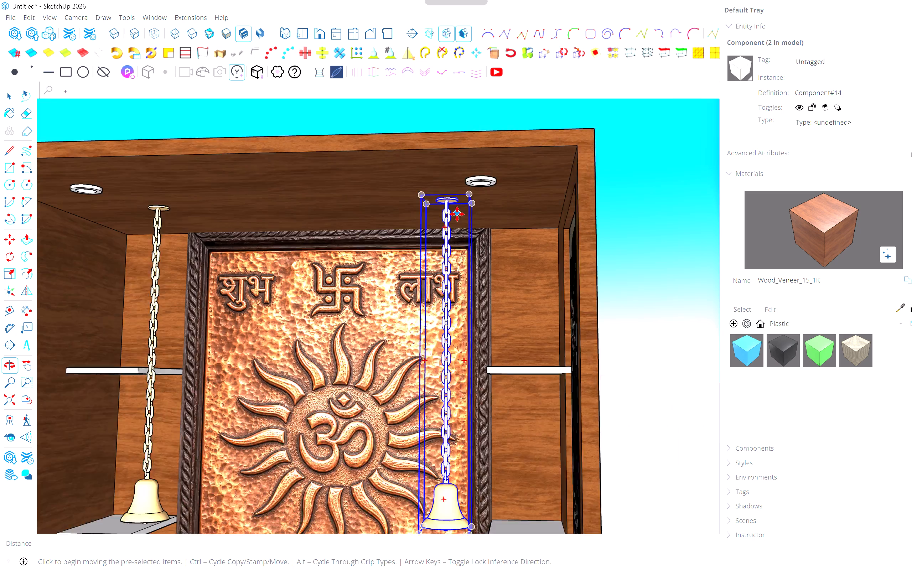
pyautogui.scroll(-2, 457, 214)
pyautogui.scroll(3, 424, 212)
pyautogui.click(428, 197)
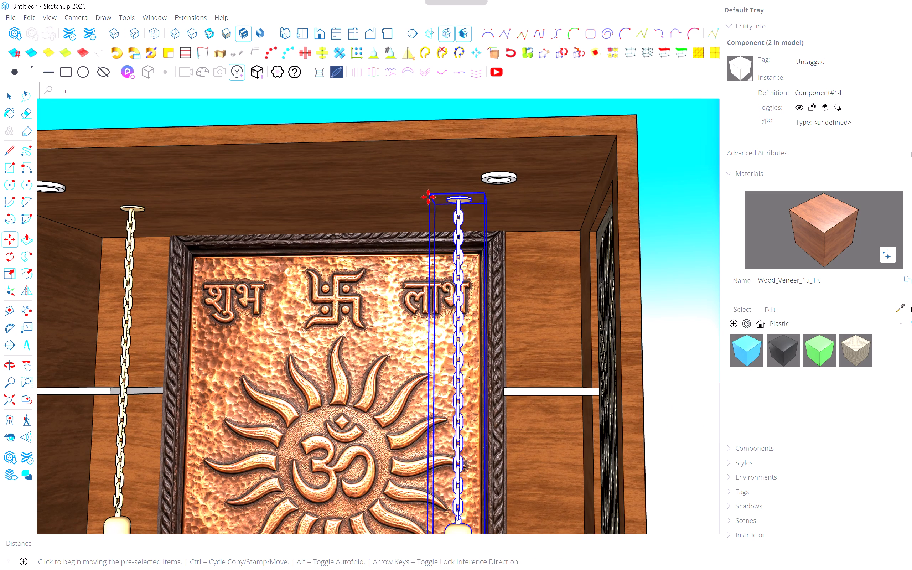
pyautogui.click(429, 202)
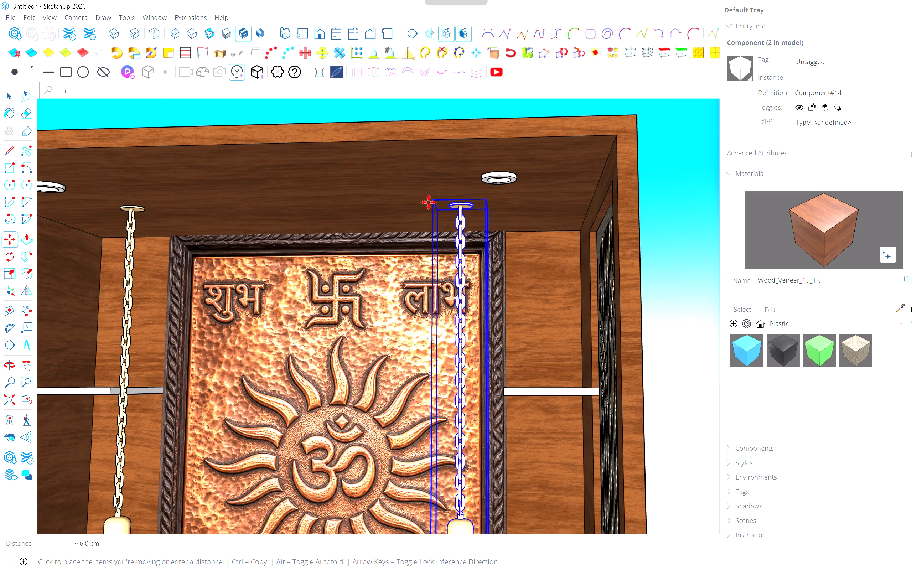
pyautogui.moveTo(418, 207); pyautogui.dragTo(489, 179, button='middle')
pyautogui.scroll(-6, 477, 179)
pyautogui.press('space')
pyautogui.click(627, 214)
# Nudge the right bell slightly forward along the ceiling to fine-tune its alignment with the left bell.
pyautogui.moveTo(596, 211); pyautogui.dragTo(585, 197, button='middle')
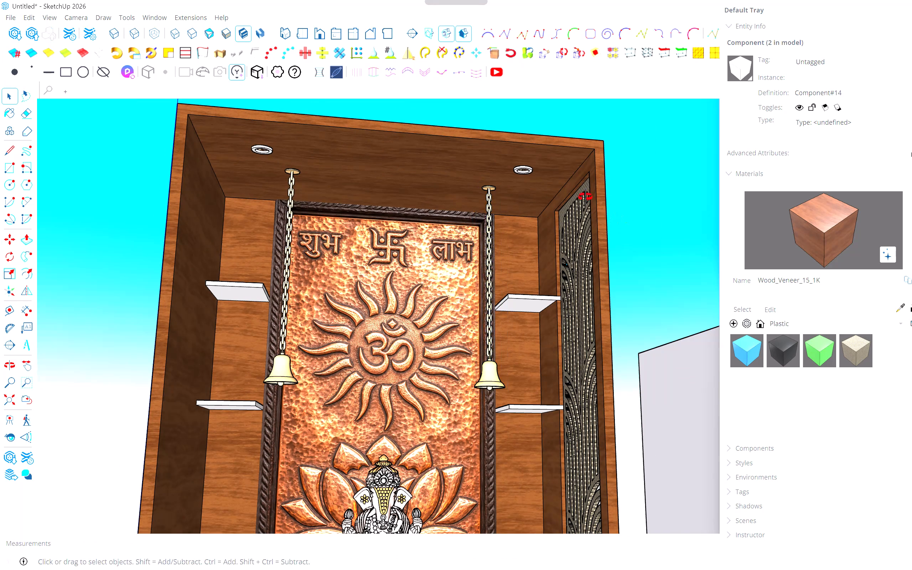
pyautogui.moveTo(585, 197); pyautogui.dragTo(575, 94, button='middle')
pyautogui.middleClick(575, 94)
pyautogui.moveTo(509, 200); pyautogui.dragTo(503, 135, button='middle')
pyautogui.scroll(2, 483, 182)
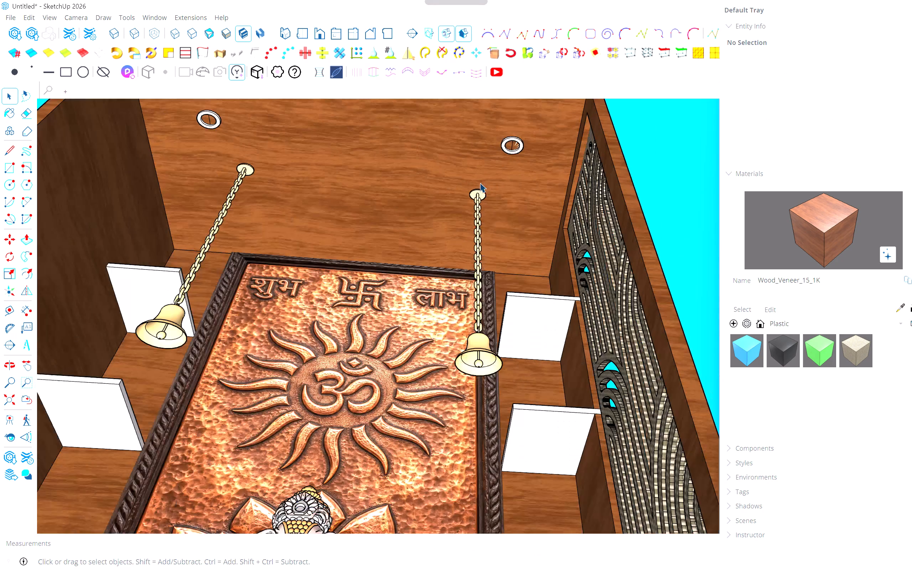
pyautogui.scroll(1, 480, 183)
pyautogui.click(472, 196)
pyautogui.press('m')
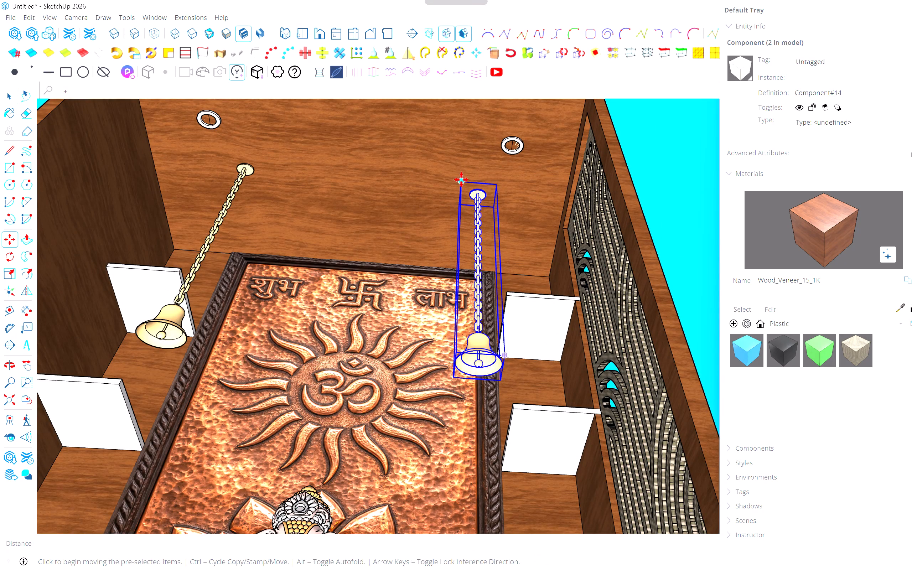
pyautogui.click(461, 180)
pyautogui.click(463, 172)
pyautogui.moveTo(522, 161); pyautogui.dragTo(507, 178, button='middle')
pyautogui.scroll(-7, 504, 180)
pyautogui.press('space')
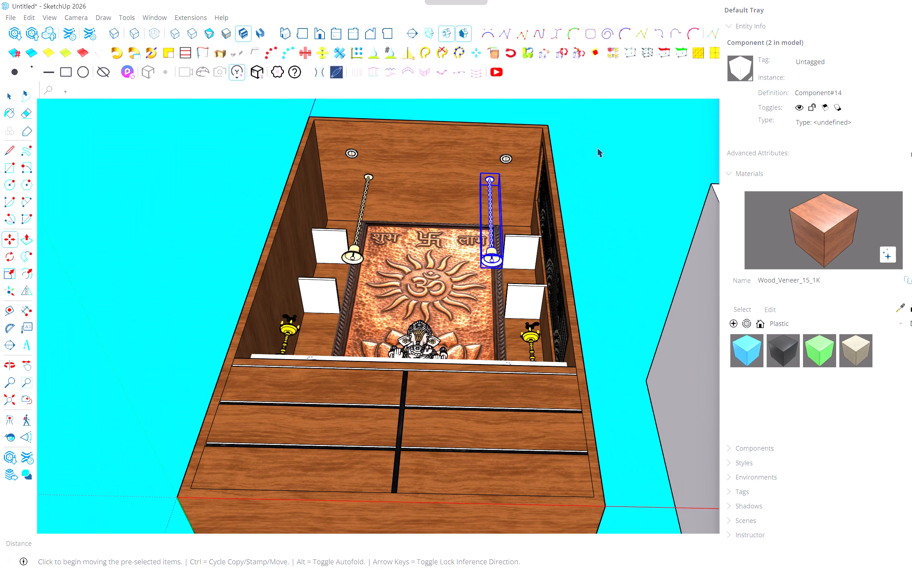
pyautogui.click(597, 147)
# Examine the whole cabinet from the front and compare the hanging bells with the reference picture.
pyautogui.moveTo(596, 149); pyautogui.dragTo(540, 367, button='middle')
pyautogui.middleClick(572, 395)
pyautogui.moveTo(523, 265); pyautogui.dragTo(561, 330, button='middle')
pyautogui.scroll(-5, 561, 330)
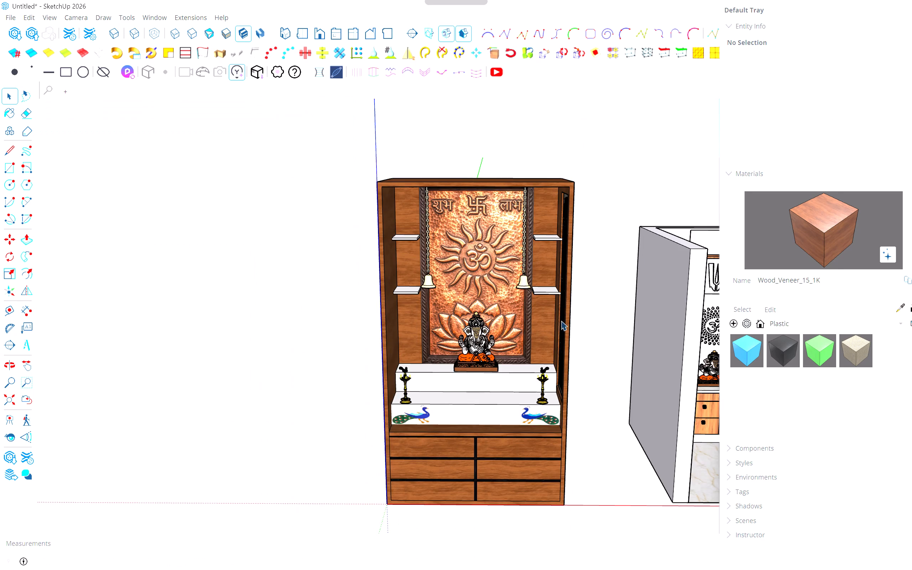
pyautogui.hotkey('alt', 'Tab')
pyautogui.hotkey('alt', 'Tab')
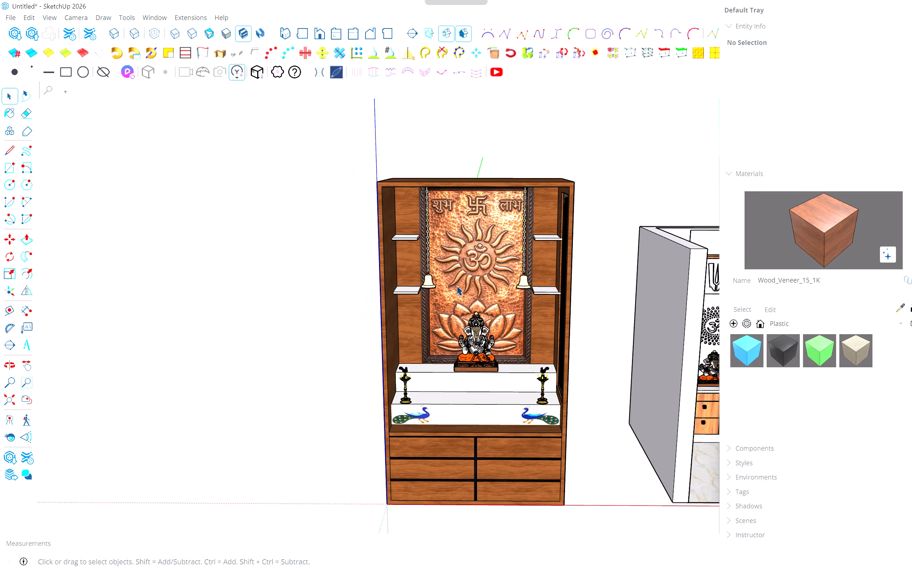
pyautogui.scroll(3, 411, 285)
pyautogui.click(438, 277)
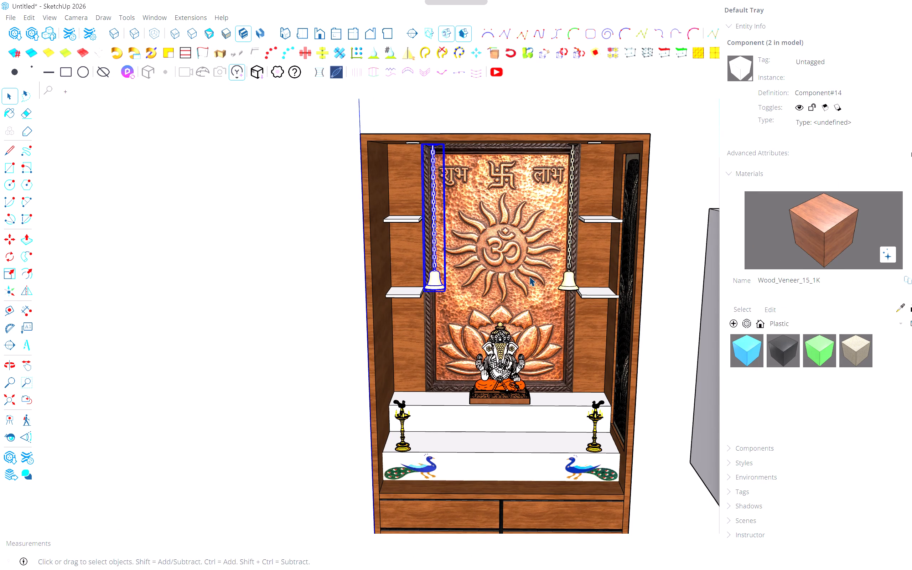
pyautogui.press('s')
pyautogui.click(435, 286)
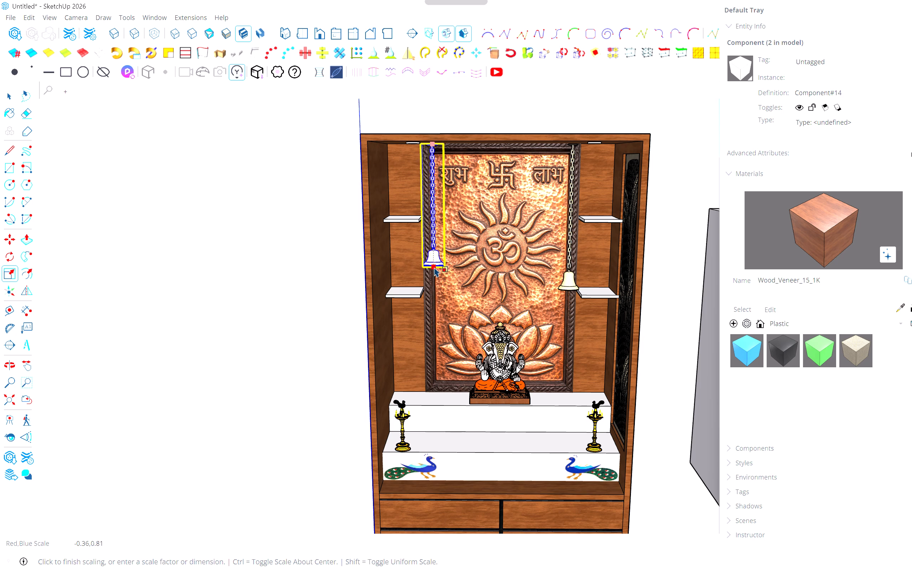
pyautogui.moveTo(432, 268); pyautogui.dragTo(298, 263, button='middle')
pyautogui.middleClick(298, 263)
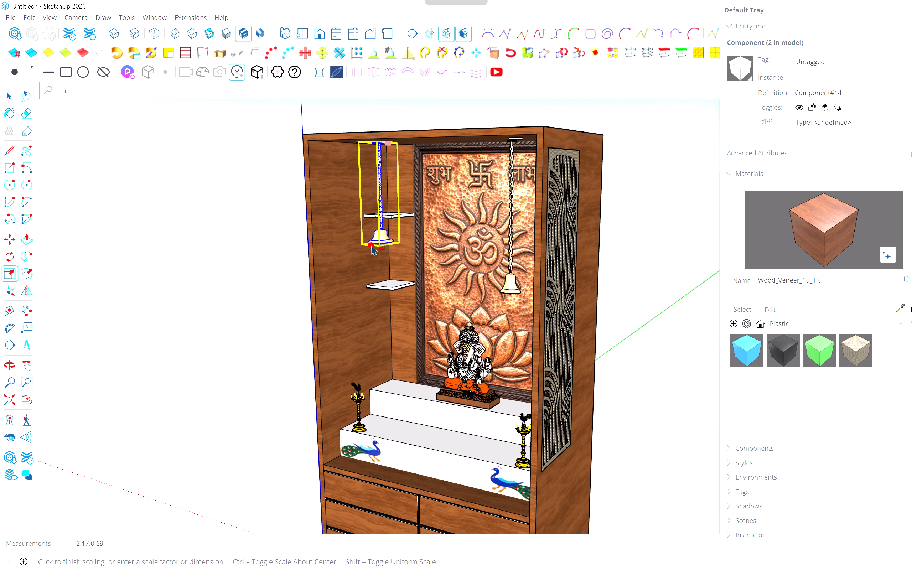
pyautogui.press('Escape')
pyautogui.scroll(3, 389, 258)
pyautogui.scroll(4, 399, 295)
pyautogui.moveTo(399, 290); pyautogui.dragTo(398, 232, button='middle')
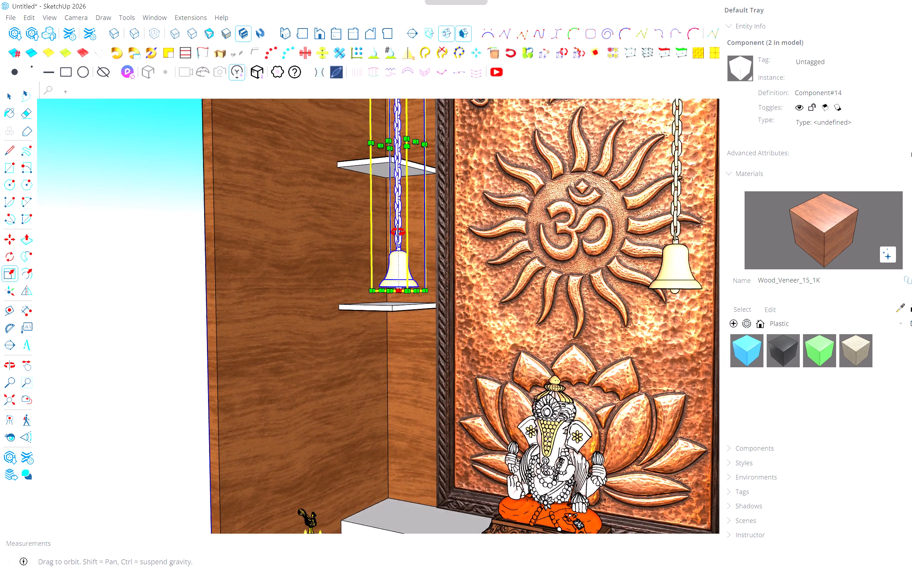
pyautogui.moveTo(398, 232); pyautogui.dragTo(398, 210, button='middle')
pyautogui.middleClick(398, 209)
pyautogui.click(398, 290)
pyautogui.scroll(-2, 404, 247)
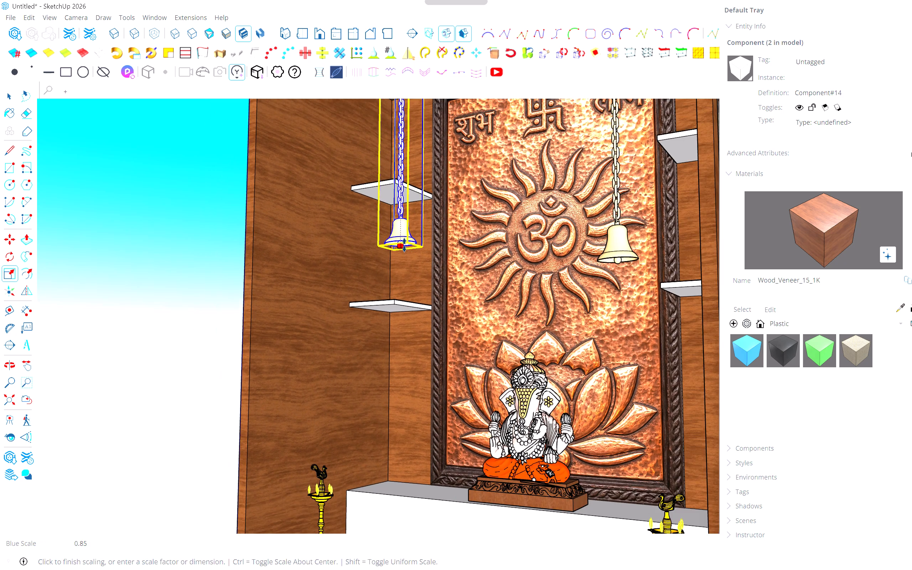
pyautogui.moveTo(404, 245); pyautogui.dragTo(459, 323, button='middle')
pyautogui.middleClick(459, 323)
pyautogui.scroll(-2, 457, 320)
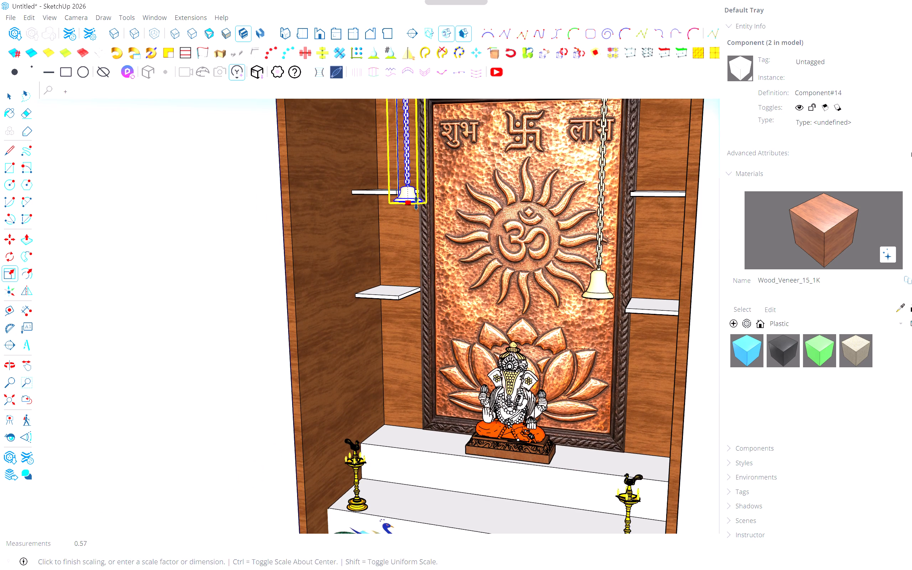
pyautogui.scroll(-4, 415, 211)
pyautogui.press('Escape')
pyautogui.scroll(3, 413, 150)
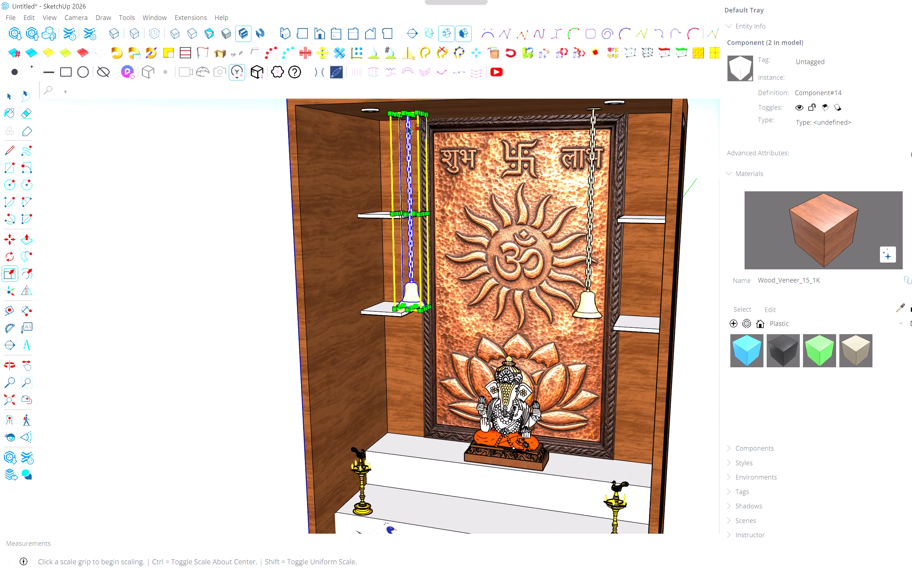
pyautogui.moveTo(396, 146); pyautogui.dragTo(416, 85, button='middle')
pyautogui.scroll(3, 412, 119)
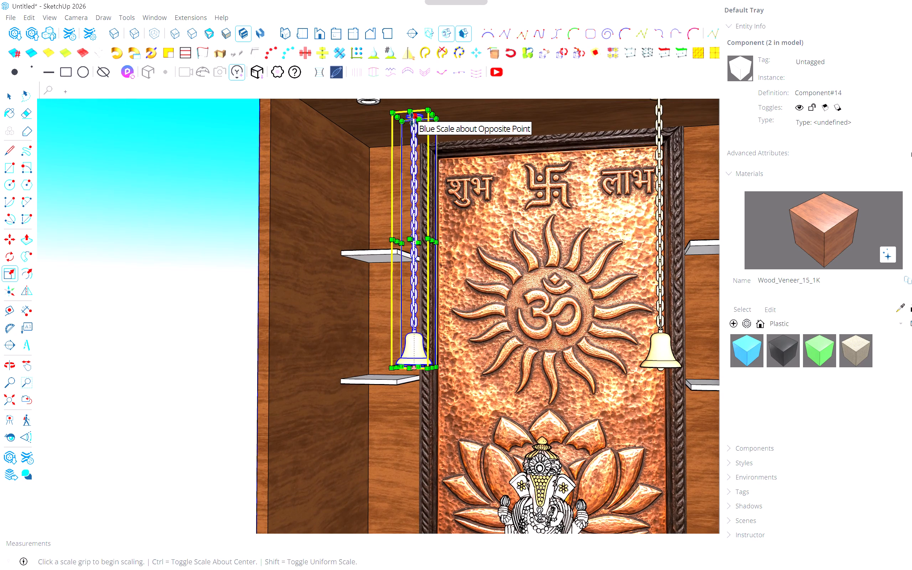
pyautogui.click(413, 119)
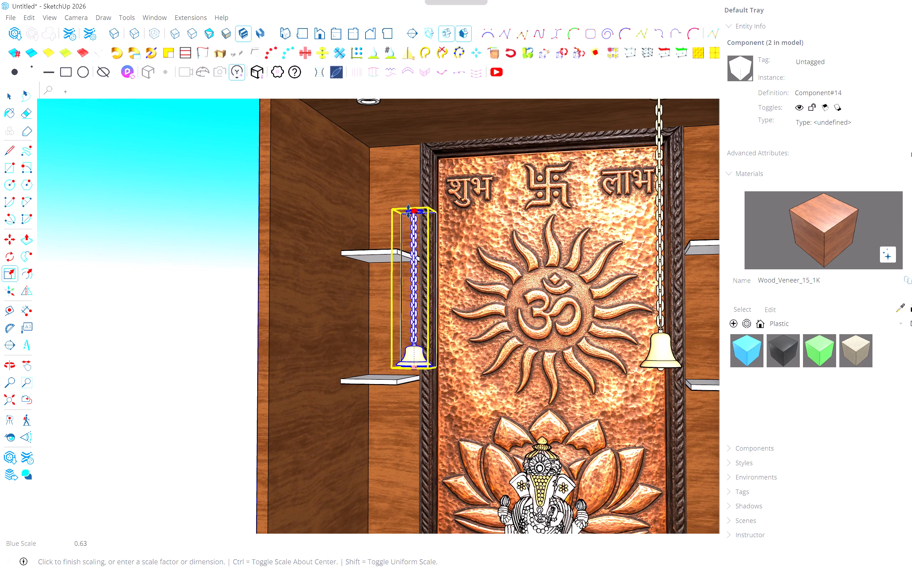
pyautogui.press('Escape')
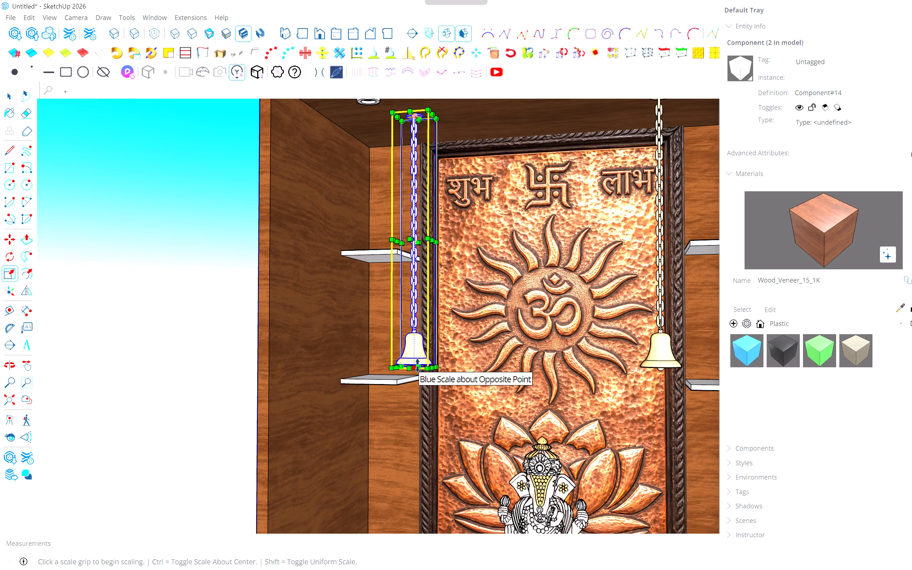
# Scale the left hanging bell down uniformly from its bottom corner until it hangs near the upper shelf.
pyautogui.click(428, 370)
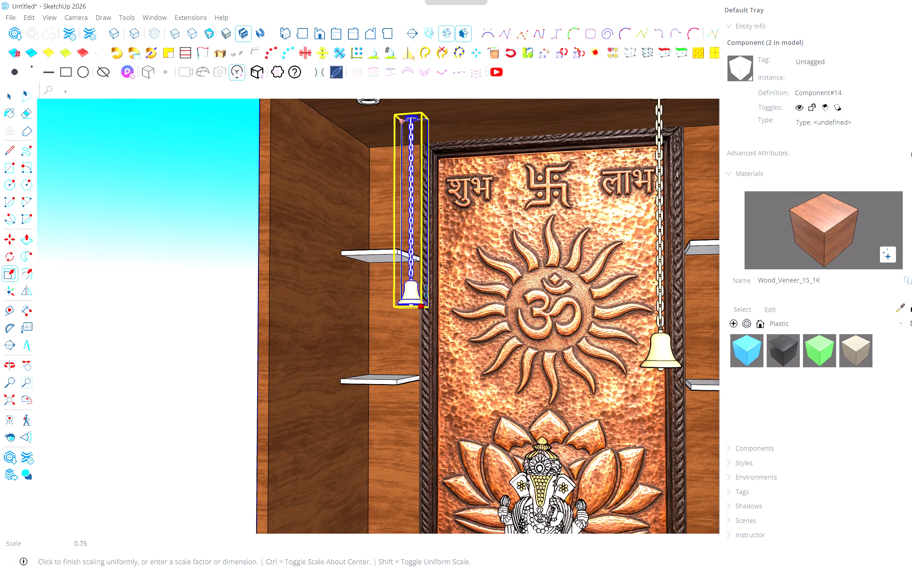
pyautogui.moveTo(427, 248); pyautogui.dragTo(525, 346, button='middle')
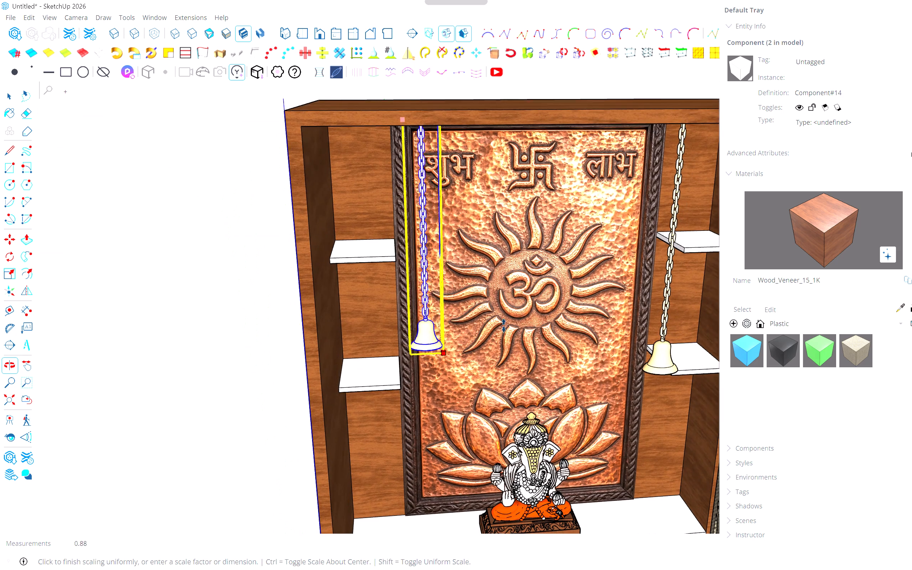
pyautogui.scroll(-1, 500, 319)
pyautogui.moveTo(451, 302); pyautogui.dragTo(410, 240, button='middle')
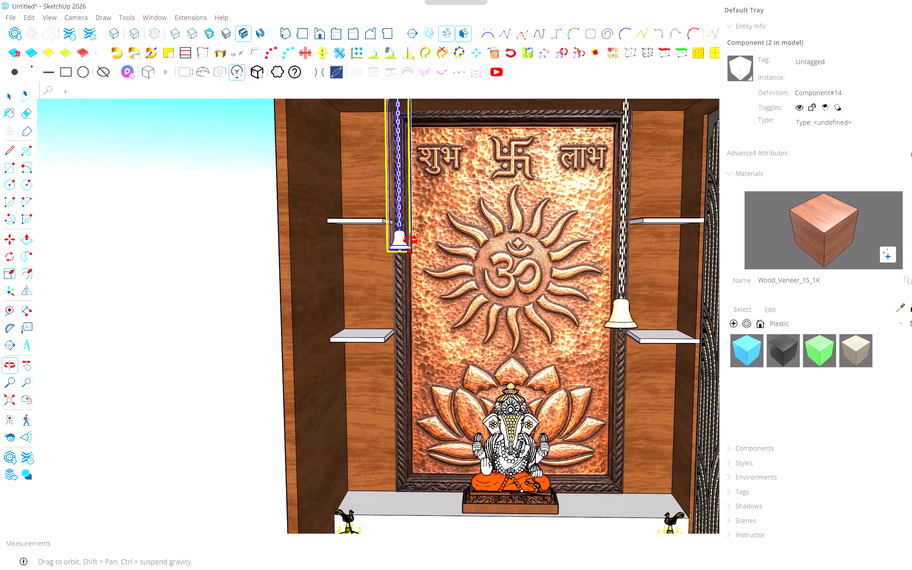
pyautogui.moveTo(410, 240); pyautogui.dragTo(410, 238, button='middle')
pyautogui.click(408, 232)
# Scale the right hanging bell down uniformly by about 0.66 to match the left bell's size and hanging height.
pyautogui.keyDown('shift'); pyautogui.moveTo(461, 237); pyautogui.dragTo(442, 339, button='middle'); pyautogui.keyUp('shift')
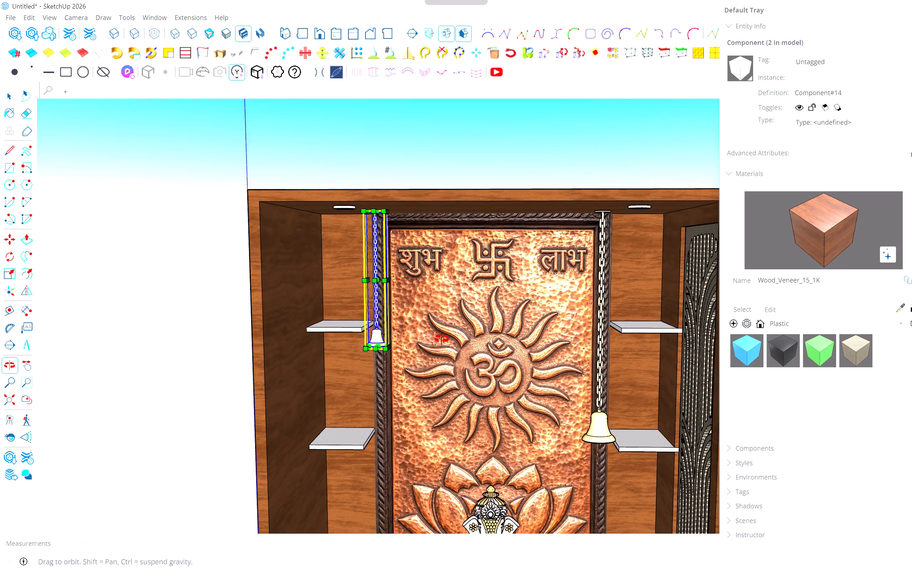
pyautogui.keyDown('shift'); pyautogui.moveTo(442, 339); pyautogui.dragTo(441, 239, button='middle'); pyautogui.keyUp('shift')
pyautogui.press('space')
pyautogui.click(600, 399)
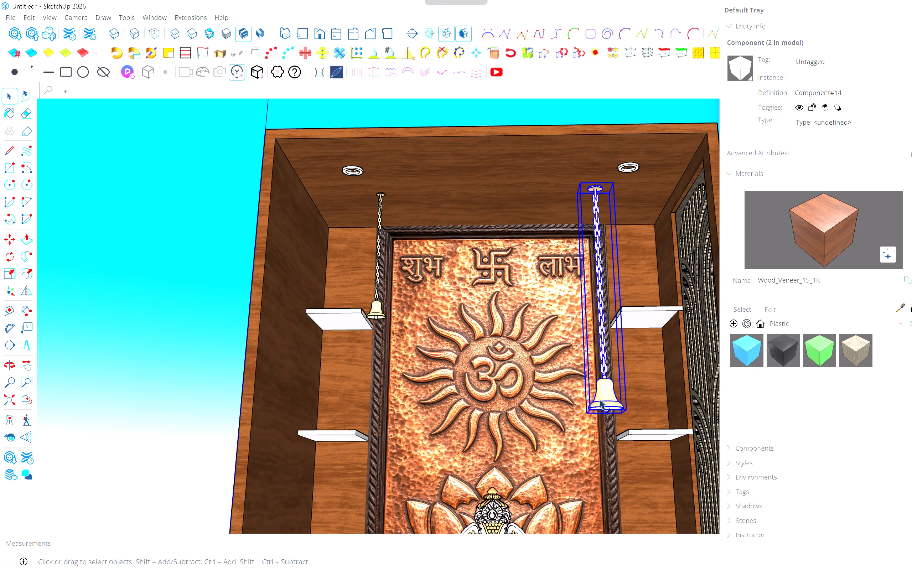
pyautogui.press('s')
pyautogui.moveTo(590, 408); pyautogui.dragTo(599, 373)
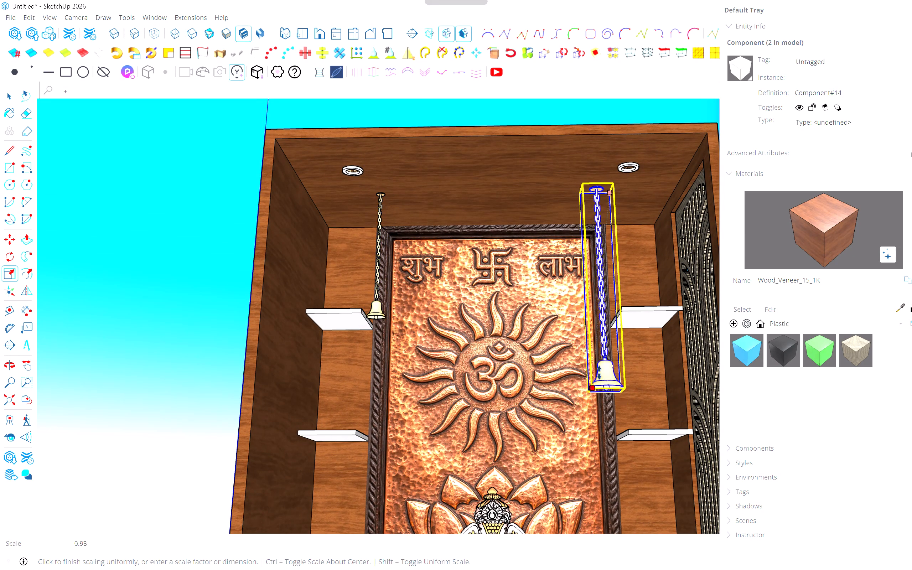
pyautogui.moveTo(599, 373); pyautogui.dragTo(432, 292)
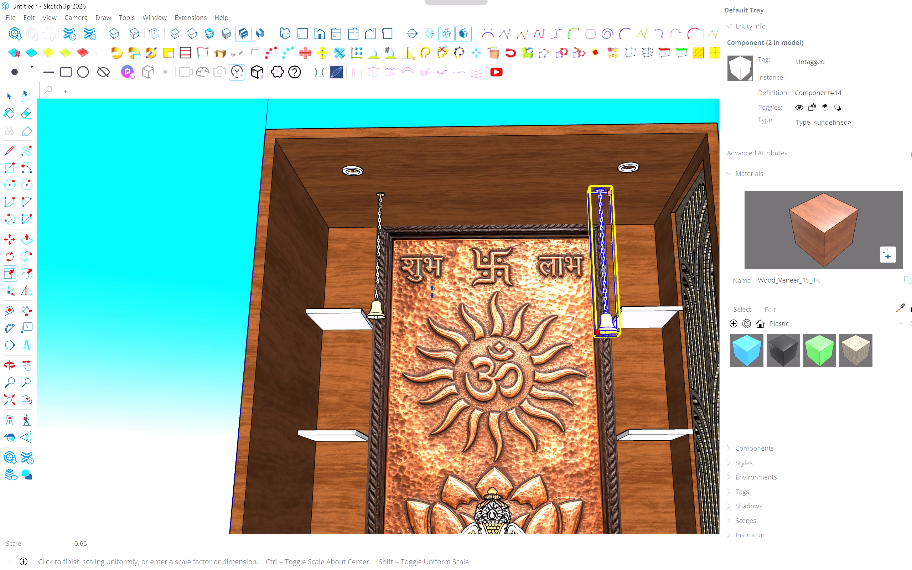
pyautogui.moveTo(432, 292); pyautogui.dragTo(469, 289)
pyautogui.moveTo(499, 284); pyautogui.dragTo(449, 342, button='middle')
pyautogui.moveTo(446, 378); pyautogui.dragTo(467, 411, button='middle')
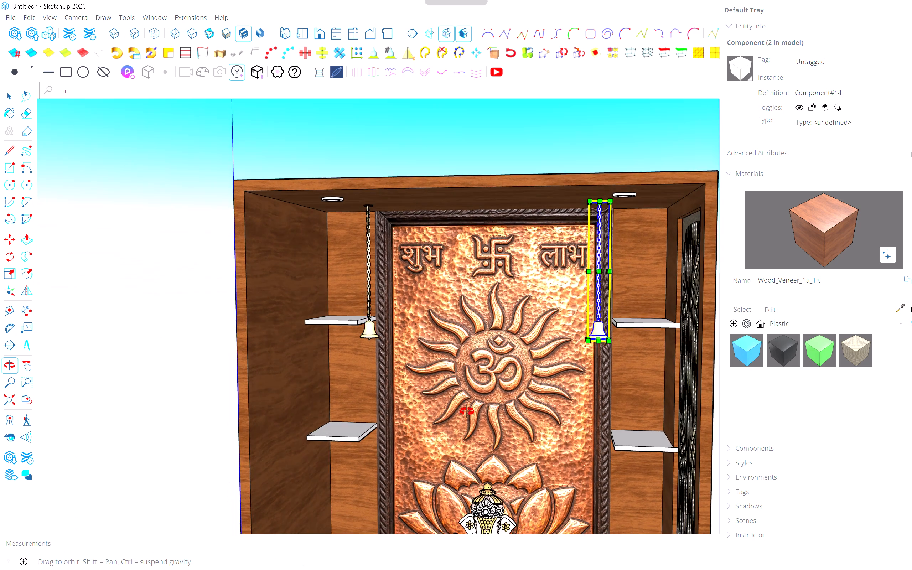
pyautogui.moveTo(467, 411); pyautogui.dragTo(484, 423, button='middle')
pyautogui.moveTo(540, 399); pyautogui.dragTo(551, 393, button='middle')
pyautogui.moveTo(596, 340); pyautogui.dragTo(597, 345)
pyautogui.scroll(-6, 599, 344)
pyautogui.click(611, 184)
pyautogui.scroll(3, 611, 223)
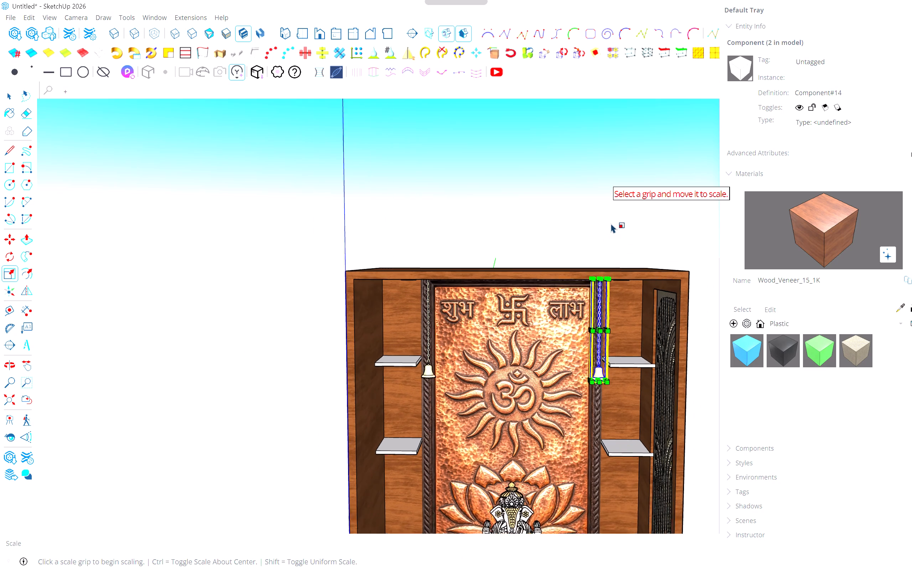
pyautogui.scroll(1, 611, 223)
pyautogui.press('Escape')
pyautogui.click(610, 223)
# Examine both resized bells in the mandir cabinet from the front and from both sides.
pyautogui.moveTo(615, 233); pyautogui.dragTo(585, 185, button='middle')
pyautogui.scroll(-4, 585, 185)
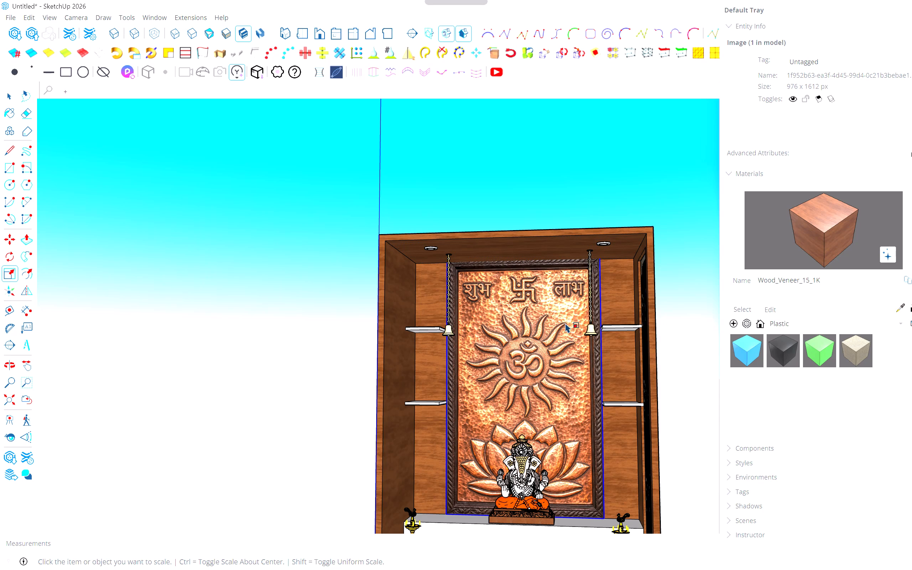
pyautogui.scroll(-2, 565, 323)
pyautogui.press('space')
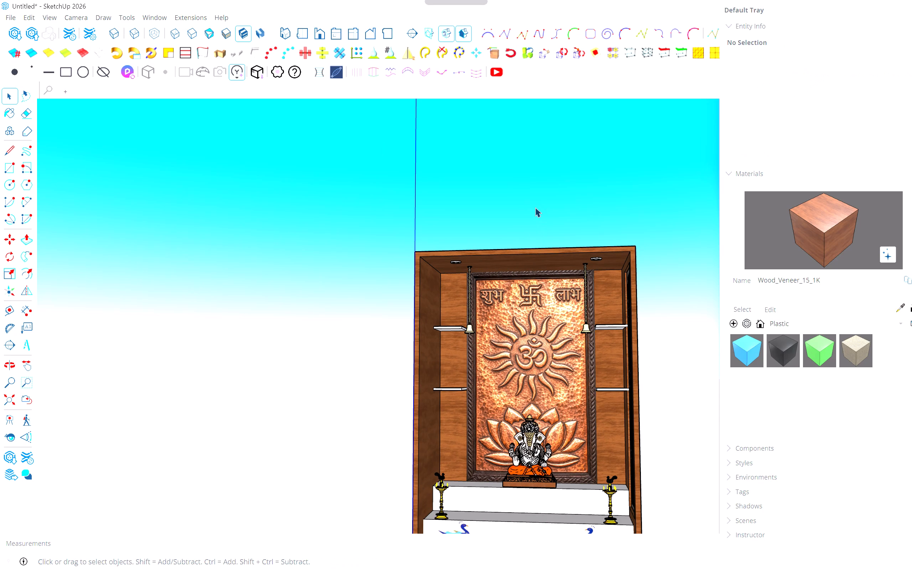
pyautogui.scroll(-2, 536, 251)
pyautogui.press('space')
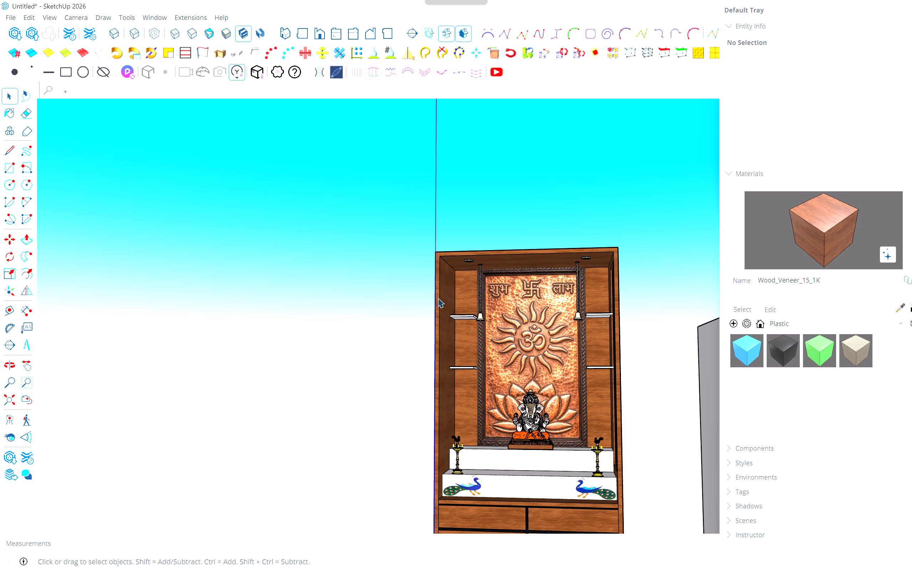
pyautogui.click(419, 292)
pyautogui.scroll(4, 419, 296)
pyautogui.moveTo(419, 295); pyautogui.dragTo(673, 275, button='middle')
pyautogui.moveTo(663, 278); pyautogui.dragTo(657, 280, button='middle')
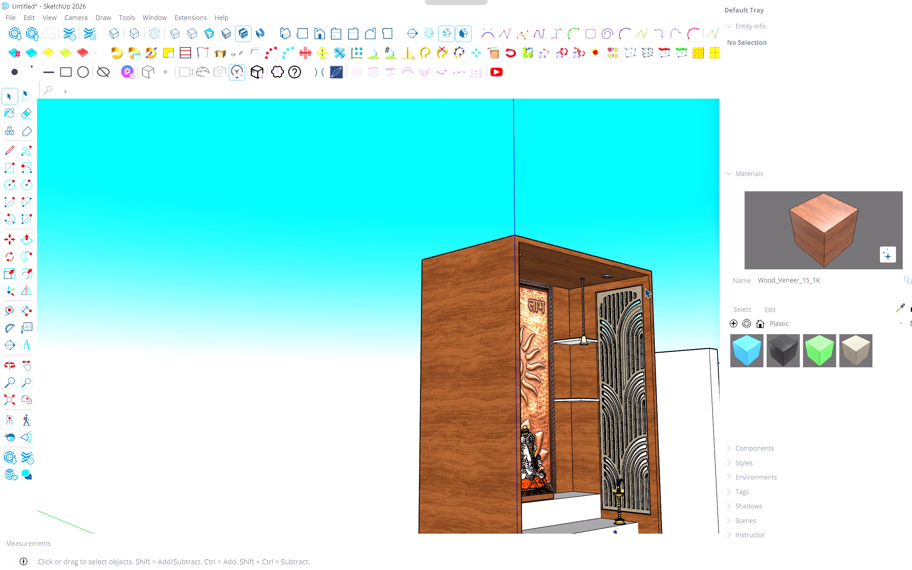
pyautogui.scroll(1, 644, 288)
pyautogui.keyDown('shift'); pyautogui.moveTo(644, 288); pyautogui.dragTo(583, 259, button='middle'); pyautogui.keyUp('shift')
pyautogui.middleClick(582, 259)
pyautogui.scroll(4, 581, 305)
pyautogui.moveTo(560, 311); pyautogui.dragTo(237, 338, button='middle')
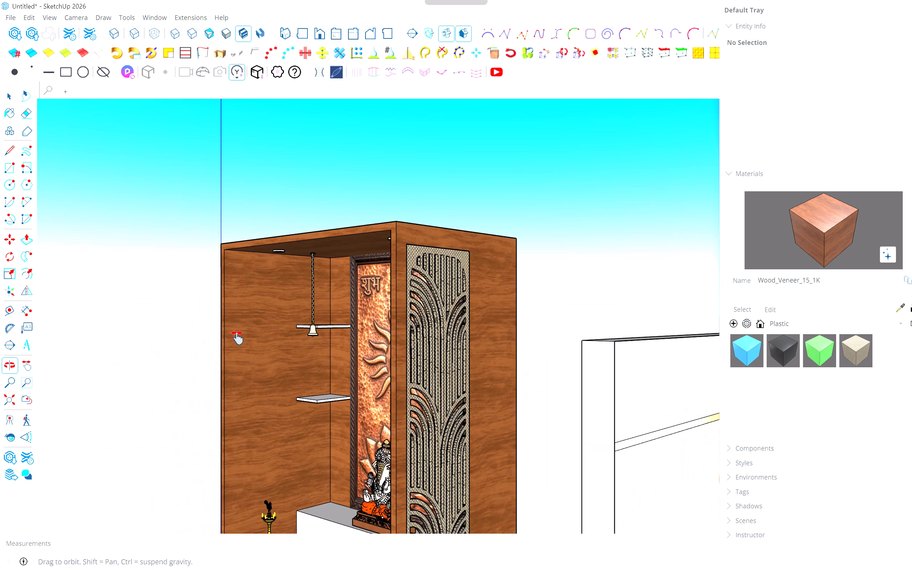
pyautogui.moveTo(237, 338); pyautogui.dragTo(590, 311, button='middle')
pyautogui.middleClick(590, 311)
pyautogui.keyDown('shift'); pyautogui.moveTo(571, 318); pyautogui.dragTo(522, 254, button='middle'); pyautogui.keyUp('shift')
pyautogui.moveTo(508, 316); pyautogui.dragTo(479, 323, button='middle')
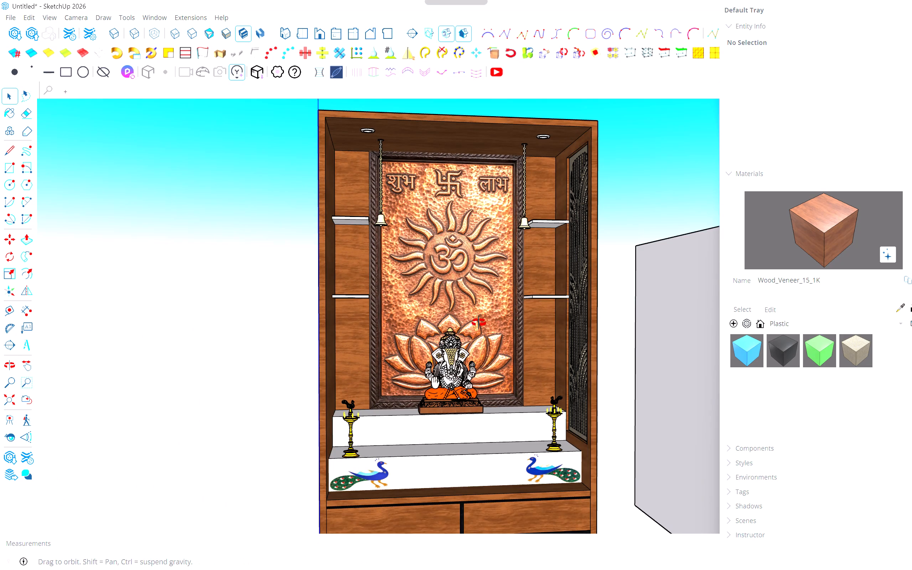
pyautogui.moveTo(479, 323); pyautogui.dragTo(460, 305, button='middle')
pyautogui.middleClick(460, 305)
# Look over the neighbouring marble pooja unit and compare its statue and lamps with the mandir cabinet's lower platforms.
pyautogui.scroll(-7, 460, 305)
pyautogui.keyDown('shift'); pyautogui.moveTo(529, 349); pyautogui.dragTo(402, 342, button='middle'); pyautogui.keyUp('shift')
pyautogui.scroll(2, 536, 340)
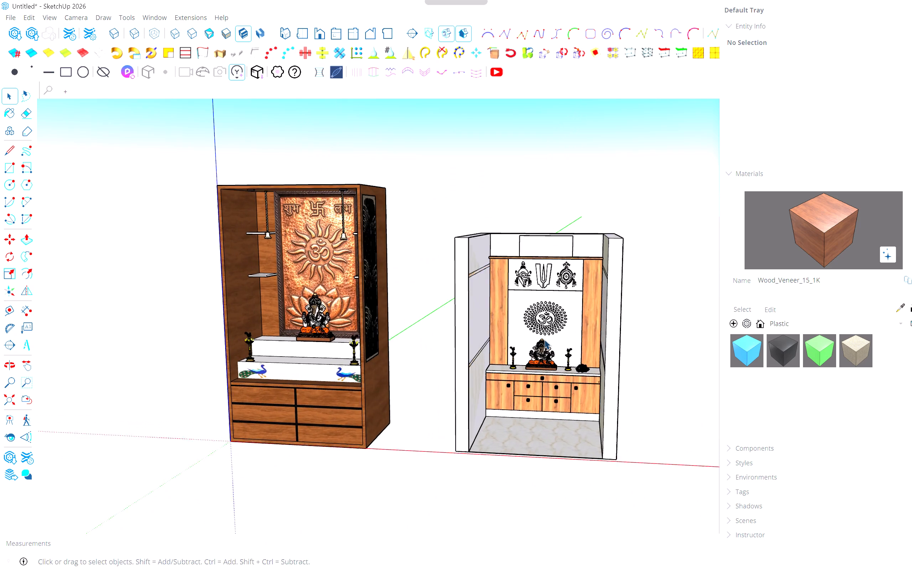
pyautogui.scroll(9, 544, 340)
pyautogui.moveTo(569, 381); pyautogui.dragTo(590, 338, button='middle')
pyautogui.scroll(6, 597, 361)
pyautogui.scroll(-4, 592, 362)
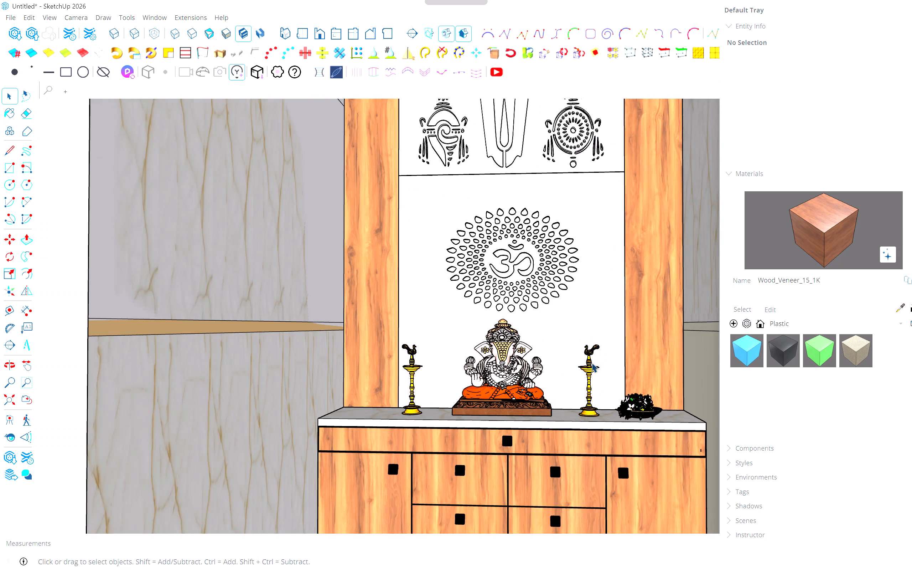
pyautogui.scroll(-8, 585, 362)
pyautogui.keyDown('shift'); pyautogui.moveTo(309, 373); pyautogui.dragTo(405, 354, button='middle'); pyautogui.keyUp('shift')
pyautogui.scroll(6, 355, 343)
pyautogui.moveTo(360, 336); pyautogui.dragTo(430, 351, button='middle')
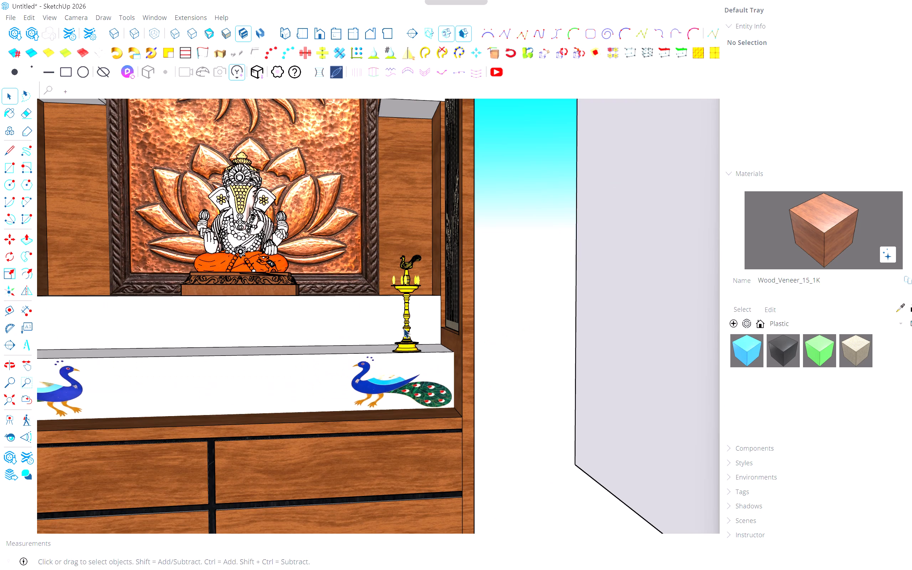
pyautogui.keyDown('shift'); pyautogui.moveTo(403, 316); pyautogui.dragTo(504, 312, button='middle'); pyautogui.keyUp('shift')
pyautogui.keyDown('shift'); pyautogui.scroll(1, 404, 316); pyautogui.keyUp('shift')
pyautogui.keyDown('shift'); pyautogui.scroll(-7, 505, 312); pyautogui.keyUp('shift')
pyautogui.moveTo(472, 330); pyautogui.dragTo(395, 362, button='middle')
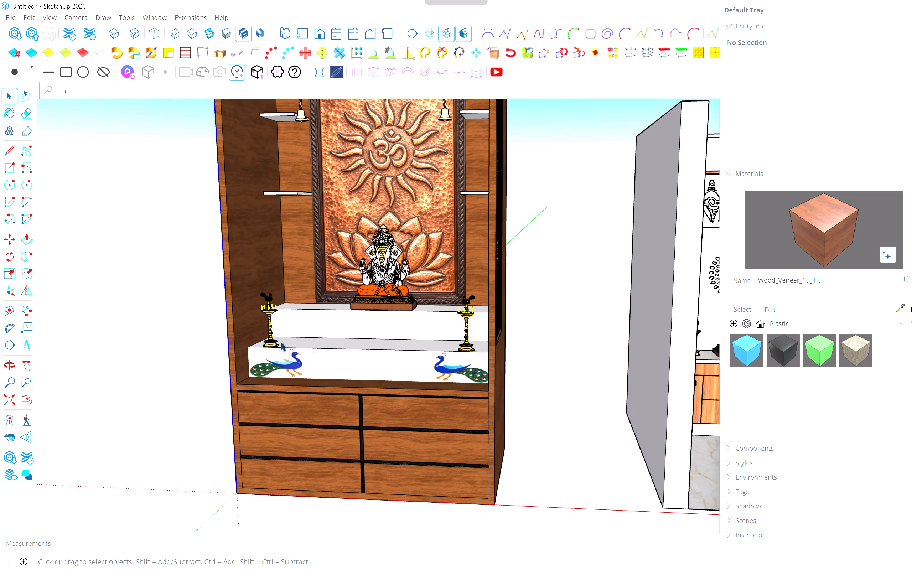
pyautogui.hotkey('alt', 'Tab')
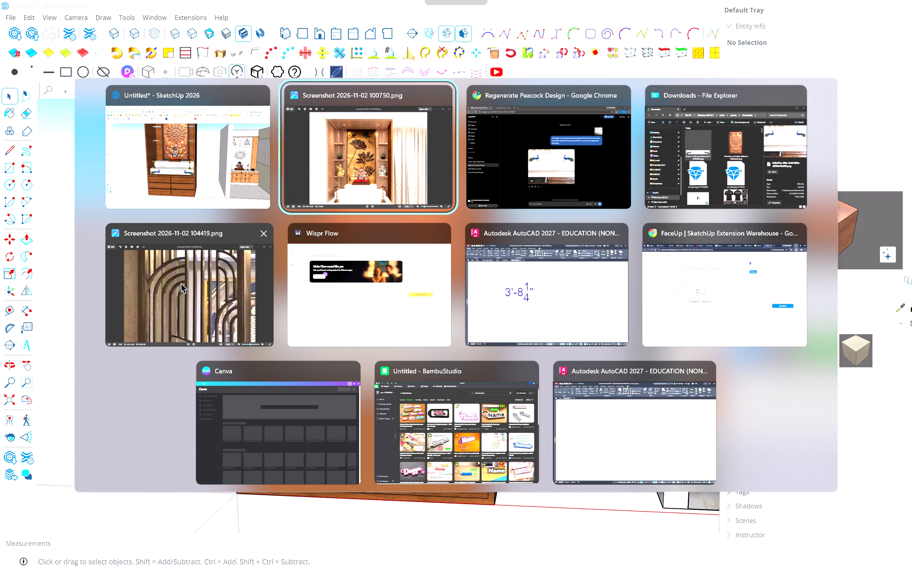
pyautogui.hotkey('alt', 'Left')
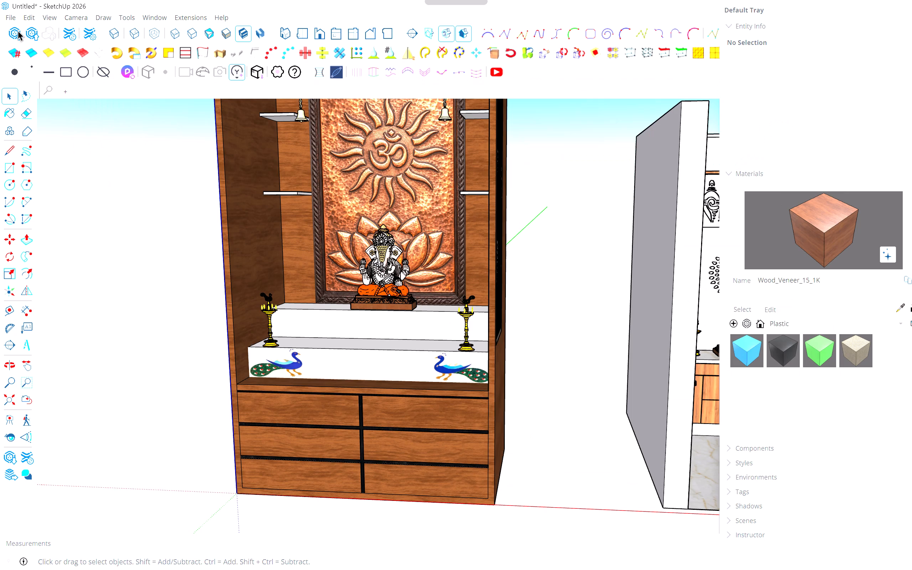
# Search 3D Warehouse for "Peacock designs".
pyautogui.click(10, 27)
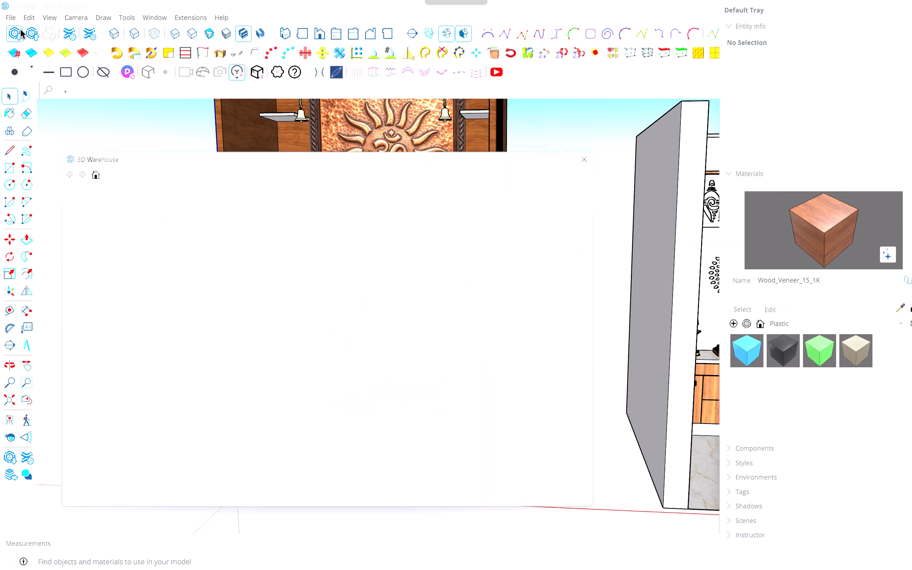
pyautogui.click(311, 198)
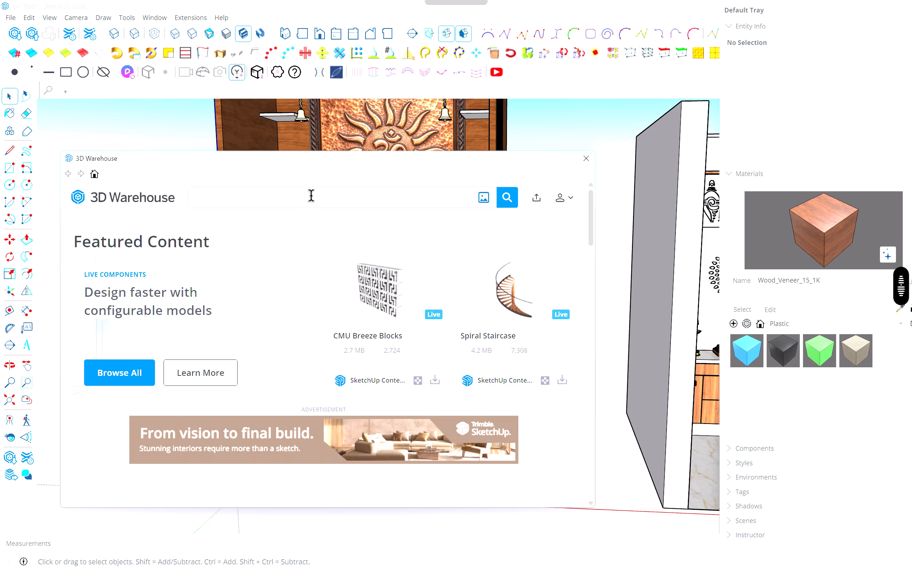
pyautogui.hotkey('ctrl', 'v')
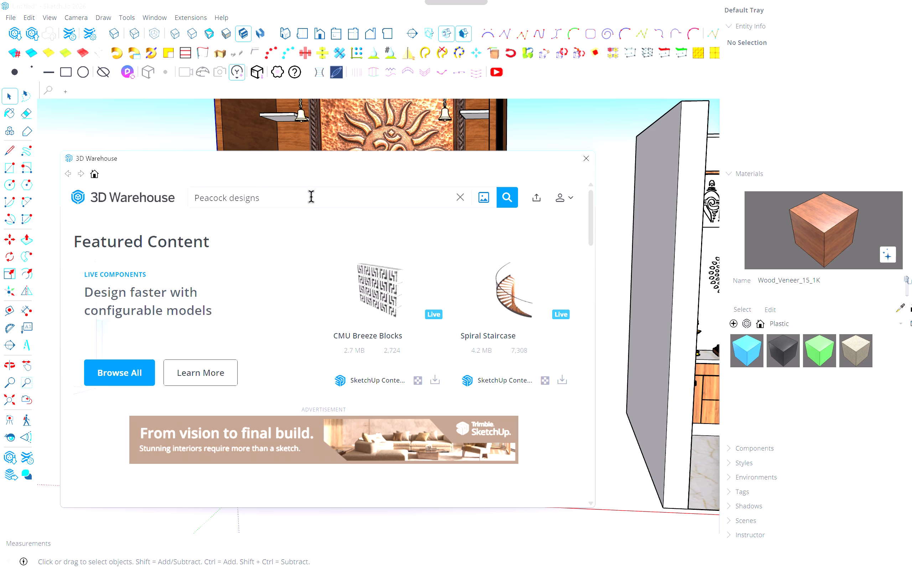
pyautogui.press('Return')
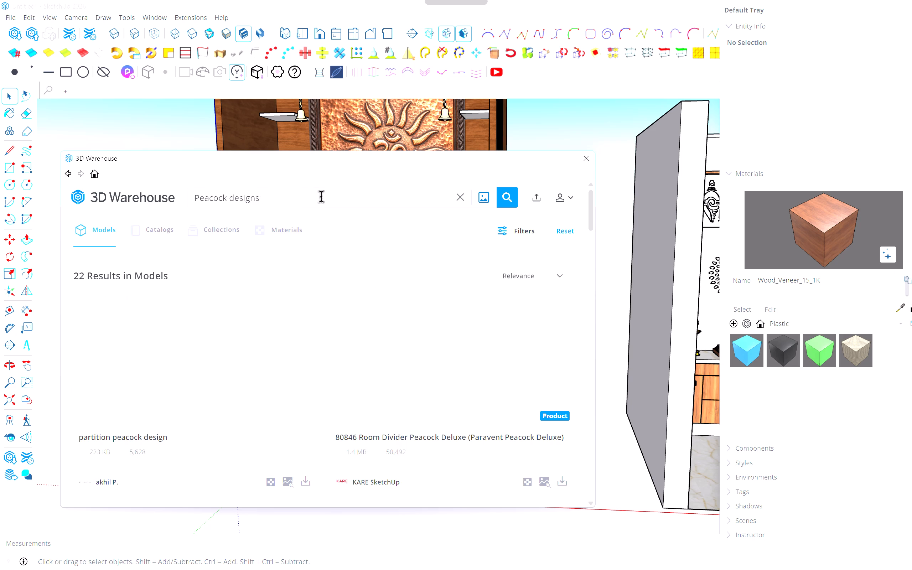
# Browse the peacock model results for a design suitable for the mandir cabinet.
pyautogui.scroll(-3, 318, 192)
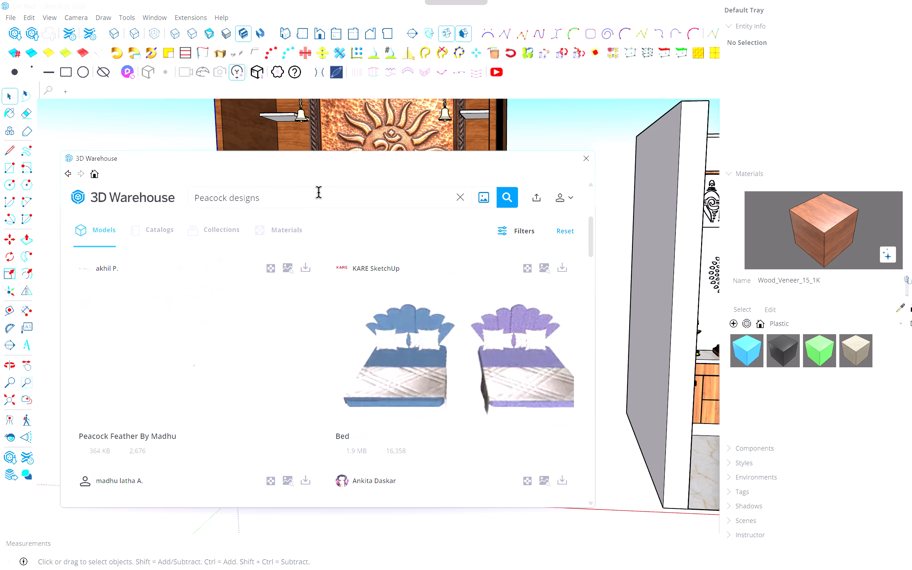
pyautogui.scroll(-6, 318, 192)
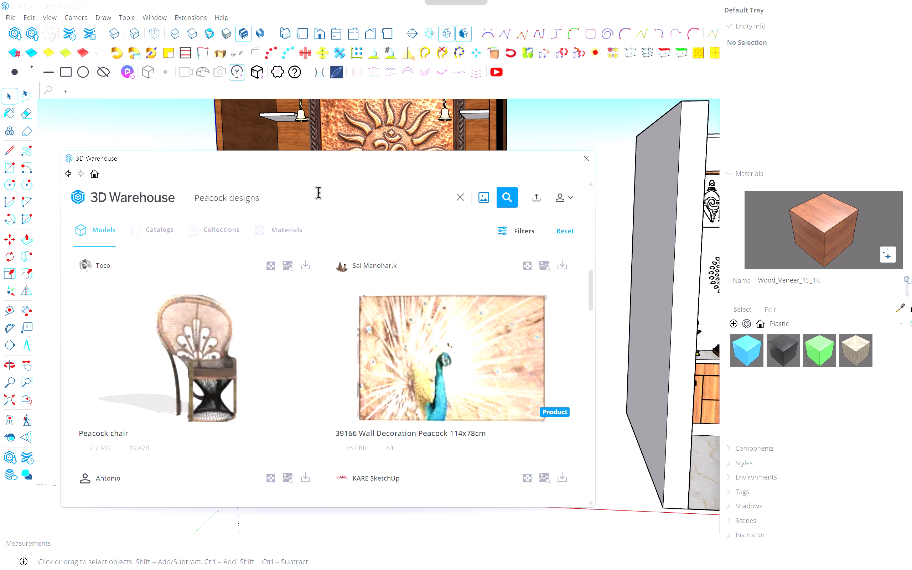
pyautogui.scroll(-3, 318, 193)
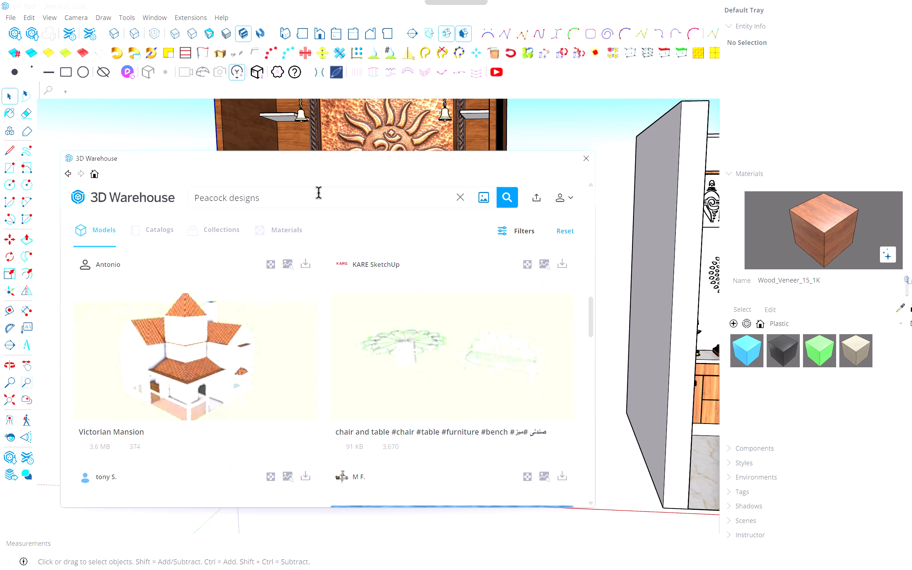
pyautogui.scroll(-6, 318, 193)
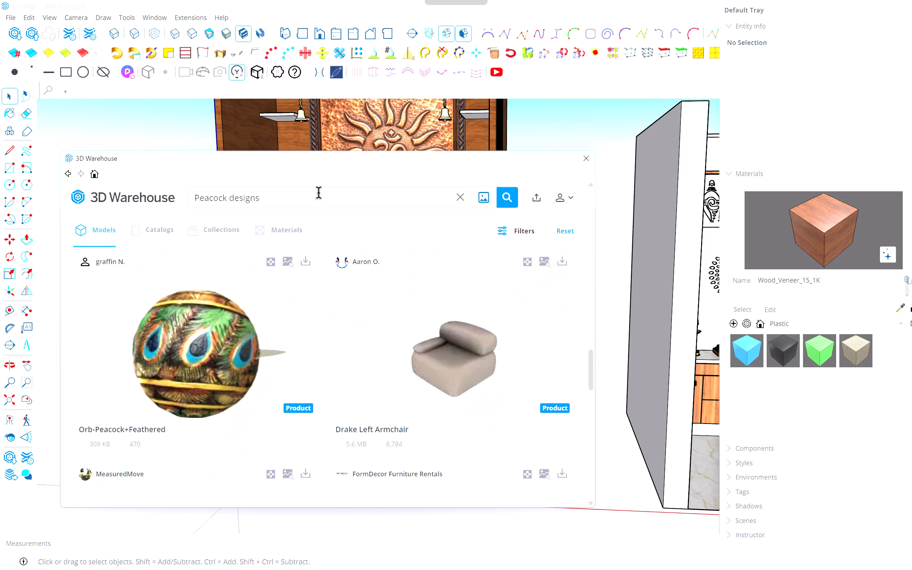
pyautogui.scroll(-10, 318, 193)
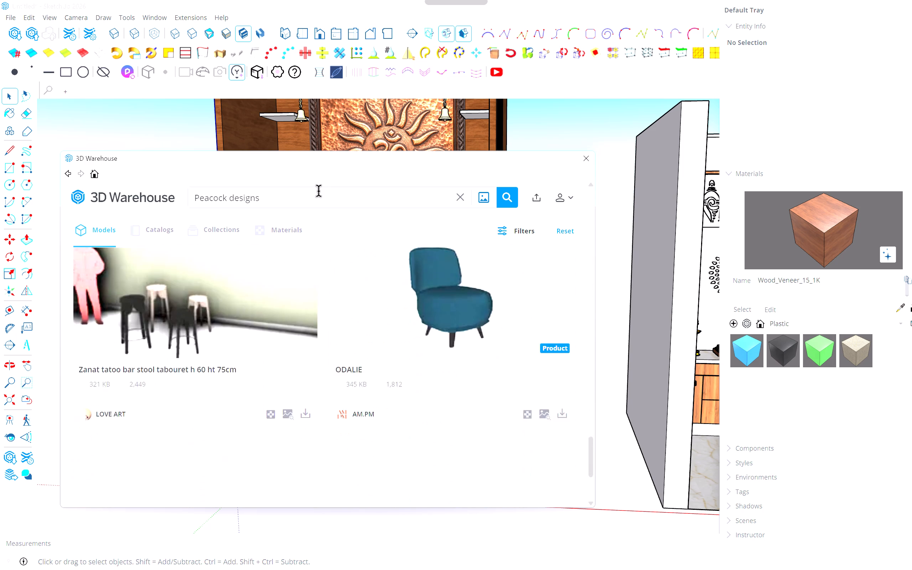
pyautogui.scroll(-4, 318, 191)
pyautogui.scroll(-3, 399, 302)
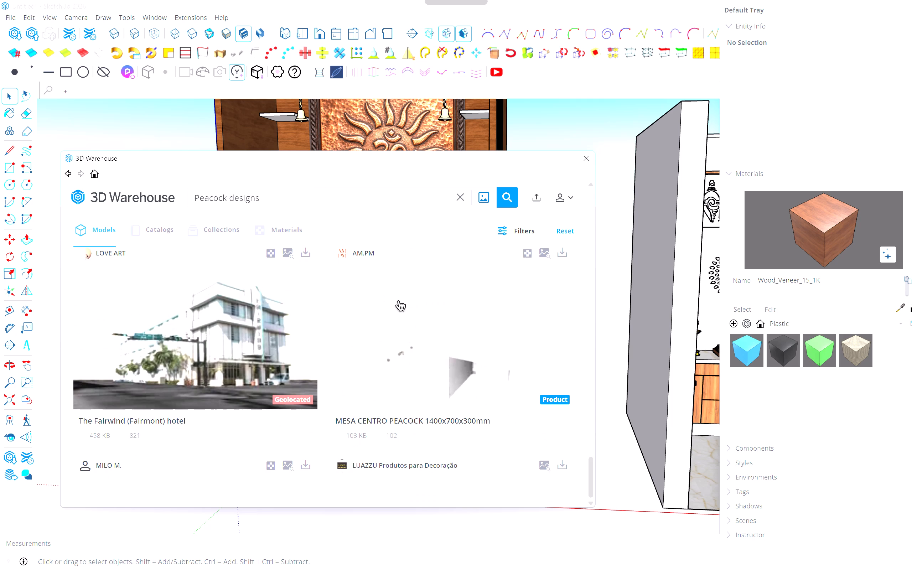
pyautogui.scroll(3, 390, 298)
# Check the Collections, Catalogs and Materials categories for peacock designs.
pyautogui.click(238, 236)
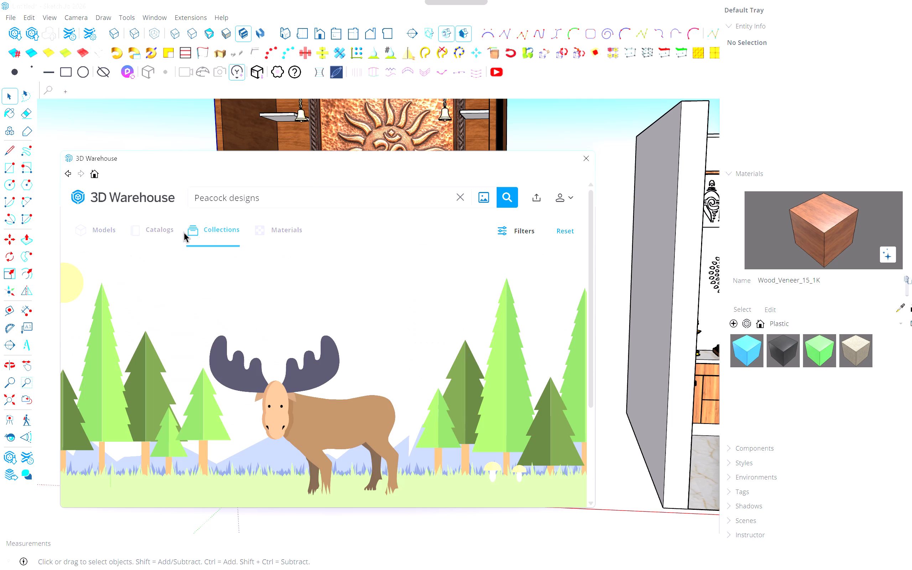
pyautogui.click(179, 232)
pyautogui.click(134, 233)
pyautogui.click(276, 226)
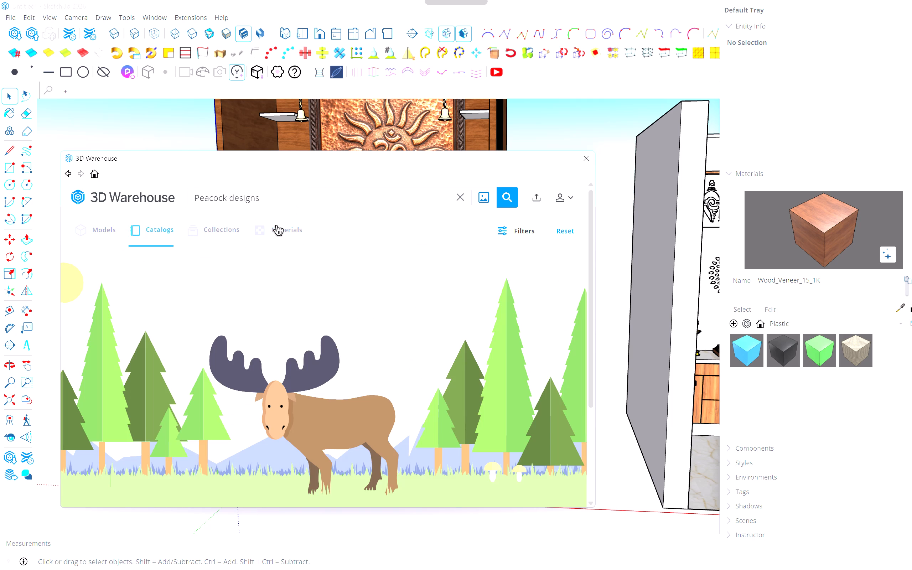
# Copy the "Peacock designs" search text, switch to the open Pinterest page in Chrome and search for it there.
pyautogui.moveTo(293, 203); pyautogui.dragTo(132, 204)
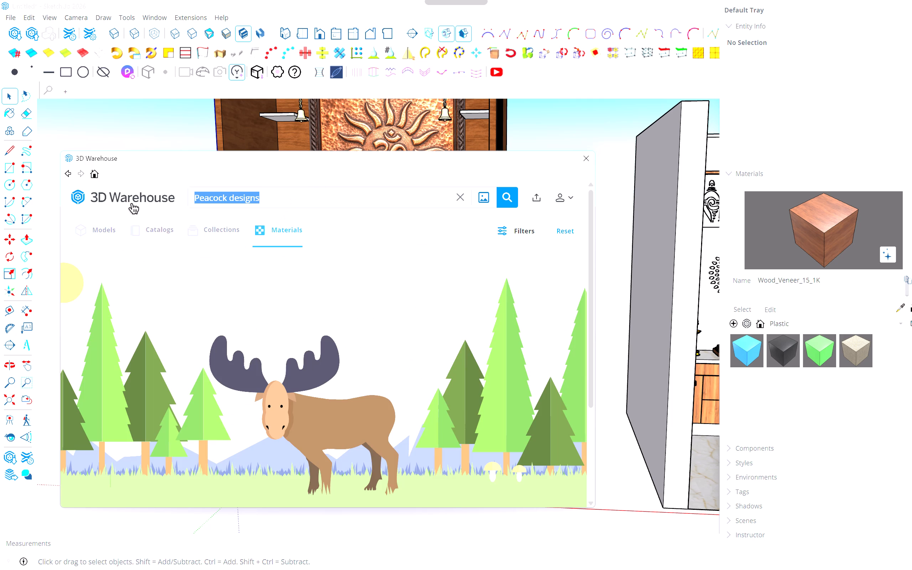
pyautogui.hotkey('ctrl', 'c')
pyautogui.click(445, 560)
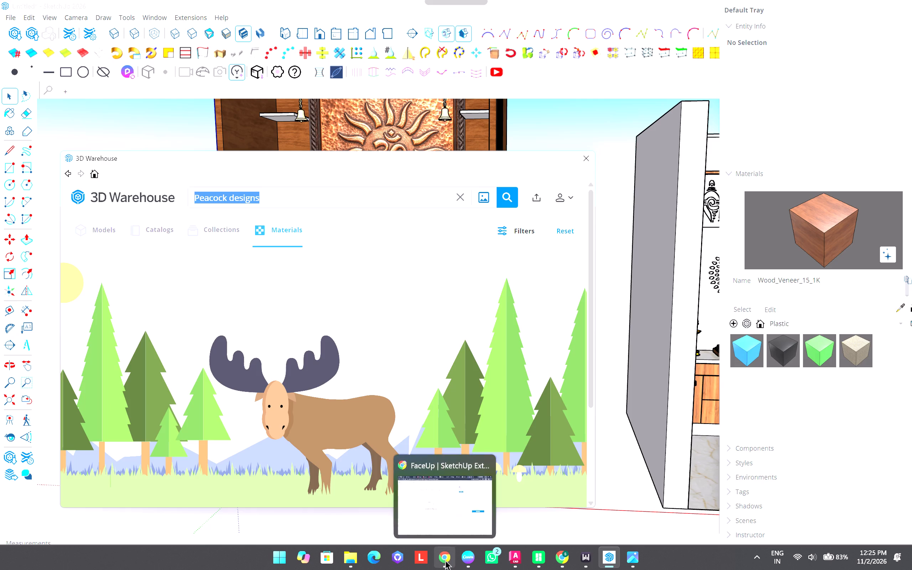
pyautogui.click(225, 15)
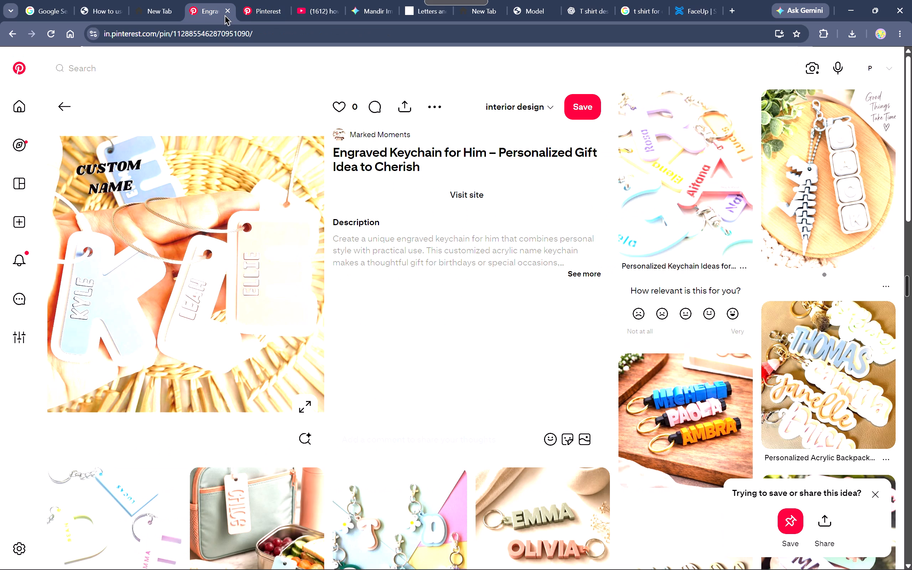
pyautogui.click(317, 80)
pyautogui.hotkey('ctrl', 'v')
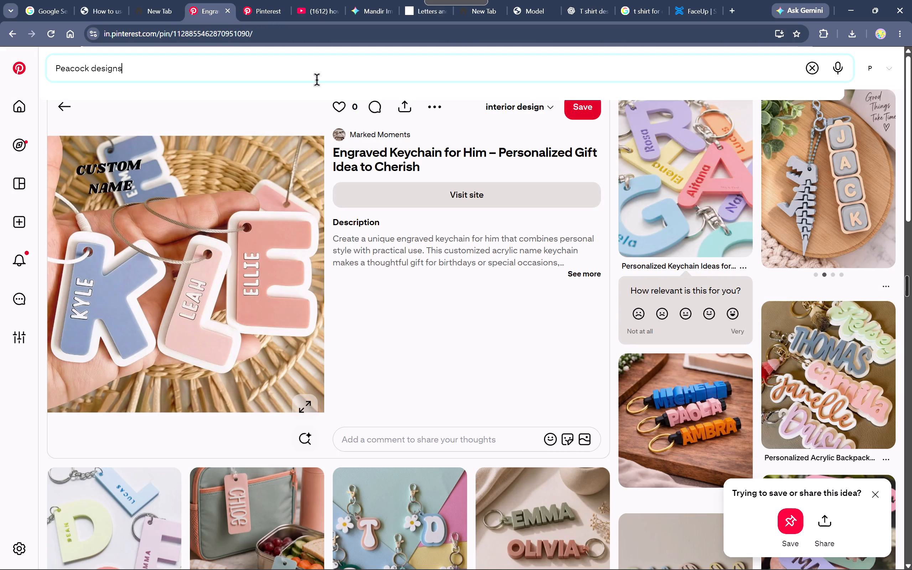
pyautogui.press('Return')
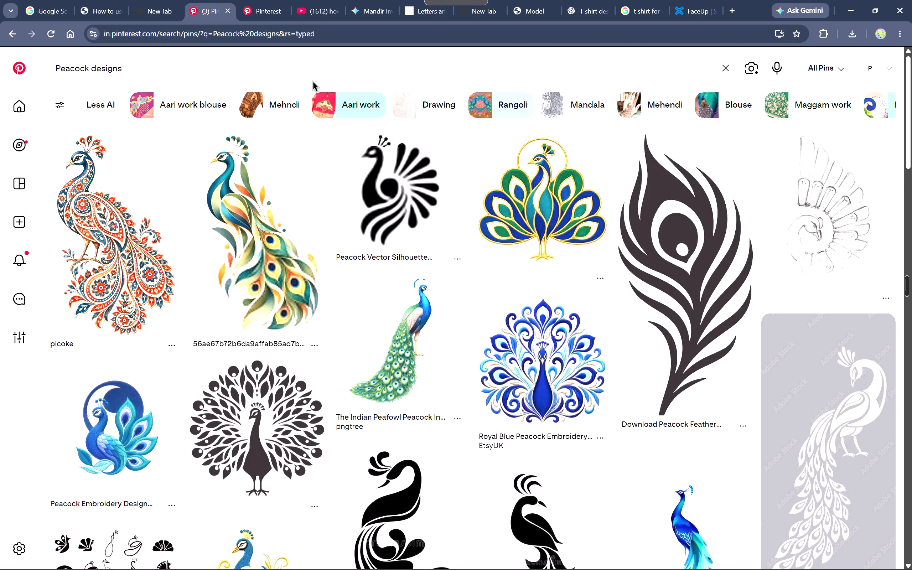
# Browse the Pinterest peacock results for a design suitable for the mandir cabinet's platforms.
pyautogui.scroll(-2, 313, 81)
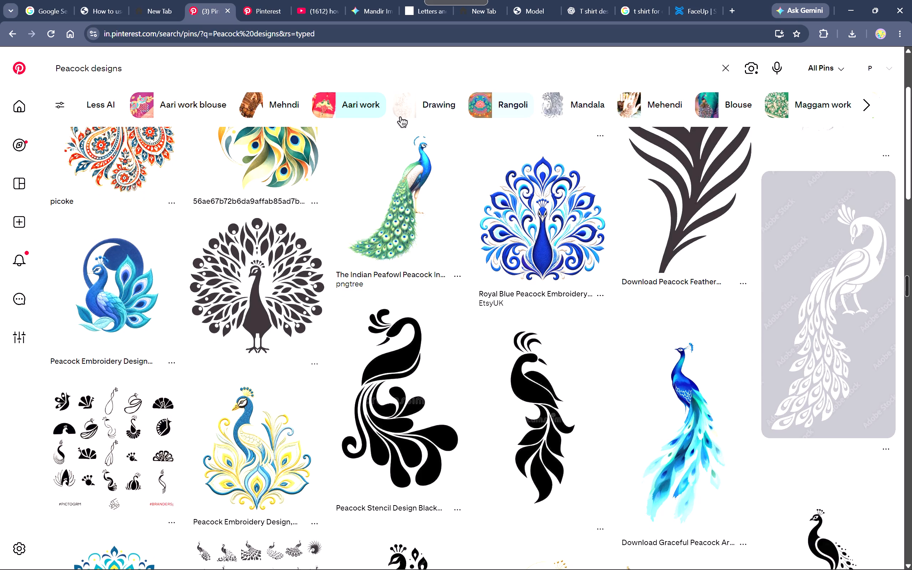
pyautogui.scroll(3, 400, 117)
pyautogui.scroll(5, 346, 136)
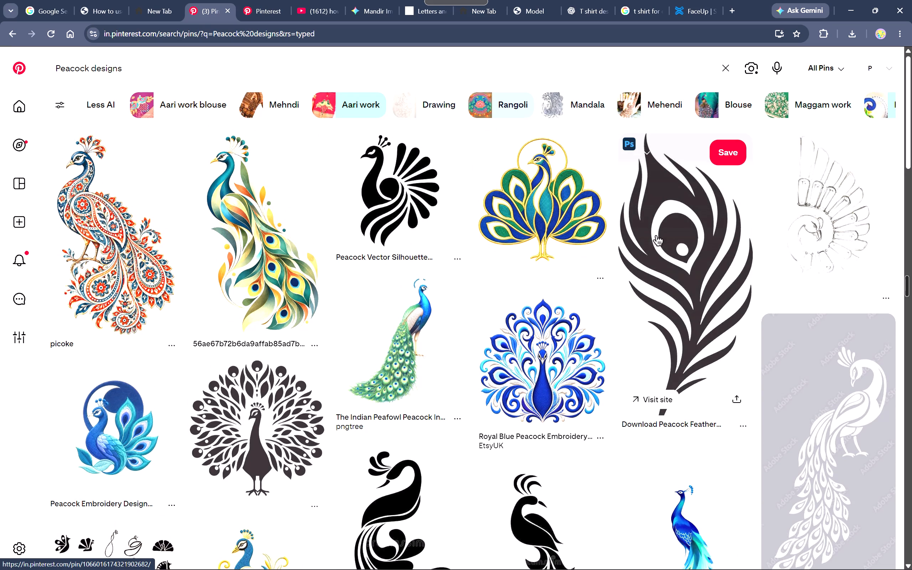
pyautogui.scroll(-1, 654, 236)
pyautogui.scroll(3, 654, 236)
pyautogui.scroll(2, 393, 249)
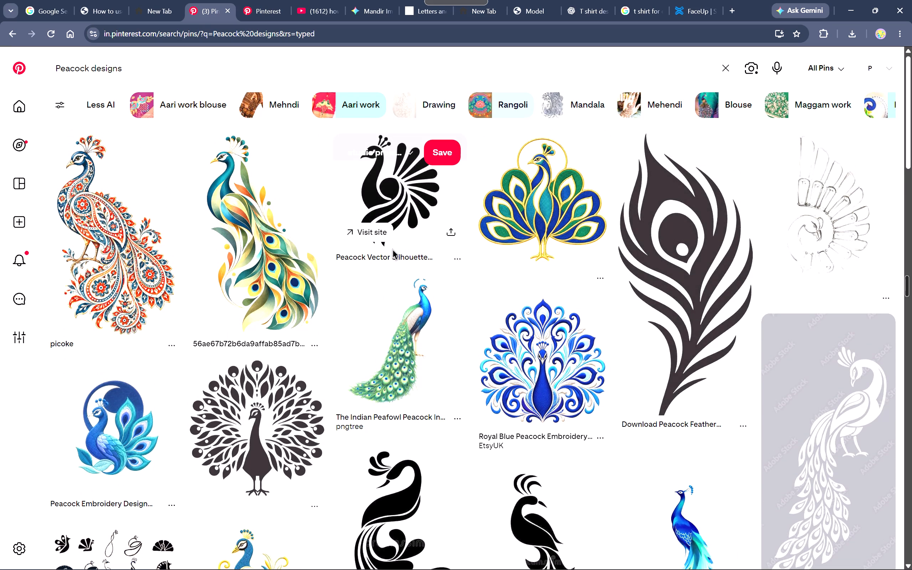
pyautogui.scroll(-1, 393, 249)
pyautogui.scroll(1, 393, 249)
pyautogui.scroll(-2, 393, 249)
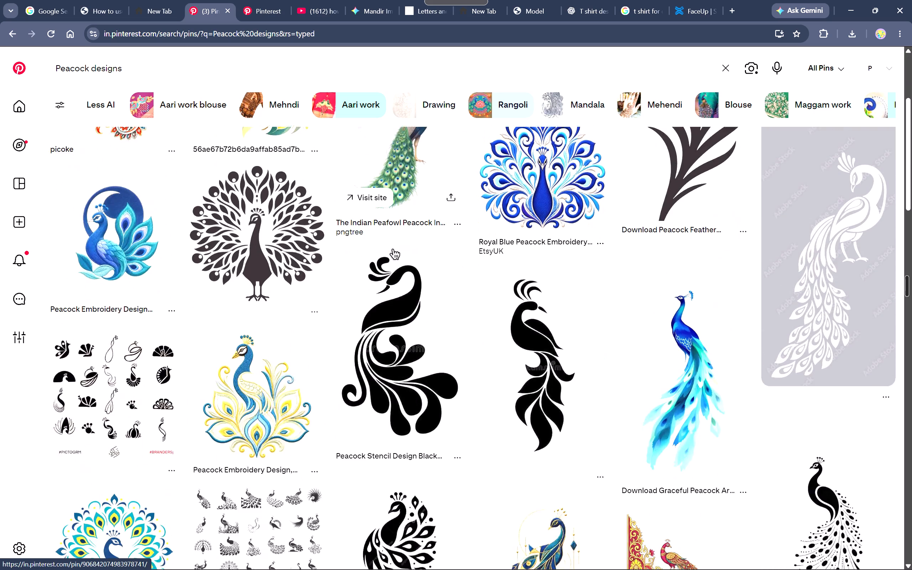
pyautogui.scroll(-5, 393, 249)
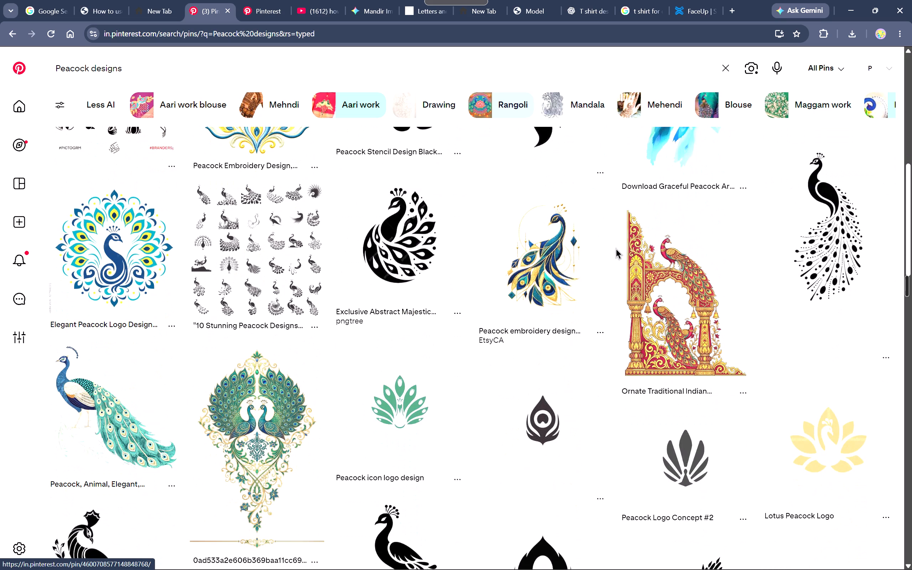
pyautogui.scroll(-2, 597, 273)
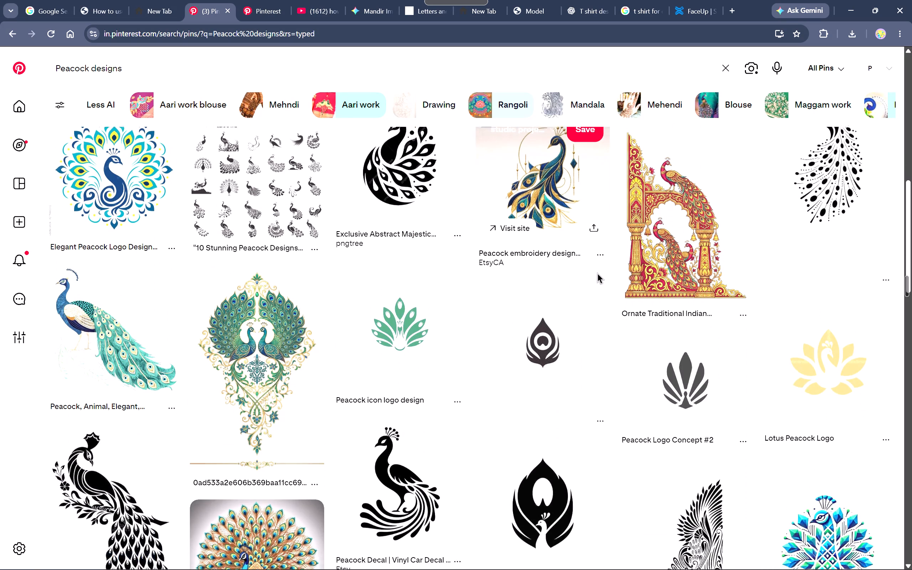
pyautogui.scroll(-6, 597, 273)
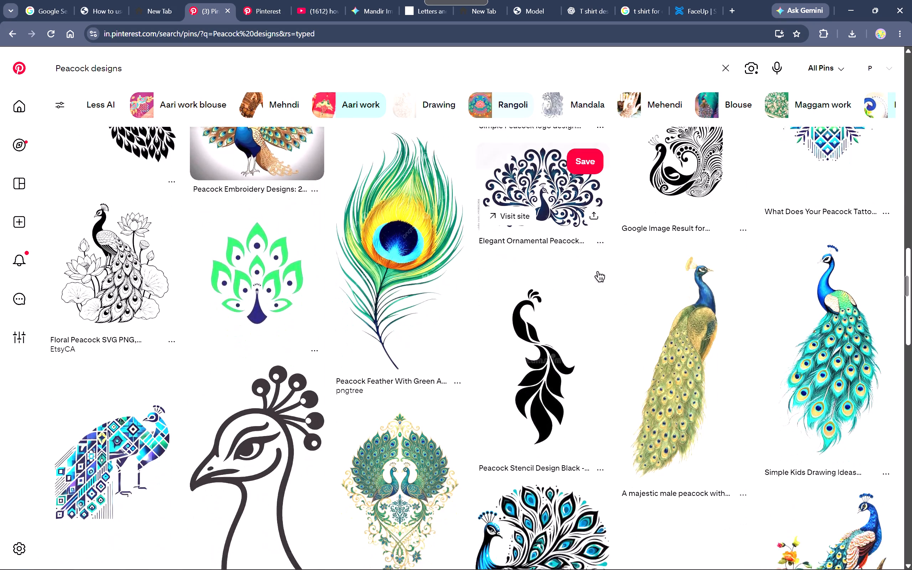
pyautogui.scroll(-2, 597, 272)
pyautogui.scroll(1, 597, 272)
pyautogui.scroll(-2, 597, 272)
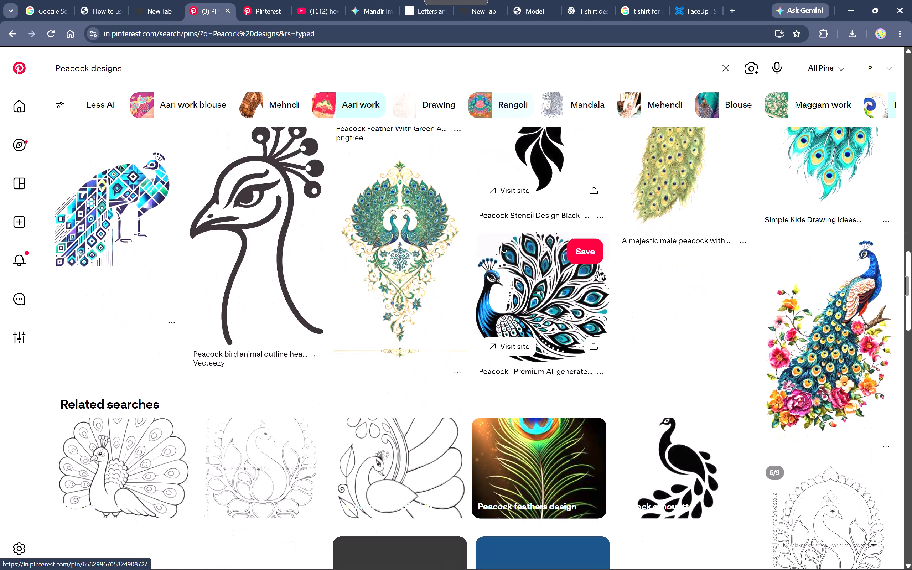
pyautogui.scroll(-4, 597, 272)
pyautogui.scroll(4, 597, 271)
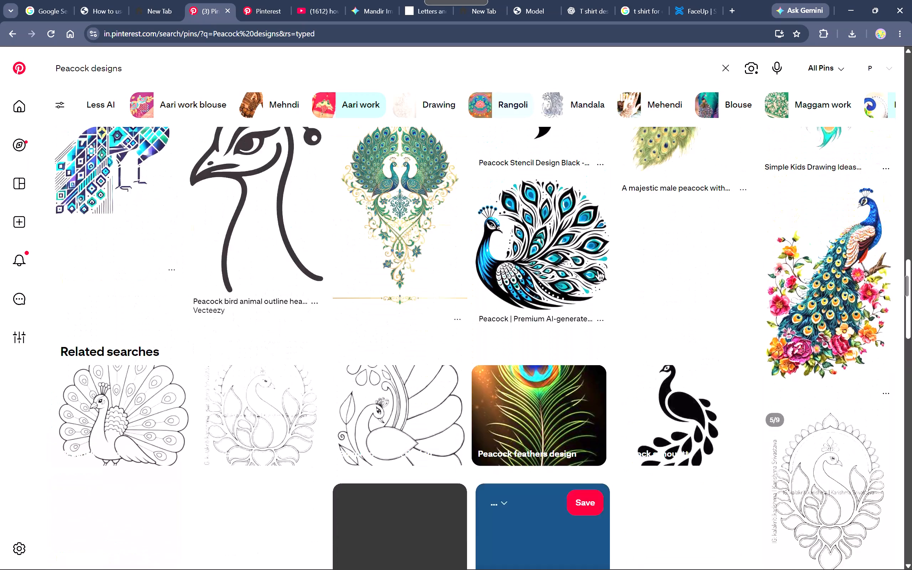
pyautogui.scroll(4, 597, 271)
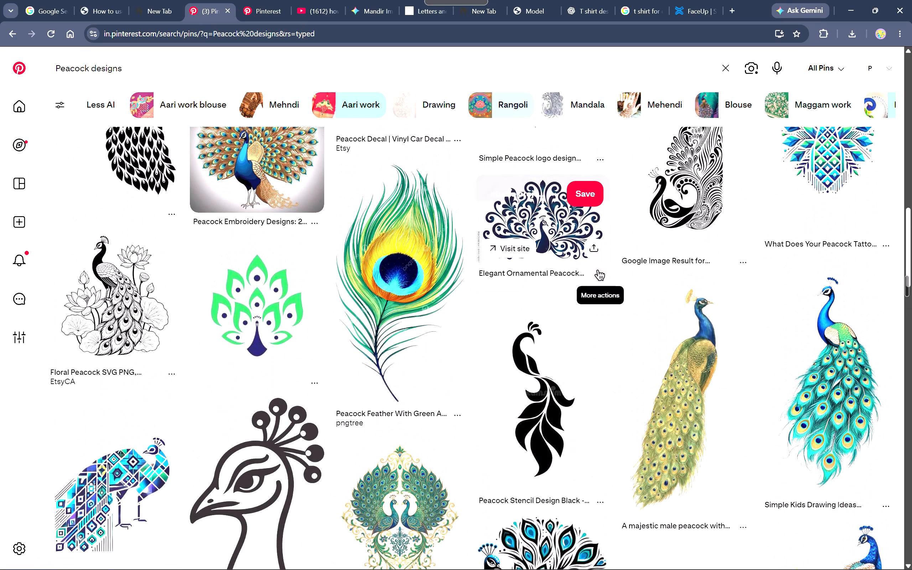
pyautogui.scroll(6, 597, 270)
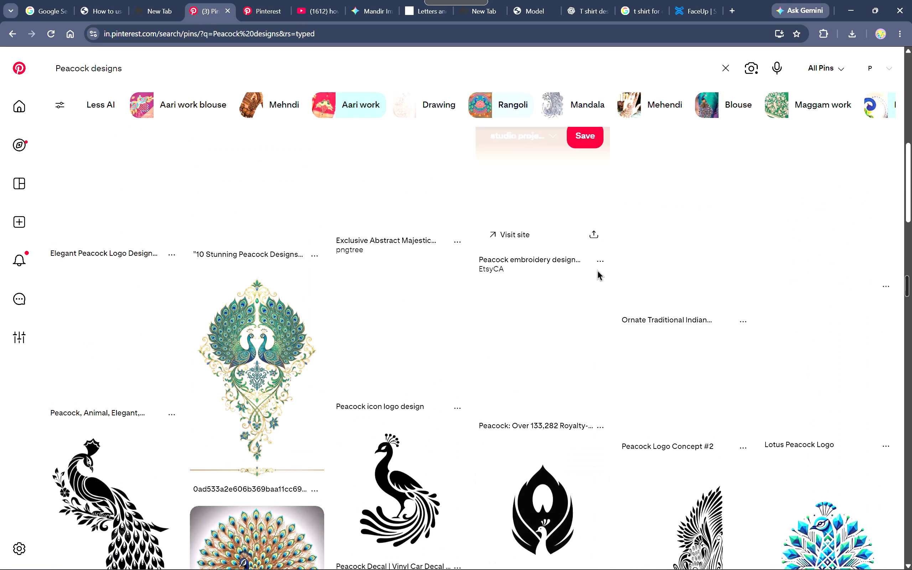
# Return to SketchUp, close 3D Warehouse and delete the lower platform's front face behind the peacock image.
pyautogui.hotkey('alt', 'Tab')
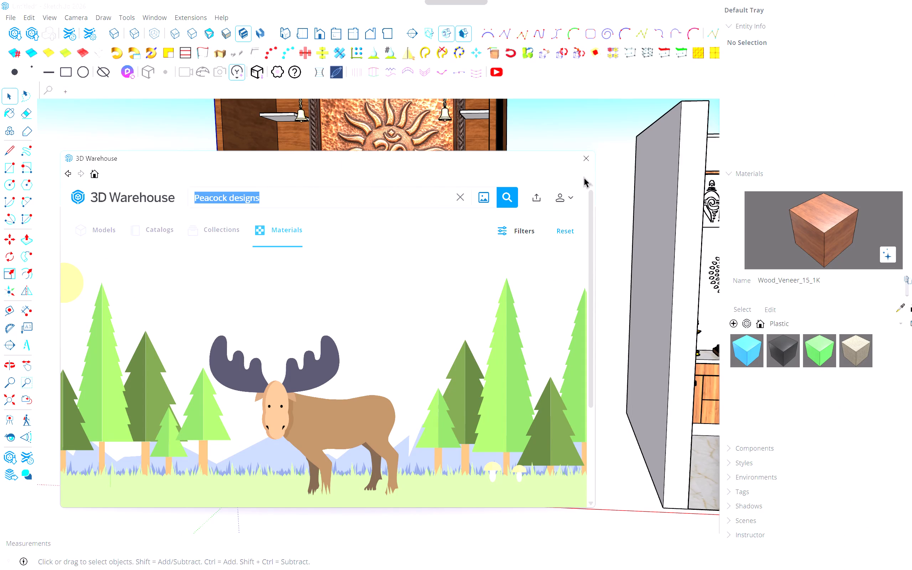
pyautogui.click(588, 155)
pyautogui.scroll(5, 390, 323)
pyautogui.scroll(4, 232, 382)
pyautogui.keyDown('shift'); pyautogui.moveTo(231, 380); pyautogui.dragTo(319, 329, button='middle'); pyautogui.keyUp('shift')
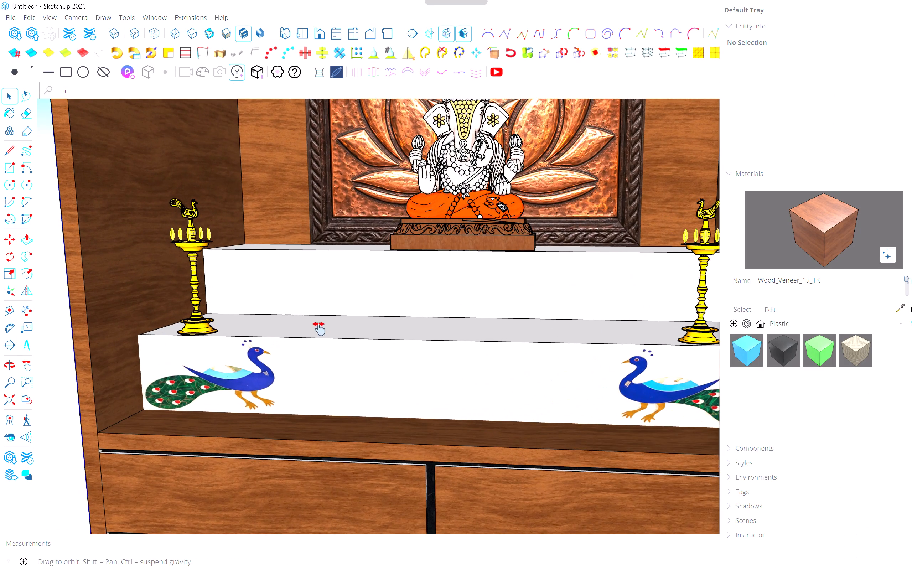
pyautogui.keyDown('shift'); pyautogui.moveTo(319, 329); pyautogui.dragTo(321, 327, button='middle'); pyautogui.keyUp('shift')
pyautogui.keyDown('shift'); pyautogui.middleClick(321, 327); pyautogui.keyUp('shift')
pyautogui.scroll(4, 322, 333)
pyautogui.moveTo(325, 340); pyautogui.dragTo(408, 297, button='middle')
pyautogui.scroll(-4, 406, 299)
pyautogui.press('space')
pyautogui.click(443, 294)
pyautogui.moveTo(452, 294); pyautogui.dragTo(394, 331, button='middle')
pyautogui.scroll(-5, 394, 331)
pyautogui.press('Delete')
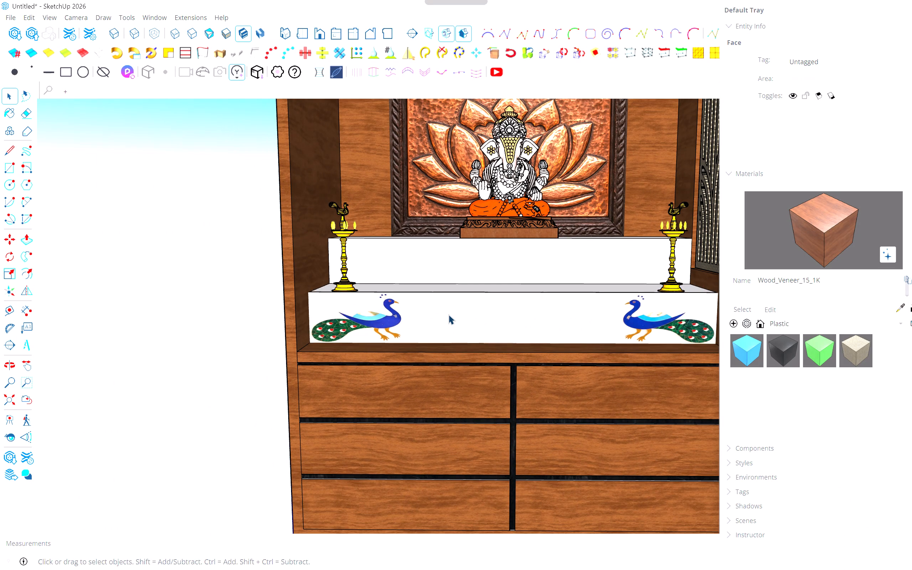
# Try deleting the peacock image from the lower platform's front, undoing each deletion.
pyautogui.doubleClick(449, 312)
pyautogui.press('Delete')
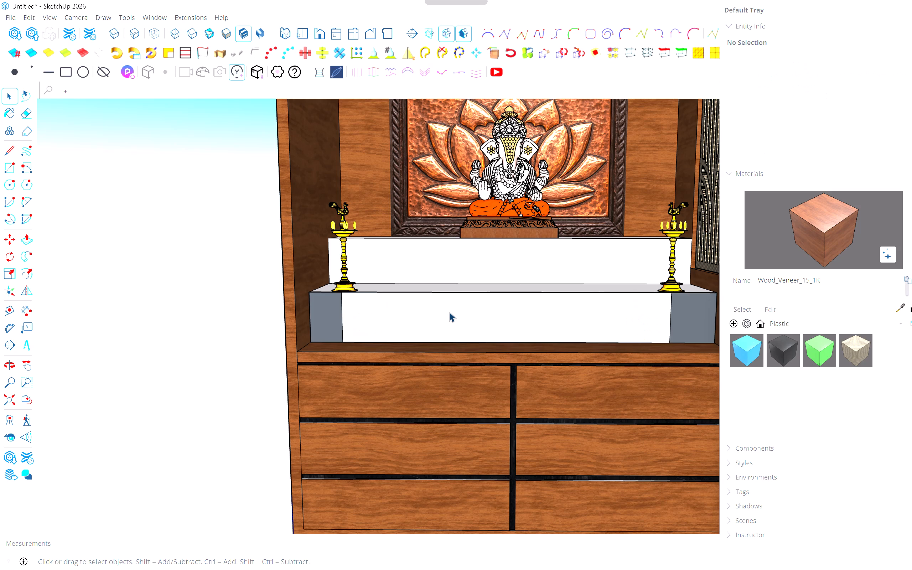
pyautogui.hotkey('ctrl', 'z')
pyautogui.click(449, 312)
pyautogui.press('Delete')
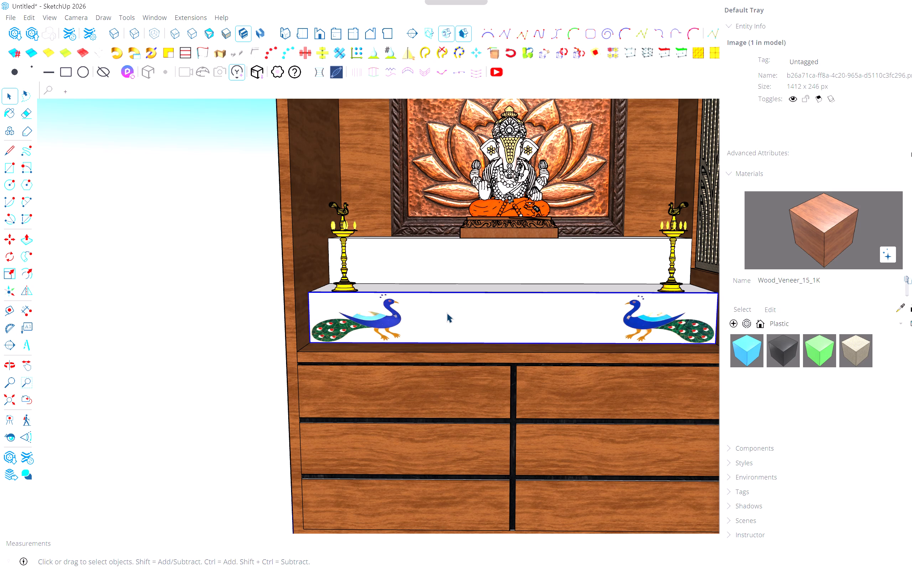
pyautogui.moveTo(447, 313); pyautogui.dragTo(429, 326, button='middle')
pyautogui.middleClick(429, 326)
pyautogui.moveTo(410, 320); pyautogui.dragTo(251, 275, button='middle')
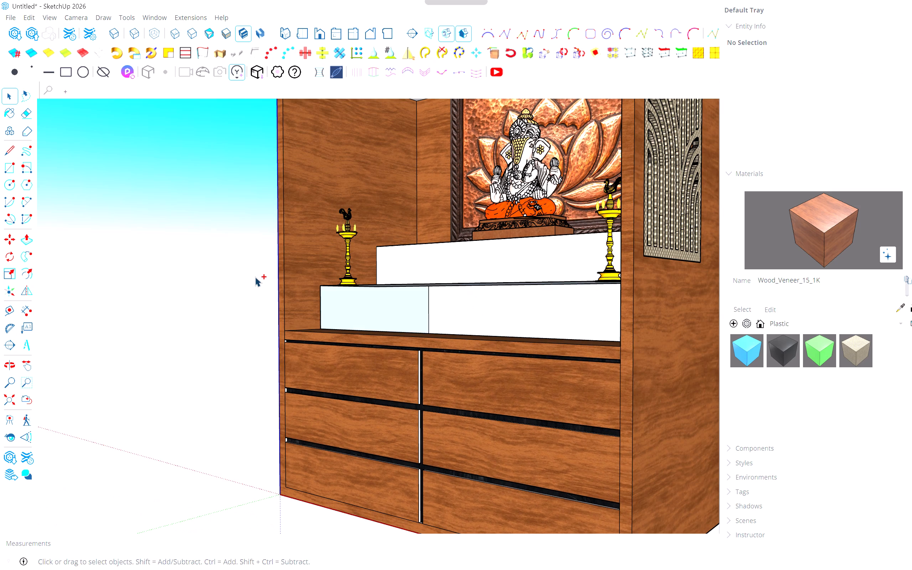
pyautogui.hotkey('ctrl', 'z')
# Select the peacock image on the lower platform, examine its edge up close and delete the image.
pyautogui.scroll(4, 363, 298)
pyautogui.click(370, 294)
pyautogui.moveTo(352, 293); pyautogui.dragTo(312, 366, button='middle')
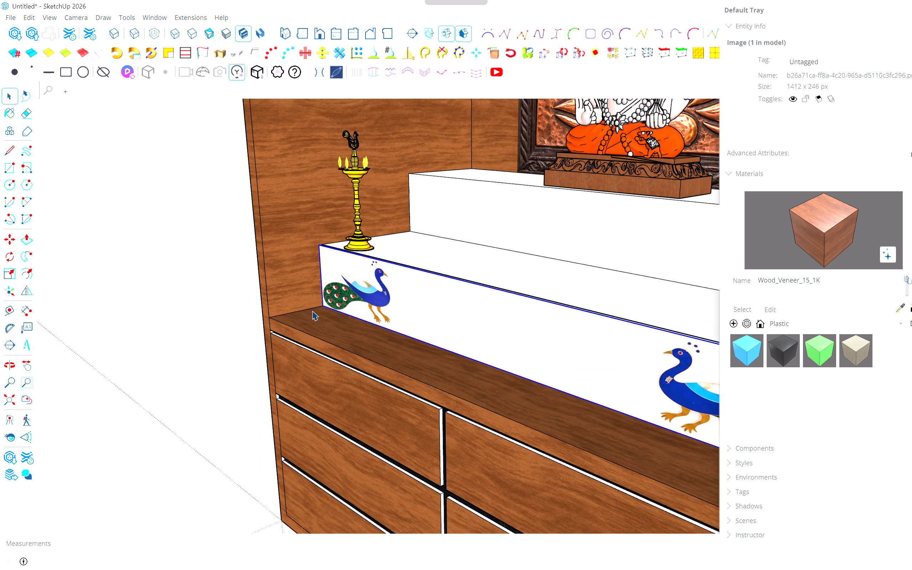
pyautogui.scroll(9, 327, 294)
pyautogui.moveTo(331, 254); pyautogui.dragTo(286, 326, button='middle')
pyautogui.middleClick(286, 326)
pyautogui.scroll(4, 332, 253)
pyautogui.moveTo(343, 253); pyautogui.dragTo(277, 287, button='middle')
pyautogui.moveTo(344, 274); pyautogui.dragTo(316, 264, button='middle')
pyautogui.middleClick(316, 264)
pyautogui.moveTo(354, 276); pyautogui.dragTo(270, 263, button='middle')
pyautogui.scroll(1, 354, 276)
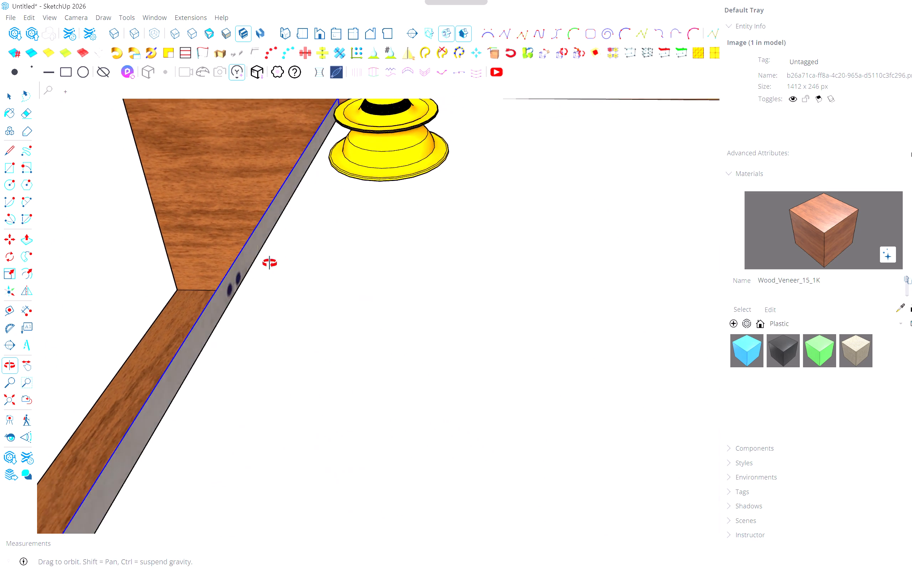
pyautogui.moveTo(270, 263); pyautogui.dragTo(291, 275, button='middle')
pyautogui.middleClick(291, 275)
pyautogui.press('Delete')
# Draw a rectangle of about 159.6 by 20 cm across the lower platform's open front to close it.
pyautogui.moveTo(279, 278); pyautogui.dragTo(621, 206, button='middle')
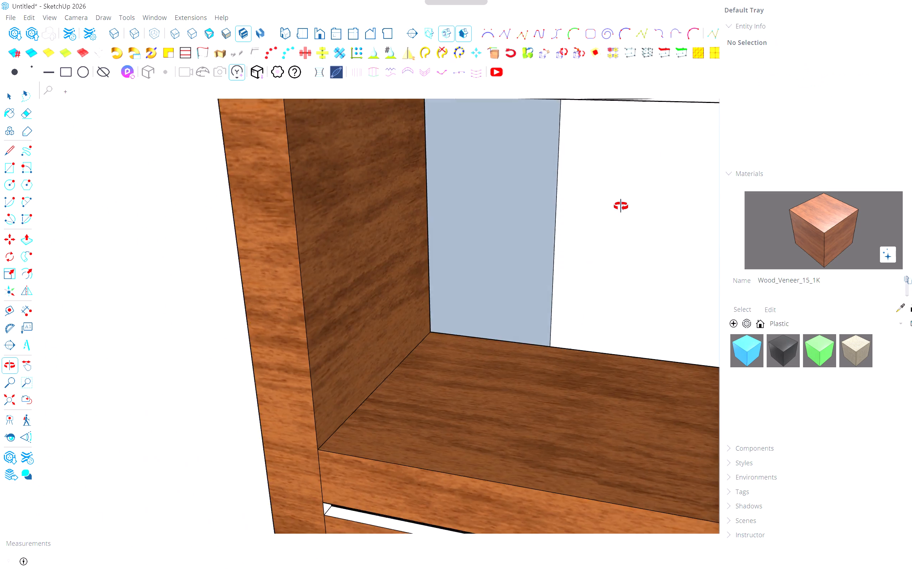
pyautogui.middleClick(621, 206)
pyautogui.scroll(-5, 619, 206)
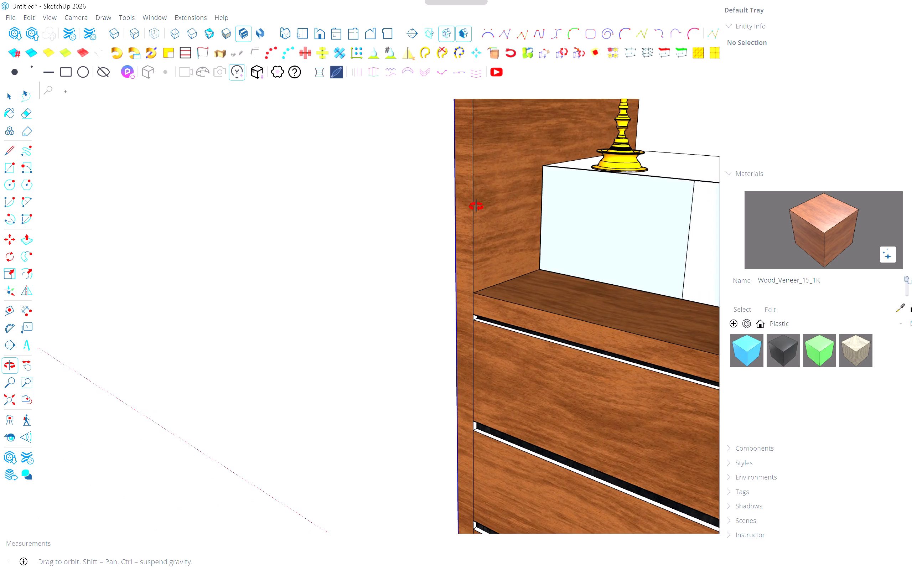
pyautogui.moveTo(525, 226); pyautogui.dragTo(679, 234, button='middle')
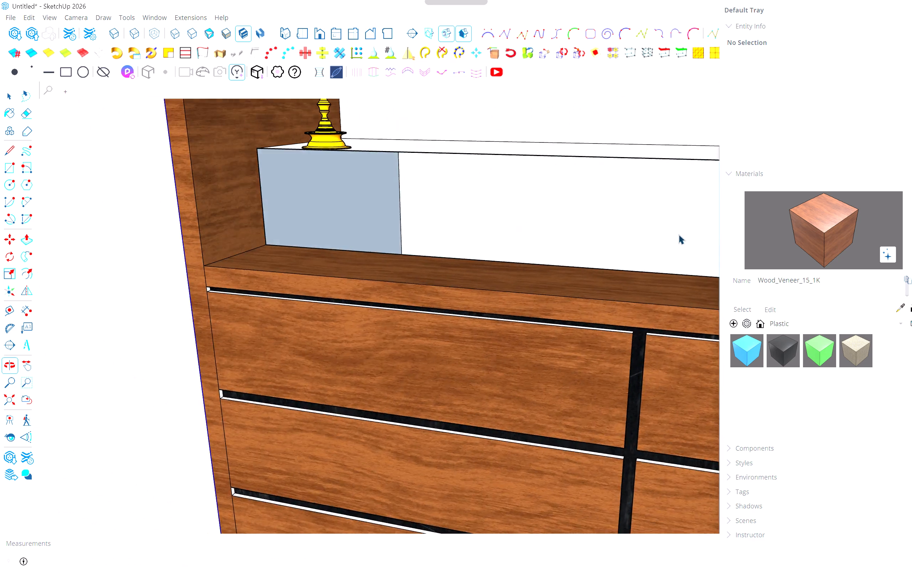
pyautogui.scroll(-6, 679, 234)
pyautogui.keyDown('shift'); pyautogui.moveTo(689, 258); pyautogui.dragTo(190, 156, button='middle'); pyautogui.keyUp('shift')
pyautogui.moveTo(480, 203); pyautogui.dragTo(550, 80, button='middle')
pyautogui.scroll(1, 481, 189)
pyautogui.middleClick(550, 80)
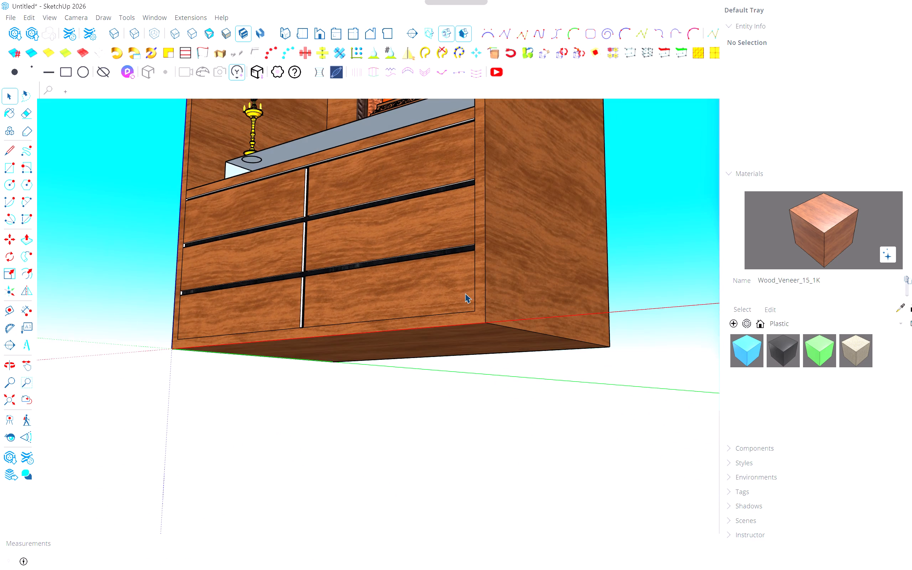
pyautogui.moveTo(464, 291); pyautogui.dragTo(577, 359, button='middle')
pyautogui.moveTo(581, 377); pyautogui.dragTo(580, 385, button='middle')
pyautogui.keyDown('shift'); pyautogui.moveTo(429, 201); pyautogui.dragTo(554, 351, button='middle'); pyautogui.keyUp('shift')
pyautogui.keyDown('shift'); pyautogui.middleClick(554, 351); pyautogui.keyUp('shift')
pyautogui.scroll(3, 246, 230)
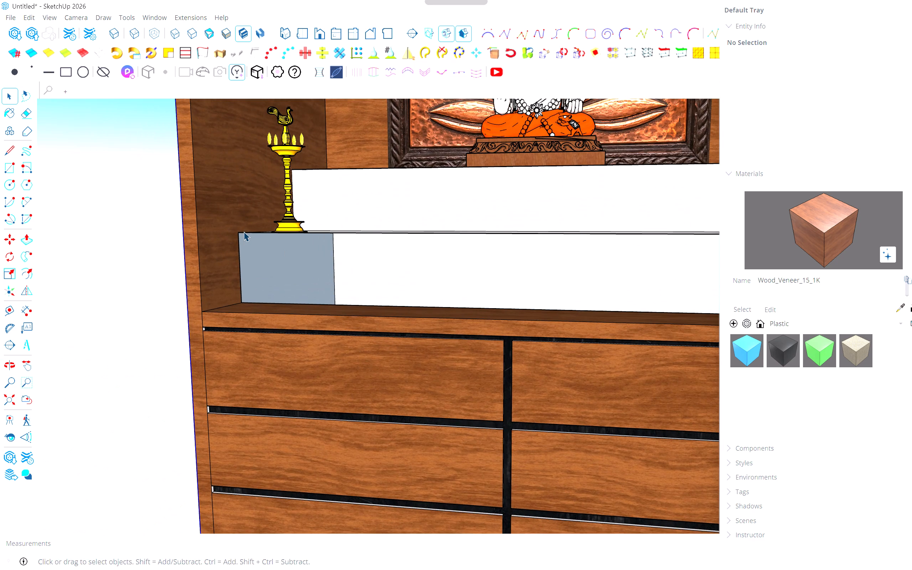
pyautogui.press('r')
pyautogui.scroll(3, 244, 233)
pyautogui.click(242, 233)
pyautogui.keyDown('shift'); pyautogui.moveTo(458, 314); pyautogui.dragTo(255, 264, button='middle'); pyautogui.keyUp('shift')
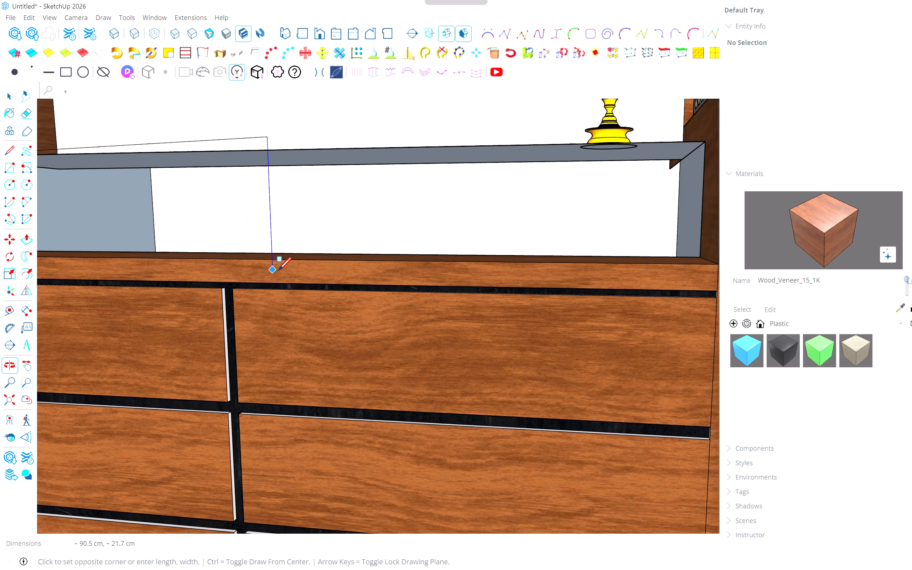
pyautogui.scroll(-1, 458, 279)
pyautogui.keyDown('shift'); pyautogui.moveTo(533, 276); pyautogui.dragTo(596, 307, button='middle'); pyautogui.keyUp('shift')
pyautogui.scroll(4, 580, 271)
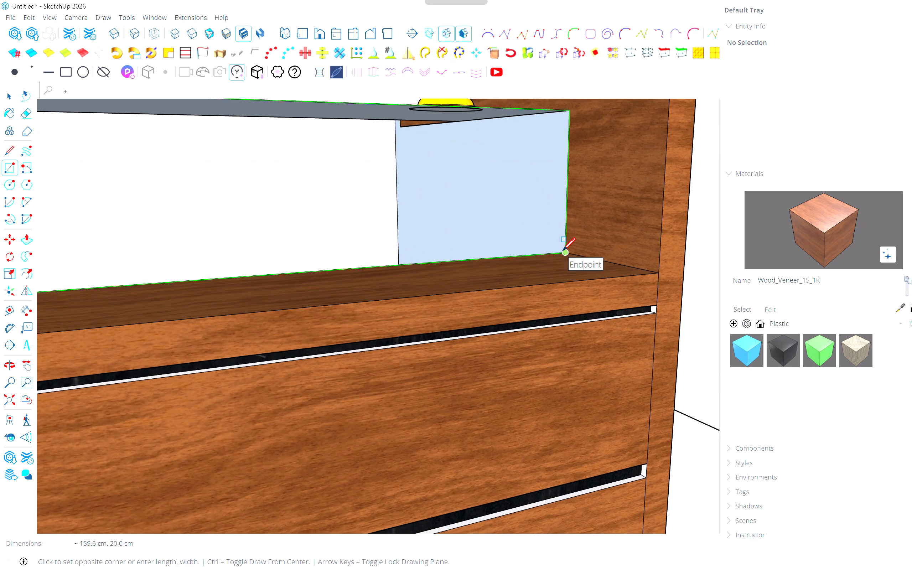
pyautogui.click(563, 252)
pyautogui.moveTo(559, 252); pyautogui.dragTo(405, 286, button='middle')
pyautogui.middleClick(394, 295)
pyautogui.scroll(-5, 392, 298)
pyautogui.moveTo(359, 216); pyautogui.dragTo(501, 278, button='middle')
pyautogui.press('space')
pyautogui.middleClick(501, 278)
pyautogui.scroll(-4, 478, 273)
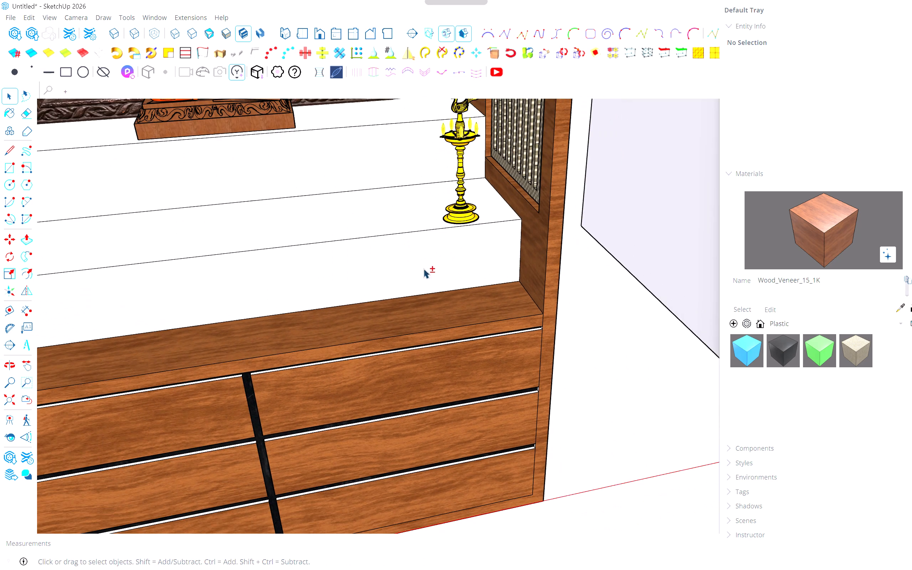
pyautogui.keyDown('shift'); pyautogui.moveTo(389, 269); pyautogui.dragTo(550, 278, button='middle'); pyautogui.keyUp('shift')
pyautogui.click(443, 282)
pyautogui.moveTo(446, 280); pyautogui.dragTo(410, 251, button='middle')
pyautogui.scroll(-5, 400, 249)
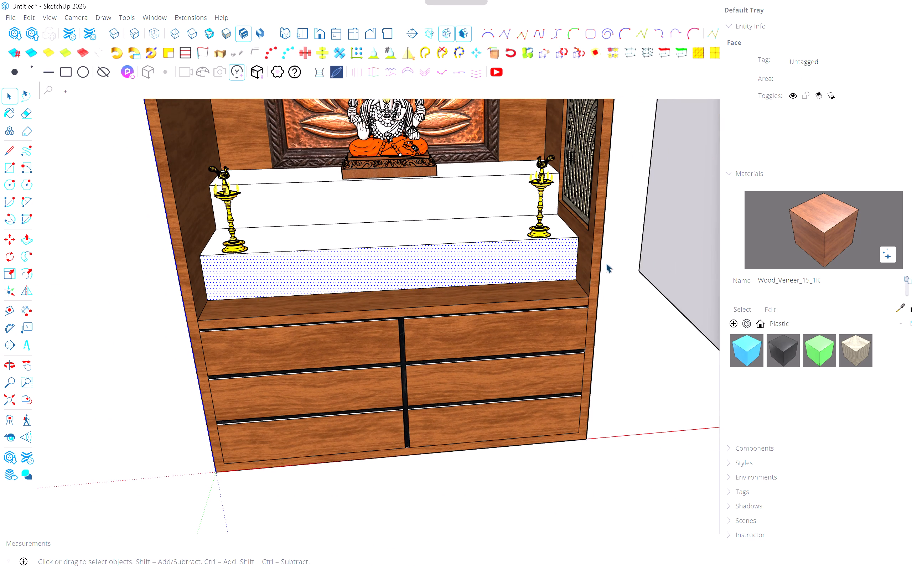
pyautogui.click(615, 258)
pyautogui.moveTo(599, 254); pyautogui.dragTo(532, 237, button='middle')
pyautogui.middleClick(530, 237)
# Switch to Chrome and look through the Pinterest "Peacock designs" results for a replacement image for the lower platform.
pyautogui.hotkey('alt', 'Tab')
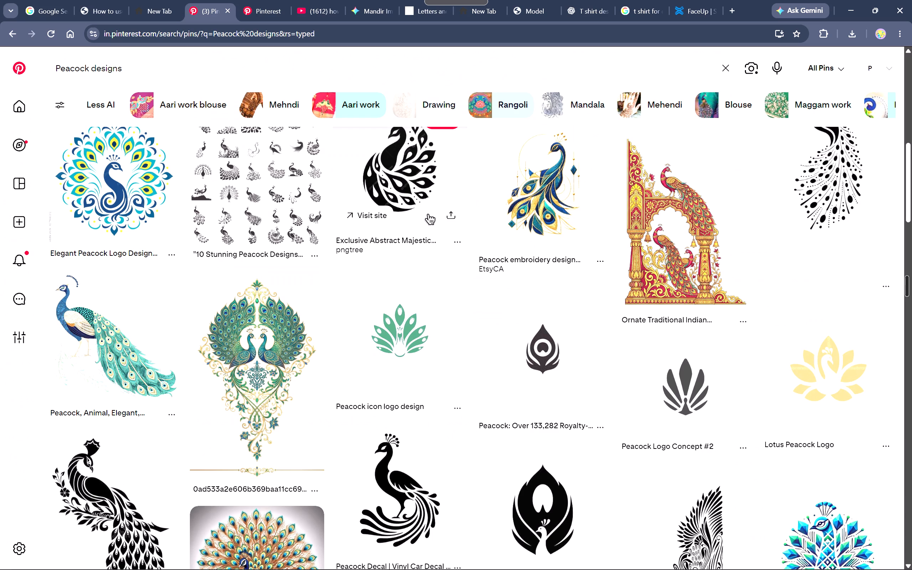
pyautogui.scroll(-3, 435, 219)
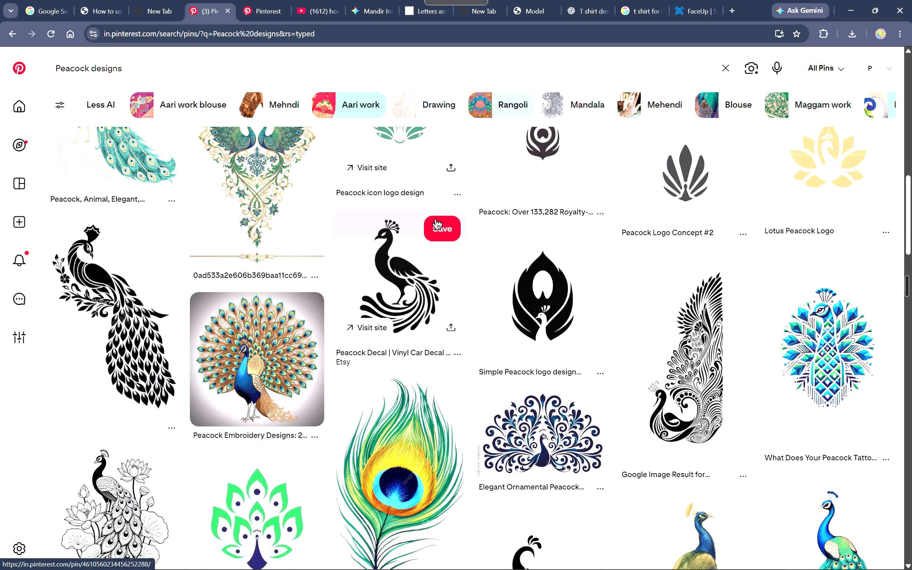
pyautogui.scroll(-3, 435, 219)
pyautogui.scroll(-2, 640, 262)
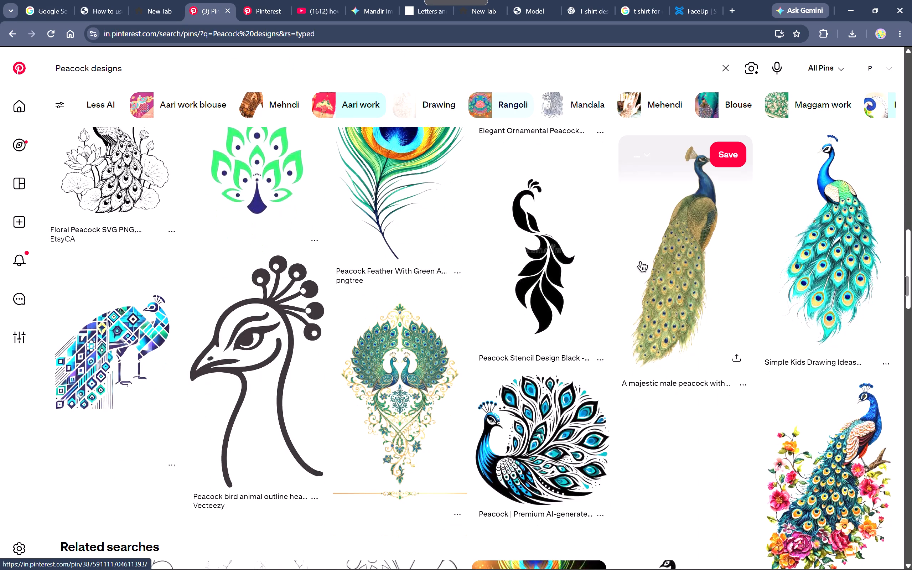
pyautogui.scroll(-2, 639, 262)
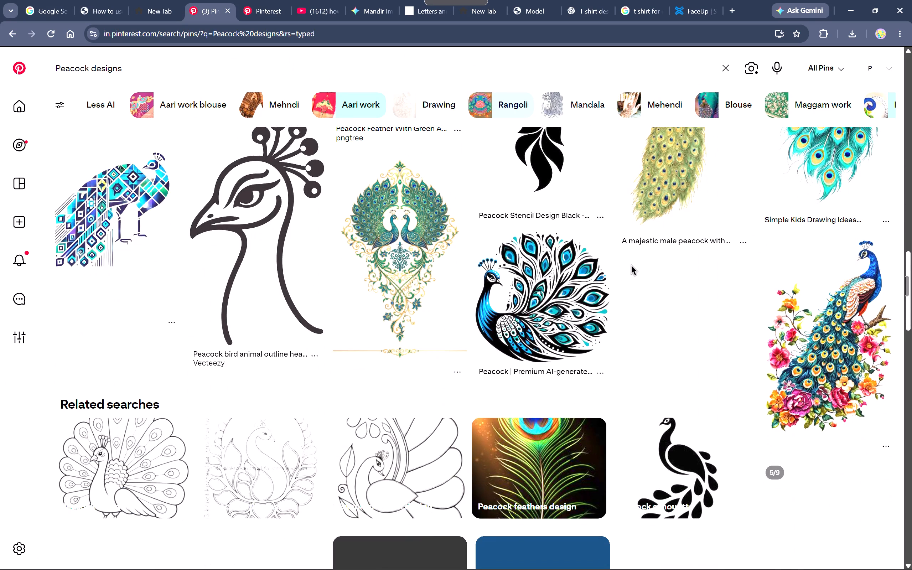
pyautogui.scroll(-3, 631, 265)
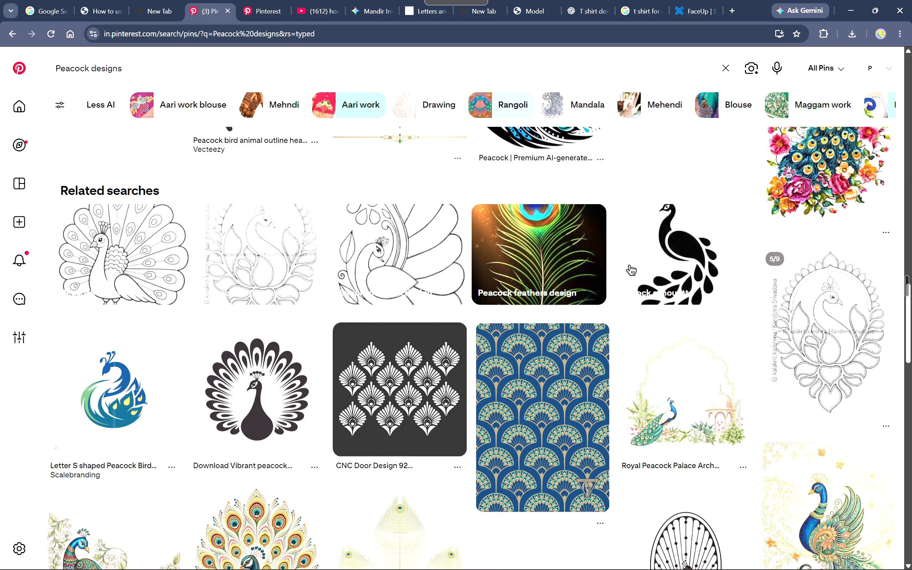
pyautogui.scroll(-3, 629, 265)
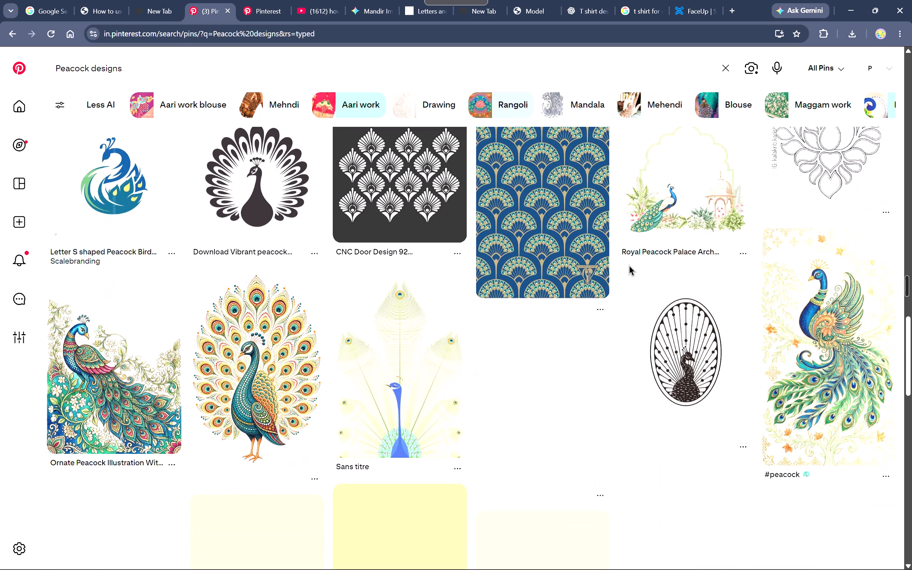
pyautogui.scroll(-2, 629, 265)
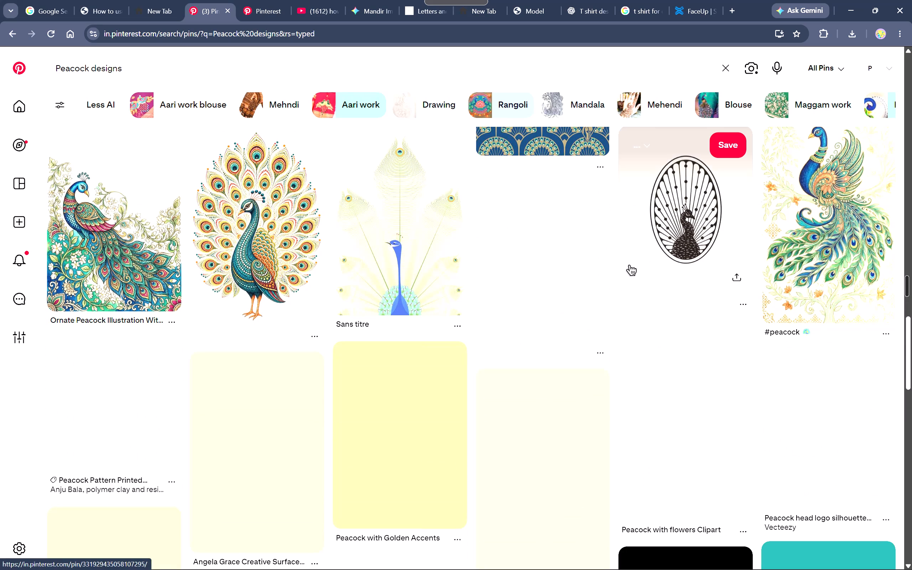
pyautogui.scroll(-3, 629, 265)
pyautogui.scroll(5, 629, 265)
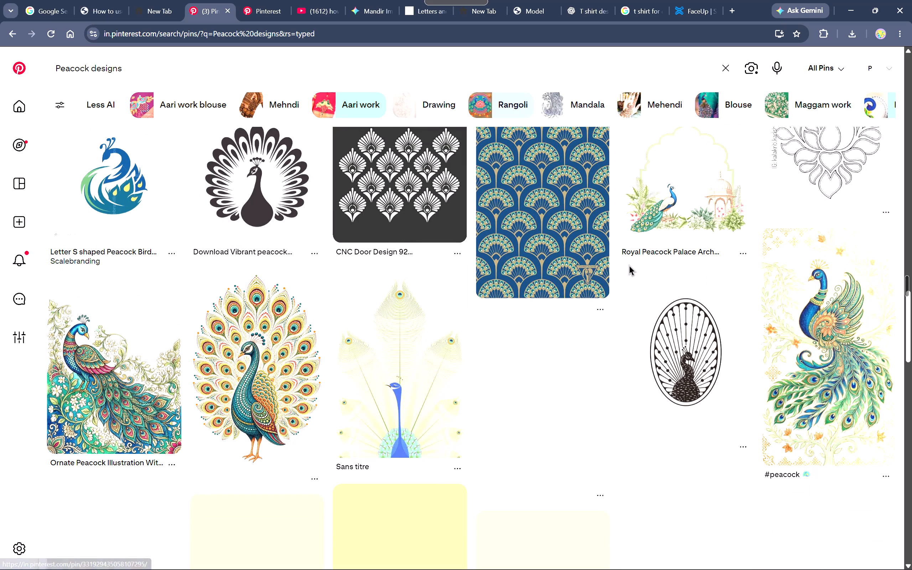
pyautogui.scroll(-4, 629, 265)
pyautogui.scroll(9, 629, 265)
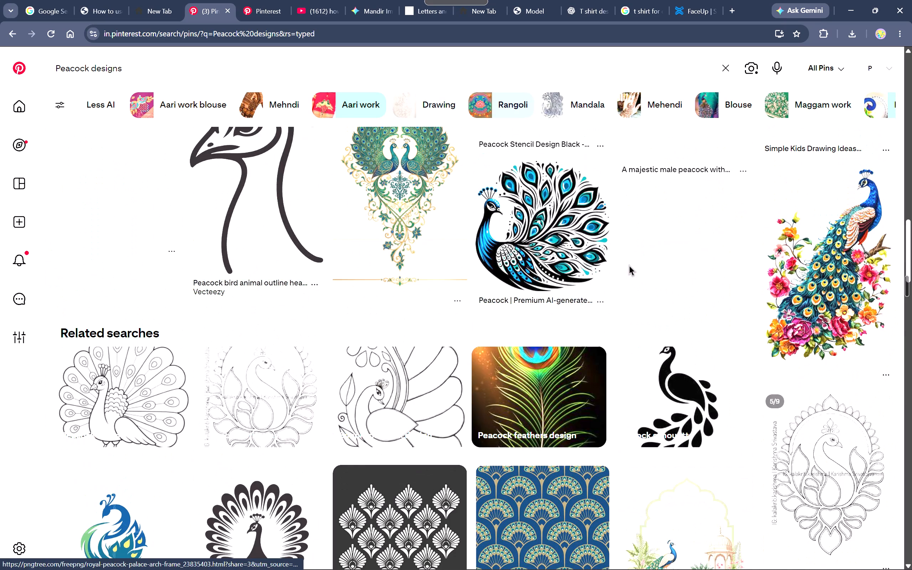
# Open the pin of the blue peacock surrounded by colourful flowers and browse its related designs for a suitable peacock image.
pyautogui.click(799, 236)
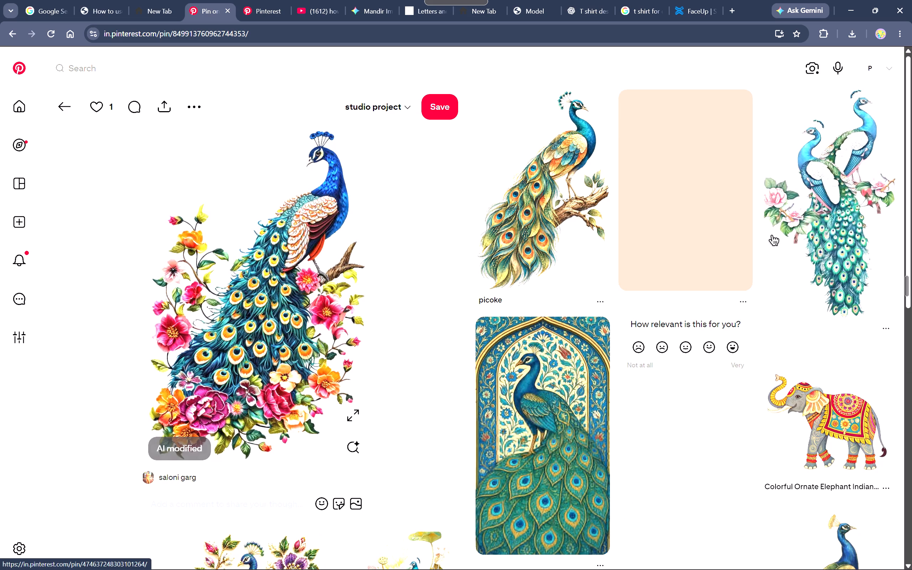
pyautogui.scroll(-2, 767, 235)
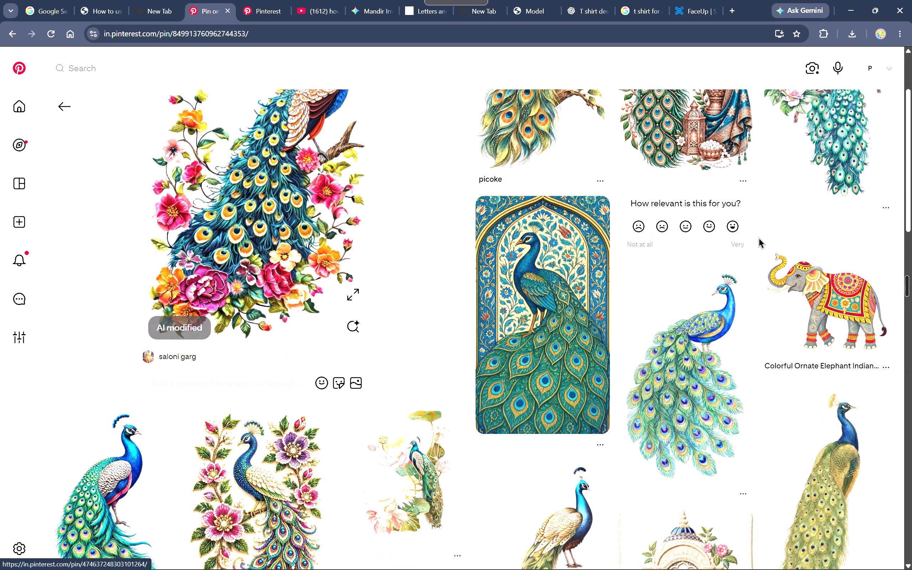
pyautogui.scroll(-2, 759, 238)
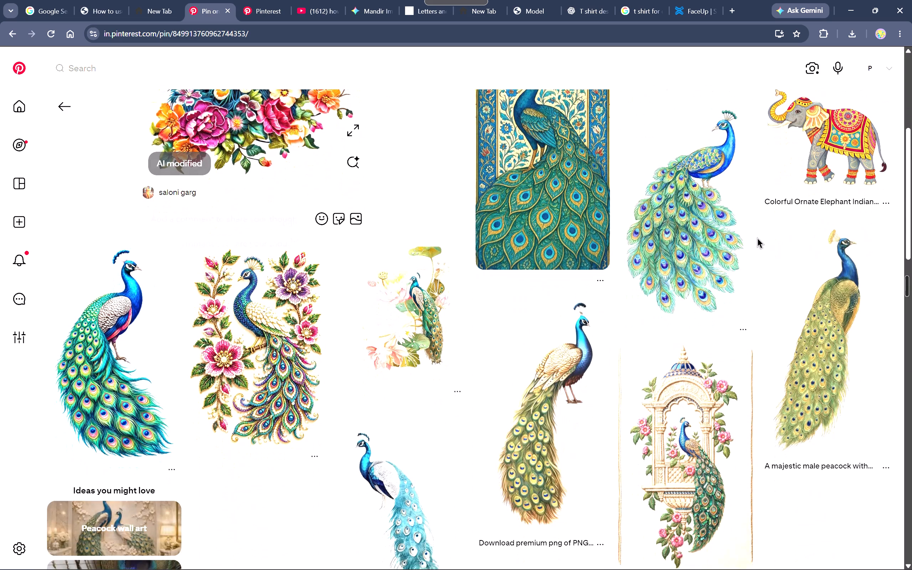
pyautogui.scroll(-1, 755, 238)
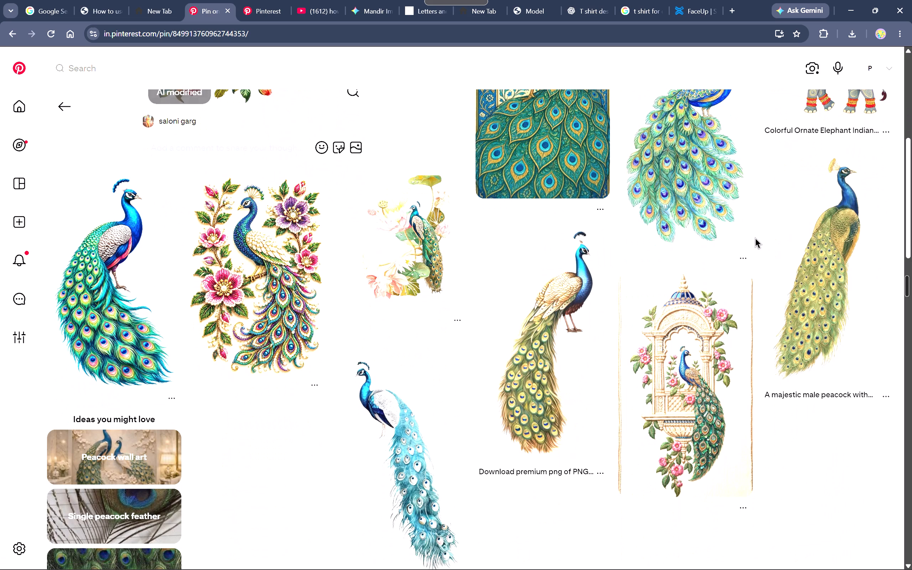
pyautogui.scroll(-1, 755, 238)
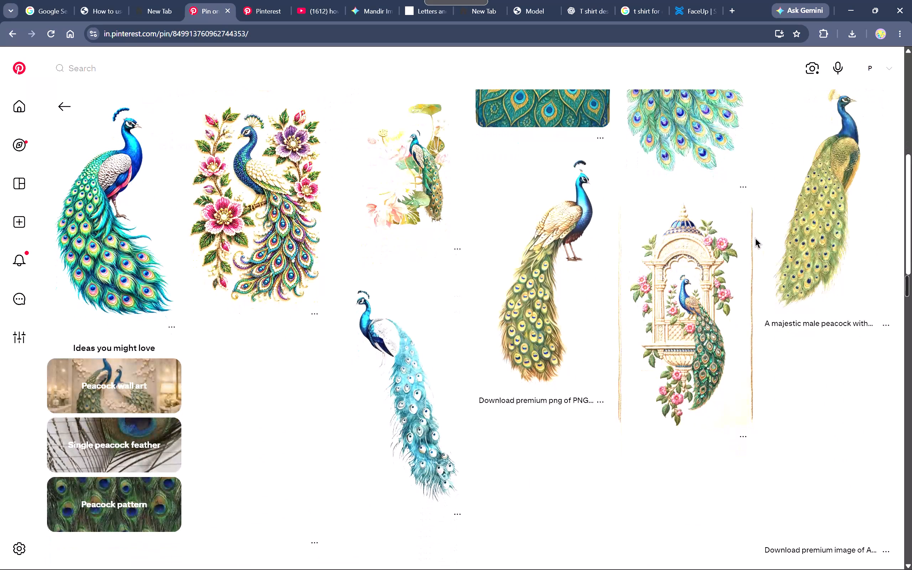
pyautogui.scroll(-1, 755, 238)
pyautogui.scroll(3, 755, 238)
pyautogui.scroll(-2, 755, 238)
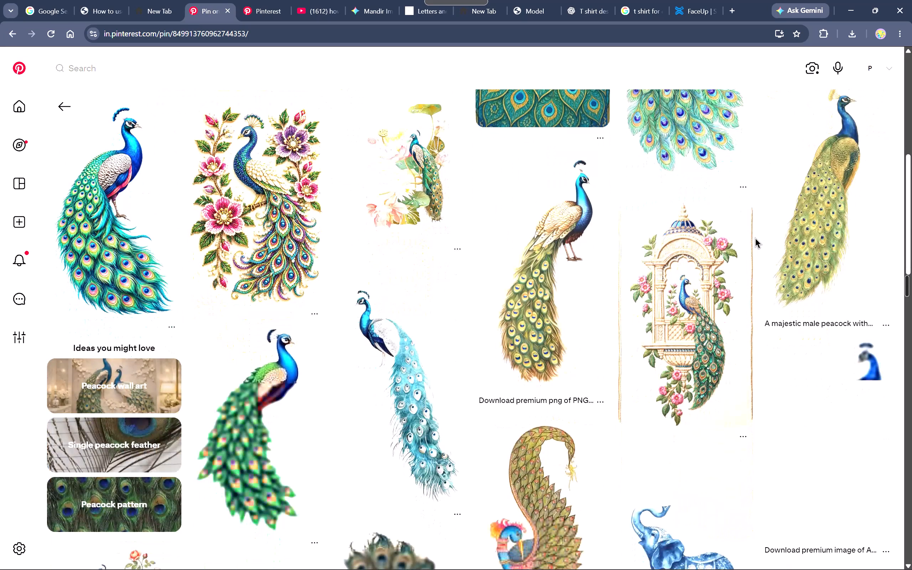
pyautogui.scroll(-2, 755, 238)
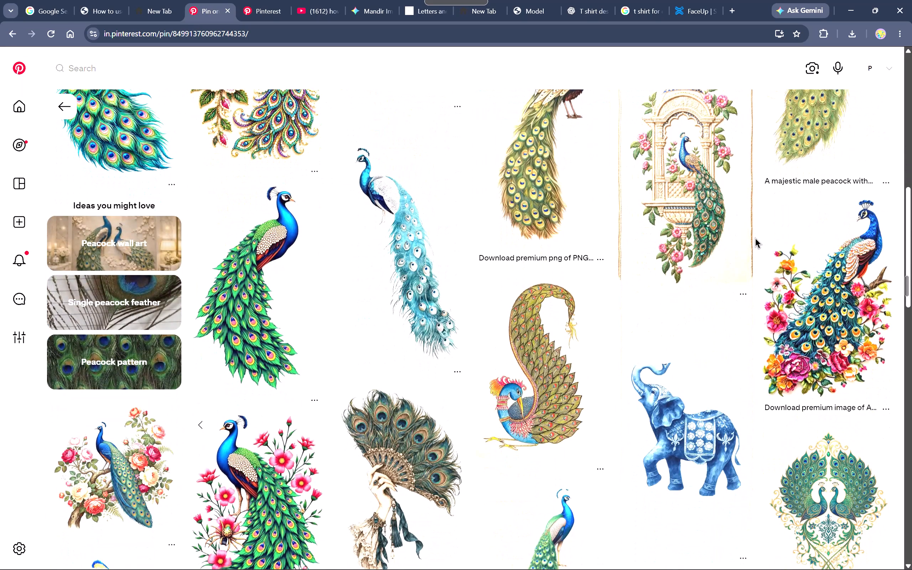
pyautogui.scroll(-2, 755, 238)
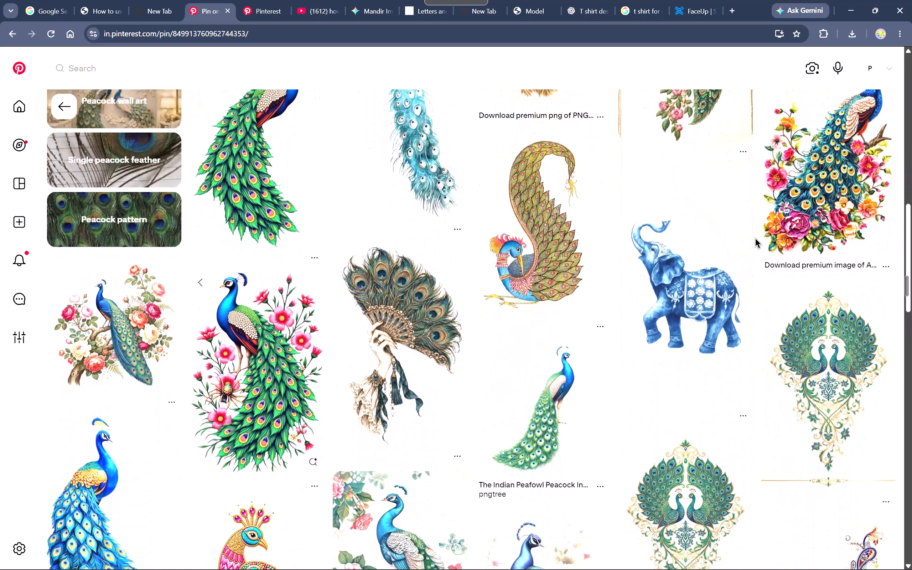
pyautogui.scroll(-2, 755, 238)
pyautogui.scroll(2, 755, 238)
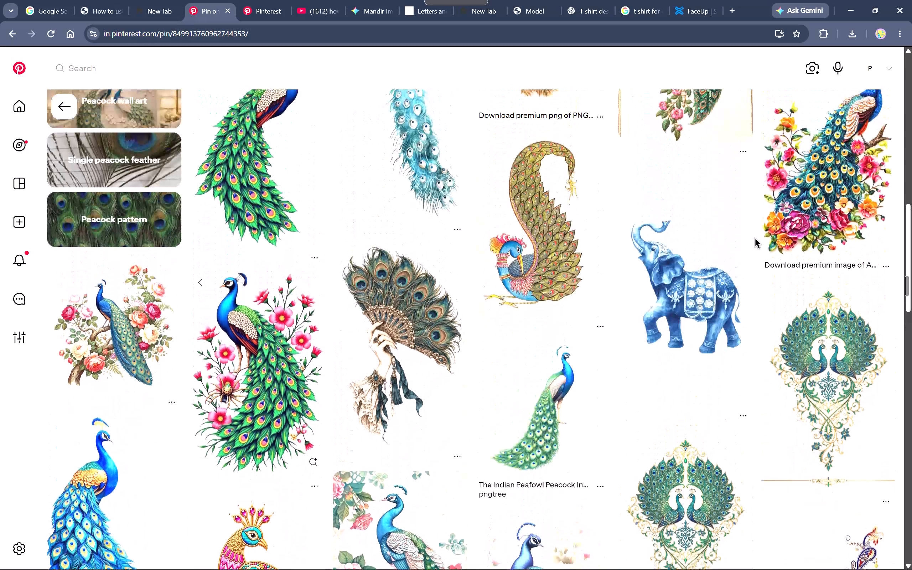
pyautogui.scroll(-7, 755, 238)
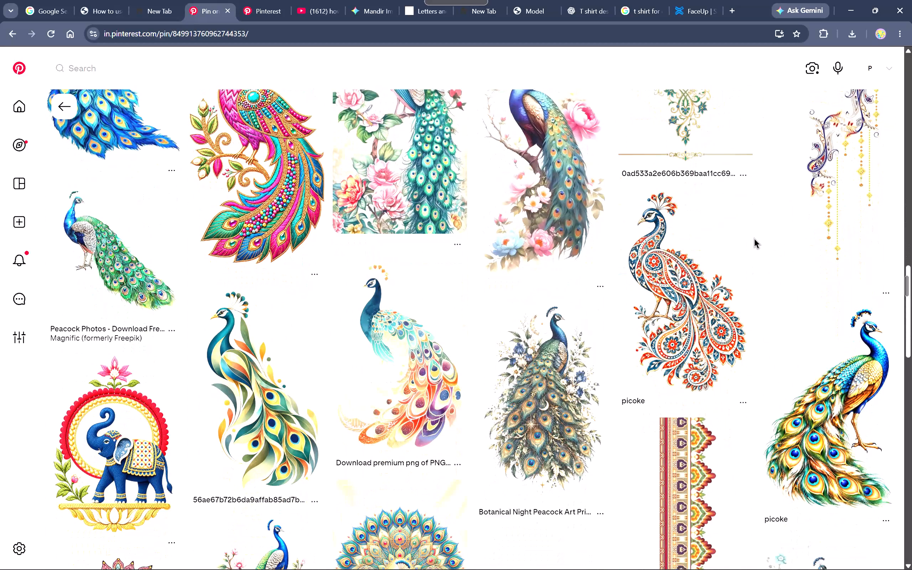
pyautogui.scroll(-3, 754, 238)
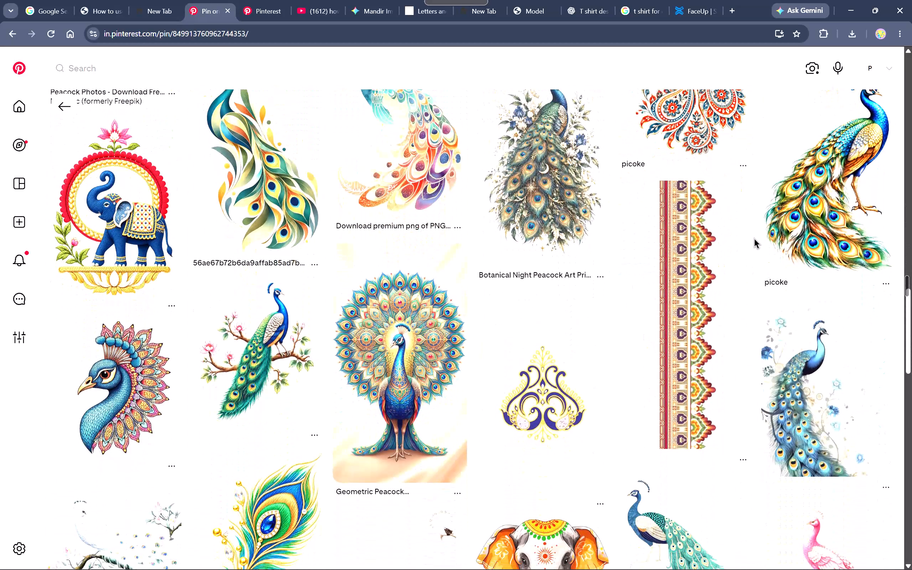
pyautogui.scroll(-2, 754, 238)
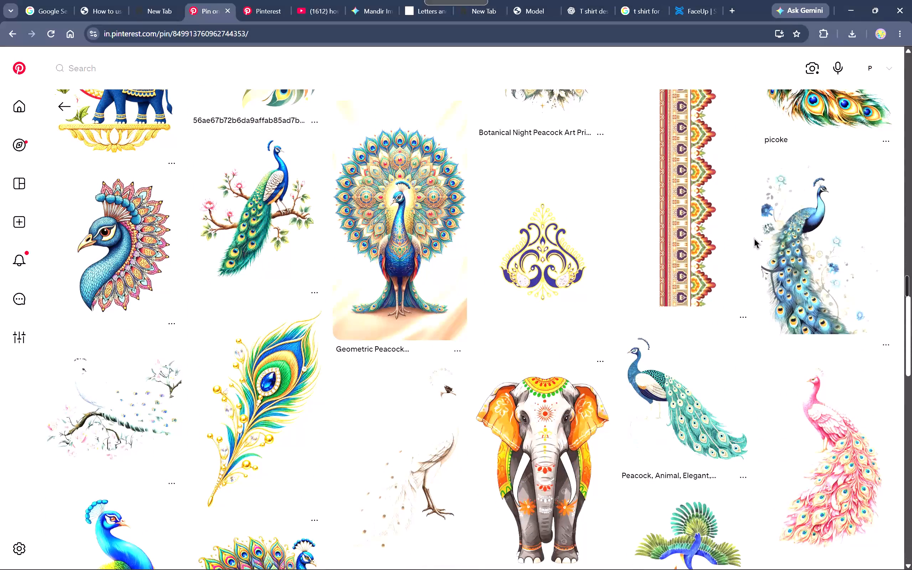
pyautogui.scroll(-2, 754, 238)
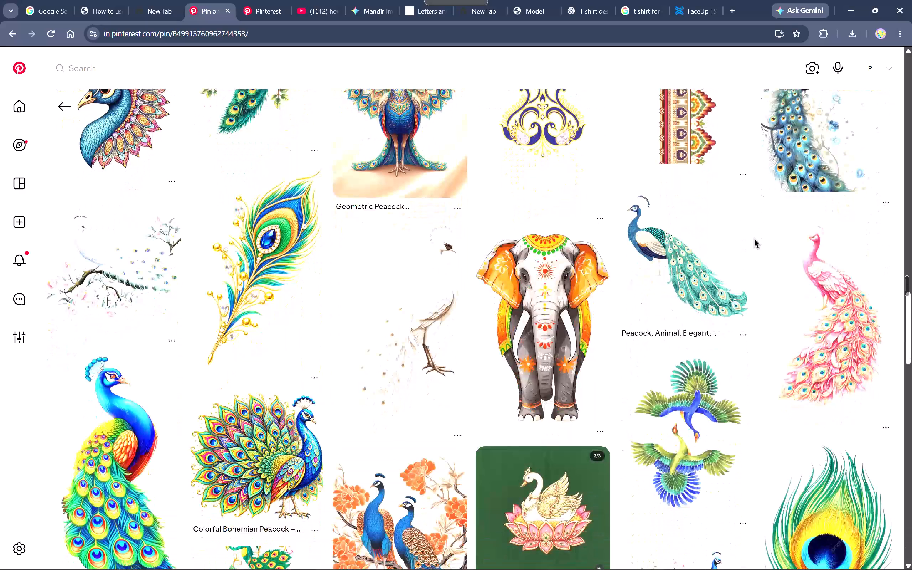
pyautogui.scroll(-3, 754, 238)
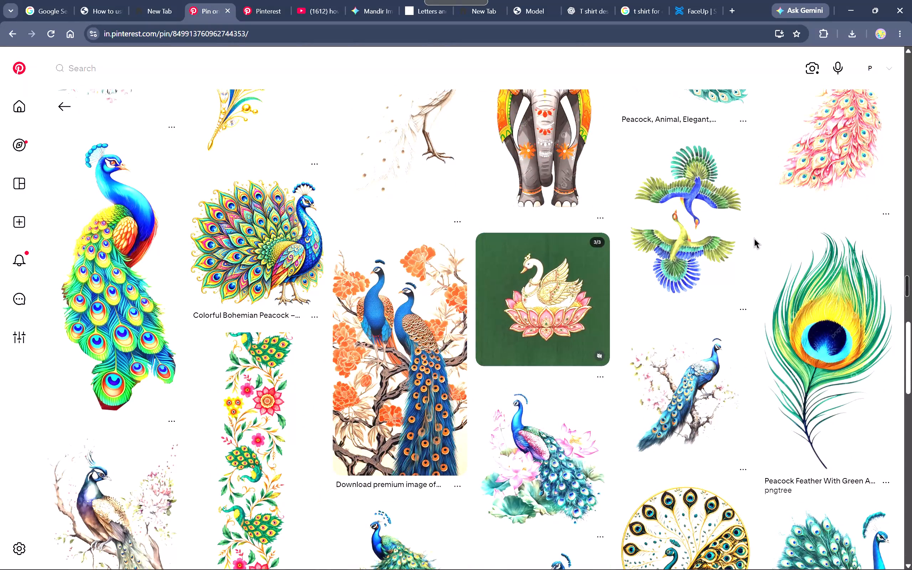
pyautogui.scroll(-6, 754, 238)
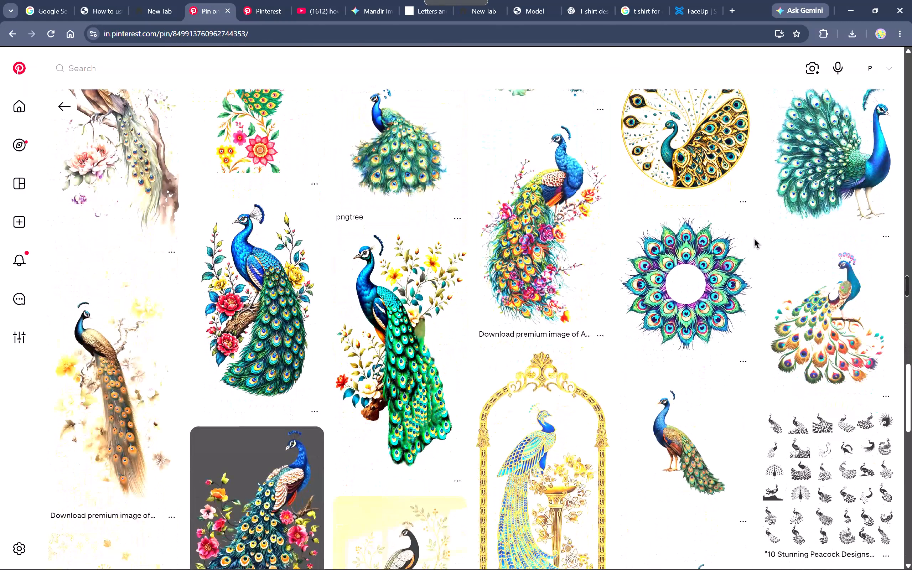
pyautogui.scroll(-7, 754, 238)
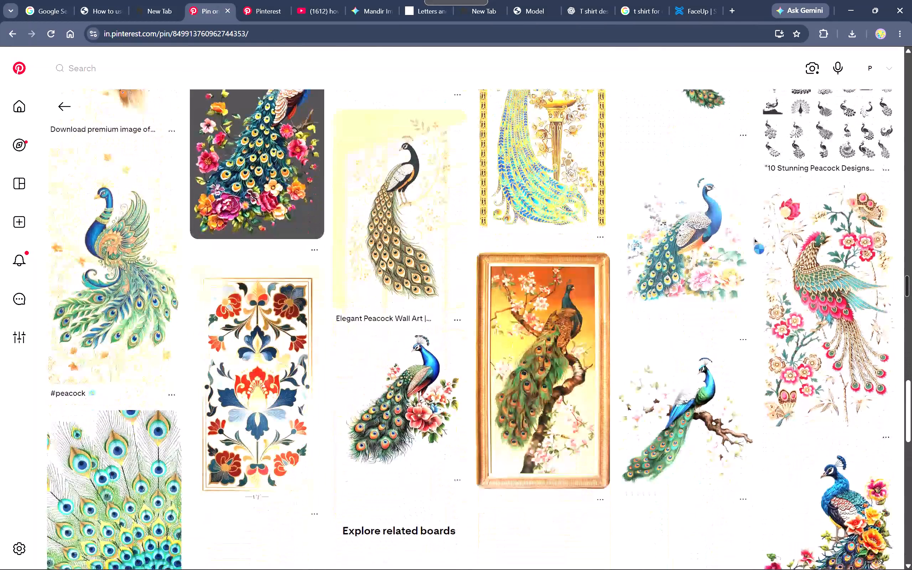
pyautogui.scroll(-5, 754, 238)
# Go back over the related peacock designs already passed and compare them for the lower platform's front.
pyautogui.scroll(12, 754, 238)
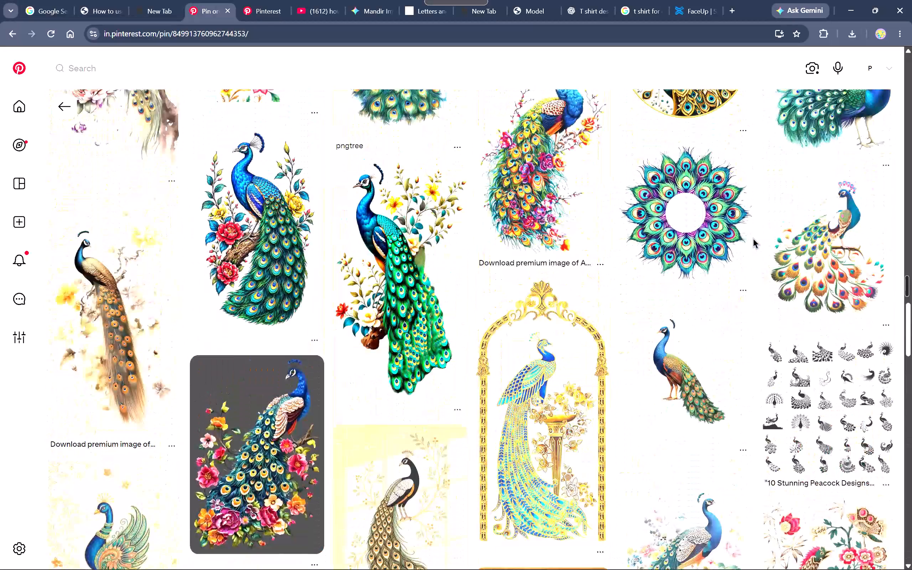
pyautogui.scroll(16, 753, 238)
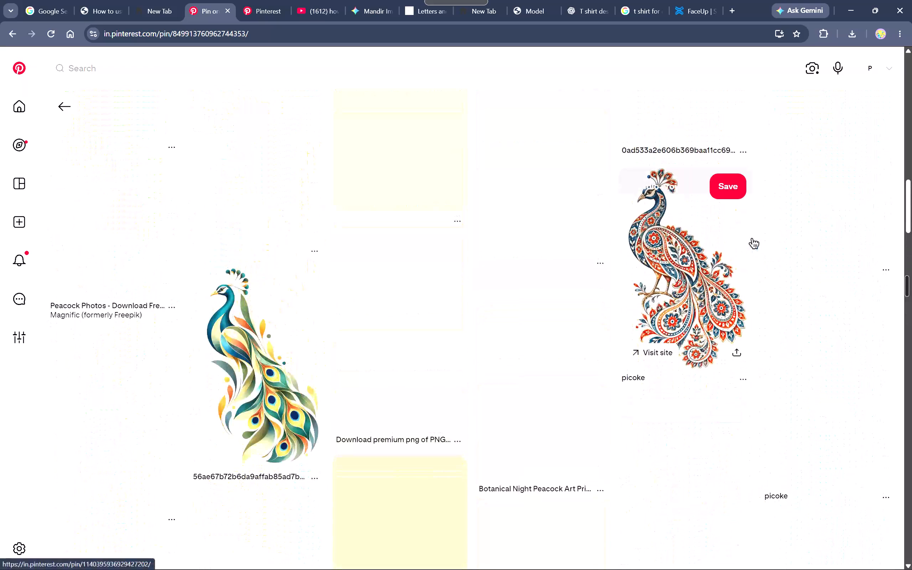
pyautogui.scroll(9, 752, 239)
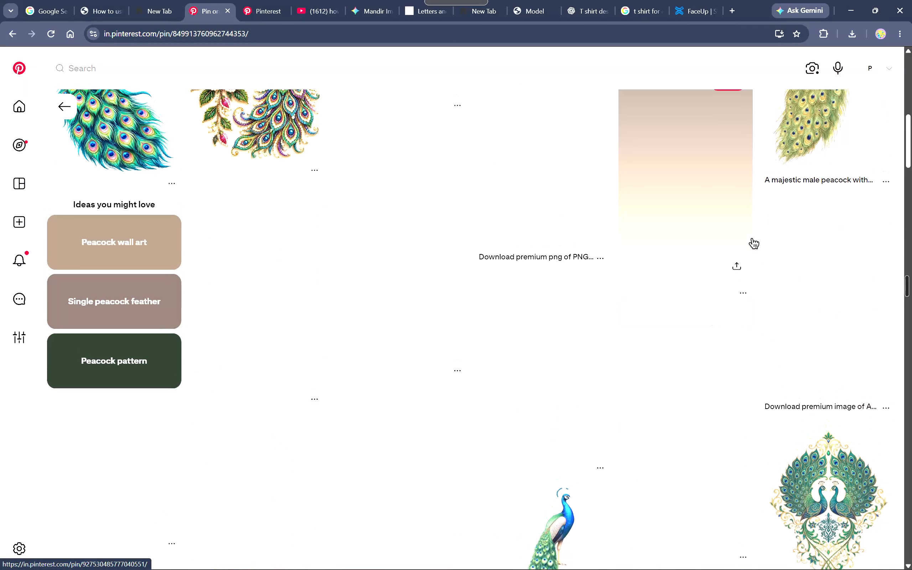
pyautogui.scroll(7, 752, 239)
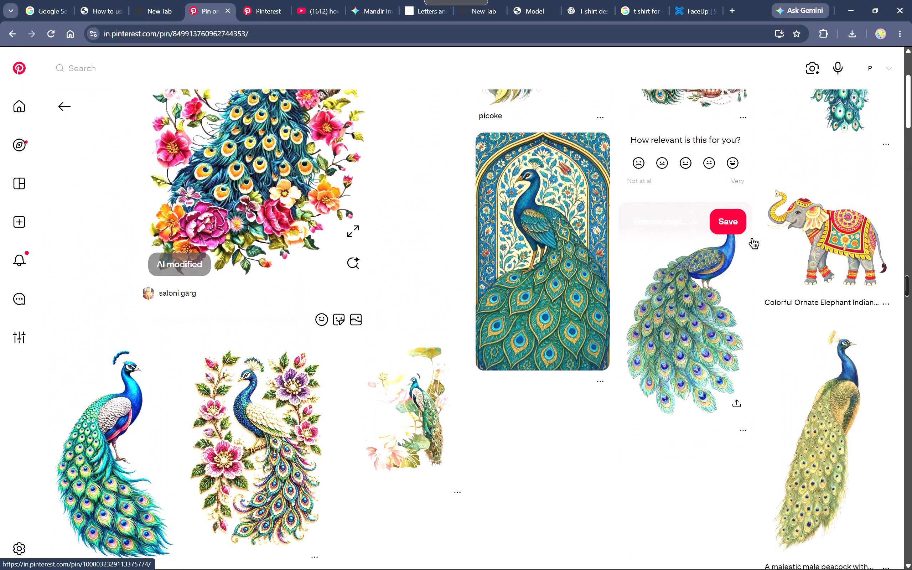
pyautogui.scroll(2, 752, 239)
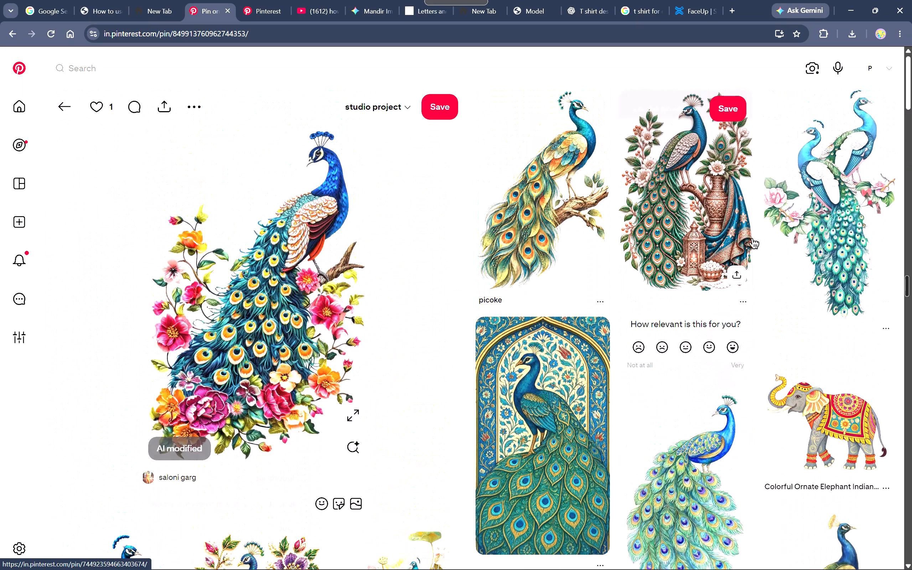
pyautogui.scroll(-11, 752, 239)
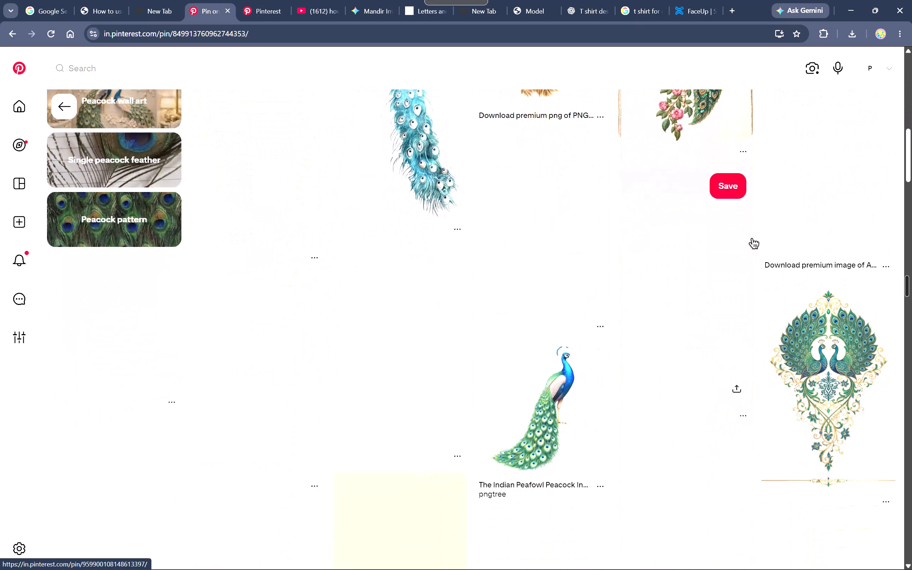
pyautogui.scroll(-5, 752, 239)
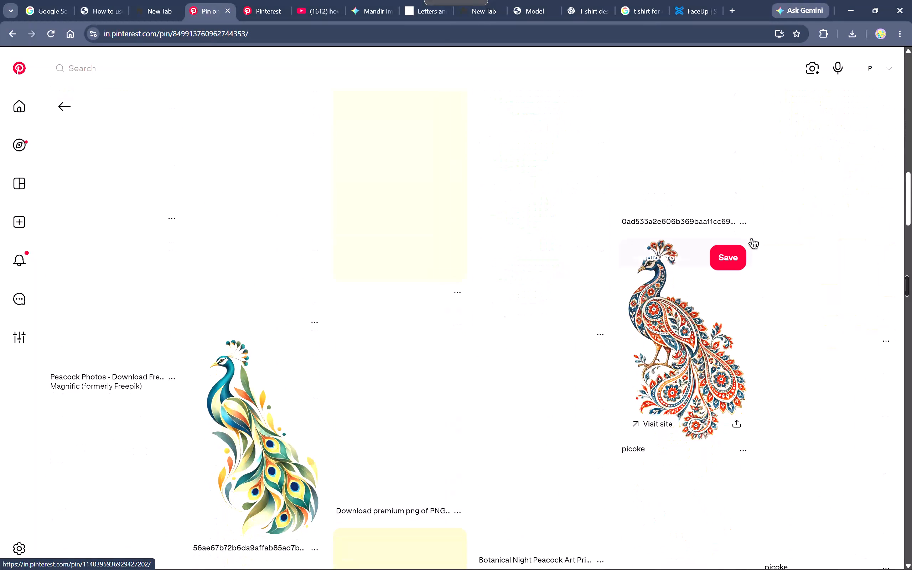
pyautogui.scroll(3, 751, 239)
pyautogui.scroll(4, 697, 249)
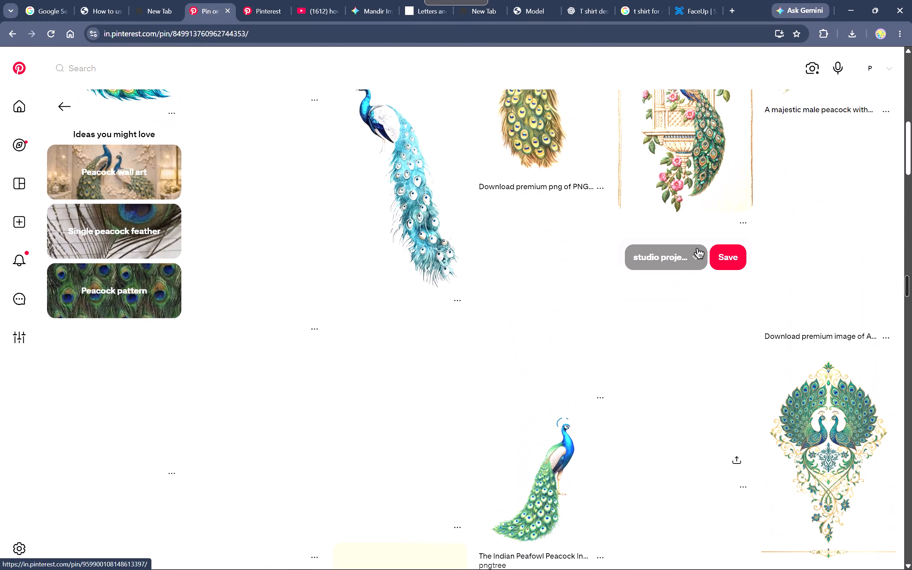
# Open the pin of the seated blue-headed peacock with the tall curved tail, save it to the interior design board and download its image.
pyautogui.scroll(-1, 503, 252)
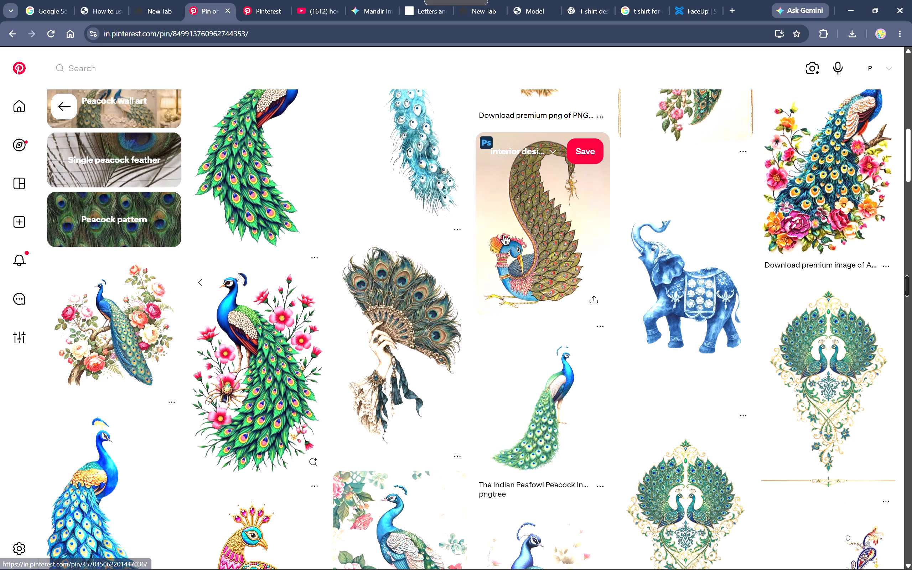
pyautogui.rightClick(502, 236)
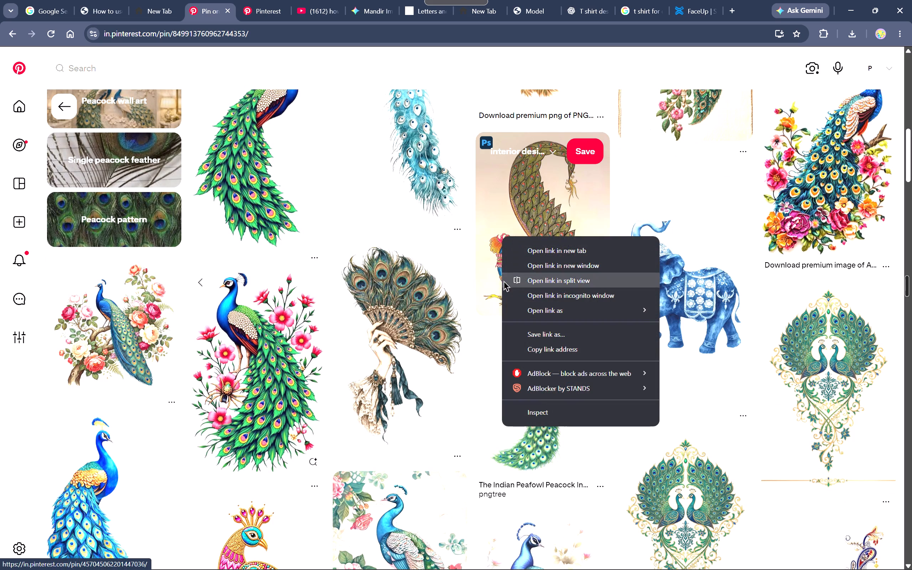
pyautogui.click(494, 213)
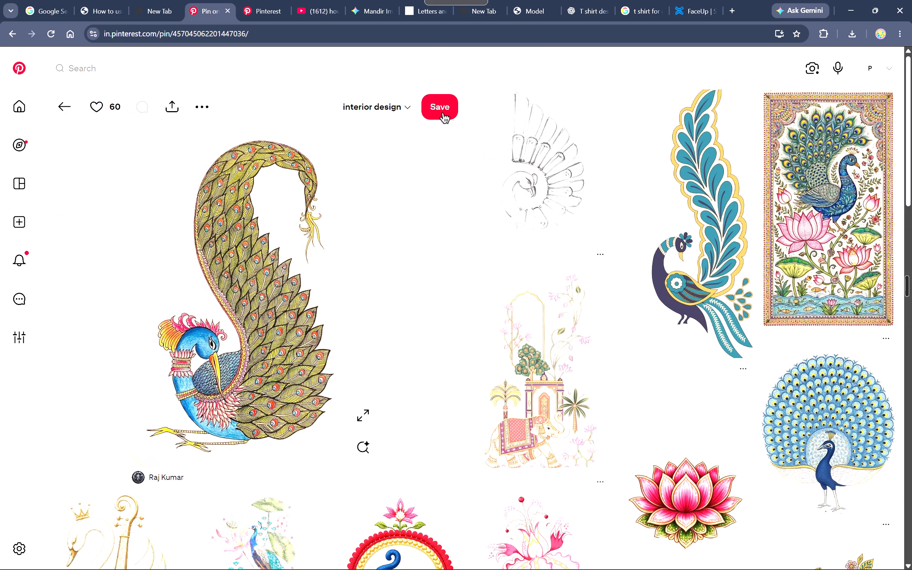
pyautogui.click(442, 113)
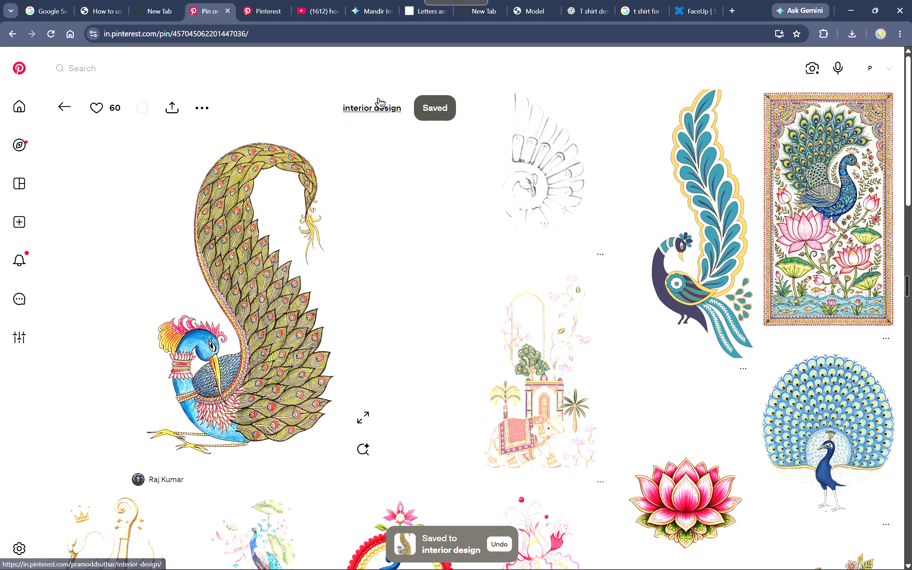
pyautogui.click(203, 107)
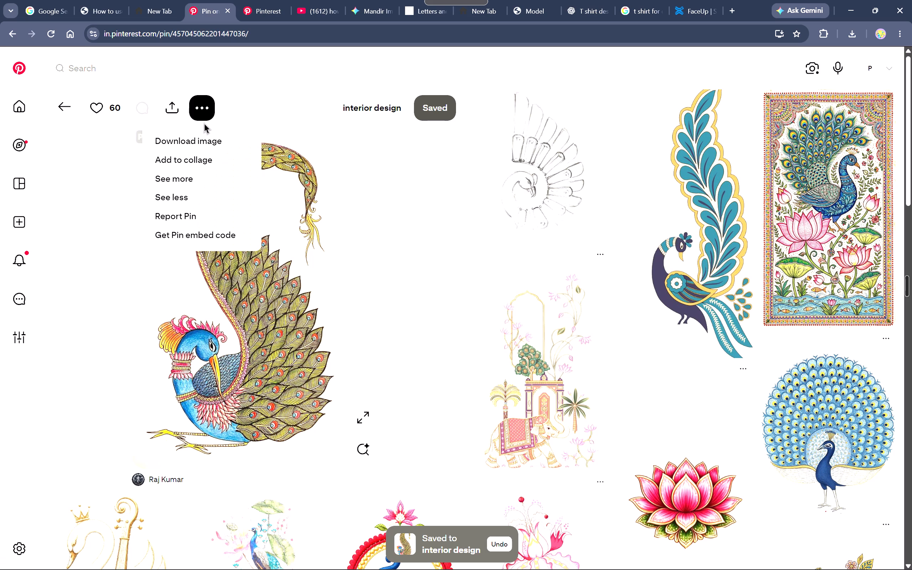
pyautogui.click(201, 146)
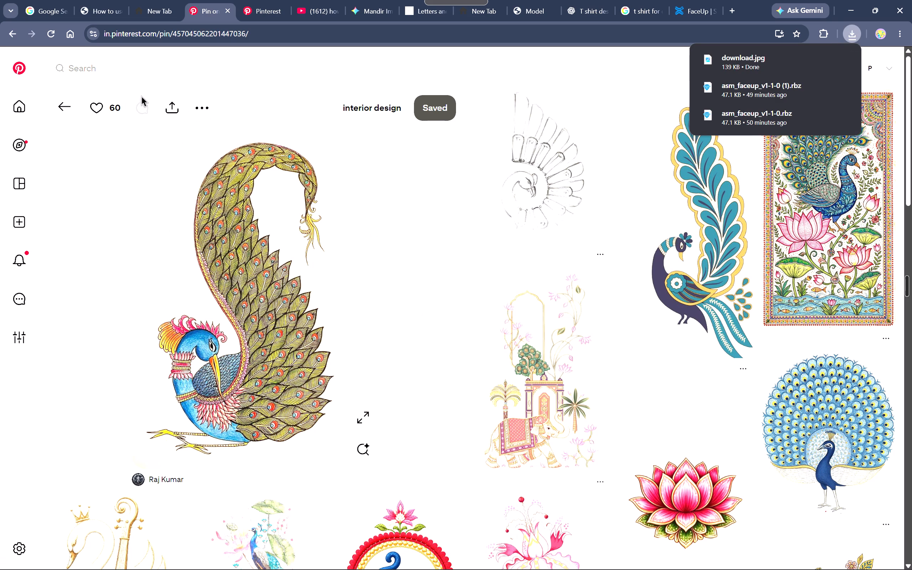
# Return to the related peacock designs and look further through them for more candidates for the lower platform's front.
pyautogui.click(74, 105)
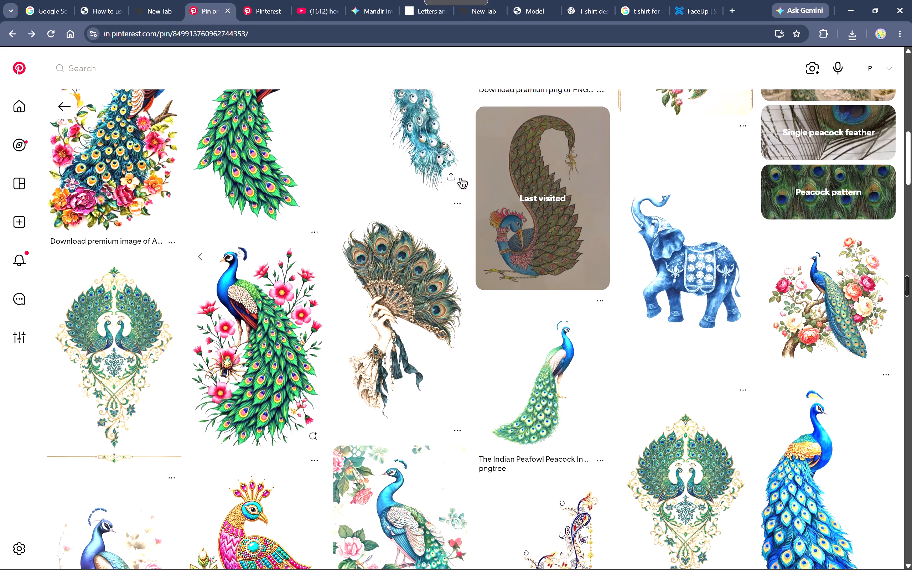
pyautogui.scroll(-2, 606, 178)
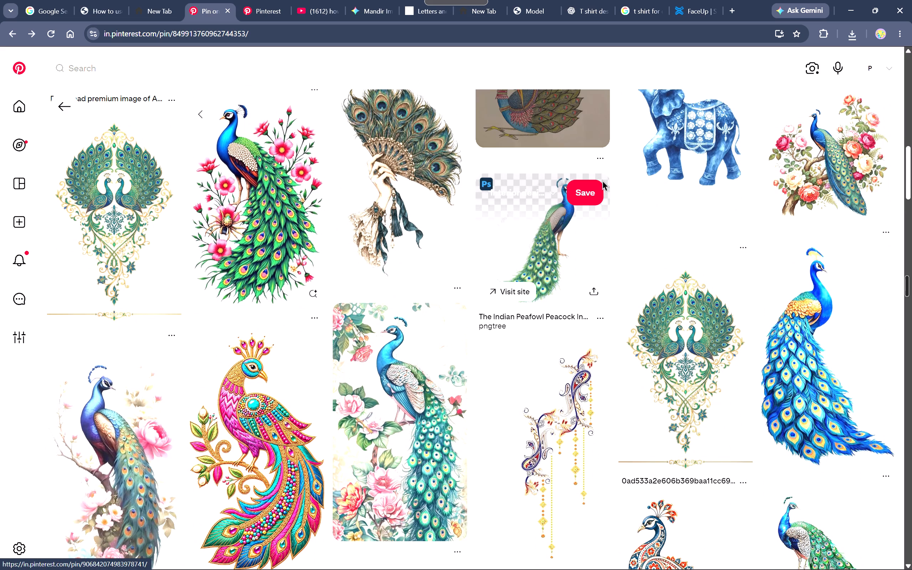
pyautogui.scroll(-5, 631, 257)
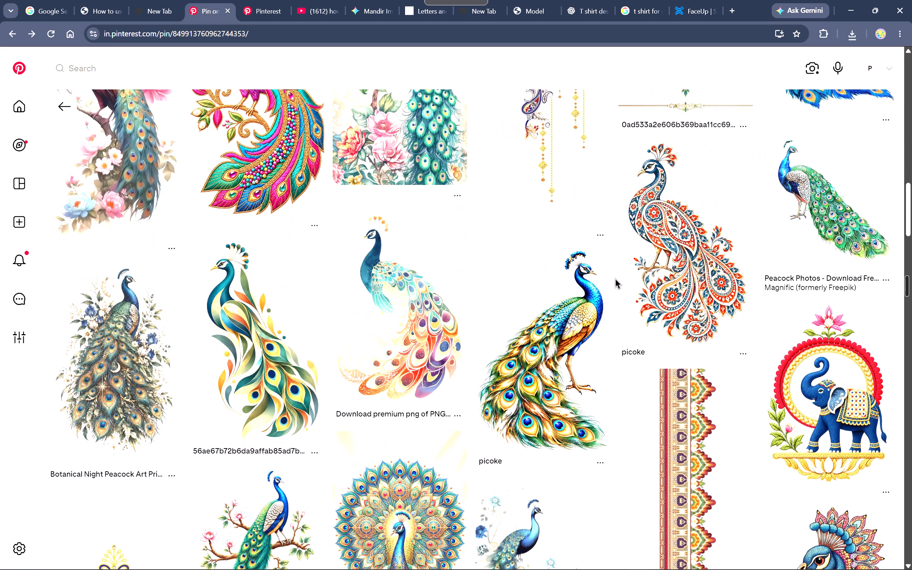
pyautogui.scroll(1, 606, 284)
pyautogui.scroll(-1, 606, 284)
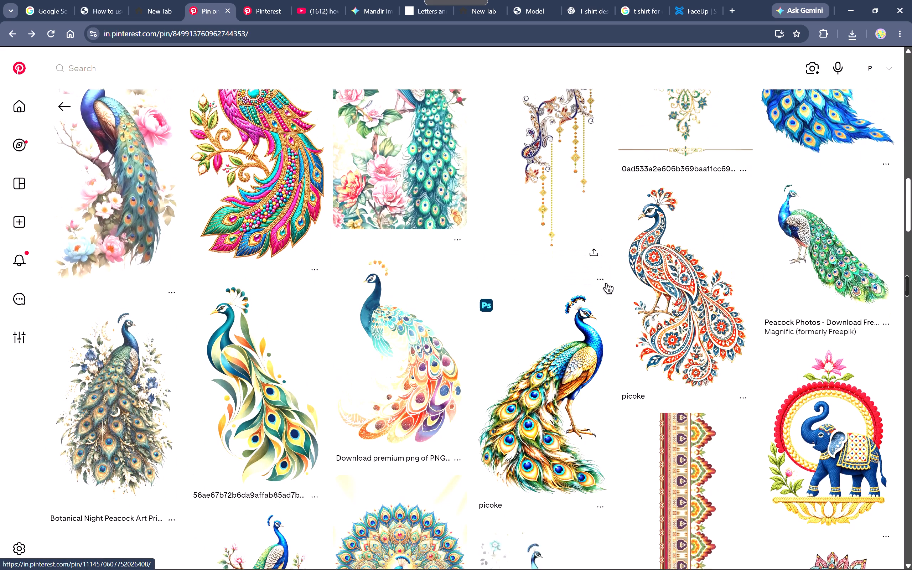
pyautogui.scroll(-4, 606, 284)
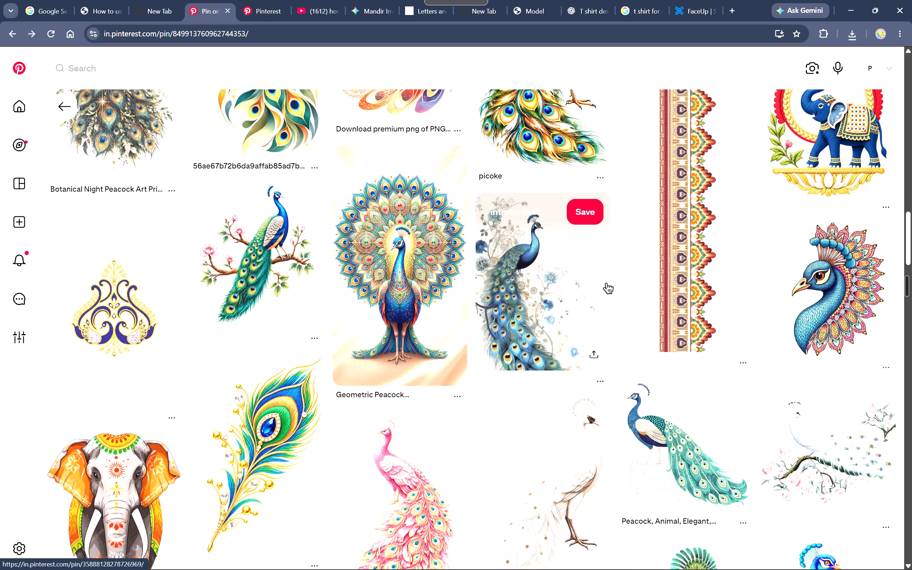
pyautogui.scroll(-2, 606, 284)
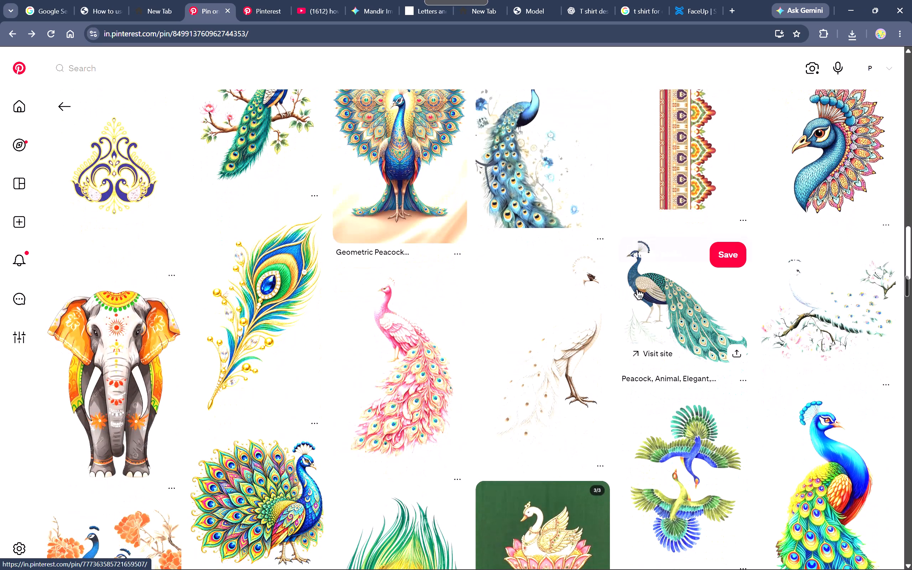
# Open the "Peacock, Animal, Elegant" pin of the teal peacock with the long trailing tail and browse its related designs.
pyautogui.click(637, 290)
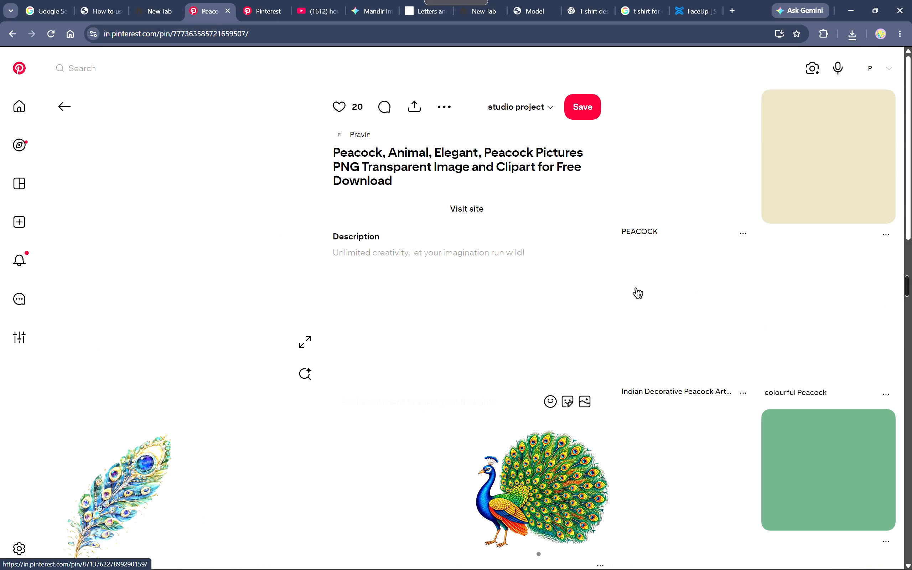
pyautogui.scroll(-1, 636, 288)
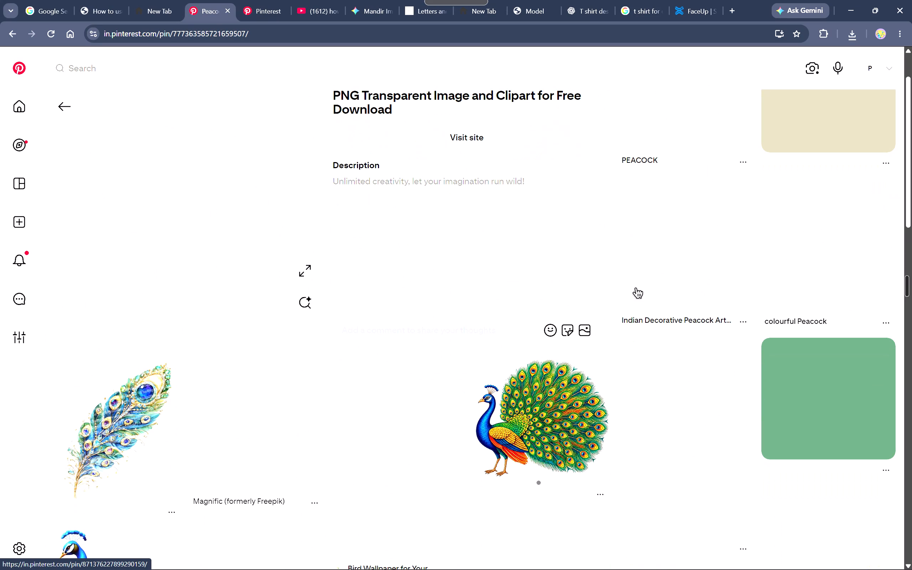
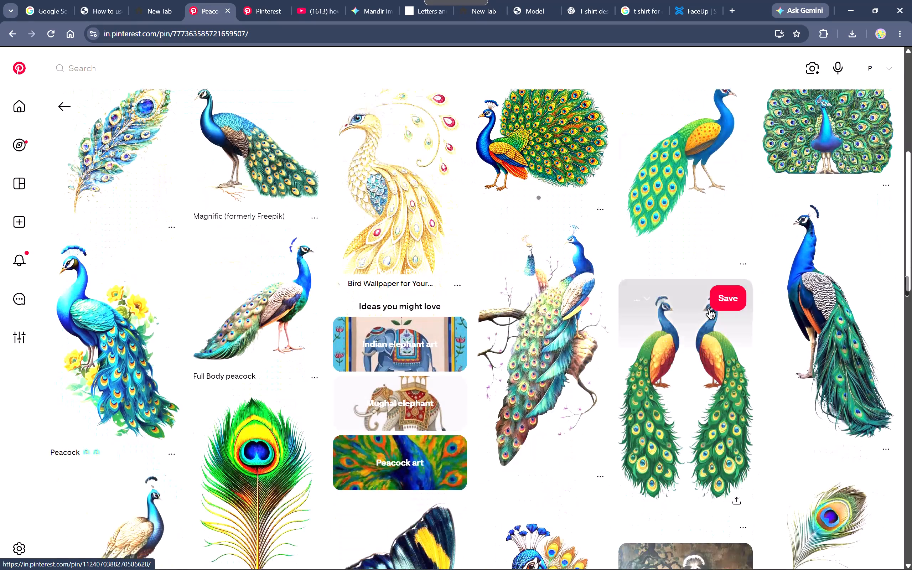
# Look further through the related peacock designs for a long-tailed candidate suited to the lower platform's front.
pyautogui.scroll(-2, 708, 307)
pyautogui.scroll(-2, 530, 321)
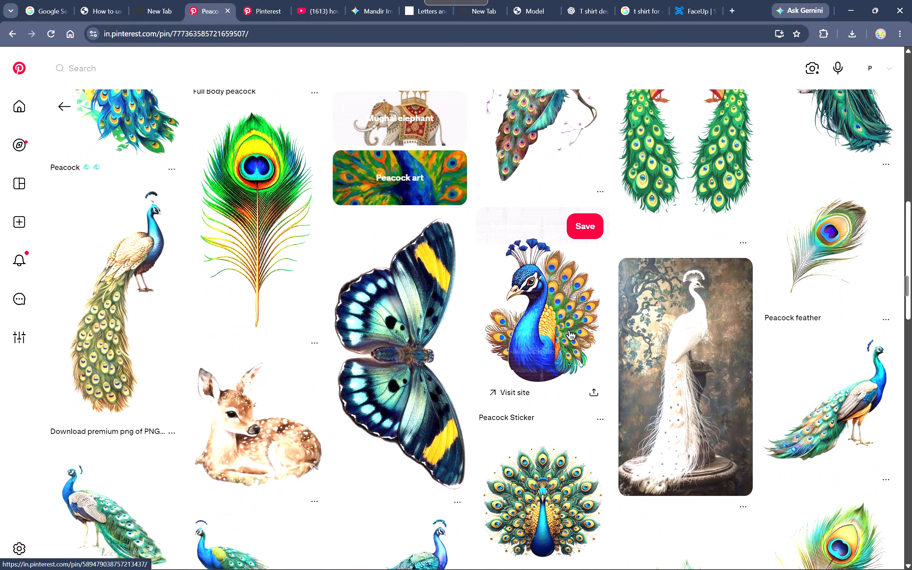
pyautogui.scroll(-2, 570, 331)
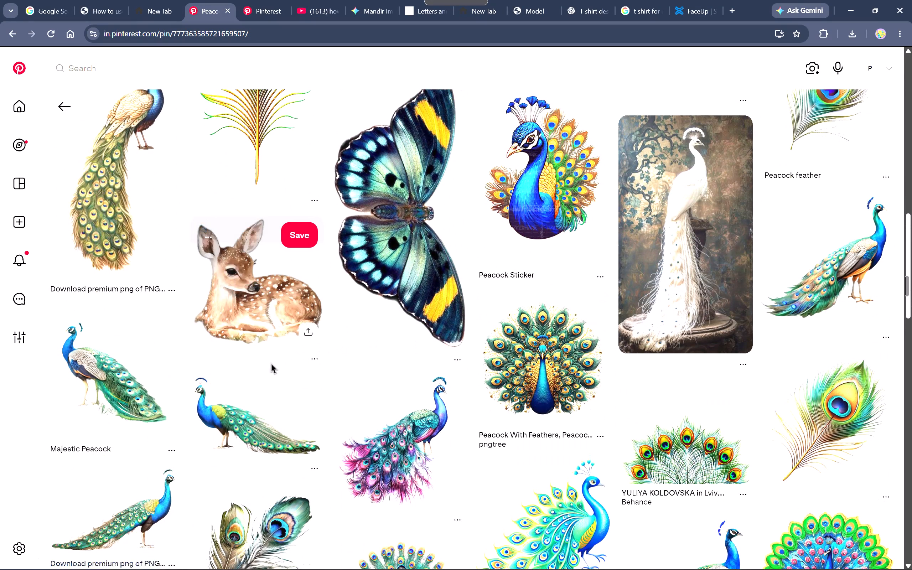
pyautogui.scroll(-1, 285, 378)
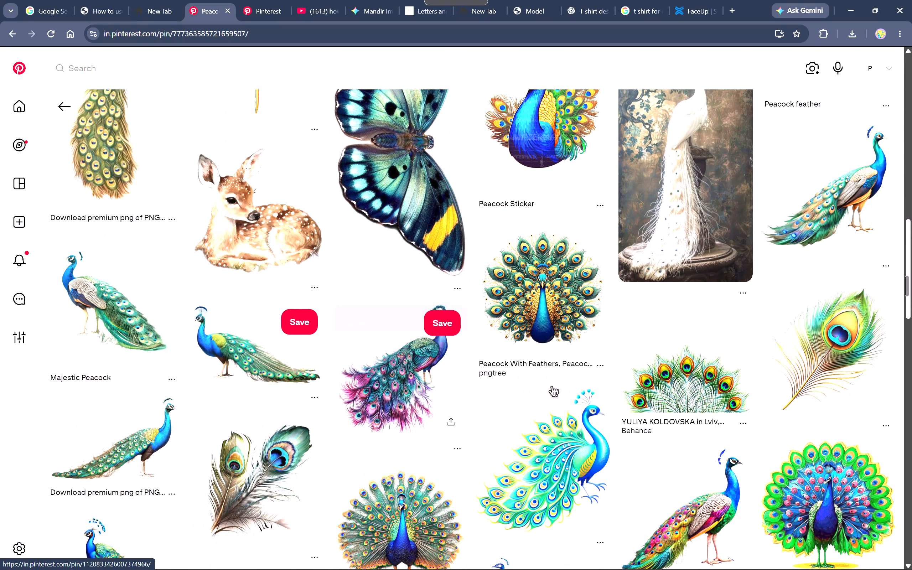
pyautogui.scroll(-3, 521, 382)
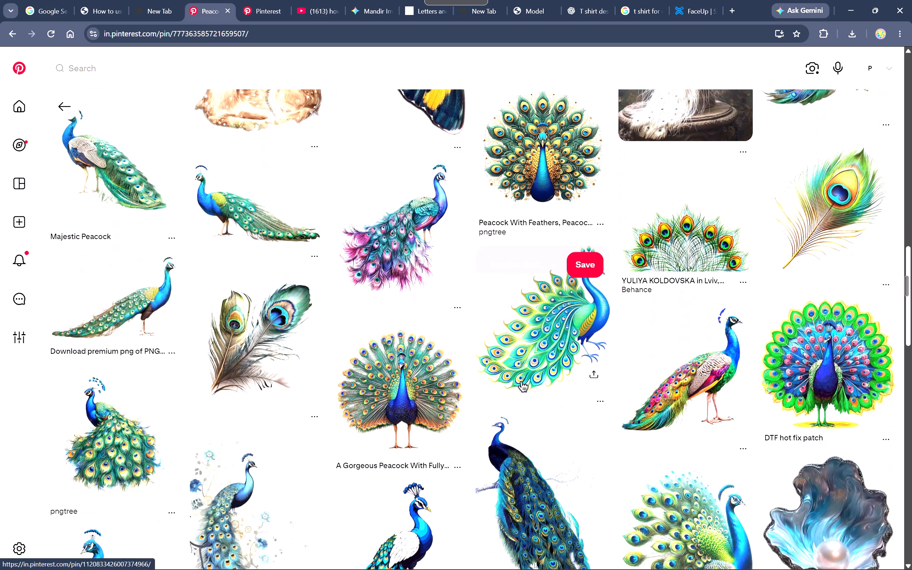
pyautogui.scroll(-2, 520, 382)
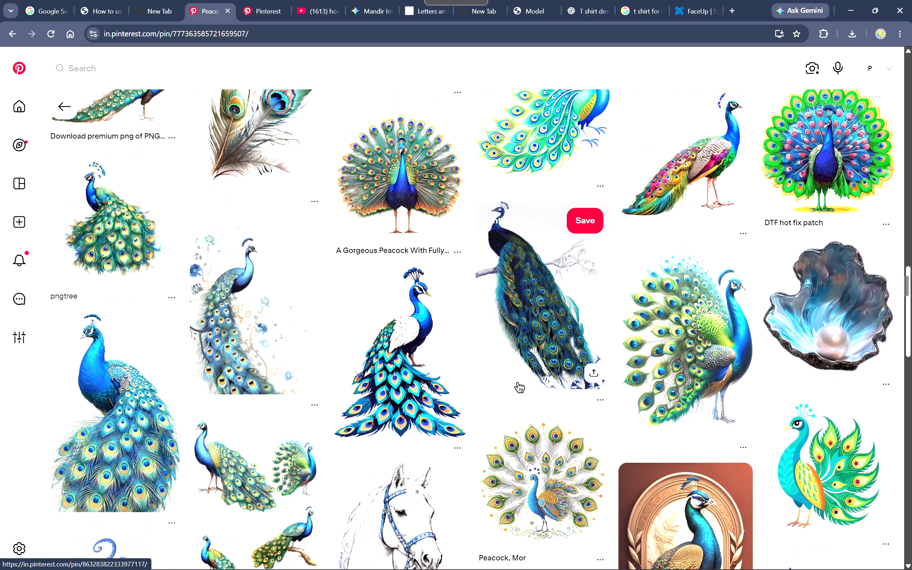
pyautogui.scroll(-2, 517, 383)
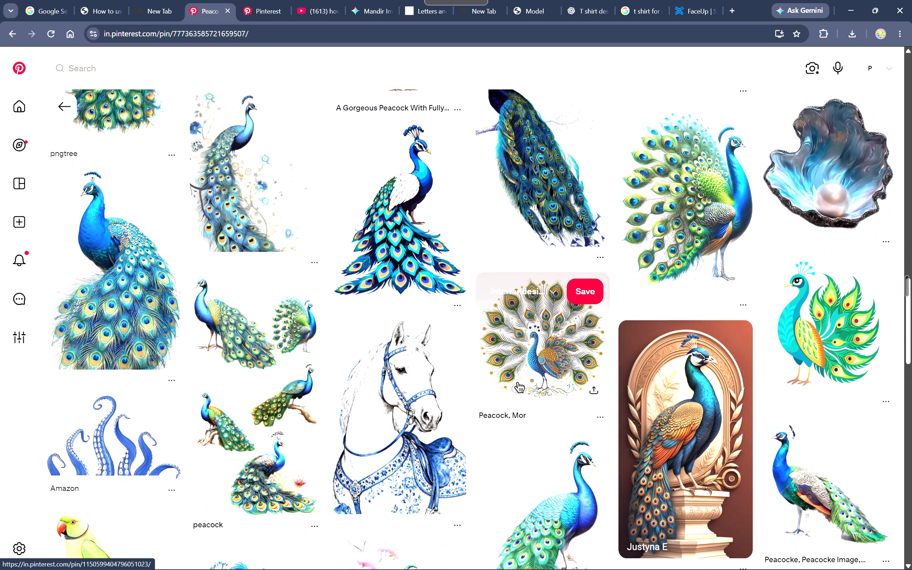
pyautogui.scroll(-4, 517, 383)
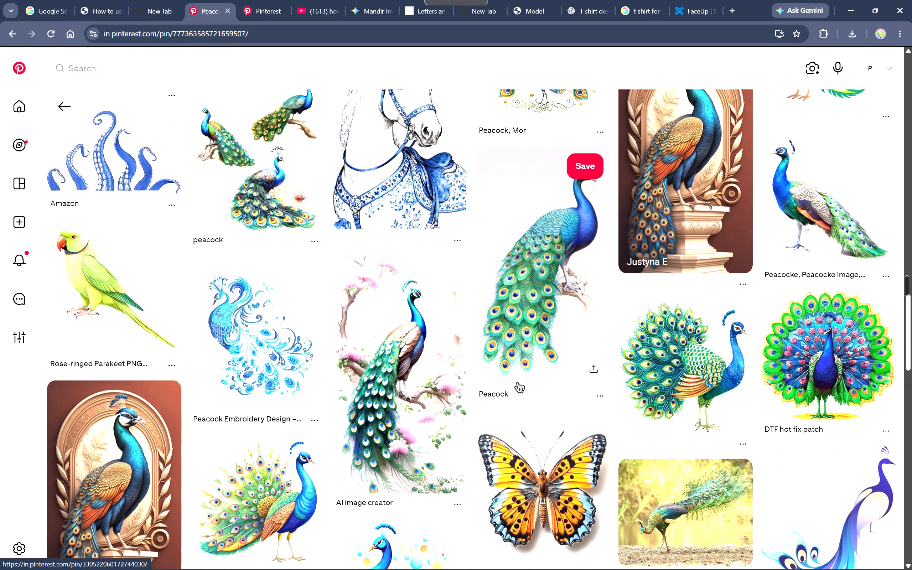
pyautogui.scroll(-4, 517, 383)
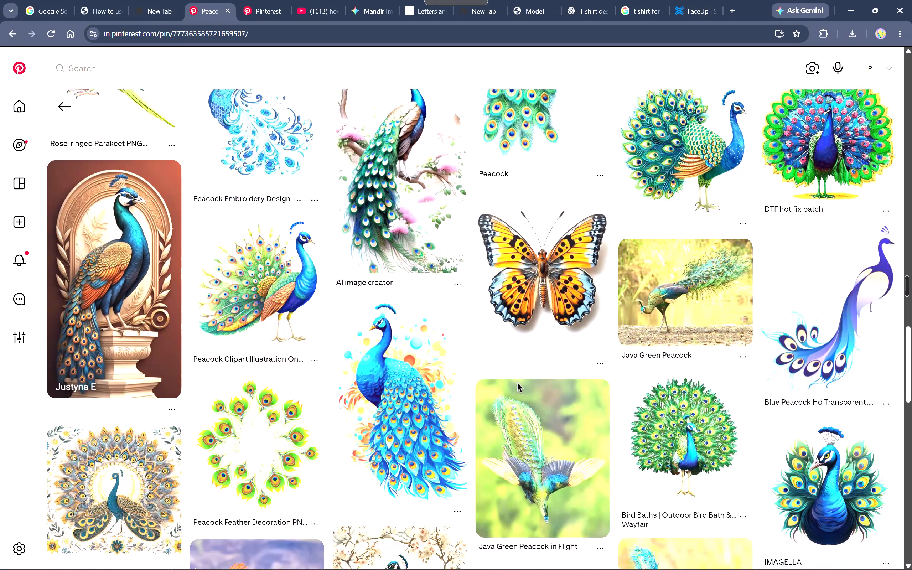
pyautogui.scroll(-4, 517, 382)
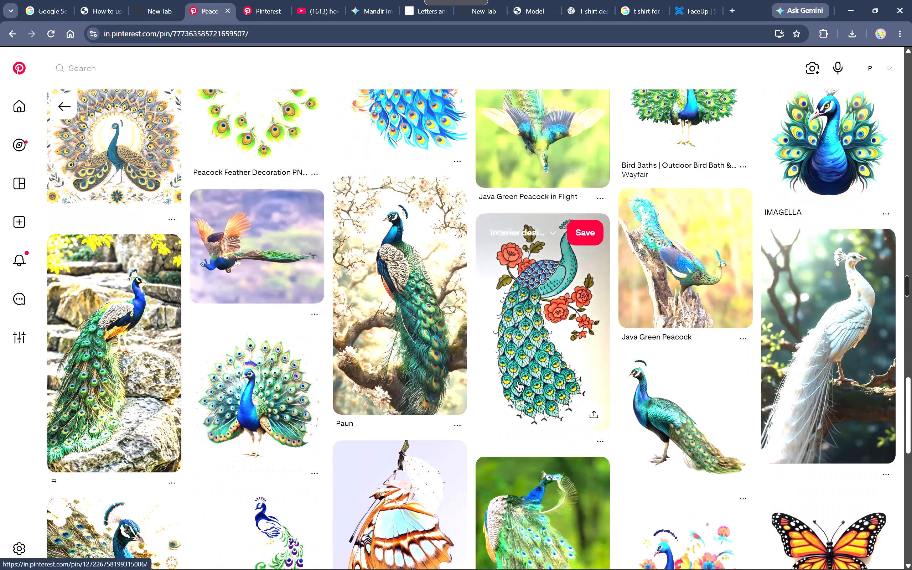
pyautogui.scroll(-2, 517, 382)
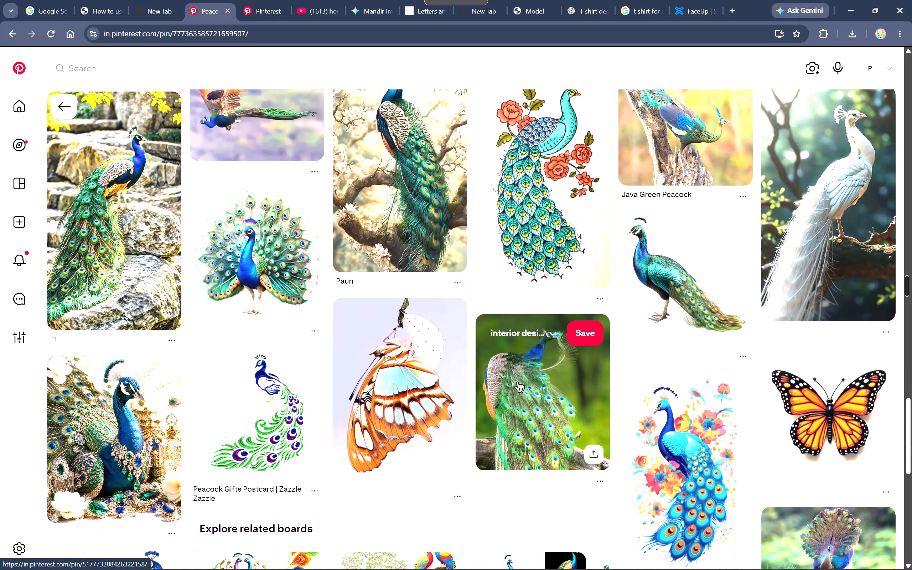
# Go back to the pin of the standing blue-necked peacock with the long trailing green tail and download its image.
pyautogui.scroll(17, 517, 382)
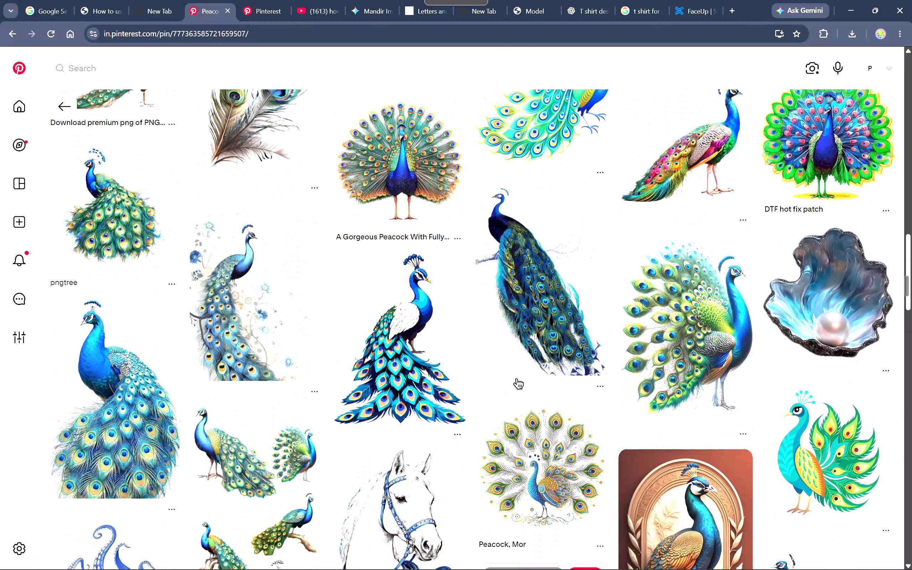
pyautogui.scroll(4, 516, 379)
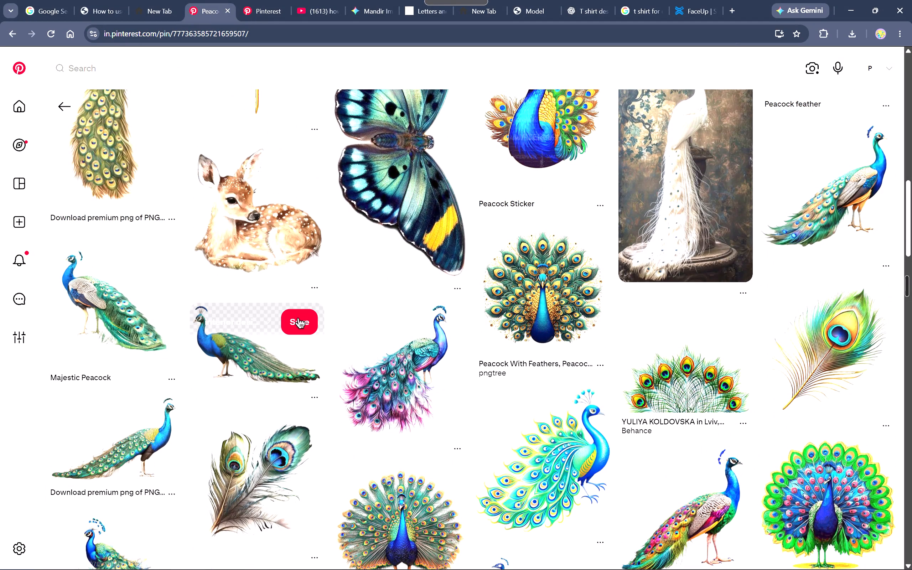
pyautogui.click(267, 336)
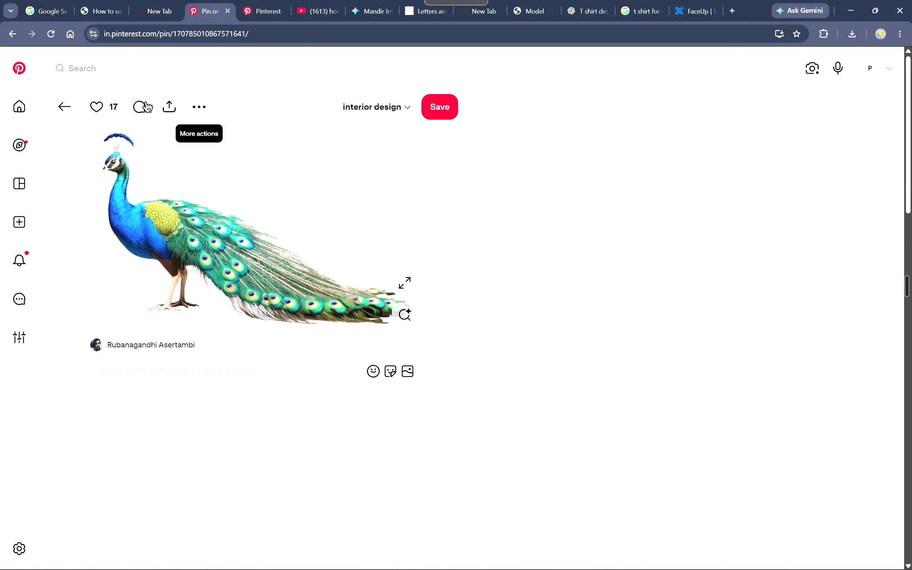
pyautogui.click(200, 102)
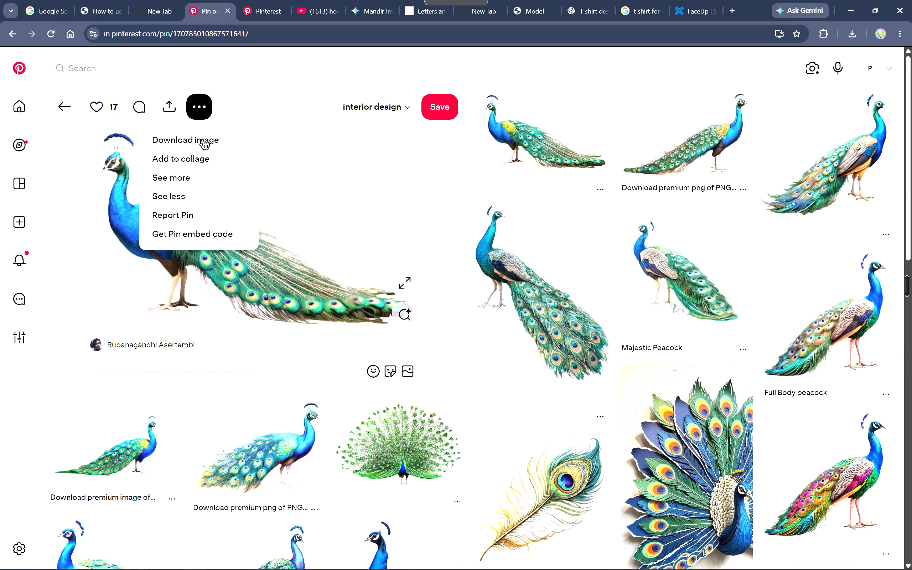
pyautogui.click(202, 140)
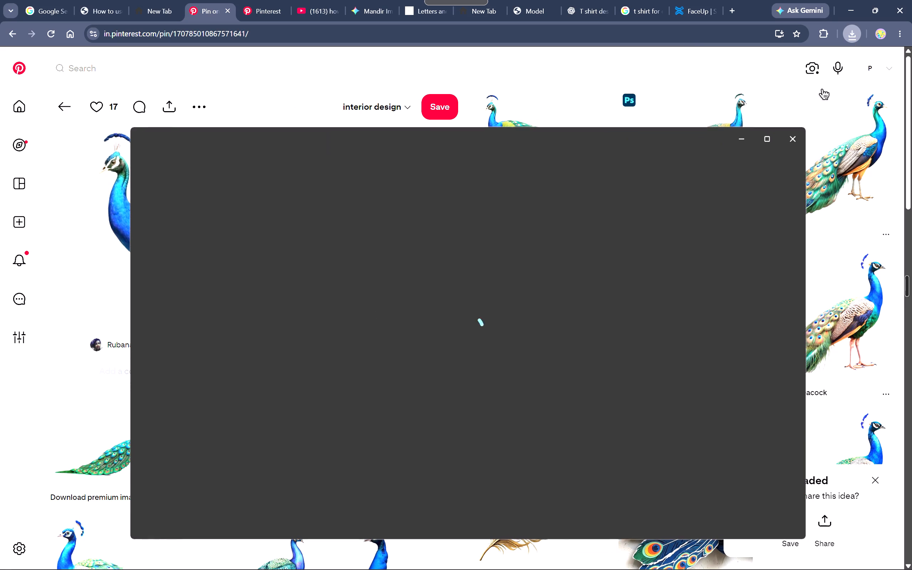
pyautogui.click(785, 140)
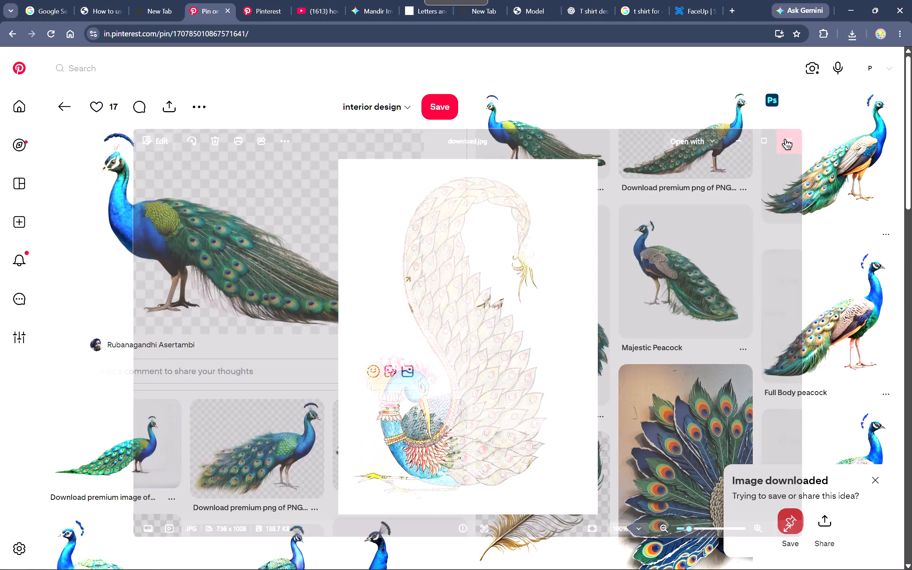
pyautogui.hotkey('alt', 'Tab')
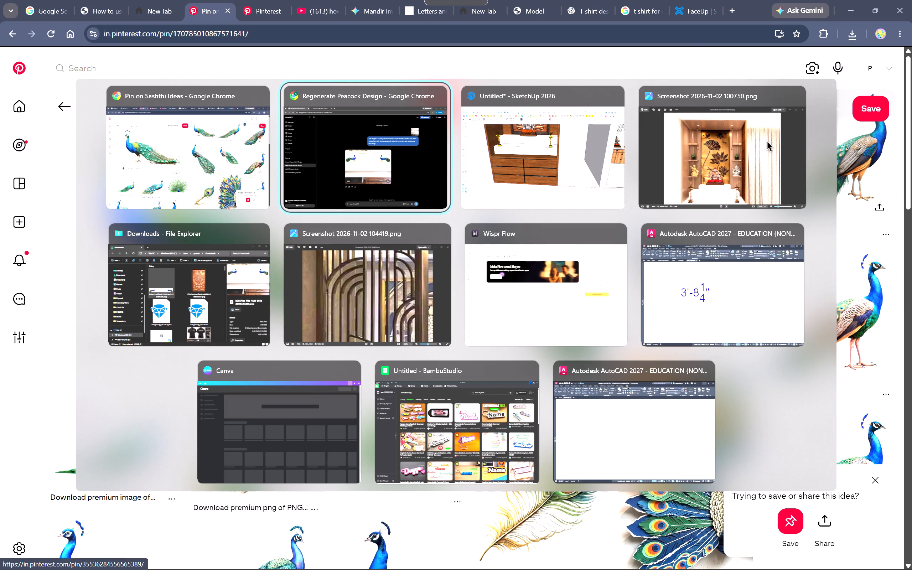
pyautogui.hotkey('alt', 'Tab')
pyautogui.hotkey('alt', 'Tab')
pyautogui.hotkey('alt', 'Tab')
pyautogui.hotkey('alt', 'Tab')
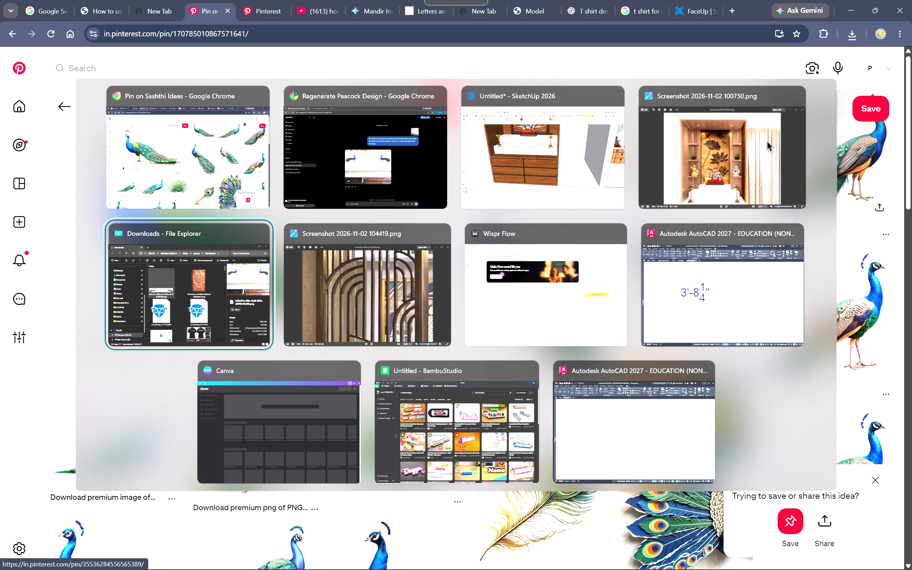
pyautogui.hotkey('alt', 'Left')
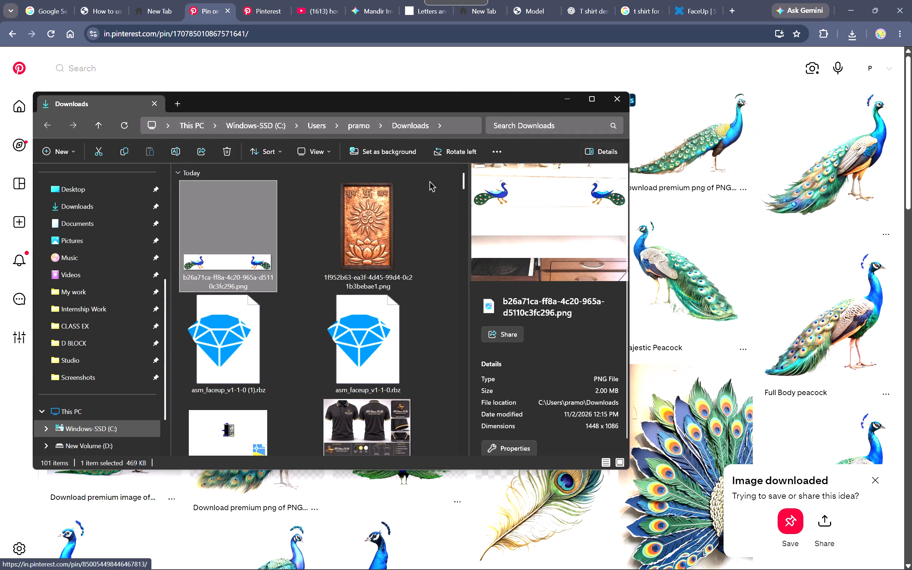
pyautogui.click(124, 124)
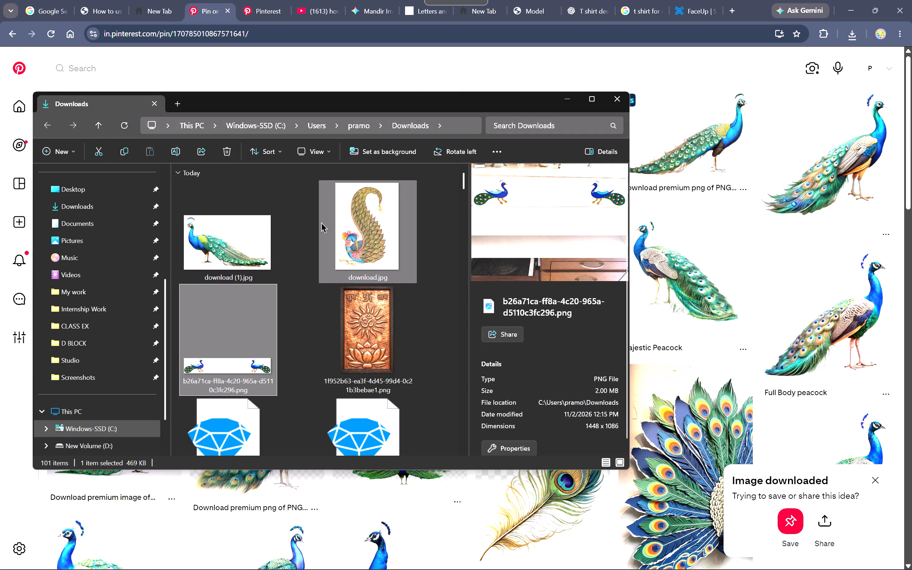
# Import download (1).jpg from the Downloads folder into the SketchUp model, placing it in front of the mandir's lower platform.
pyautogui.click(242, 223)
pyautogui.moveTo(228, 227); pyautogui.dragTo(282, 245)
pyautogui.hotkey('alt', 'Tab')
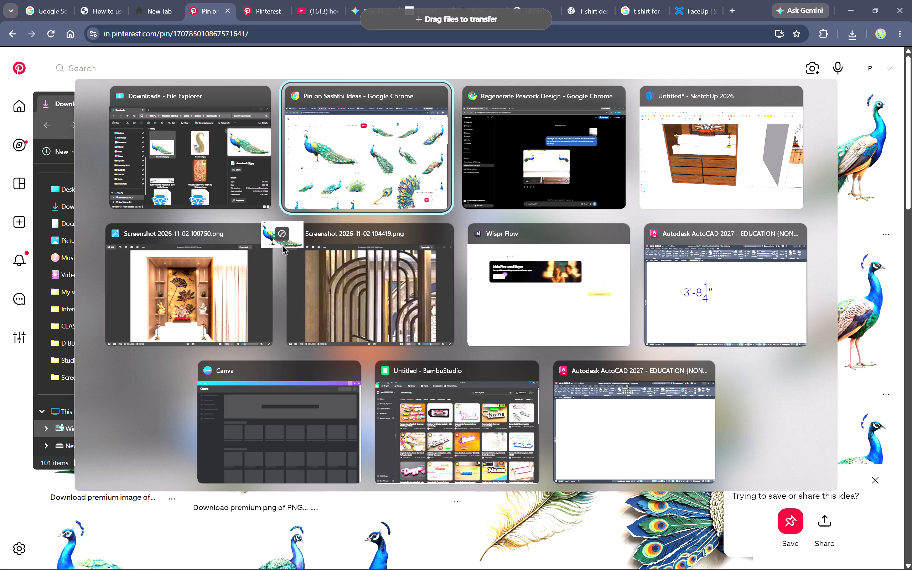
pyautogui.moveTo(282, 245); pyautogui.dragTo(391, 242)
pyautogui.hotkey('alt', 'Tab')
pyautogui.hotkey('alt', 'Tab')
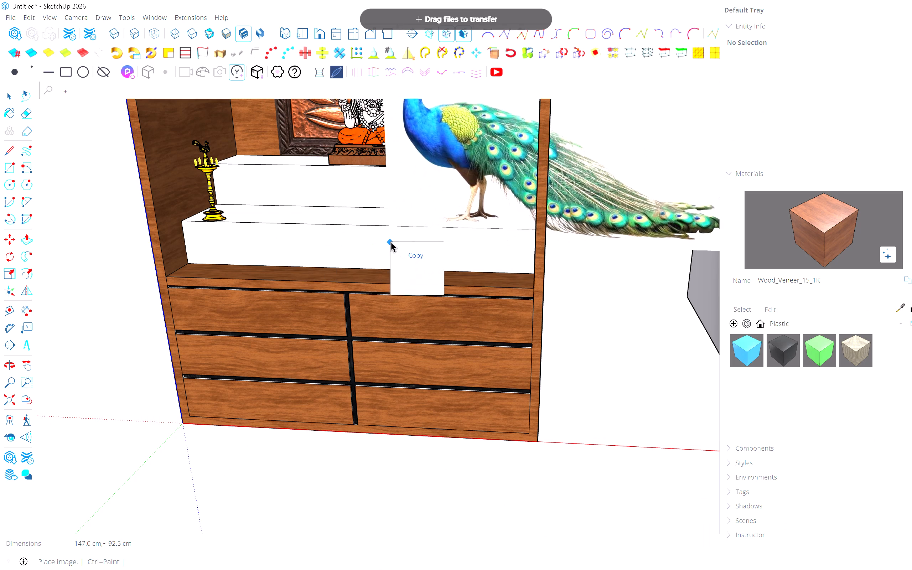
pyautogui.moveTo(391, 242); pyautogui.dragTo(373, 260)
# Scale the peacock image down to roughly the height of the lower platform's front, near its right-hand end.
pyautogui.scroll(-5, 375, 250)
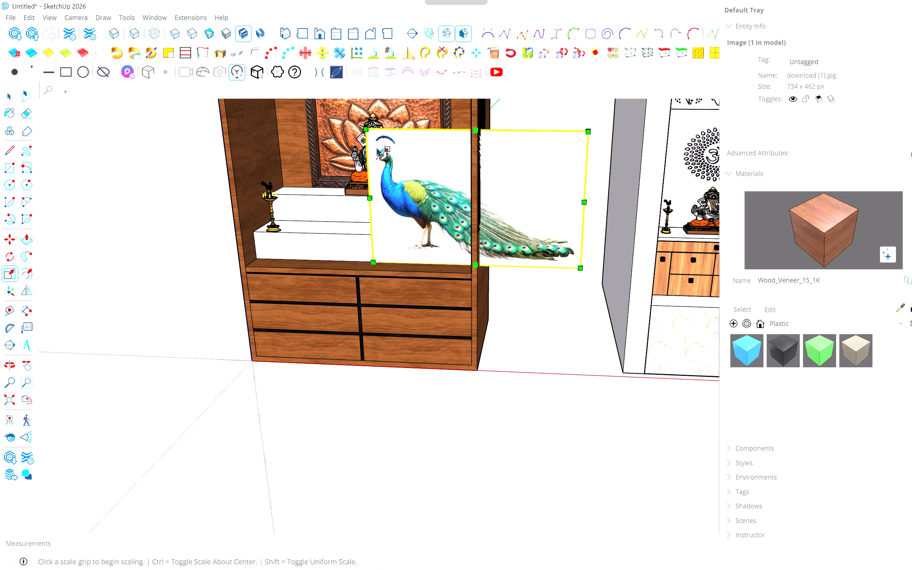
pyautogui.moveTo(367, 130); pyautogui.dragTo(454, 191)
pyautogui.moveTo(535, 200); pyautogui.dragTo(530, 200)
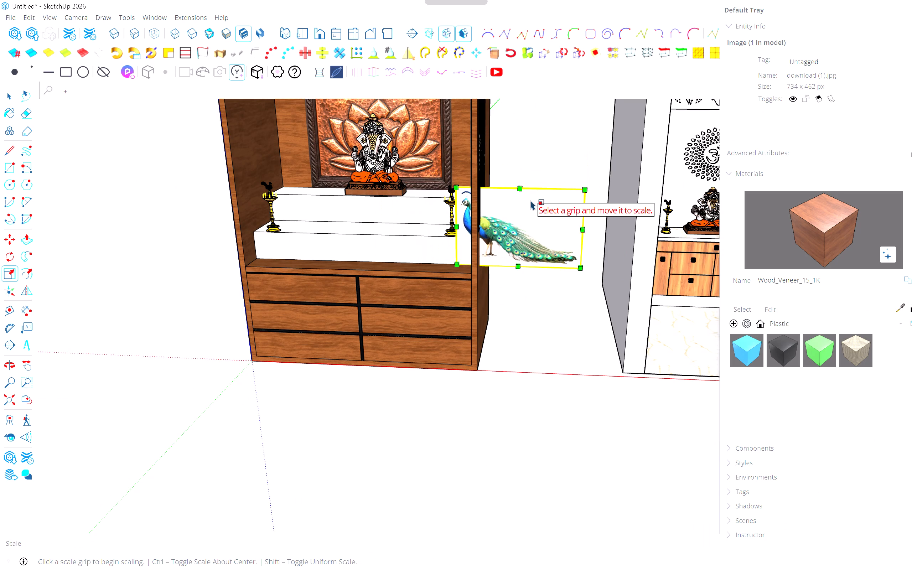
pyautogui.moveTo(530, 200); pyautogui.dragTo(497, 202)
pyautogui.moveTo(519, 187); pyautogui.dragTo(515, 201)
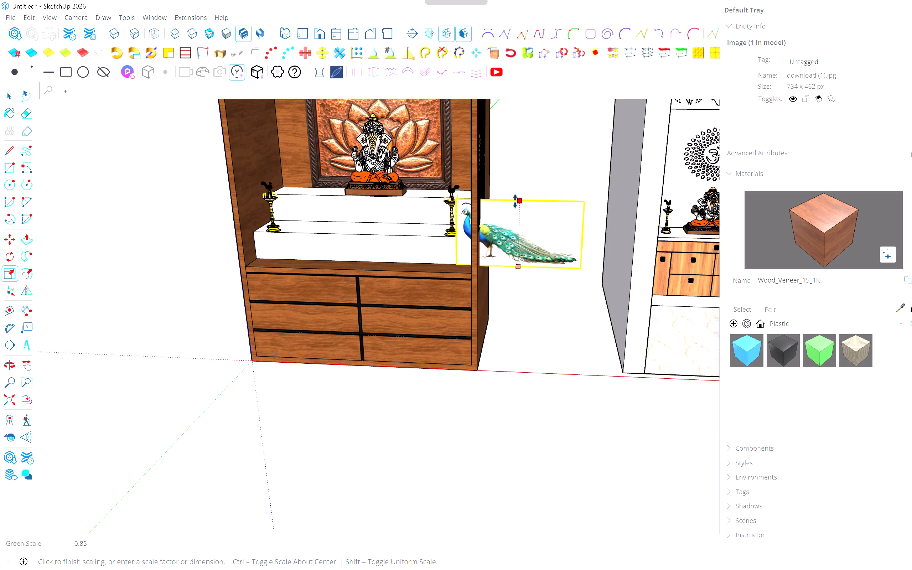
pyautogui.moveTo(515, 201); pyautogui.dragTo(515, 193)
pyautogui.moveTo(524, 213); pyautogui.dragTo(475, 205)
pyautogui.moveTo(583, 188); pyautogui.dragTo(485, 233)
pyautogui.scroll(7, 466, 252)
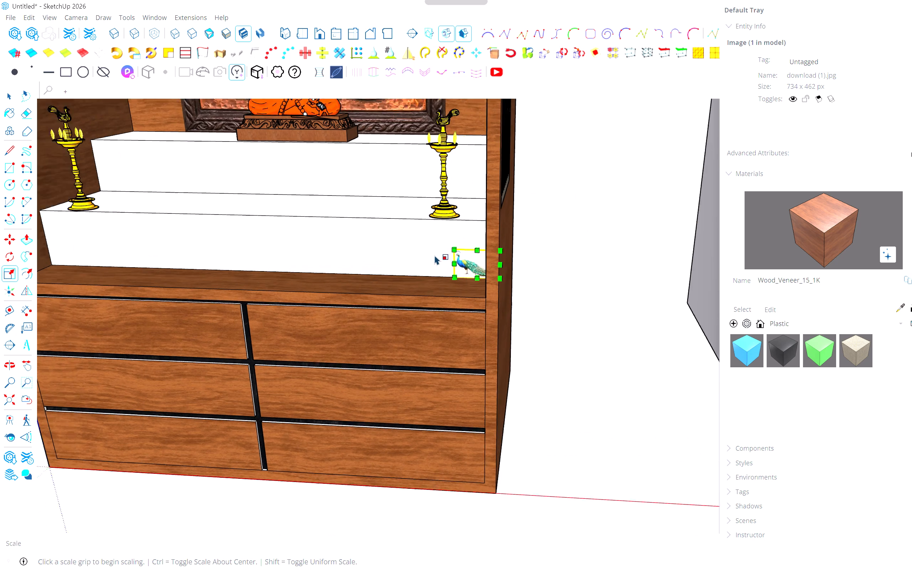
pyautogui.scroll(2, 434, 255)
pyautogui.moveTo(462, 248); pyautogui.dragTo(408, 198)
# Move the peacock image about 3.2 cm so its lower tail-side corner meets the platform's right-hand bottom corner at the side panel.
pyautogui.scroll(5, 421, 232)
pyautogui.press('m')
pyautogui.scroll(2, 540, 294)
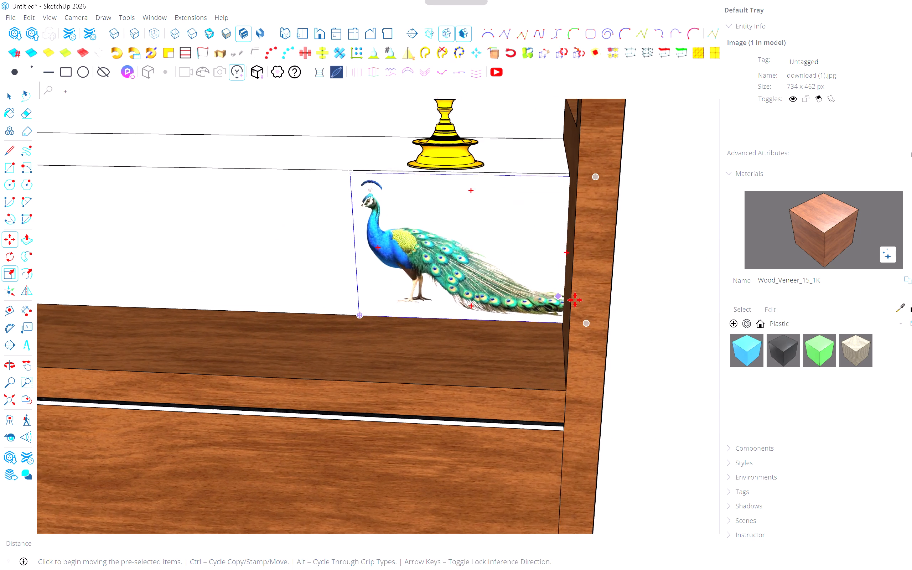
pyautogui.scroll(1, 575, 300)
pyautogui.click(589, 327)
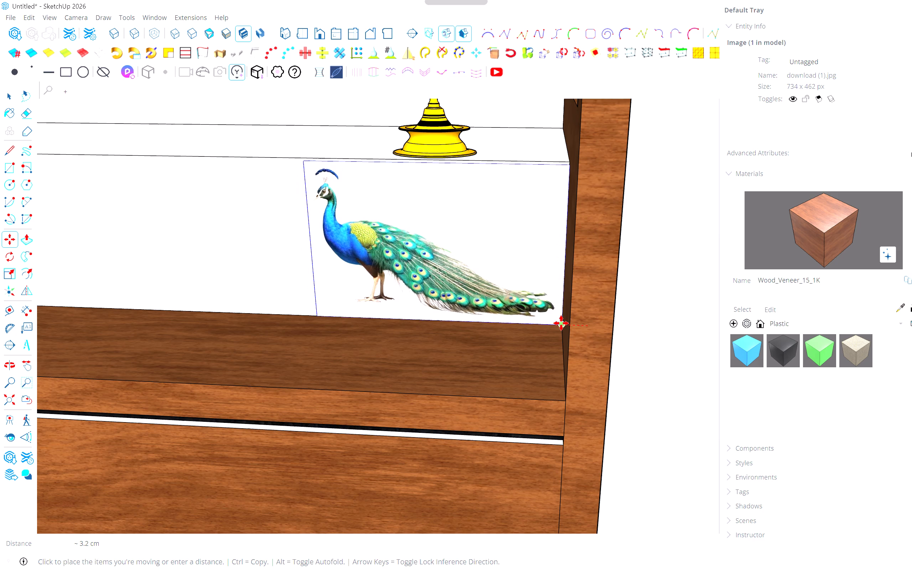
pyautogui.click(561, 323)
pyautogui.moveTo(431, 316); pyautogui.dragTo(553, 284, button='middle')
pyautogui.scroll(-5, 553, 284)
pyautogui.moveTo(485, 281); pyautogui.dragTo(411, 295, button='middle')
pyautogui.middleClick(410, 294)
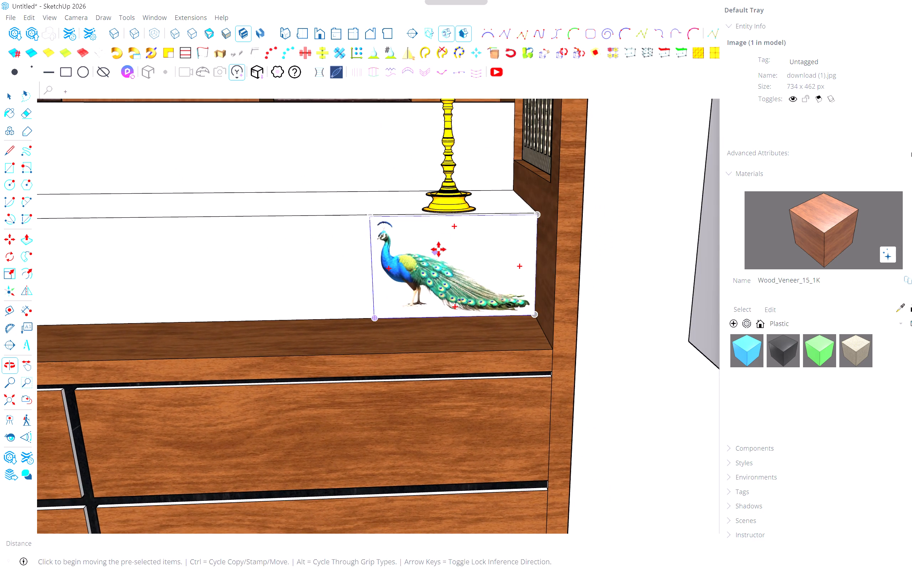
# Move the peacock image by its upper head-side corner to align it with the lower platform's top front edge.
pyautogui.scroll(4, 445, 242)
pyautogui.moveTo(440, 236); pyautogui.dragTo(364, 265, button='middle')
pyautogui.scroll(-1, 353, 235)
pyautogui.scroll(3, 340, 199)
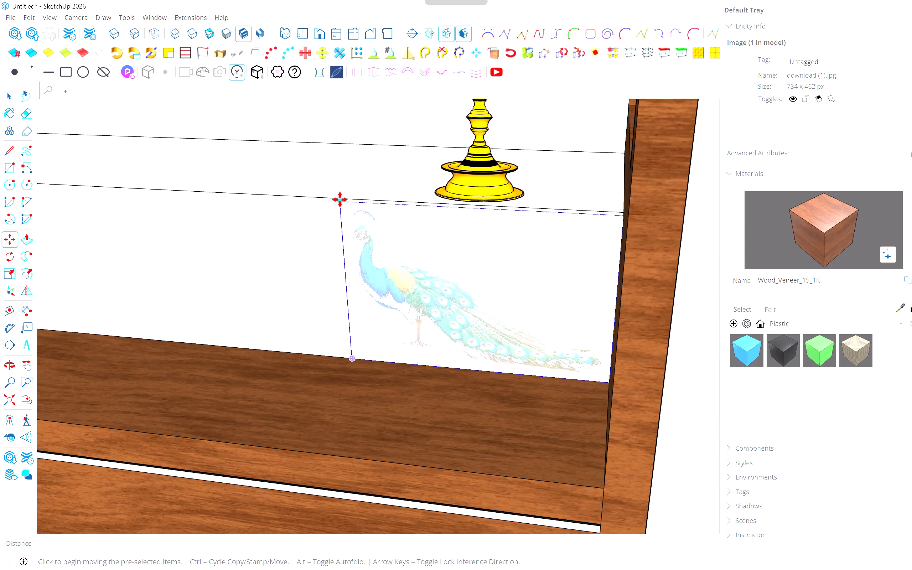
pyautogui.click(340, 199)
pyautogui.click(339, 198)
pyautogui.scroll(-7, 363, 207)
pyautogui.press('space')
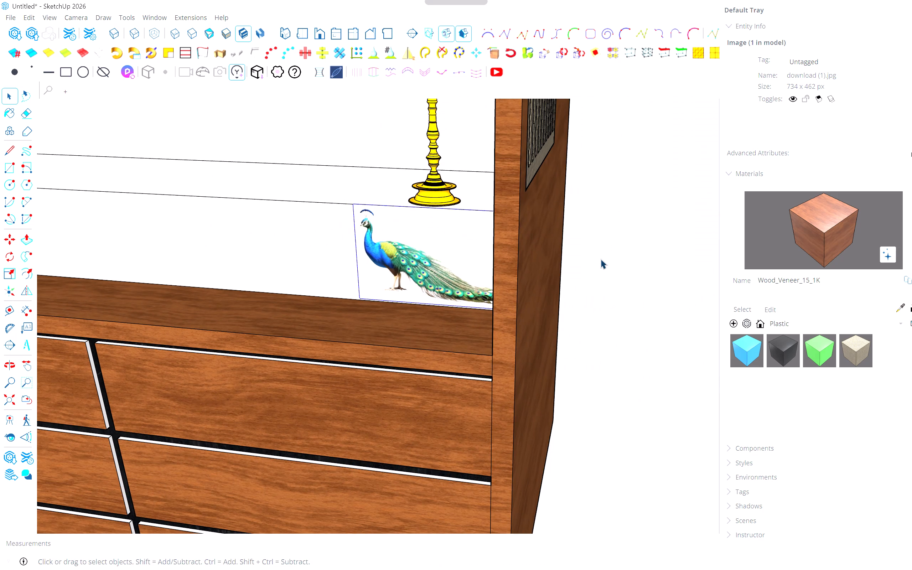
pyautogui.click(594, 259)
# Examine the peacock image's fit and look on the lower platform's front from several angles and distances.
pyautogui.moveTo(580, 263); pyautogui.dragTo(709, 190, button='middle')
pyautogui.scroll(-5, 707, 190)
pyautogui.moveTo(569, 221); pyautogui.dragTo(511, 249, button='middle')
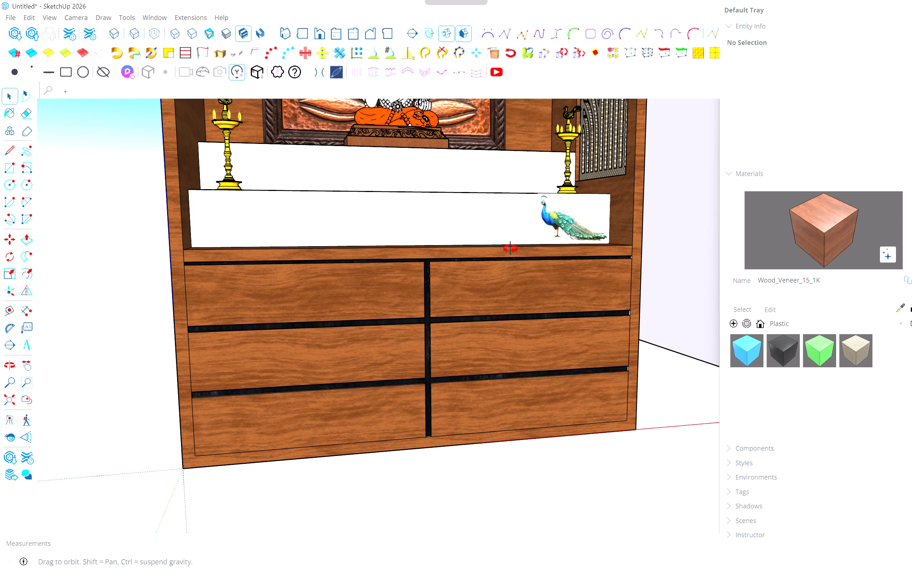
pyautogui.moveTo(511, 249); pyautogui.dragTo(492, 259, button='middle')
pyautogui.middleClick(487, 263)
pyautogui.moveTo(486, 263); pyautogui.dragTo(458, 273, button='middle')
pyautogui.scroll(5, 462, 269)
pyautogui.click(471, 259)
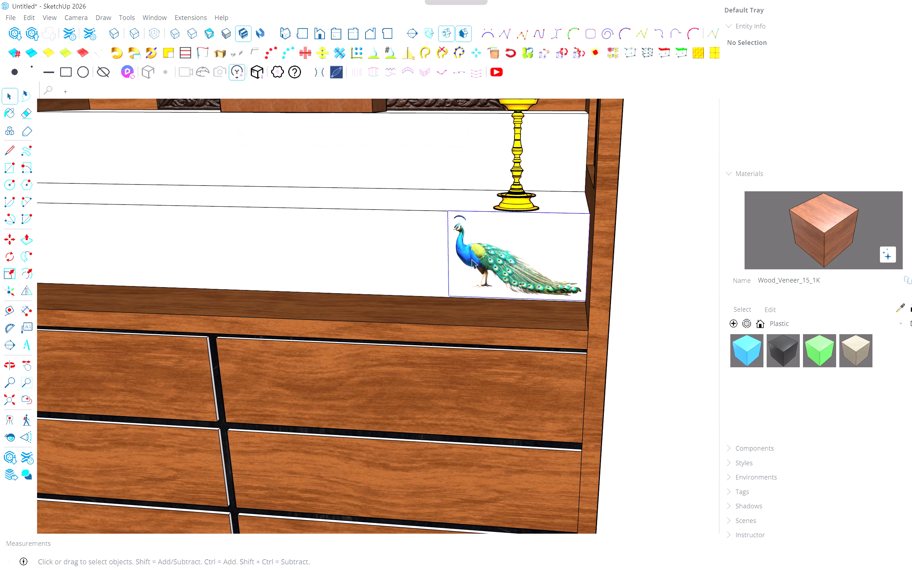
pyautogui.scroll(5, 471, 259)
pyautogui.moveTo(471, 259); pyautogui.dragTo(496, 249, button='middle')
pyautogui.middleClick(496, 249)
pyautogui.scroll(4, 435, 286)
pyautogui.scroll(-13, 431, 291)
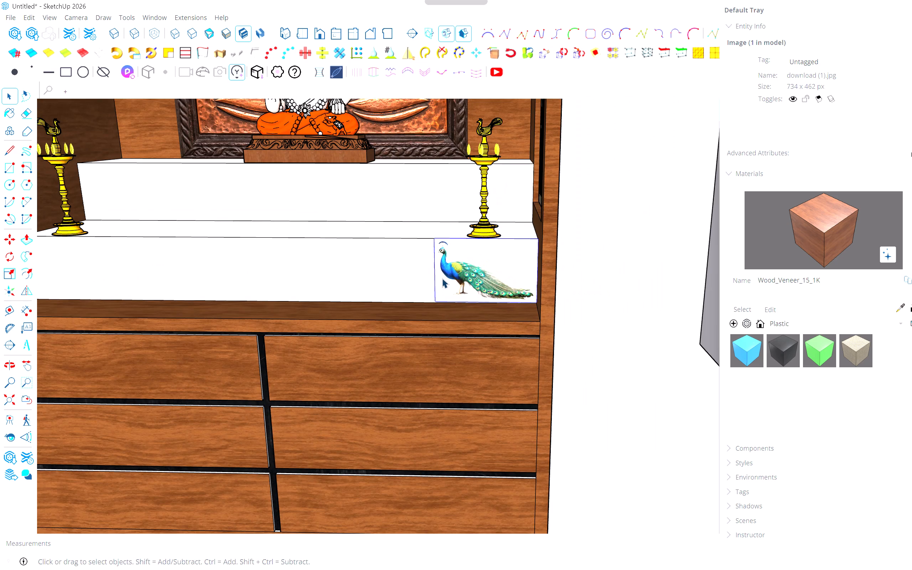
pyautogui.moveTo(470, 270); pyautogui.dragTo(536, 270, button='middle')
pyautogui.middleClick(536, 270)
pyautogui.scroll(4, 526, 264)
pyautogui.moveTo(514, 267); pyautogui.dragTo(469, 278, button='middle')
pyautogui.middleClick(468, 278)
pyautogui.scroll(4, 473, 273)
pyautogui.scroll(-7, 473, 273)
pyautogui.moveTo(465, 272); pyautogui.dragTo(581, 249, button='middle')
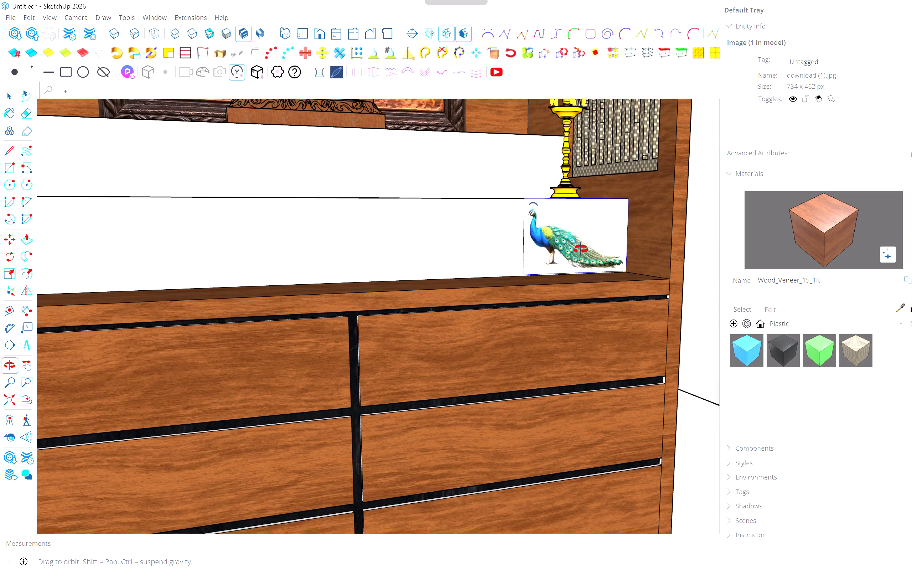
pyautogui.moveTo(581, 249); pyautogui.dragTo(402, 292, button='middle')
pyautogui.scroll(1, 588, 286)
pyautogui.keyDown('shift'); pyautogui.moveTo(398, 290); pyautogui.dragTo(394, 289, button='middle'); pyautogui.keyUp('shift')
pyautogui.scroll(-7, 393, 289)
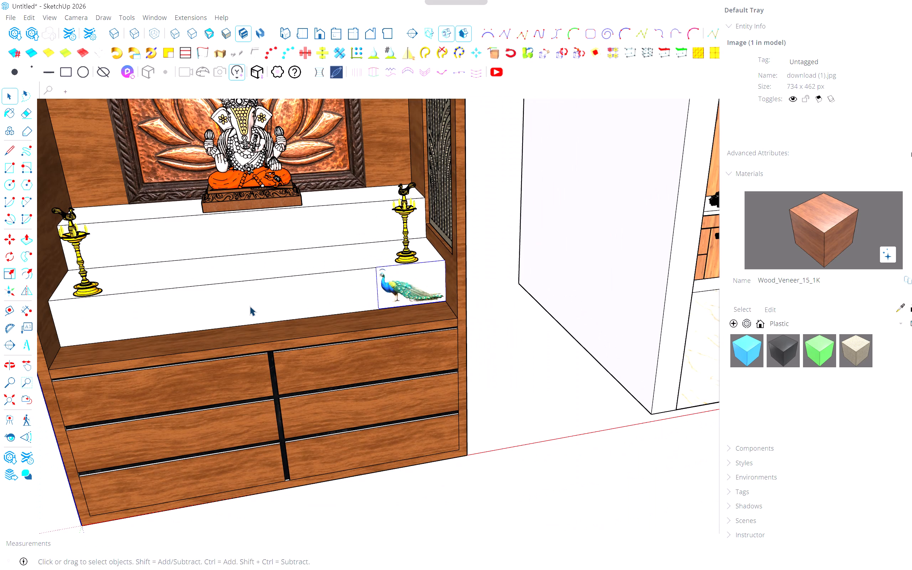
pyautogui.scroll(3, 253, 306)
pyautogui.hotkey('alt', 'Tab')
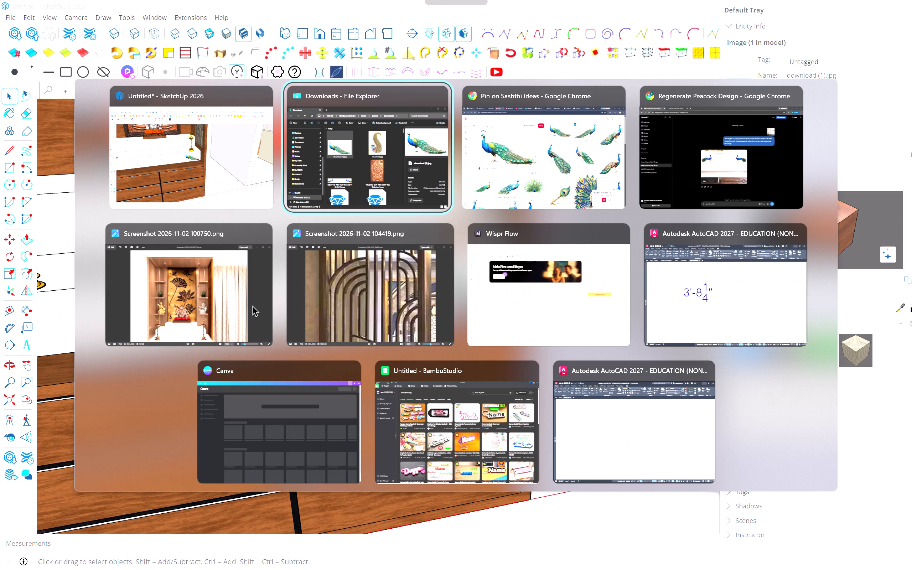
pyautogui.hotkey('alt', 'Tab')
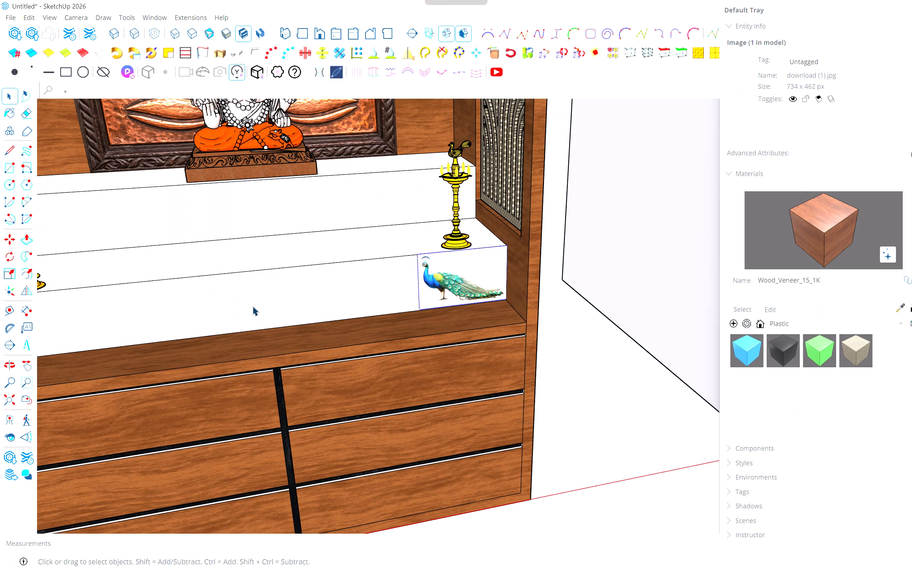
# Sample the lower platform's white finish and paint the top face and front edge of the ledge above the drawers with it.
pyautogui.scroll(4, 309, 326)
pyautogui.moveTo(283, 324); pyautogui.dragTo(229, 326, button='middle')
pyautogui.click(305, 341)
pyautogui.scroll(-6, 305, 340)
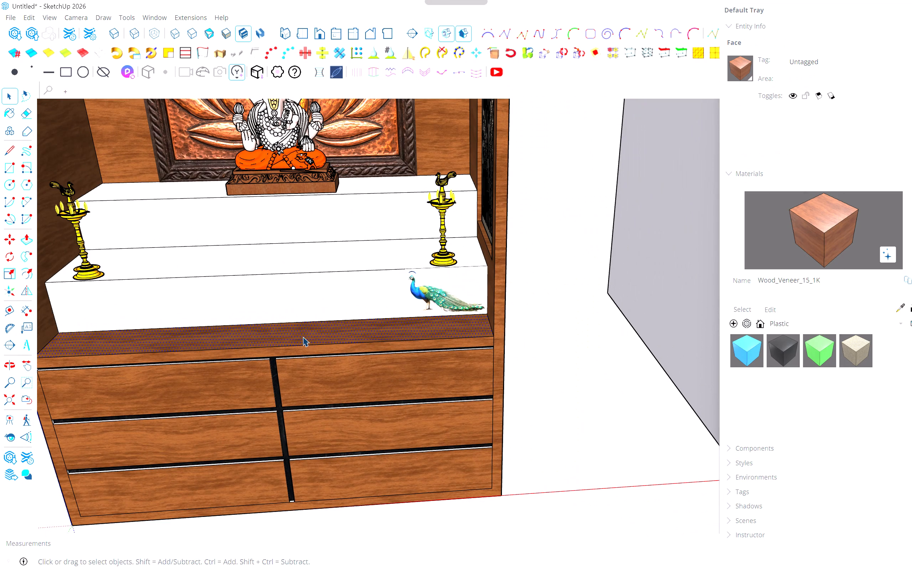
pyautogui.write('NB')
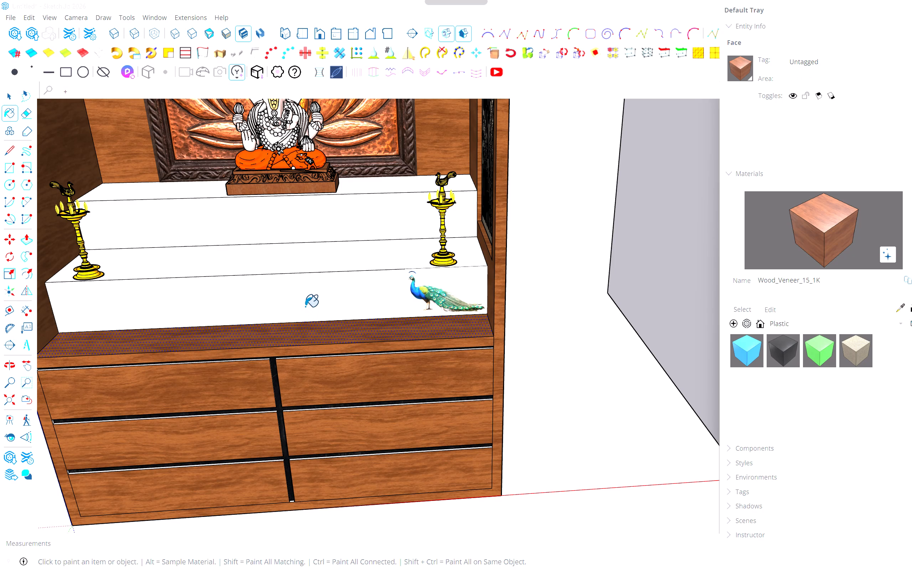
pyautogui.moveTo(311, 296); pyautogui.dragTo(326, 282, button='middle')
pyautogui.keyDown('alt'); pyautogui.click(317, 291); pyautogui.keyUp('alt')
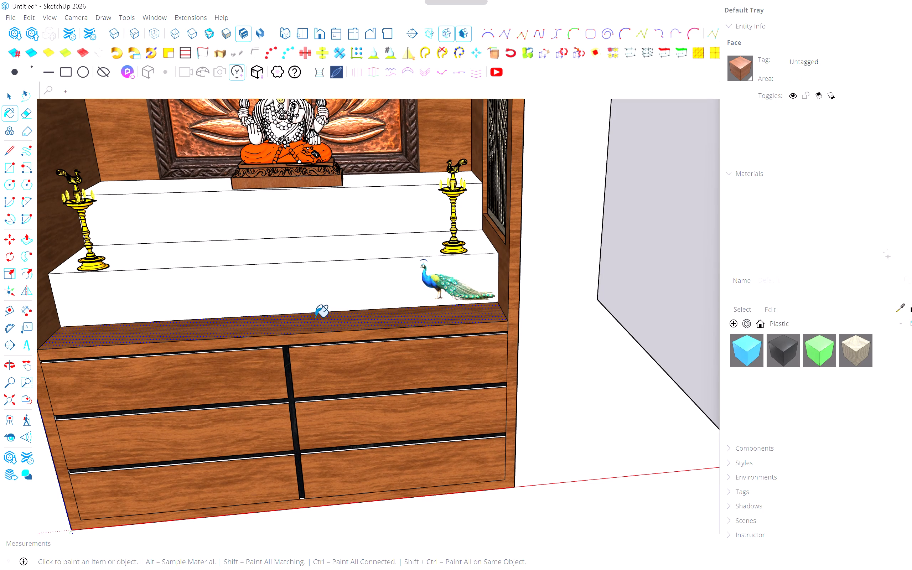
pyautogui.click(313, 323)
pyautogui.scroll(4, 313, 331)
pyautogui.click(311, 339)
pyautogui.moveTo(279, 339); pyautogui.dragTo(302, 312, button='middle')
pyautogui.scroll(-4, 302, 312)
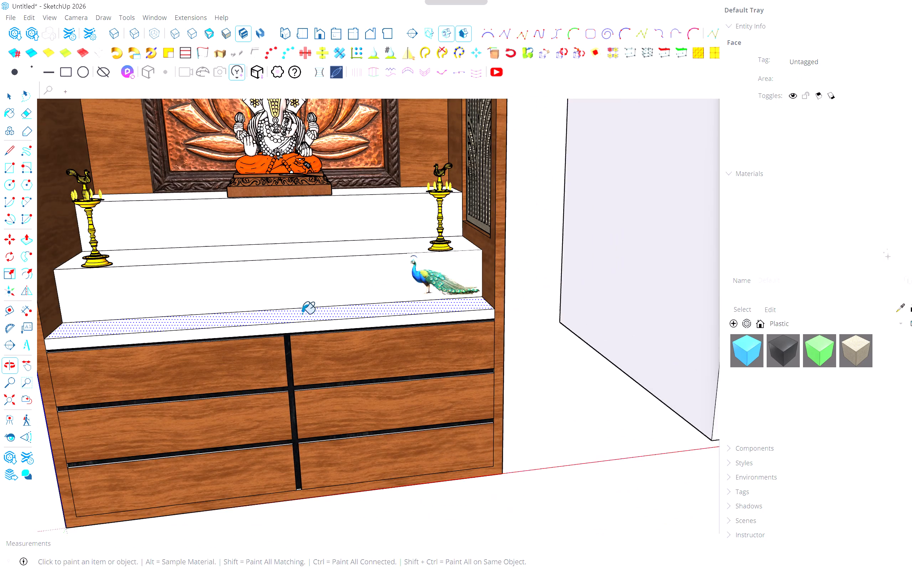
# Delete the peacock image from the lower platform's front.
pyautogui.scroll(-2, 302, 314)
pyautogui.moveTo(219, 320); pyautogui.dragTo(270, 319, button='middle')
pyautogui.scroll(-5, 270, 319)
pyautogui.press('space')
pyautogui.click(474, 320)
pyautogui.scroll(1, 462, 318)
pyautogui.moveTo(447, 317); pyautogui.dragTo(334, 319, button='middle')
pyautogui.middleClick(323, 316)
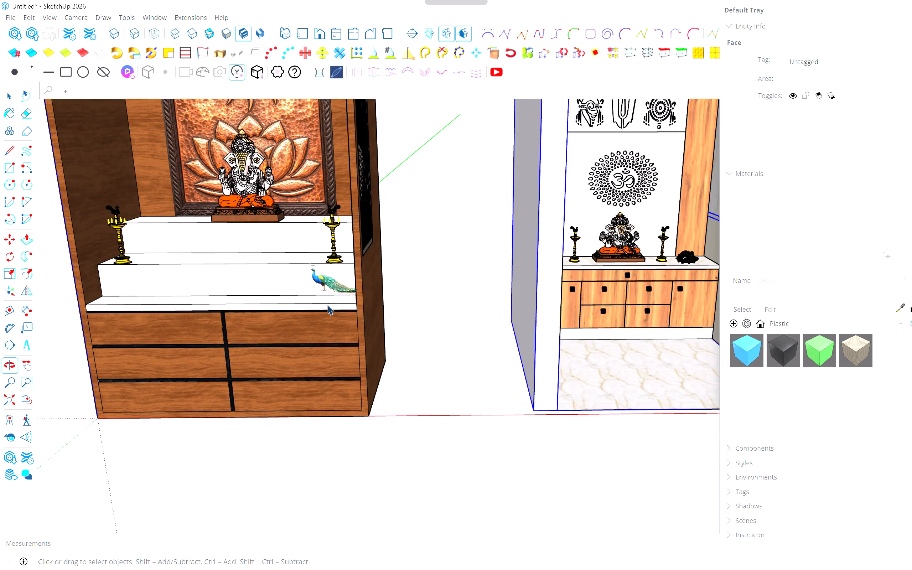
pyautogui.scroll(4, 328, 296)
pyautogui.click(337, 279)
pyautogui.scroll(-12, 336, 283)
pyautogui.press('Delete')
# Select the entire second mandir model standing beside the veneer cabinet and delete it.
pyautogui.moveTo(387, 286); pyautogui.dragTo(408, 278, button='middle')
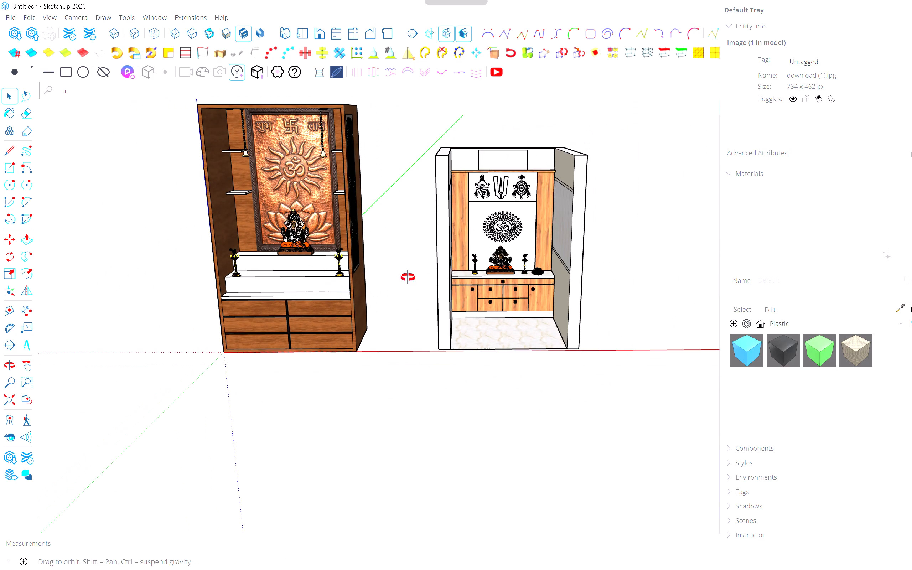
pyautogui.moveTo(408, 278); pyautogui.dragTo(441, 266, button='middle')
pyautogui.scroll(-4, 449, 258)
pyautogui.moveTo(569, 152); pyautogui.dragTo(426, 329)
pyautogui.moveTo(455, 331); pyautogui.dragTo(415, 330, button='middle')
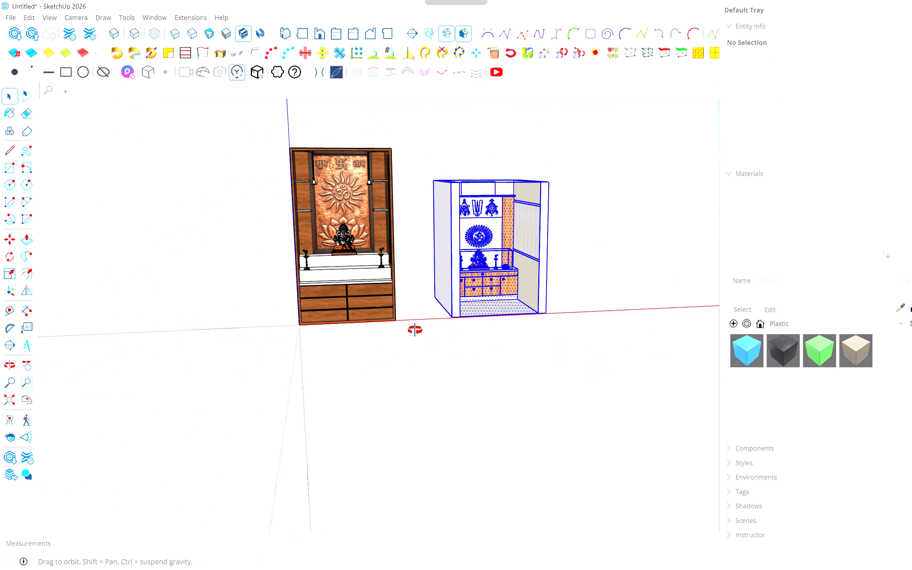
pyautogui.moveTo(415, 330); pyautogui.dragTo(409, 331, button='middle')
pyautogui.middleClick(409, 331)
pyautogui.press('Delete')
# Save the model in the Downloads folder under the file name mandir design.
pyautogui.scroll(4, 418, 283)
pyautogui.moveTo(410, 278); pyautogui.dragTo(469, 322, button='middle')
pyautogui.scroll(-5, 463, 326)
pyautogui.keyDown('shift'); pyautogui.moveTo(368, 281); pyautogui.dragTo(370, 283, button='middle'); pyautogui.keyUp('shift')
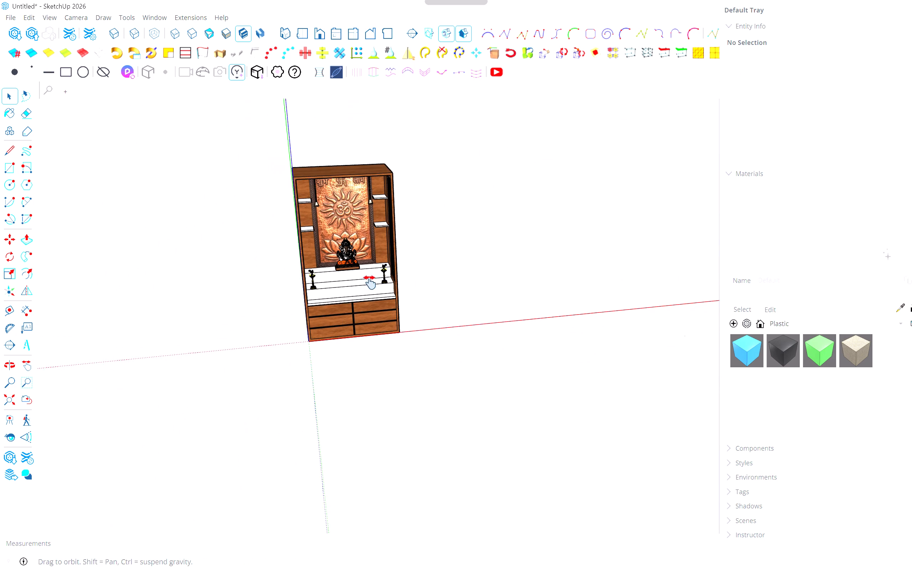
pyautogui.keyDown('shift'); pyautogui.moveTo(370, 283); pyautogui.dragTo(486, 365, button='middle'); pyautogui.keyUp('shift')
pyautogui.keyDown('shift'); pyautogui.middleClick(486, 365); pyautogui.keyUp('shift')
pyautogui.moveTo(510, 343); pyautogui.dragTo(470, 339, button='middle')
pyautogui.middleClick(468, 338)
pyautogui.scroll(1, 468, 338)
pyautogui.hotkey('ctrl', 's')
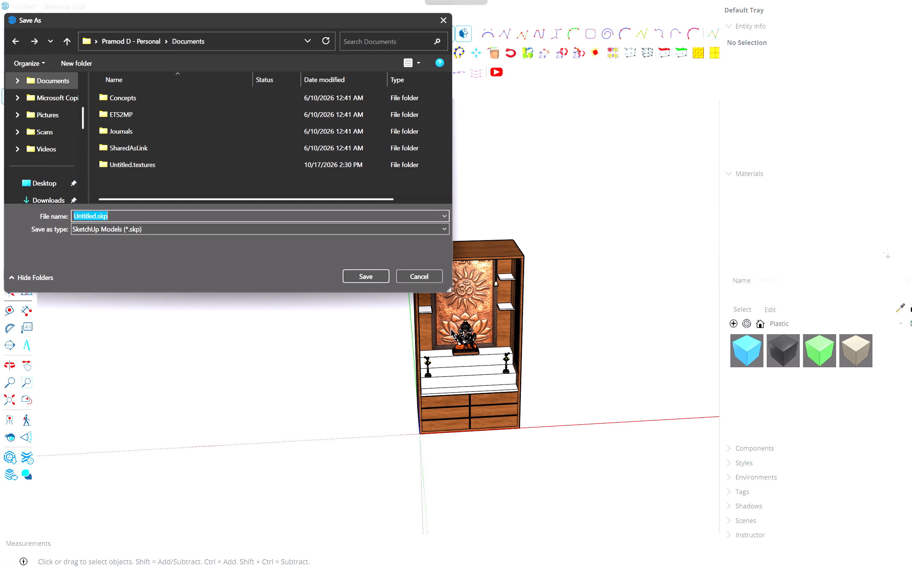
pyautogui.scroll(-1, 47, 123)
pyautogui.click(57, 131)
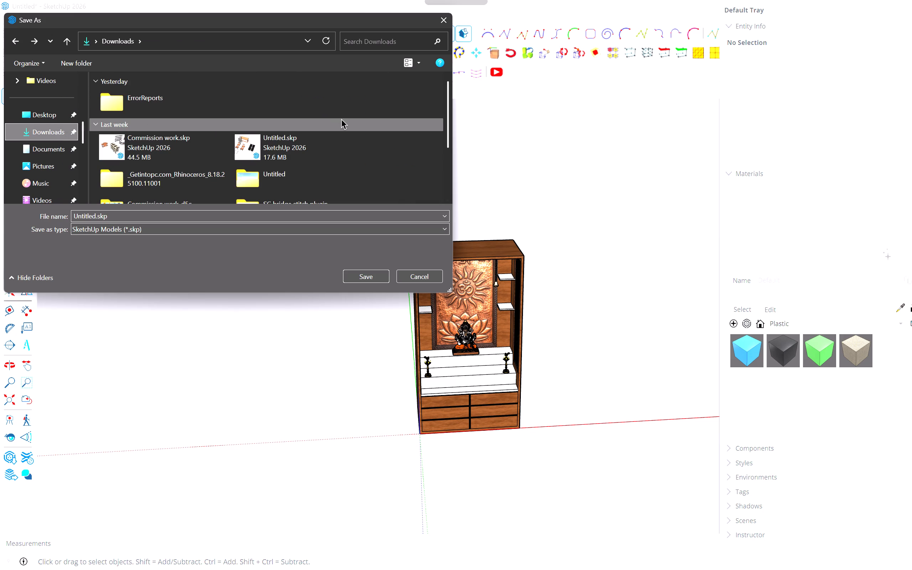
pyautogui.click(145, 213)
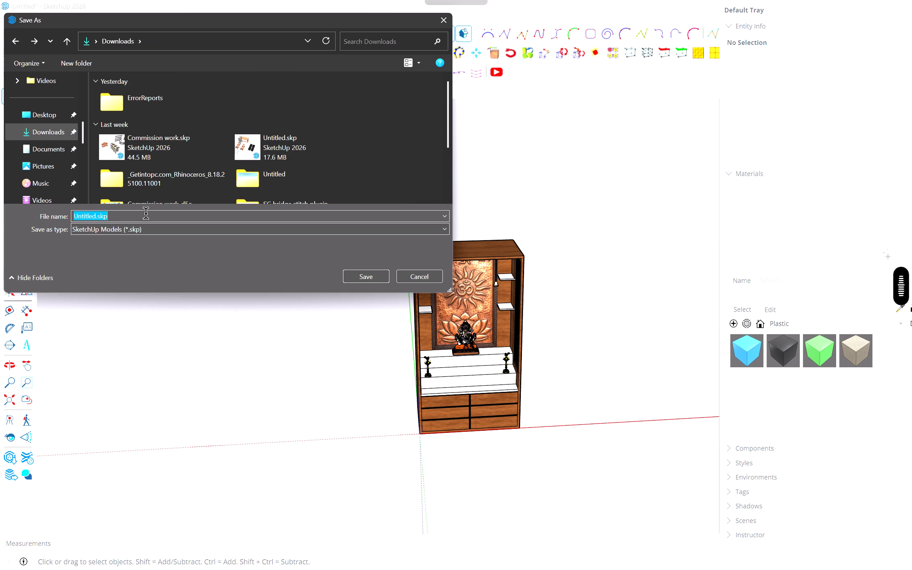
pyautogui.hotkey('ctrl', 'v')
pyautogui.click(366, 274)
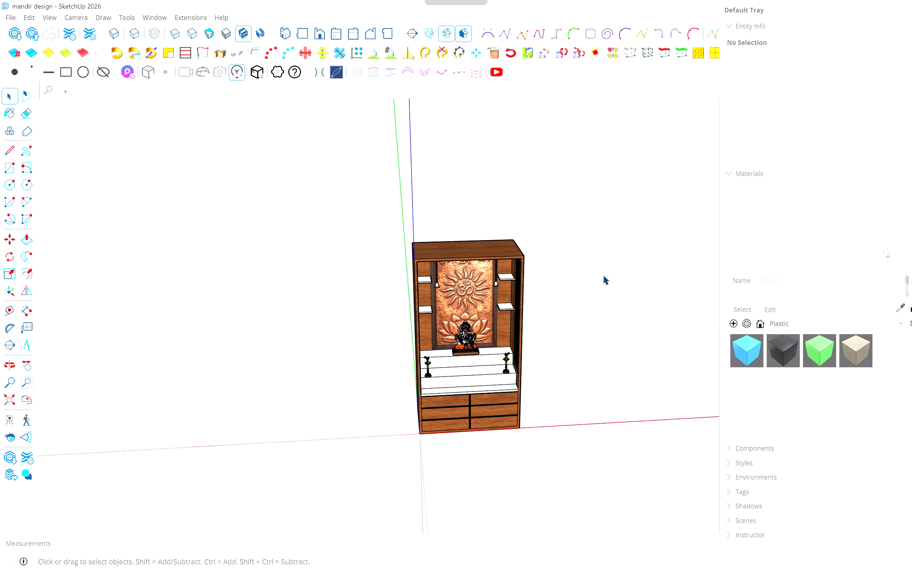
pyautogui.press('Escape')
# Minimise the SketchUp window and bring up the Pinterest page of peacock images in Chrome.
pyautogui.moveTo(898, 4); pyautogui.dragTo(834, 29)
pyautogui.click(857, 33)
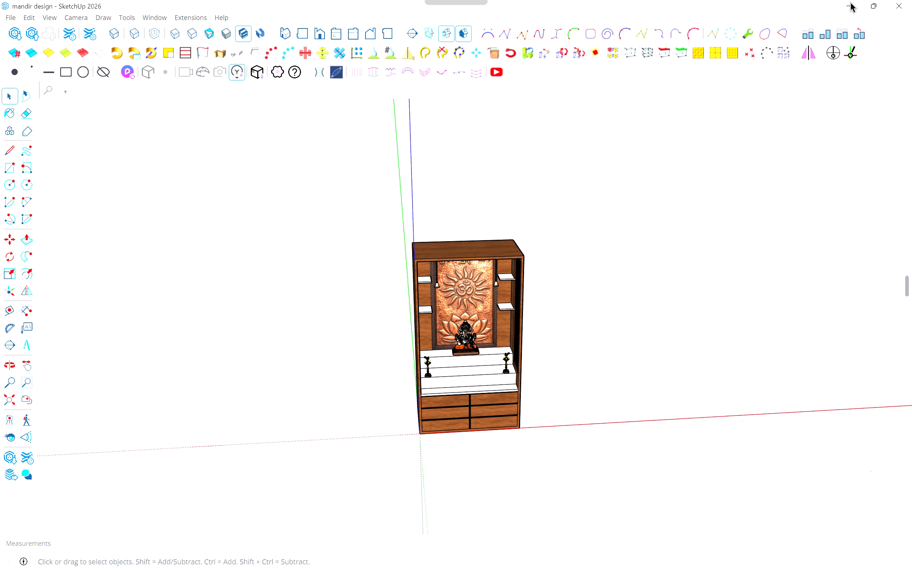
pyautogui.click(850, 2)
pyautogui.click(611, 102)
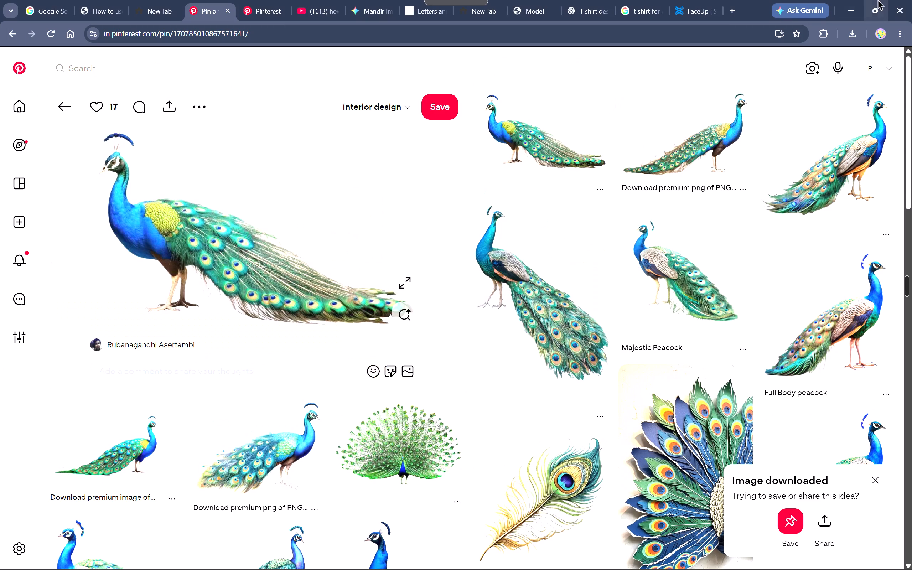
# Clear the desktop by closing the Pinterest browser window, minimising the ChatGPT window and closing the screenshot in Photos.
pyautogui.click(898, 8)
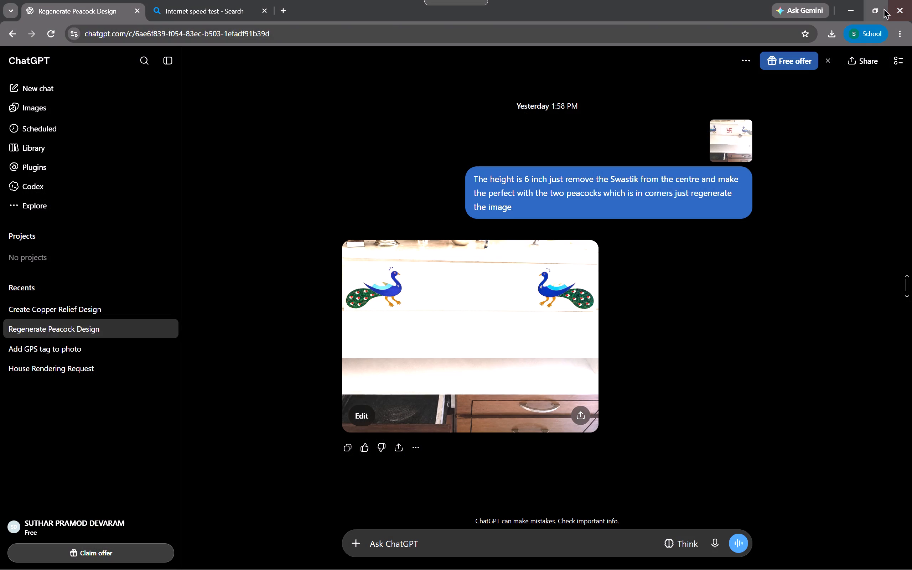
pyautogui.click(839, 11)
pyautogui.click(778, 124)
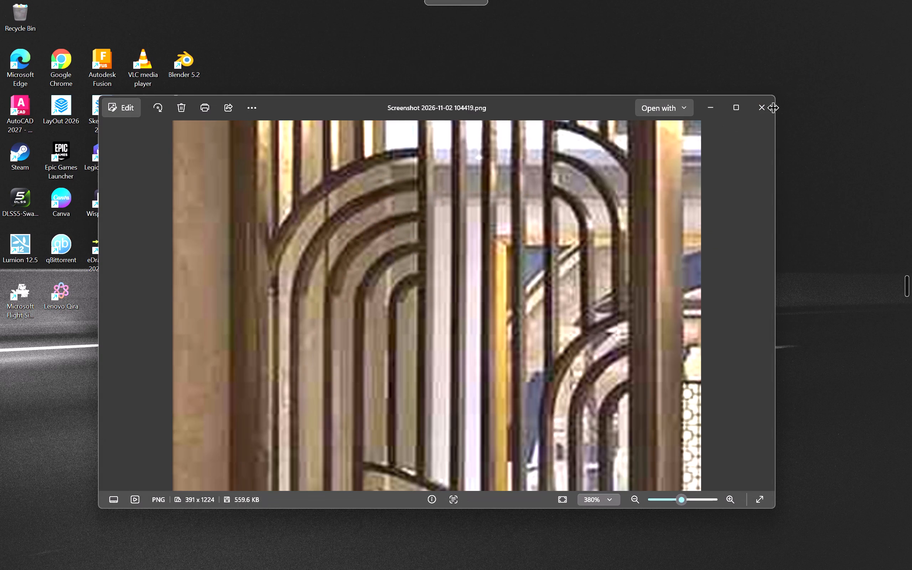
pyautogui.click(773, 108)
pyautogui.click(766, 107)
# Refresh the Windows desktop.
pyautogui.moveTo(776, 78); pyautogui.dragTo(590, 205, button='right')
pyautogui.click(803, 125)
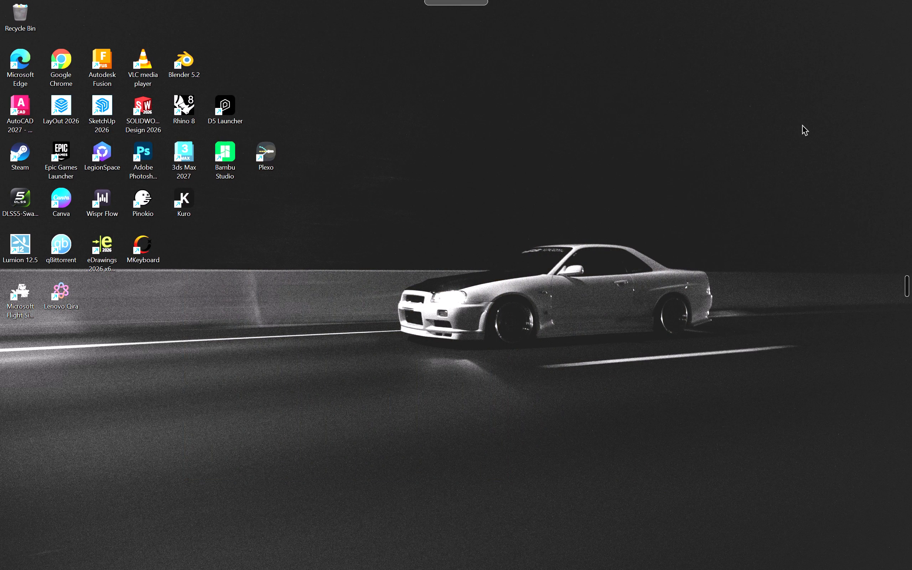
pyautogui.moveTo(801, 125); pyautogui.dragTo(340, 404, button='right')
pyautogui.click(862, 169)
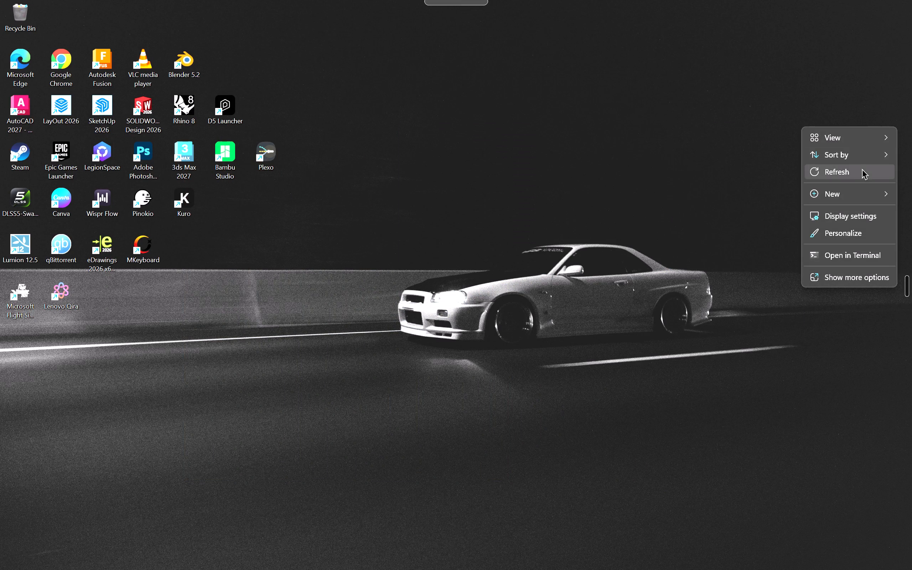
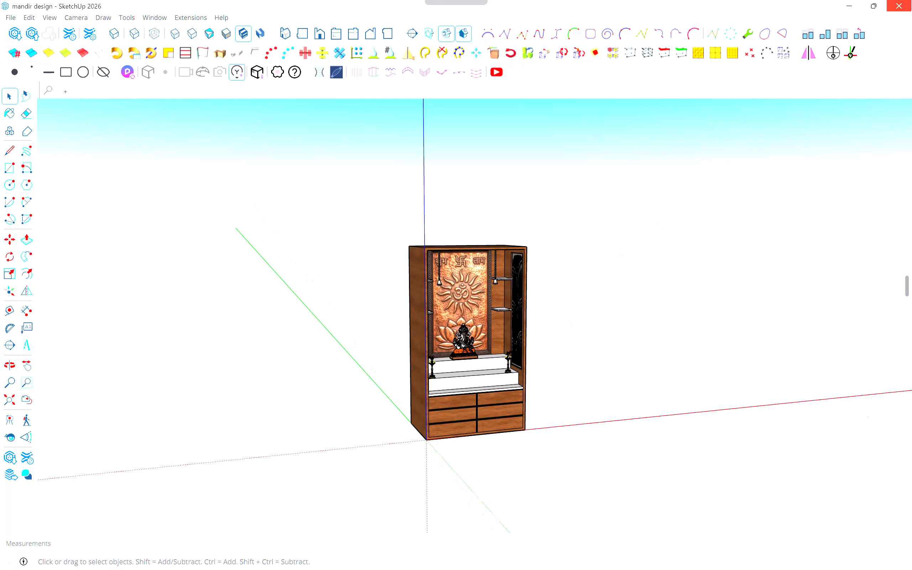
# Close SketchUp with the mandir design model.
pyautogui.click(911, 0)
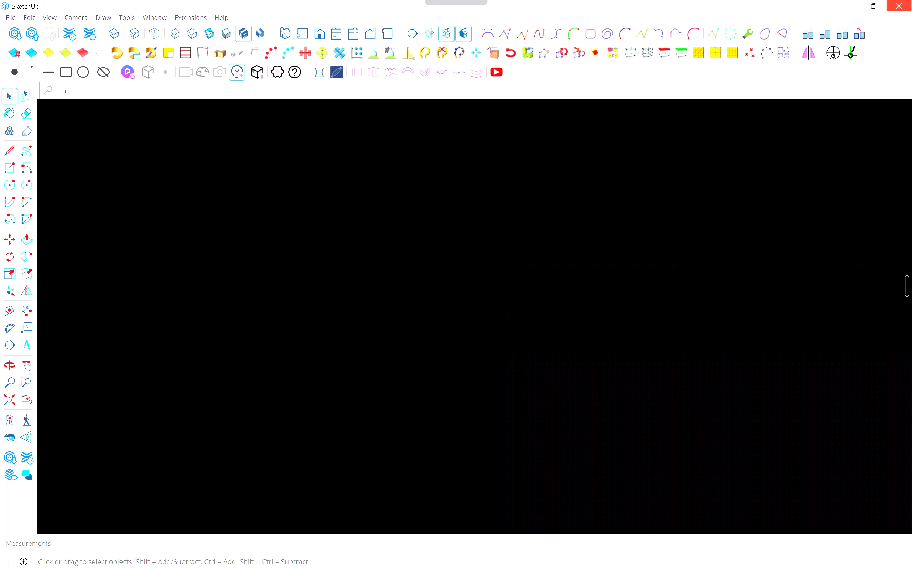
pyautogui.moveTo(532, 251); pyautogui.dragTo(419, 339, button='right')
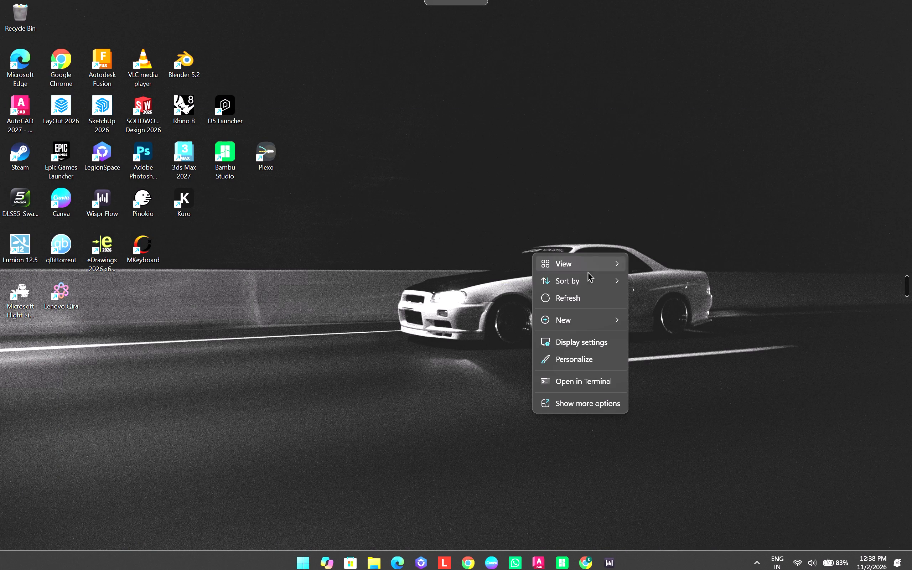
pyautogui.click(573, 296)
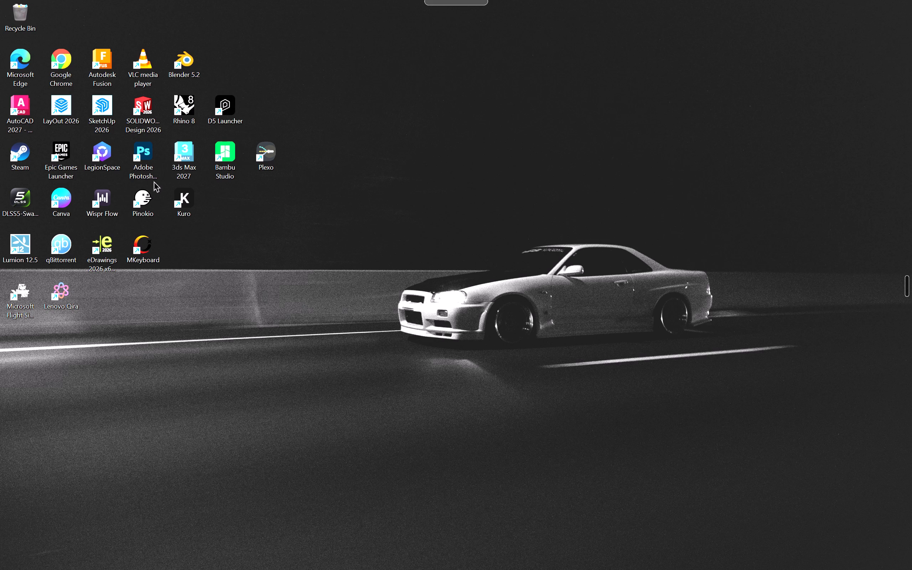
# Launch the D5 Launcher from the desktop.
pyautogui.doubleClick(222, 106)
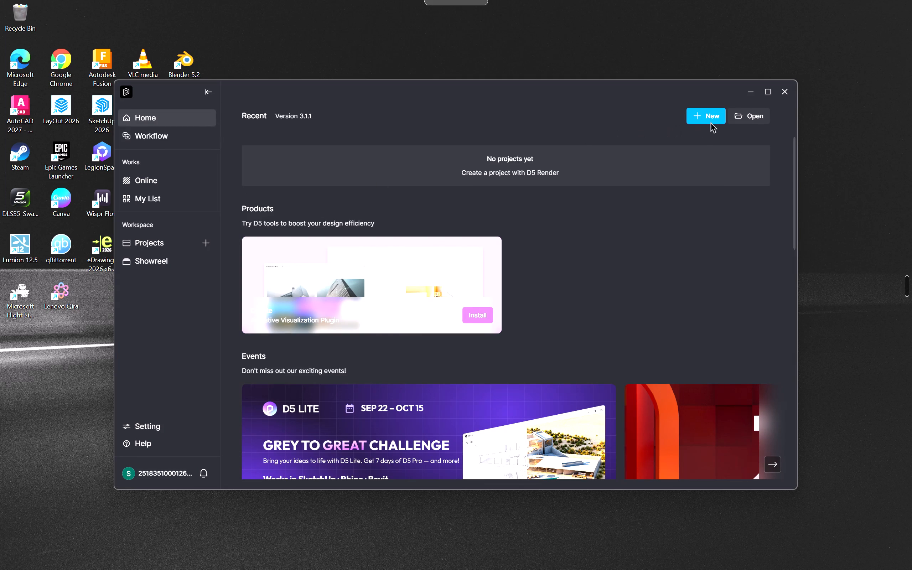
# Create a new project in D5 Render.
pyautogui.click(706, 113)
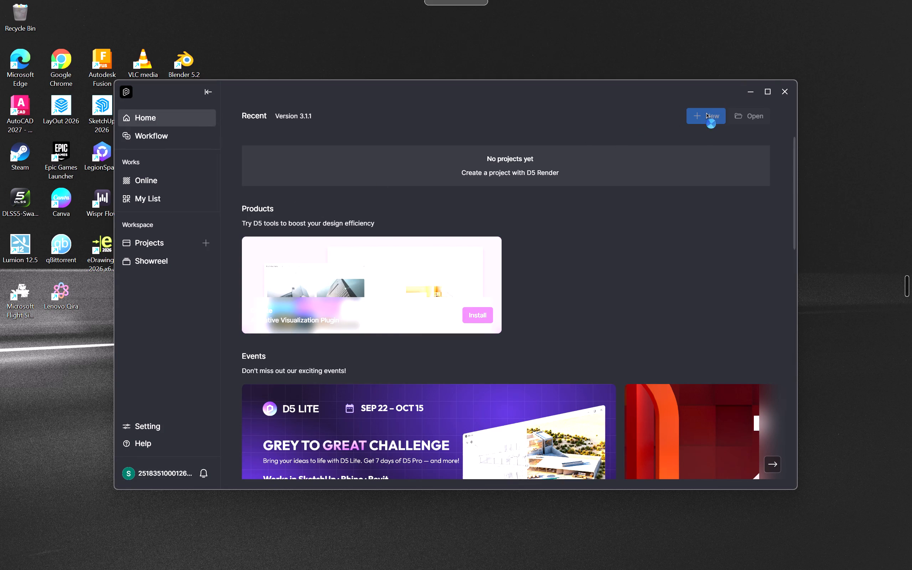
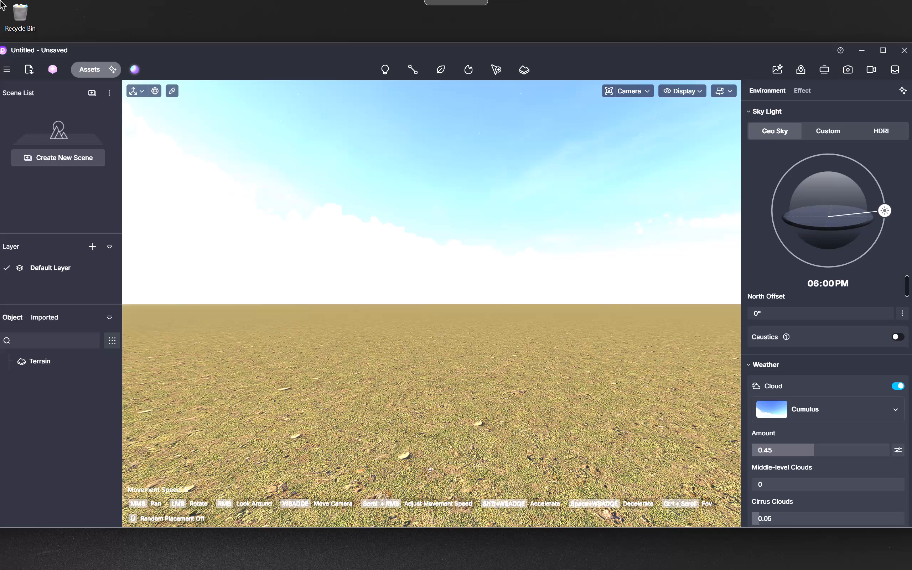
# Maximize the D5 Render project window.
pyautogui.click(877, 55)
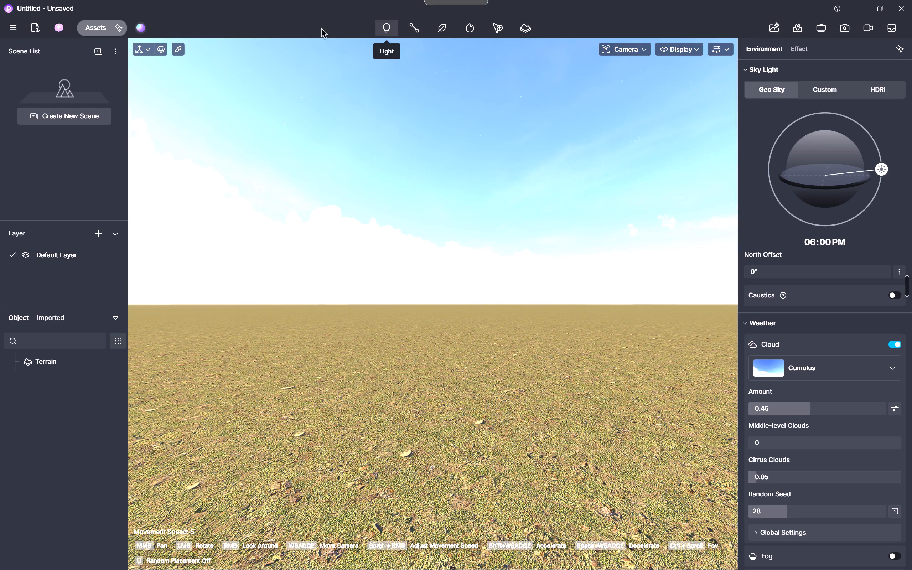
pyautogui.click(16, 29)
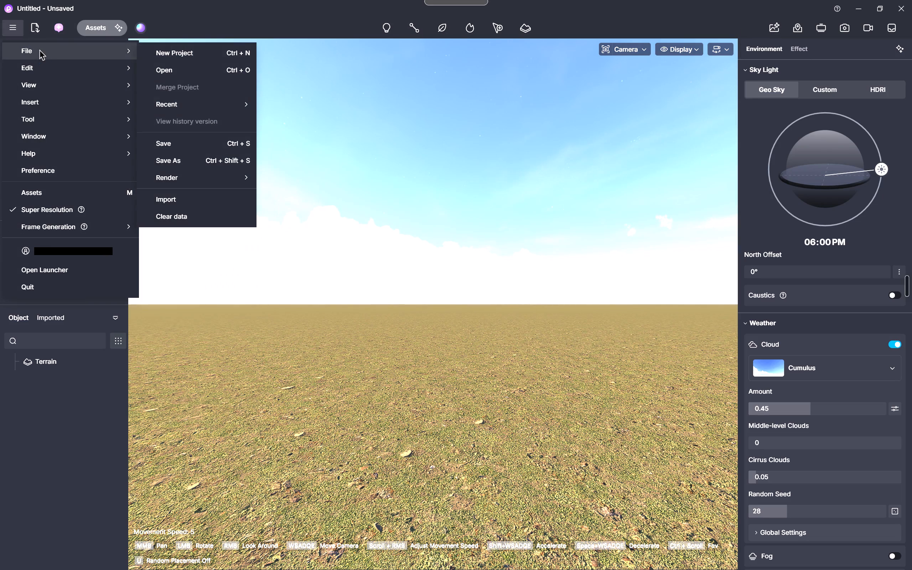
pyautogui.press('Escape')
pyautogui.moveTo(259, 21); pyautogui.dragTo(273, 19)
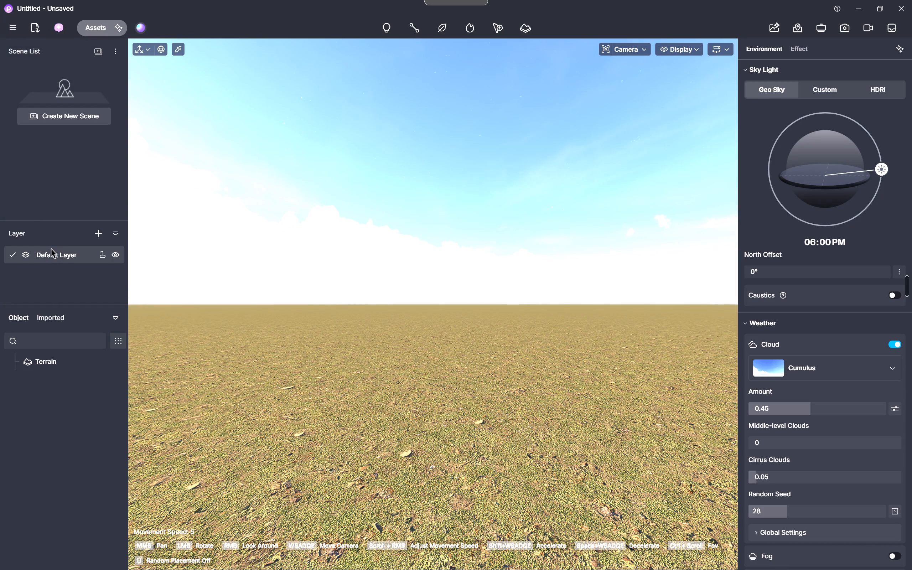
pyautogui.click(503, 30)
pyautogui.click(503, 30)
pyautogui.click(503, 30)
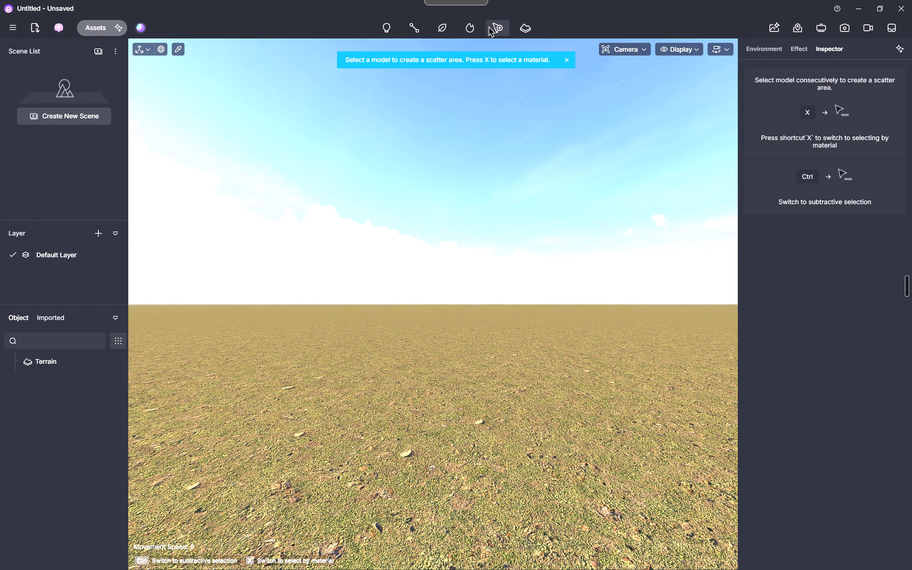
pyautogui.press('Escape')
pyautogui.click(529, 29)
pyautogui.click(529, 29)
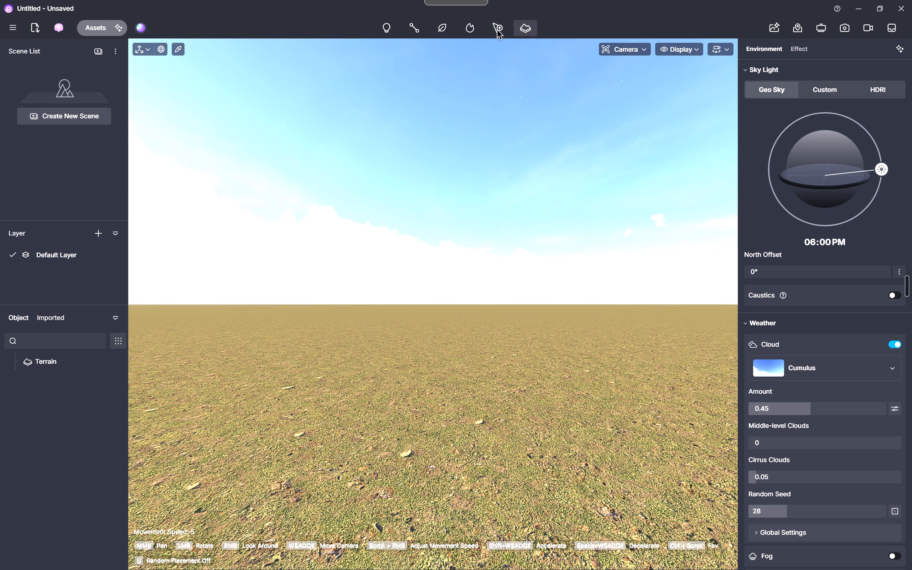
# Open the Basic Model category of the online model assets.
pyautogui.click(475, 28)
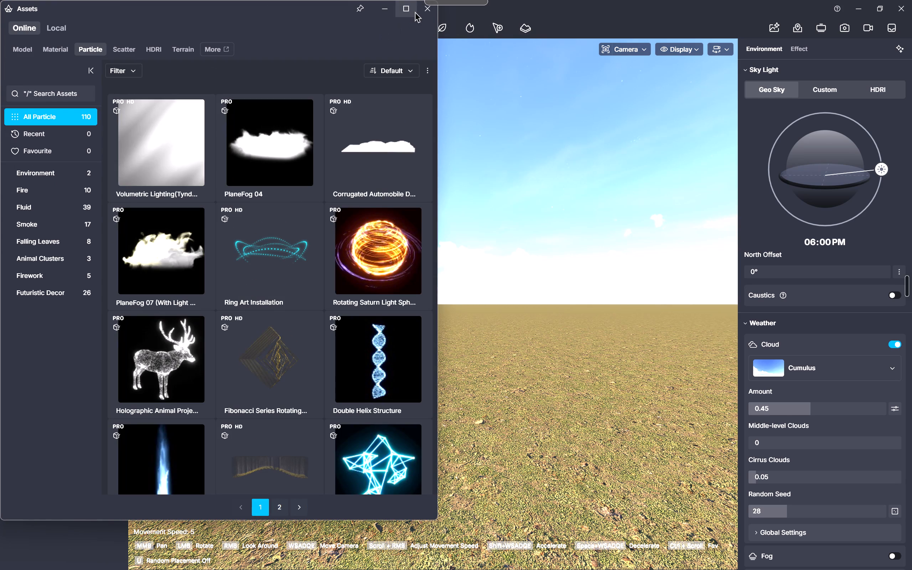
pyautogui.click(29, 50)
pyautogui.click(56, 323)
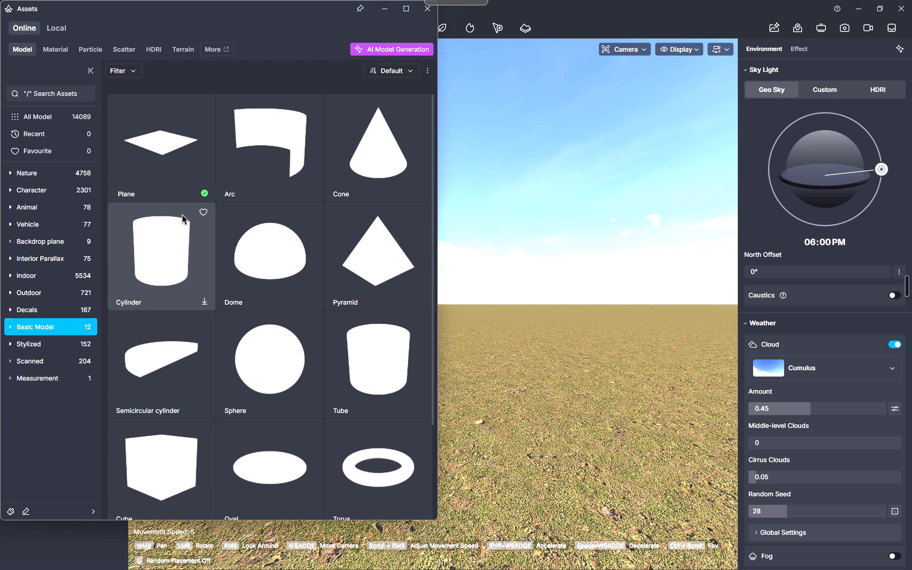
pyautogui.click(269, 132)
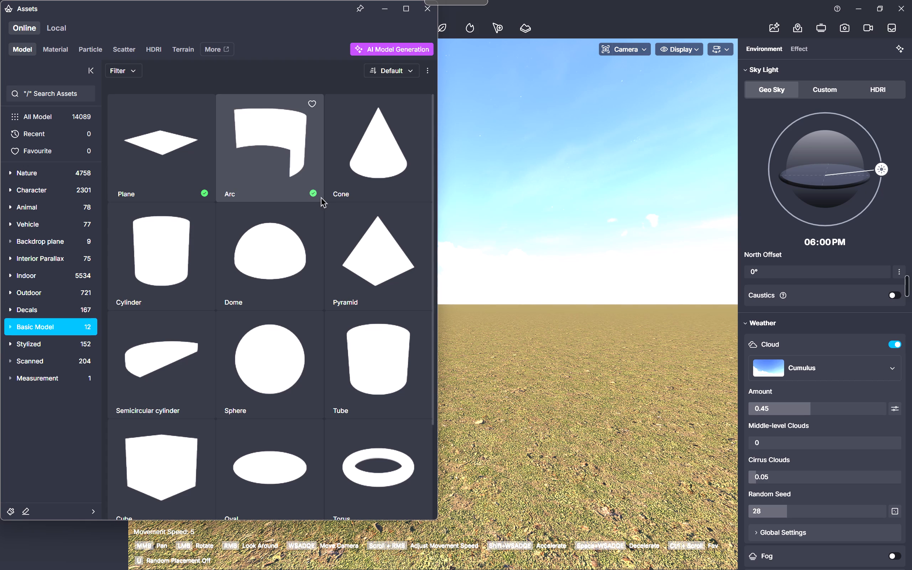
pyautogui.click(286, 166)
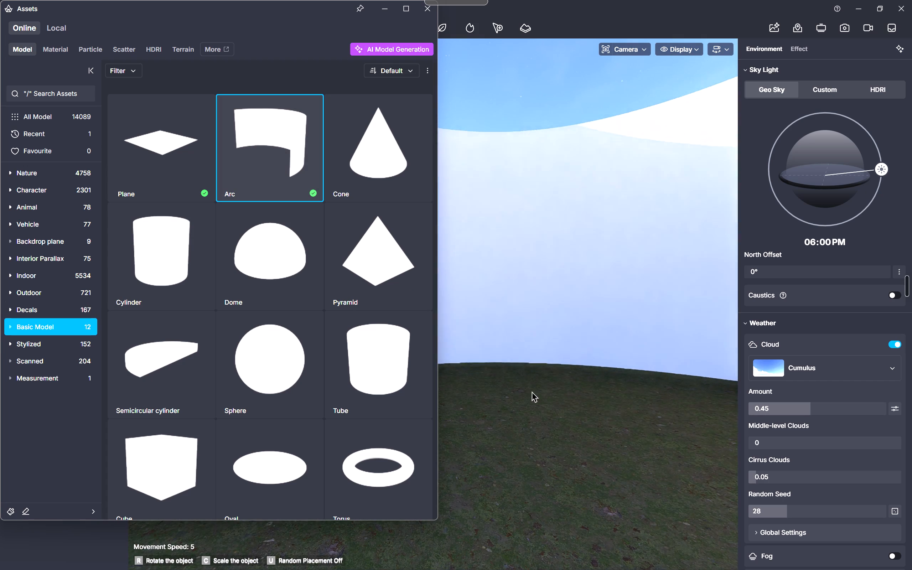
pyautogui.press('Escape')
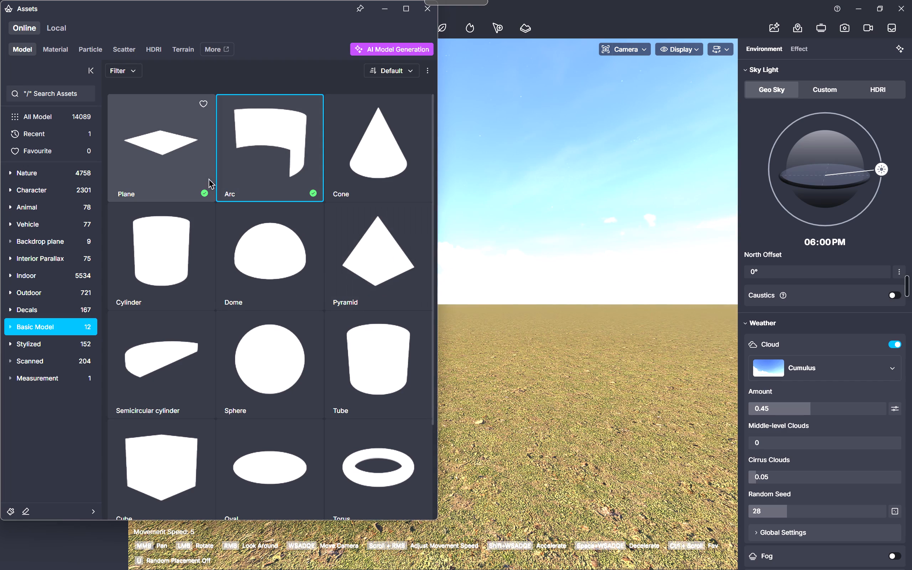
# Place a basic Plane model on the terrain at about X 20938, Y 6107.
pyautogui.click(199, 170)
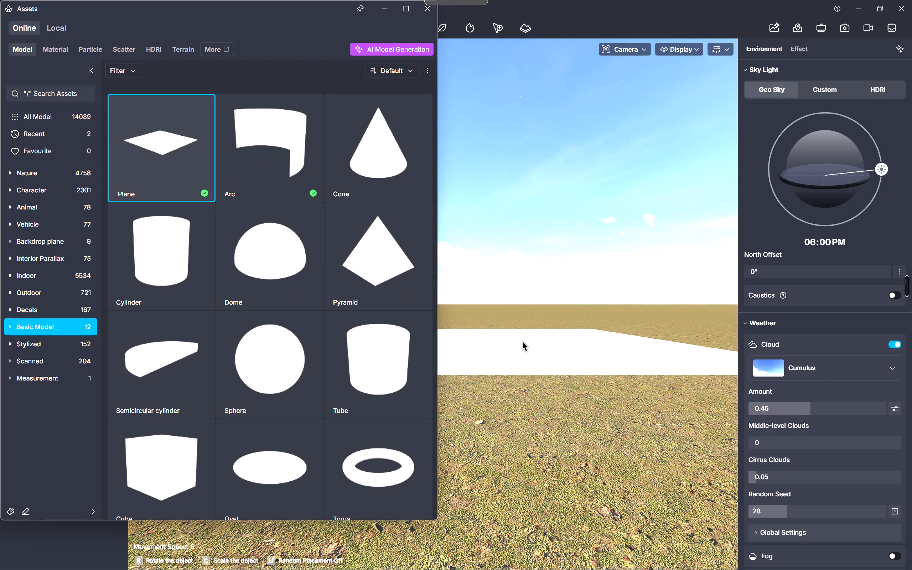
pyautogui.click(522, 341)
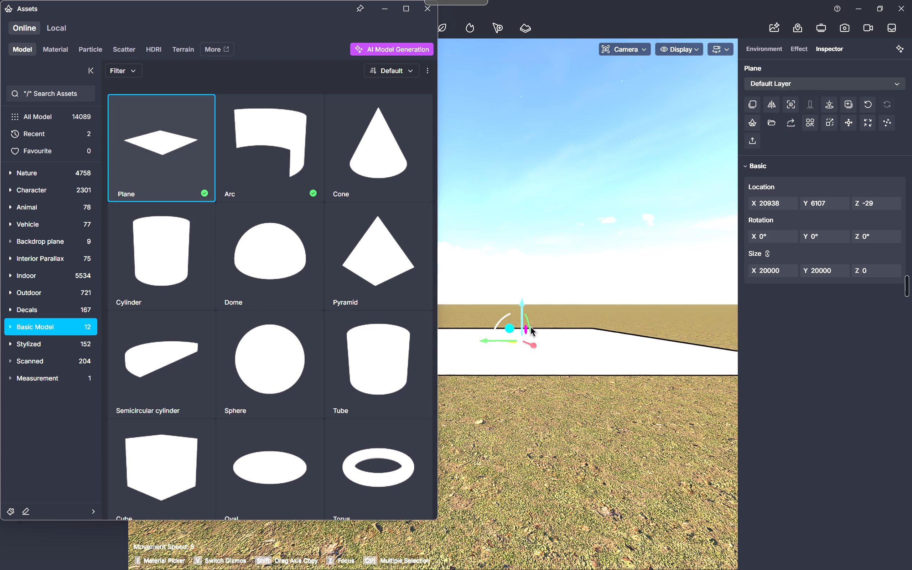
# Rotate the plane 90° about Y so it stands upright and raise it to Z about 9495.
pyautogui.moveTo(529, 323); pyautogui.dragTo(532, 343)
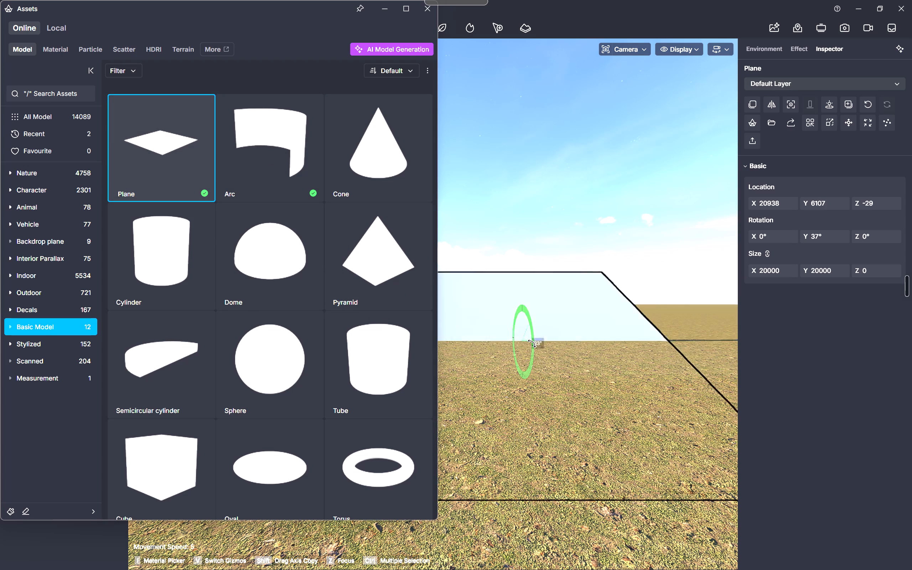
pyautogui.moveTo(532, 343); pyautogui.dragTo(532, 385)
pyautogui.scroll(-5, 554, 327)
pyautogui.moveTo(531, 307); pyautogui.dragTo(532, 209)
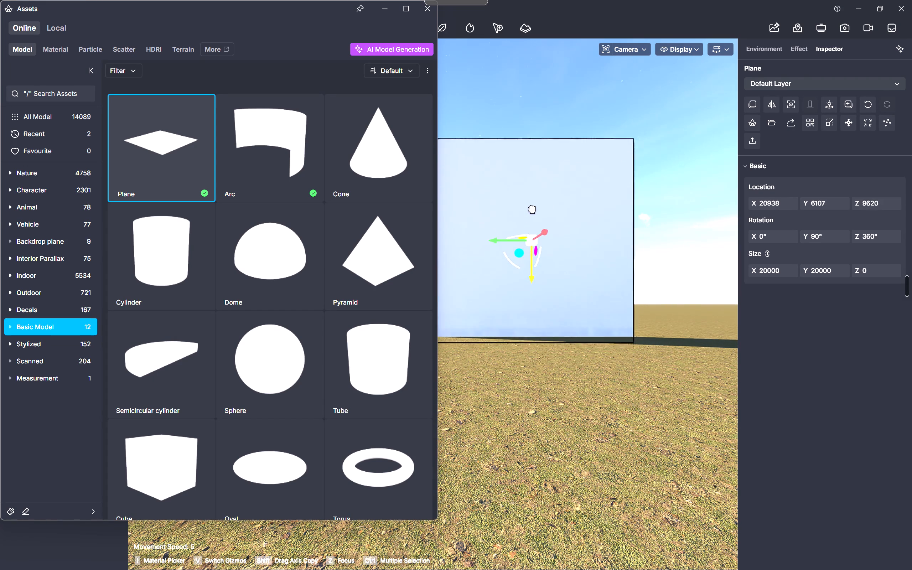
pyautogui.moveTo(532, 209); pyautogui.dragTo(532, 211)
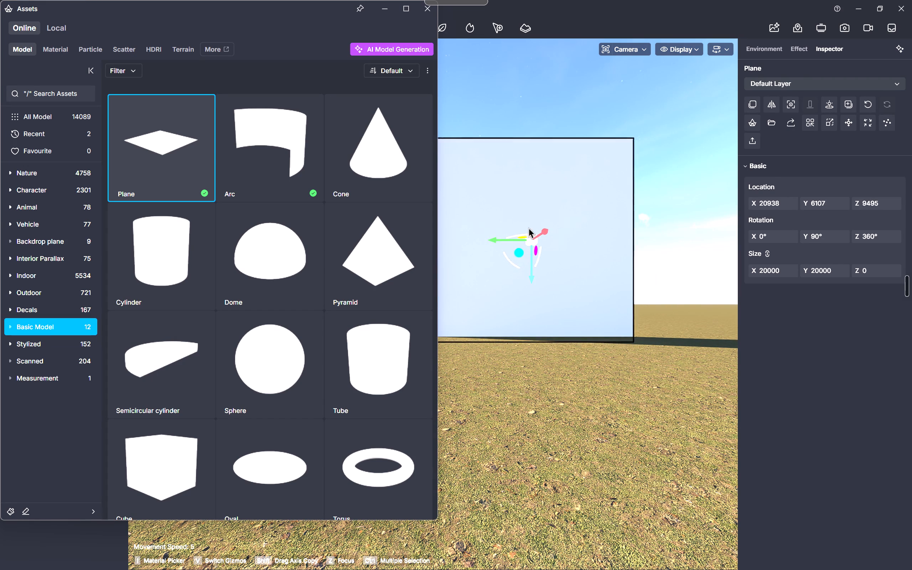
# Scale the upright plane up uniformly to about 88861 by 88861.
pyautogui.moveTo(519, 351); pyautogui.dragTo(574, 388, button='middle')
pyautogui.scroll(-3, 574, 393)
pyautogui.scroll(5, 559, 328)
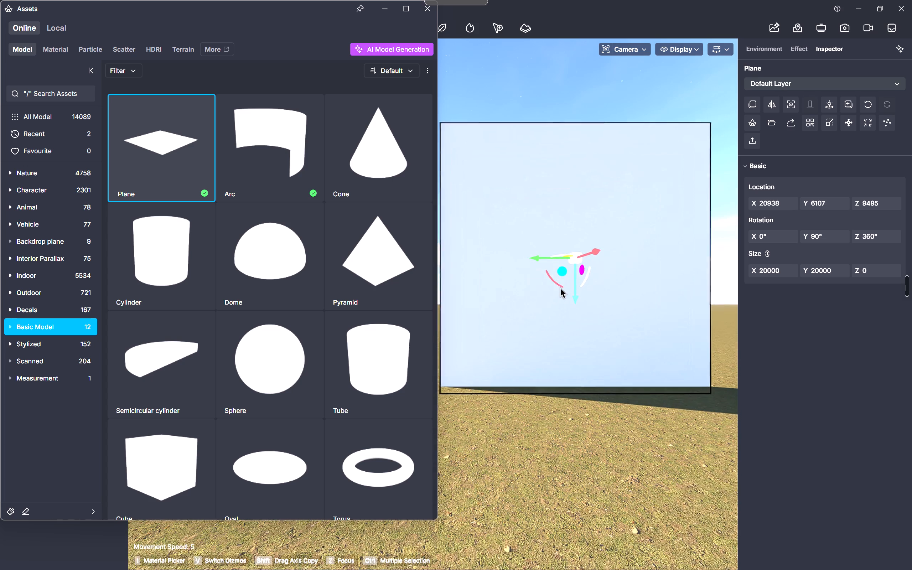
pyautogui.press('v')
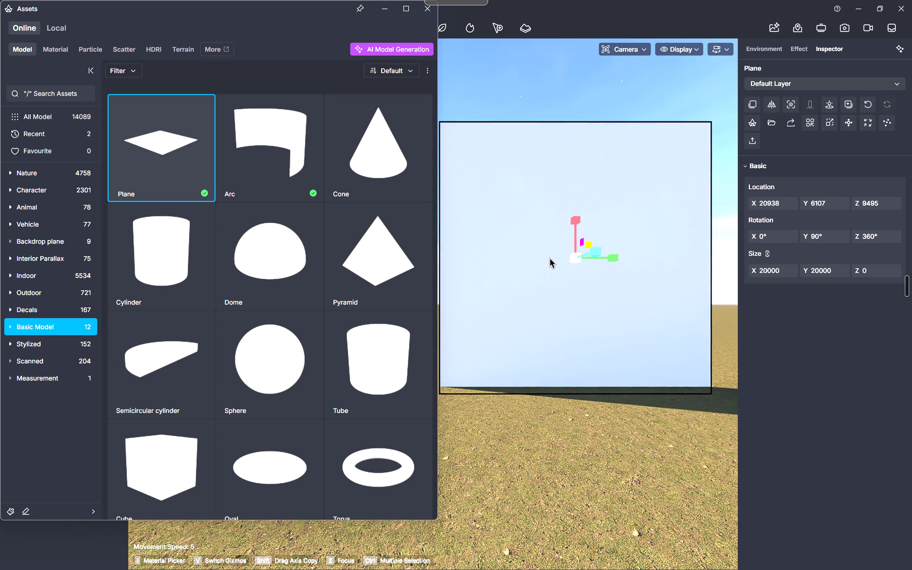
pyautogui.moveTo(613, 257); pyautogui.dragTo(659, 257)
pyautogui.scroll(-6, 610, 297)
pyautogui.click(585, 397)
pyautogui.moveTo(548, 335); pyautogui.dragTo(624, 343, button='middle')
pyautogui.middleClick(624, 343)
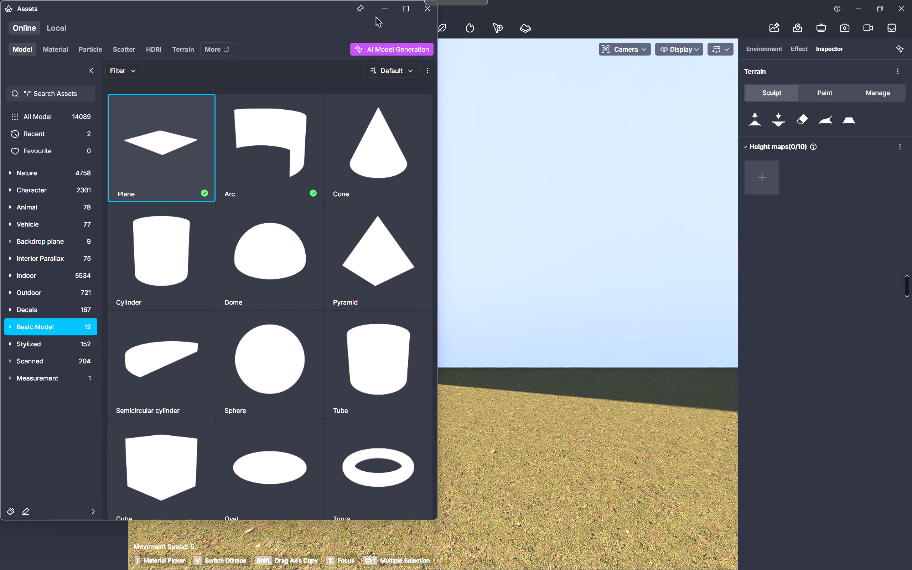
# Minimize the assets window and duplicate the upright plane, placing the copy in front of it at about X -13549, Y 4132.
pyautogui.click(388, 11)
pyautogui.moveTo(491, 204); pyautogui.dragTo(537, 282, button='middle')
pyautogui.scroll(-7, 537, 282)
pyautogui.moveTo(530, 301); pyautogui.dragTo(476, 300, button='middle')
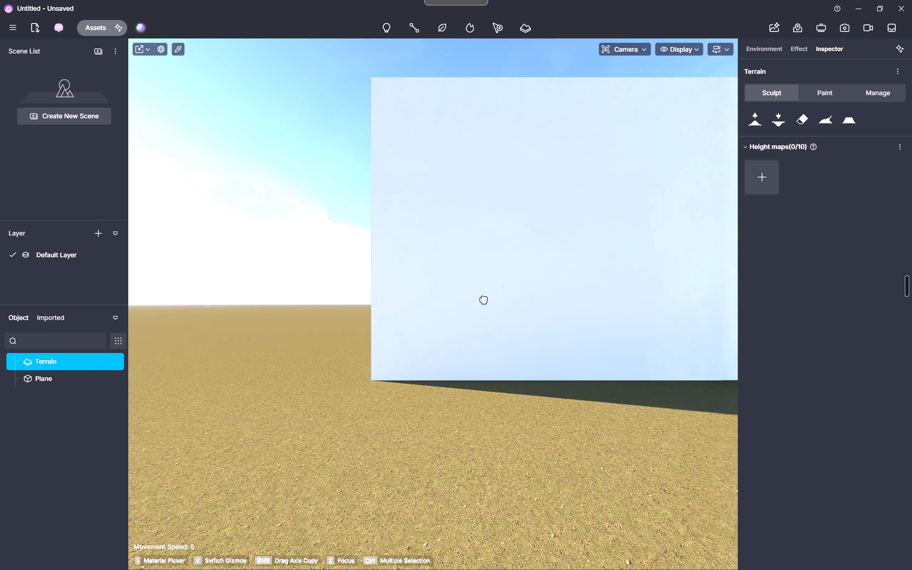
pyautogui.moveTo(476, 300); pyautogui.dragTo(297, 312, button='middle')
pyautogui.click(366, 303)
pyautogui.moveTo(348, 300); pyautogui.dragTo(412, 326, button='middle')
pyautogui.middleClick(414, 327)
pyautogui.scroll(-4, 457, 364)
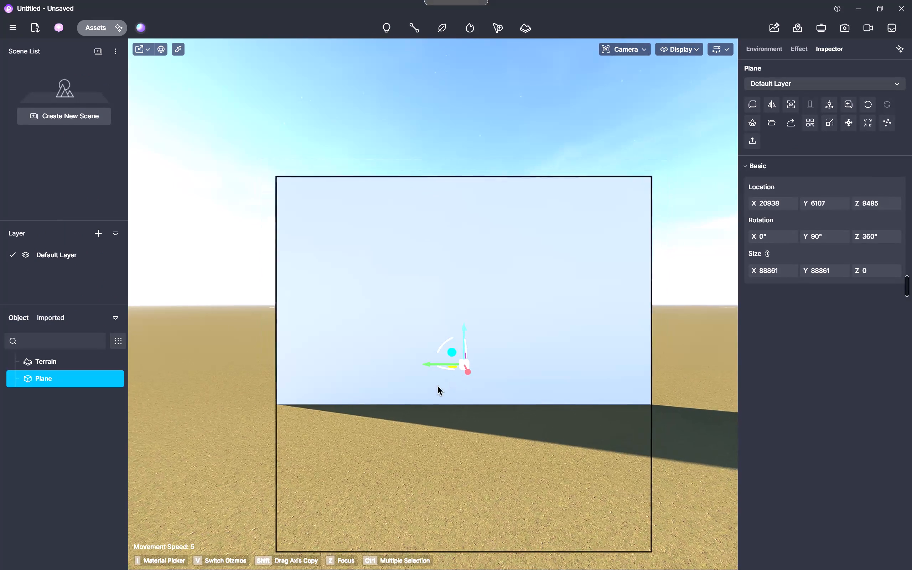
pyautogui.moveTo(426, 390); pyautogui.dragTo(481, 391, button='middle')
pyautogui.middleClick(481, 391)
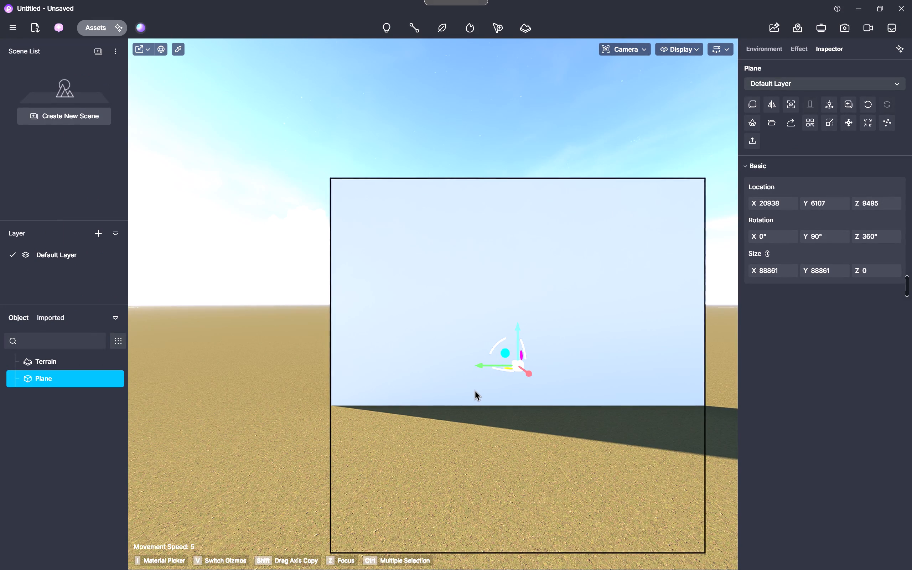
pyautogui.hotkey('ctrl', 'd')
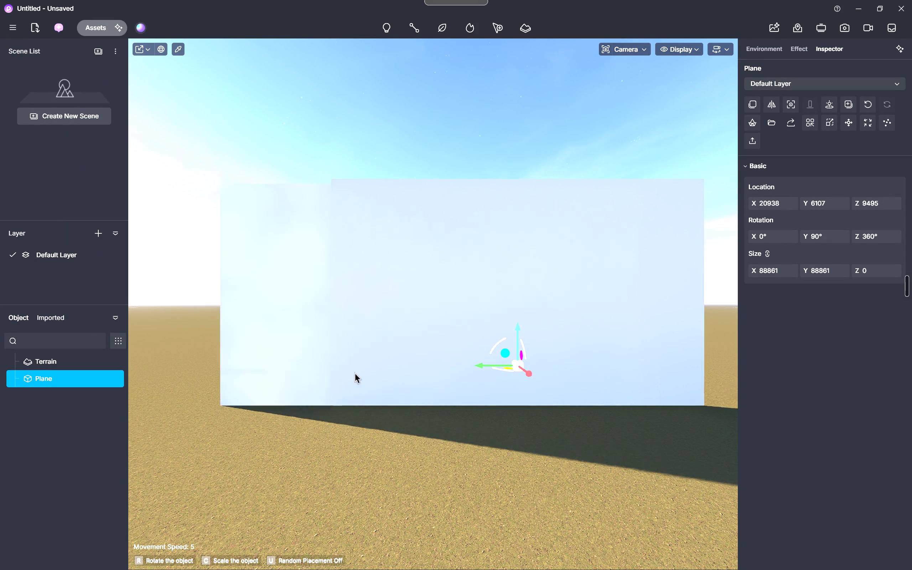
pyautogui.scroll(-5, 365, 442)
pyautogui.scroll(-1, 451, 444)
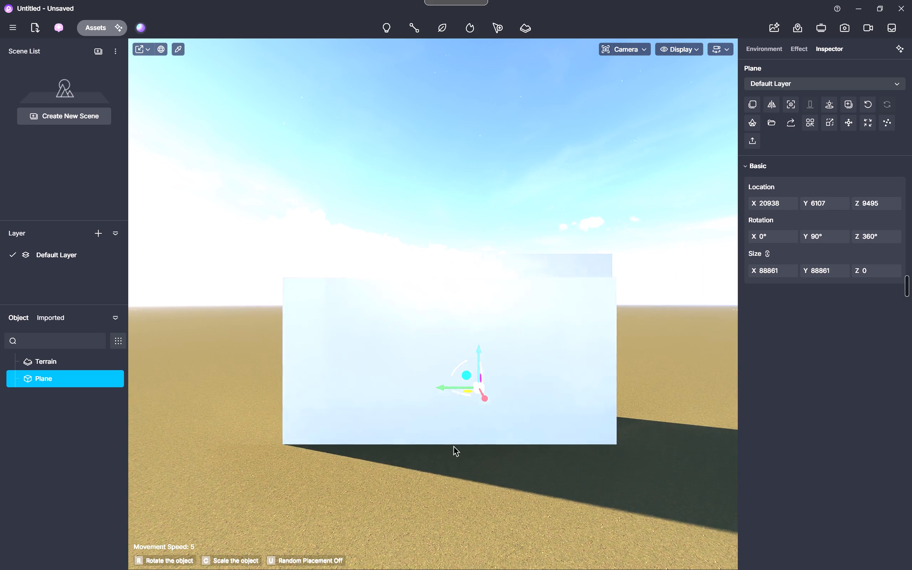
pyautogui.scroll(-1, 454, 446)
pyautogui.click(487, 470)
# Rotate the copied plane 90° about the vertical axis so it stands perpendicular to the back plane.
pyautogui.moveTo(402, 463); pyautogui.dragTo(590, 463, button='middle')
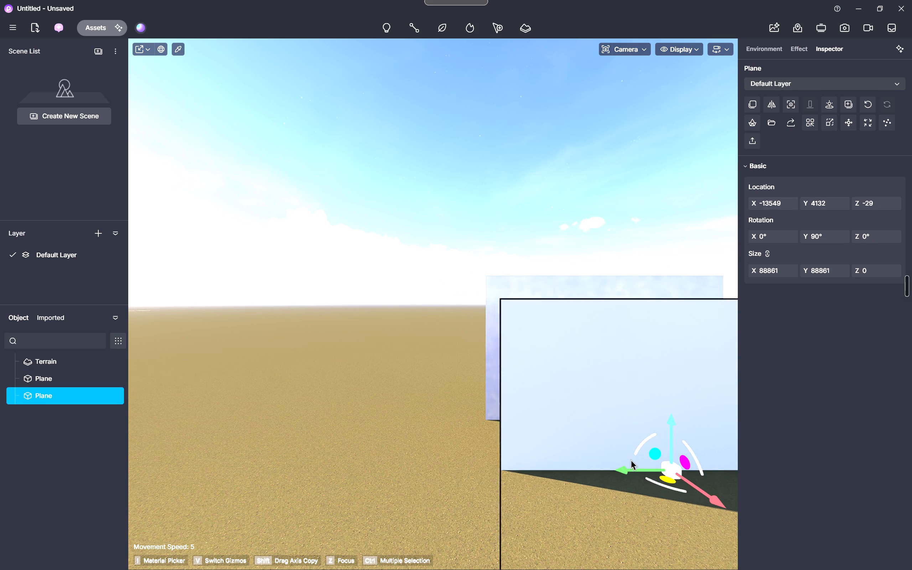
pyautogui.moveTo(659, 483); pyautogui.dragTo(651, 482)
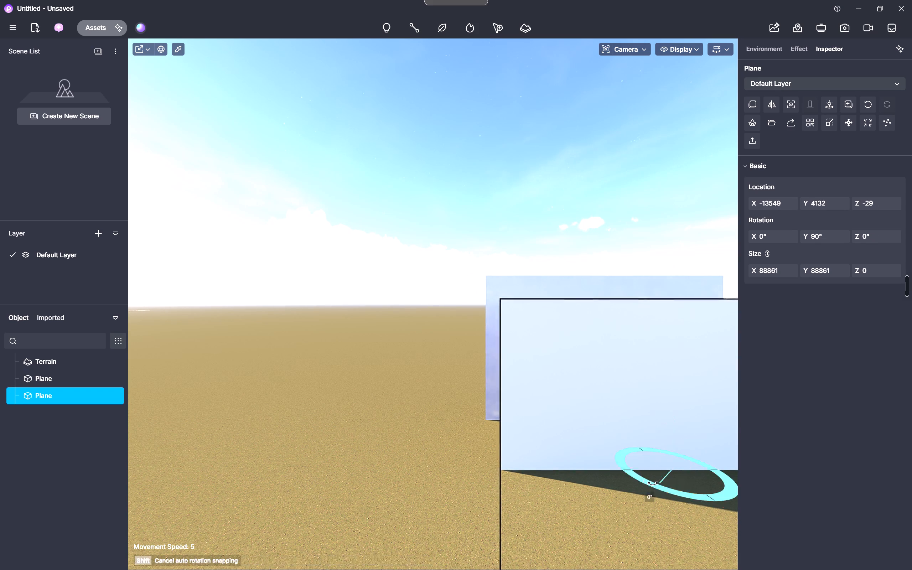
pyautogui.moveTo(651, 482); pyautogui.dragTo(633, 450)
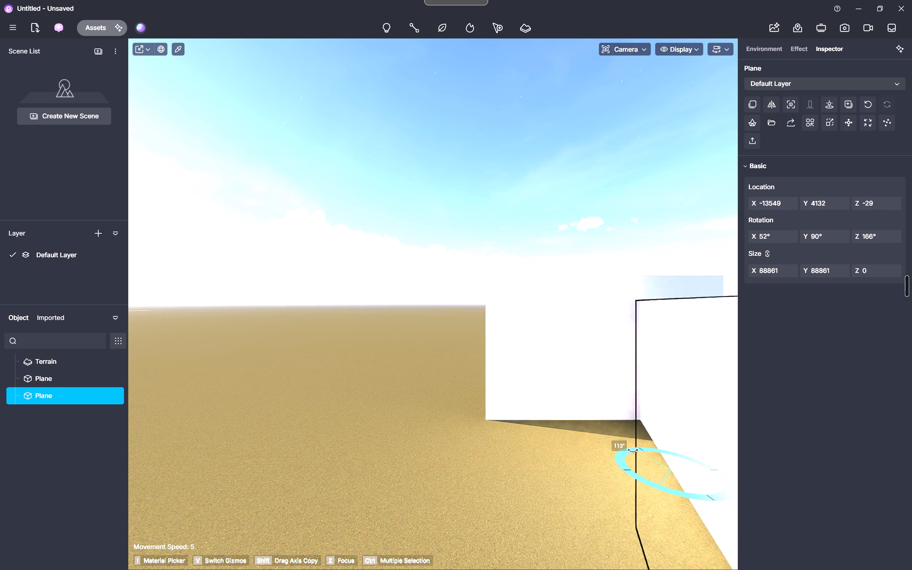
pyautogui.moveTo(633, 450); pyautogui.dragTo(629, 450)
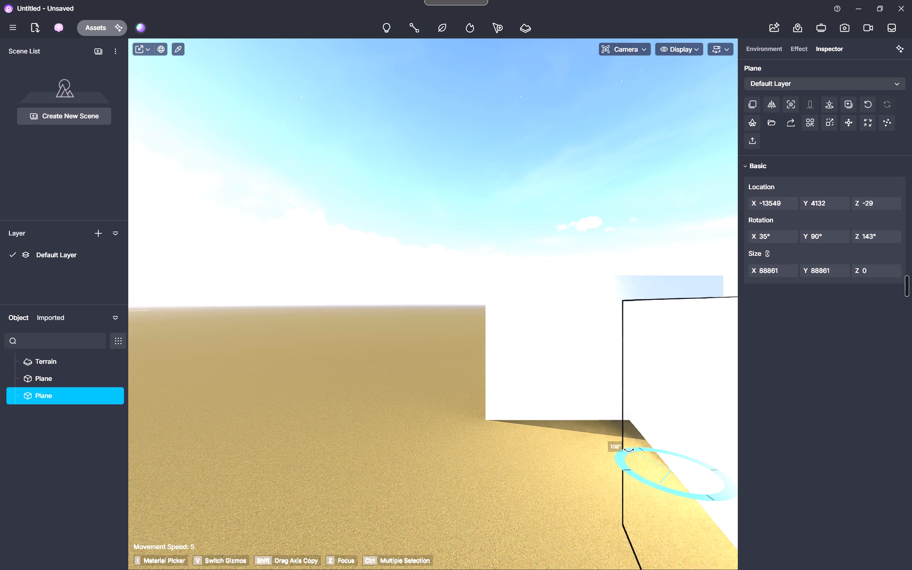
pyautogui.moveTo(629, 450); pyautogui.dragTo(630, 454)
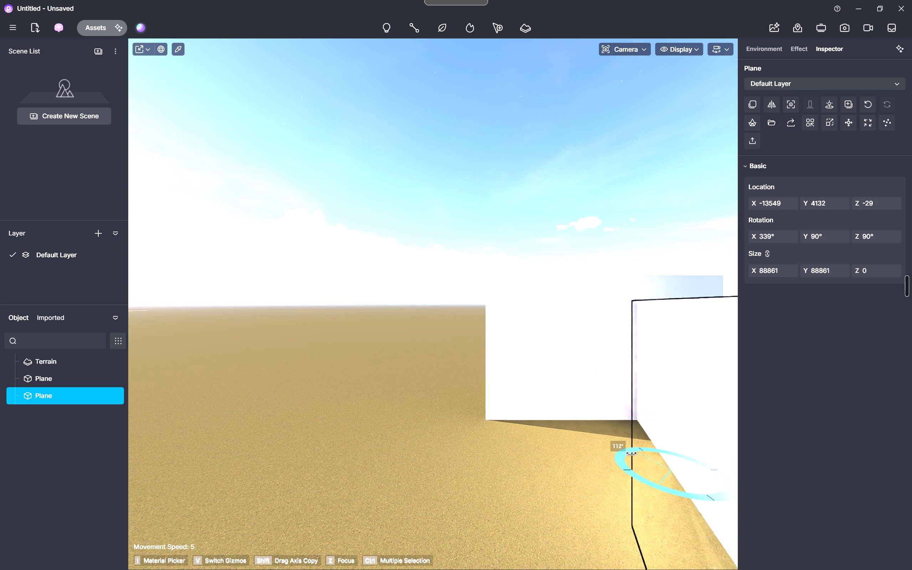
pyautogui.moveTo(630, 454); pyautogui.dragTo(510, 418)
# Move the perpendicular plane sideways along Y to about 44334.
pyautogui.moveTo(448, 418); pyautogui.dragTo(614, 430, button='middle')
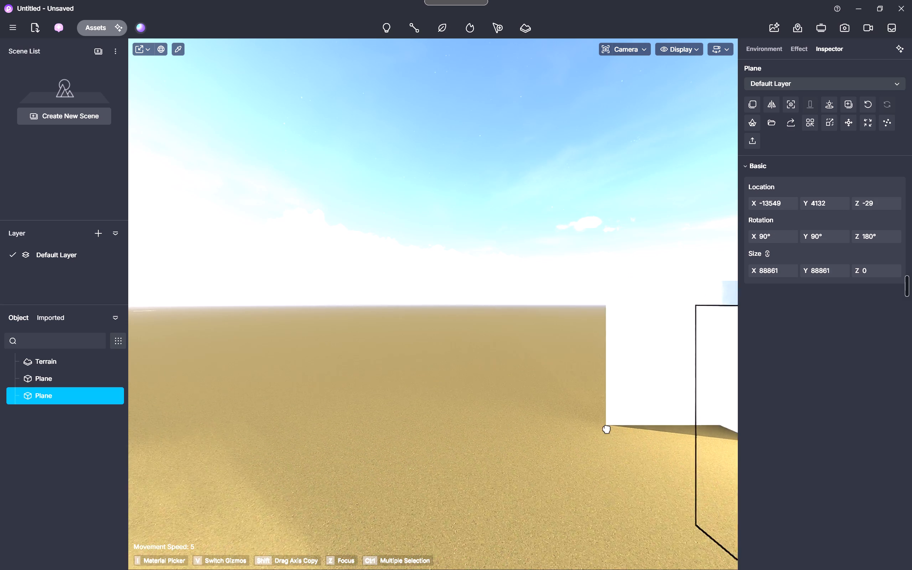
pyautogui.moveTo(614, 430); pyautogui.dragTo(623, 432, button='middle')
pyautogui.moveTo(623, 432); pyautogui.dragTo(618, 430, button='middle')
pyautogui.moveTo(581, 427); pyautogui.dragTo(352, 329, button='middle')
pyautogui.scroll(2, 567, 359)
pyautogui.moveTo(554, 339); pyautogui.dragTo(563, 339)
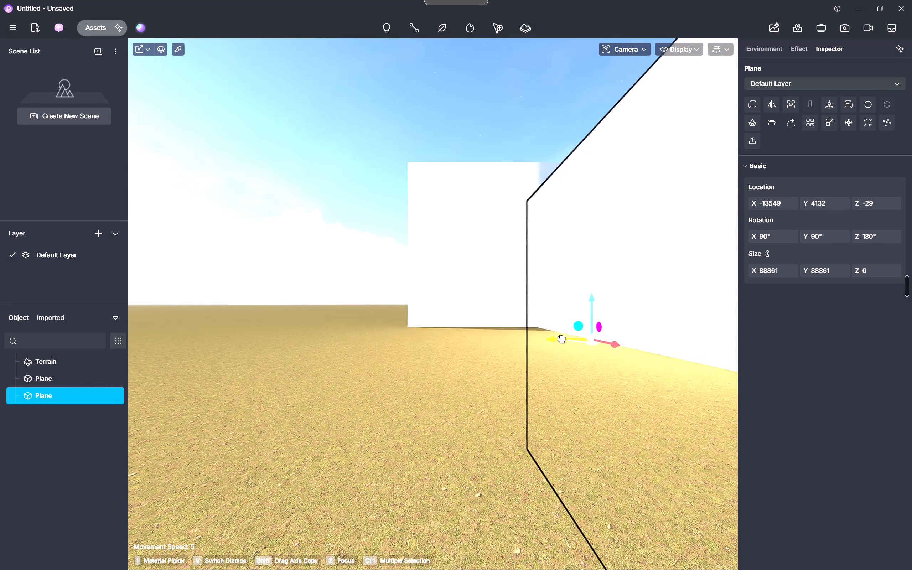
pyautogui.moveTo(563, 339); pyautogui.dragTo(741, 320)
# Move the perpendicular wall plane up to about Z 9115 and sideways to about Y 49640, aligning it with the back plane's edge.
pyautogui.moveTo(567, 312); pyautogui.dragTo(563, 320, button='middle')
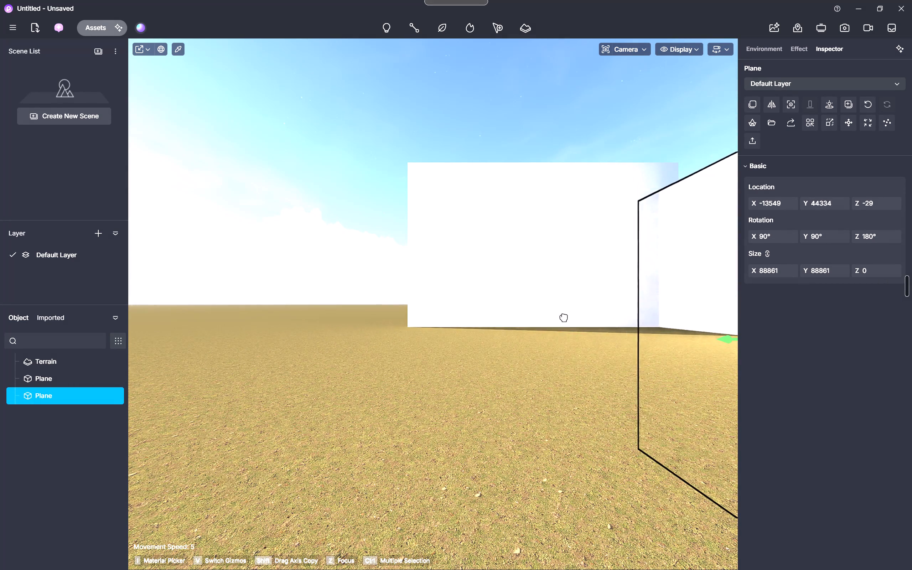
pyautogui.moveTo(563, 320); pyautogui.dragTo(566, 364, button='middle')
pyautogui.scroll(-4, 560, 361)
pyautogui.moveTo(617, 316); pyautogui.dragTo(489, 376, button='middle')
pyautogui.keyDown('shift'); pyautogui.middleClick(489, 376); pyautogui.keyUp('shift')
pyautogui.scroll(3, 564, 457)
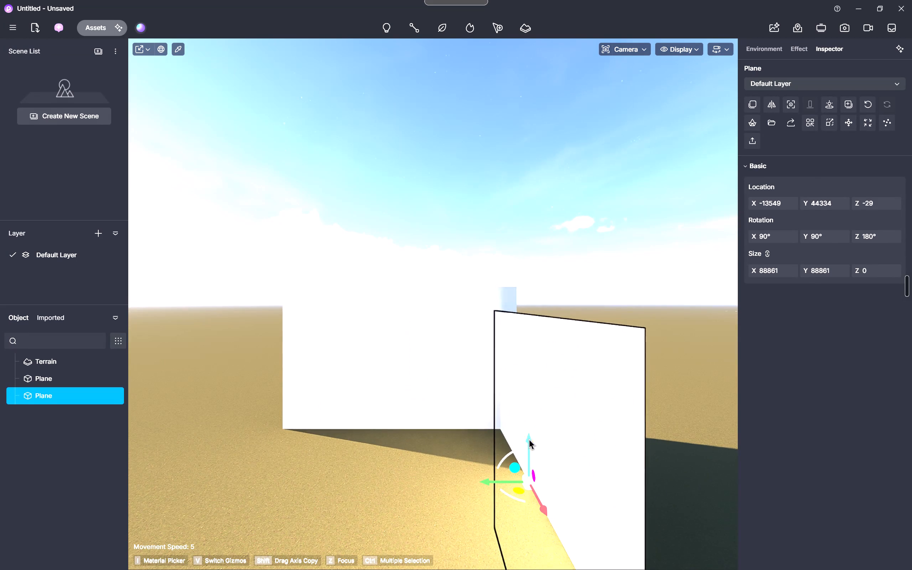
pyautogui.moveTo(528, 440); pyautogui.dragTo(533, 397)
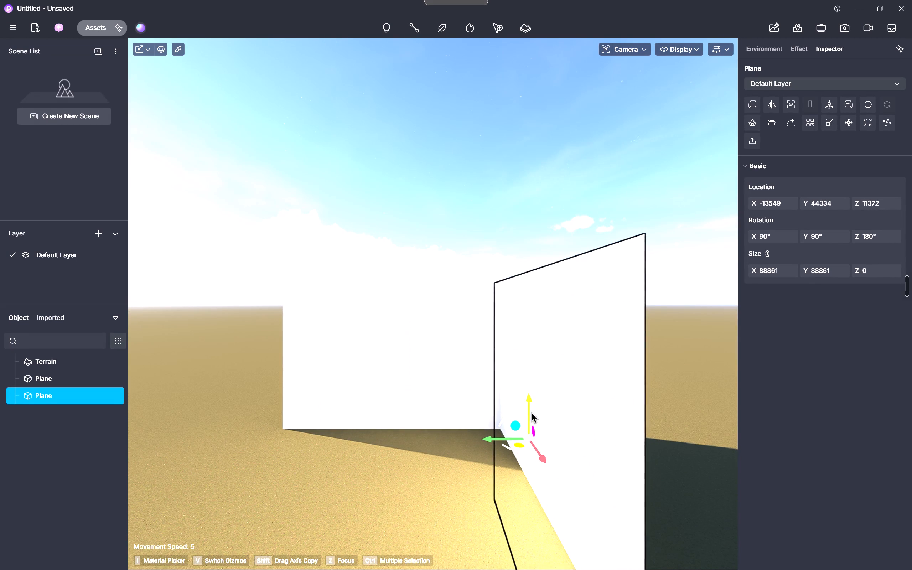
pyautogui.moveTo(529, 406); pyautogui.dragTo(531, 426)
pyautogui.moveTo(493, 457); pyautogui.dragTo(501, 457)
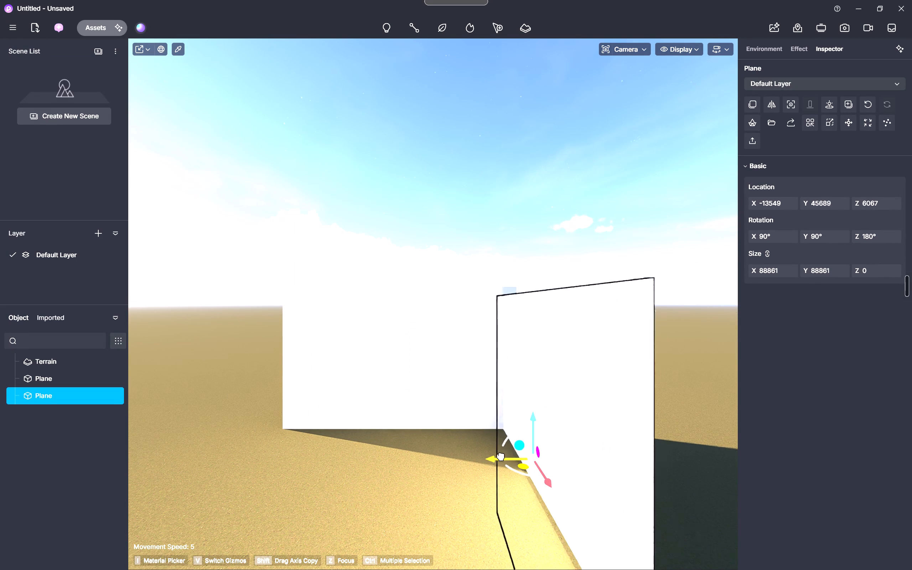
pyautogui.moveTo(501, 457); pyautogui.dragTo(508, 457)
pyautogui.moveTo(544, 427); pyautogui.dragTo(545, 416)
pyautogui.moveTo(508, 449); pyautogui.dragTo(519, 449)
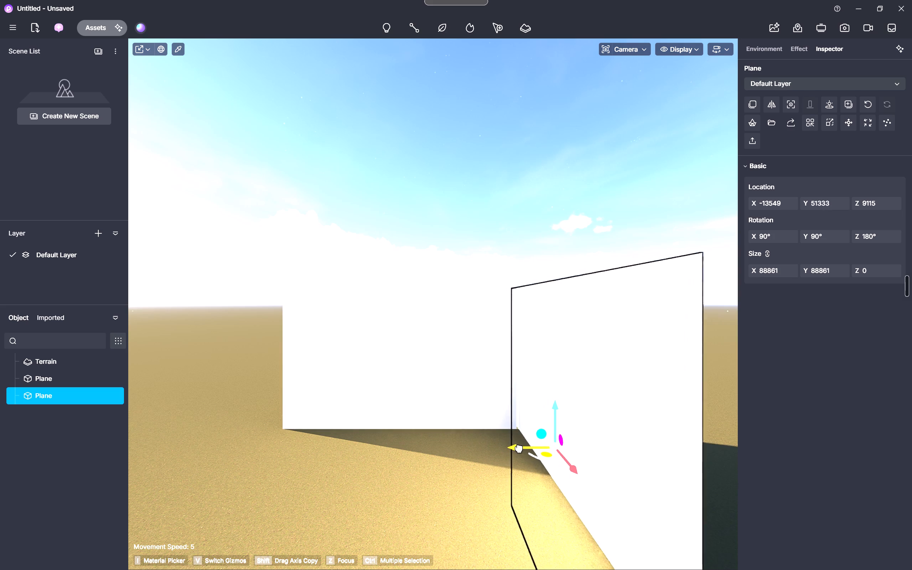
pyautogui.moveTo(519, 449); pyautogui.dragTo(513, 449)
pyautogui.click(408, 465)
# Examine the corner formed by the two wall planes from several angles and distances.
pyautogui.scroll(-2, 352, 442)
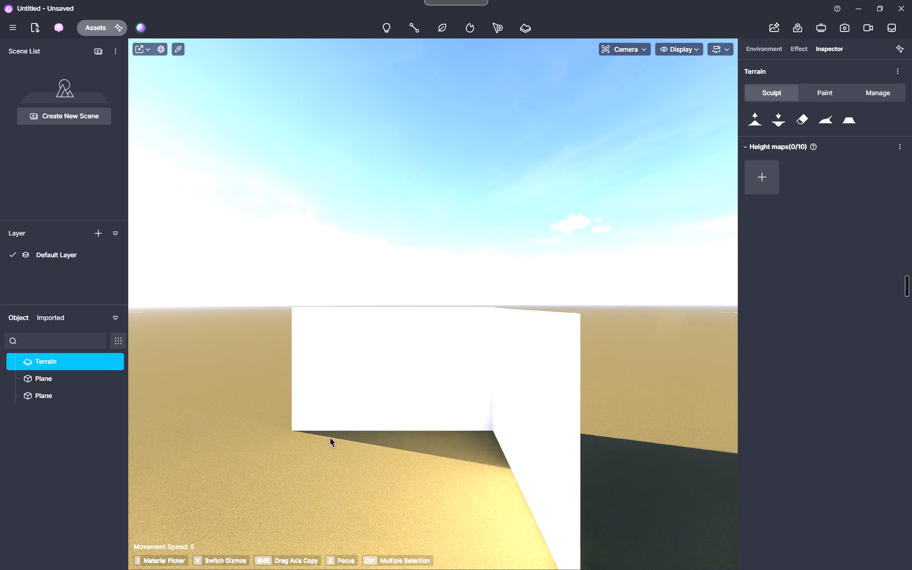
pyautogui.moveTo(343, 437); pyautogui.dragTo(418, 437, button='middle')
pyautogui.moveTo(414, 437); pyautogui.dragTo(571, 446, button='right')
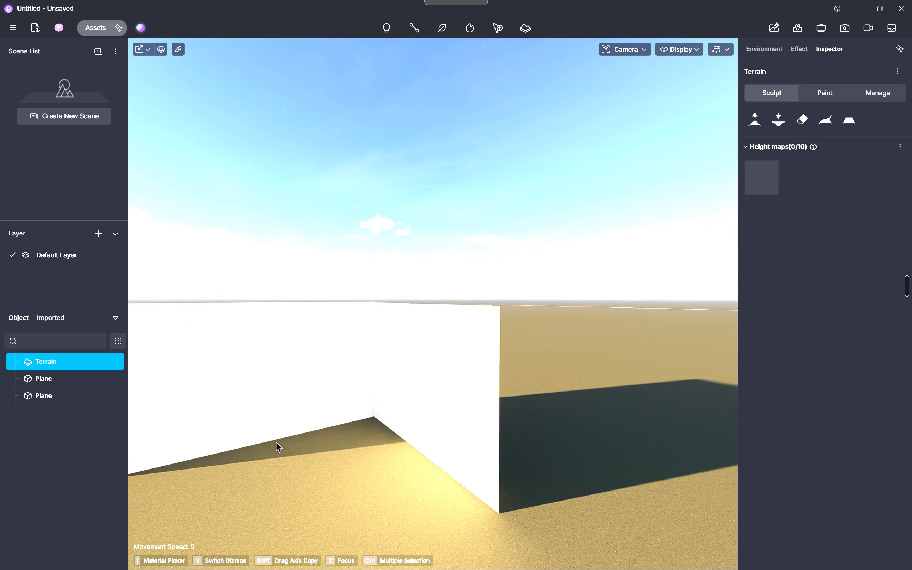
pyautogui.moveTo(276, 442); pyautogui.dragTo(245, 456, button='right')
pyautogui.press('z')
pyautogui.press('z')
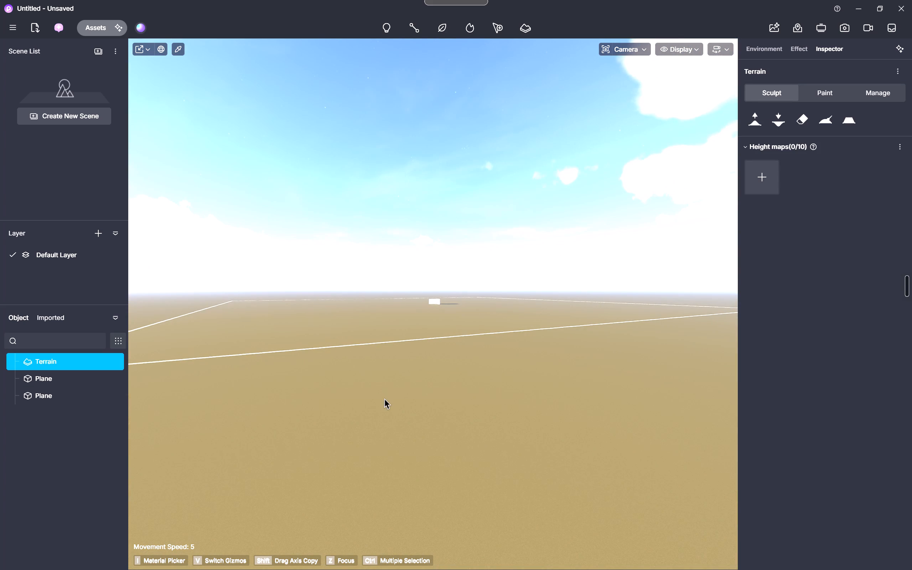
pyautogui.press('w')
pyautogui.press('w')
pyautogui.press('w')
pyautogui.press('w')
pyautogui.press('w')
pyautogui.scroll(4, 384, 399)
pyautogui.keyDown('shift'); pyautogui.scroll(4, 424, 323); pyautogui.keyUp('shift')
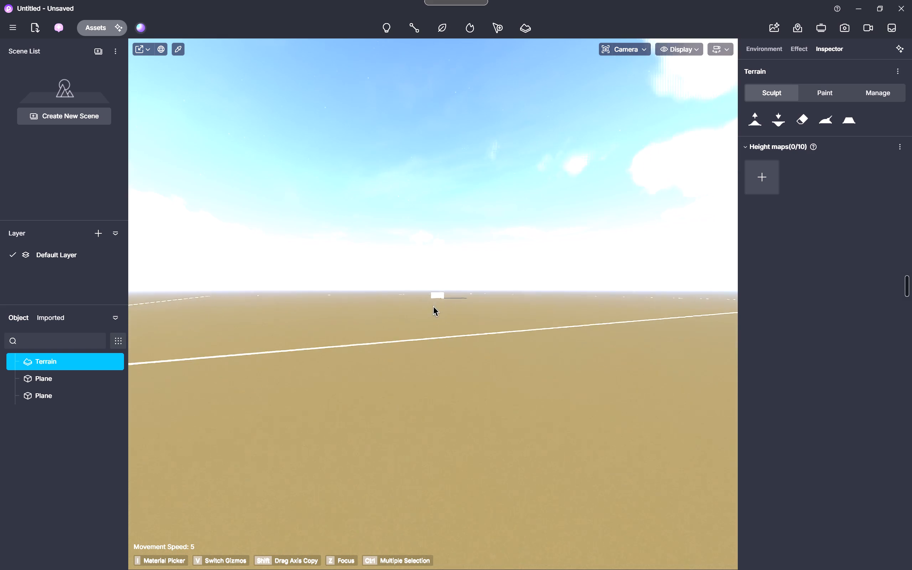
pyautogui.keyDown('shift'); pyautogui.scroll(20, 436, 301); pyautogui.keyUp('shift')
pyautogui.keyDown('shift'); pyautogui.scroll(13, 436, 301); pyautogui.keyUp('shift')
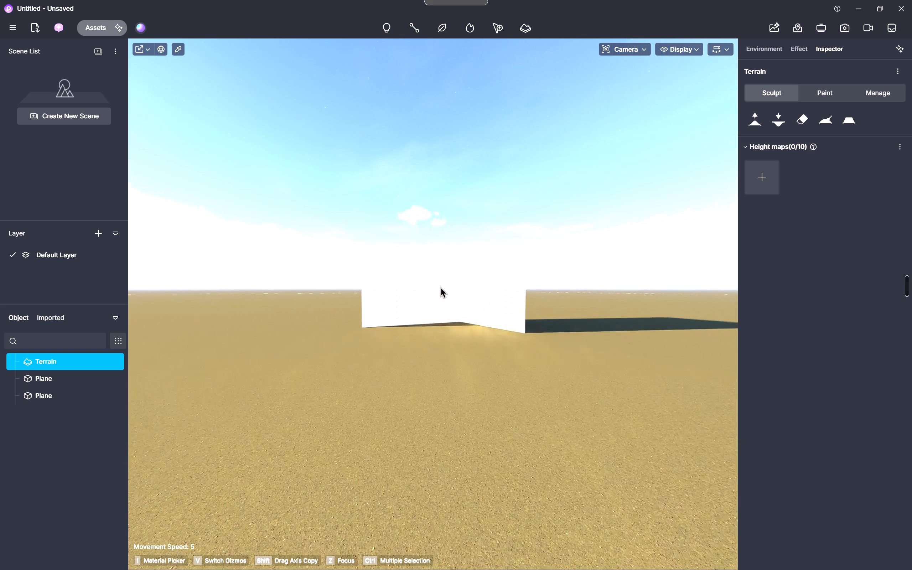
pyautogui.keyDown('shift'); pyautogui.scroll(8, 441, 287); pyautogui.keyUp('shift')
pyautogui.scroll(-5, 441, 287)
pyautogui.moveTo(429, 358); pyautogui.dragTo(423, 409, button='middle')
pyautogui.middleClick(423, 409)
pyautogui.scroll(-1, 423, 409)
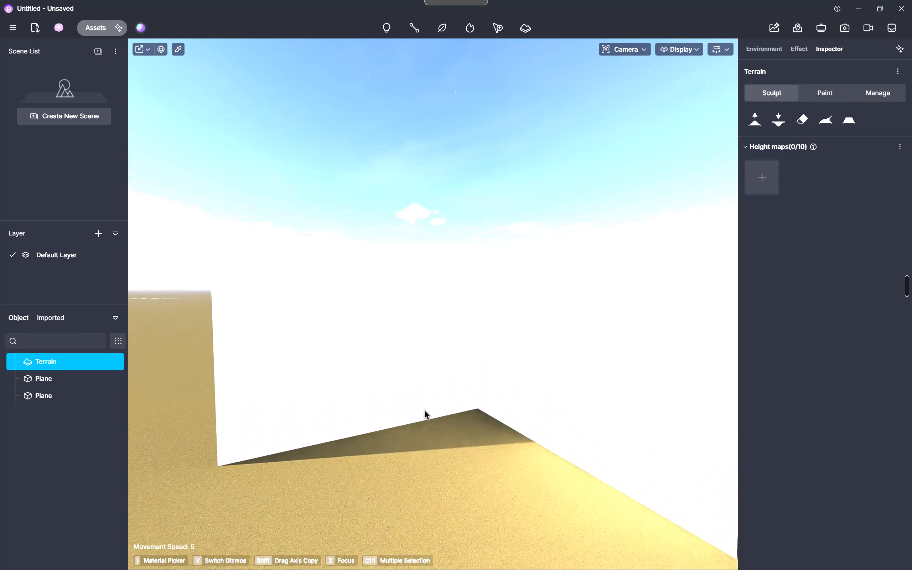
pyautogui.moveTo(454, 427); pyautogui.dragTo(432, 400, button='middle')
pyautogui.moveTo(431, 429); pyautogui.dragTo(536, 430, button='right')
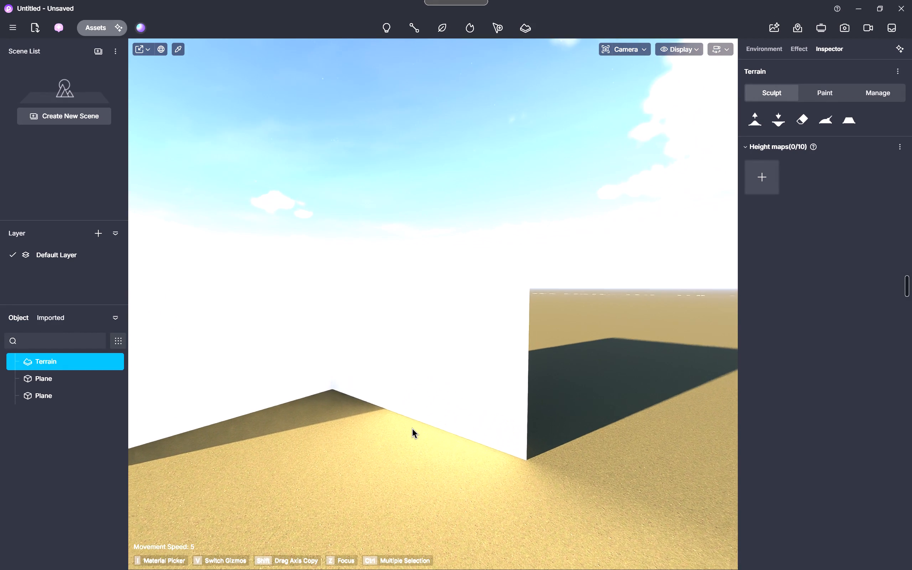
pyautogui.press('a')
pyautogui.press('a')
pyautogui.press('a')
pyautogui.press('a')
pyautogui.press('a')
pyautogui.press('a')
pyautogui.press('a')
pyautogui.press('a')
pyautogui.press('a')
pyautogui.press('a')
pyautogui.press('a')
pyautogui.press('a')
pyautogui.press('a')
pyautogui.press('a')
pyautogui.press('a')
pyautogui.press('a')
pyautogui.press('a')
pyautogui.press('a')
pyautogui.press('a')
pyautogui.press('a')
pyautogui.scroll(-6, 372, 423)
pyautogui.press('Tab')
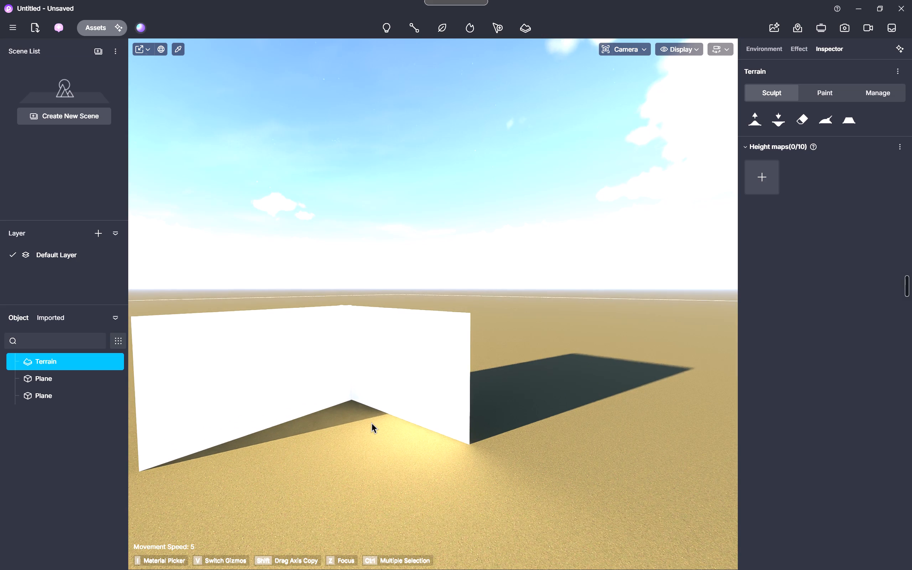
pyautogui.write('aw')
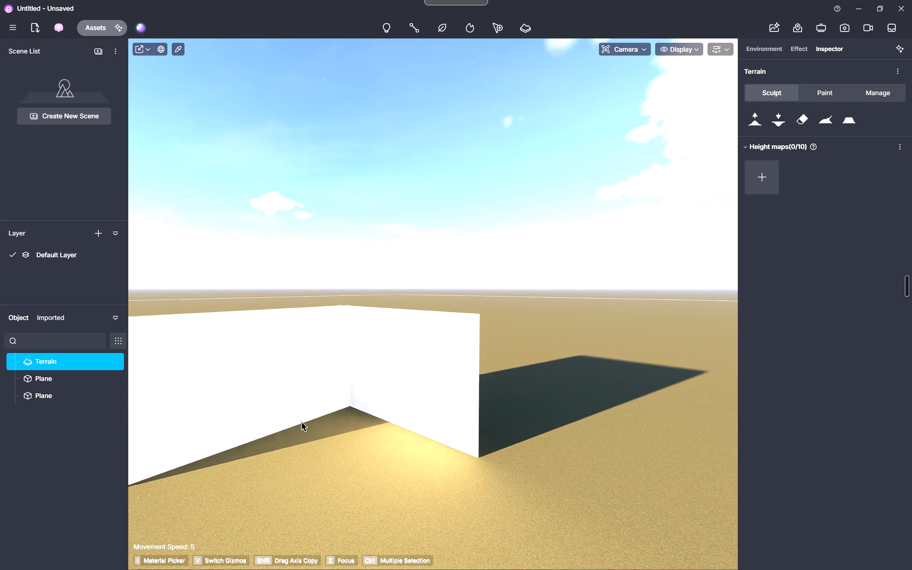
pyautogui.write('aw')
pyautogui.press('d')
pyautogui.moveTo(366, 430); pyautogui.dragTo(271, 448, button='right')
pyautogui.press('d')
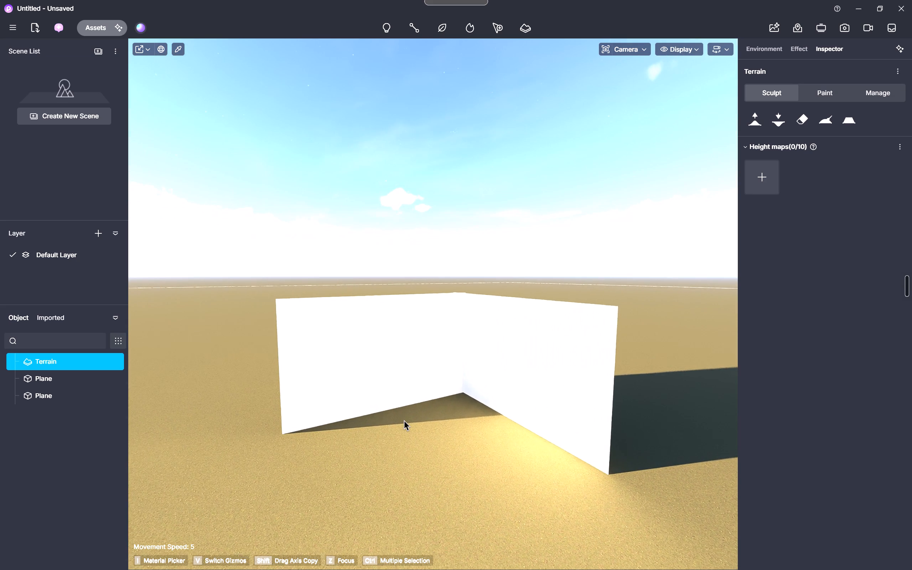
pyautogui.keyDown('shift'); pyautogui.scroll(4, 418, 436); pyautogui.keyUp('shift')
pyautogui.keyDown('shift'); pyautogui.scroll(-4, 418, 437); pyautogui.keyUp('shift')
pyautogui.moveTo(413, 437); pyautogui.dragTo(503, 434, button='middle')
pyautogui.press('a')
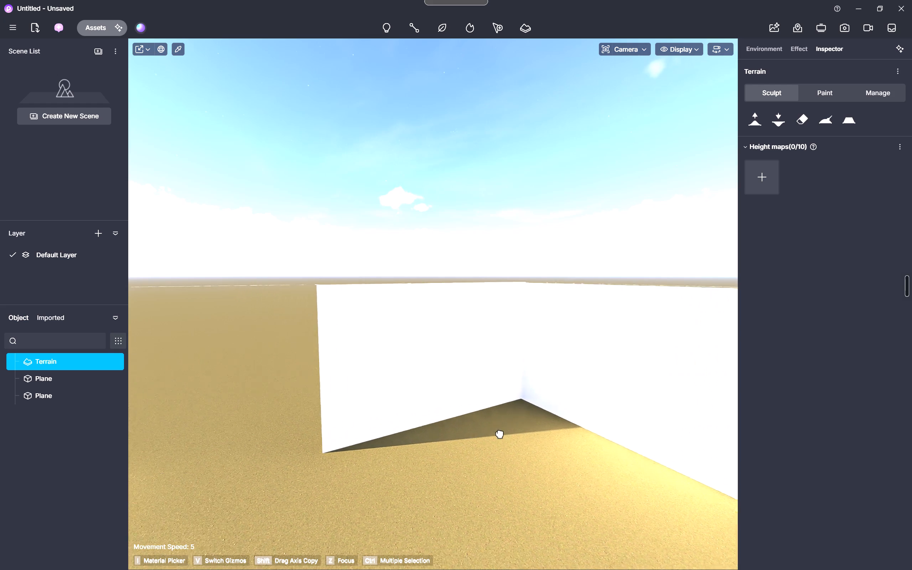
pyautogui.moveTo(503, 434); pyautogui.dragTo(411, 423, button='middle')
pyautogui.middleClick(411, 423)
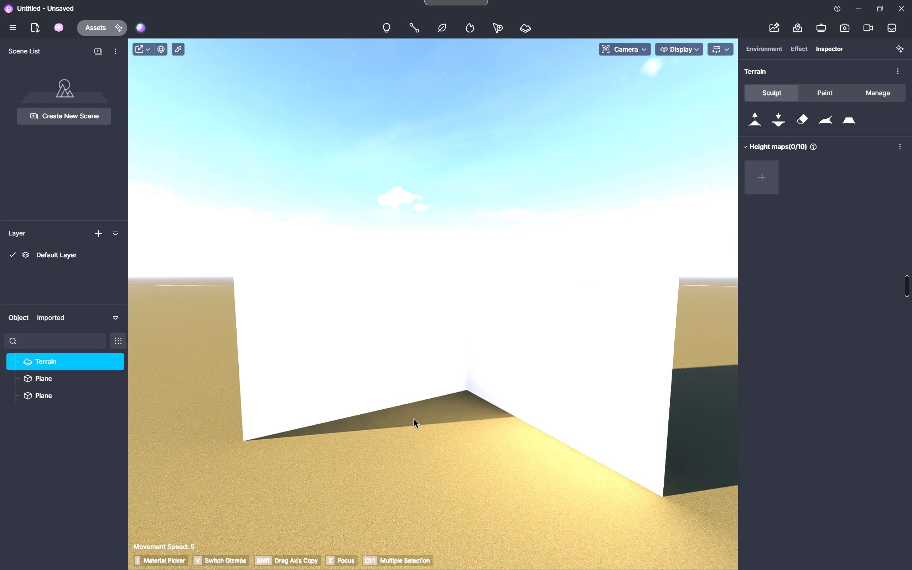
pyautogui.click(495, 380)
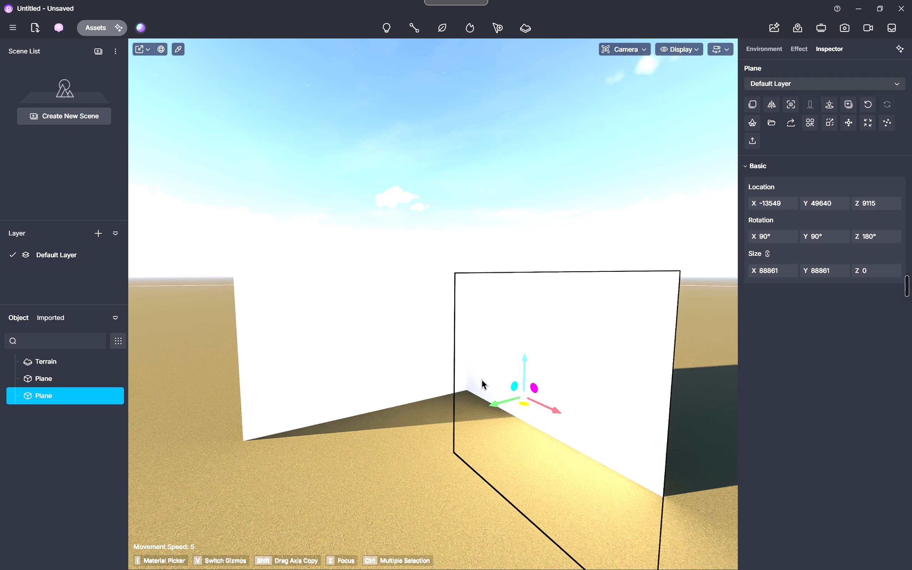
pyautogui.press('Escape')
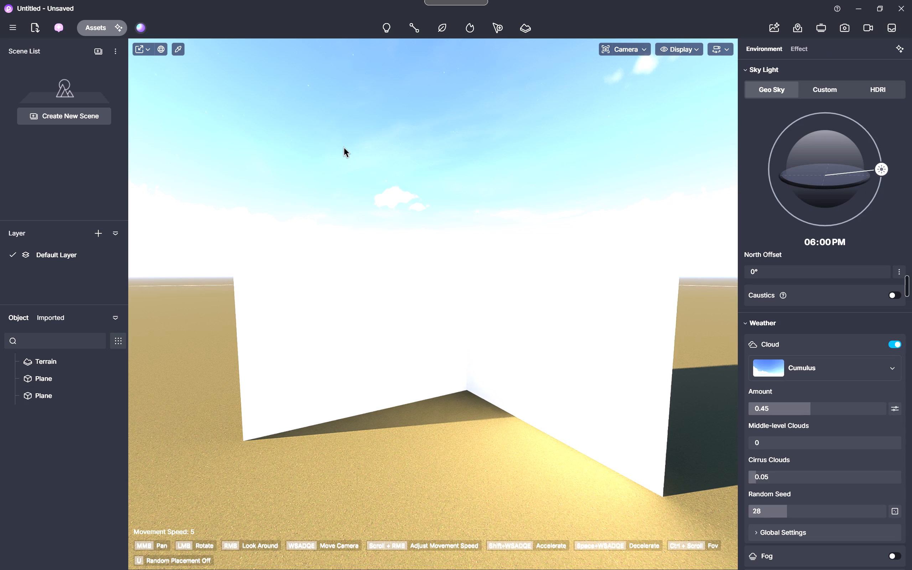
# Import the SketchUp file "mandir design.skp" from the Downloads folder.
pyautogui.click(29, 28)
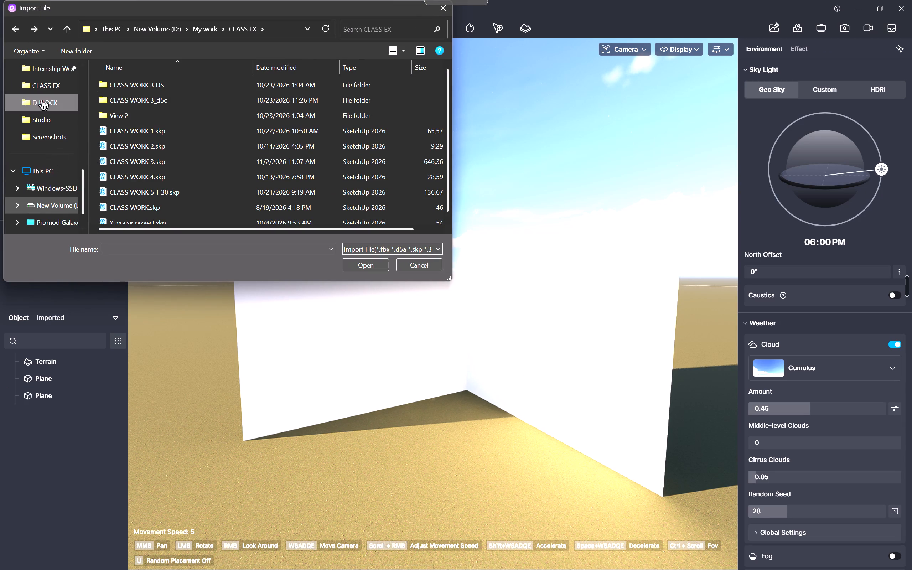
pyautogui.scroll(5, 41, 100)
pyautogui.scroll(5, 50, 155)
pyautogui.scroll(-6, 45, 143)
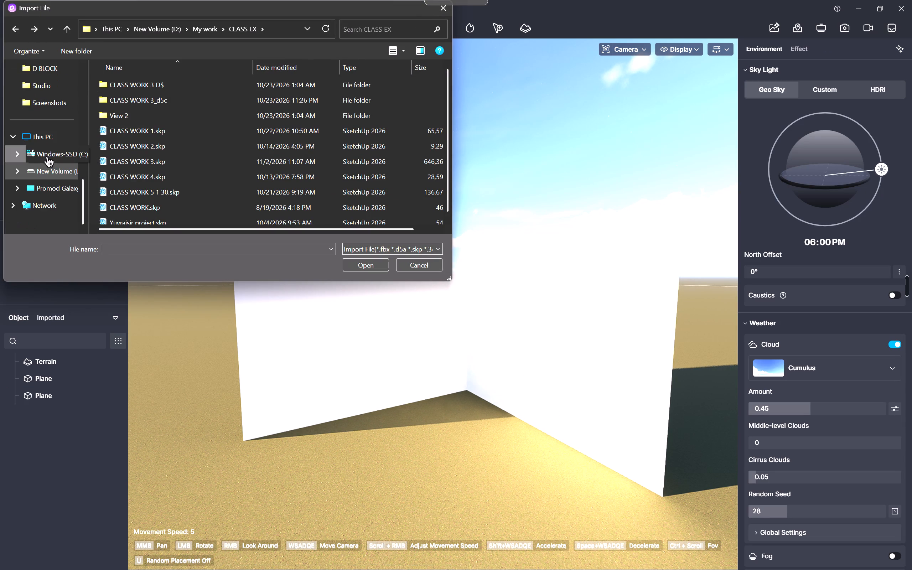
pyautogui.click(46, 138)
pyautogui.scroll(3, 22, 84)
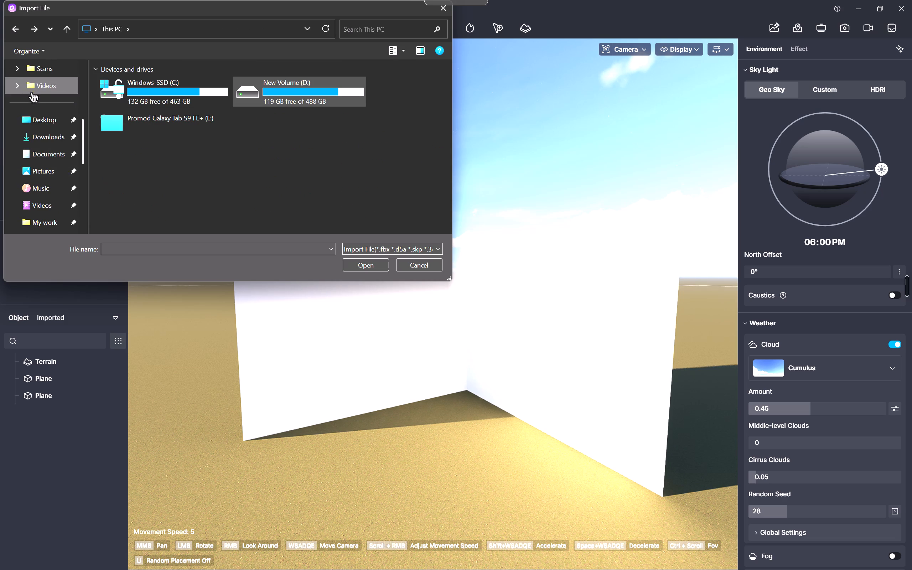
pyautogui.click(42, 136)
pyautogui.click(134, 94)
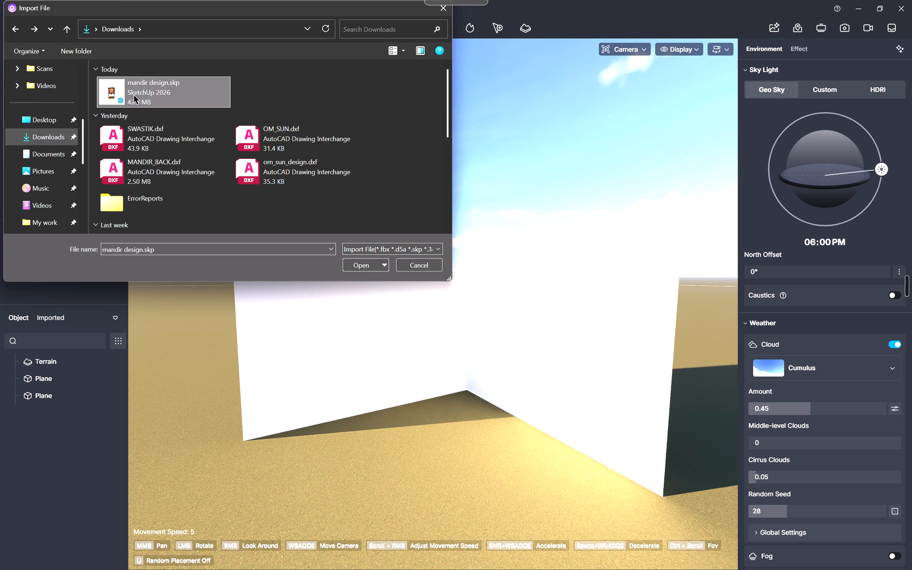
pyautogui.click(357, 263)
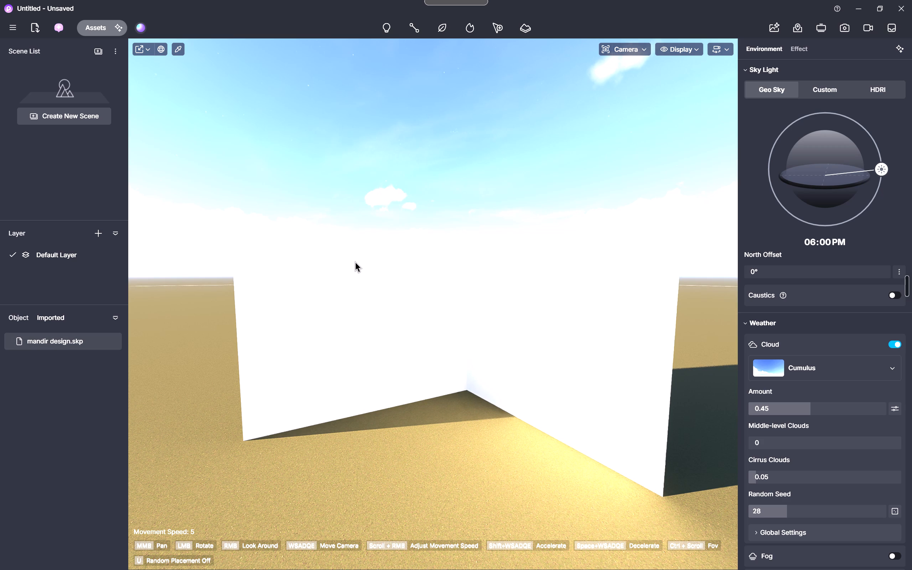
# Place the imported mandir design model against the walls near their corner, at about X 20938, Y 48339, Z 1118.
pyautogui.click(96, 345)
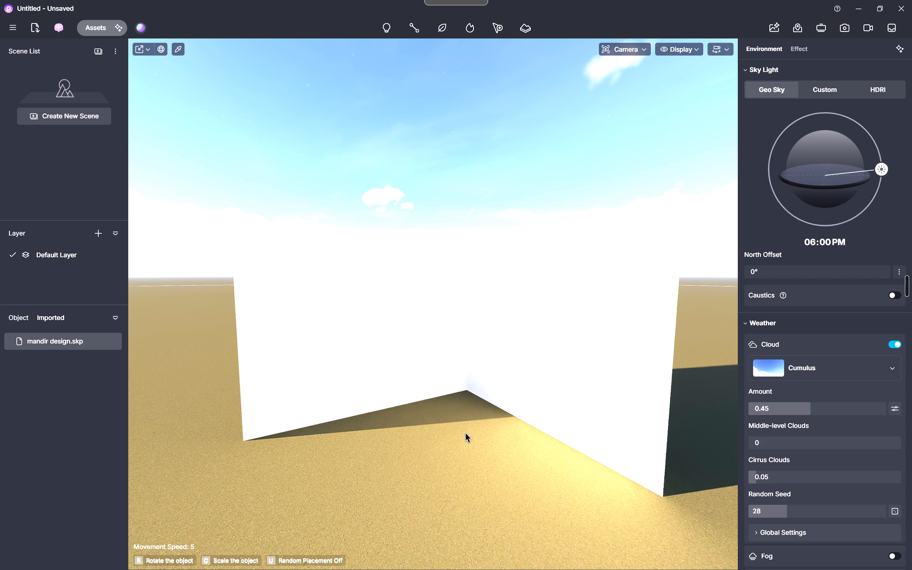
pyautogui.scroll(4, 461, 393)
pyautogui.scroll(17, 461, 393)
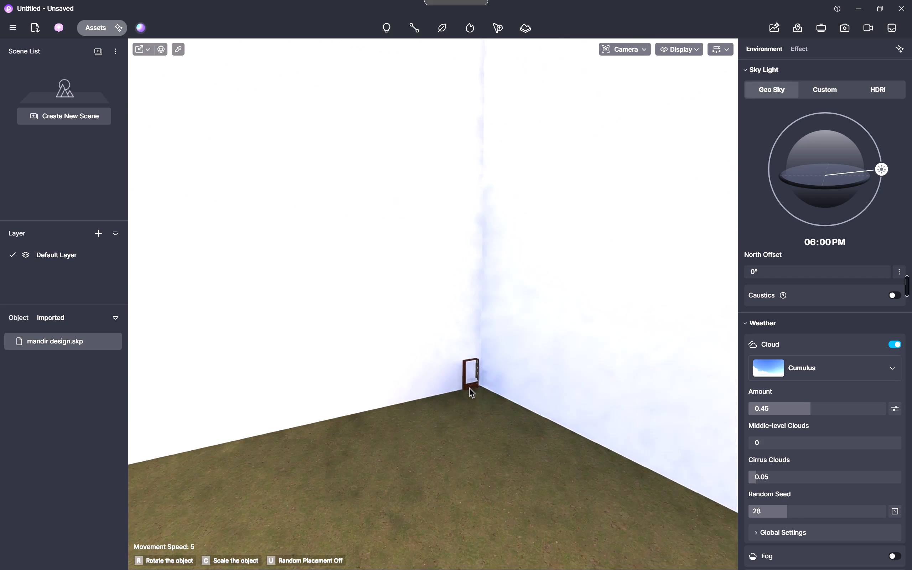
pyautogui.scroll(13, 468, 388)
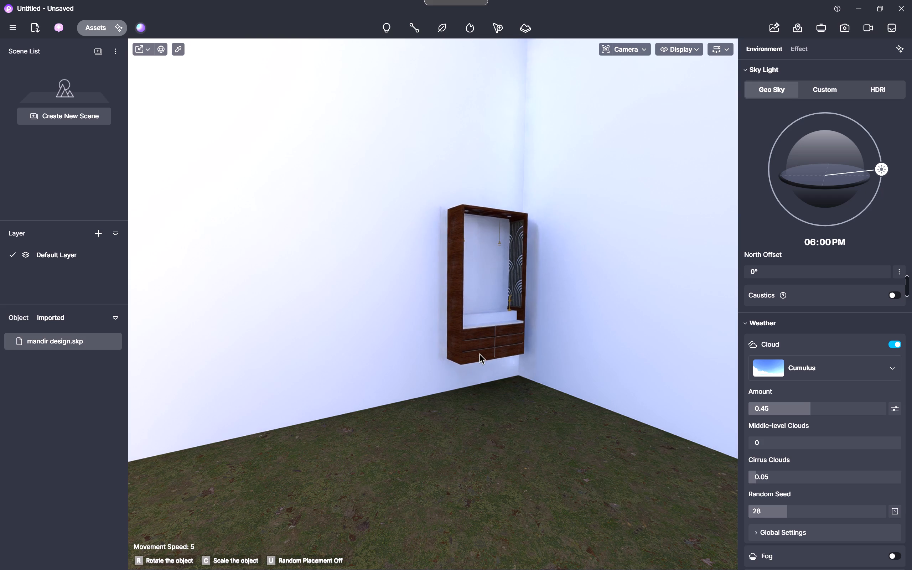
pyautogui.scroll(-7, 480, 355)
pyautogui.scroll(-20, 480, 362)
pyautogui.scroll(-14, 480, 362)
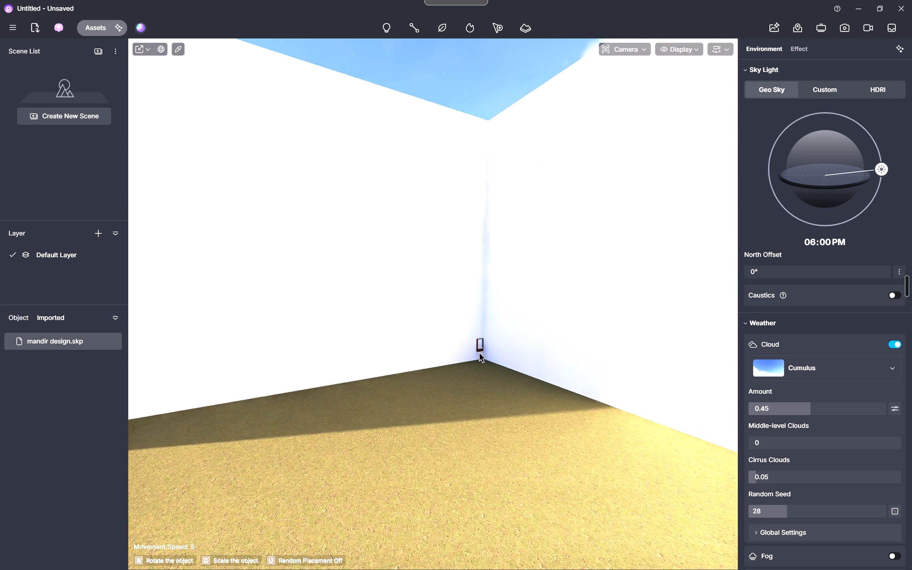
pyautogui.scroll(-4, 479, 352)
pyautogui.scroll(11, 486, 366)
pyautogui.scroll(9, 475, 328)
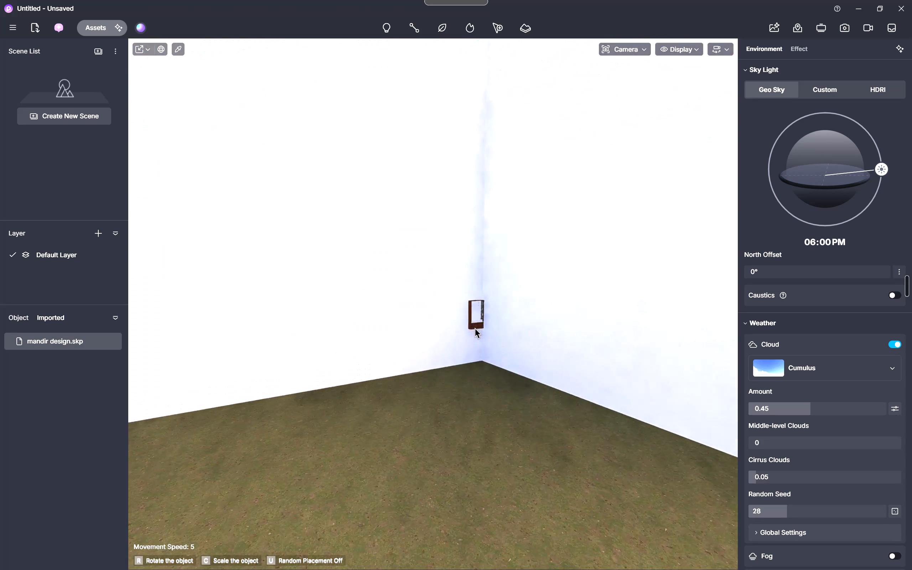
pyautogui.scroll(3, 475, 328)
pyautogui.scroll(-6, 477, 336)
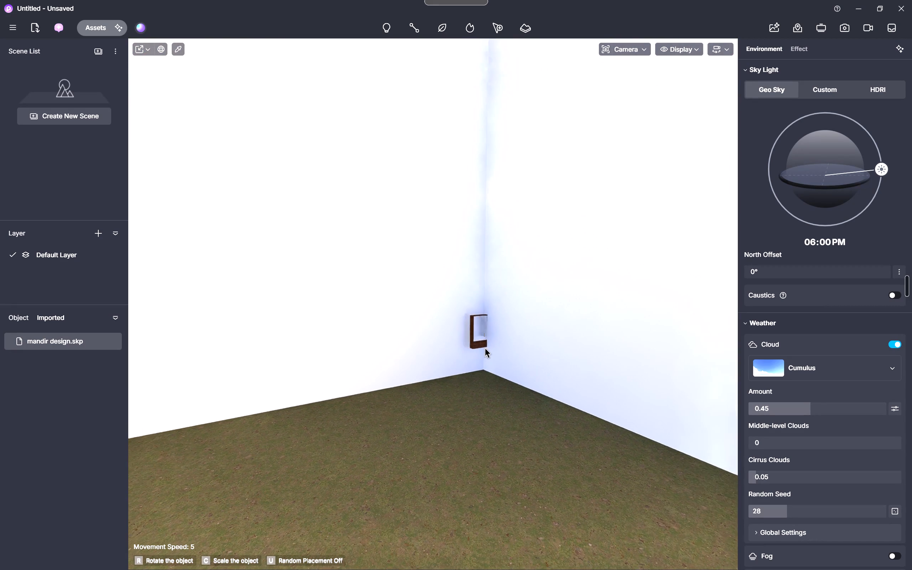
pyautogui.click(473, 359)
# Move the mandir along X to about 20199 so it comes forward out of the back wall.
pyautogui.scroll(10, 474, 361)
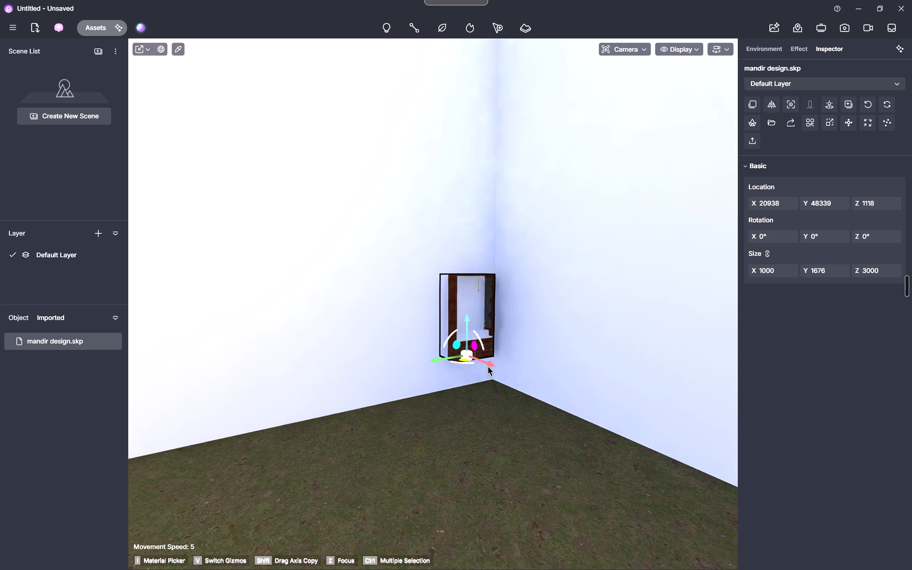
pyautogui.moveTo(487, 363); pyautogui.dragTo(502, 372)
pyautogui.scroll(-5, 200, 360)
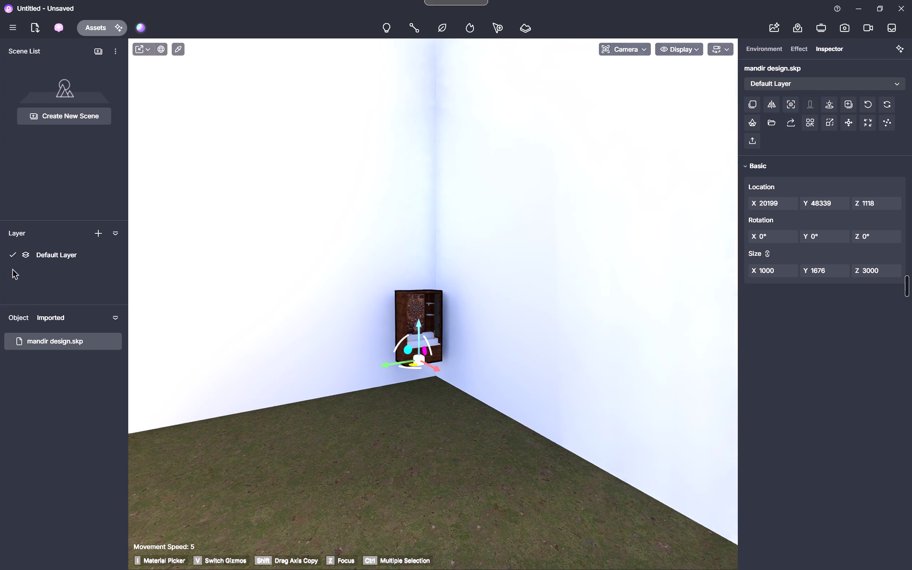
# Place a Plane from the Basic Model assets as the floor in front of the mandir, at about X 15279, Y 46036, Z -29.
pyautogui.click(88, 26)
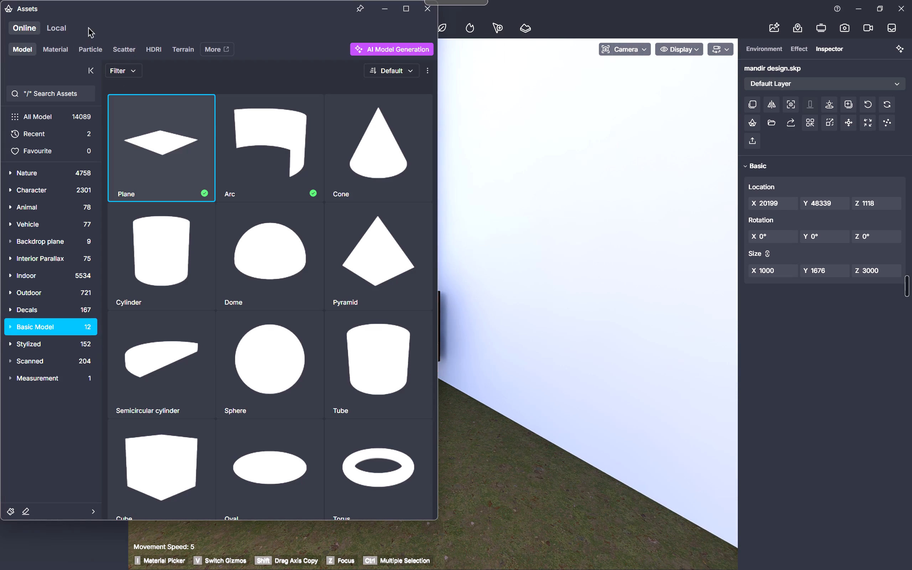
pyautogui.click(152, 133)
pyautogui.scroll(-5, 231, 178)
pyautogui.scroll(-5, 387, 320)
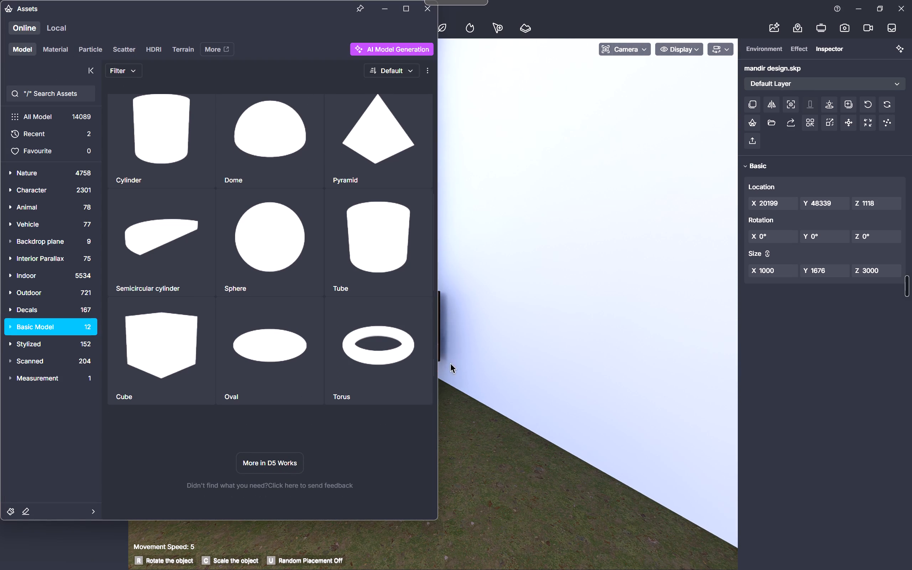
pyautogui.click(385, 17)
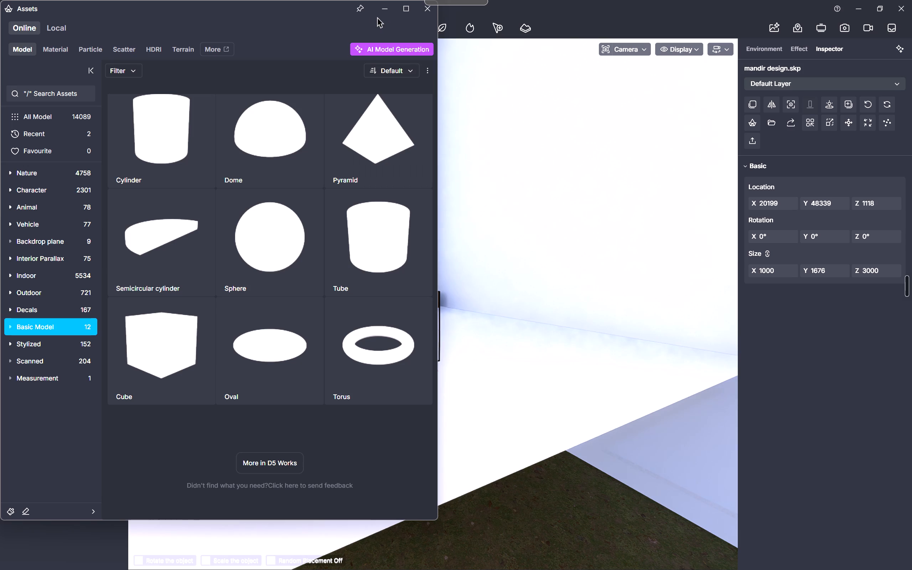
pyautogui.click(382, 11)
pyautogui.scroll(-5, 398, 213)
pyautogui.scroll(-2, 428, 372)
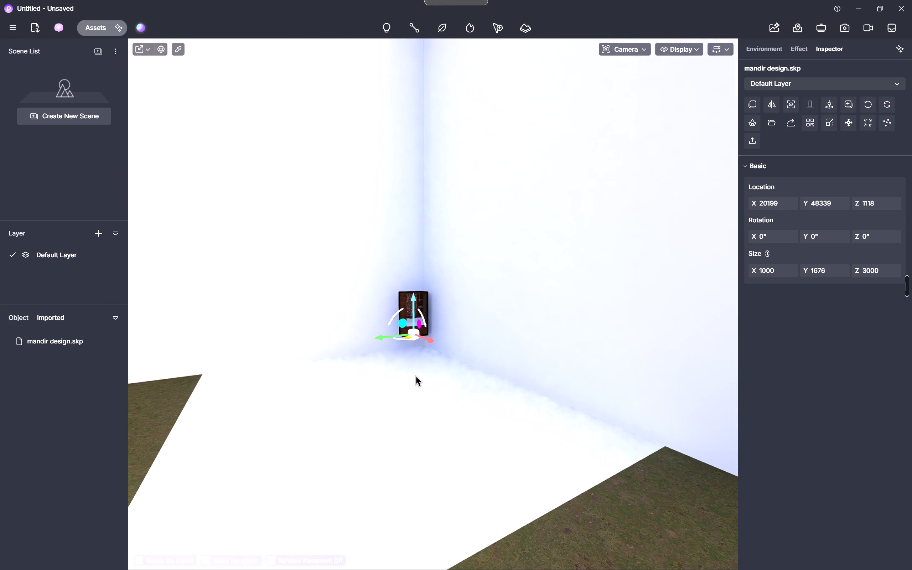
pyautogui.click(416, 373)
# Lower the mandir onto the floor plane, to about Z -9.
pyautogui.scroll(7, 419, 348)
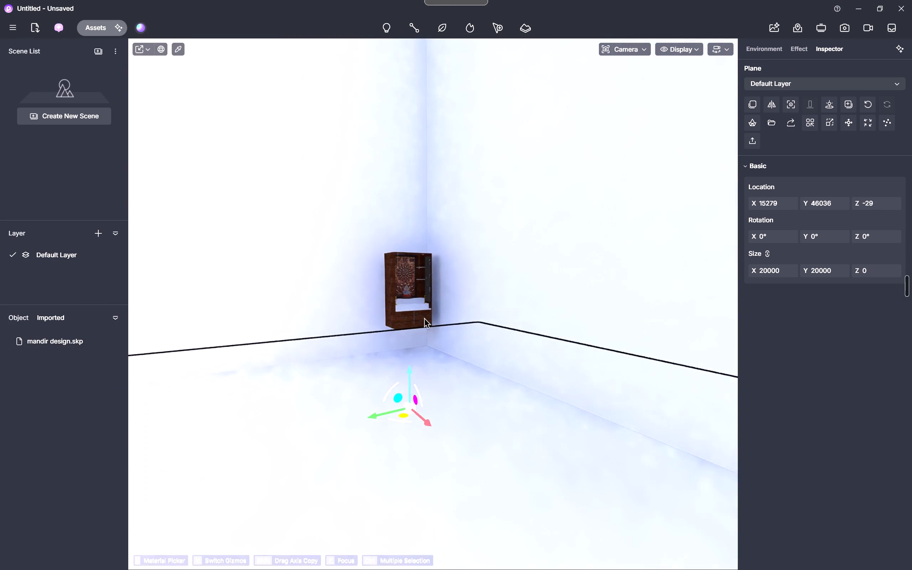
pyautogui.scroll(10, 424, 318)
pyautogui.press('space')
pyautogui.click(404, 328)
pyautogui.scroll(5, 404, 328)
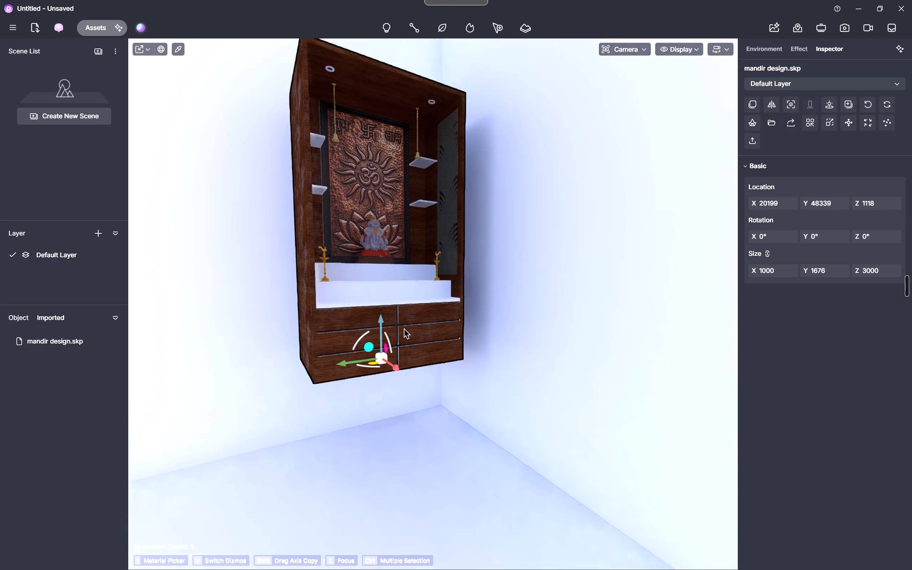
pyautogui.scroll(4, 401, 321)
pyautogui.moveTo(375, 337); pyautogui.dragTo(376, 360)
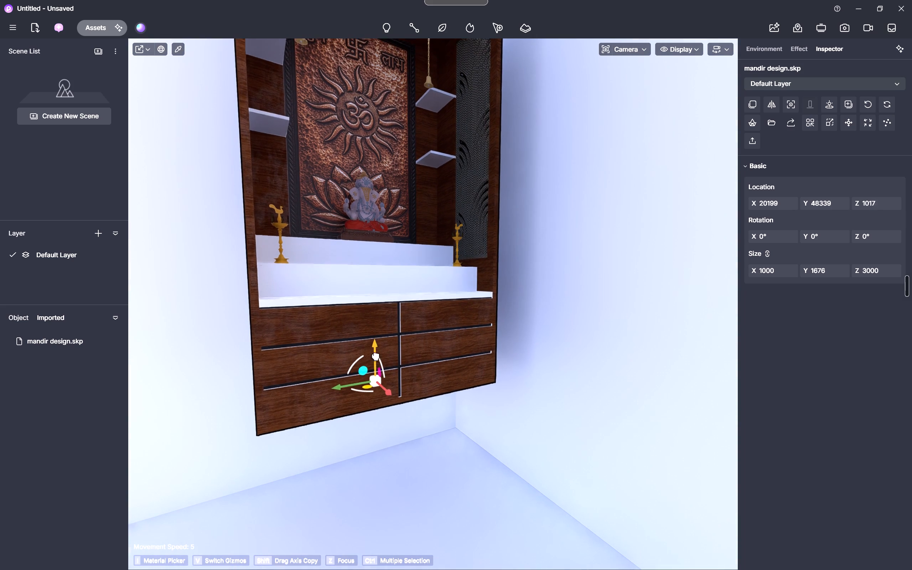
pyautogui.moveTo(376, 360); pyautogui.dragTo(396, 466)
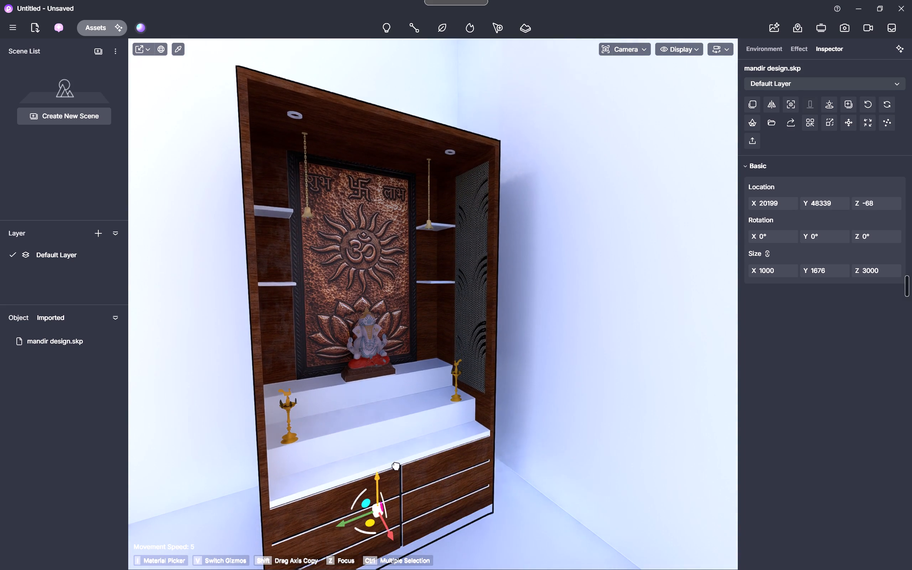
pyautogui.moveTo(396, 466); pyautogui.dragTo(398, 467)
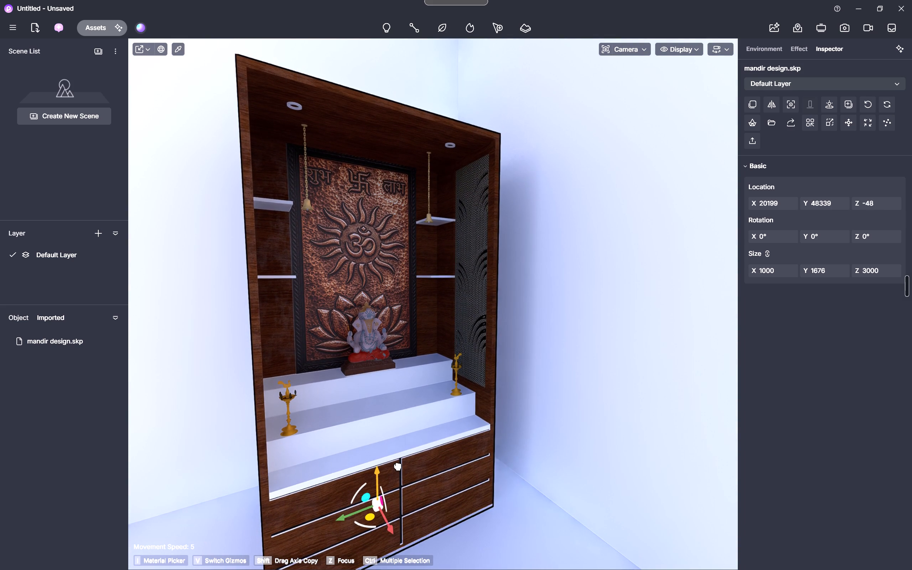
pyautogui.moveTo(398, 467); pyautogui.dragTo(398, 462)
# Slide the mandir along Y closer to the side wall, leaving a small gap, and finish by selecting the floor plane.
pyautogui.scroll(-4, 315, 469)
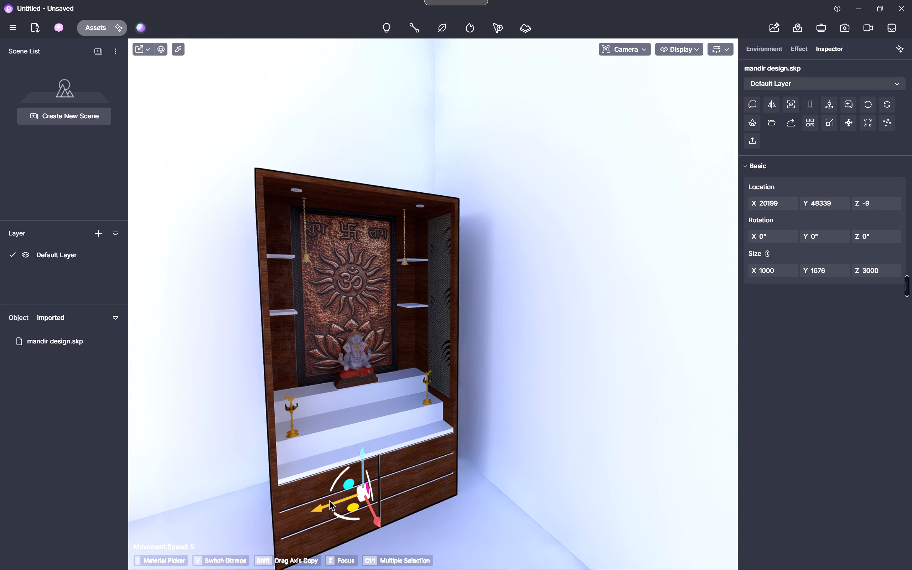
pyautogui.moveTo(320, 506); pyautogui.dragTo(353, 502)
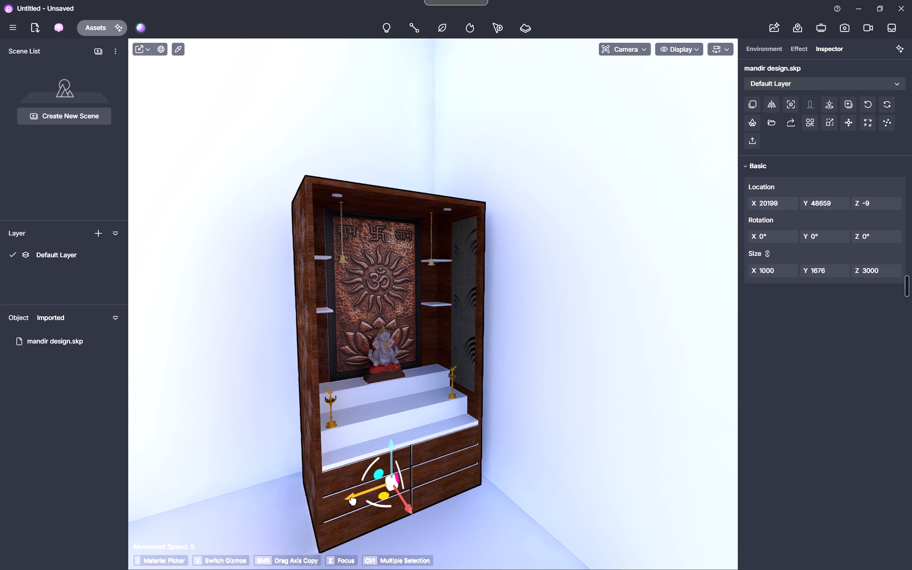
pyautogui.moveTo(353, 502); pyautogui.dragTo(372, 495)
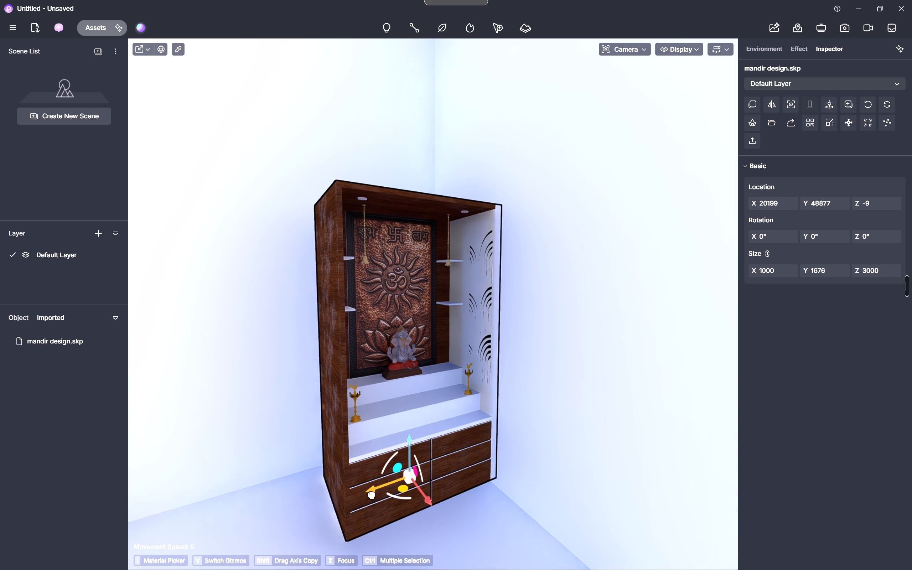
pyautogui.moveTo(372, 495); pyautogui.dragTo(361, 496)
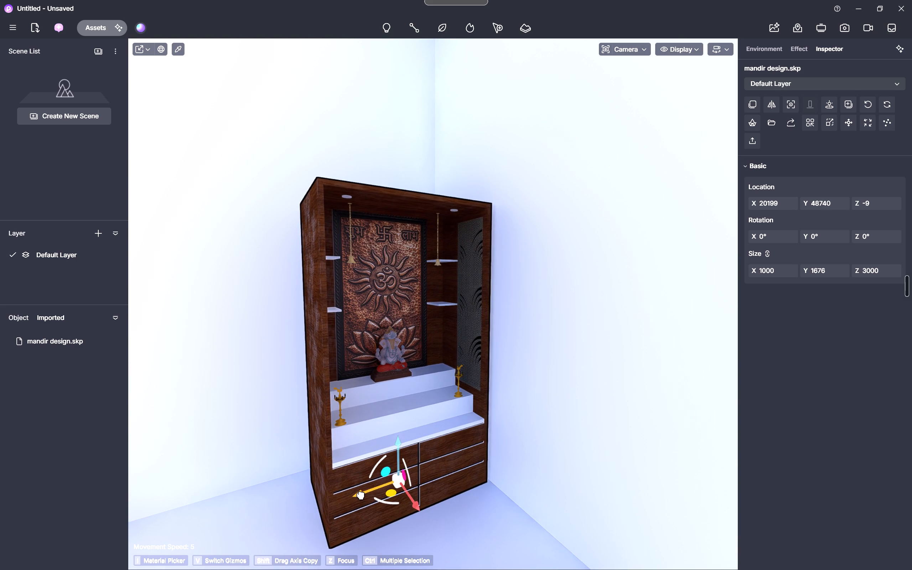
pyautogui.moveTo(361, 496); pyautogui.dragTo(343, 499)
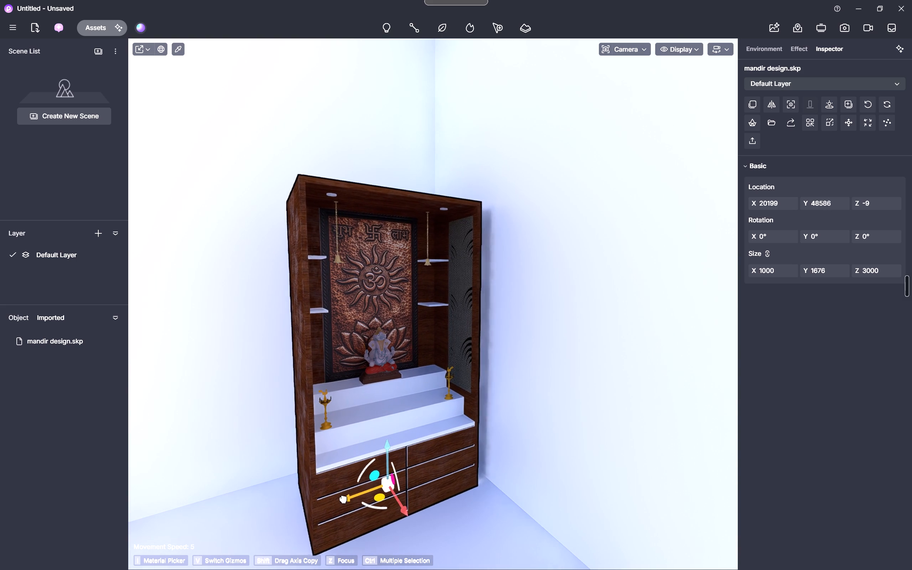
pyautogui.moveTo(343, 499); pyautogui.dragTo(331, 502)
pyautogui.click(249, 501)
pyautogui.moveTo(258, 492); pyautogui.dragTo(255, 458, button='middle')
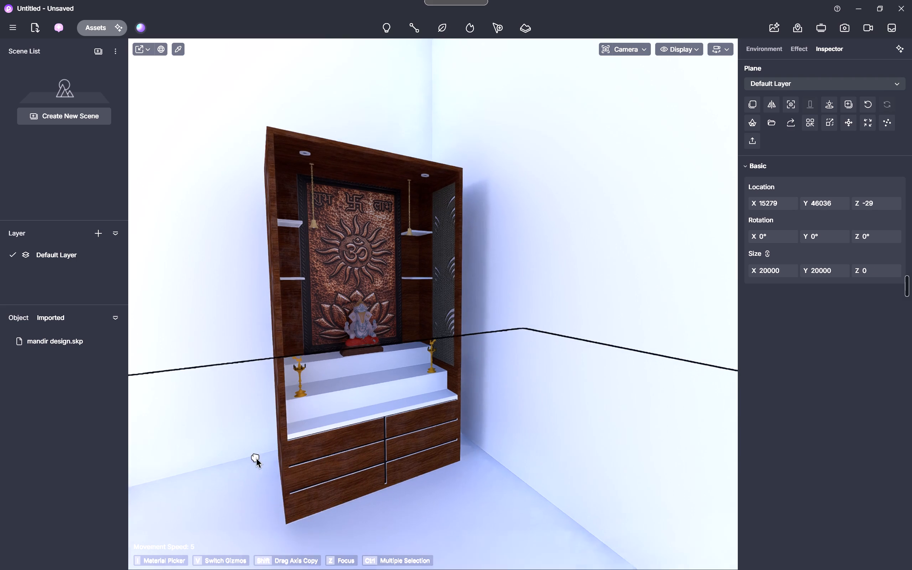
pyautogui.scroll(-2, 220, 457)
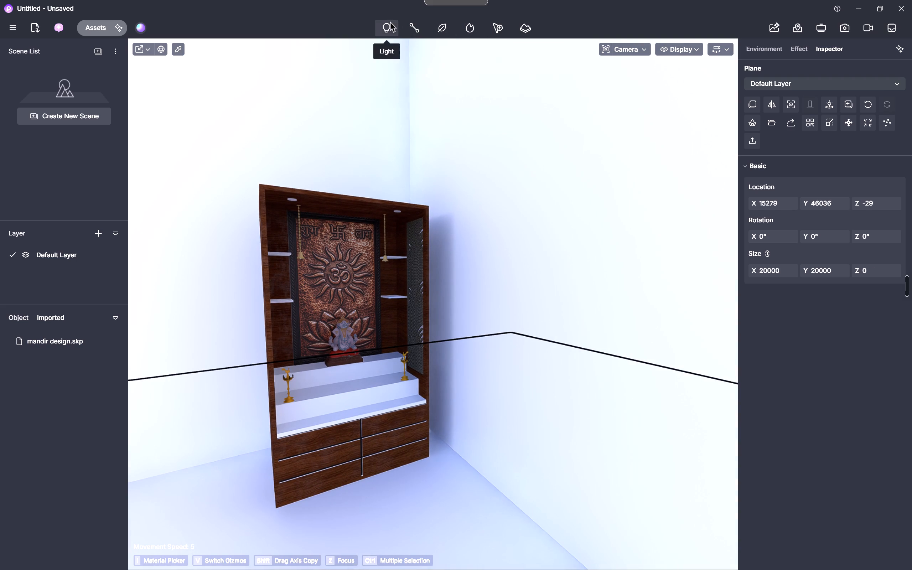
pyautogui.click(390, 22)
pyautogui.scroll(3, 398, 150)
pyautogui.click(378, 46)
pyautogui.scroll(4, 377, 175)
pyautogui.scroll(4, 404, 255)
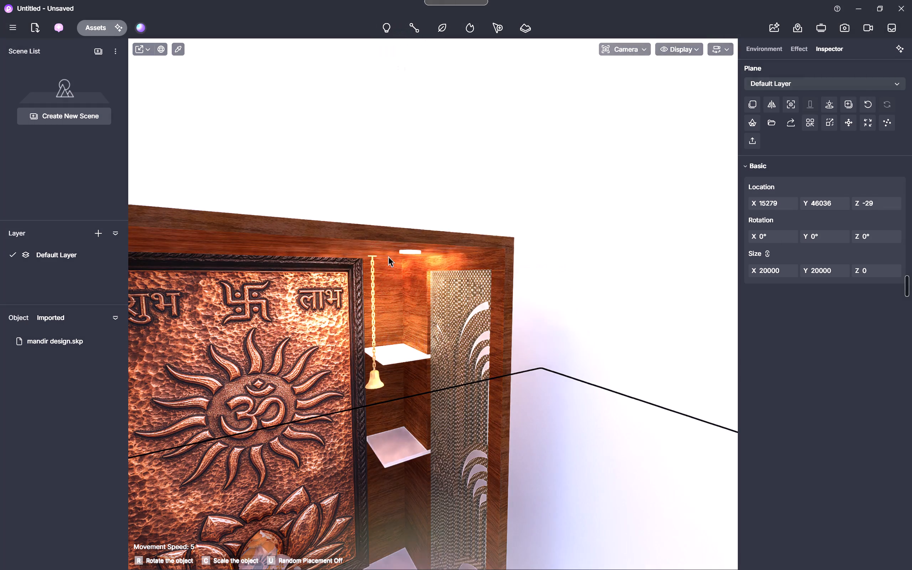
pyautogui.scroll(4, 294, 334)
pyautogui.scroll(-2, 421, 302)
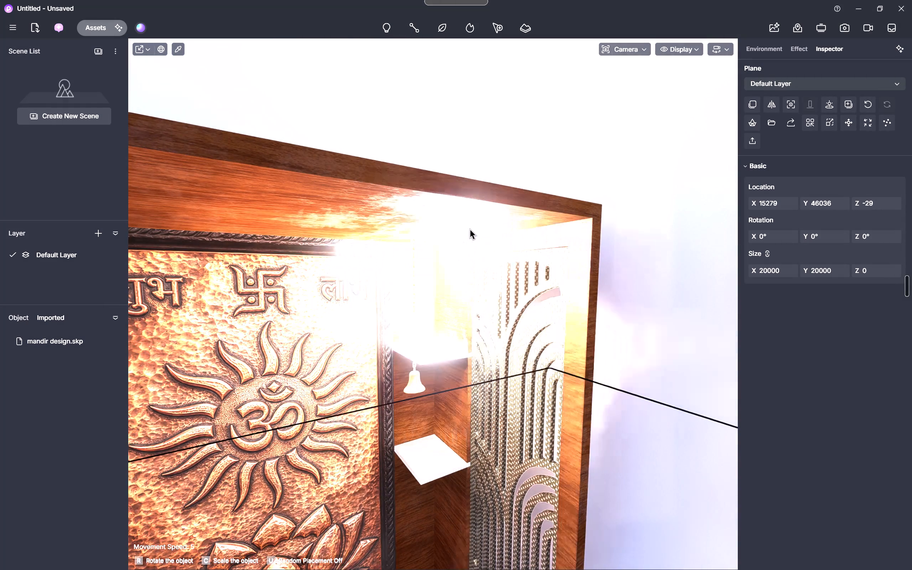
# Place a spotlight on the ceiling fixture beside the mandir's perforated side panel, at about X 19979, Y 49019, Z 2947.
pyautogui.click(391, 28)
pyautogui.click(395, 66)
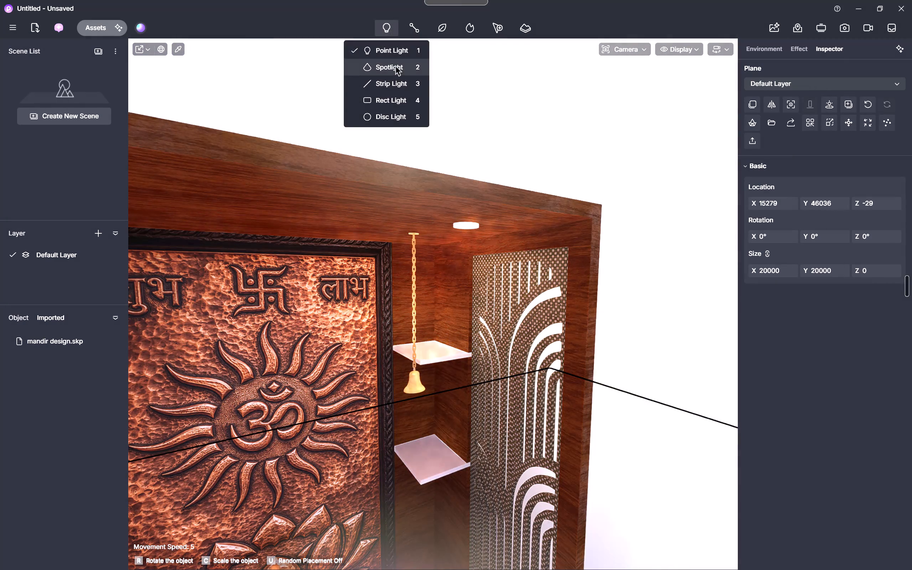
pyautogui.scroll(3, 456, 253)
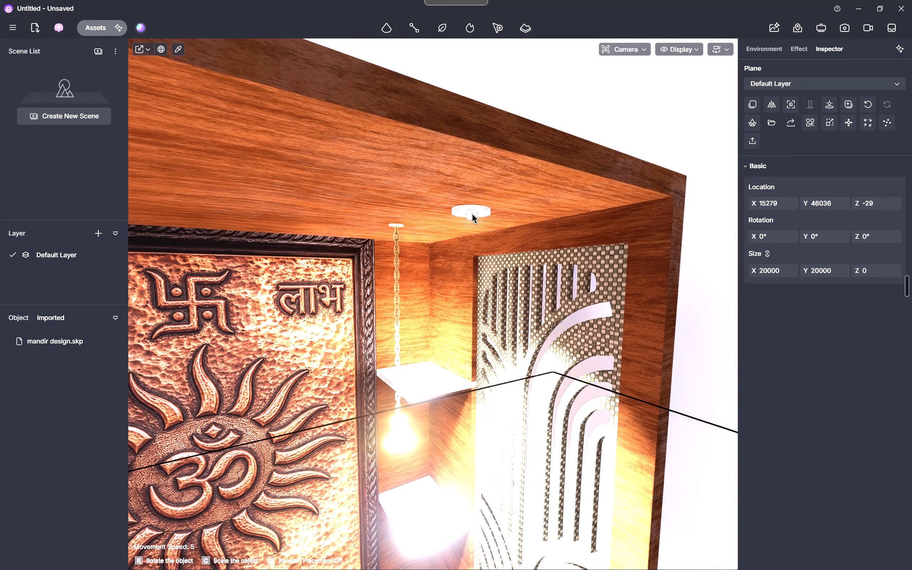
pyautogui.click(472, 213)
# Move the spotlight into the centre of the ceiling fixture's ring, to about X 19950, Y 48995, Z 2941.
pyautogui.moveTo(410, 245); pyautogui.dragTo(356, 248, button='middle')
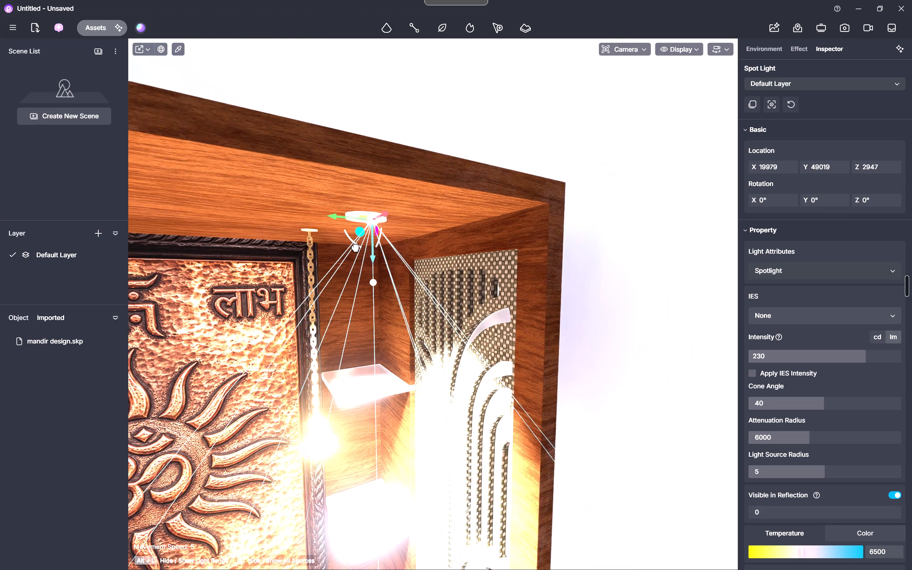
pyautogui.moveTo(356, 248); pyautogui.dragTo(458, 204, button='middle')
pyautogui.middleClick(458, 204)
pyautogui.scroll(-6, 461, 204)
pyautogui.scroll(16, 496, 180)
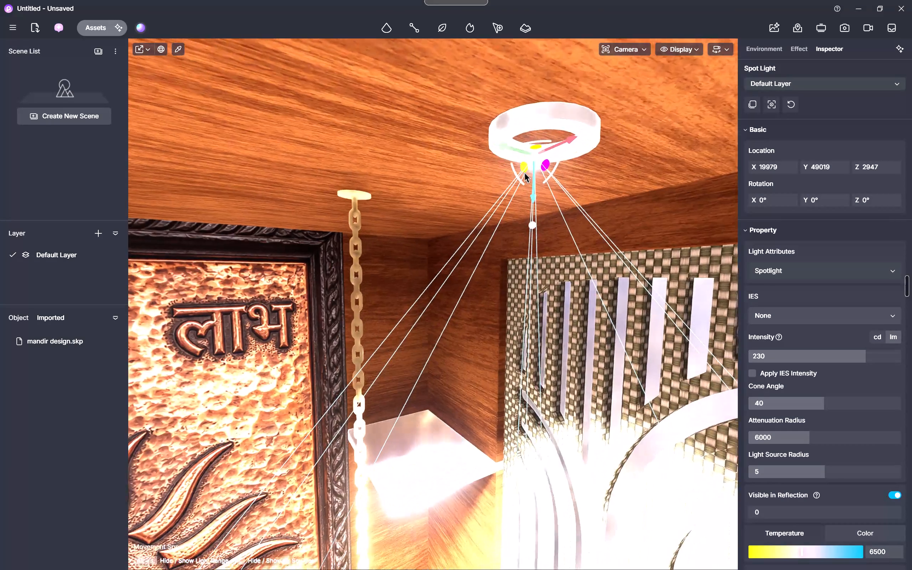
pyautogui.scroll(2, 524, 172)
pyautogui.scroll(-5, 525, 173)
pyautogui.scroll(-1, 568, 155)
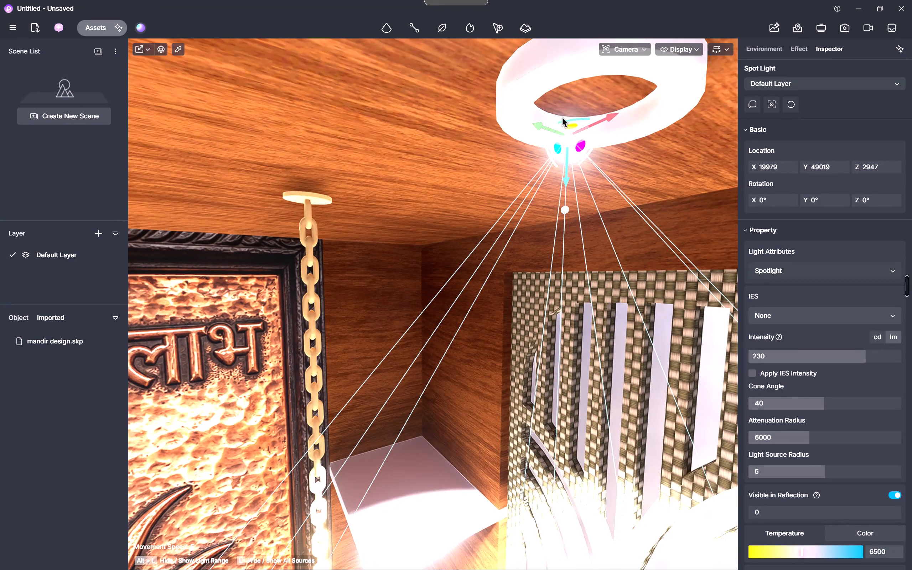
pyautogui.moveTo(552, 131); pyautogui.dragTo(547, 115)
pyautogui.moveTo(582, 123); pyautogui.dragTo(590, 118)
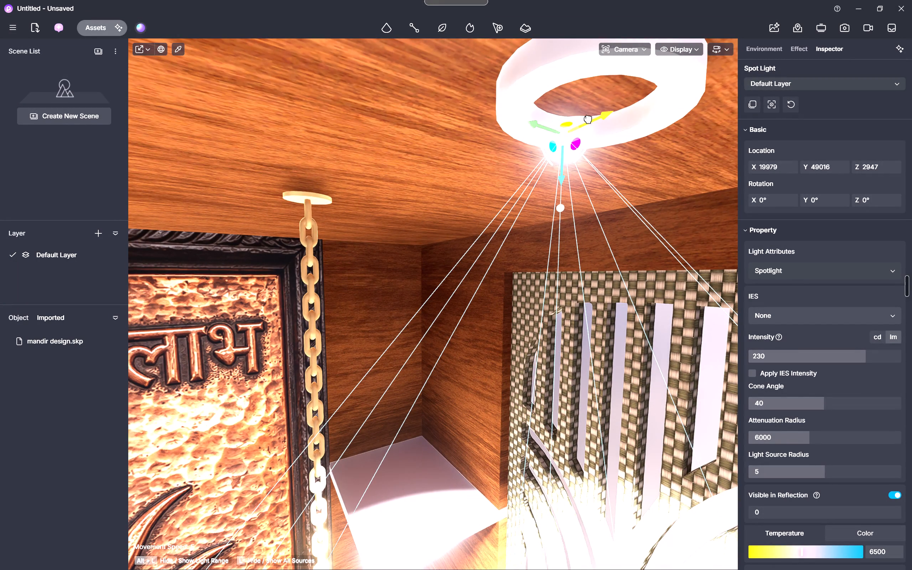
pyautogui.moveTo(590, 118); pyautogui.dragTo(618, 100)
pyautogui.moveTo(591, 124); pyautogui.dragTo(592, 89)
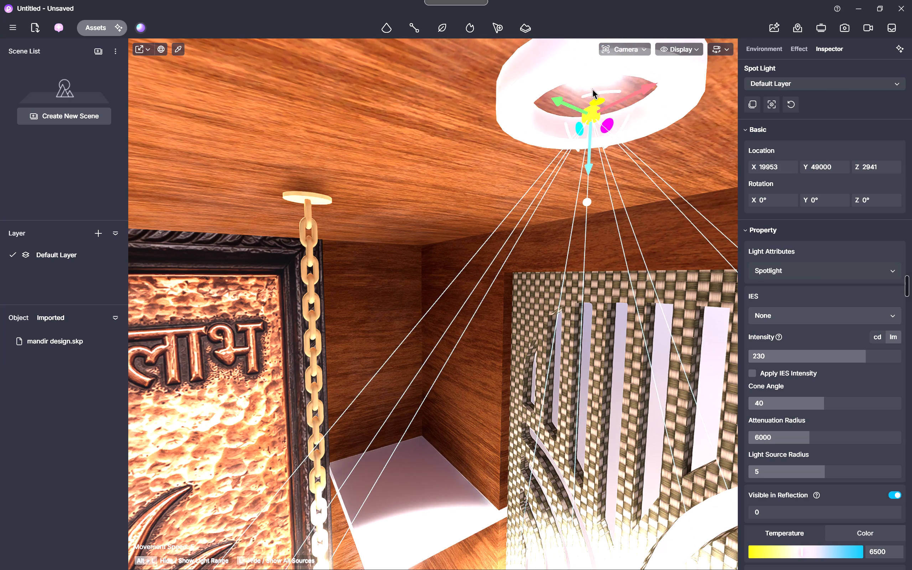
pyautogui.moveTo(592, 89); pyautogui.dragTo(593, 82)
# Duplicate the spotlight and position the copy at the mandir's other ceiling fixture ring, at about X 19847, Y 47877, Z 2884.
pyautogui.scroll(-3, 581, 131)
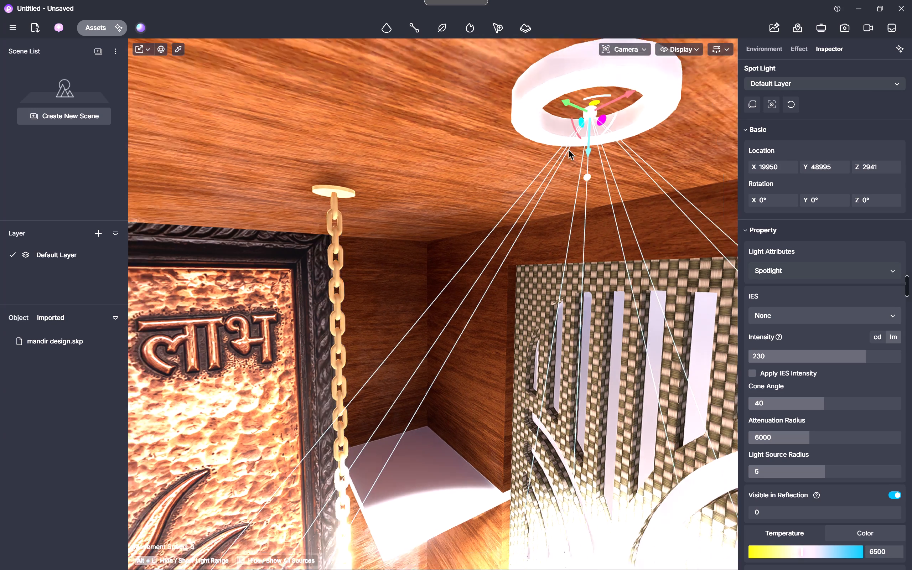
pyautogui.scroll(-9, 569, 150)
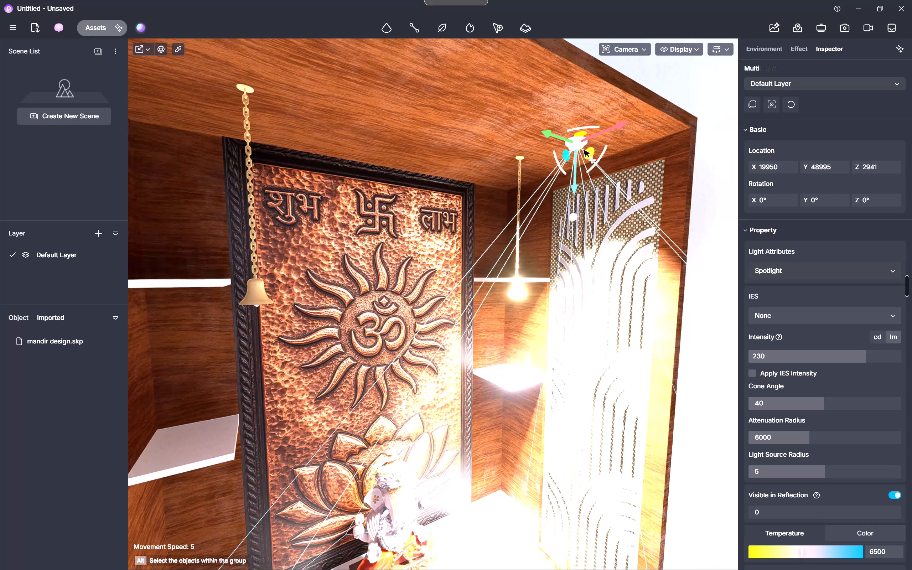
pyautogui.hotkey('ctrl', 'd')
pyautogui.moveTo(577, 140); pyautogui.dragTo(549, 144)
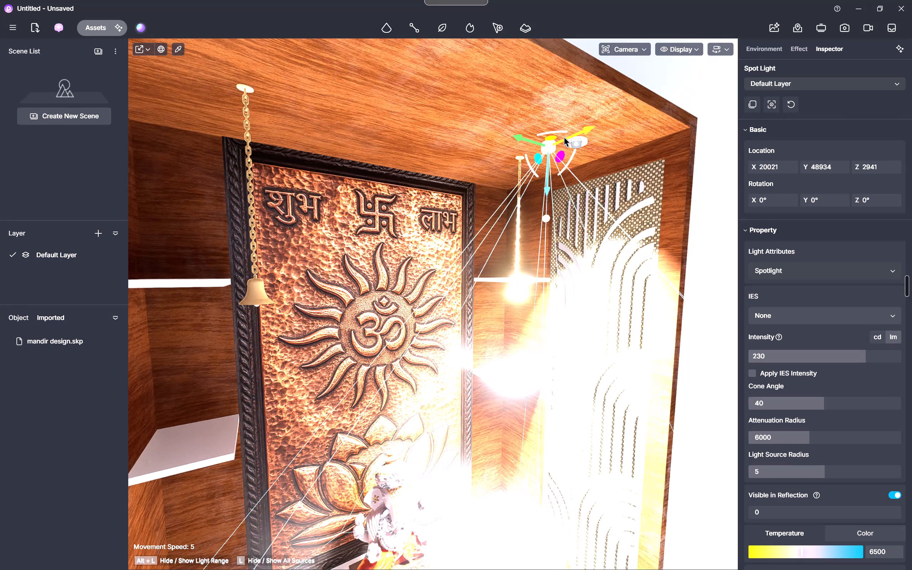
pyautogui.click(544, 145)
pyautogui.moveTo(452, 148); pyautogui.dragTo(335, 146)
pyautogui.scroll(-6, 313, 144)
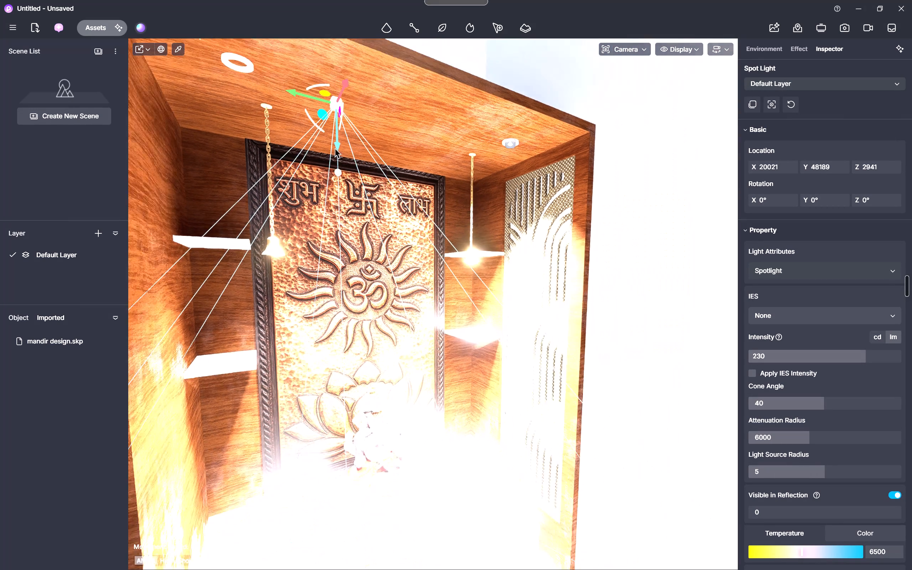
pyautogui.scroll(-2, 387, 156)
pyautogui.moveTo(340, 122); pyautogui.dragTo(339, 122)
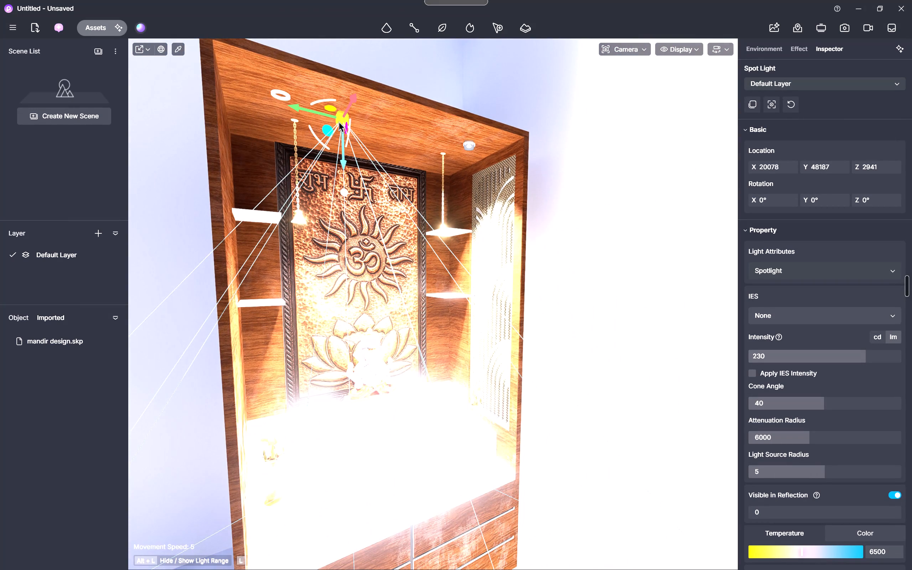
pyautogui.moveTo(339, 122); pyautogui.dragTo(280, 97)
pyautogui.scroll(12, 284, 98)
pyautogui.moveTo(268, 97); pyautogui.dragTo(275, 97)
# Set the copied spotlight's colour temperature to a warm 1700.
pyautogui.scroll(-3, 468, 174)
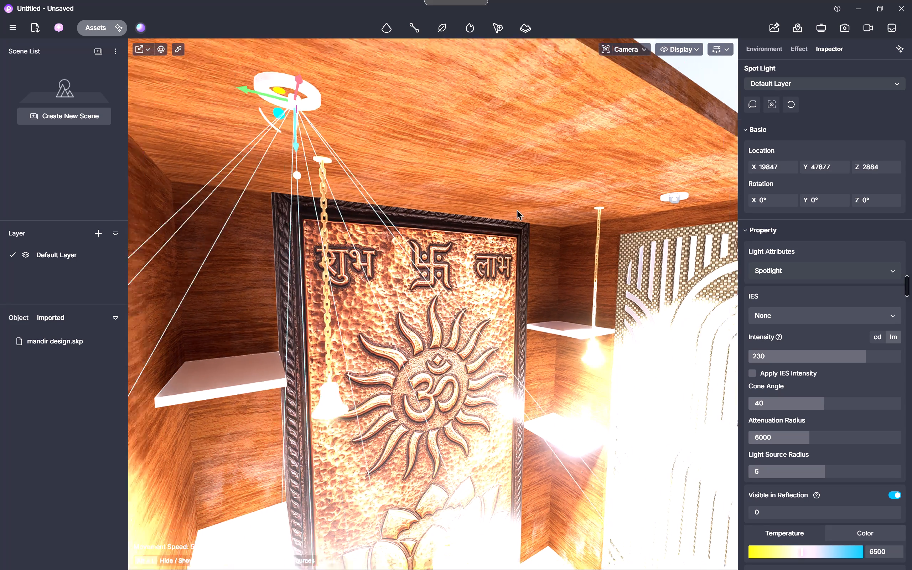
pyautogui.scroll(-4, 517, 210)
pyautogui.scroll(-3, 553, 261)
pyautogui.moveTo(642, 309); pyautogui.dragTo(509, 317)
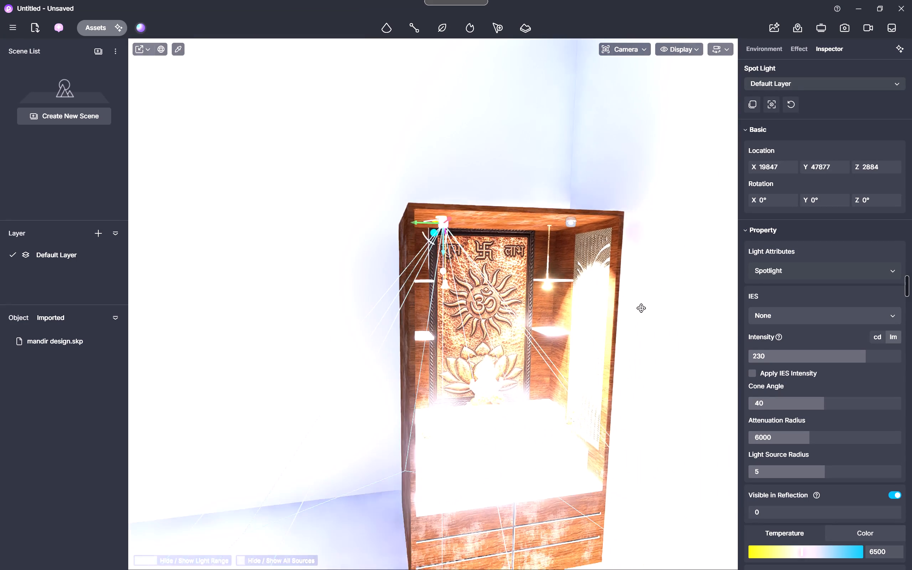
pyautogui.moveTo(509, 317); pyautogui.dragTo(519, 228)
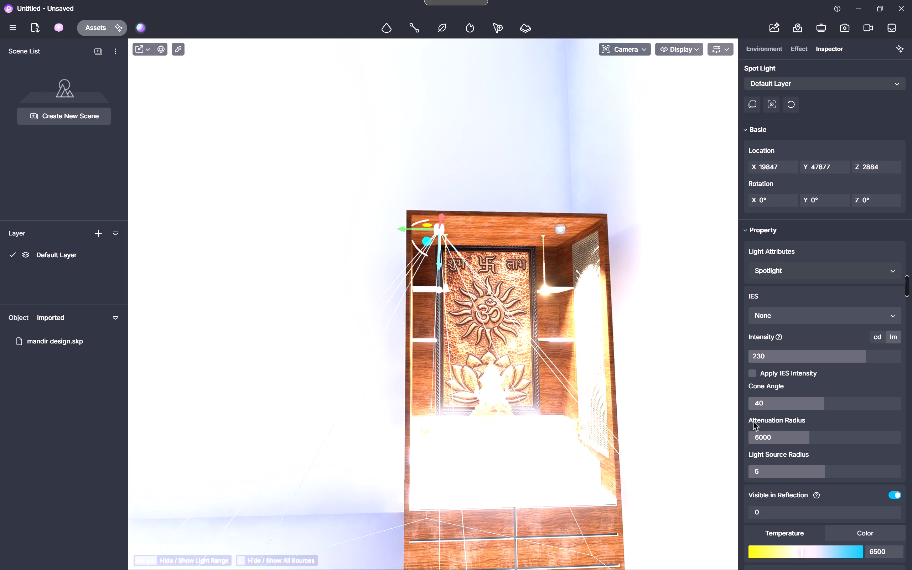
pyautogui.moveTo(804, 554); pyautogui.dragTo(792, 554)
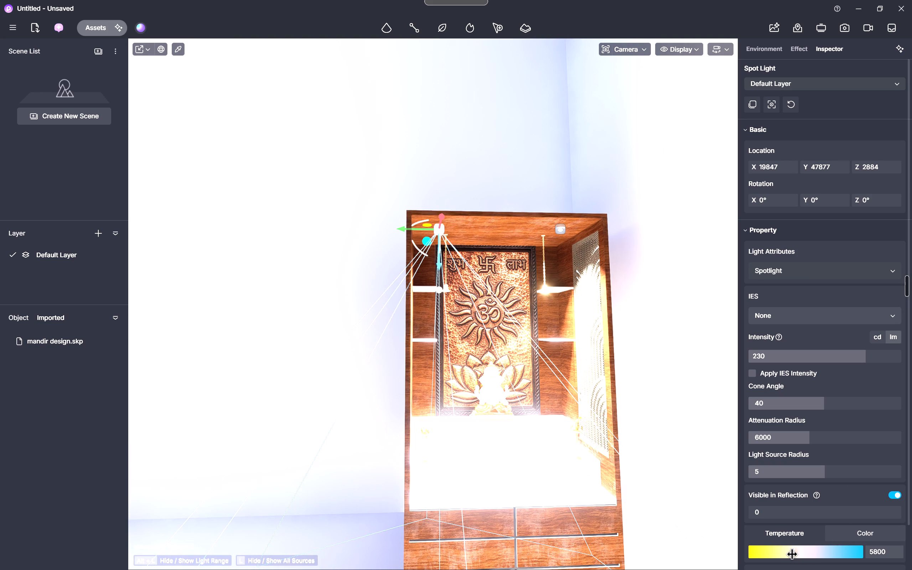
pyautogui.moveTo(792, 554); pyautogui.dragTo(716, 549)
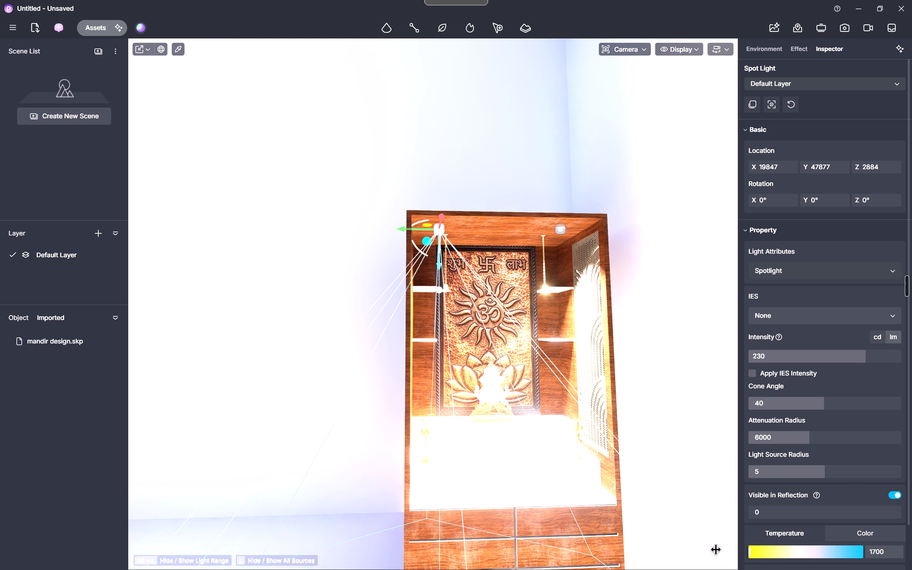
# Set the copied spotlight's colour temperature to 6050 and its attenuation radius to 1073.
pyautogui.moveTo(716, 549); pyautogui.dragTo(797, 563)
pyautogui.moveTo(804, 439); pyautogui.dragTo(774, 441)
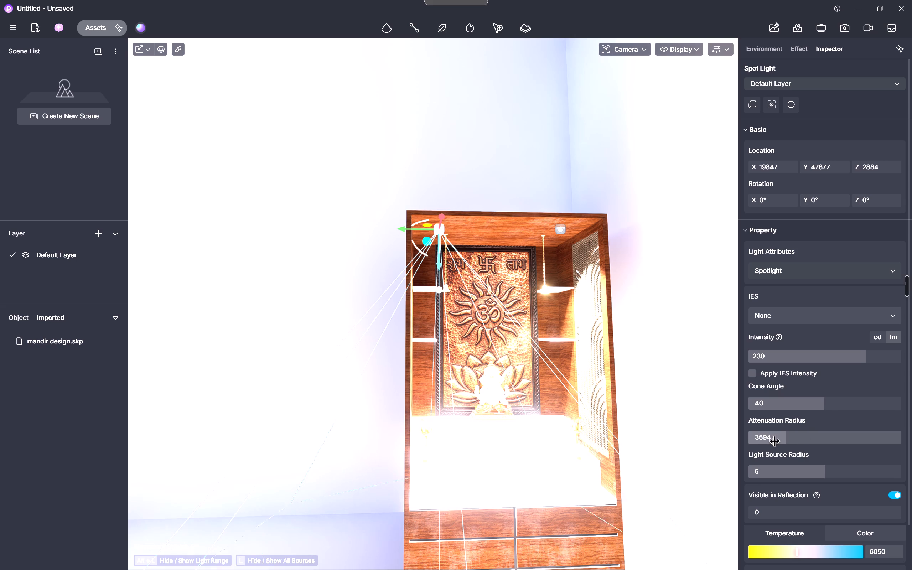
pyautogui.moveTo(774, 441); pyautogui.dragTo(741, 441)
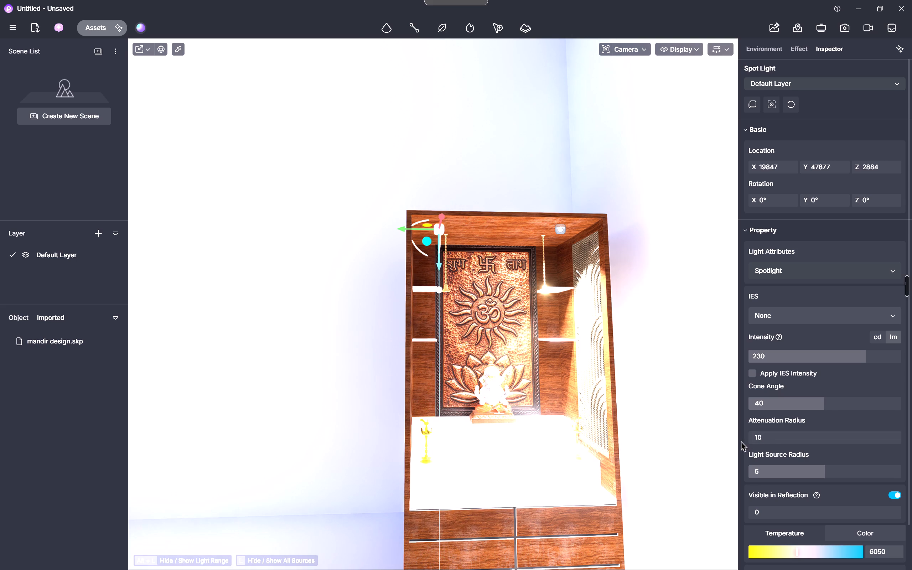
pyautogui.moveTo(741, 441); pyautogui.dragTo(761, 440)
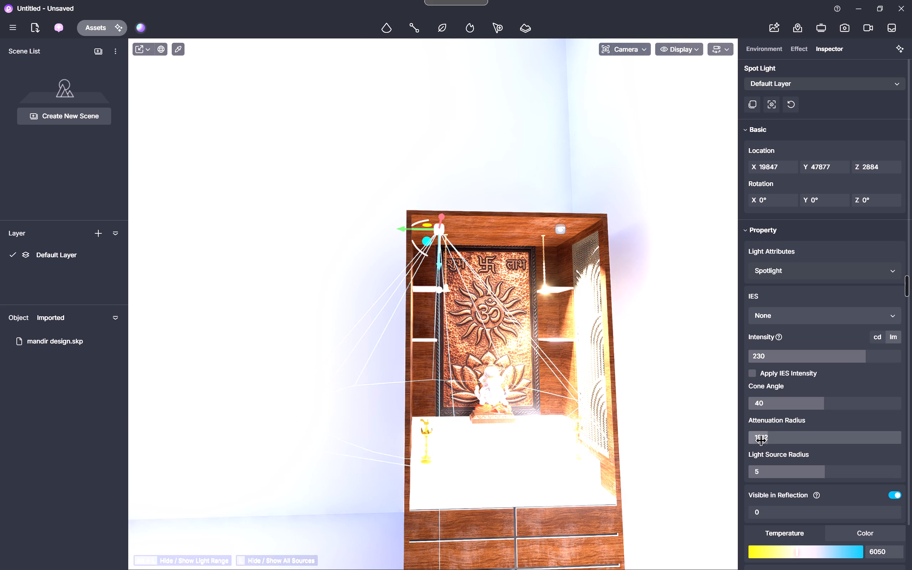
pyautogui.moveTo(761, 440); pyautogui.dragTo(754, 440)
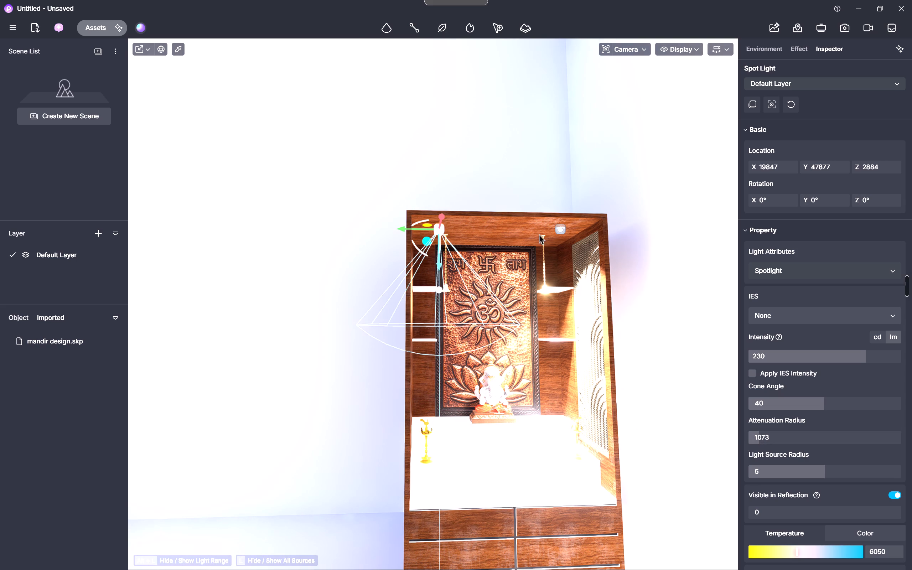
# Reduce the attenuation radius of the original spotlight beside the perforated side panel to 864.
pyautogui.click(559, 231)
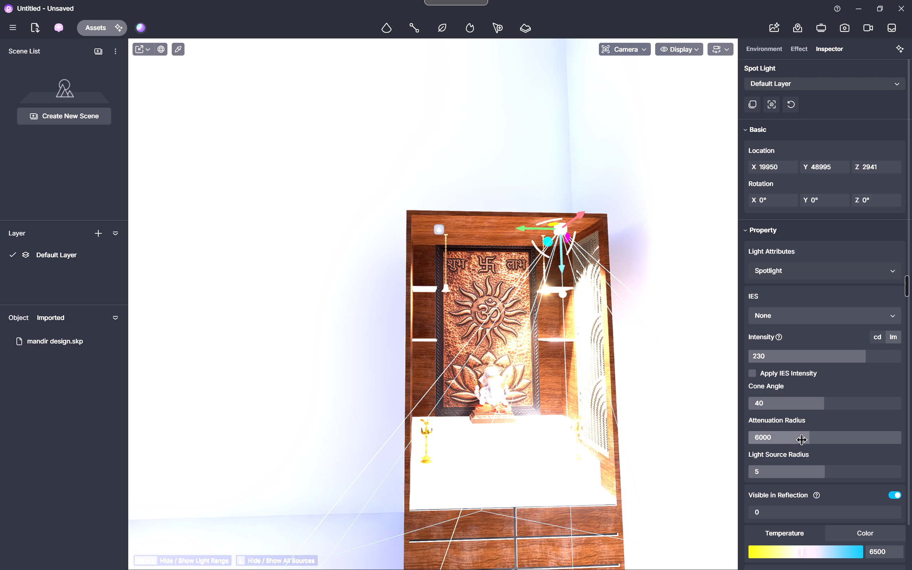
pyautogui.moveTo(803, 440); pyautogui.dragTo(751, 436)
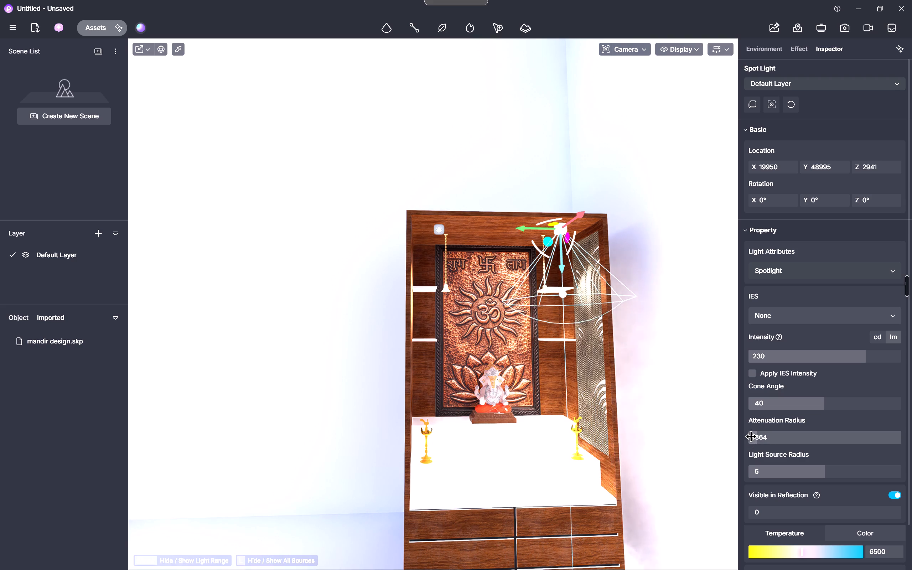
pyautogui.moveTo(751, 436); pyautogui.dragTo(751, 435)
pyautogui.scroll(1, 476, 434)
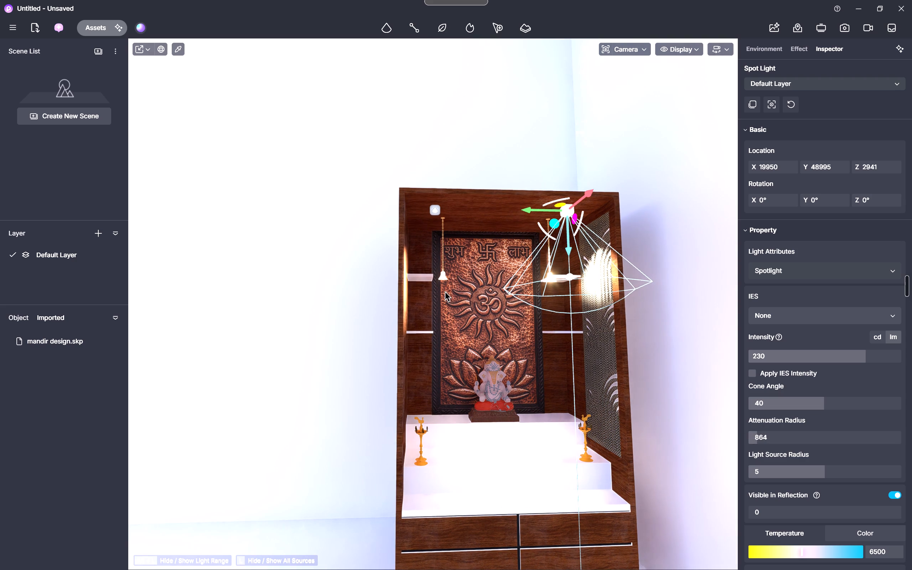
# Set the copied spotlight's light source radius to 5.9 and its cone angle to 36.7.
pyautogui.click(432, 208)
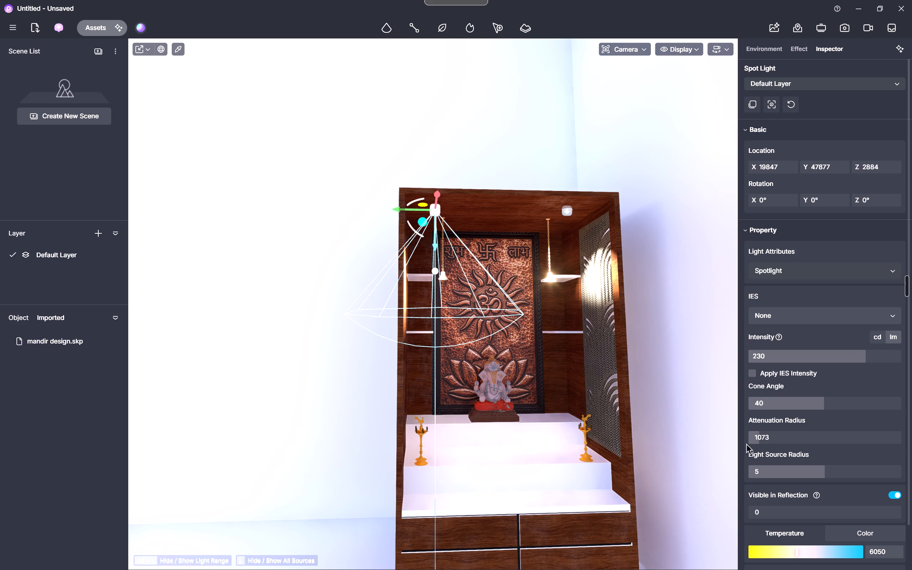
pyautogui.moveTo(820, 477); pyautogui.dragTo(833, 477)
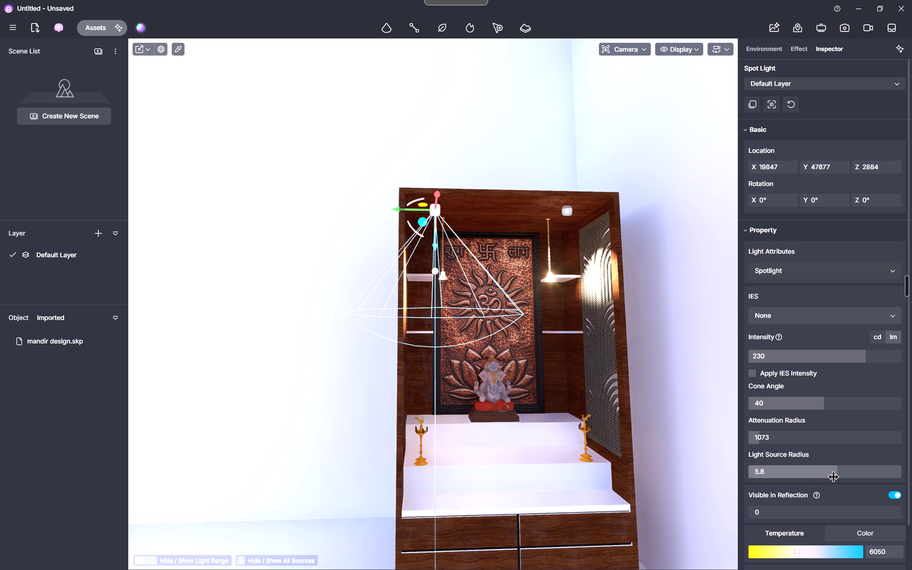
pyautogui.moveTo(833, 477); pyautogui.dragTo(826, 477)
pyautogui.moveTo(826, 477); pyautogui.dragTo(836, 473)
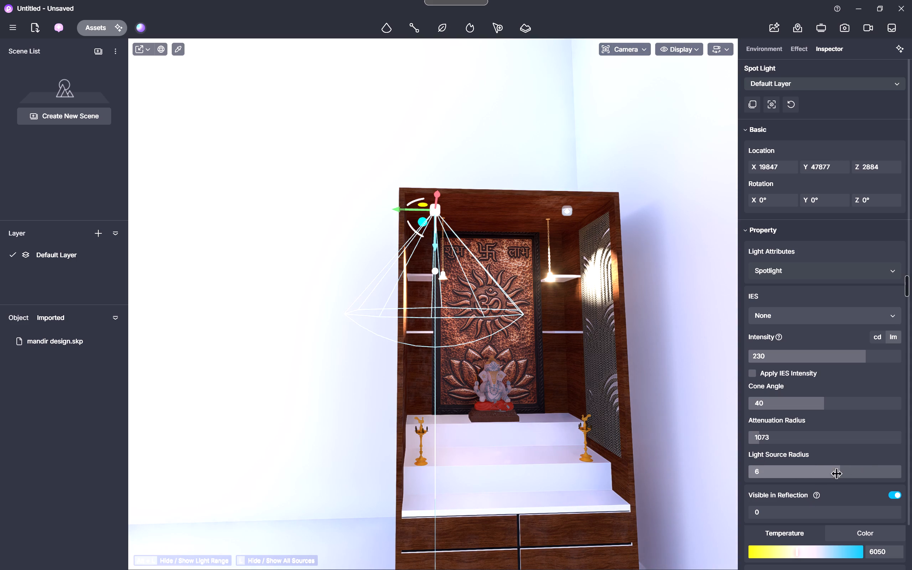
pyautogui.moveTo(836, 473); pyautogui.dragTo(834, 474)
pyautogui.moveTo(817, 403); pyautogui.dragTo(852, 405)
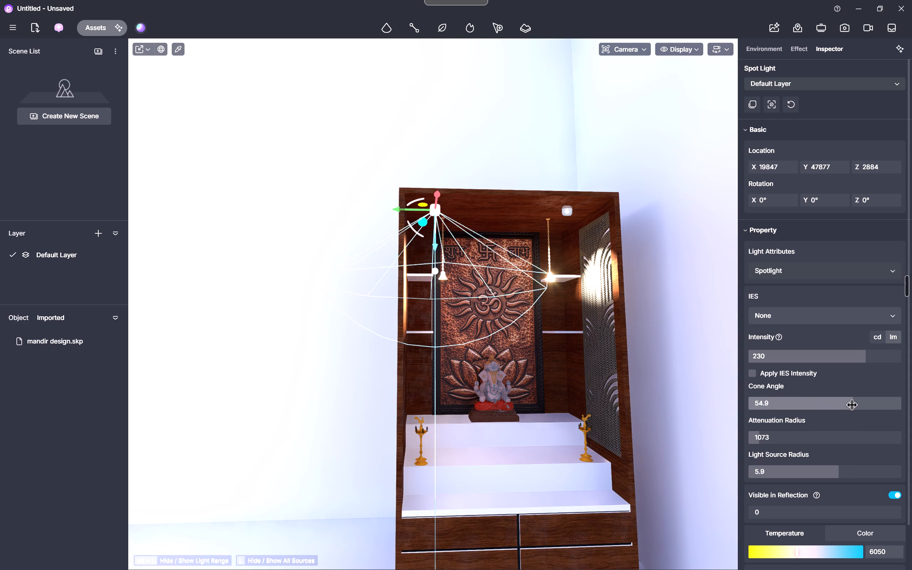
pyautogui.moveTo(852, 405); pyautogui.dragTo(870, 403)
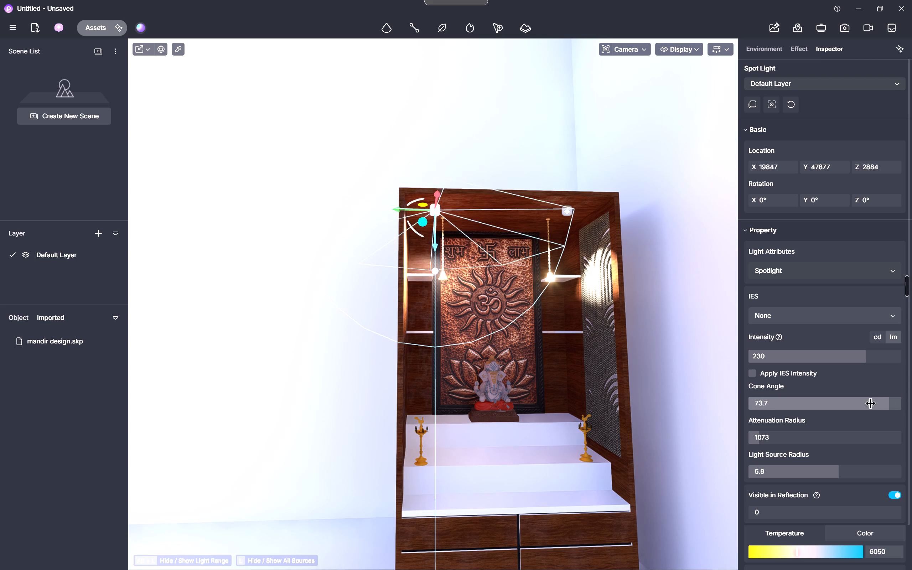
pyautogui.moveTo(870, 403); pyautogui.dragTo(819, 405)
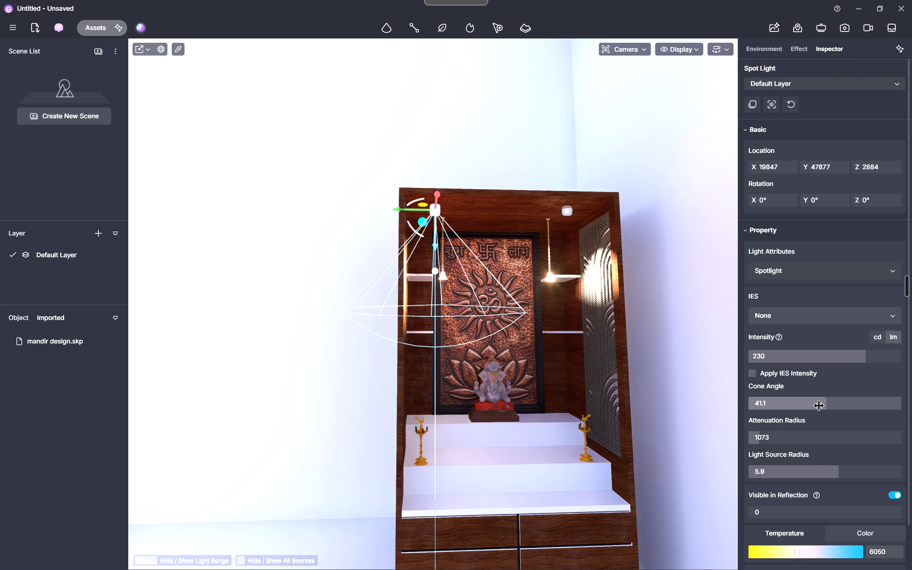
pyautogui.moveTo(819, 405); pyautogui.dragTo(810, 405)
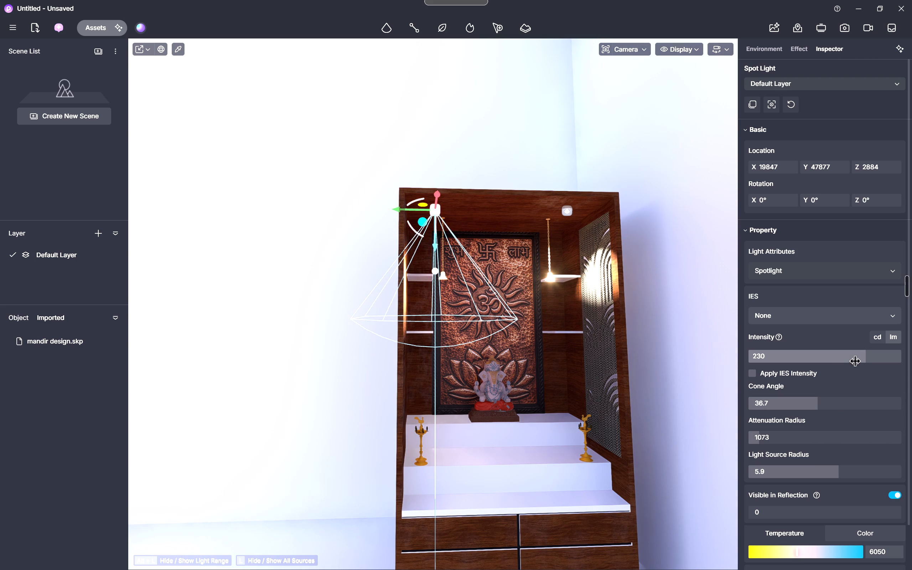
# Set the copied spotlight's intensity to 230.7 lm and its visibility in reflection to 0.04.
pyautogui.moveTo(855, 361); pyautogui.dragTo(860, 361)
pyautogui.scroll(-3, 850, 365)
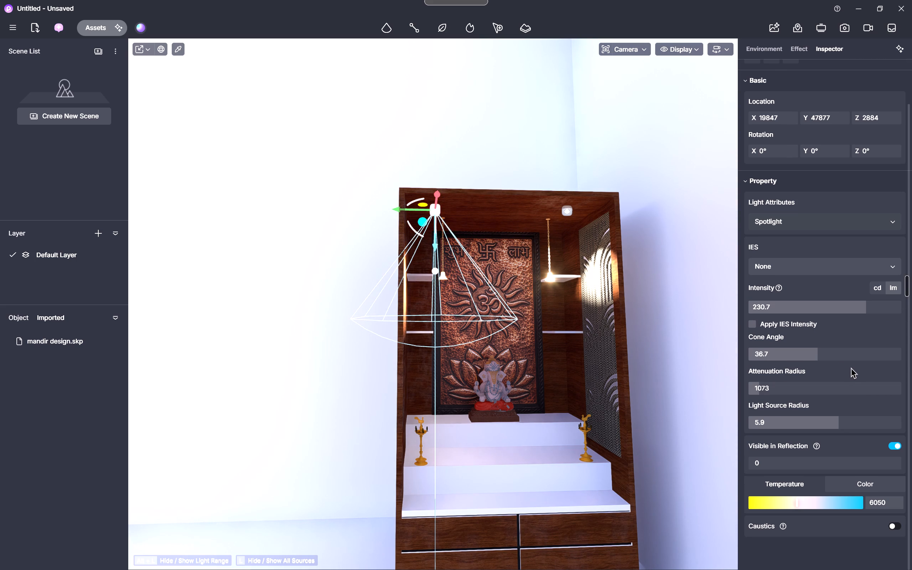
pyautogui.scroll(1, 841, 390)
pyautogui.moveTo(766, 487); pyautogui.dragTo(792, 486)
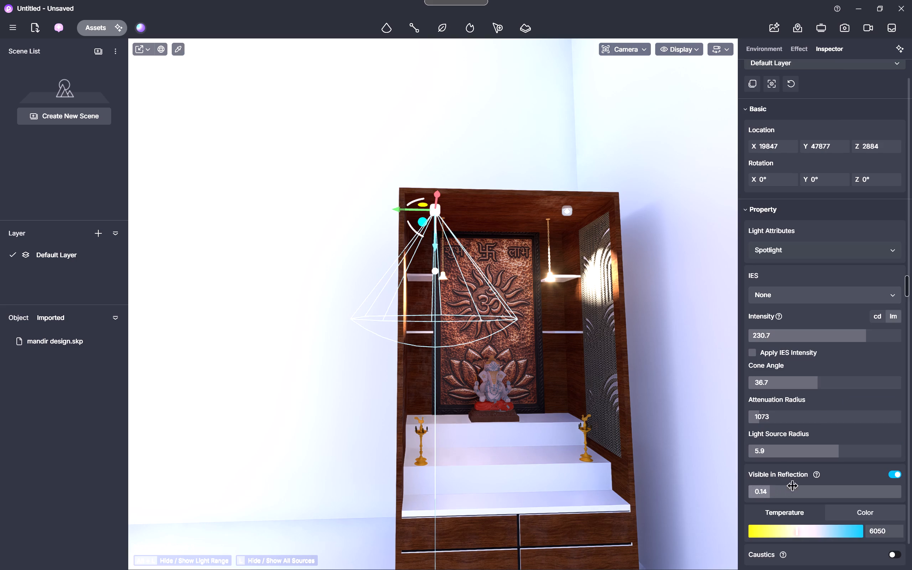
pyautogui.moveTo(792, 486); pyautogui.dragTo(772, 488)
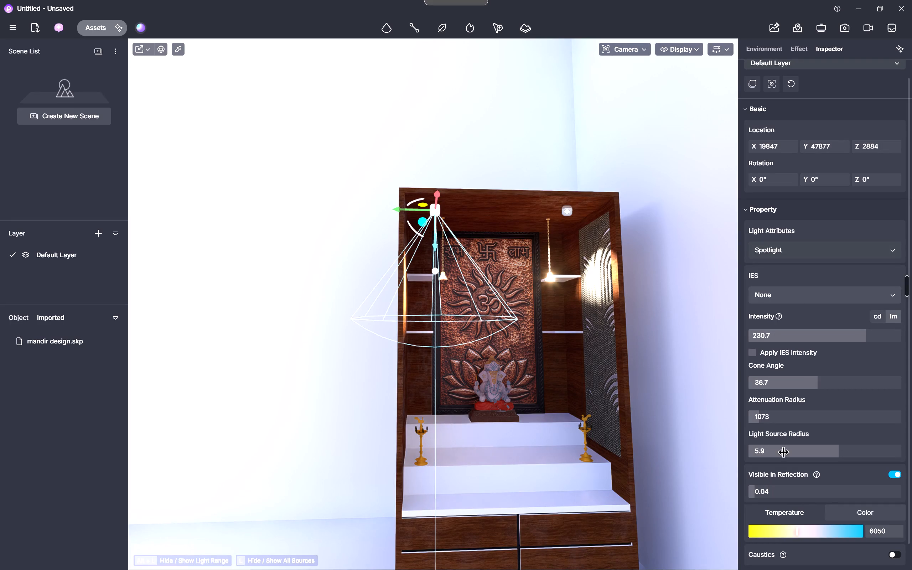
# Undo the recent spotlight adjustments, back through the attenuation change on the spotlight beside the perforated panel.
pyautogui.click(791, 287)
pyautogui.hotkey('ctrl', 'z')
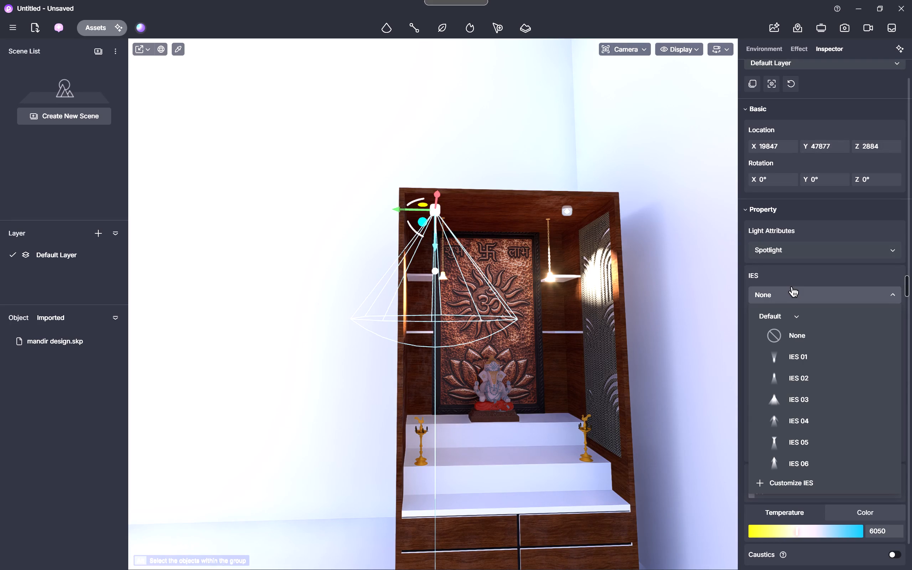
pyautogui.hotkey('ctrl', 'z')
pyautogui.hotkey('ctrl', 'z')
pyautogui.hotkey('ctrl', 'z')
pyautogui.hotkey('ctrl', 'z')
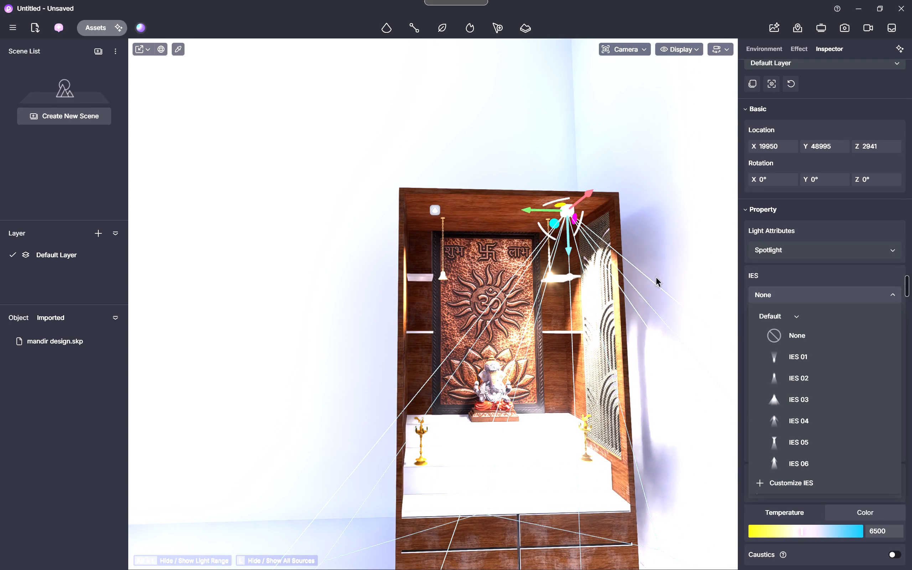
# Give the spotlight beside the perforated panel the IES 03 profile, cone angle 28.1, intensity 202 lm and attenuation radius 1859.
pyautogui.click(799, 399)
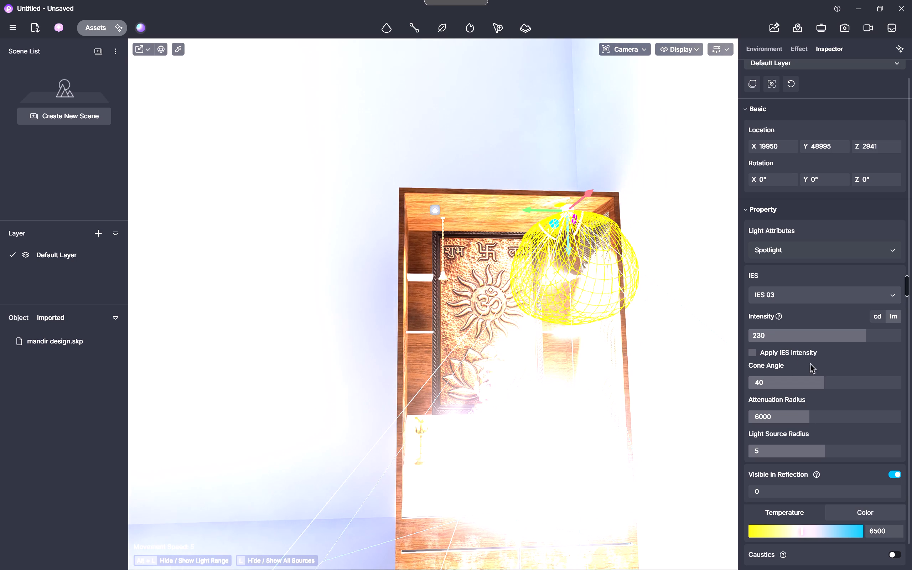
pyautogui.moveTo(816, 380); pyautogui.dragTo(781, 379)
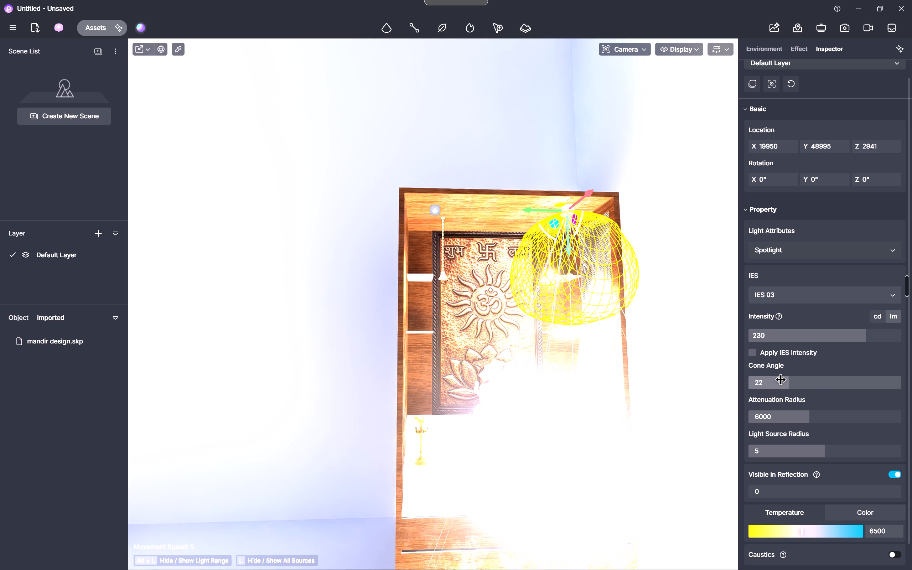
pyautogui.moveTo(781, 379); pyautogui.dragTo(793, 379)
pyautogui.click(838, 338)
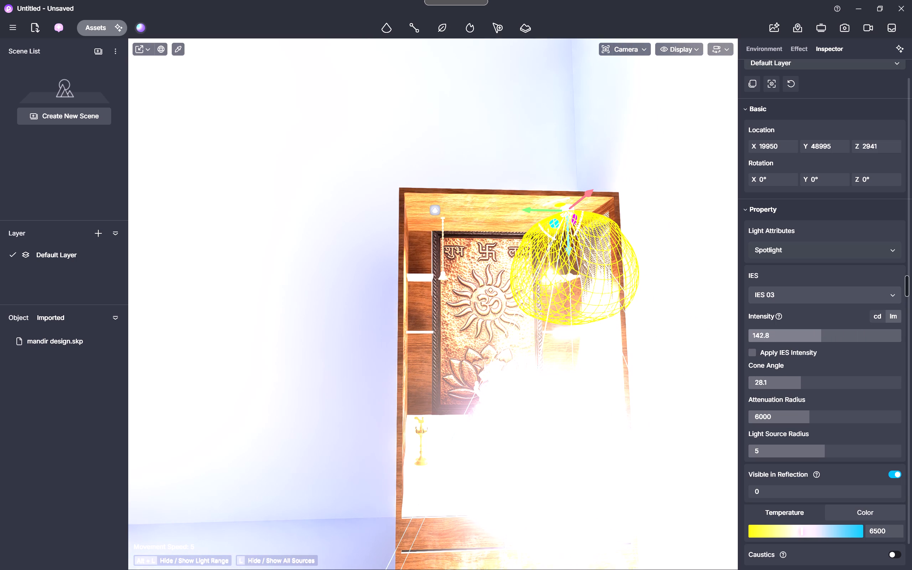
pyautogui.moveTo(810, 420); pyautogui.dragTo(771, 419)
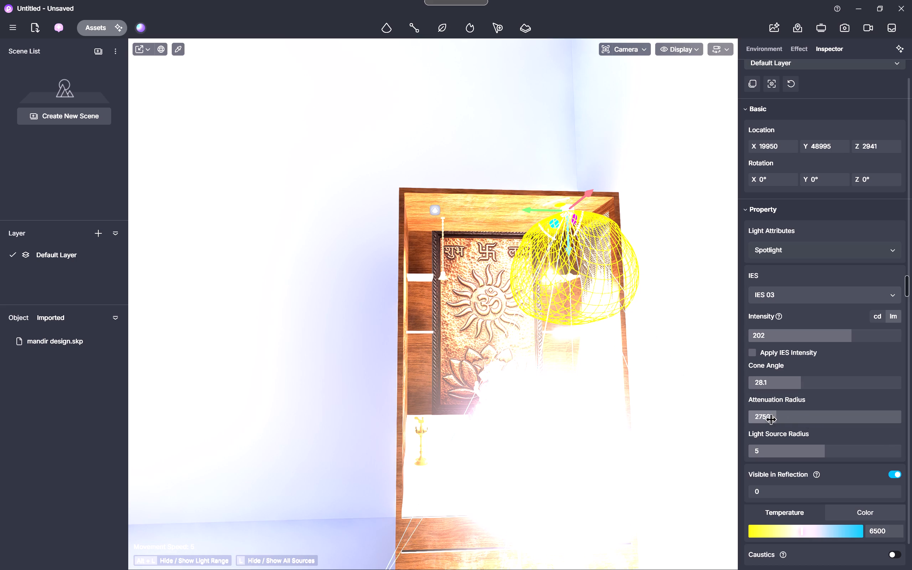
pyautogui.moveTo(771, 419); pyautogui.dragTo(765, 416)
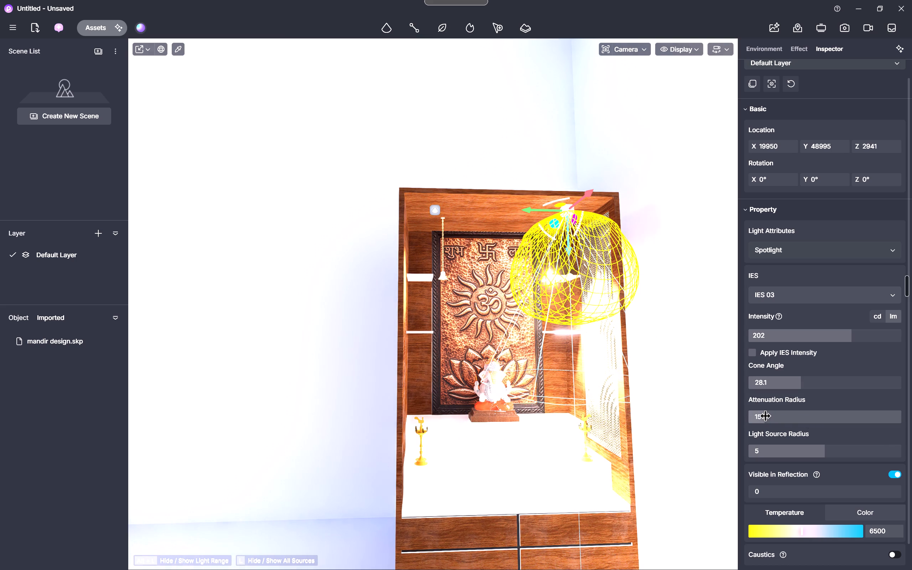
pyautogui.moveTo(765, 416); pyautogui.dragTo(768, 415)
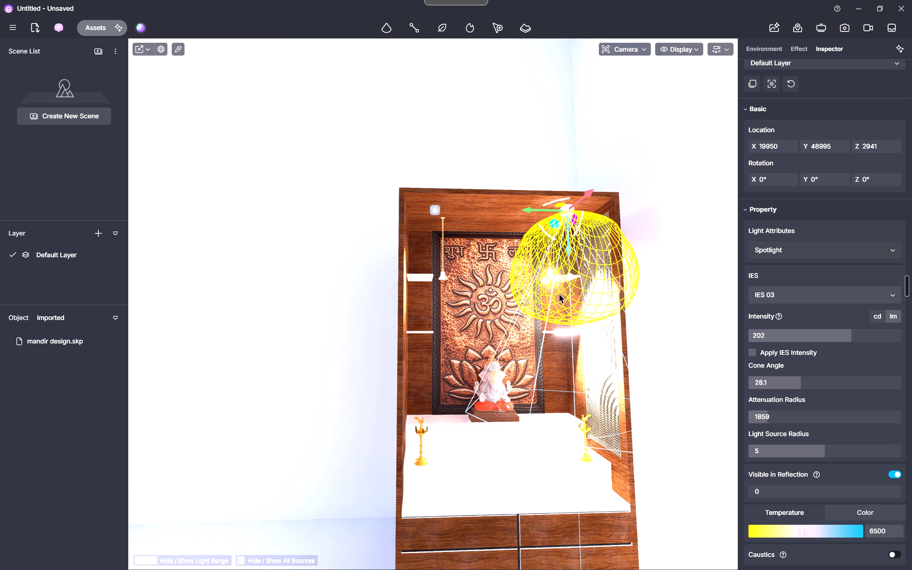
# Delete the old copied spotlight at the mandir's other ceiling fixture.
pyautogui.click(436, 213)
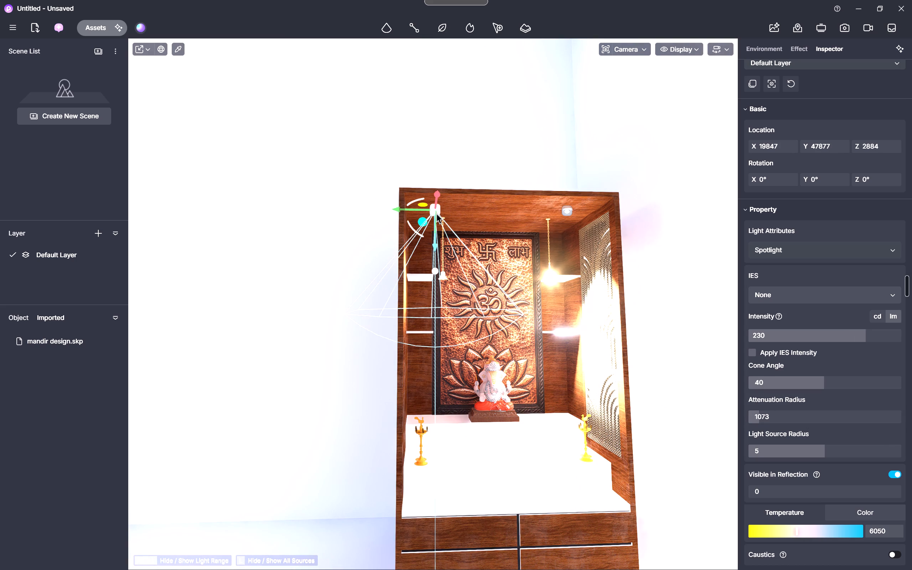
pyautogui.press('Delete')
# Duplicate the IES 03 spotlight and move the copy near the mandir's other ceiling fixture, to about X 20206, Y 47947, Z 2941.
pyautogui.click(566, 214)
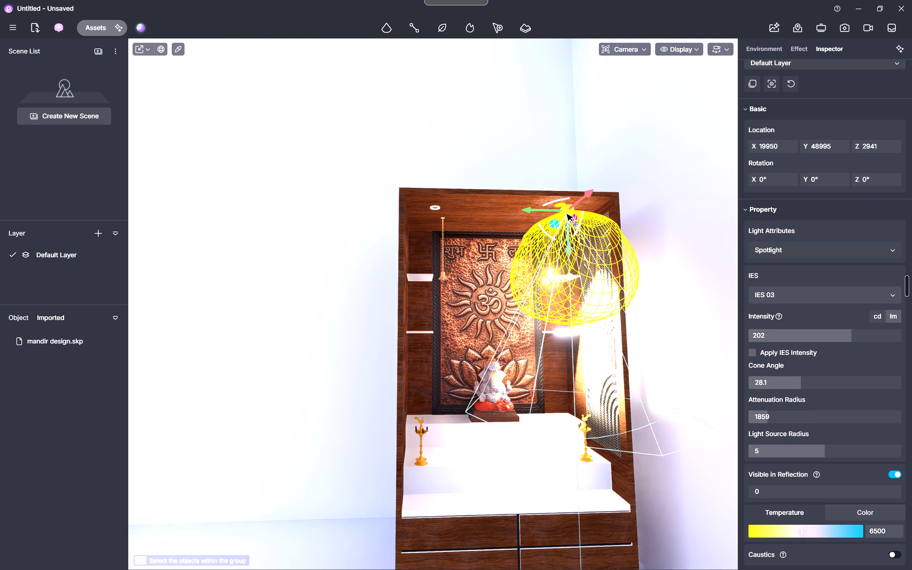
pyautogui.hotkey('ctrl', 'd')
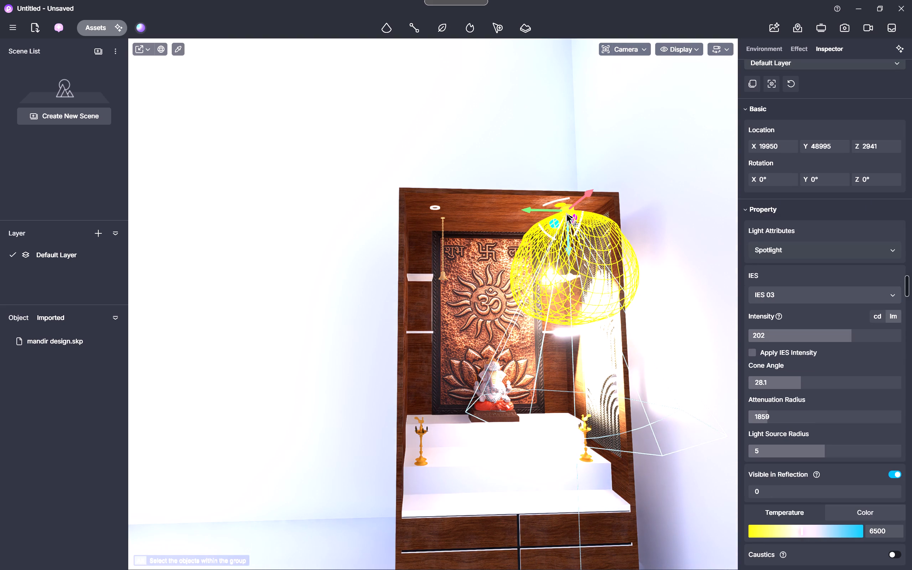
pyautogui.moveTo(536, 213); pyautogui.dragTo(520, 213)
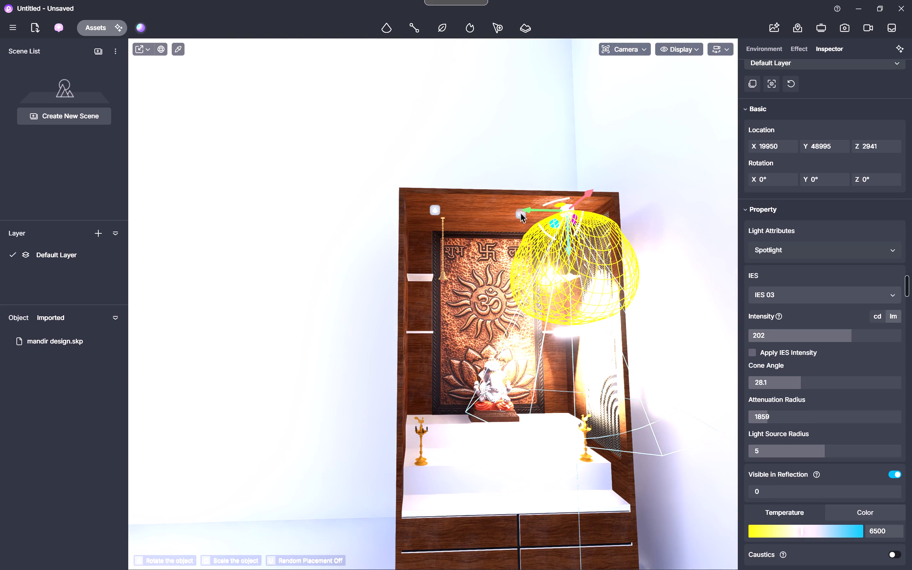
pyautogui.moveTo(520, 213); pyautogui.dragTo(505, 213)
pyautogui.moveTo(503, 213); pyautogui.dragTo(462, 213)
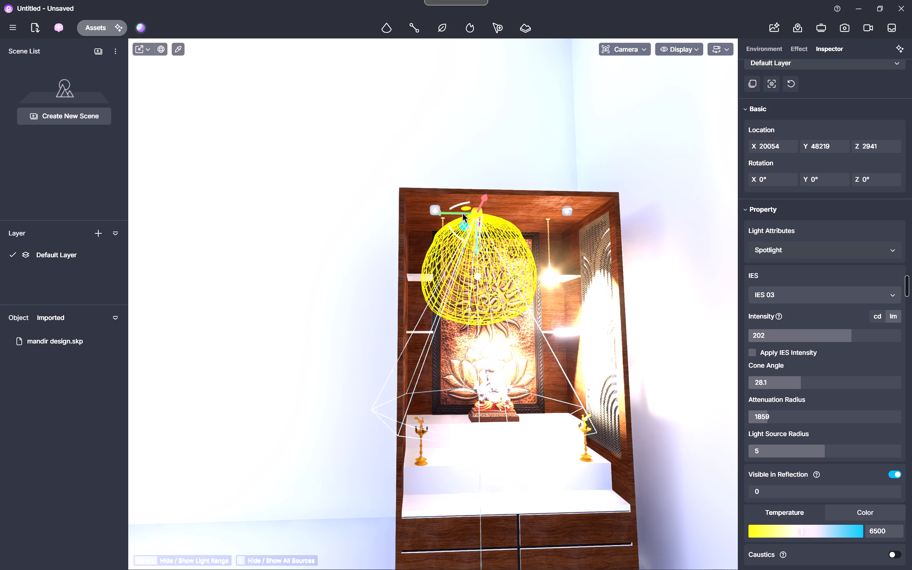
pyautogui.moveTo(462, 213); pyautogui.dragTo(442, 221)
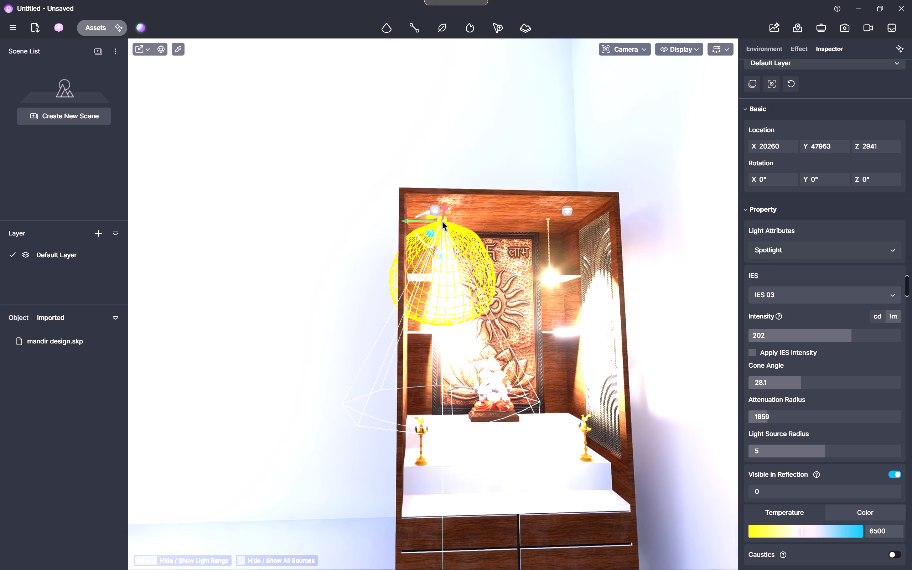
pyautogui.moveTo(442, 221); pyautogui.dragTo(441, 218)
pyautogui.click(435, 210)
pyautogui.click(468, 211)
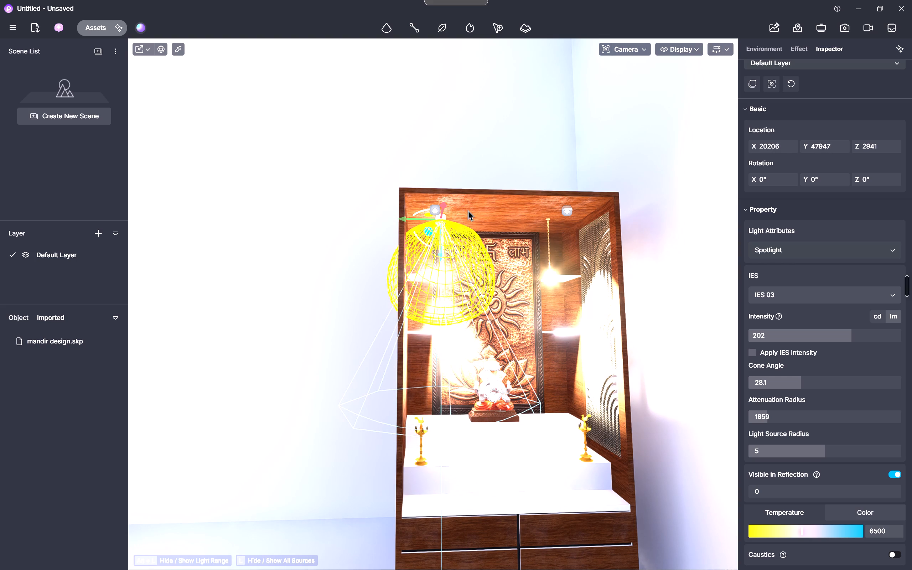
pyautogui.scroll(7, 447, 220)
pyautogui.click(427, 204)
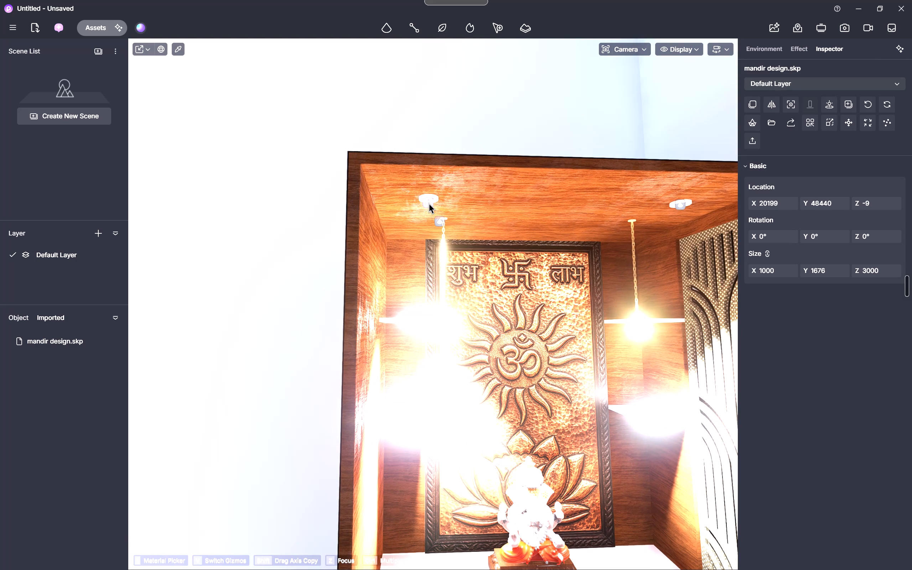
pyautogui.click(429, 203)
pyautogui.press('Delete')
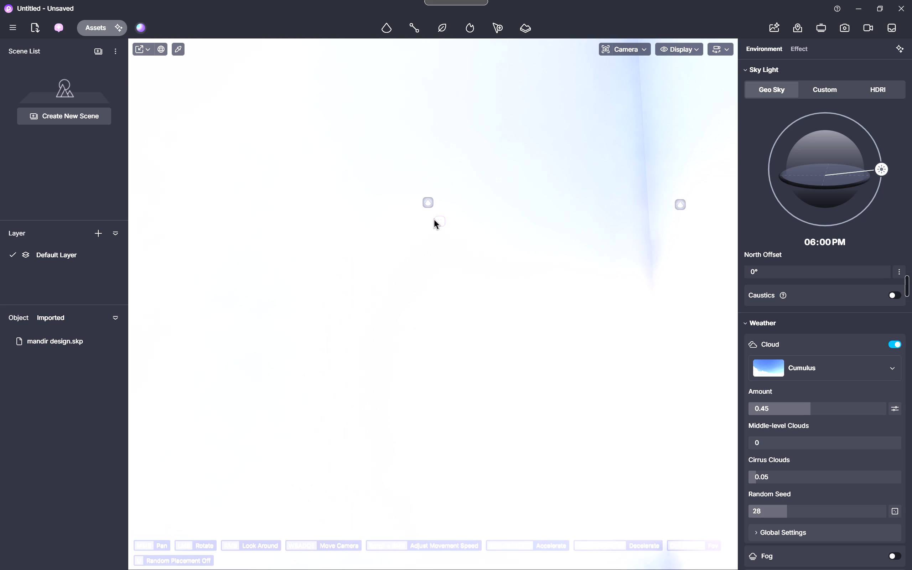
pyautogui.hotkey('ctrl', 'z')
# Move the copied IES 03 spotlight onto the ring-shaped ceiling fixture away from the perforated panel, at about X 19968, Y 47883, Z 2941.
pyautogui.click(431, 201)
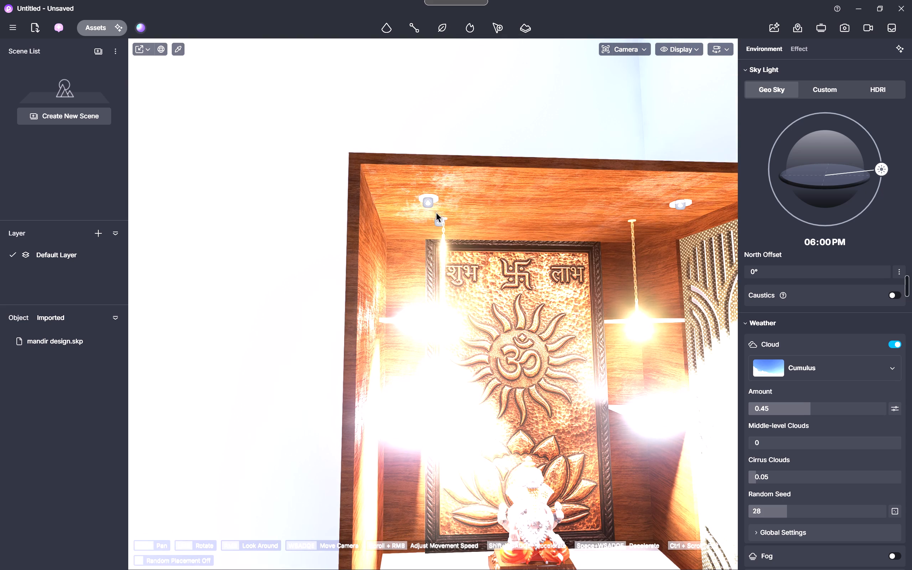
pyautogui.click(437, 219)
pyautogui.scroll(3, 425, 203)
pyautogui.click(425, 203)
pyautogui.scroll(4, 426, 202)
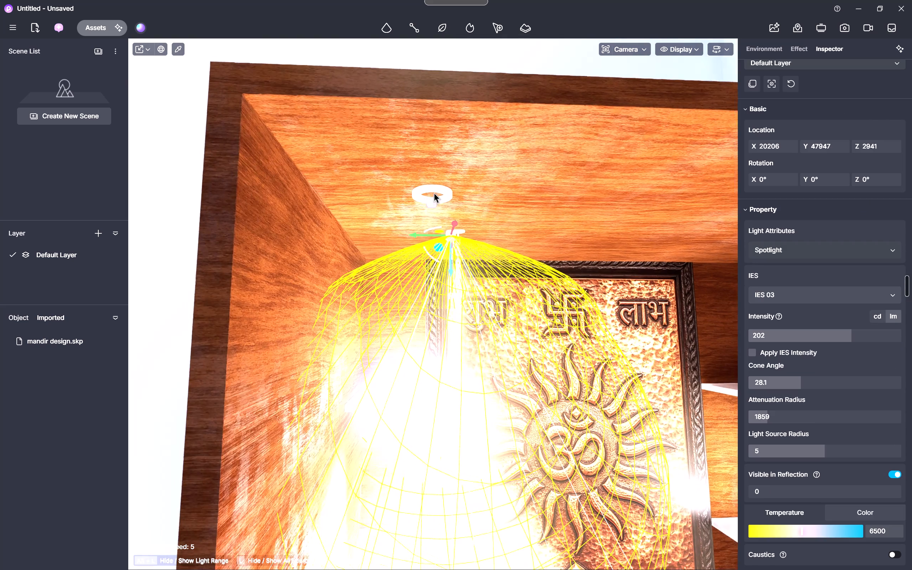
pyautogui.click(441, 187)
pyautogui.scroll(4, 434, 196)
pyautogui.click(426, 218)
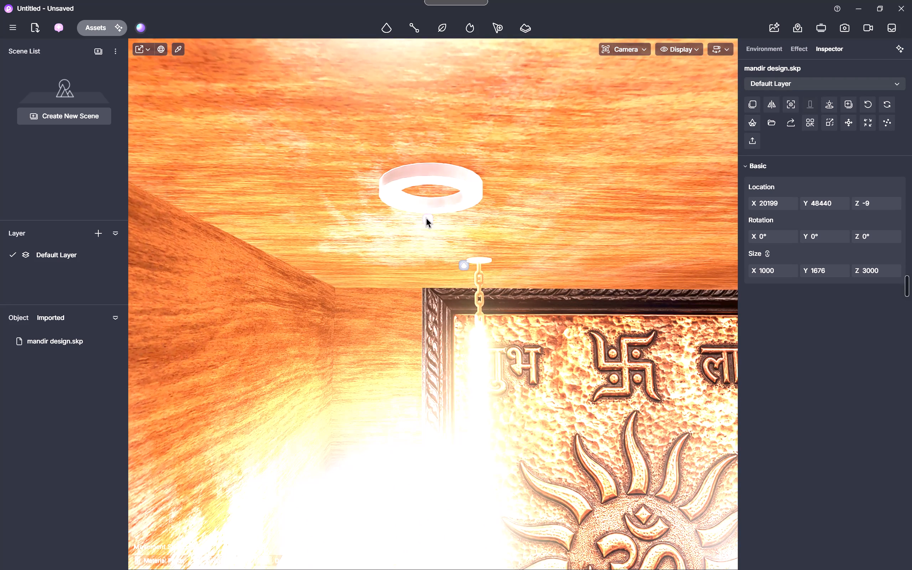
pyautogui.rightClick(426, 218)
pyautogui.click(463, 264)
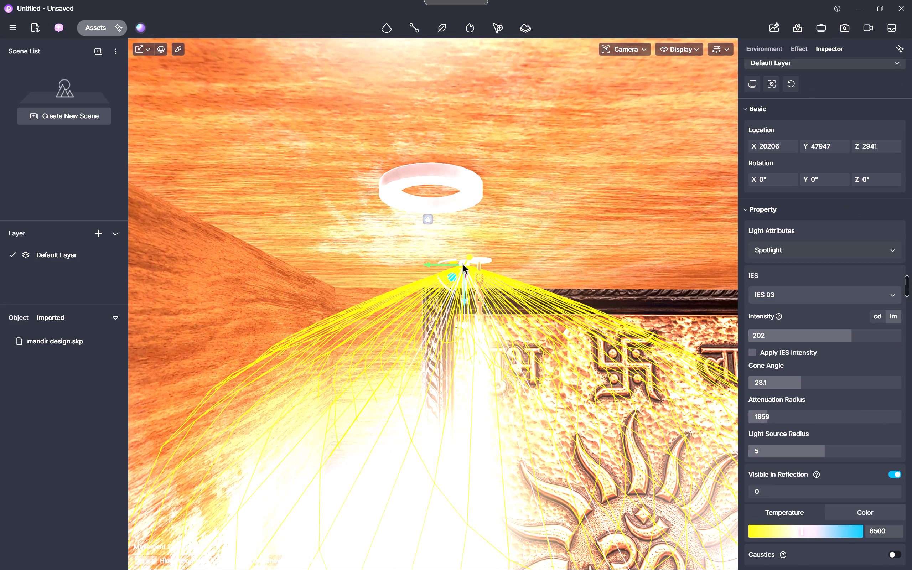
pyautogui.moveTo(463, 268); pyautogui.dragTo(431, 195)
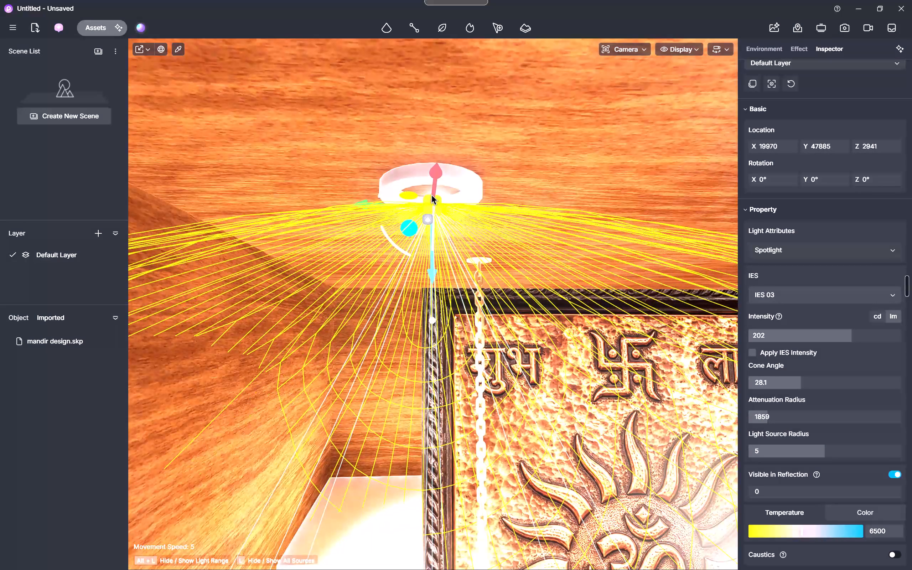
pyautogui.moveTo(431, 195); pyautogui.dragTo(431, 194)
pyautogui.scroll(-13, 445, 214)
pyautogui.scroll(-4, 469, 240)
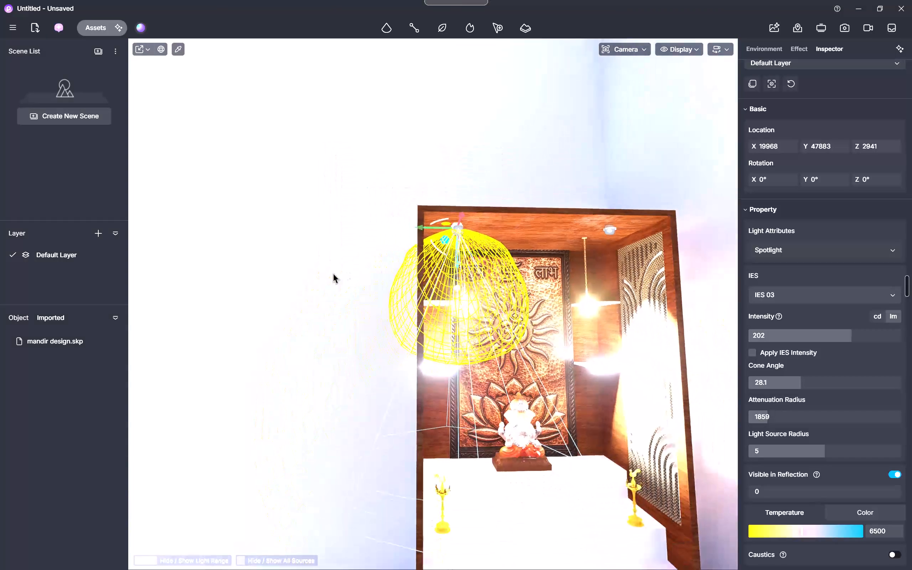
# Place a strip light high on the mandir's inner side wall opposite the perforated panel, at about X 20291, Y 47668, Z 2906.
pyautogui.click(333, 273)
pyautogui.moveTo(416, 308); pyautogui.dragTo(296, 256, button='middle')
pyautogui.moveTo(294, 255); pyautogui.dragTo(331, 268)
pyautogui.middleClick(296, 256)
pyautogui.scroll(-3, 298, 261)
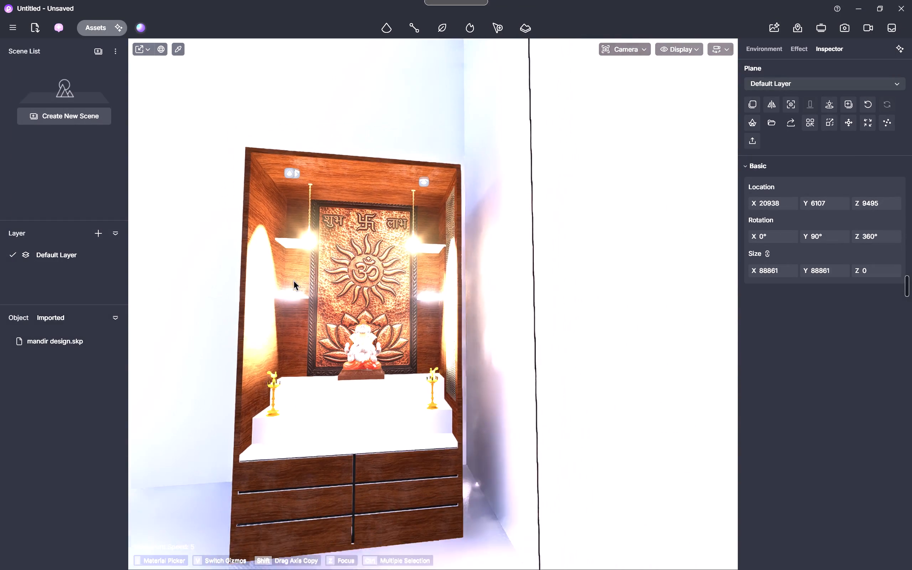
pyautogui.scroll(-1, 294, 280)
pyautogui.scroll(4, 173, 318)
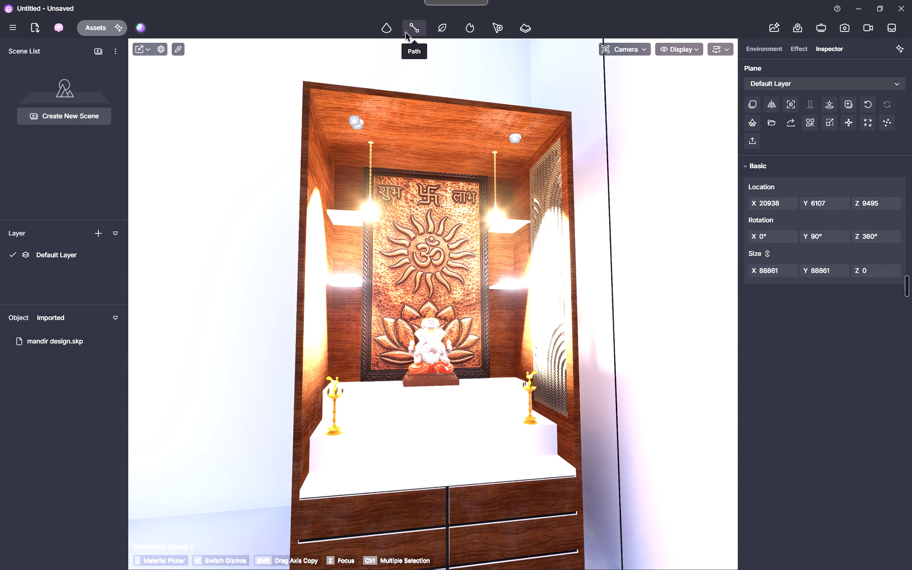
pyautogui.click(393, 25)
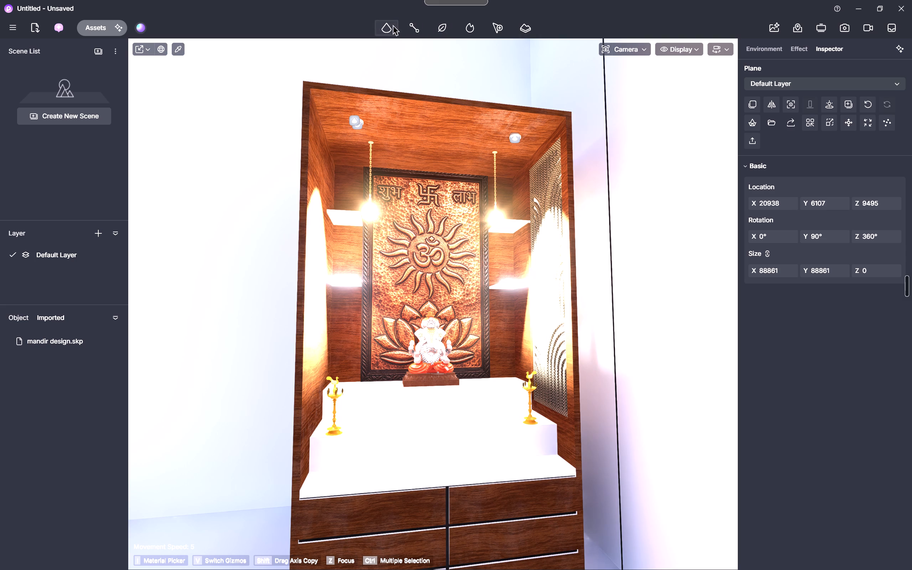
pyautogui.click(390, 85)
pyautogui.scroll(4, 359, 213)
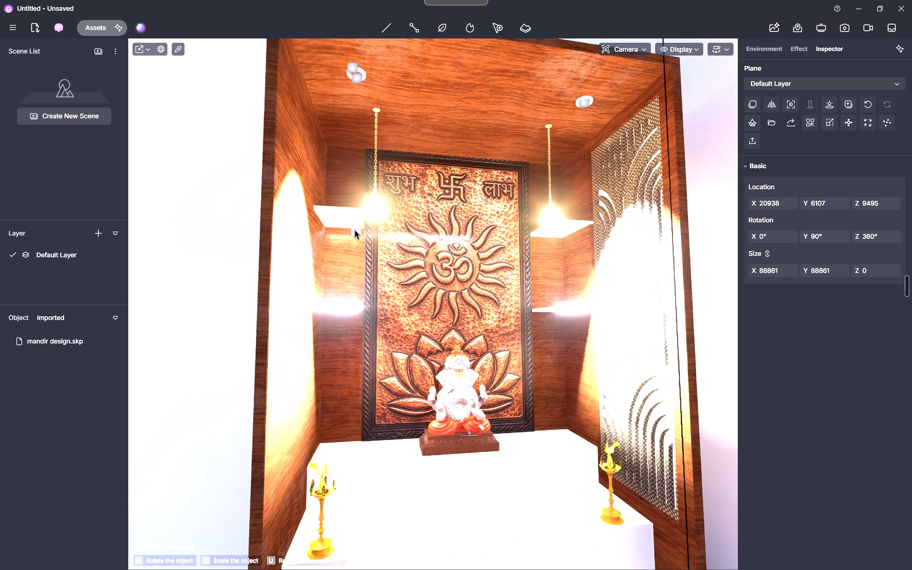
pyautogui.scroll(2, 341, 209)
pyautogui.moveTo(322, 208); pyautogui.dragTo(295, 213, button='middle')
pyautogui.middleClick(295, 213)
pyautogui.scroll(-3, 293, 212)
pyautogui.moveTo(309, 234); pyautogui.dragTo(276, 238, button='right')
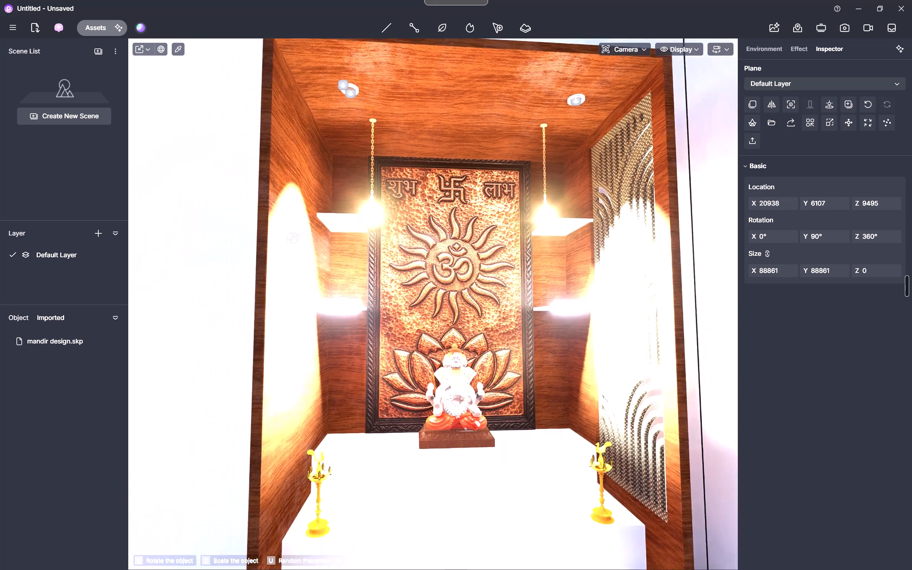
pyautogui.moveTo(276, 238); pyautogui.dragTo(255, 246, button='right')
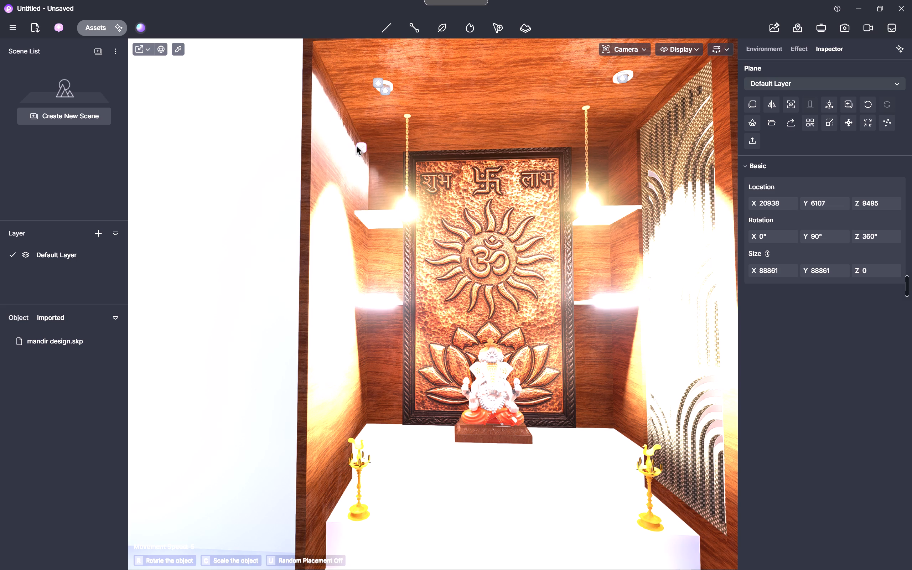
pyautogui.click(357, 137)
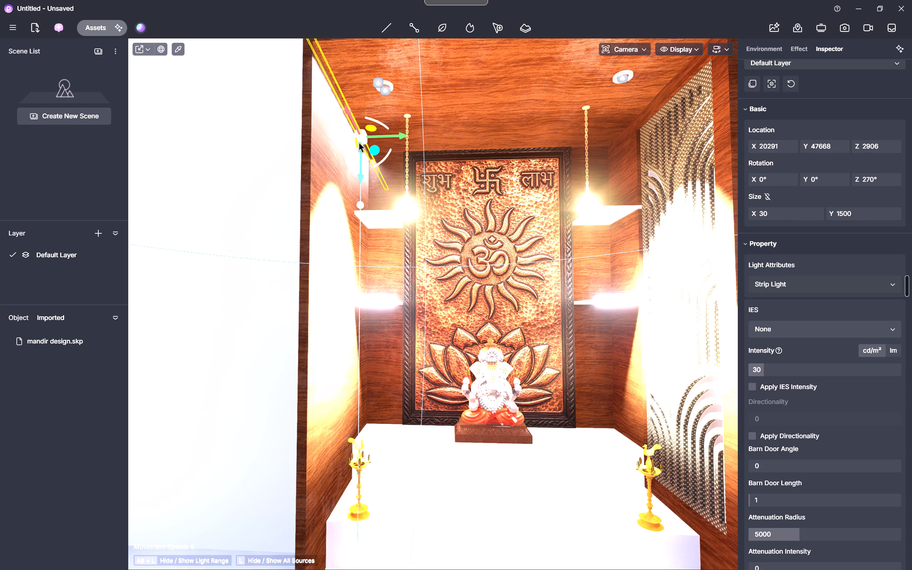
# Rotate the strip light upright so that its X rotation is 270°.
pyautogui.moveTo(354, 150); pyautogui.dragTo(359, 165)
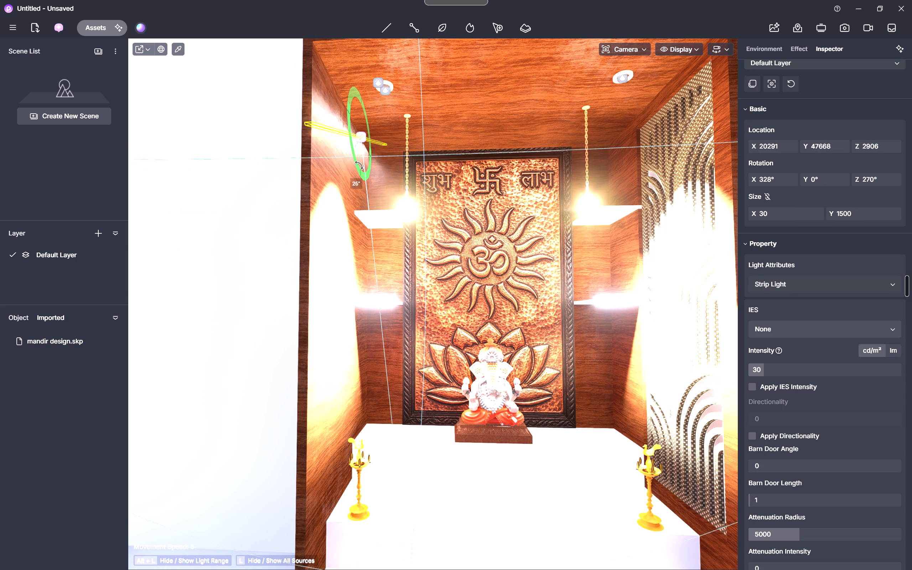
pyautogui.moveTo(359, 165); pyautogui.dragTo(367, 180)
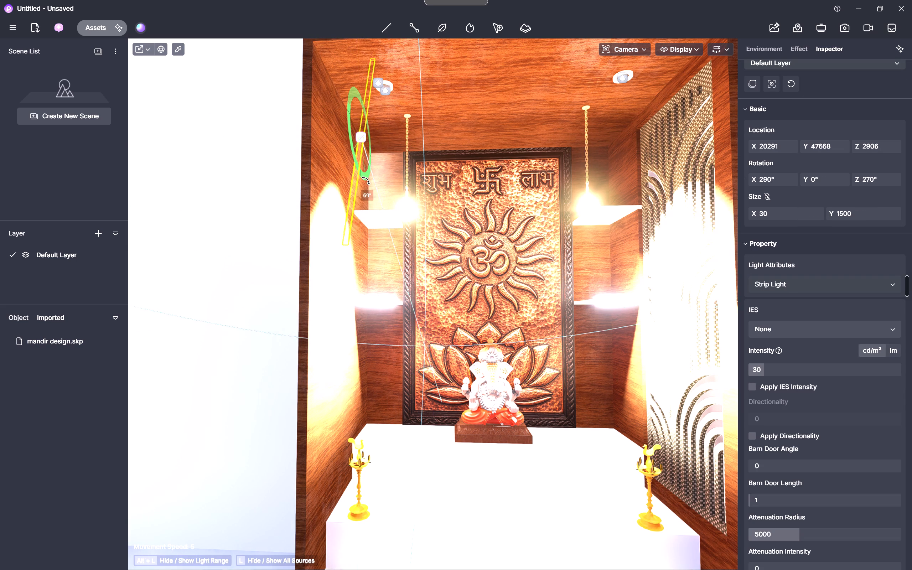
pyautogui.moveTo(367, 180); pyautogui.dragTo(370, 180)
pyautogui.moveTo(358, 168); pyautogui.dragTo(326, 200, button='middle')
pyautogui.middleClick(326, 200)
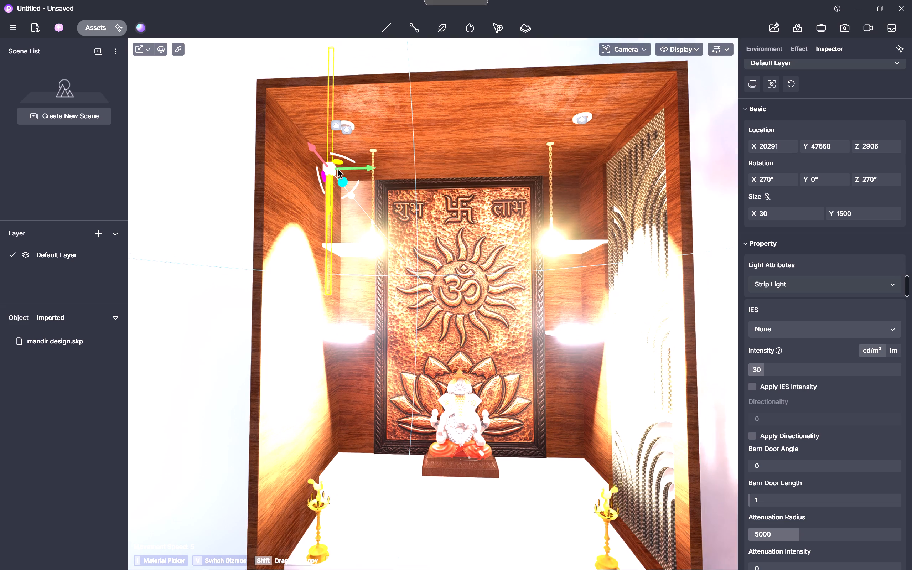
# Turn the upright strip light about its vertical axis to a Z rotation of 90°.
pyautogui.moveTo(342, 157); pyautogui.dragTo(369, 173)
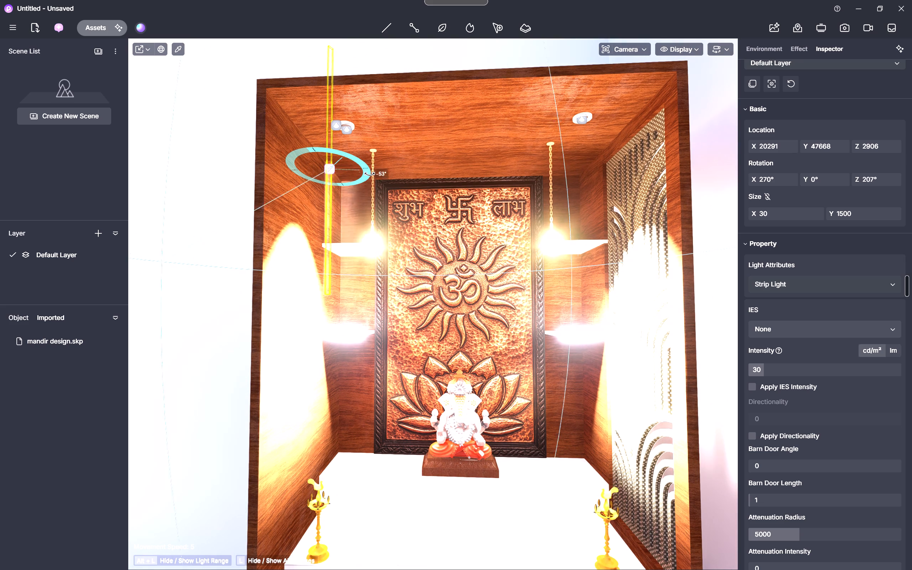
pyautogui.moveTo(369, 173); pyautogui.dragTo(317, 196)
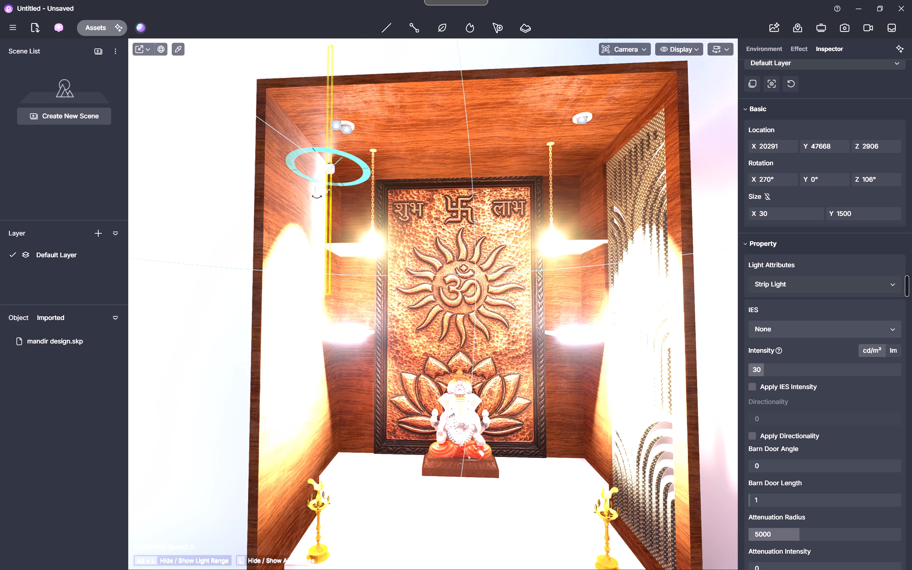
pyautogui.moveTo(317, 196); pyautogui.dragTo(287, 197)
# Move the strip light down to the upper shelf's outer front corner against the side wall, at about X 20253, Y 47645, Z 2449.
pyautogui.scroll(5, 317, 180)
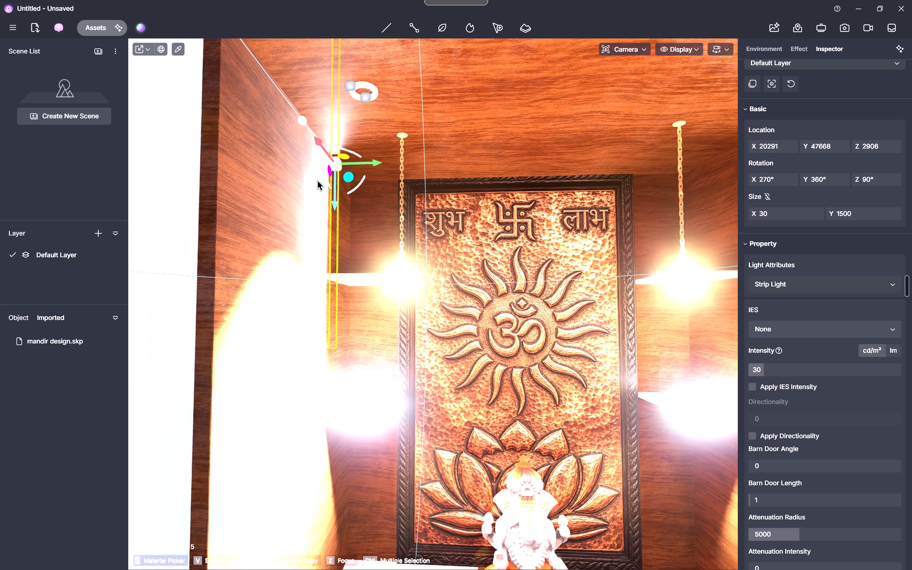
pyautogui.scroll(4, 321, 177)
pyautogui.moveTo(338, 159); pyautogui.dragTo(349, 270)
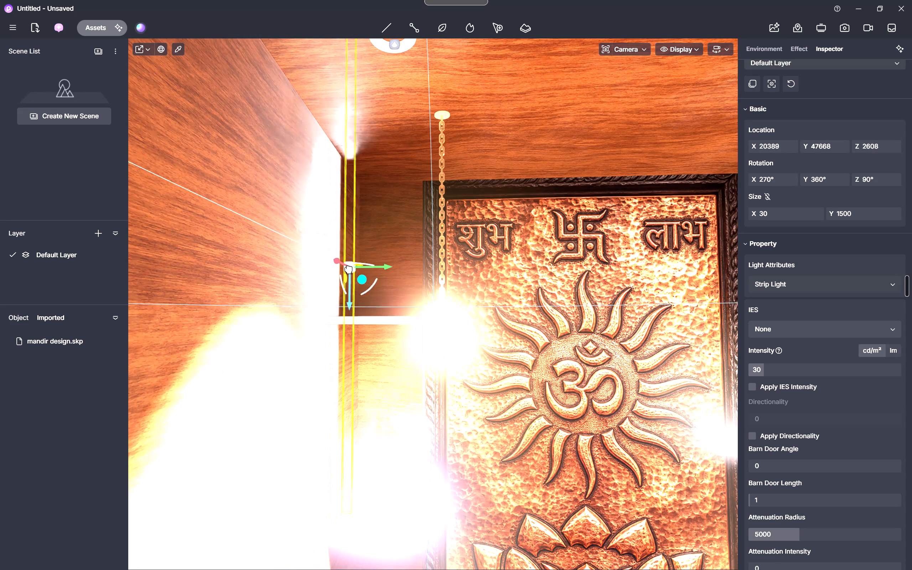
pyautogui.moveTo(349, 270); pyautogui.dragTo(330, 312)
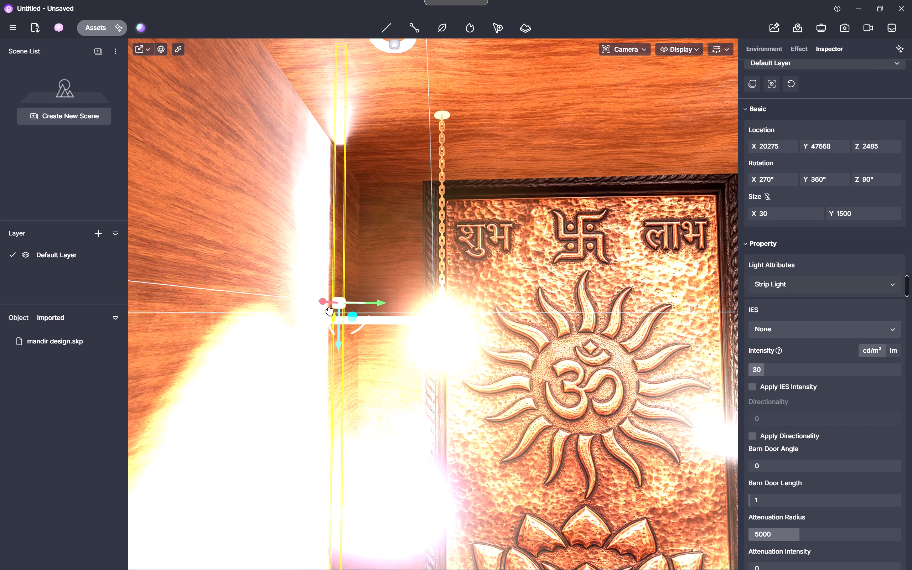
pyautogui.moveTo(330, 312); pyautogui.dragTo(330, 322)
pyautogui.scroll(6, 335, 321)
pyautogui.moveTo(332, 328); pyautogui.dragTo(287, 357, button='middle')
pyautogui.middleClick(287, 357)
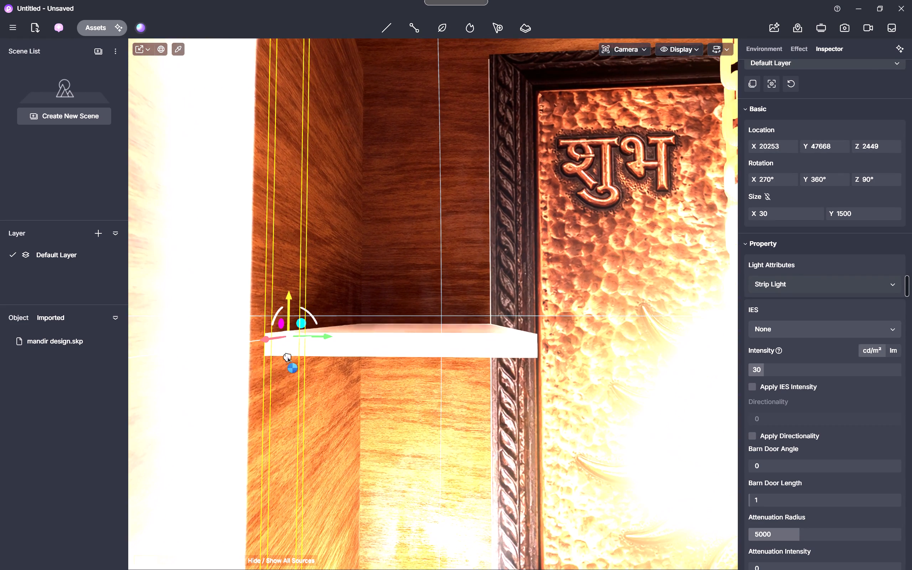
pyautogui.moveTo(313, 336); pyautogui.dragTo(294, 337)
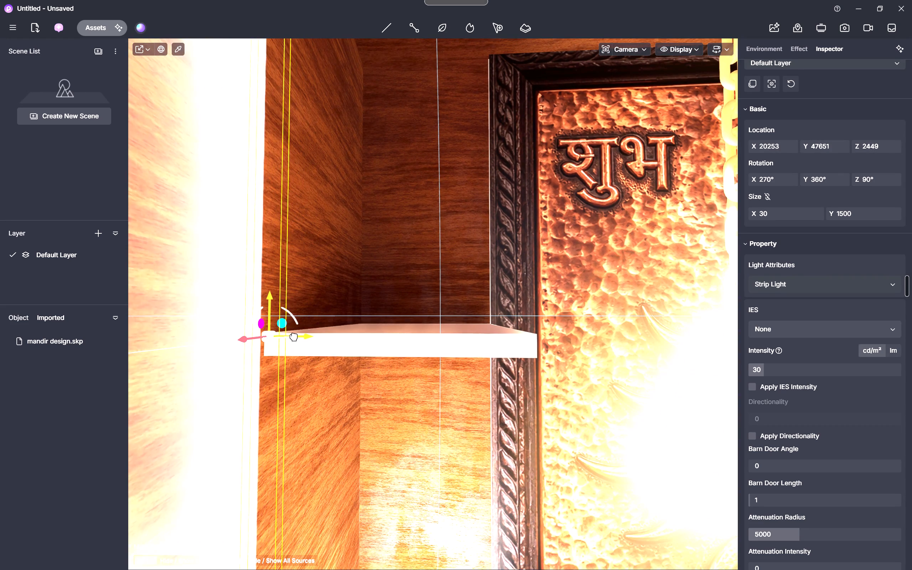
pyautogui.moveTo(294, 337); pyautogui.dragTo(288, 339)
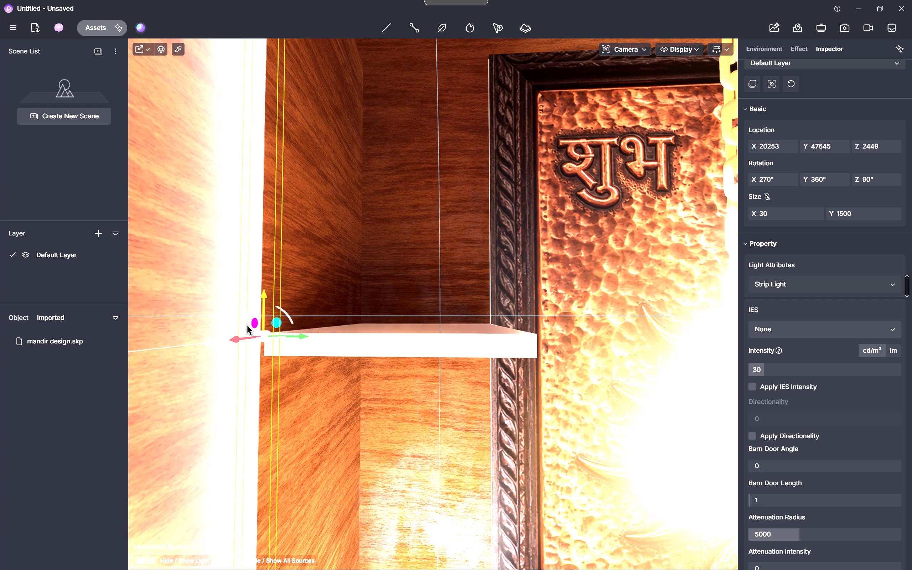
# Turn the strip light about its vertical axis to a Z rotation of 270°.
pyautogui.moveTo(278, 338); pyautogui.dragTo(254, 338)
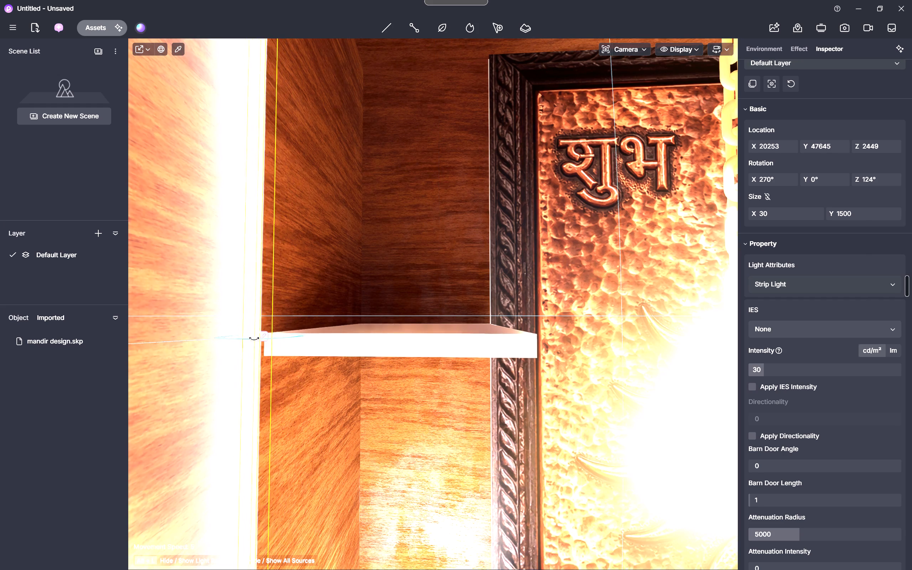
pyautogui.moveTo(254, 338); pyautogui.dragTo(119, 336)
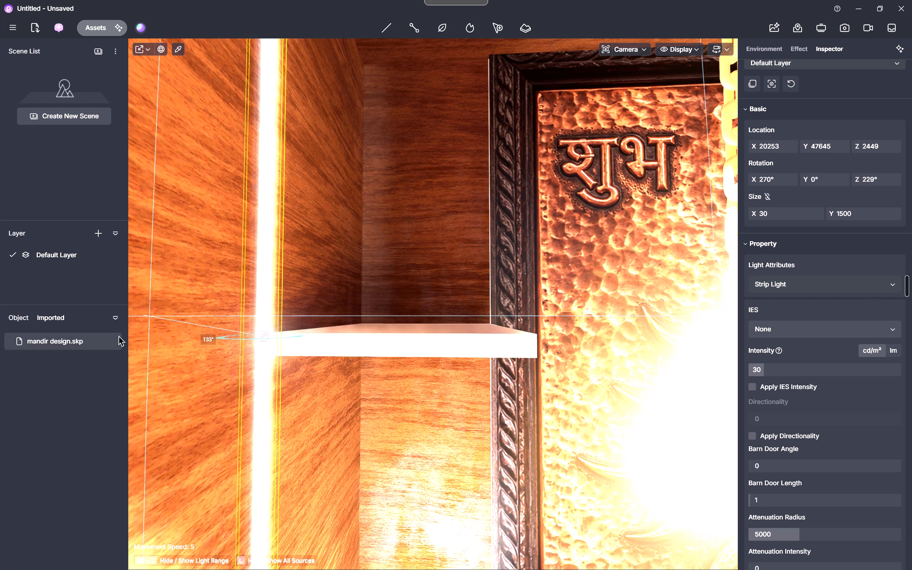
pyautogui.moveTo(119, 336); pyautogui.dragTo(76, 317)
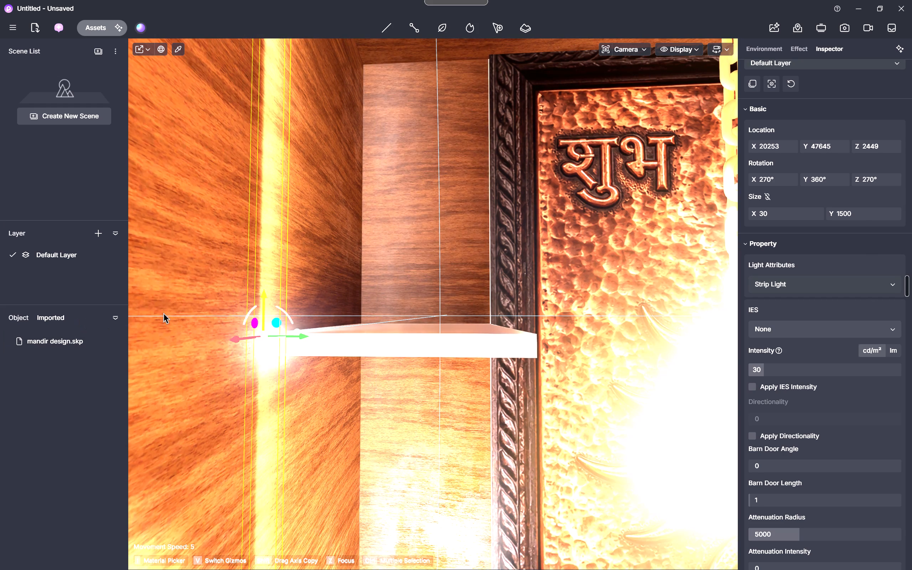
# Examine the upright strip light's run down the mandir's side wall and where its lower end falls.
pyautogui.scroll(-6, 184, 307)
pyautogui.moveTo(186, 317); pyautogui.dragTo(224, 233, button='middle')
pyautogui.middleClick(224, 233)
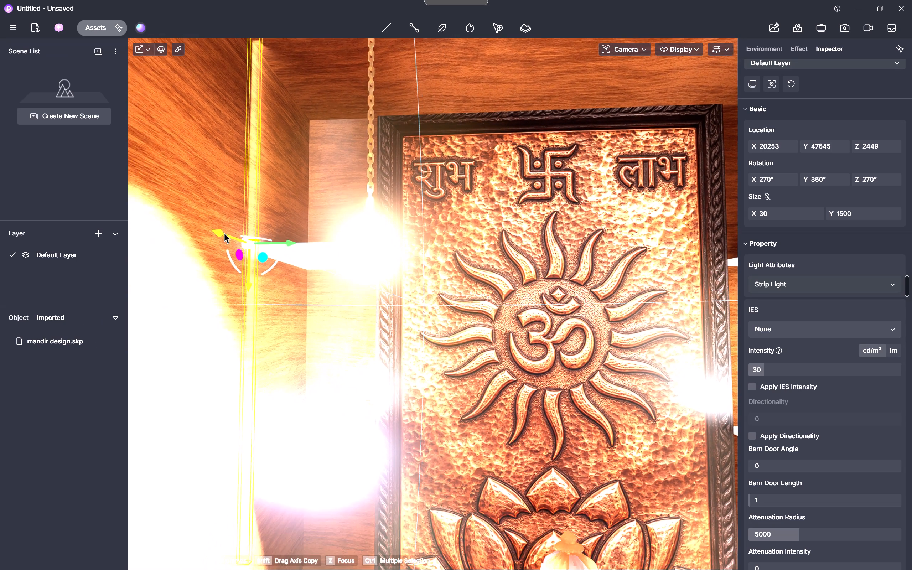
pyautogui.scroll(-4, 224, 233)
pyautogui.keyDown('shift'); pyautogui.moveTo(232, 308); pyautogui.dragTo(243, 234, button='middle'); pyautogui.keyUp('shift')
pyautogui.scroll(-3, 242, 236)
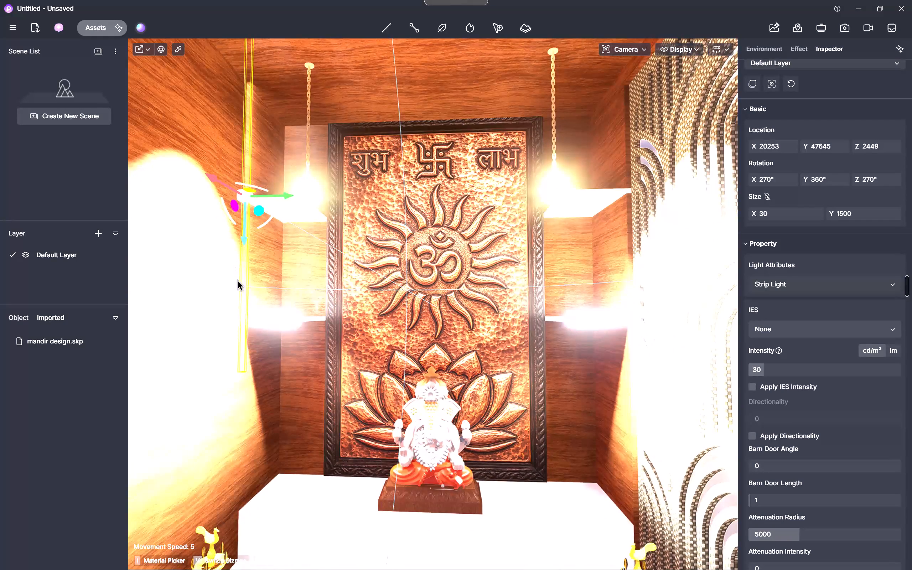
pyautogui.scroll(5, 238, 282)
pyautogui.moveTo(242, 316); pyautogui.dragTo(254, 253, button='middle')
pyautogui.scroll(1, 243, 308)
pyautogui.scroll(-4, 254, 253)
pyautogui.scroll(2, 253, 313)
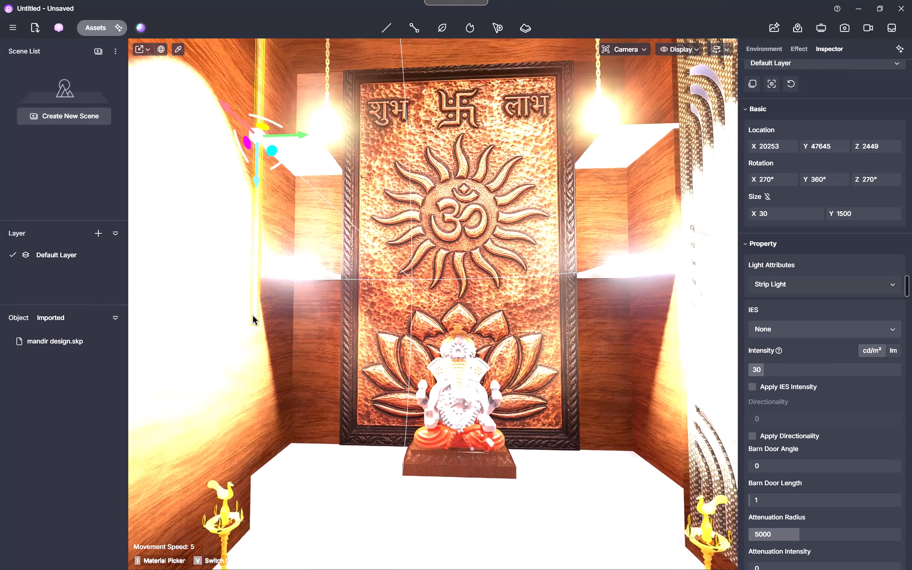
pyautogui.scroll(1, 253, 315)
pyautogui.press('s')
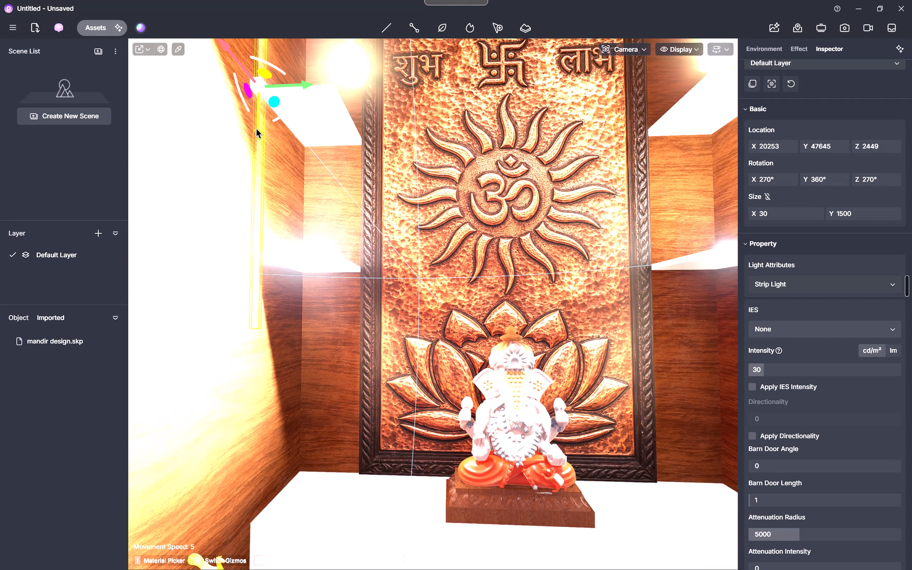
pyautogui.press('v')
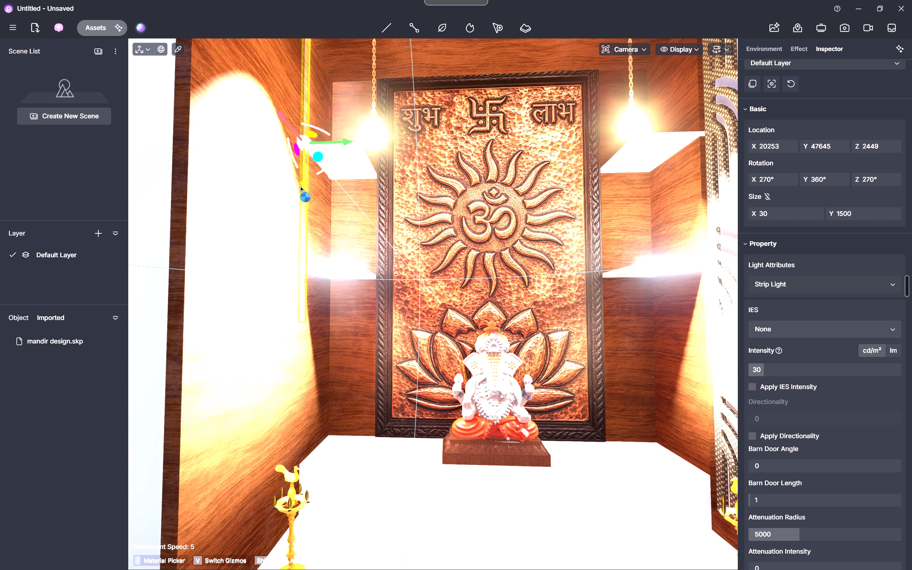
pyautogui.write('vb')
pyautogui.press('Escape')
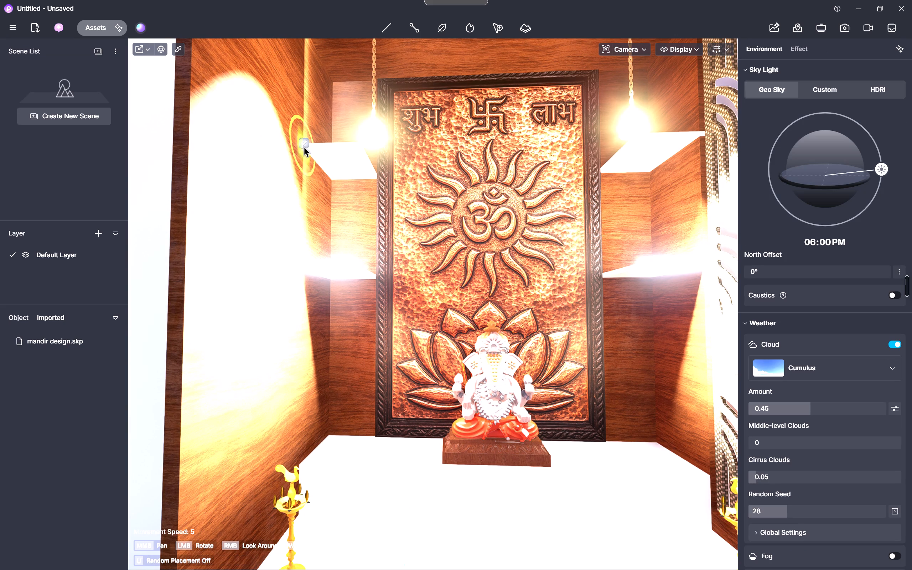
# Lengthen the upright strip light on the mandir's side wall to a Y size of 1684.
pyautogui.click(304, 146)
pyautogui.scroll(1, 292, 149)
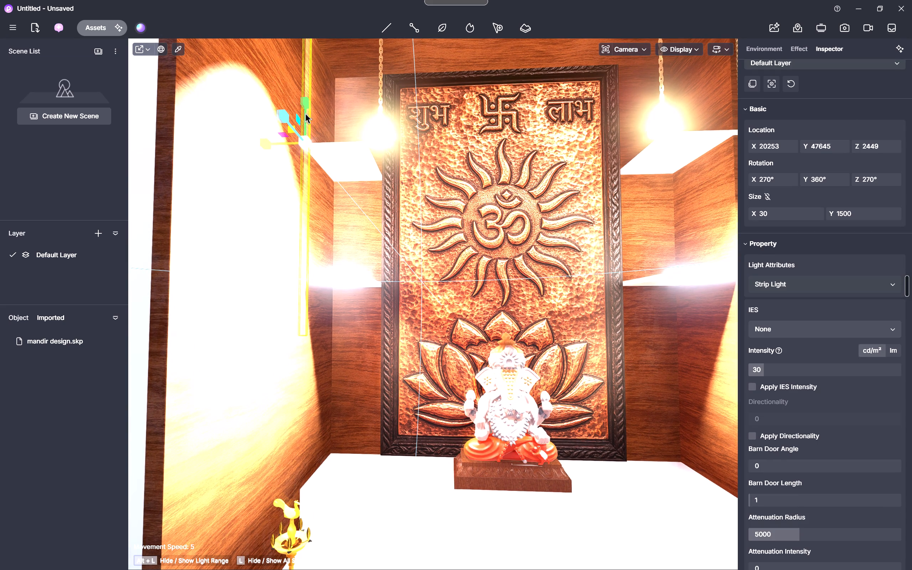
pyautogui.moveTo(308, 107); pyautogui.dragTo(309, 77)
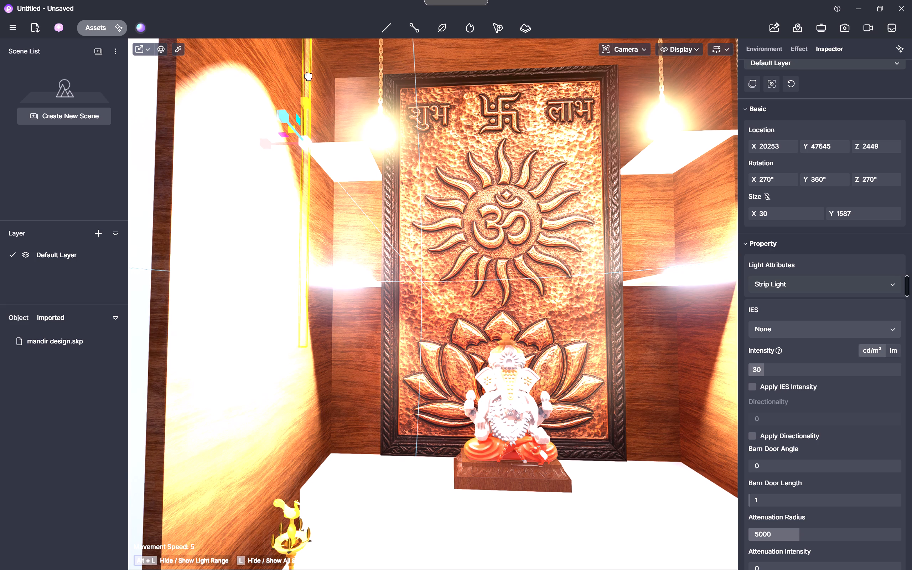
pyautogui.moveTo(309, 77); pyautogui.dragTo(312, 62)
# Move the lengthened strip light down along the side wall to about Z 2075.
pyautogui.press('v')
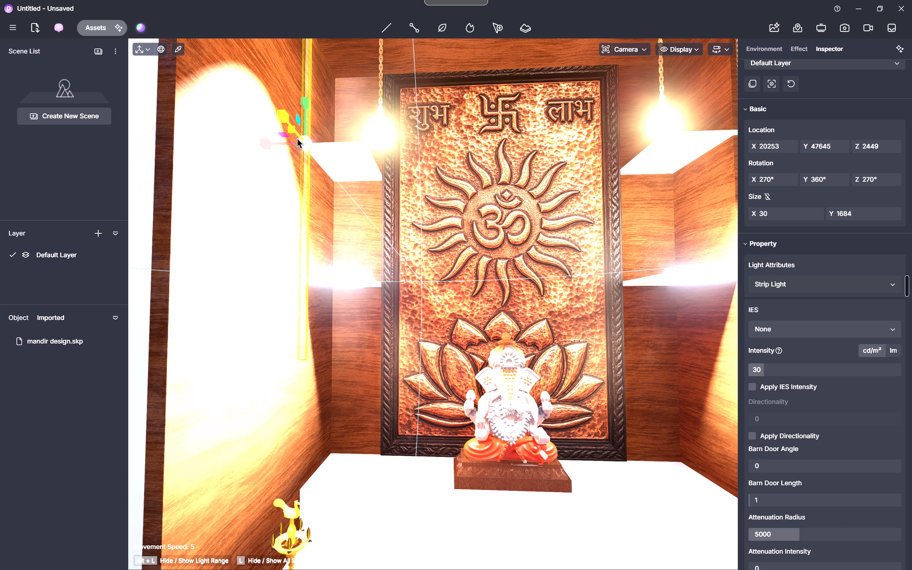
pyautogui.moveTo(305, 182); pyautogui.dragTo(302, 224)
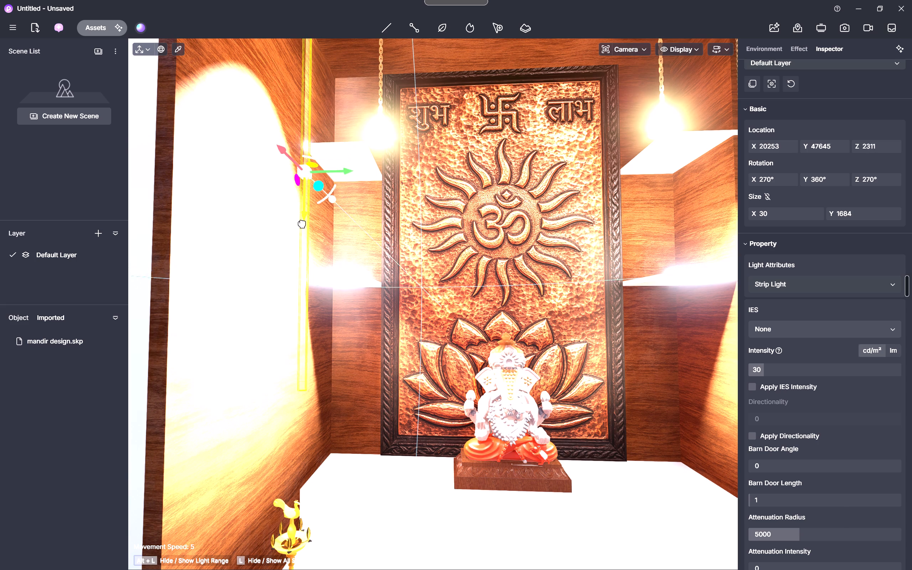
pyautogui.moveTo(302, 224); pyautogui.dragTo(291, 320)
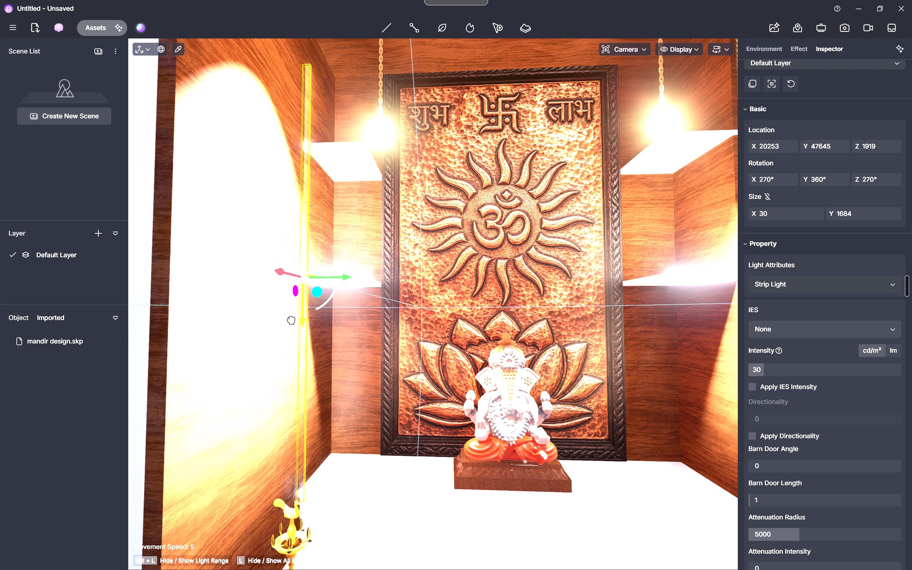
pyautogui.moveTo(291, 320); pyautogui.dragTo(289, 278)
pyautogui.scroll(-7, 289, 278)
pyautogui.scroll(3, 297, 282)
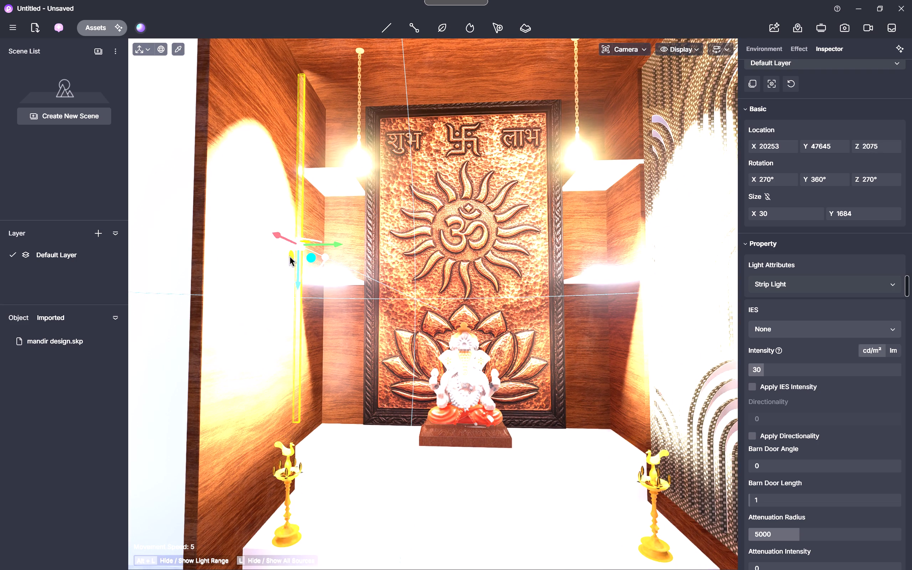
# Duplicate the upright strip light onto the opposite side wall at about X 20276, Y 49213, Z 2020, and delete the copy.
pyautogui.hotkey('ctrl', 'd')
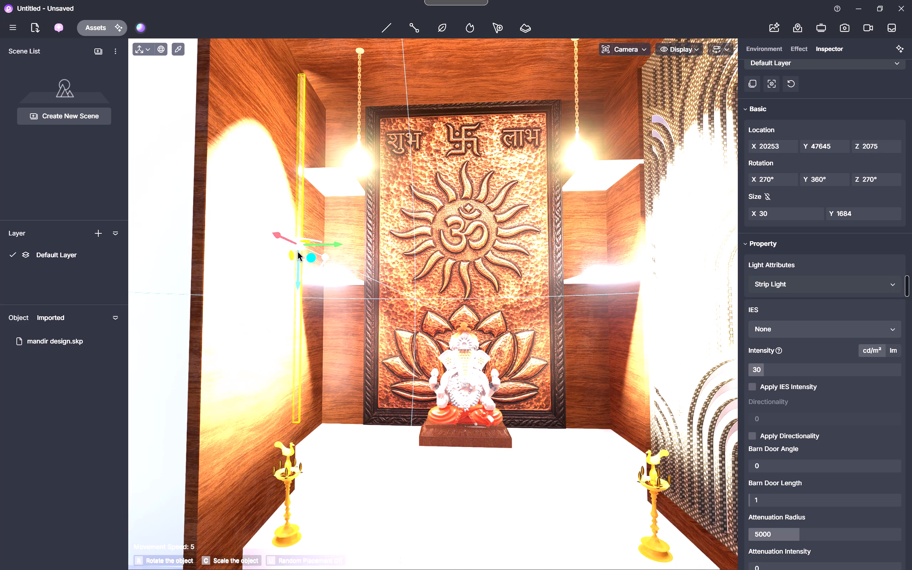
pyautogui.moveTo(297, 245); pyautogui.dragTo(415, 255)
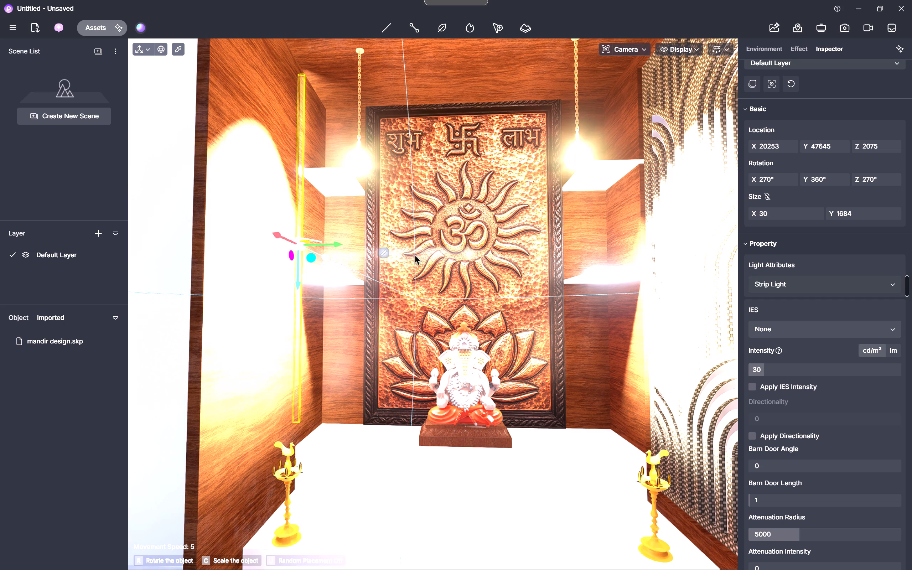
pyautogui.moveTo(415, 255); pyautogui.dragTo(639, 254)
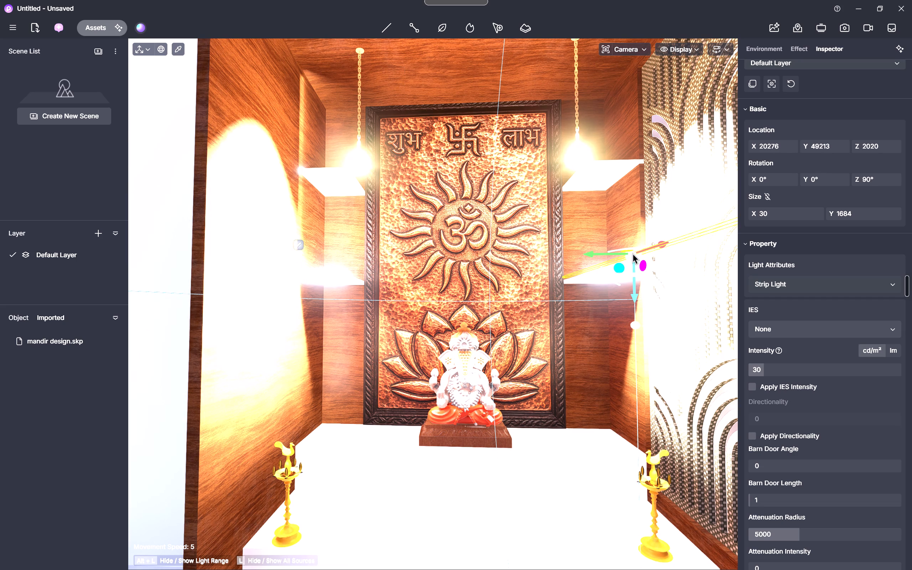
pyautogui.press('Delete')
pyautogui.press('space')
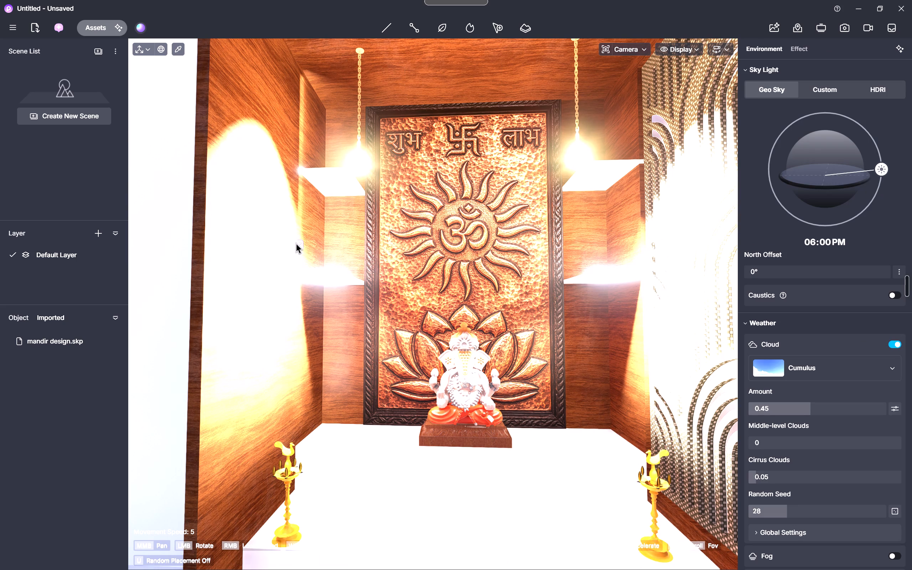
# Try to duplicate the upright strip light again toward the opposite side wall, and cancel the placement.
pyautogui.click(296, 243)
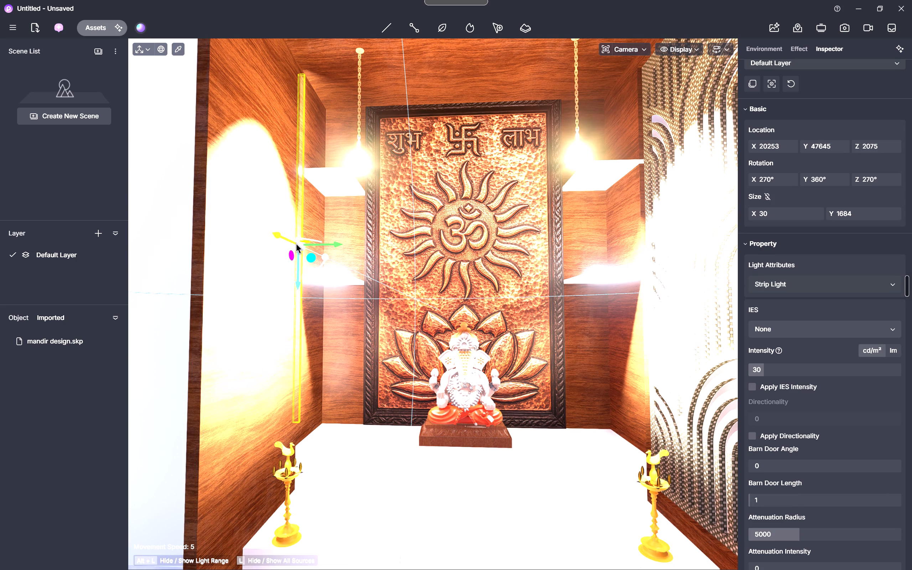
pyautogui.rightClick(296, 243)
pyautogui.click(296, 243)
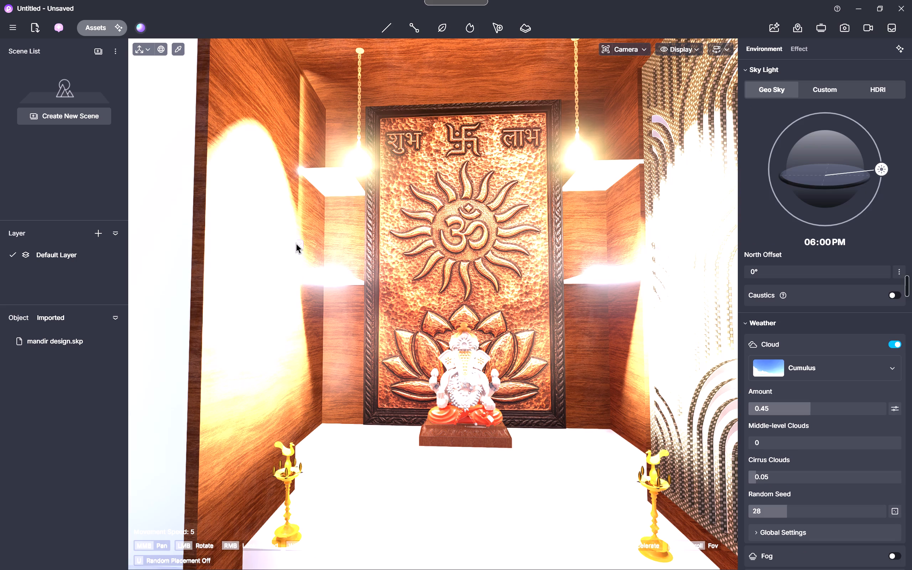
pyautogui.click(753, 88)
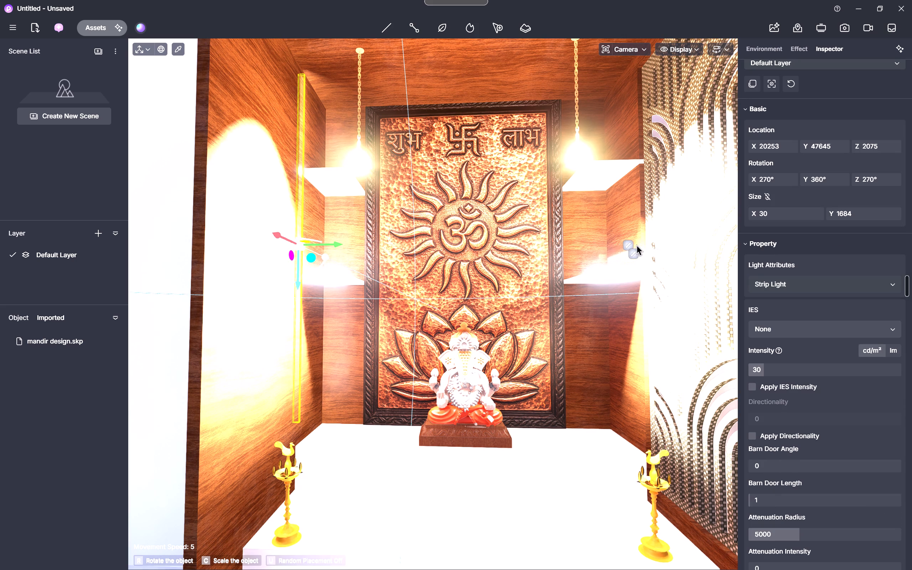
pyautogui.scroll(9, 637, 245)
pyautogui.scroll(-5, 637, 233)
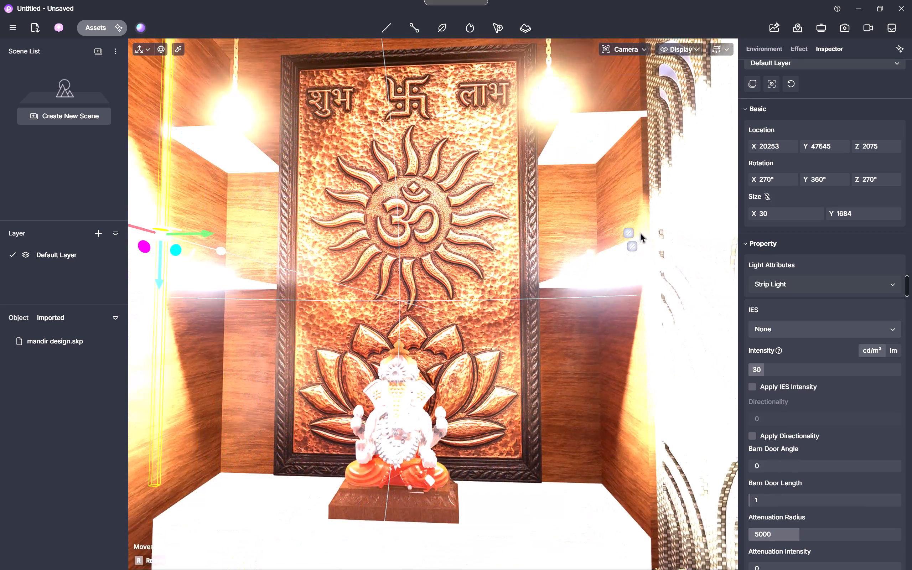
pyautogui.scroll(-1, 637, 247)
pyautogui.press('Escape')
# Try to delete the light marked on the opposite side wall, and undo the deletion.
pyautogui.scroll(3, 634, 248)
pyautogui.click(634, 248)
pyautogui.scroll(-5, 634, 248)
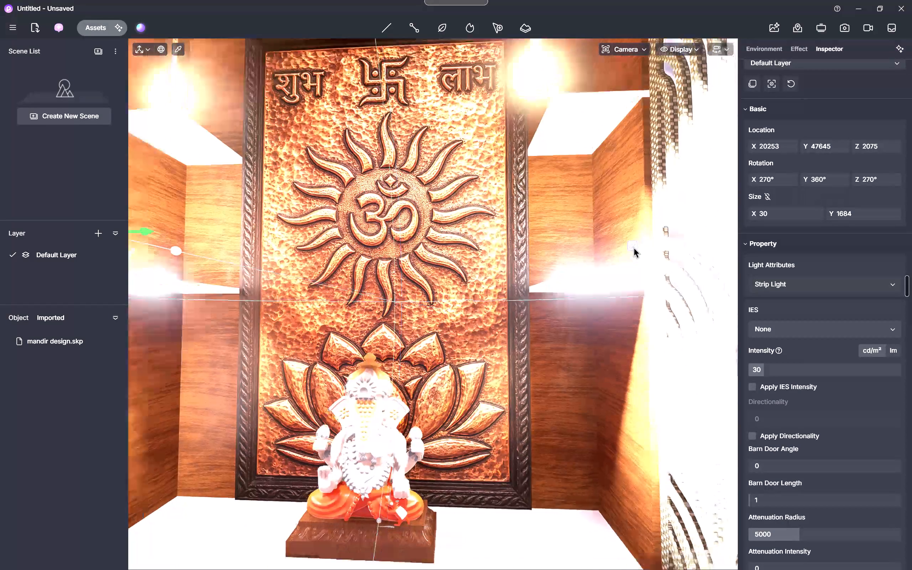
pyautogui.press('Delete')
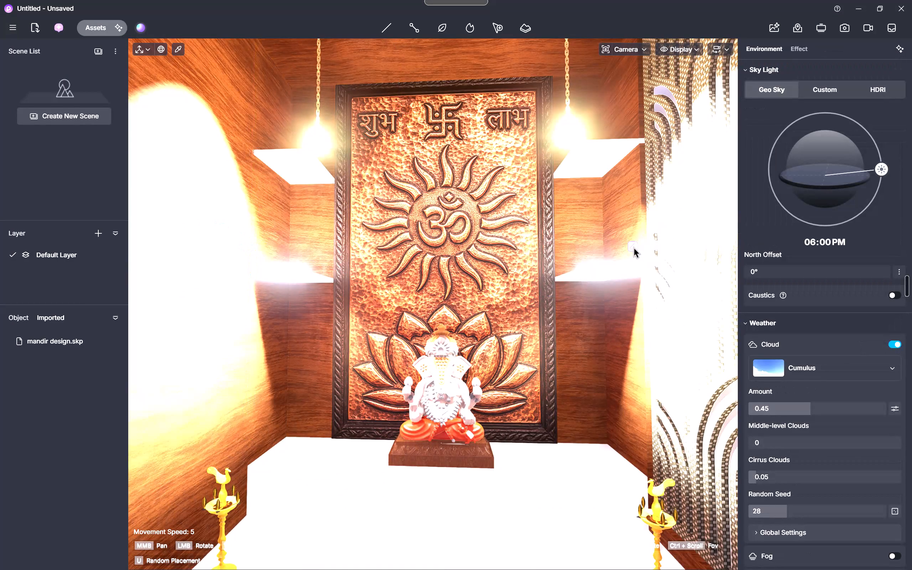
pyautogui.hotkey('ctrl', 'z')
# Set the upright strip light's intensity to 41.4 cd/m².
pyautogui.scroll(3, 634, 248)
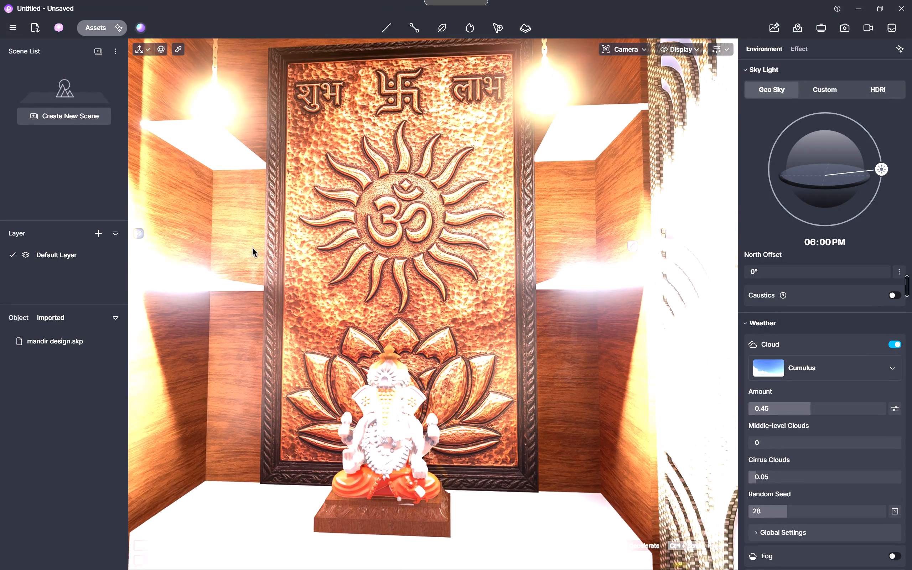
pyautogui.moveTo(270, 245); pyautogui.dragTo(412, 258, button='middle')
pyautogui.scroll(-5, 412, 258)
pyautogui.moveTo(503, 256); pyautogui.dragTo(491, 258, button='middle')
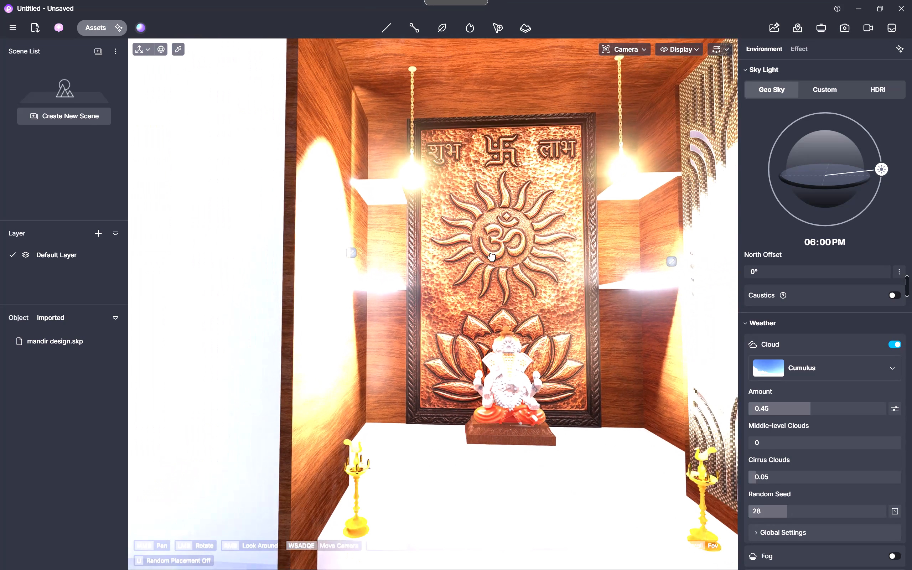
pyautogui.moveTo(491, 258); pyautogui.dragTo(445, 261, button='middle')
pyautogui.click(284, 256)
pyautogui.scroll(1, 285, 255)
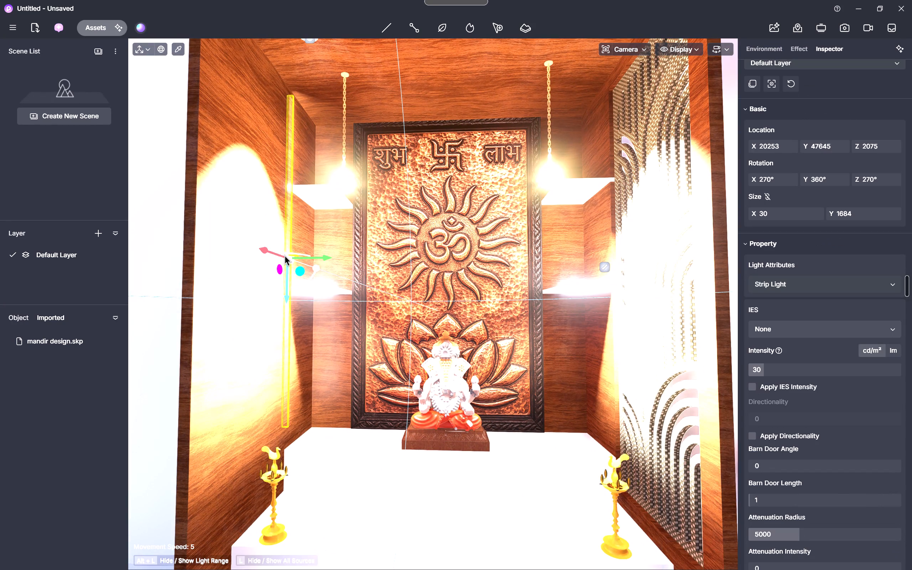
pyautogui.scroll(2, 285, 255)
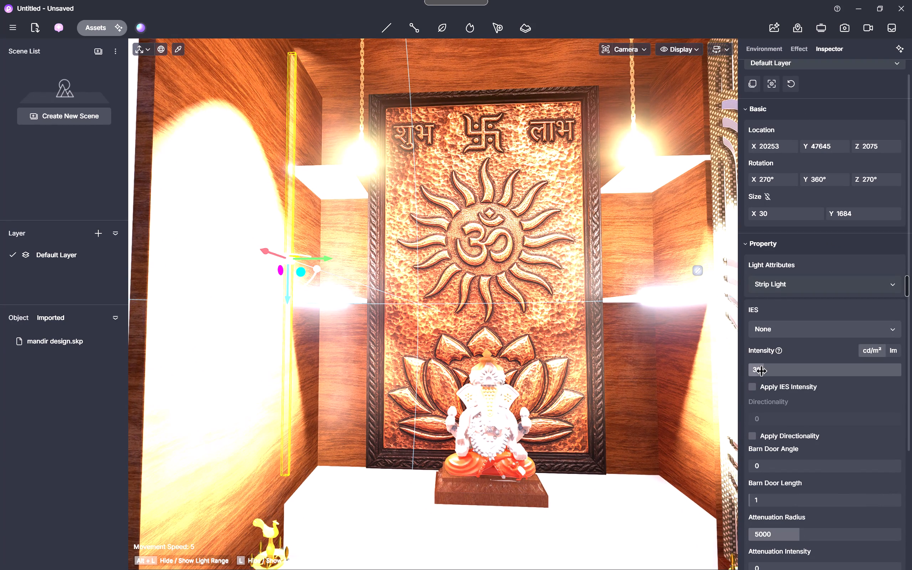
pyautogui.click(762, 371)
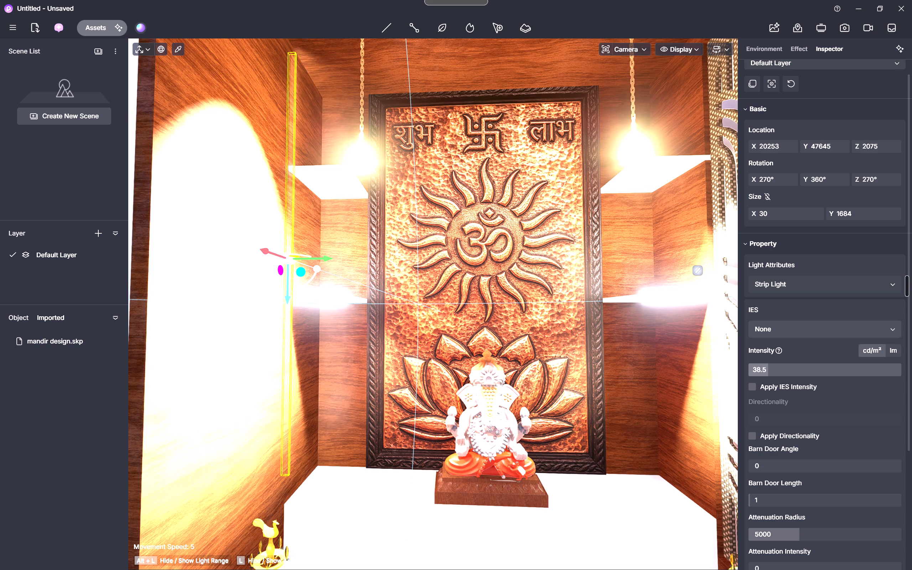
pyautogui.scroll(-2, 722, 367)
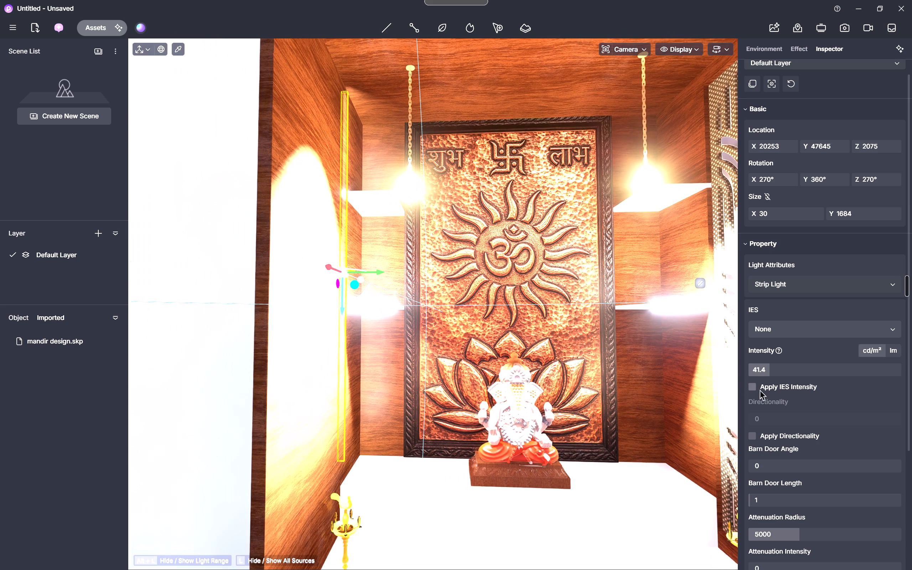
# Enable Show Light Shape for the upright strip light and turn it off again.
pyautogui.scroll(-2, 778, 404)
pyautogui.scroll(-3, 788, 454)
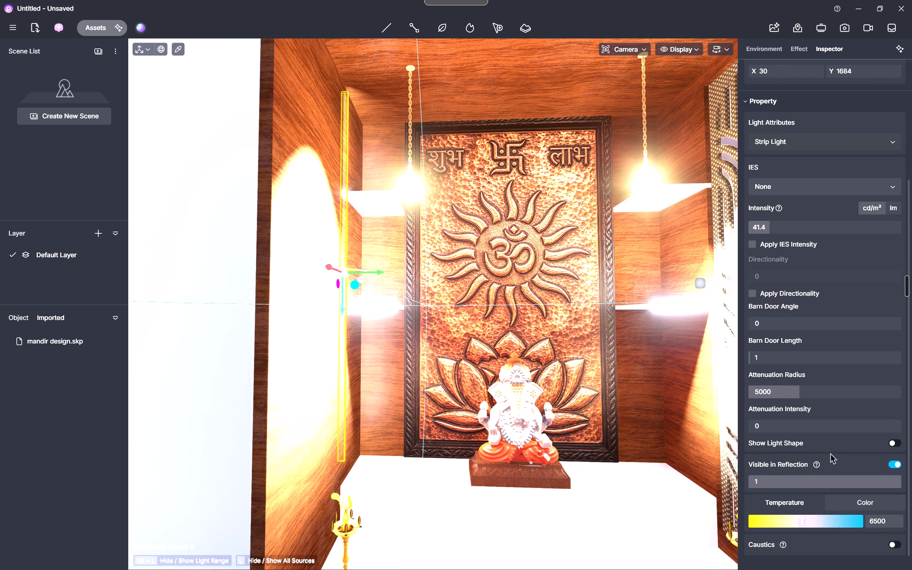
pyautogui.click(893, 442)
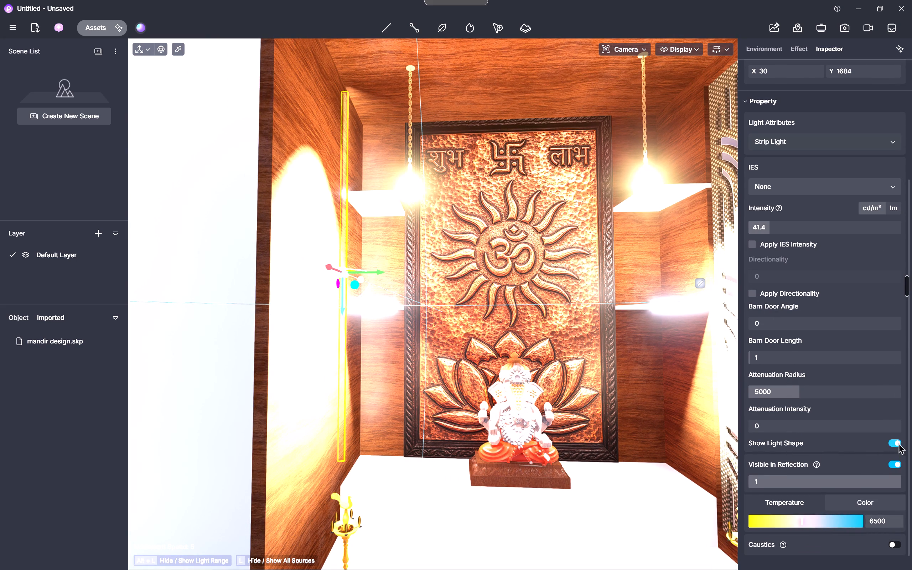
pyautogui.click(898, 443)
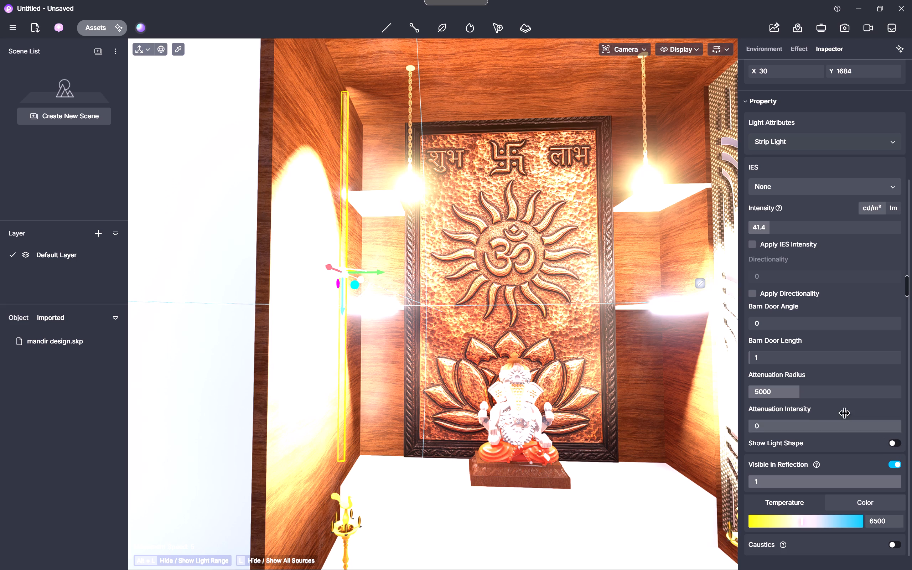
# Examine the strip light's glow on the side wall and the mandir's whole front, including the drawers, from several viewpoints.
pyautogui.scroll(4, 833, 395)
pyautogui.scroll(-2, 789, 380)
pyautogui.scroll(-3, 450, 370)
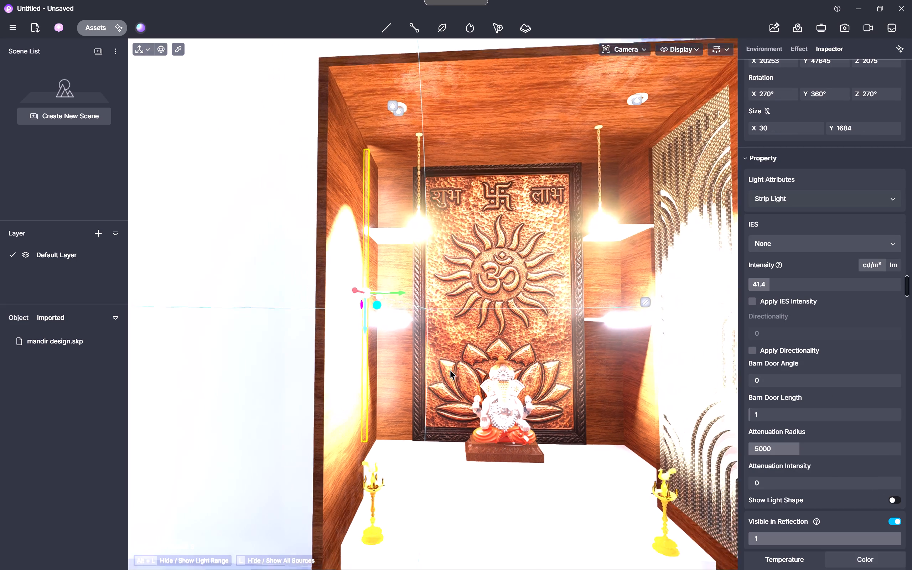
pyautogui.scroll(-2, 450, 370)
pyautogui.scroll(-1, 379, 352)
pyautogui.moveTo(305, 342); pyautogui.dragTo(372, 318, button='middle')
pyautogui.middleClick(372, 318)
pyautogui.scroll(3, 369, 357)
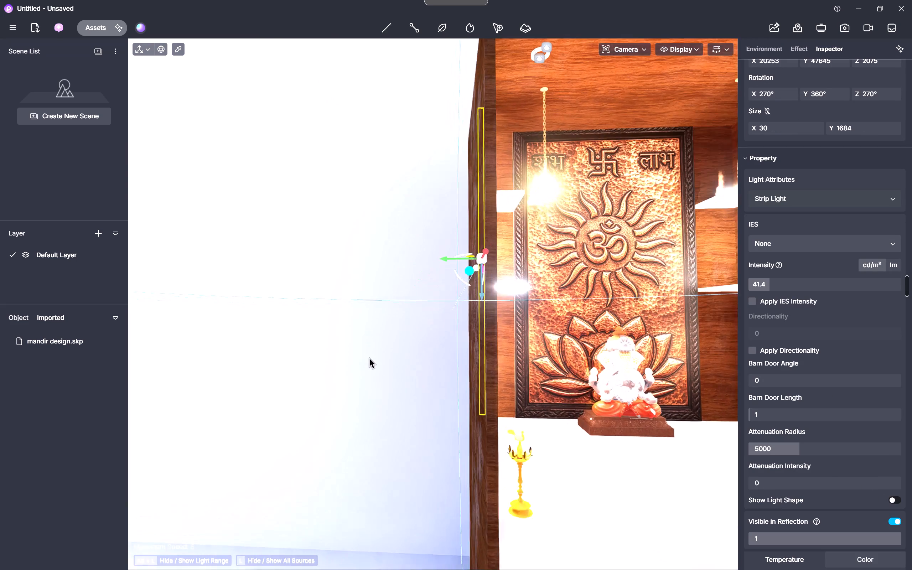
pyautogui.moveTo(369, 358); pyautogui.dragTo(346, 292, button='middle')
pyautogui.middleClick(343, 292)
pyautogui.scroll(-3, 340, 292)
pyautogui.moveTo(347, 297); pyautogui.dragTo(296, 239, button='middle')
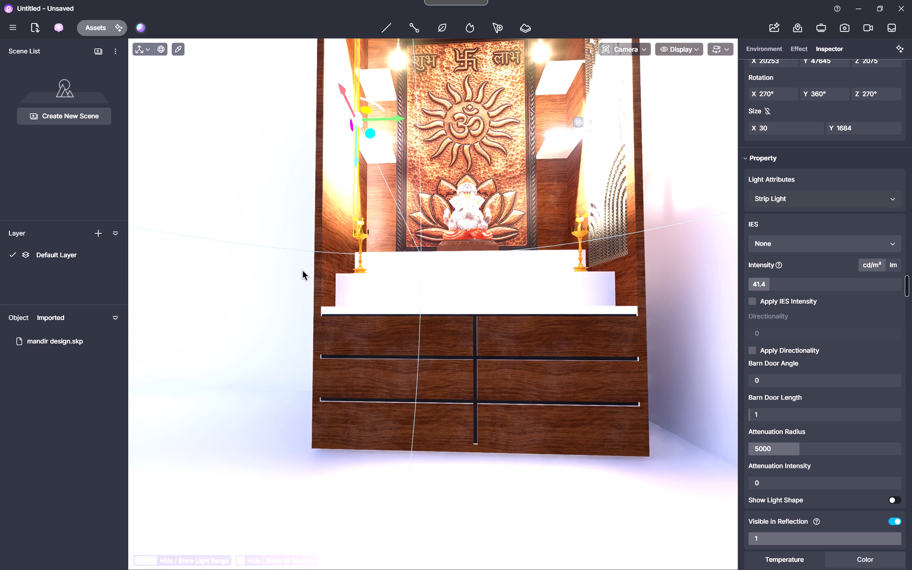
pyautogui.scroll(1, 498, 224)
pyautogui.scroll(-3, 491, 208)
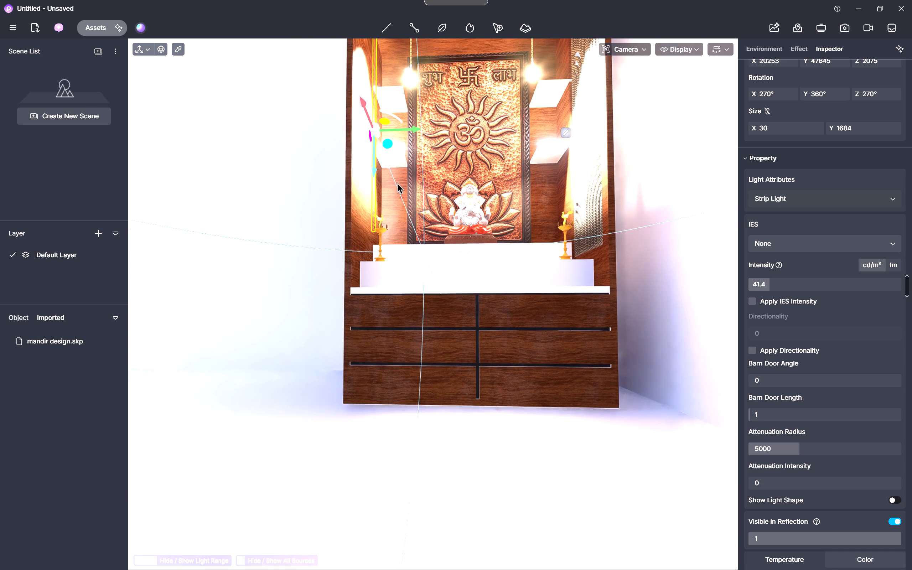
pyautogui.moveTo(388, 183); pyautogui.dragTo(438, 281, button='middle')
pyautogui.moveTo(439, 281); pyautogui.dragTo(443, 277, button='middle')
pyautogui.scroll(4, 645, 226)
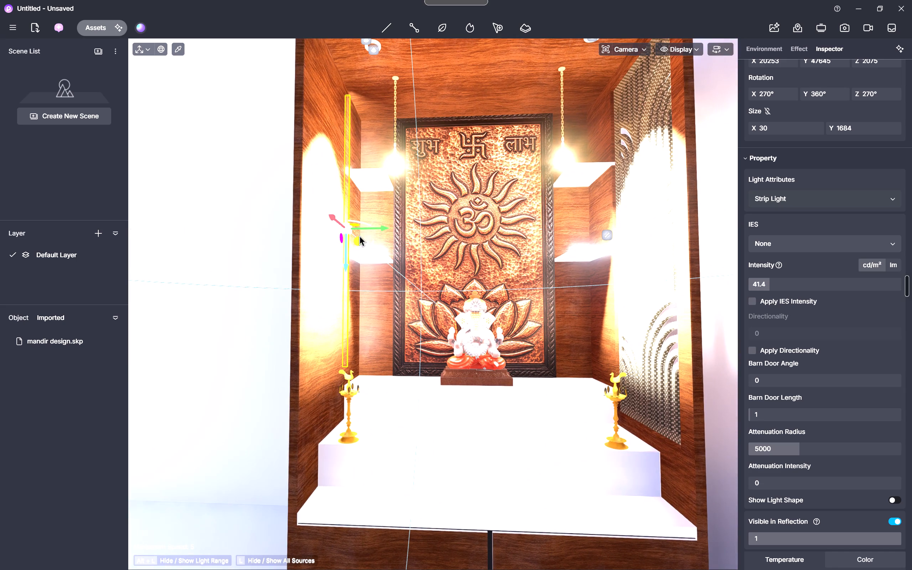
# Place a new strip light on the opposite side wall at about X 20299, Y 49213, Z 2016.
pyautogui.click(610, 236)
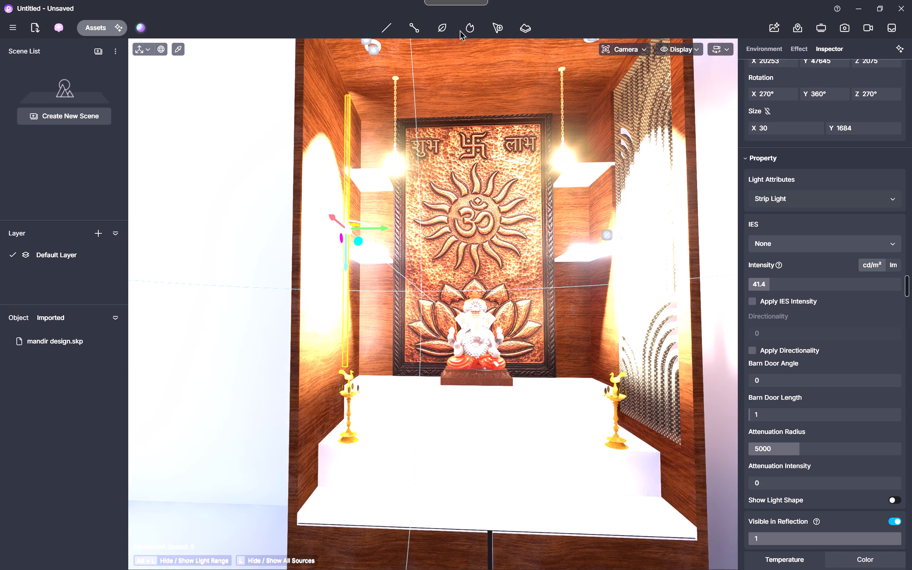
pyautogui.click(392, 27)
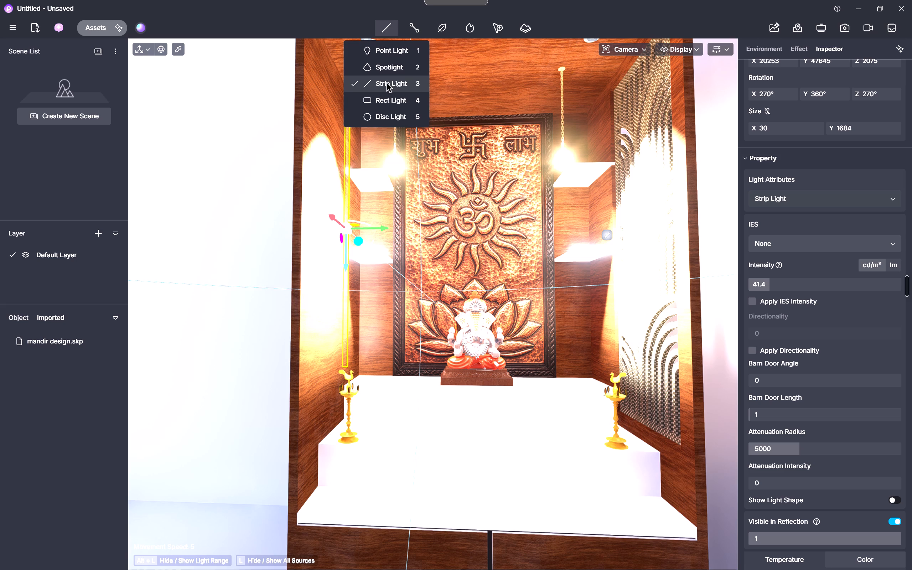
pyautogui.click(387, 82)
pyautogui.scroll(7, 608, 235)
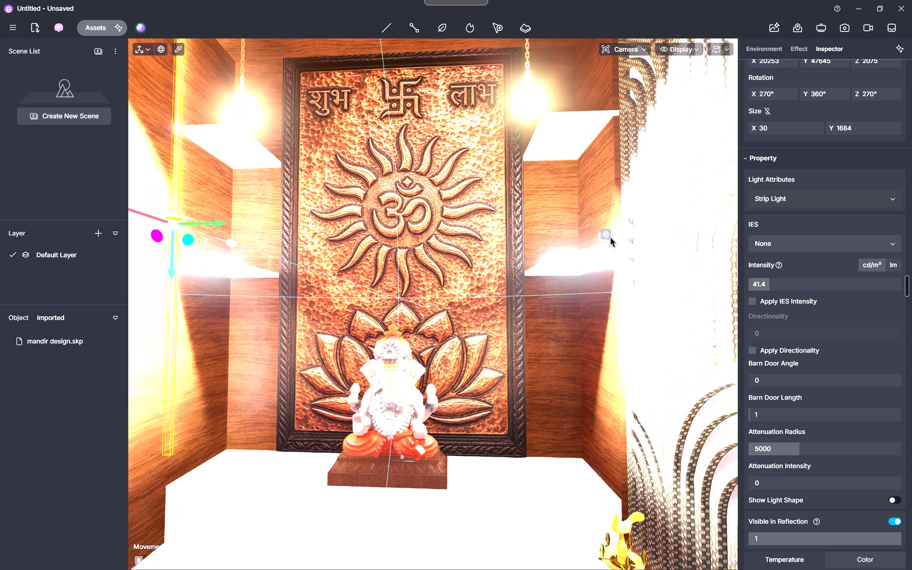
pyautogui.click(610, 237)
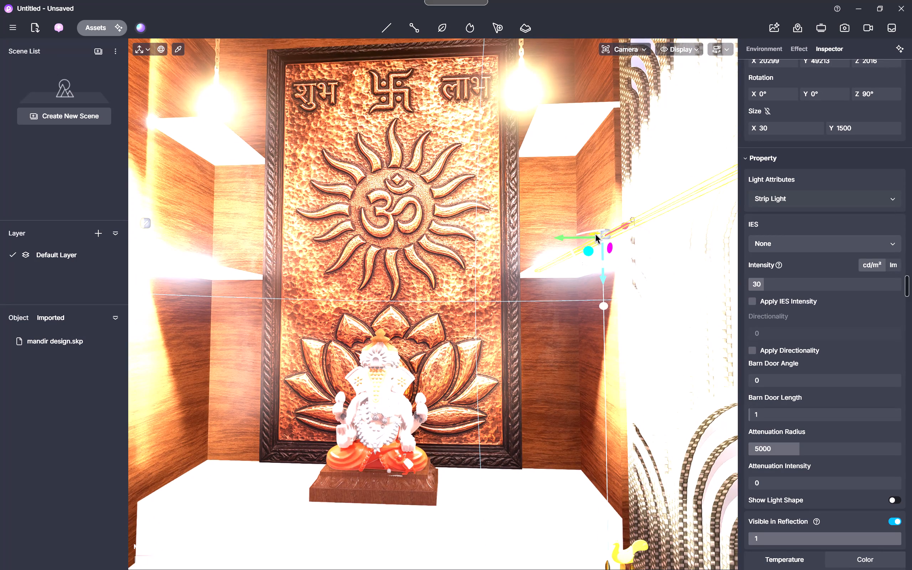
pyautogui.click(595, 230)
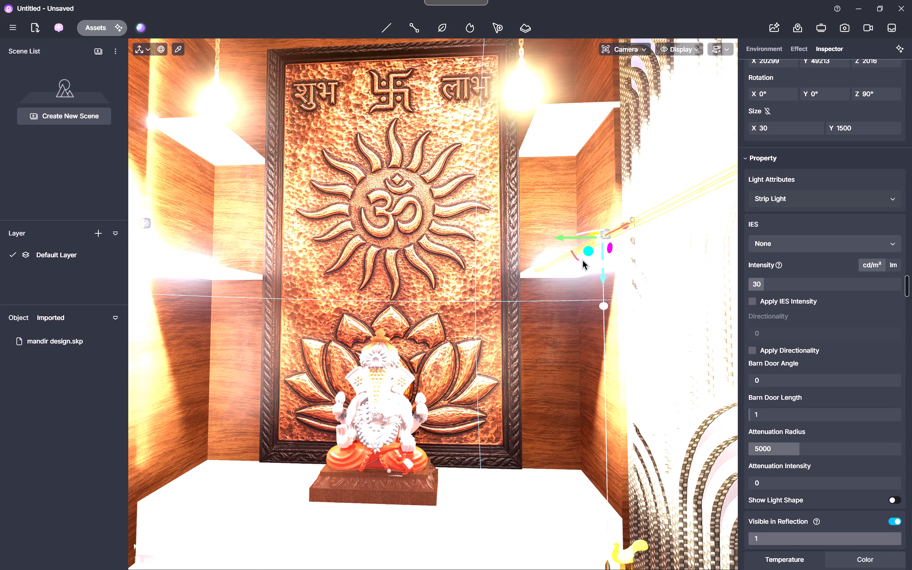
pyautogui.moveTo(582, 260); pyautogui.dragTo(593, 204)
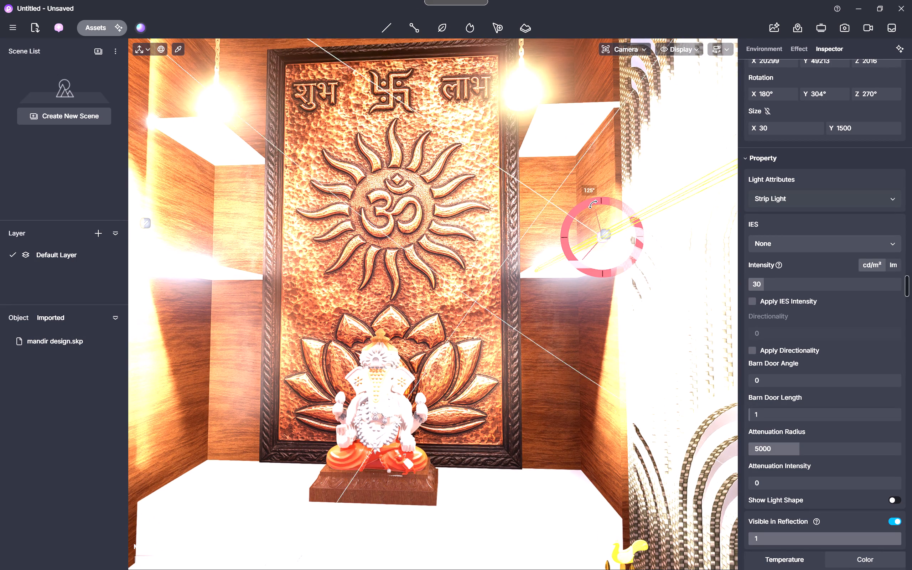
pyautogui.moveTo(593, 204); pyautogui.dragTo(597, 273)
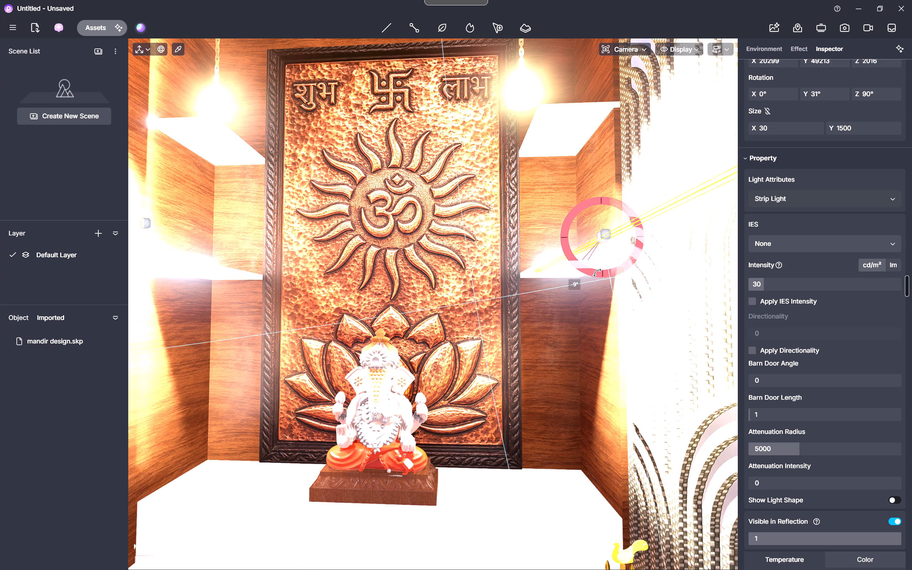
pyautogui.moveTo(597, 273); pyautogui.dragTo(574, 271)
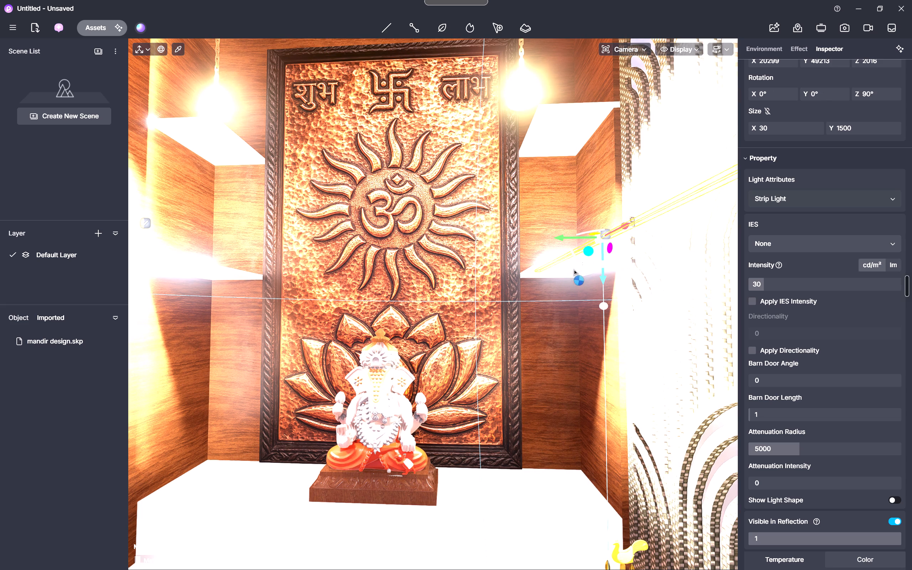
# Stand the new strip light upright by rotating it to 90° about the X axis.
pyautogui.moveTo(618, 248); pyautogui.dragTo(596, 300)
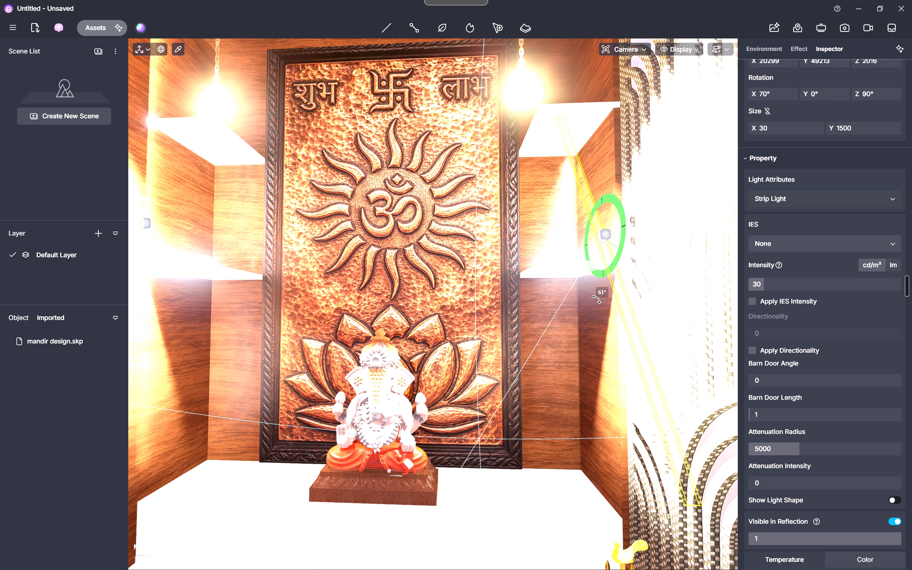
pyautogui.moveTo(596, 300); pyautogui.dragTo(584, 320)
# Move the upright strip light closer to its side wall, to about Y 49222.
pyautogui.scroll(-2, 527, 295)
pyautogui.moveTo(492, 264); pyautogui.dragTo(559, 336, button='middle')
pyautogui.middleClick(559, 336)
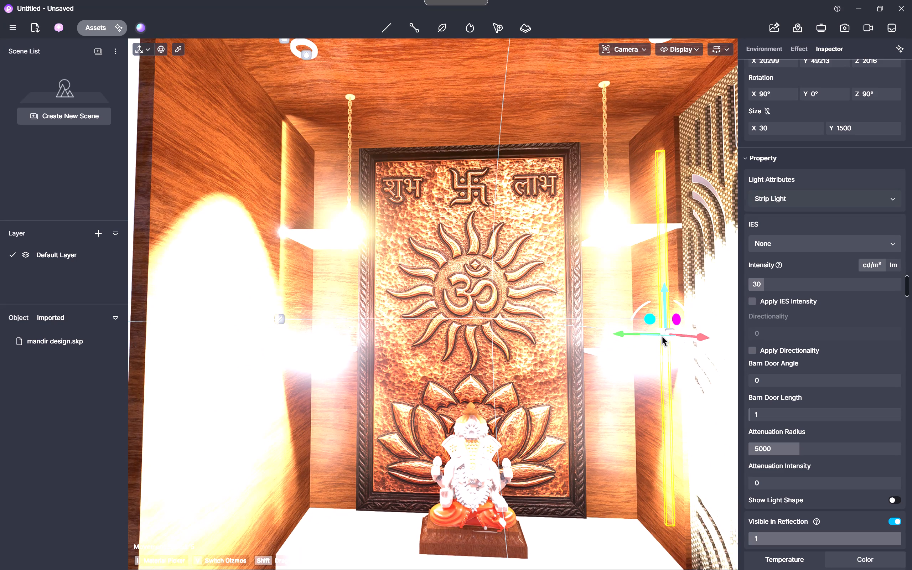
pyautogui.click(630, 333)
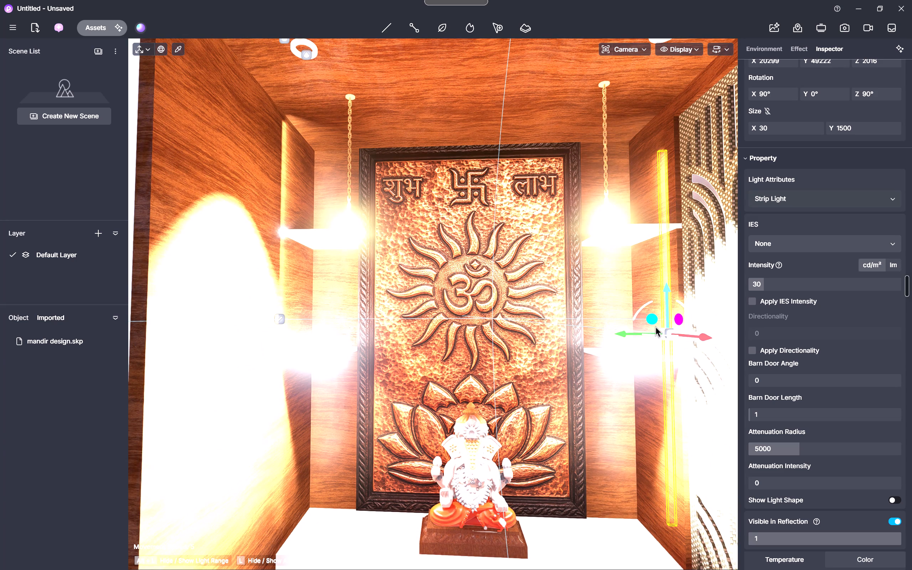
# Turn the upright strip light about its vertical axis to a Z rotation of about 238°.
pyautogui.moveTo(651, 335); pyautogui.dragTo(659, 335)
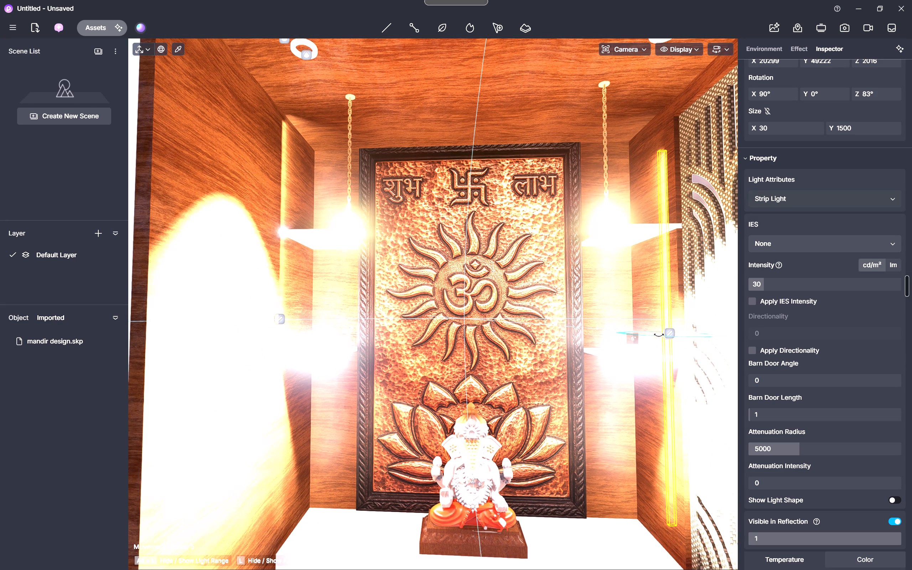
pyautogui.moveTo(659, 335); pyautogui.dragTo(678, 332)
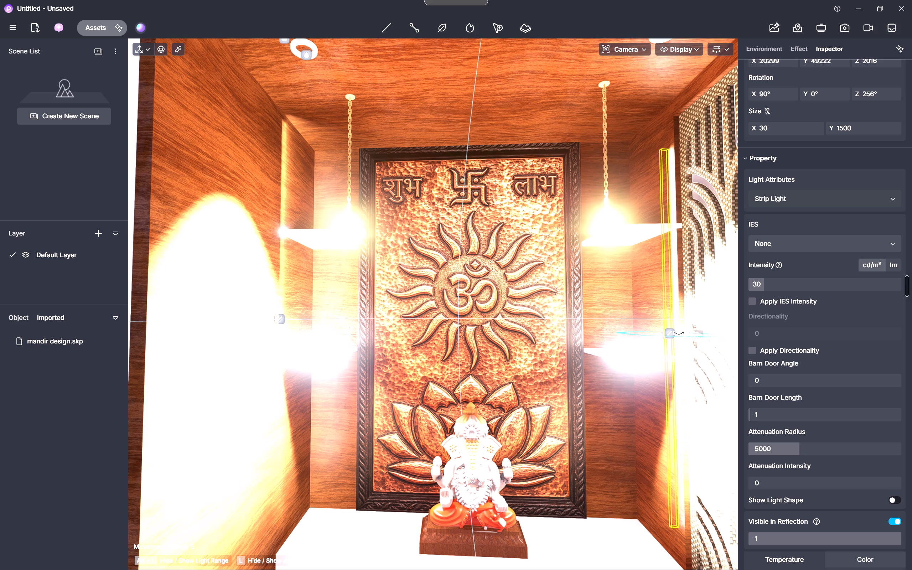
pyautogui.moveTo(678, 332); pyautogui.dragTo(604, 328)
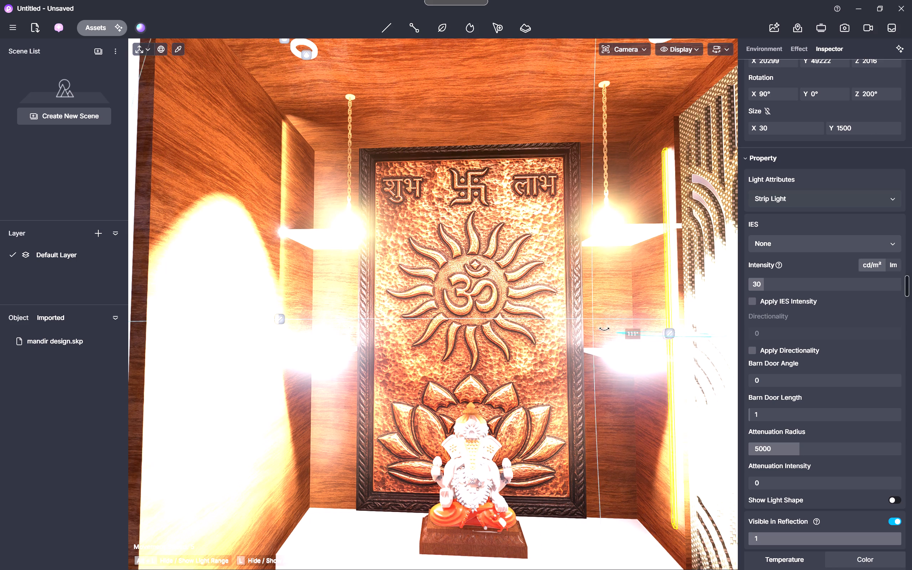
pyautogui.moveTo(604, 328); pyautogui.dragTo(626, 327)
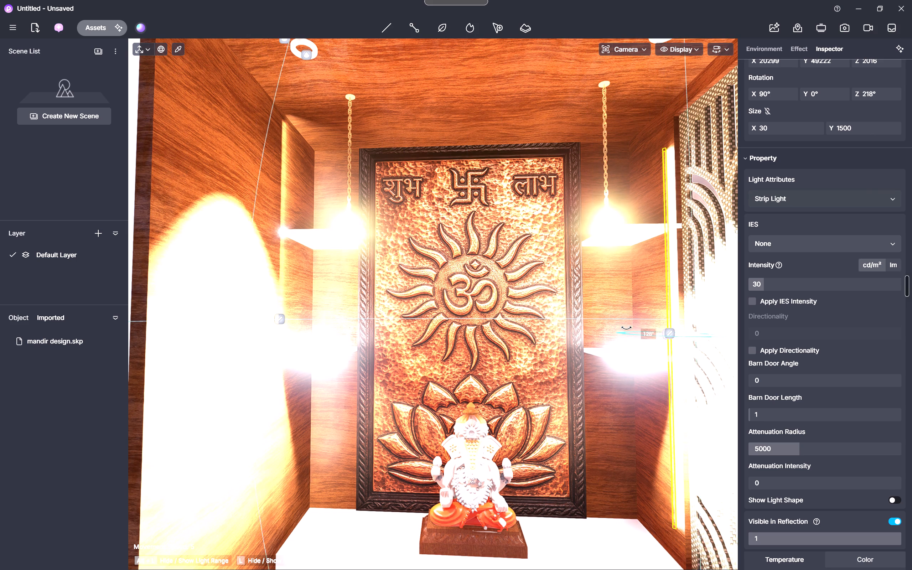
pyautogui.moveTo(626, 327); pyautogui.dragTo(662, 327)
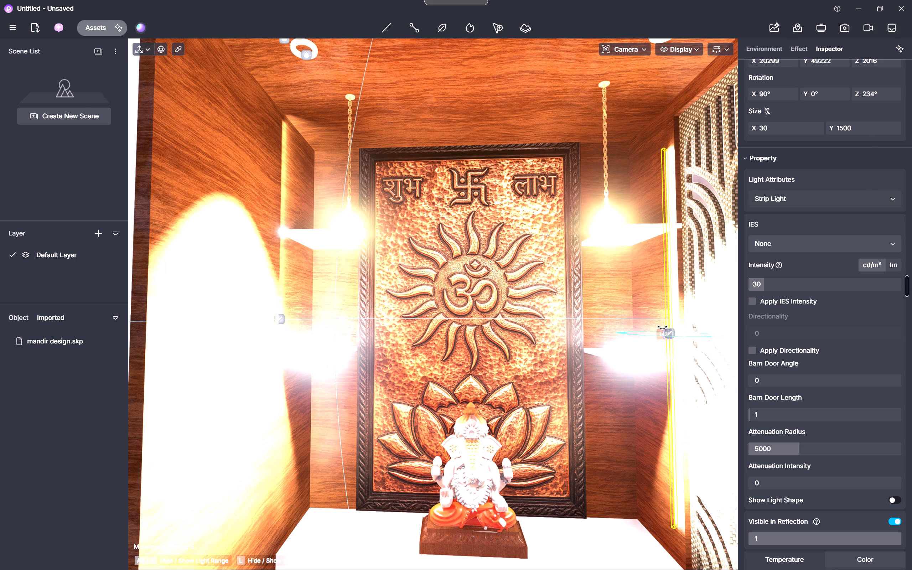
pyautogui.moveTo(662, 327); pyautogui.dragTo(674, 326)
# Raise the upright strip light to about Z 2158.
pyautogui.moveTo(666, 306); pyautogui.dragTo(680, 265)
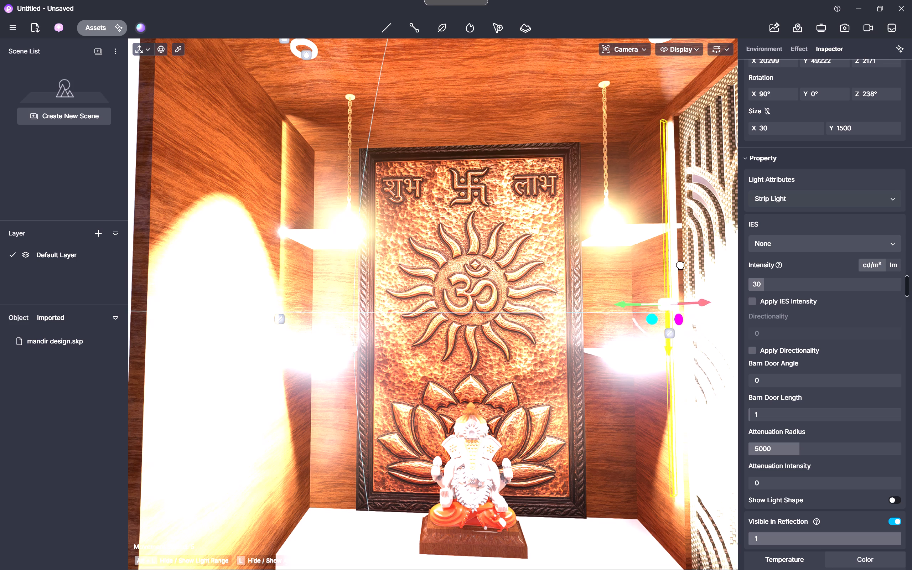
pyautogui.moveTo(680, 265); pyautogui.dragTo(700, 270)
# Deselect the strip light and examine the whole lit mandir from the front and both sides.
pyautogui.scroll(-5, 615, 283)
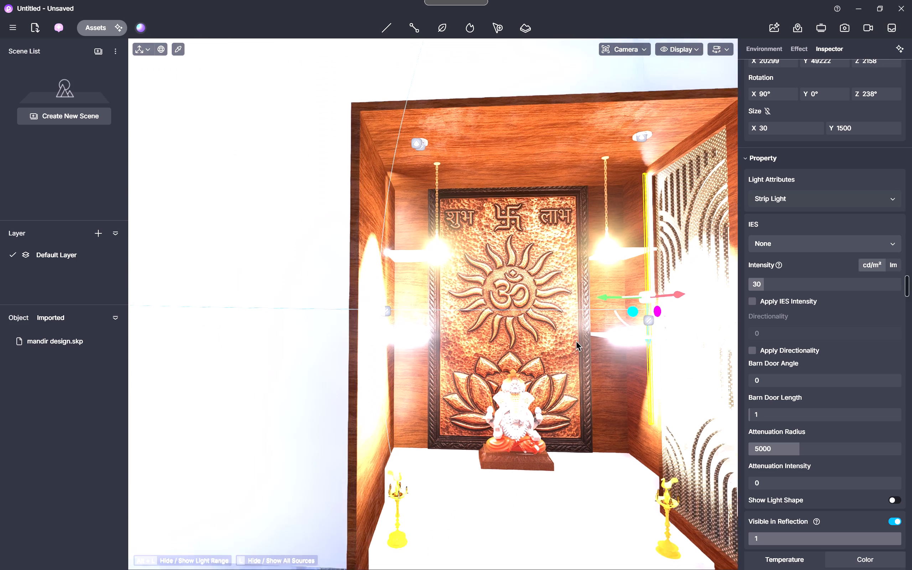
pyautogui.press('space')
pyautogui.click(532, 395)
pyautogui.scroll(-4, 532, 395)
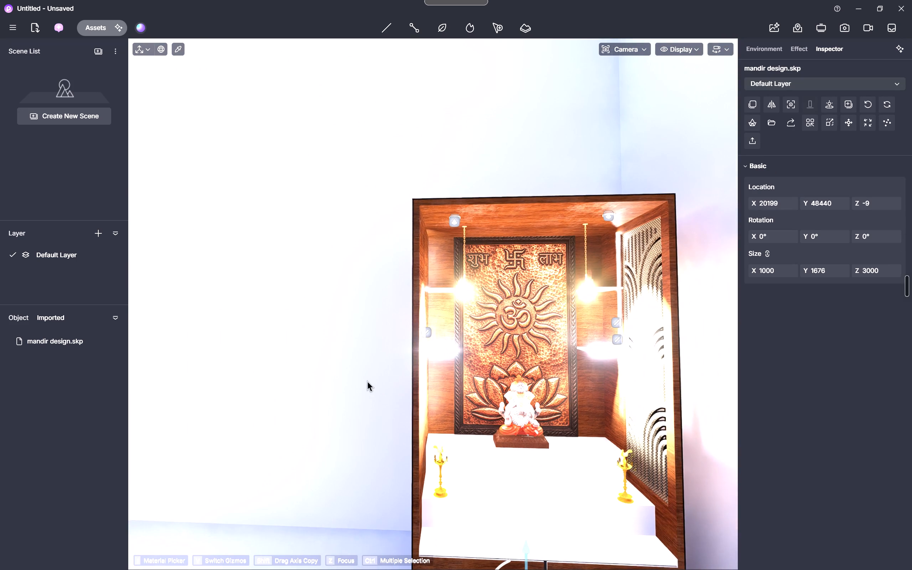
pyautogui.moveTo(367, 379); pyautogui.dragTo(374, 305, button='middle')
pyautogui.moveTo(411, 311); pyautogui.dragTo(384, 312, button='middle')
pyautogui.moveTo(375, 312); pyautogui.dragTo(300, 347)
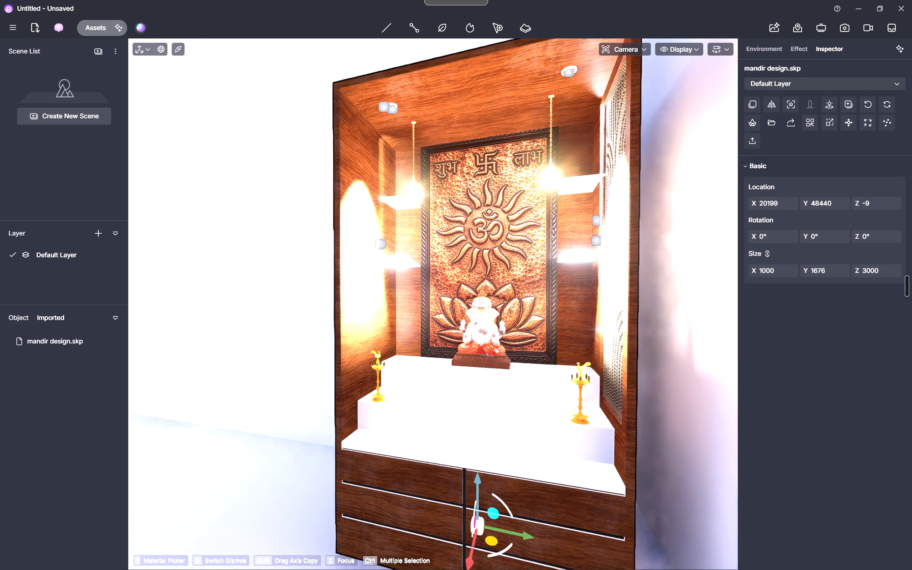
pyautogui.moveTo(300, 347); pyautogui.dragTo(281, 359)
pyautogui.moveTo(374, 312); pyautogui.dragTo(407, 285)
pyautogui.scroll(-6, 374, 312)
pyautogui.keyDown('shift'); pyautogui.moveTo(335, 344); pyautogui.dragTo(382, 326, button='middle'); pyautogui.keyUp('shift')
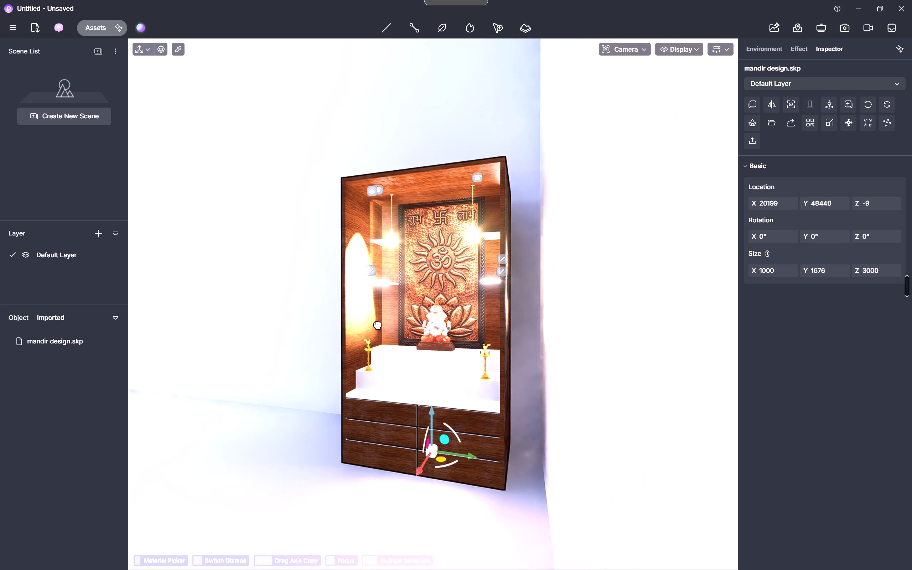
pyautogui.keyDown('shift'); pyautogui.moveTo(382, 326); pyautogui.dragTo(514, 351, button='middle'); pyautogui.keyUp('shift')
pyautogui.moveTo(439, 359); pyautogui.dragTo(561, 369)
pyautogui.scroll(5, 550, 371)
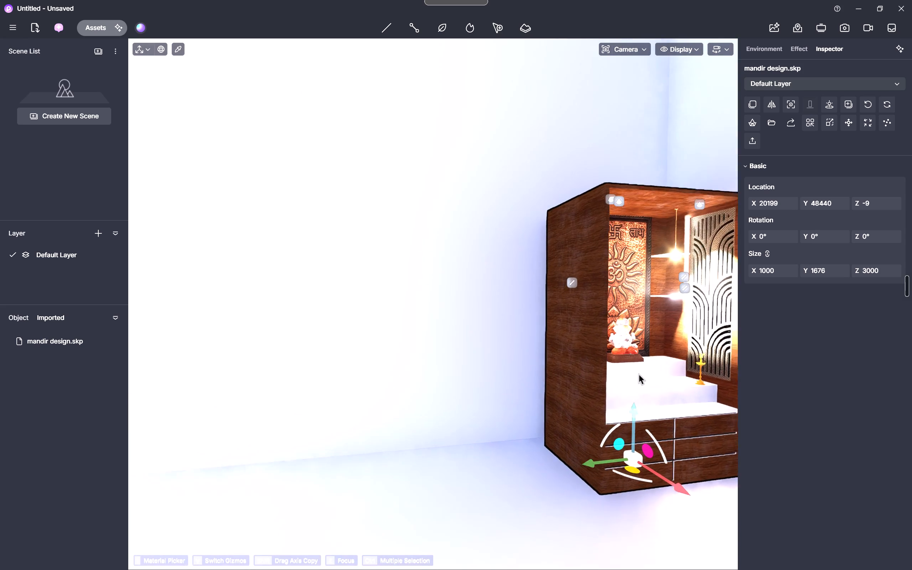
pyautogui.keyDown('shift'); pyautogui.moveTo(648, 374); pyautogui.dragTo(537, 372, button='middle'); pyautogui.keyUp('shift')
pyautogui.keyDown('shift'); pyautogui.moveTo(610, 381); pyautogui.dragTo(486, 375, button='middle'); pyautogui.keyUp('shift')
pyautogui.scroll(3, 530, 418)
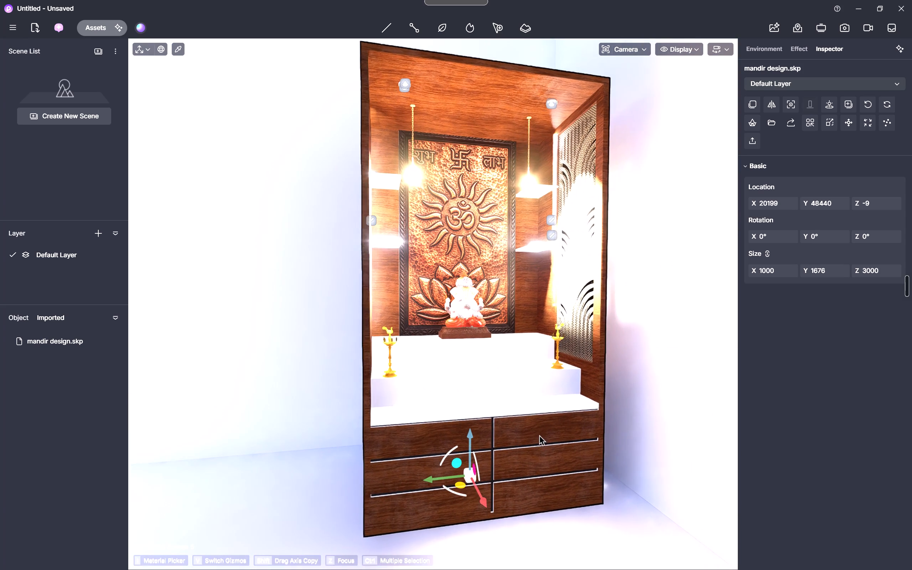
pyautogui.moveTo(539, 435); pyautogui.dragTo(546, 419, button='middle')
pyautogui.middleClick(547, 419)
pyautogui.press('space')
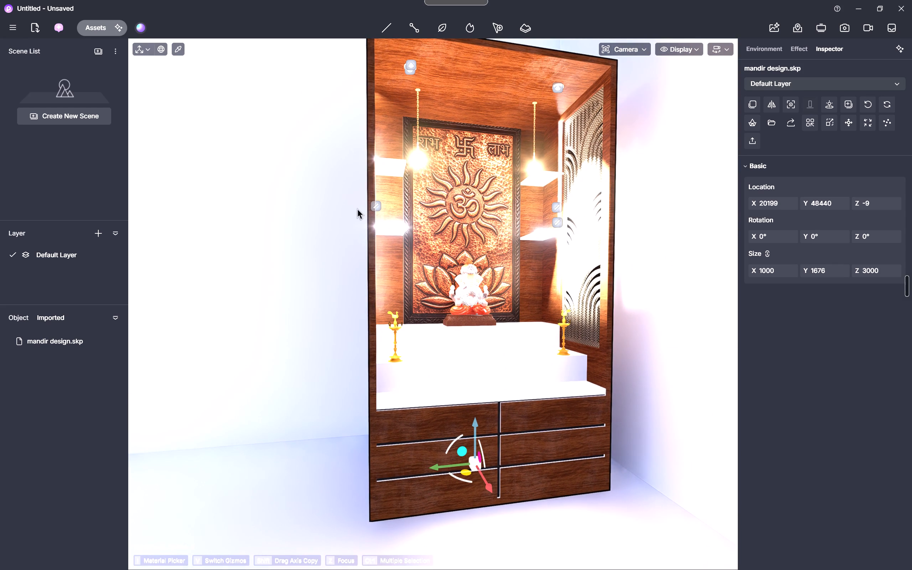
# Examine the lighting inside the mandir close up, around the jali side panel, shelves, back panel and idol.
pyautogui.moveTo(351, 210); pyautogui.dragTo(264, 248, button='middle')
pyautogui.middleClick(264, 248)
pyautogui.scroll(3, 313, 204)
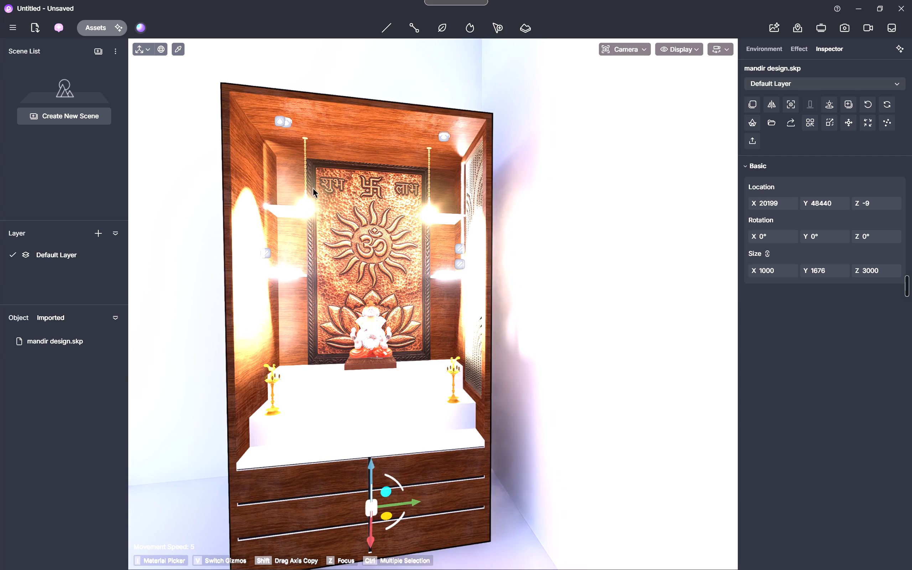
pyautogui.scroll(1, 313, 188)
pyautogui.scroll(3, 256, 157)
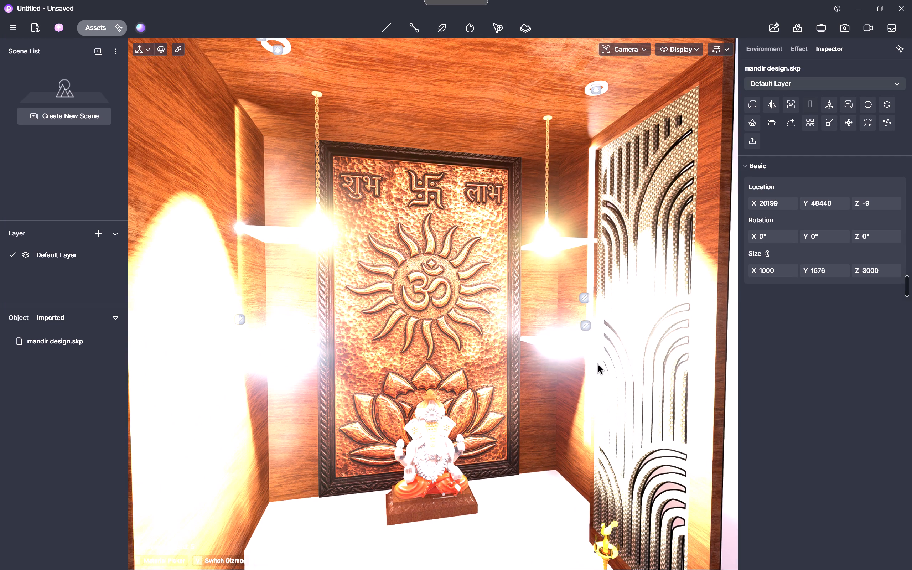
pyautogui.scroll(5, 597, 367)
pyautogui.scroll(-4, 590, 178)
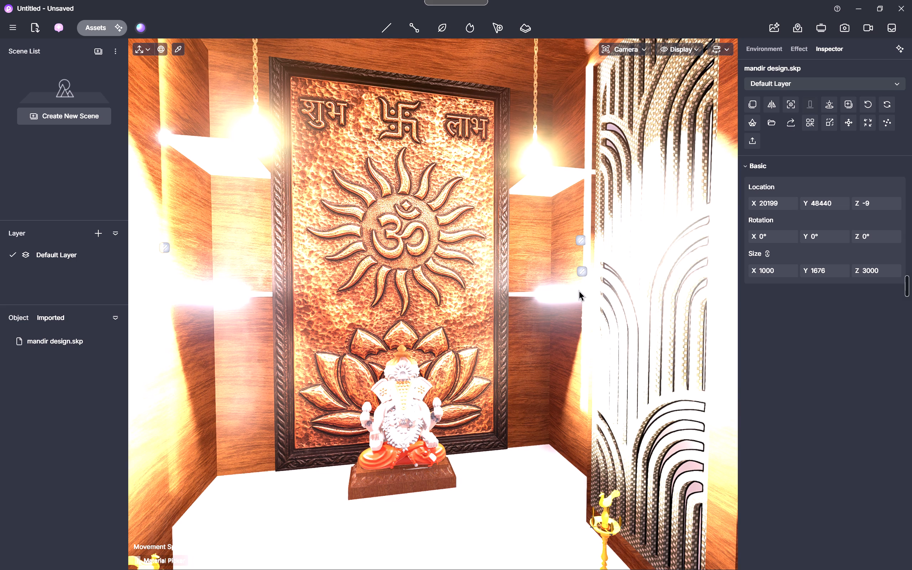
pyautogui.moveTo(358, 286); pyautogui.dragTo(385, 305, button='middle')
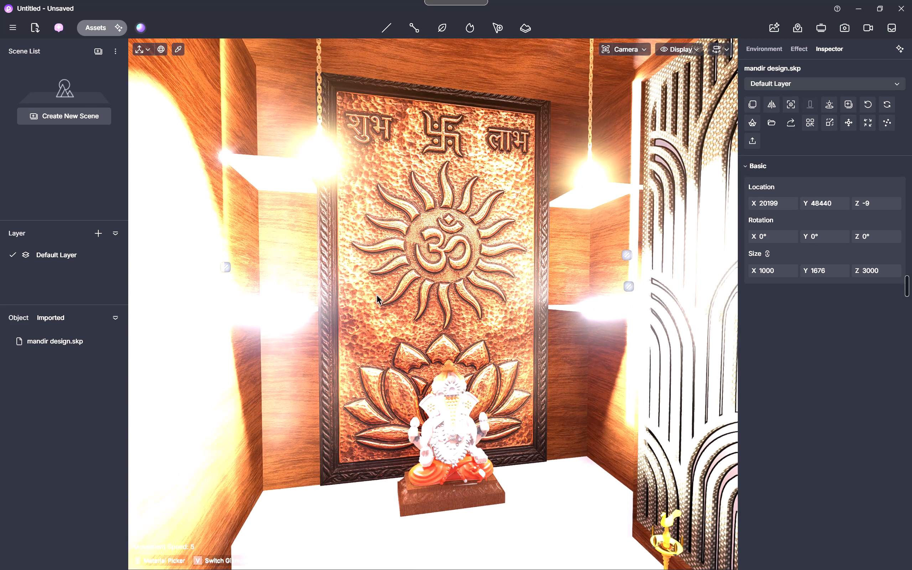
pyautogui.scroll(-5, 275, 282)
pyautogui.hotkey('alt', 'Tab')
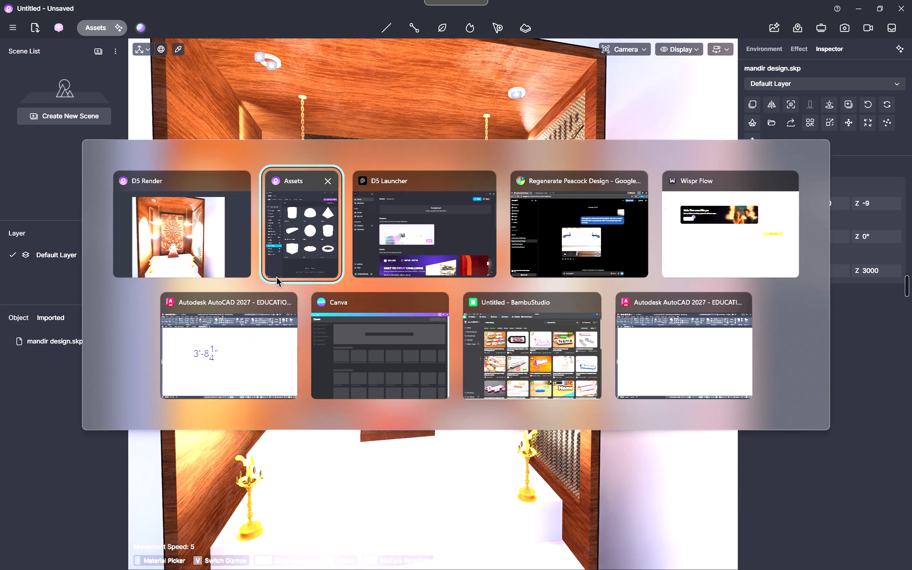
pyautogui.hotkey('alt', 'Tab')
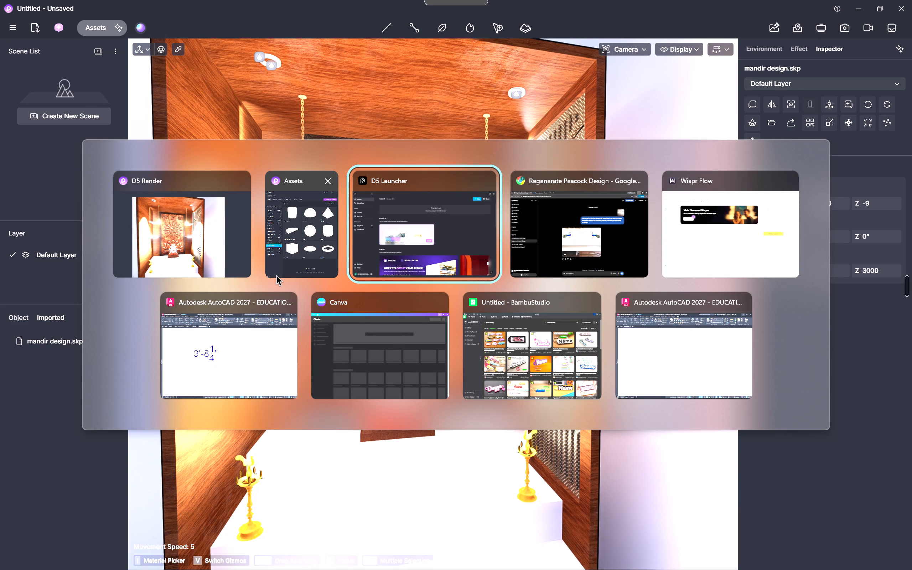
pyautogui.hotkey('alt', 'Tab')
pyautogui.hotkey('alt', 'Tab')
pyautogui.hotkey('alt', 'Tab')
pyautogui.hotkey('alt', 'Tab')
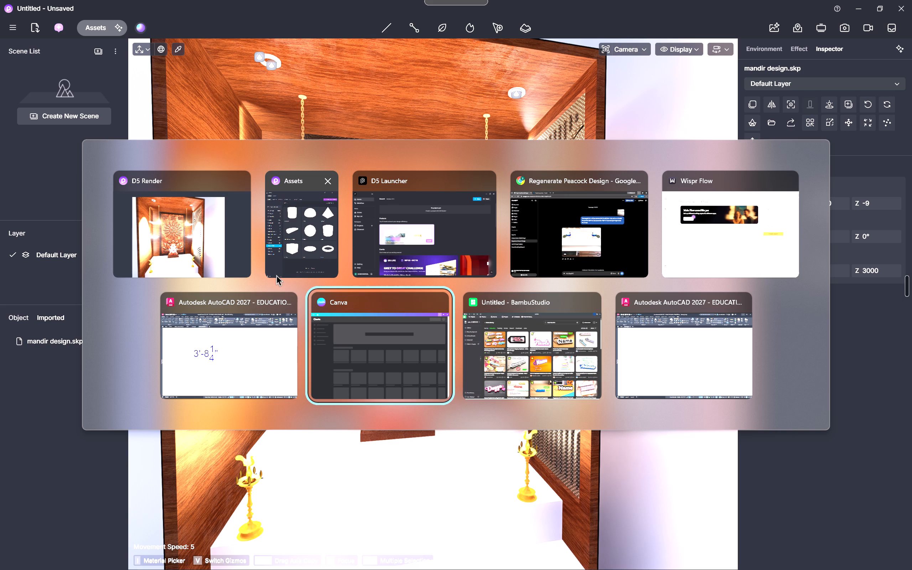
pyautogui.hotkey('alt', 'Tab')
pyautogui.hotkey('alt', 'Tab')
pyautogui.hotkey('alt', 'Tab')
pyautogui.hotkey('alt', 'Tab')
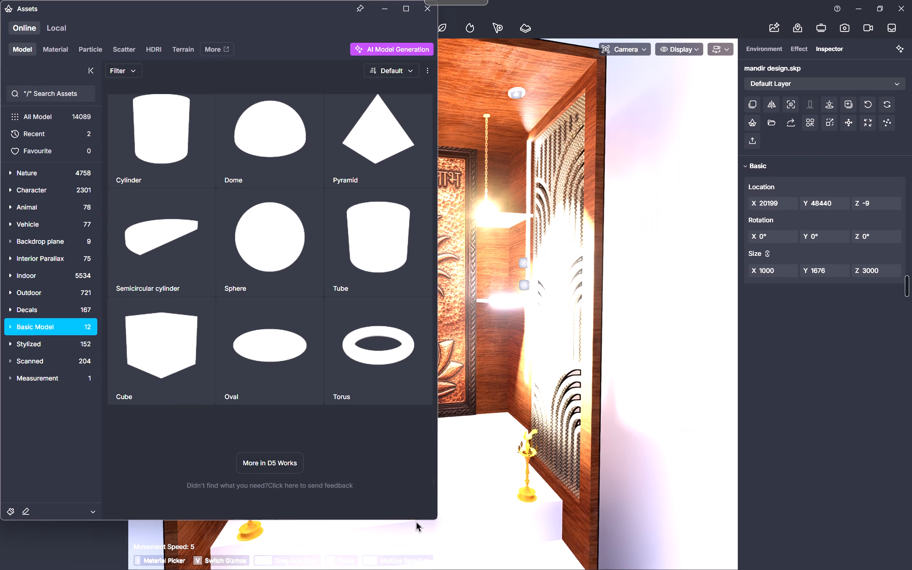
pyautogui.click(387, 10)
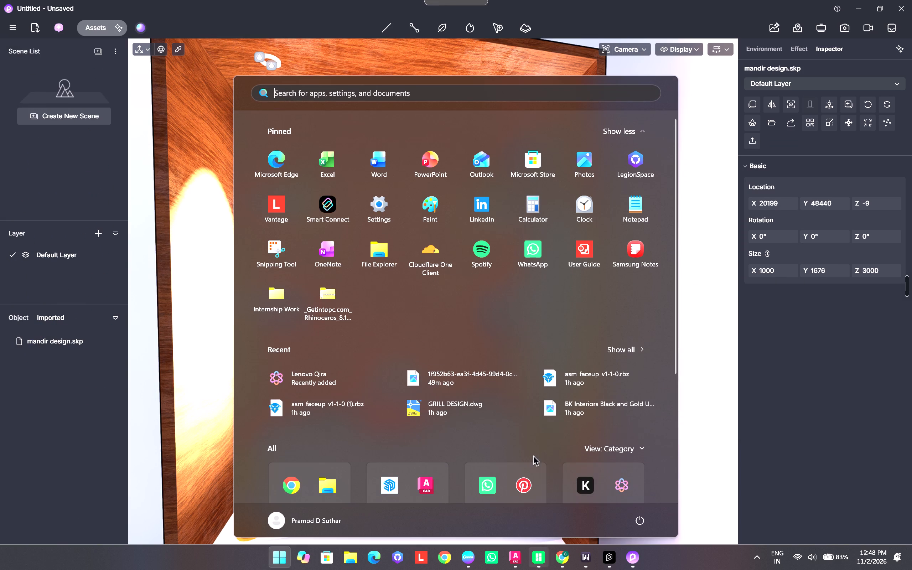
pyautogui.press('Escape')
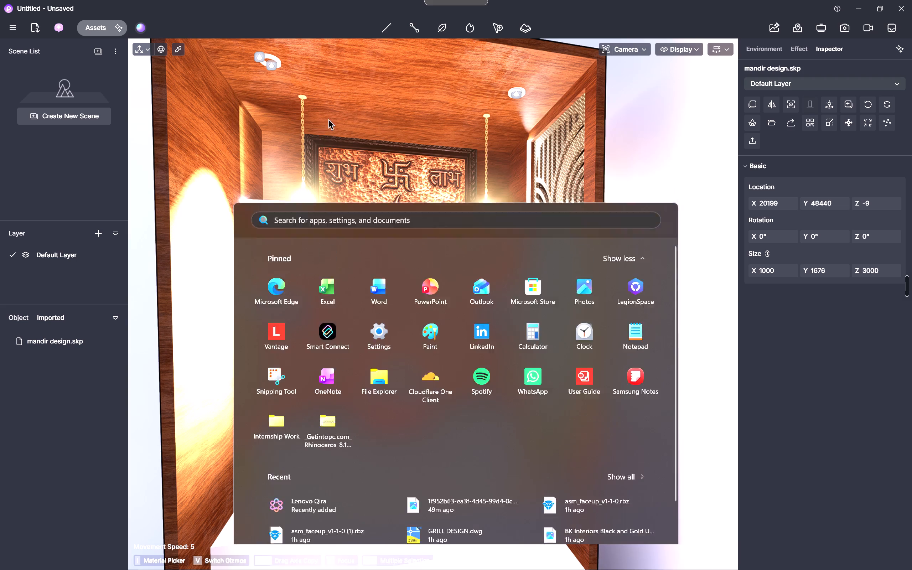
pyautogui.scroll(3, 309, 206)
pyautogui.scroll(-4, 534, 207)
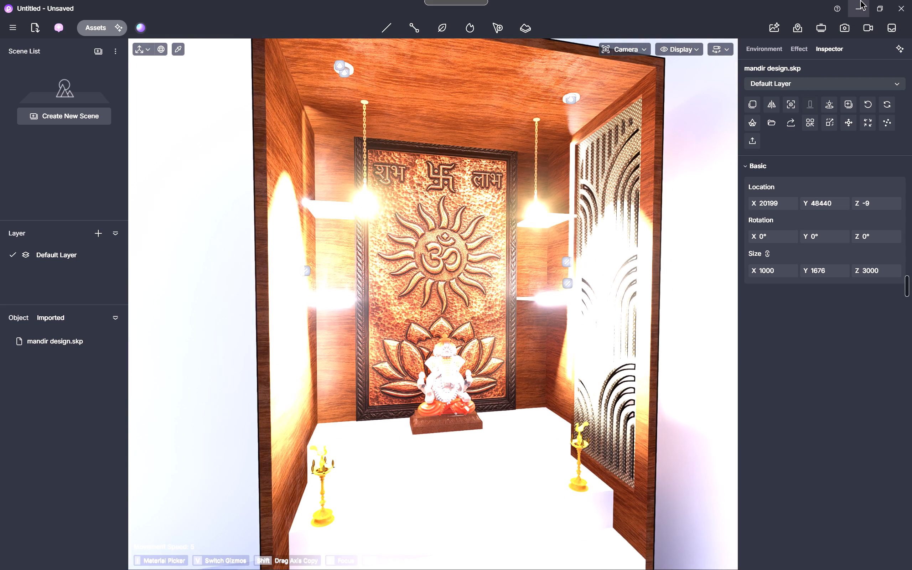
# Switch from D5 Render to SketchUp 2026 and open the recent mandir design file.
pyautogui.click(860, 0)
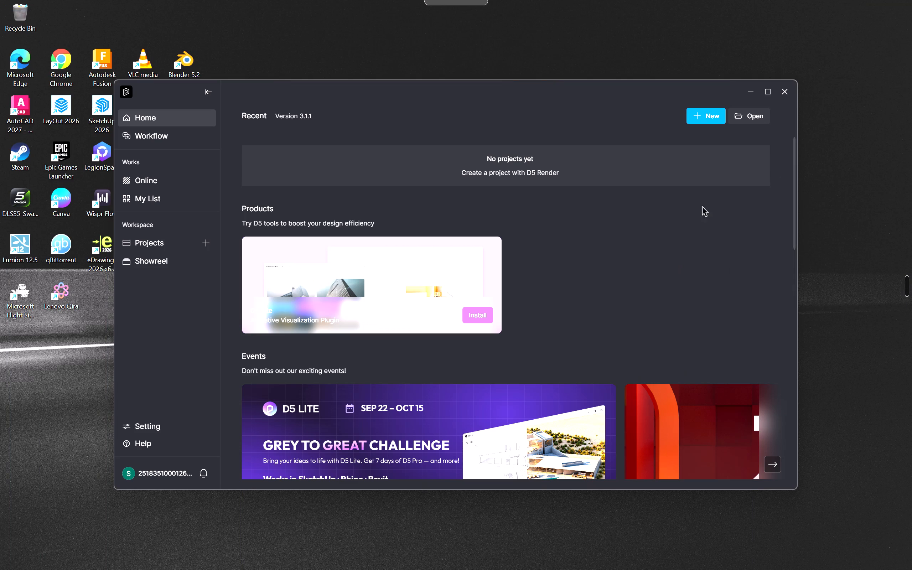
pyautogui.click(747, 89)
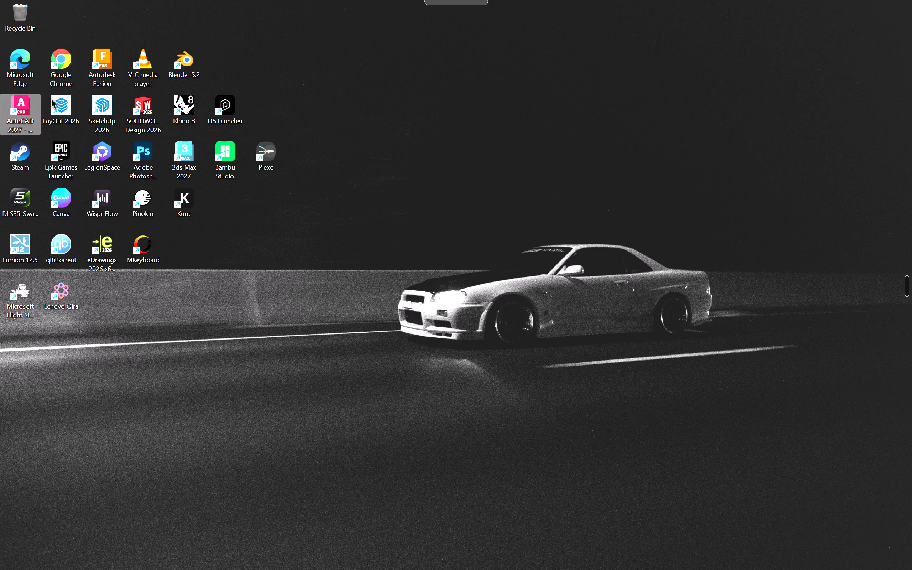
pyautogui.doubleClick(112, 103)
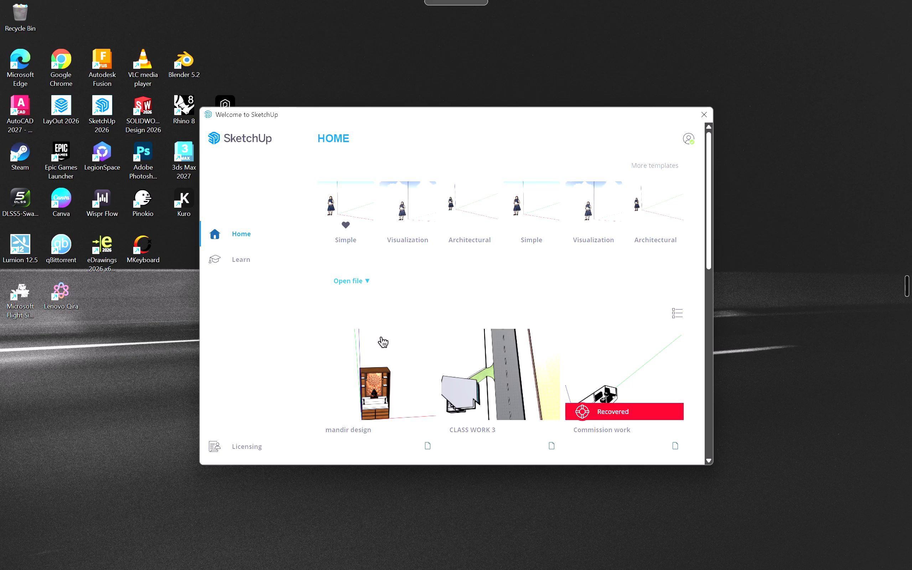
pyautogui.click(370, 346)
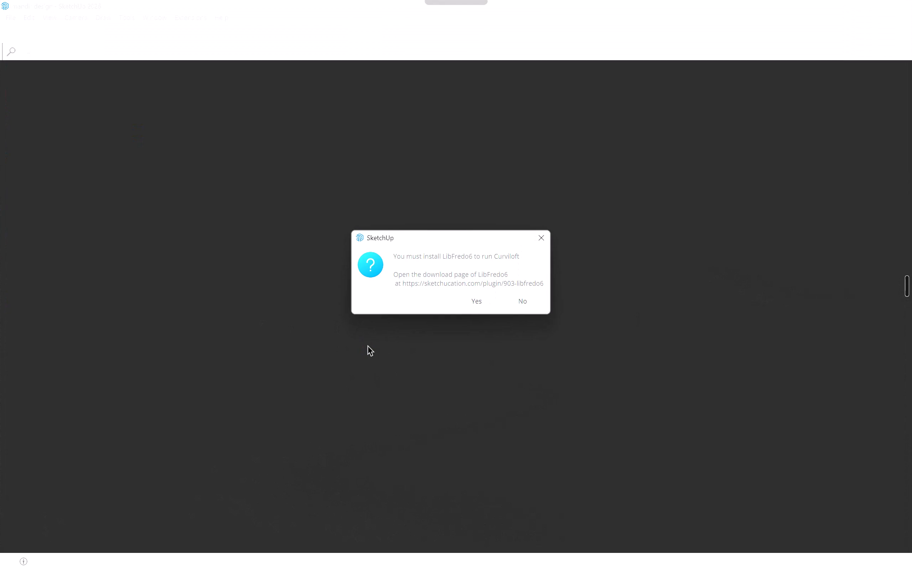
pyautogui.click(537, 239)
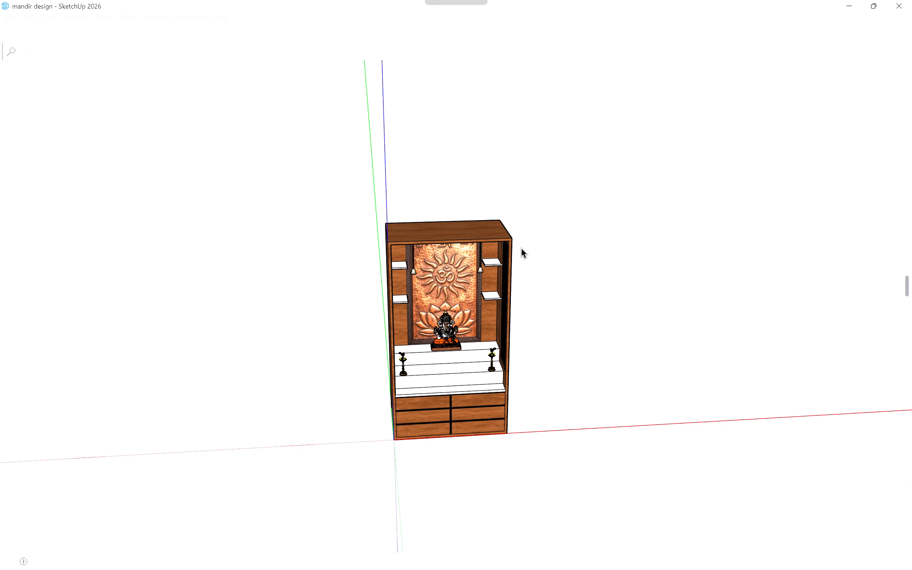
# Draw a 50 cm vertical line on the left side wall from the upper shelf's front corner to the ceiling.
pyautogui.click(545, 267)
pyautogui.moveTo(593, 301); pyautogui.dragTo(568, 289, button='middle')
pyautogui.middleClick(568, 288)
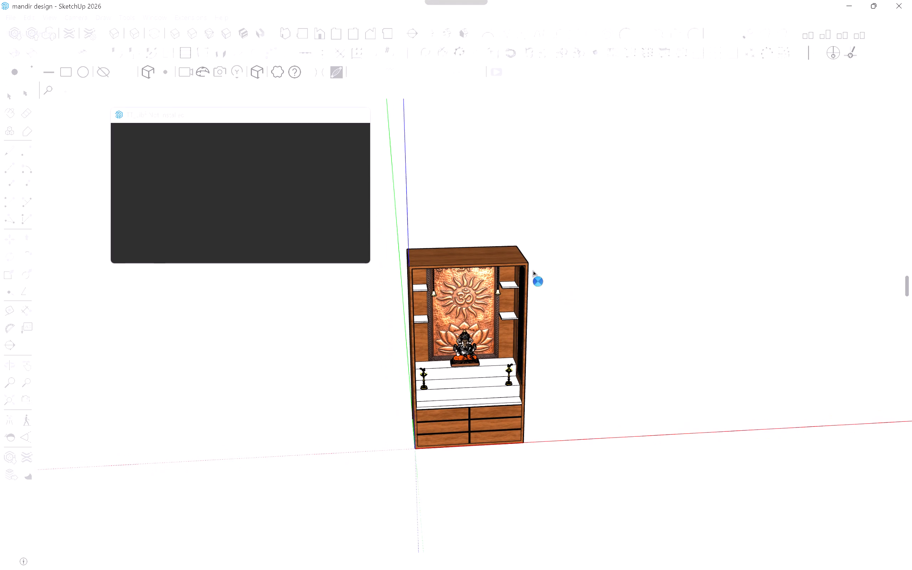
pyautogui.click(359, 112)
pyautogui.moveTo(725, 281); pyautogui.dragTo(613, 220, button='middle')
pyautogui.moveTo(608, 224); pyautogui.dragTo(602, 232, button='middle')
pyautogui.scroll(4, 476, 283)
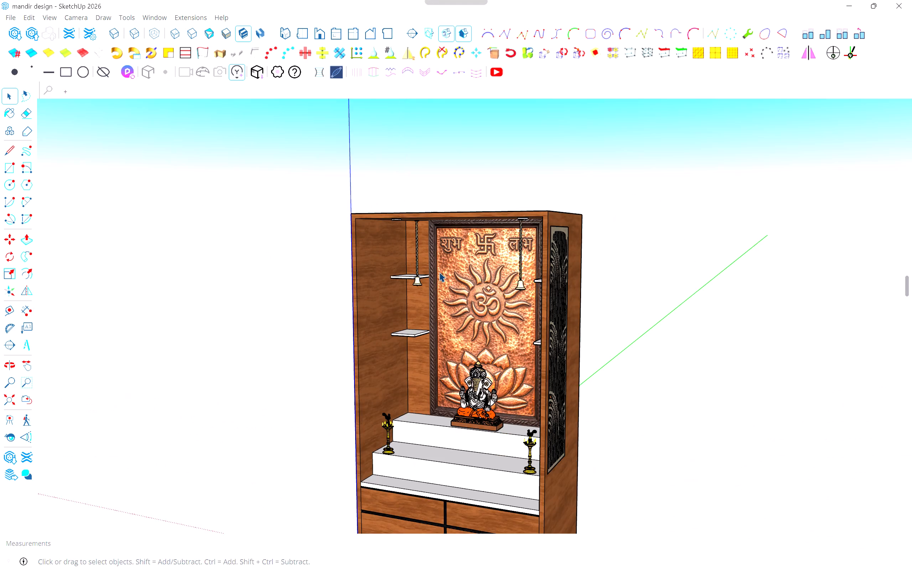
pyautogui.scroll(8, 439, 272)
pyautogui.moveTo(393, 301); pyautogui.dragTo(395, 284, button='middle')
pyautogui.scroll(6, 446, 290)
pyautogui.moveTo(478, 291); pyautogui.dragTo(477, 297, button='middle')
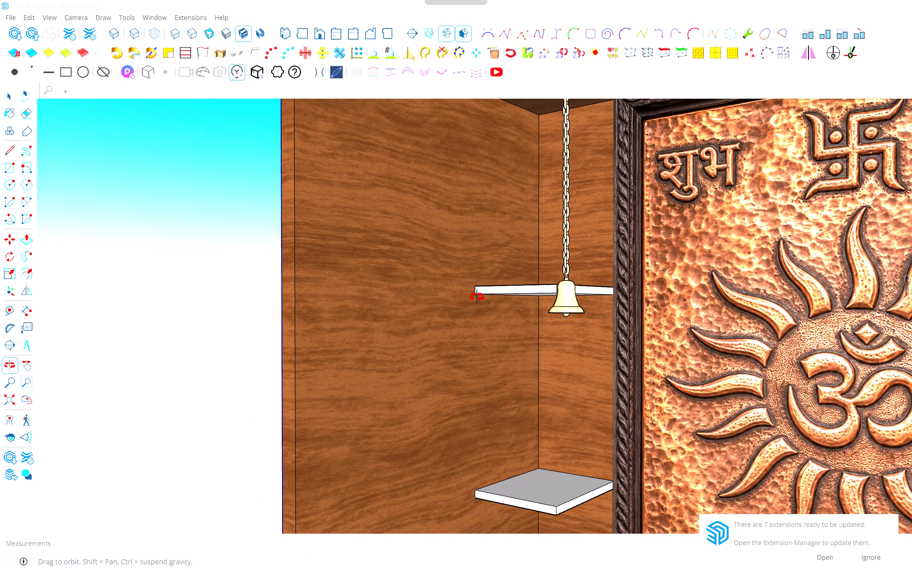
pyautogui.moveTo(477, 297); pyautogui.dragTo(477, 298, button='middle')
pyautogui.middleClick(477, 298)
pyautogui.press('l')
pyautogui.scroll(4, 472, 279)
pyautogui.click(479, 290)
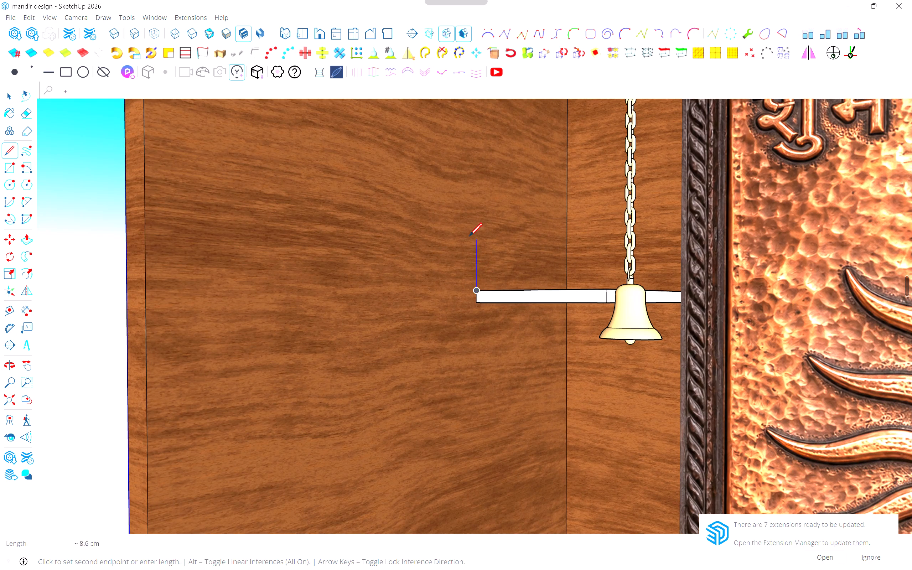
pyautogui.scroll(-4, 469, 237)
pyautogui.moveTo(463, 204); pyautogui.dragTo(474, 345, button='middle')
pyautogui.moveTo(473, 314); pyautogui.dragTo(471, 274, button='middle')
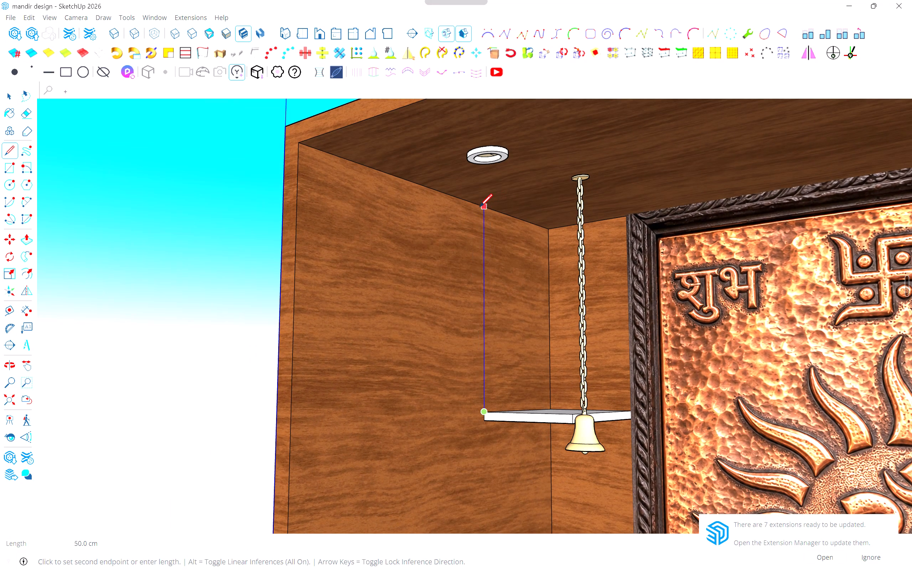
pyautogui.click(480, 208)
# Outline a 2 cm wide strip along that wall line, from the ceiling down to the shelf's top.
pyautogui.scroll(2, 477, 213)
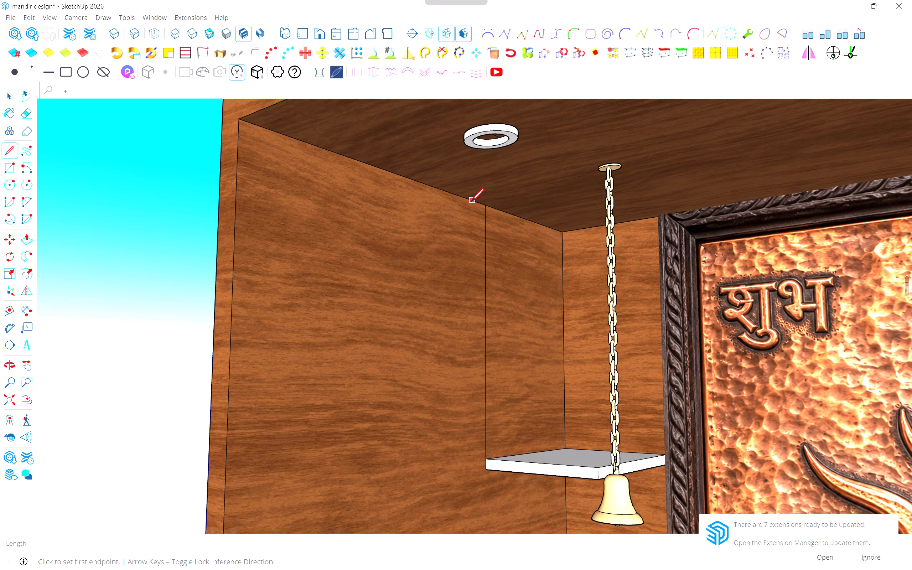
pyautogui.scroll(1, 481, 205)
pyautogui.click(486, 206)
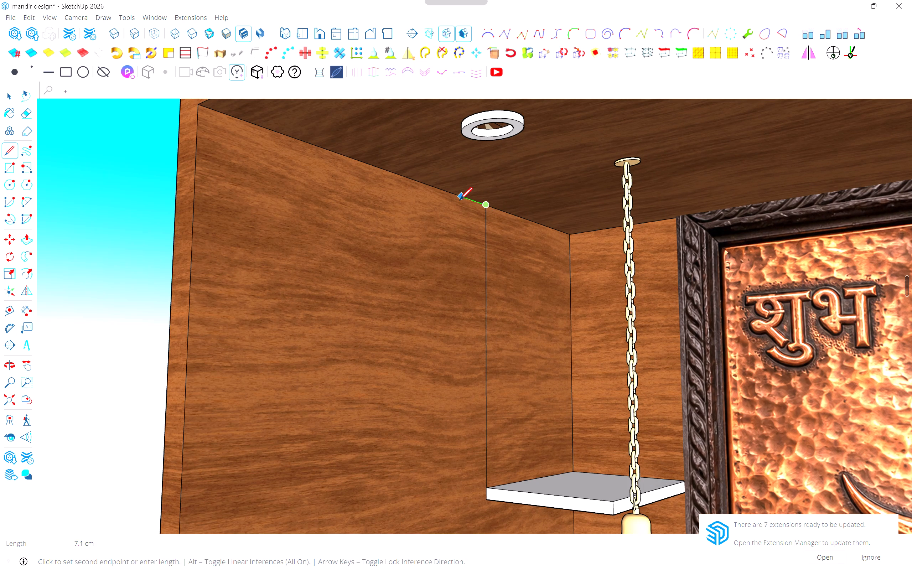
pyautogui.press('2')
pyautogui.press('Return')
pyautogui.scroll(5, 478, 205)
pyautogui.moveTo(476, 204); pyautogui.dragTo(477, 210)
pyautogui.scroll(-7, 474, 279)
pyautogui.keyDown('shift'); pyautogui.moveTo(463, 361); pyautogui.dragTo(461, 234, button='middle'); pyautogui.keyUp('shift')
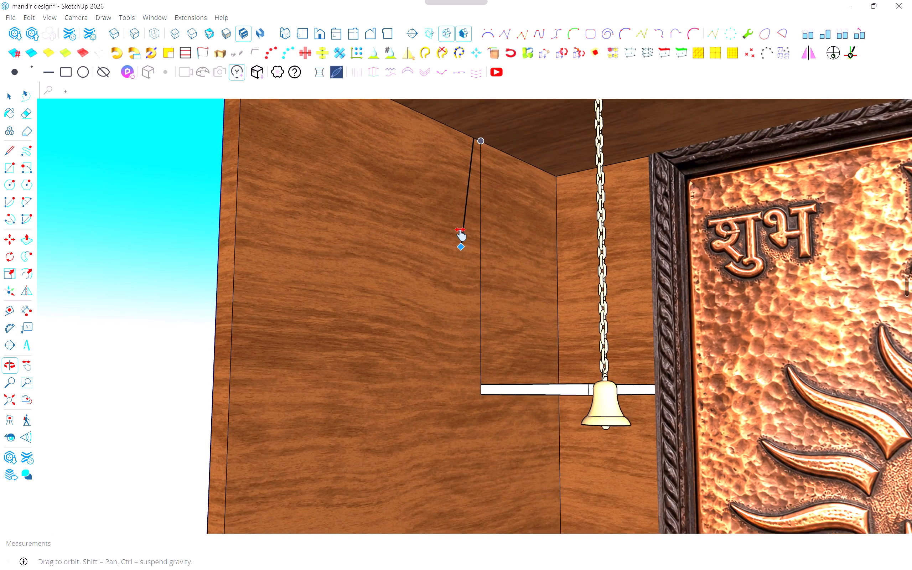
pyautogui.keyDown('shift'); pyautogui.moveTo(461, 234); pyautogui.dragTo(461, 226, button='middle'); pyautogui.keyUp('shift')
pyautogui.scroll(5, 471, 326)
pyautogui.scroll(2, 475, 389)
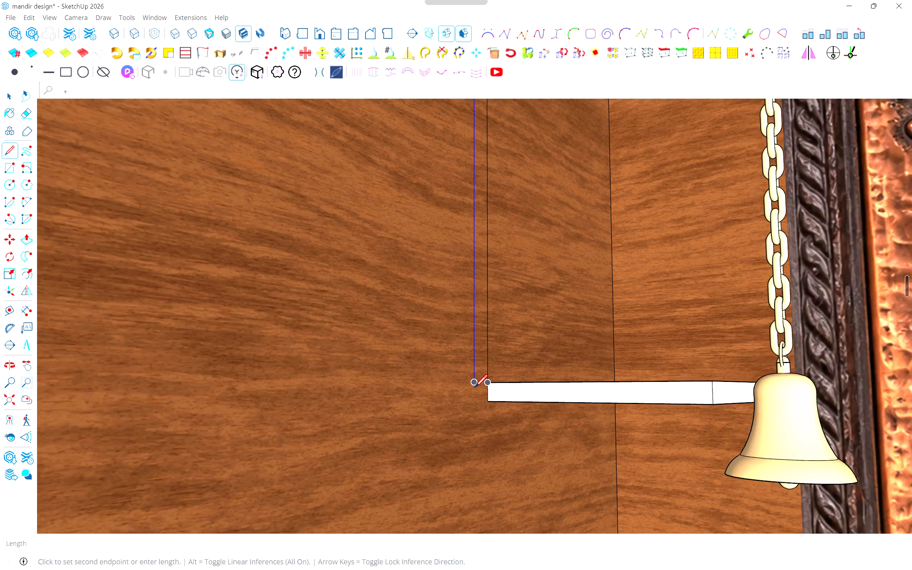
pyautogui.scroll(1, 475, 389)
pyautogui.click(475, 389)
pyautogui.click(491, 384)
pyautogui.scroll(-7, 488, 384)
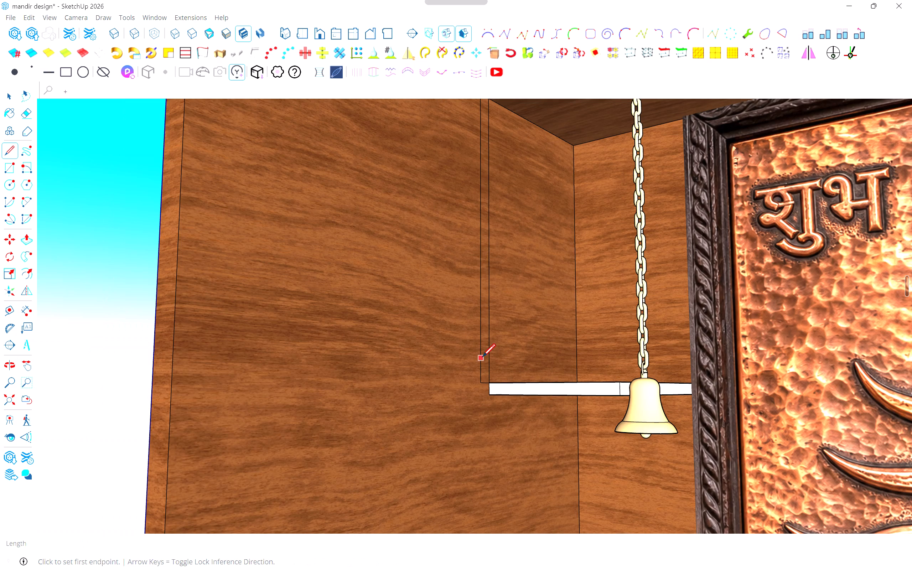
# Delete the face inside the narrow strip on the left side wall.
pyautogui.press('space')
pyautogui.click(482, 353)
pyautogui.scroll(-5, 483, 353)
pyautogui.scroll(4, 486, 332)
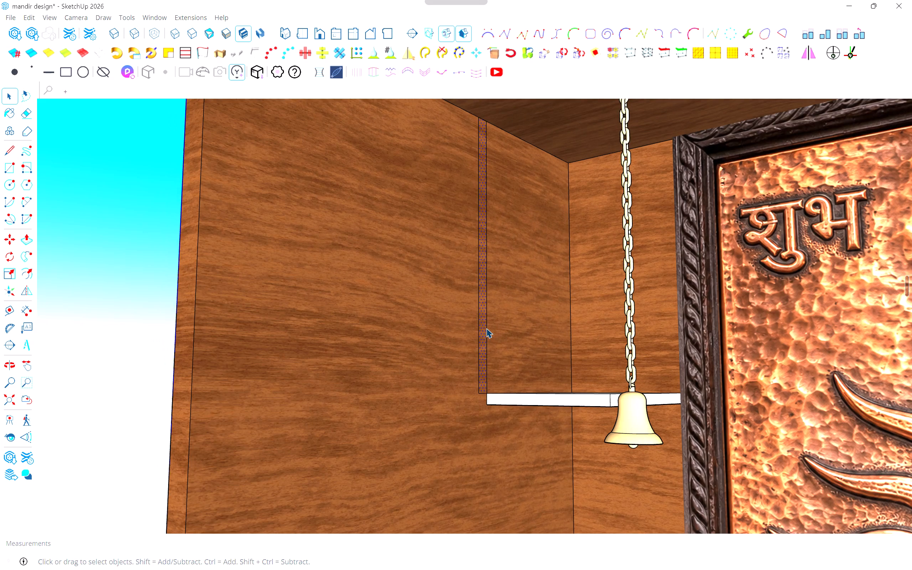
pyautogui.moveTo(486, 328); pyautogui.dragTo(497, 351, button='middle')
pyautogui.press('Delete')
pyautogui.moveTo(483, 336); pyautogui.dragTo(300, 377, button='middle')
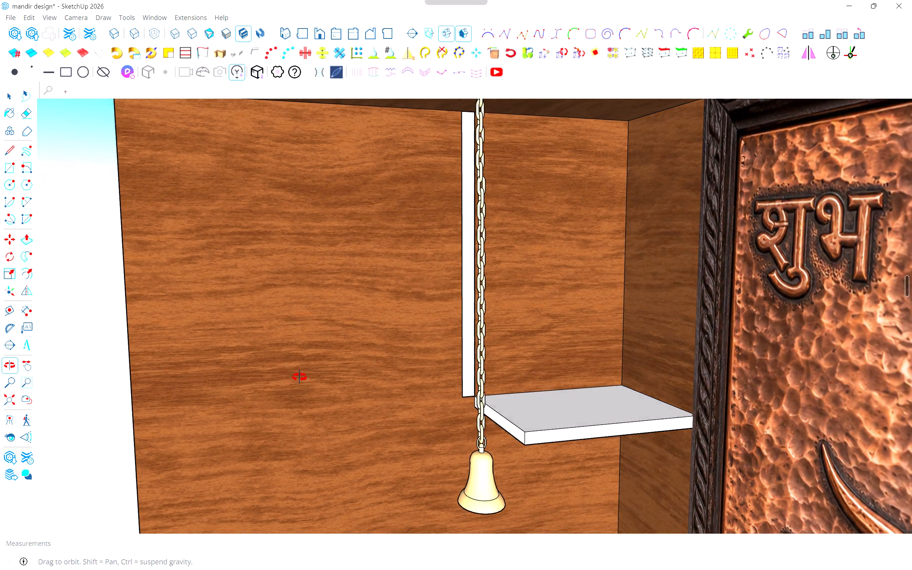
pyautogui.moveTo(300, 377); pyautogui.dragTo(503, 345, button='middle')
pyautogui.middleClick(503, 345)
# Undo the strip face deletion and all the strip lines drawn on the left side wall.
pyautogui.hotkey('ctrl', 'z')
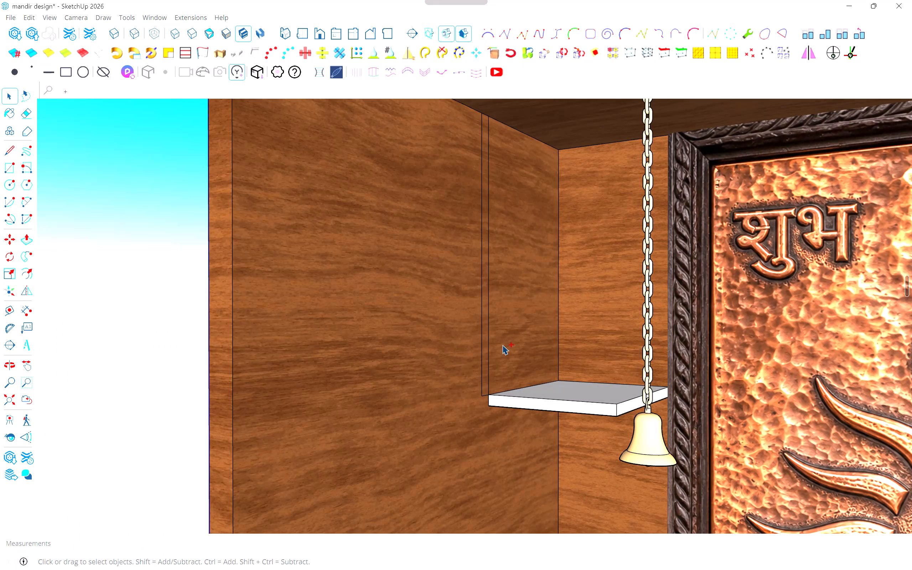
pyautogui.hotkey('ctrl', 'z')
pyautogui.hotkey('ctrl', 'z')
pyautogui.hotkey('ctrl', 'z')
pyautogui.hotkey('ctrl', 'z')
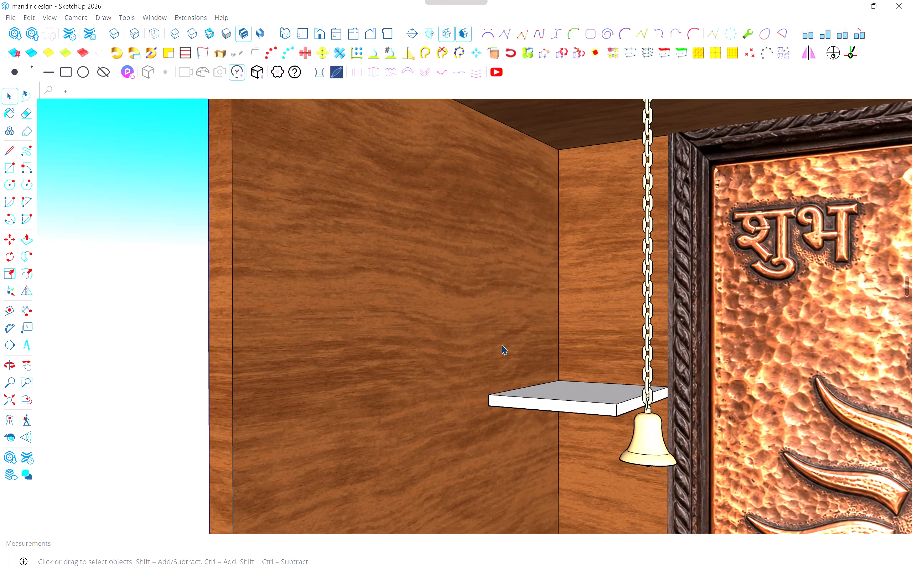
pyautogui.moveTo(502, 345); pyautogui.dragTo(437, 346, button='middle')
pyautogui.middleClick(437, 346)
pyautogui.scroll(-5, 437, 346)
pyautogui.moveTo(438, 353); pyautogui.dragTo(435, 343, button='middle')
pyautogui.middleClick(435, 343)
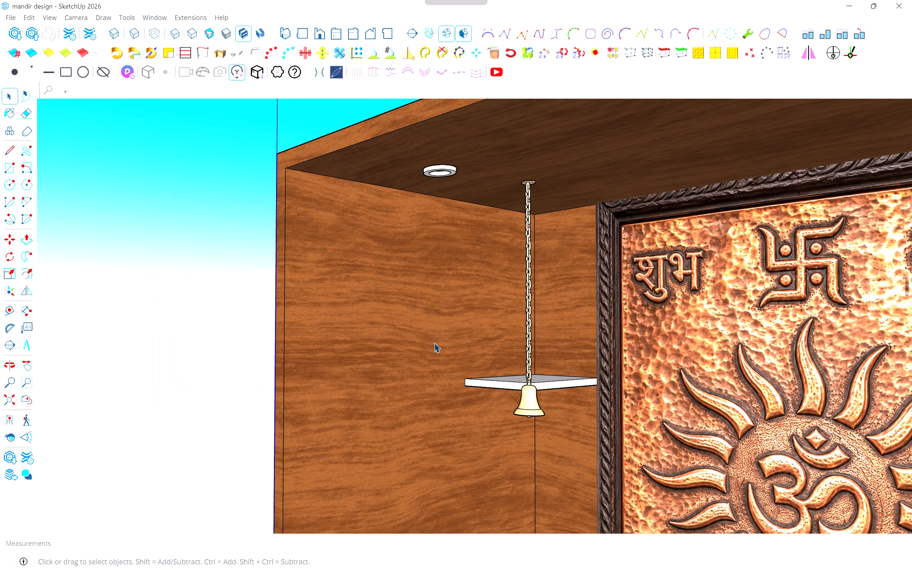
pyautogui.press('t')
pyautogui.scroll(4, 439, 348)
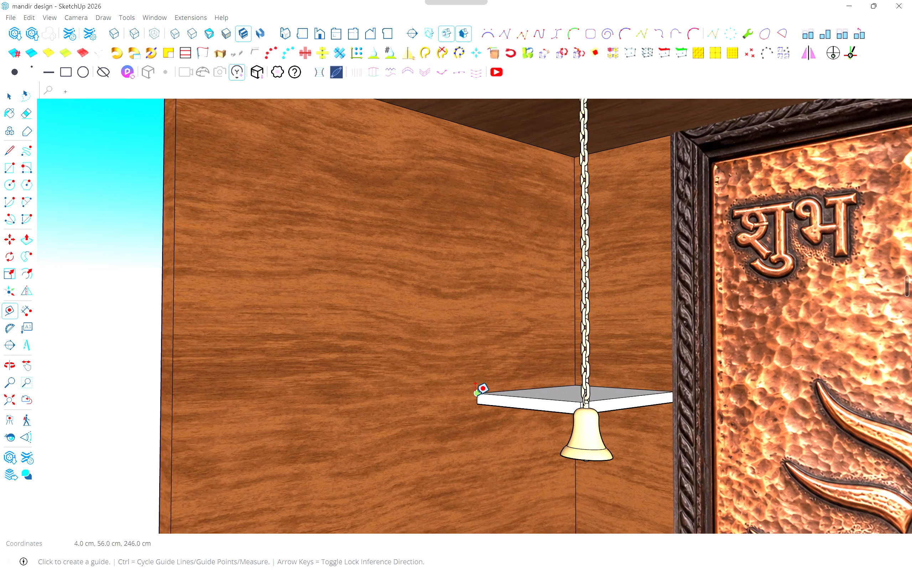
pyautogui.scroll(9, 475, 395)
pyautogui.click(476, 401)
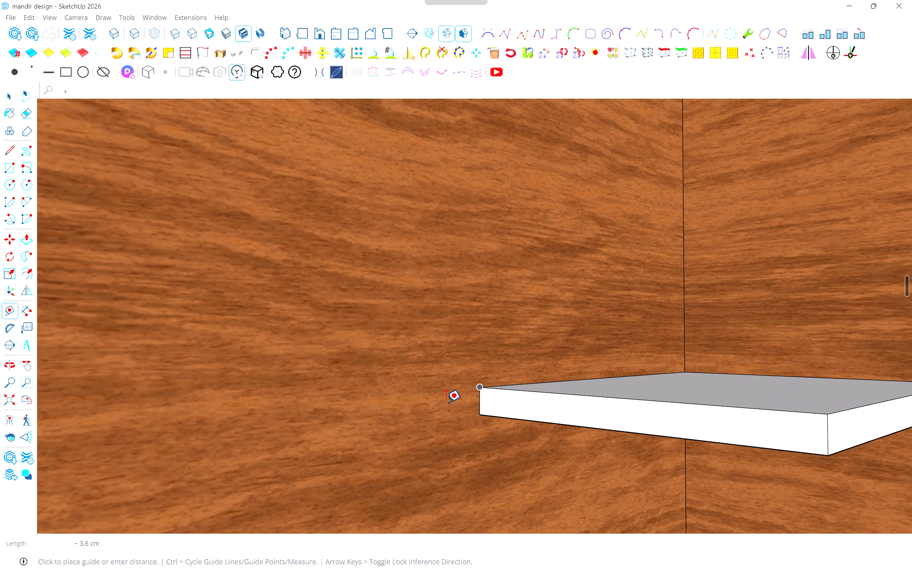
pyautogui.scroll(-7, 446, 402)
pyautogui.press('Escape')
# Place a vertical guide on the back panel 2 cm outward from the carved frame's left edge.
pyautogui.moveTo(446, 397); pyautogui.dragTo(549, 400, button='middle')
pyautogui.scroll(5, 565, 379)
pyautogui.moveTo(661, 388); pyautogui.dragTo(654, 383, button='middle')
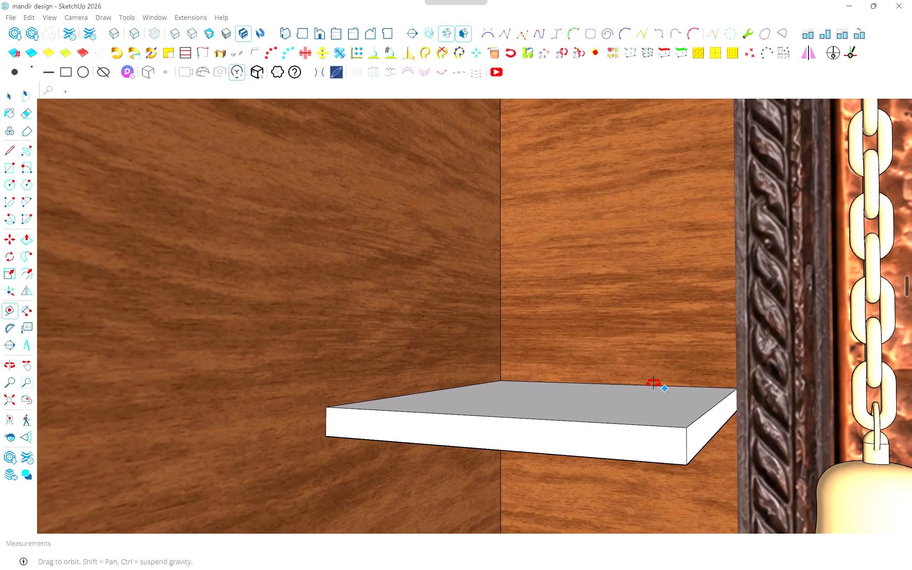
pyautogui.moveTo(654, 383); pyautogui.dragTo(657, 445, button='middle')
pyautogui.moveTo(641, 440); pyautogui.dragTo(628, 437, button='middle')
pyautogui.scroll(-4, 533, 388)
pyautogui.scroll(3, 499, 361)
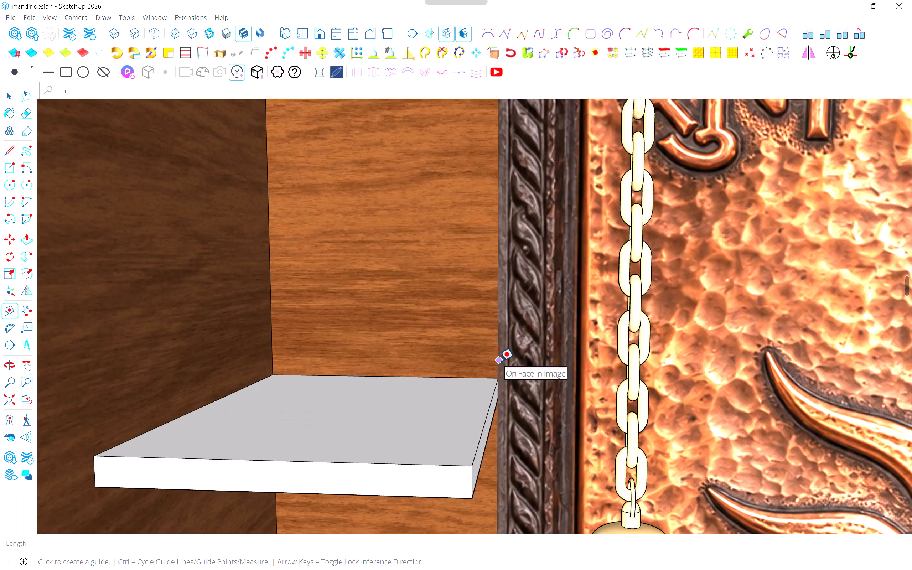
pyautogui.scroll(9, 496, 367)
pyautogui.scroll(-5, 499, 382)
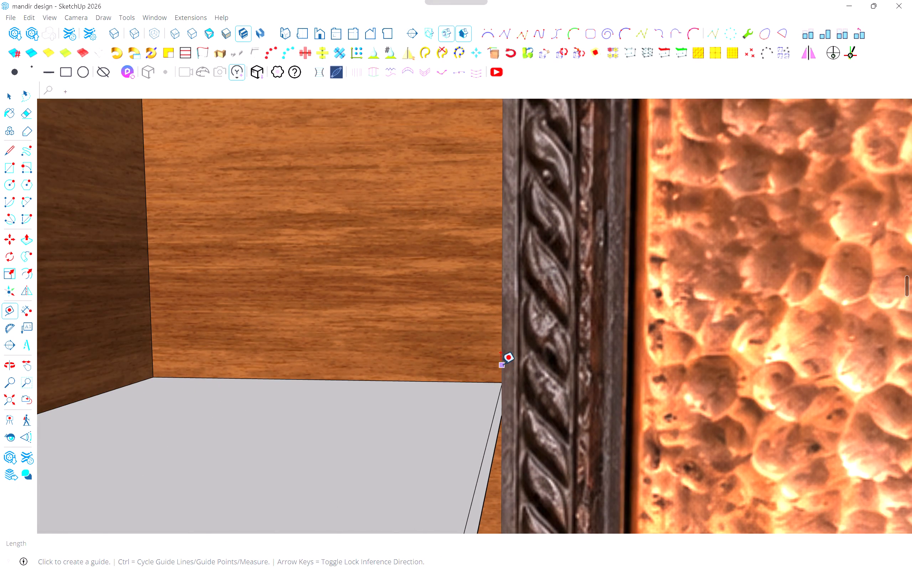
pyautogui.scroll(-3, 501, 364)
pyautogui.click(498, 345)
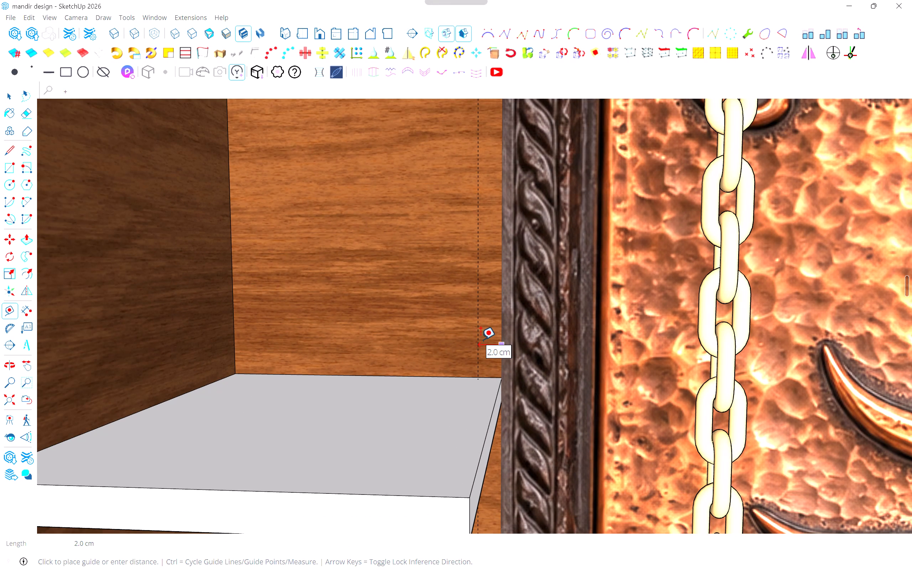
pyautogui.click(481, 340)
# Draw a 2 cm by 183 cm rectangle between the guide and the carved frame's left edge, from the ceiling to the top platform.
pyautogui.moveTo(481, 340); pyautogui.dragTo(498, 338, button='middle')
pyautogui.scroll(-7, 498, 338)
pyautogui.moveTo(494, 367); pyautogui.dragTo(462, 286, button='middle')
pyautogui.keyDown('shift'); pyautogui.middleClick(462, 286); pyautogui.keyUp('shift')
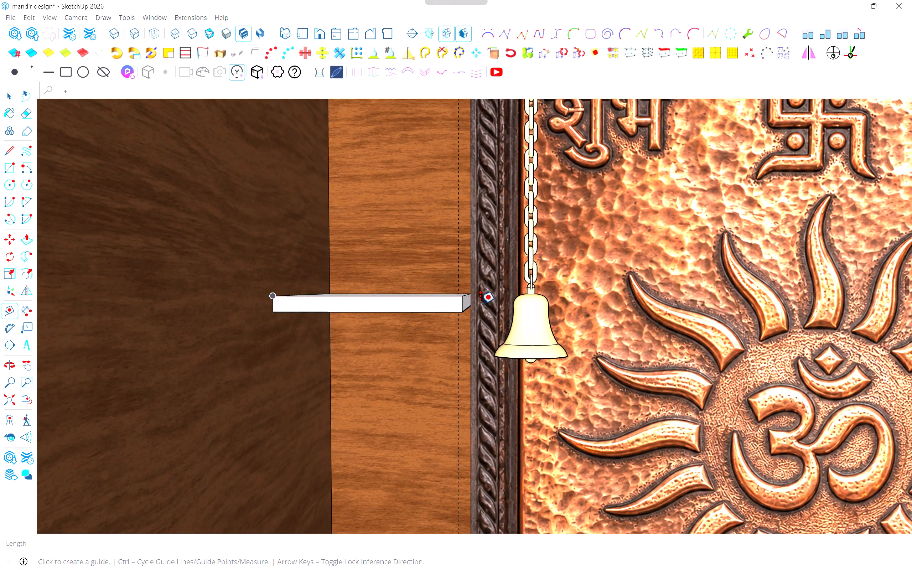
pyautogui.moveTo(470, 312); pyautogui.dragTo(514, 333, button='middle')
pyautogui.scroll(-3, 509, 332)
pyautogui.keyDown('shift'); pyautogui.moveTo(484, 278); pyautogui.dragTo(458, 325, button='middle'); pyautogui.keyUp('shift')
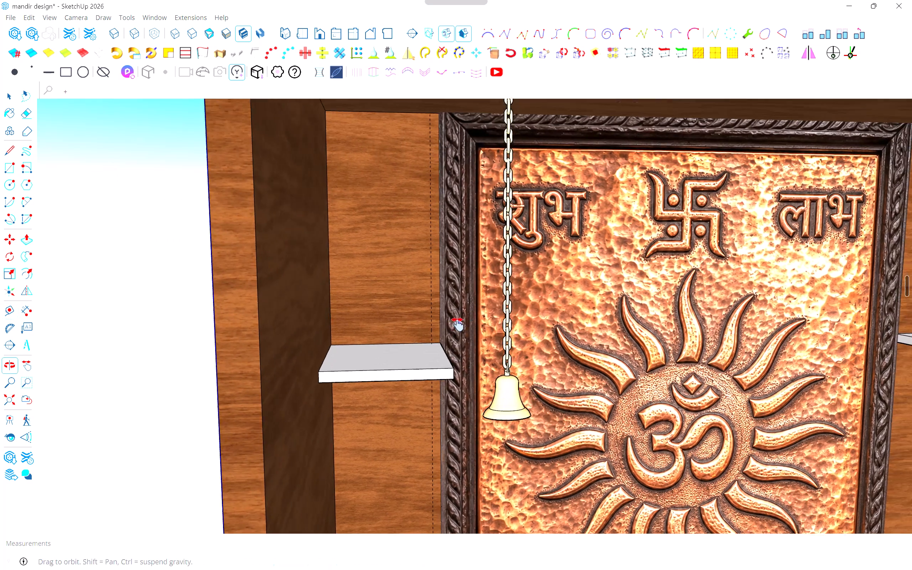
pyautogui.keyDown('shift'); pyautogui.moveTo(458, 325); pyautogui.dragTo(355, 369, button='middle'); pyautogui.keyUp('shift')
pyautogui.middleClick(355, 369)
pyautogui.scroll(-4, 355, 369)
pyautogui.scroll(3, 398, 359)
pyautogui.moveTo(417, 359); pyautogui.dragTo(435, 339, button='middle')
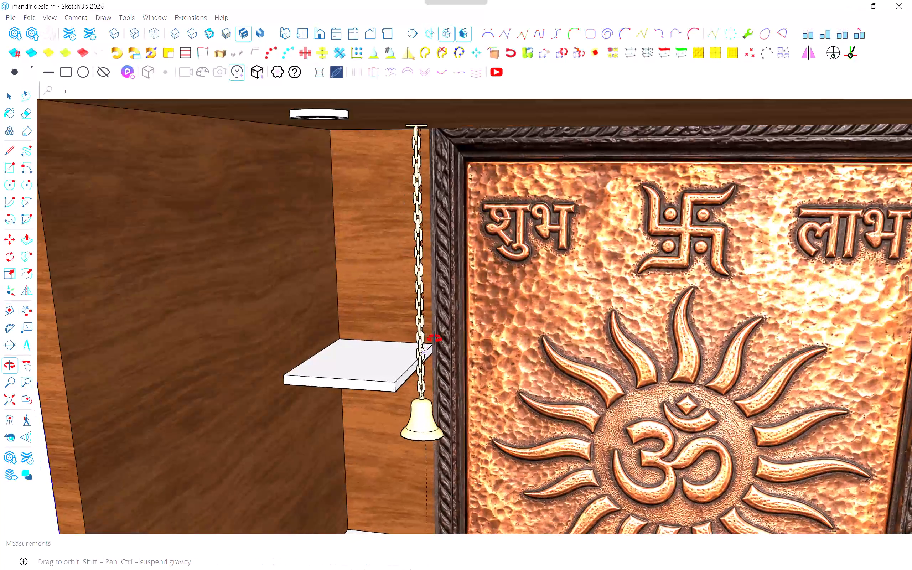
pyautogui.moveTo(435, 339); pyautogui.dragTo(442, 330, button='middle')
pyautogui.middleClick(442, 330)
pyautogui.moveTo(403, 293); pyautogui.dragTo(420, 283, button='middle')
pyautogui.middleClick(420, 283)
pyautogui.press('l')
pyautogui.scroll(5, 416, 241)
pyautogui.moveTo(414, 218); pyautogui.dragTo(424, 213, button='middle')
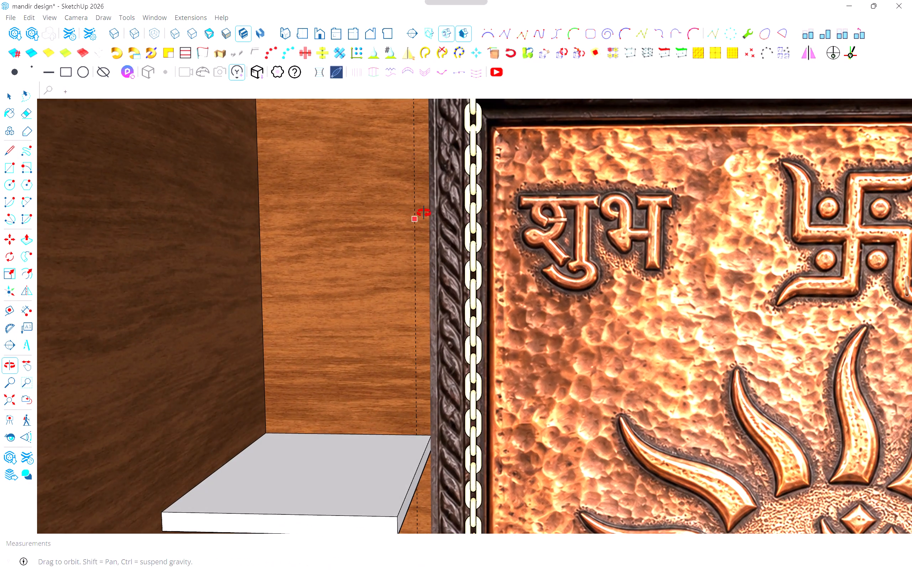
pyautogui.moveTo(424, 213); pyautogui.dragTo(424, 213, button='middle')
pyautogui.middleClick(424, 213)
pyautogui.scroll(-5, 415, 198)
pyautogui.press('r')
pyautogui.scroll(2, 408, 144)
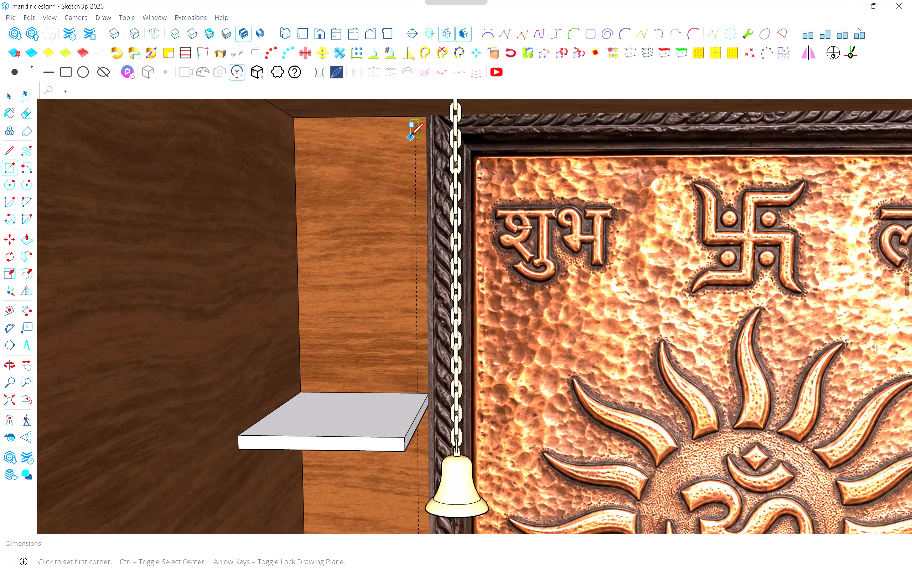
pyautogui.click(413, 119)
pyautogui.scroll(-4, 427, 282)
pyautogui.keyDown('shift'); pyautogui.moveTo(412, 391); pyautogui.dragTo(415, 379, button='middle'); pyautogui.keyUp('shift')
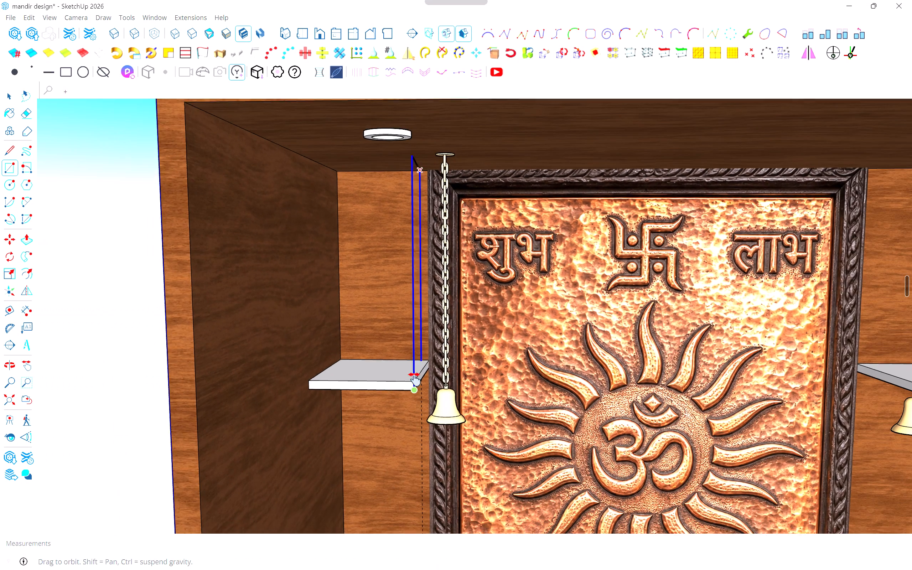
pyautogui.keyDown('shift'); pyautogui.moveTo(415, 379); pyautogui.dragTo(428, 183, button='middle'); pyautogui.keyUp('shift')
pyautogui.scroll(2, 450, 401)
pyautogui.keyDown('shift'); pyautogui.moveTo(433, 421); pyautogui.dragTo(437, 202, button='middle'); pyautogui.keyUp('shift')
pyautogui.scroll(1, 447, 425)
pyautogui.keyDown('shift'); pyautogui.moveTo(448, 424); pyautogui.dragTo(459, 260, button='middle'); pyautogui.keyUp('shift')
pyautogui.scroll(5, 448, 357)
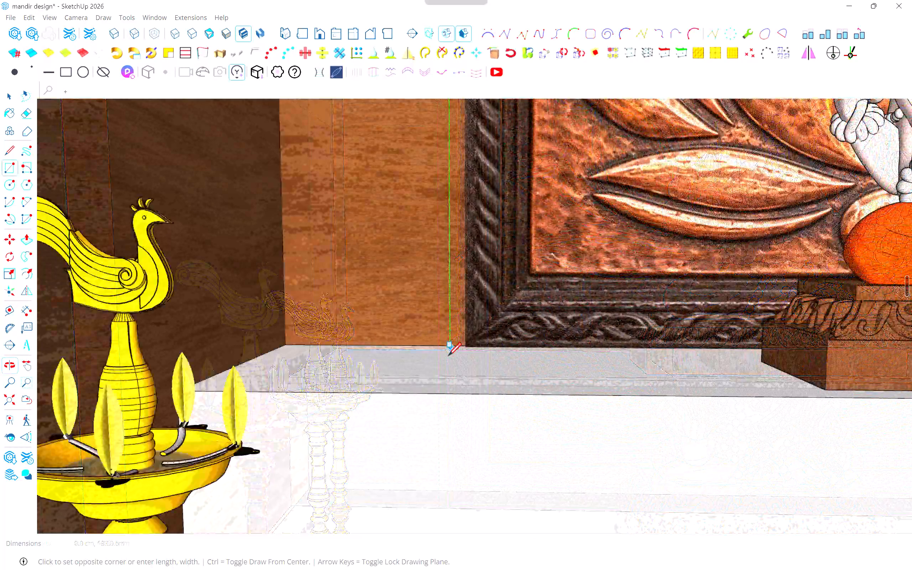
pyautogui.scroll(10, 471, 348)
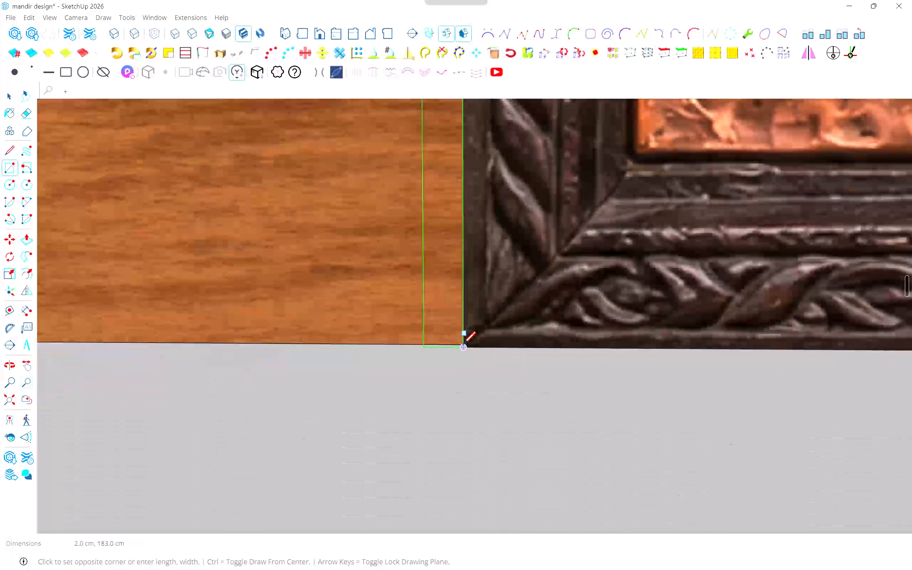
pyautogui.scroll(11, 463, 346)
pyautogui.click(463, 345)
pyautogui.scroll(-8, 463, 345)
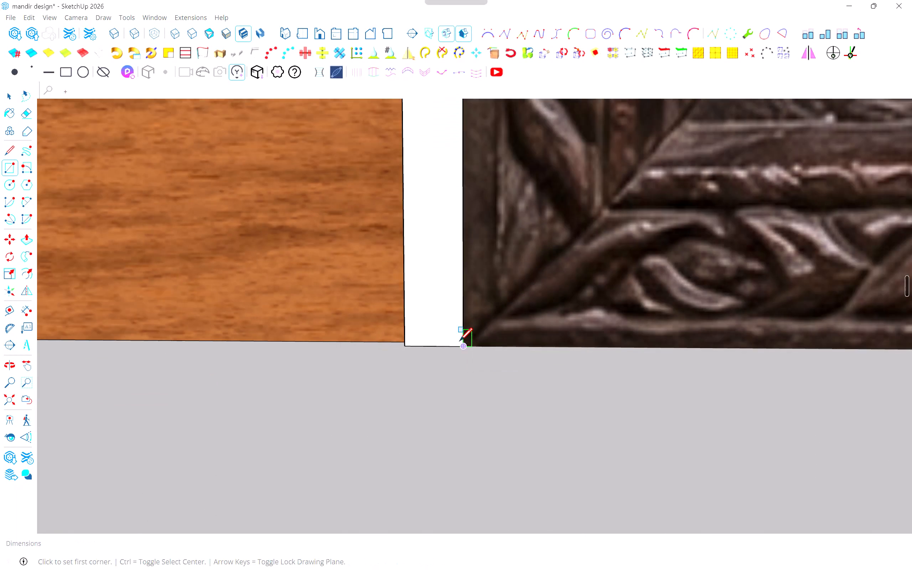
pyautogui.press('space')
# Browse the Patterns, Plaster, Fabric, Asphalt & Concrete and Plastic material collections for a finish for the narrow strip face.
pyautogui.scroll(-7, 457, 337)
pyautogui.scroll(-20, 450, 324)
pyautogui.scroll(-3, 450, 324)
pyautogui.keyDown('shift'); pyautogui.moveTo(456, 285); pyautogui.dragTo(410, 399, button='middle'); pyautogui.keyUp('shift')
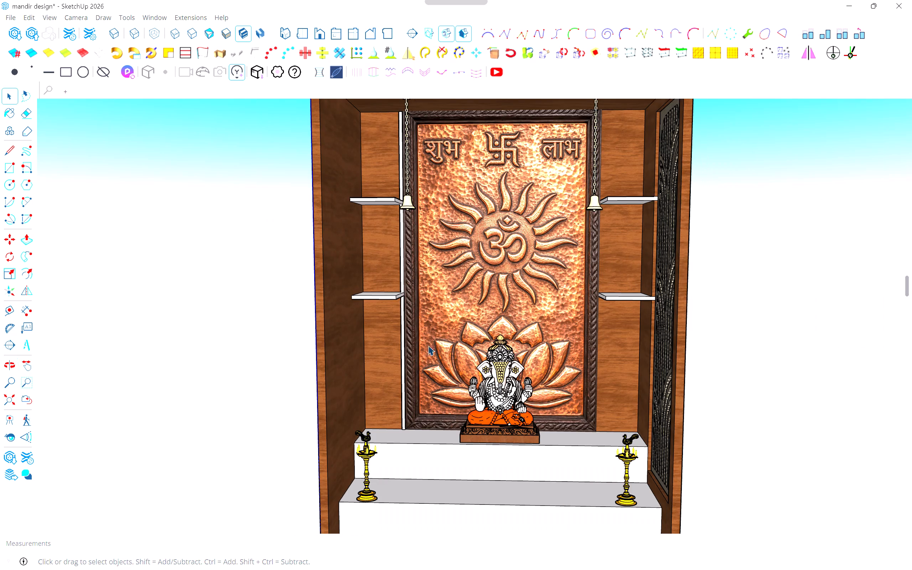
pyautogui.moveTo(438, 323); pyautogui.dragTo(412, 388, button='middle')
pyautogui.moveTo(412, 387); pyautogui.dragTo(412, 381, button='middle')
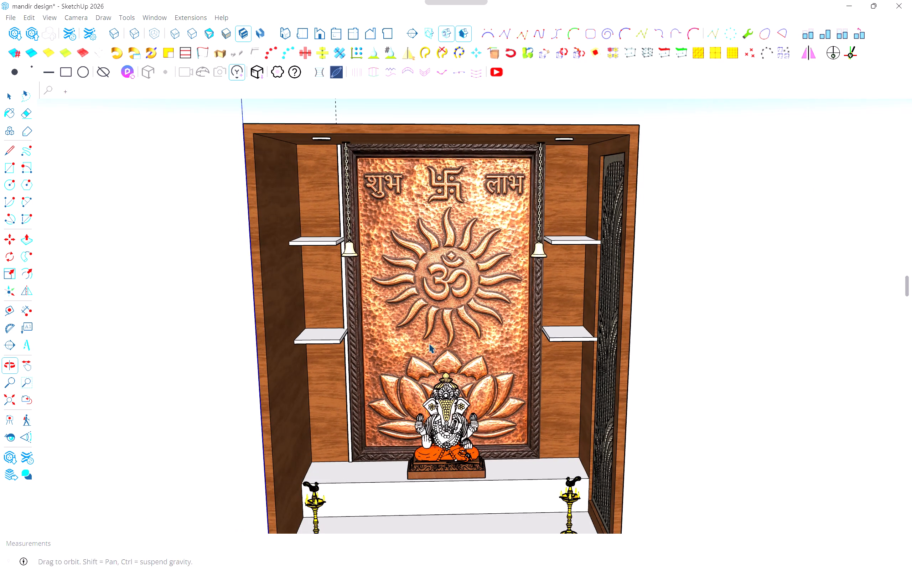
pyautogui.scroll(5, 362, 321)
pyautogui.click(339, 373)
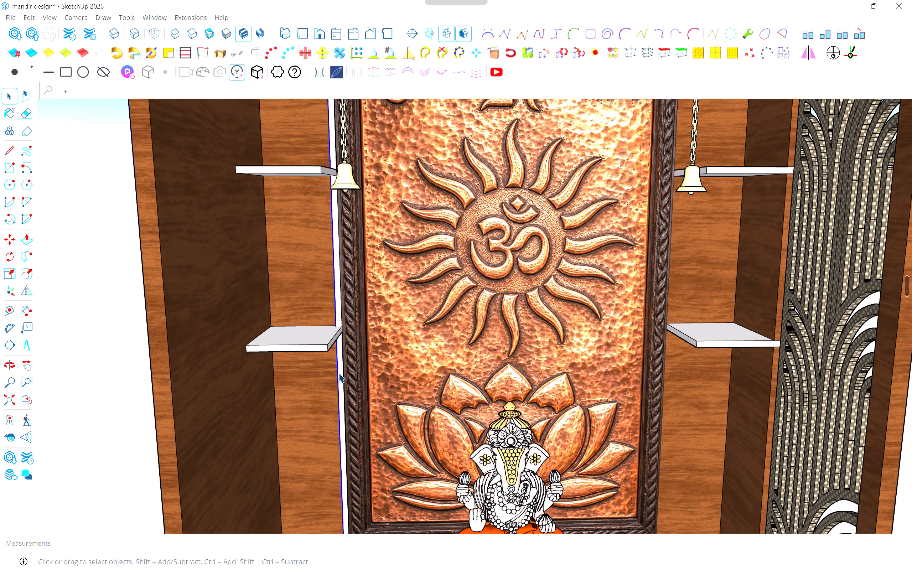
pyautogui.scroll(4, 339, 373)
pyautogui.click(341, 372)
pyautogui.scroll(4, 338, 382)
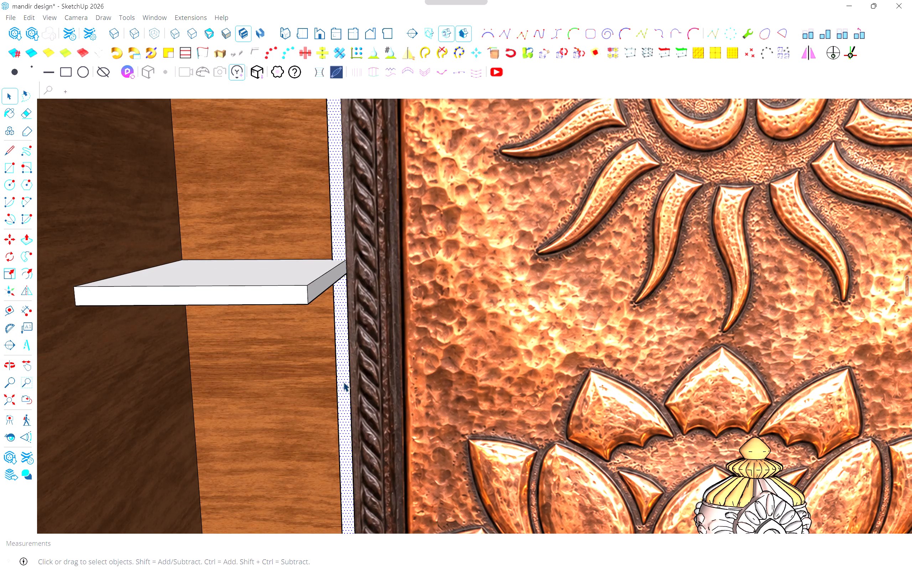
pyautogui.keyDown('shift'); pyautogui.moveTo(343, 382); pyautogui.dragTo(353, 341, button='middle'); pyautogui.keyUp('shift')
pyautogui.keyDown('shift'); pyautogui.scroll(1, 343, 382); pyautogui.keyUp('shift')
pyautogui.keyDown('shift'); pyautogui.middleClick(353, 341); pyautogui.keyUp('shift')
pyautogui.scroll(-9, 353, 341)
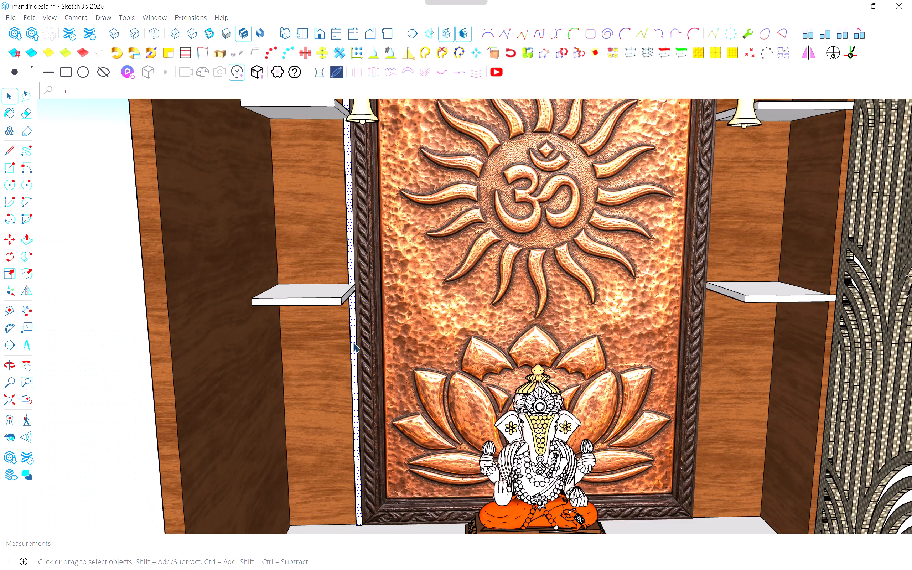
pyautogui.press('b')
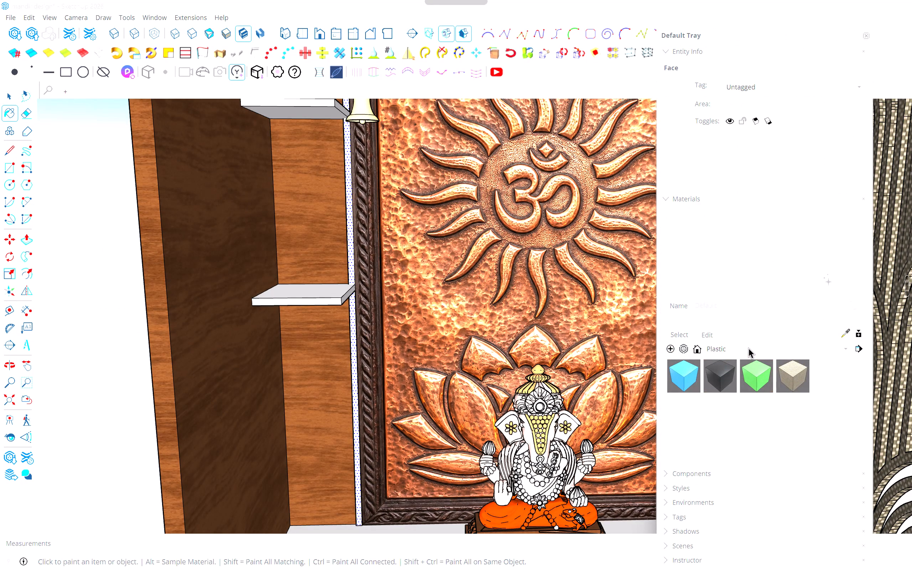
pyautogui.click(748, 348)
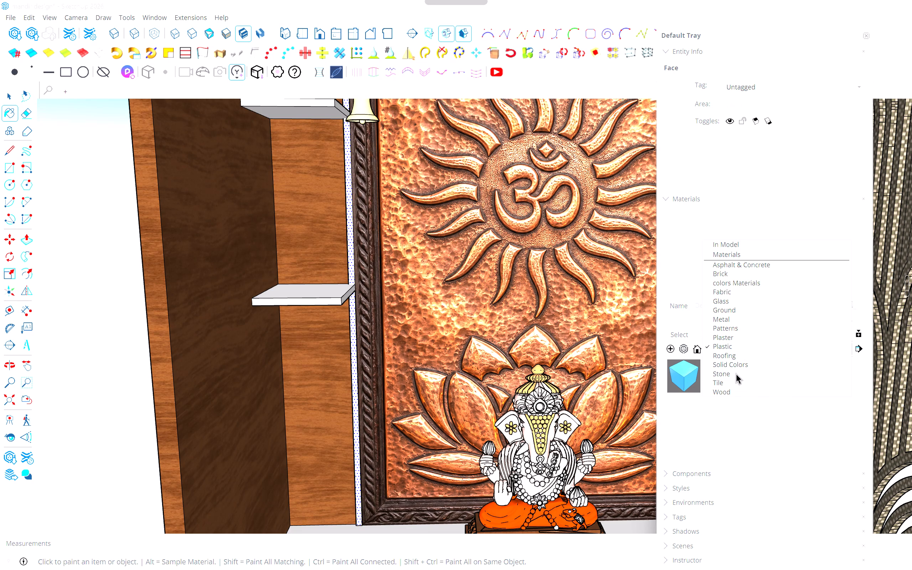
pyautogui.click(724, 330)
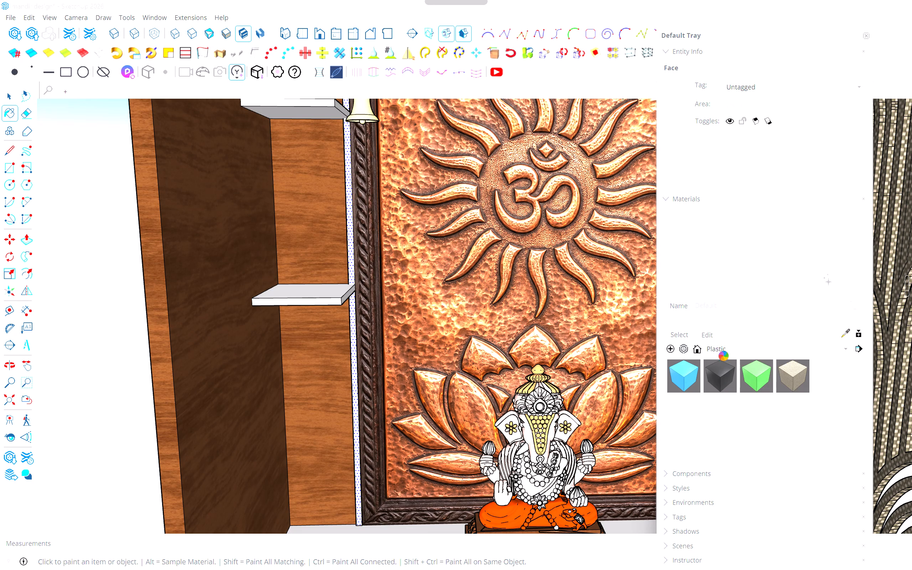
pyautogui.scroll(-11, 731, 399)
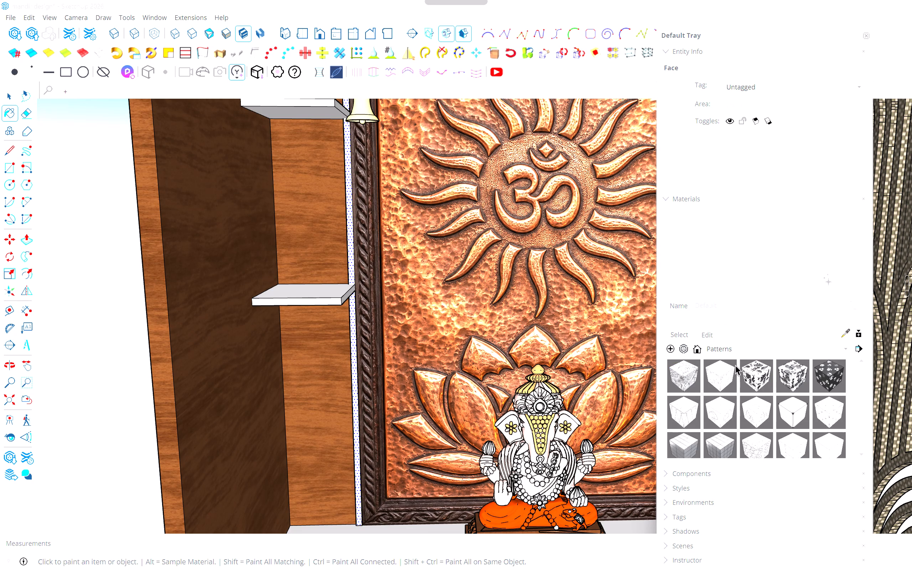
pyautogui.click(743, 351)
pyautogui.moveTo(740, 351); pyautogui.dragTo(739, 353)
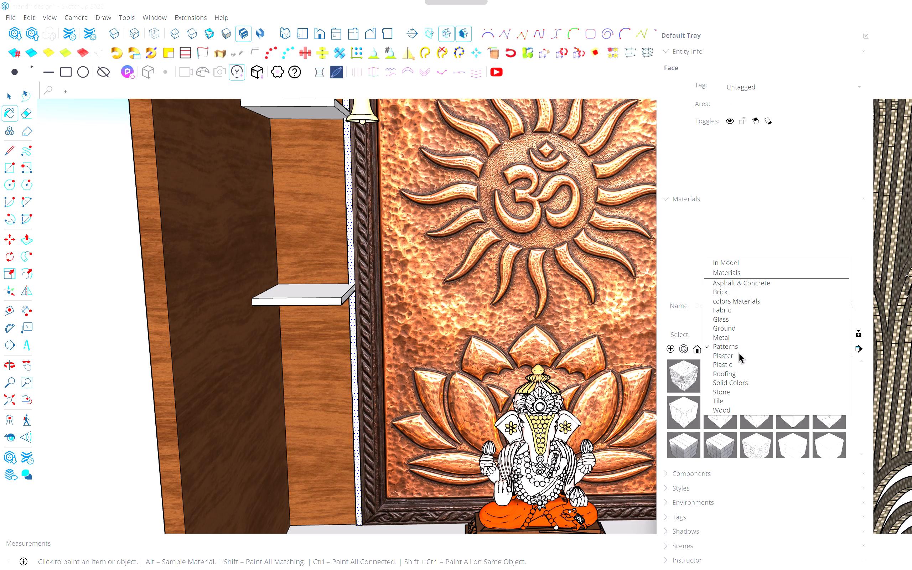
pyautogui.moveTo(739, 353); pyautogui.dragTo(739, 354)
pyautogui.click(740, 348)
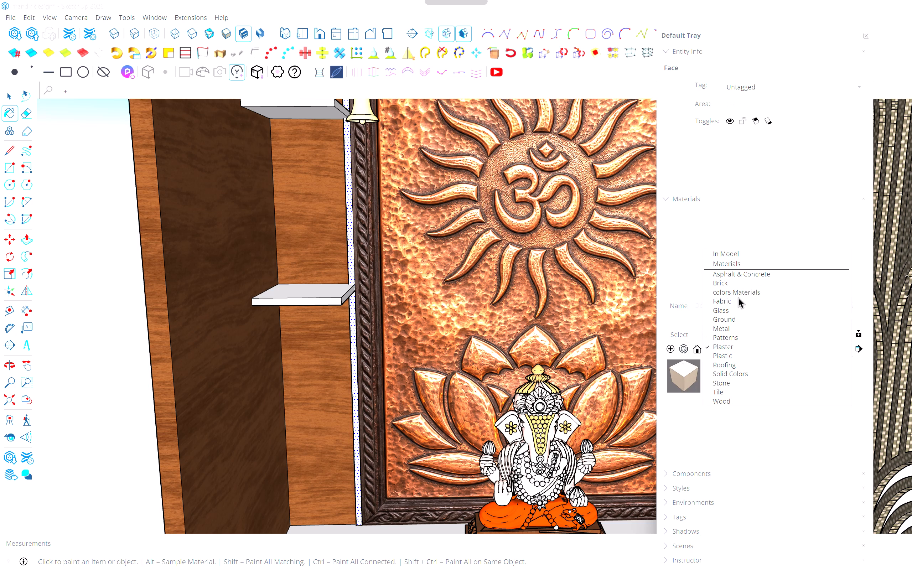
pyautogui.click(739, 298)
pyautogui.click(730, 350)
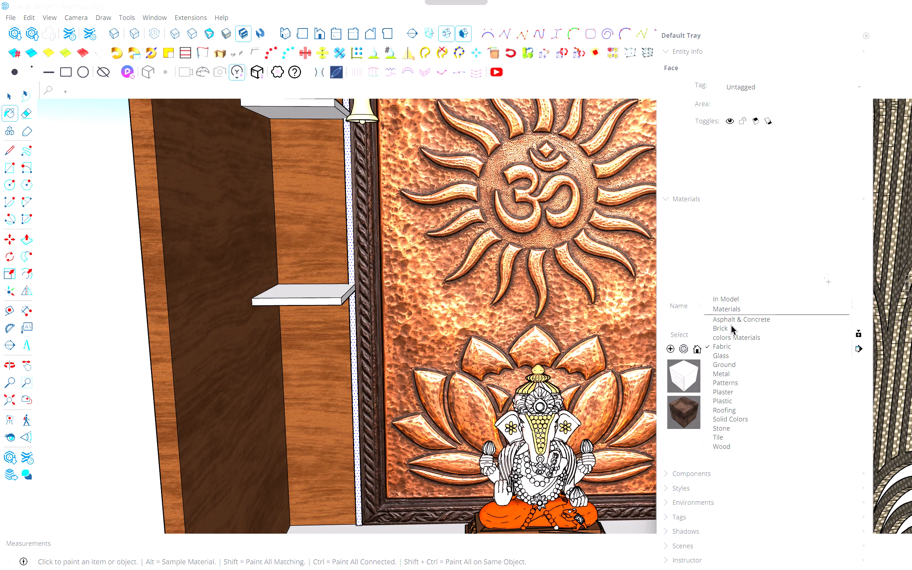
pyautogui.click(736, 319)
pyautogui.click(728, 347)
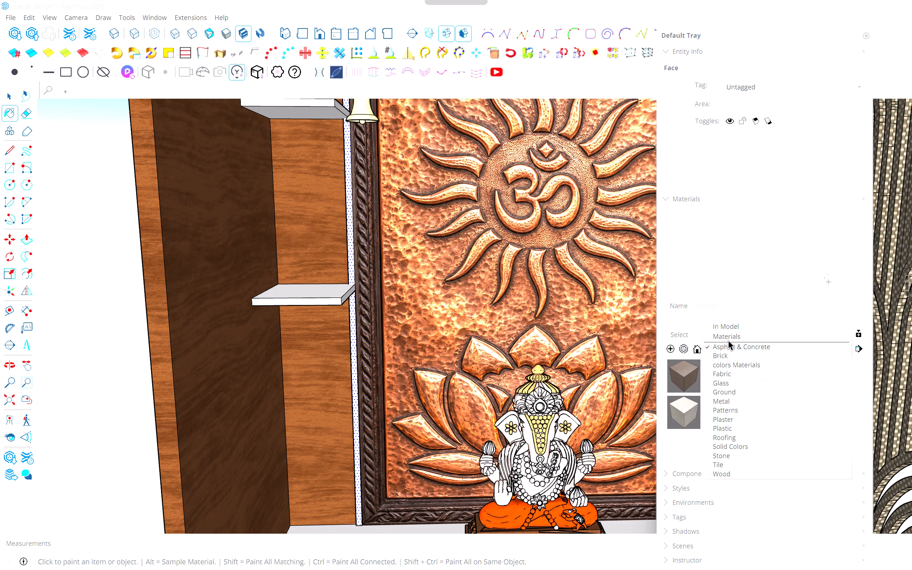
pyautogui.click(728, 340)
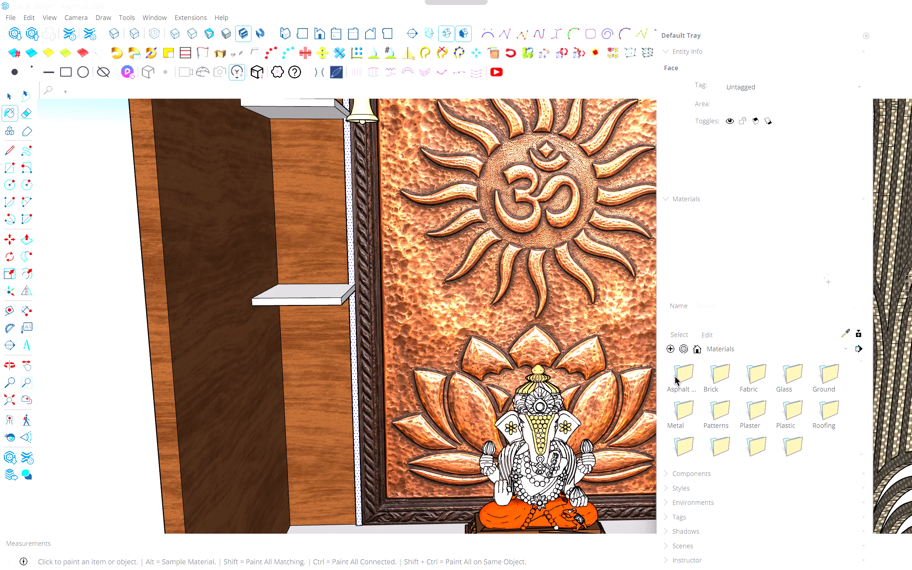
pyautogui.click(675, 376)
pyautogui.click(749, 351)
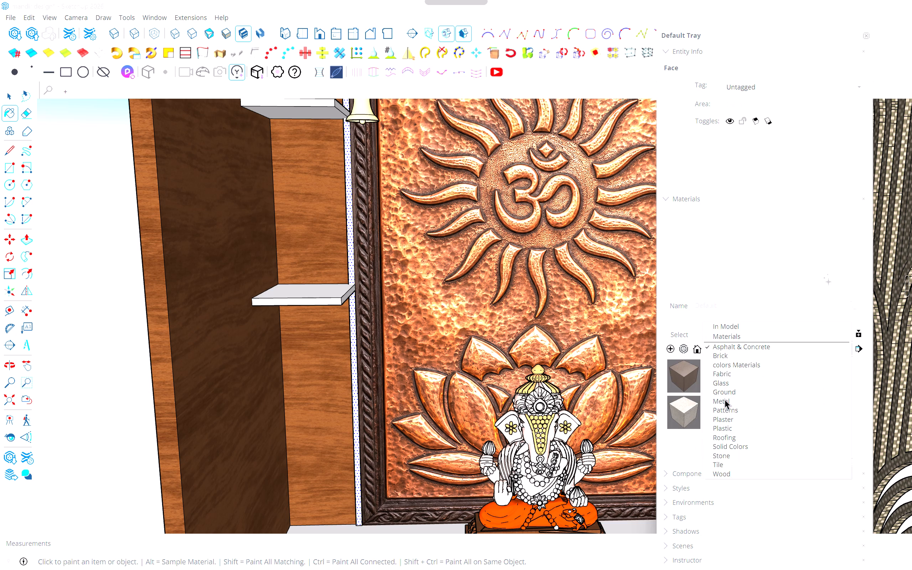
pyautogui.click(720, 427)
# Paint the narrow strip beside the carved frame's left edge with the yellow E04_Green_Bloom material from Solid Colors.
pyautogui.click(752, 350)
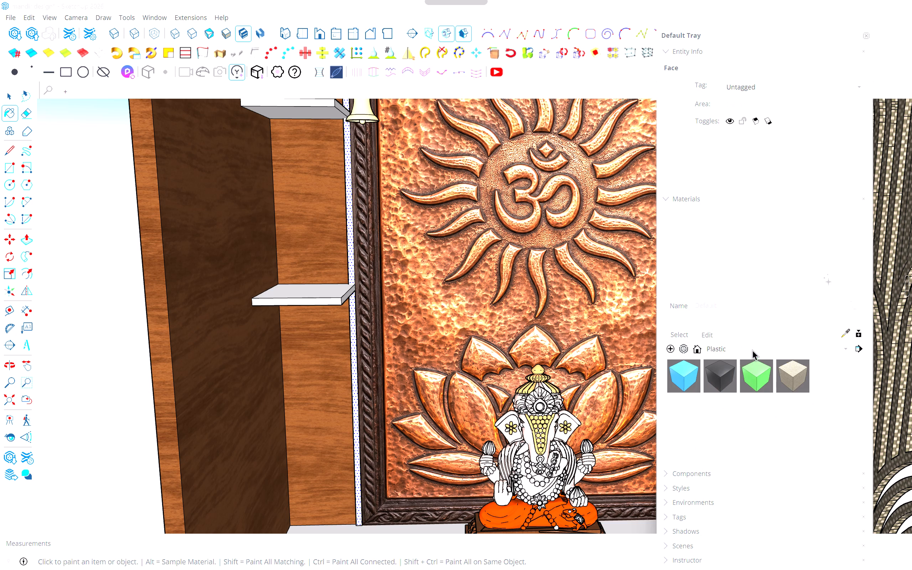
pyautogui.click(743, 364)
pyautogui.scroll(-7, 742, 365)
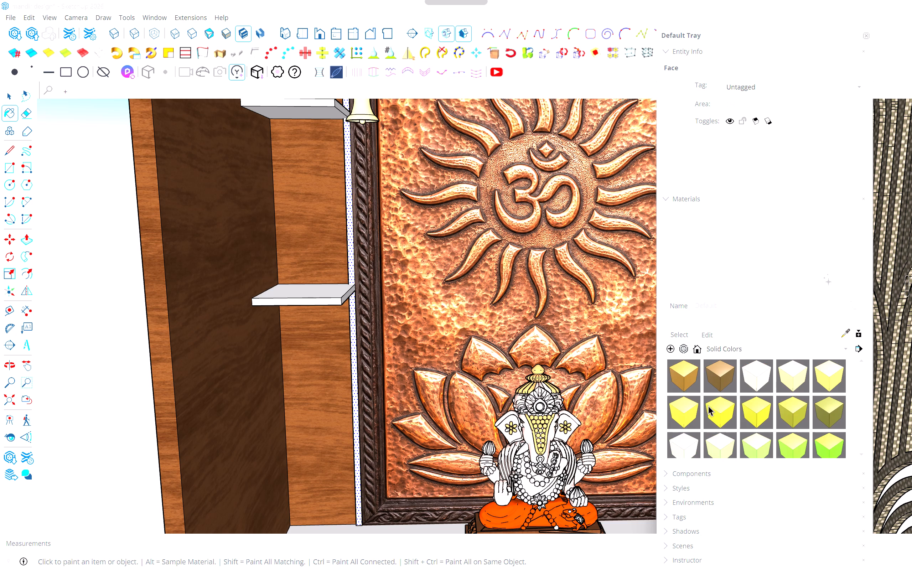
pyautogui.click(675, 413)
pyautogui.scroll(5, 383, 321)
pyautogui.scroll(5, 348, 323)
pyautogui.click(348, 323)
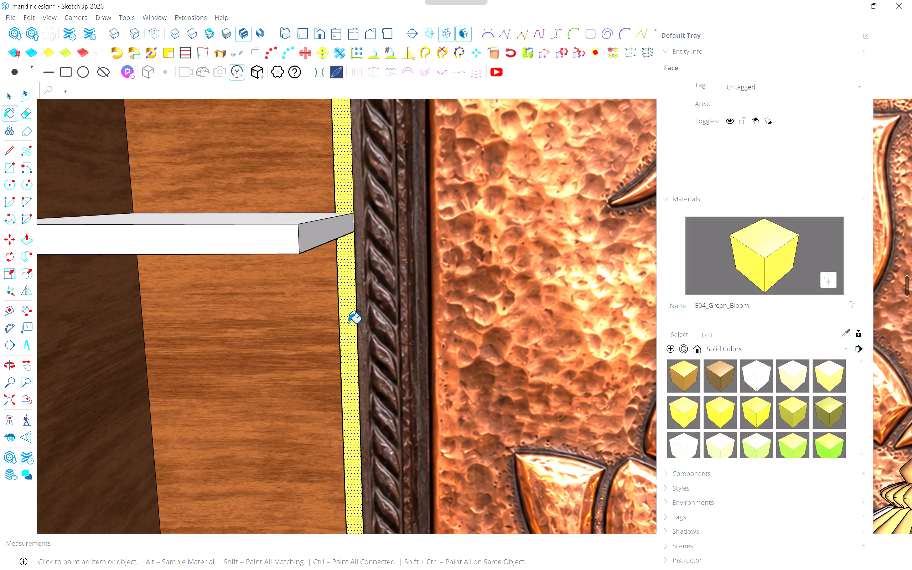
pyautogui.scroll(-20, 348, 323)
pyautogui.scroll(4, 347, 320)
pyautogui.scroll(5, 340, 282)
pyautogui.press('space')
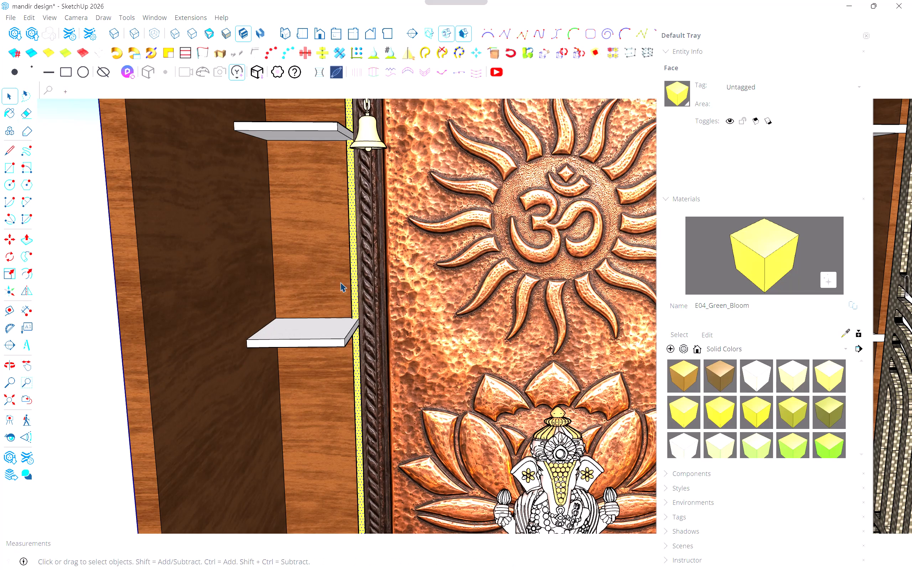
pyautogui.click(352, 276)
pyautogui.scroll(5, 352, 276)
pyautogui.scroll(-5, 794, 85)
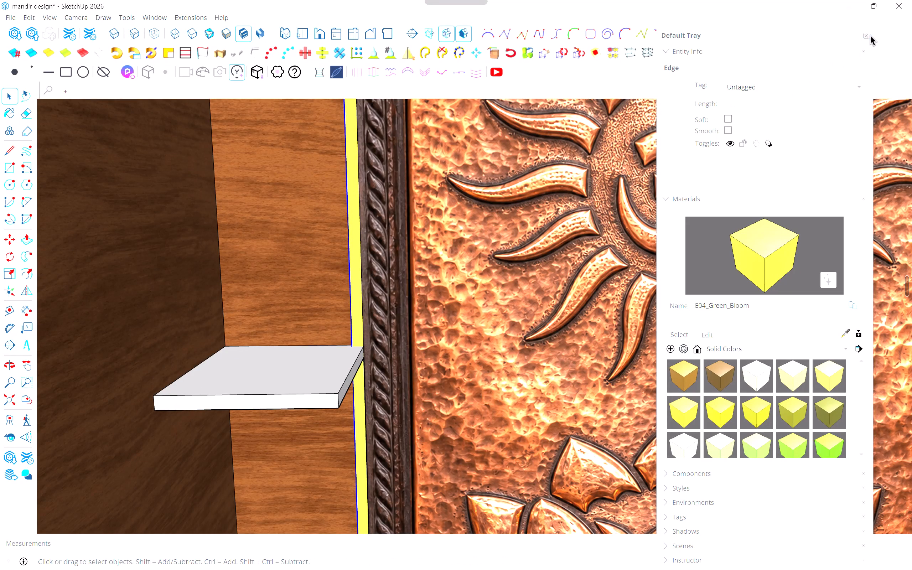
pyautogui.click(870, 35)
pyautogui.click(867, 32)
# Copy the yellow strip about 114 cm across the back panel so it sits against the carved frame's right edge.
pyautogui.scroll(-6, 429, 179)
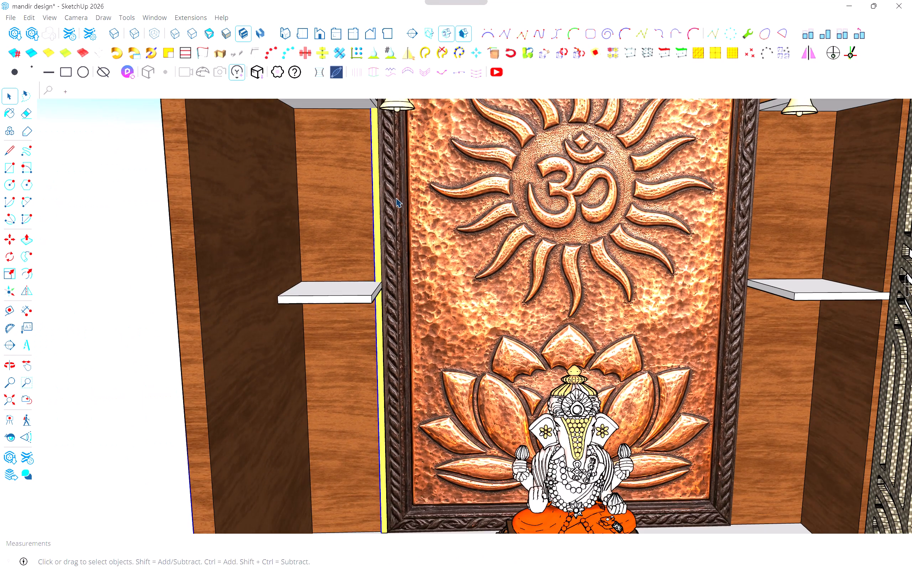
pyautogui.moveTo(391, 196); pyautogui.dragTo(424, 309, button='middle')
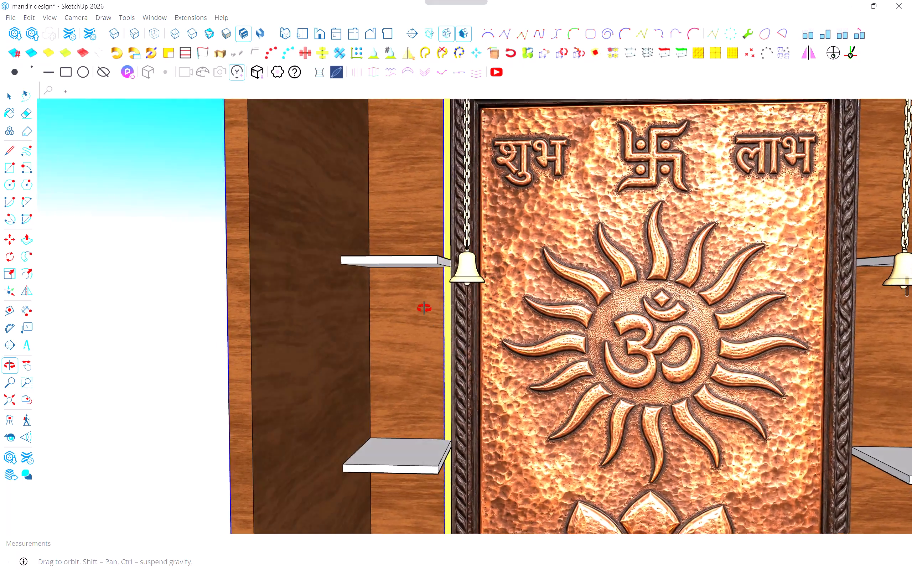
pyautogui.moveTo(424, 309); pyautogui.dragTo(420, 303, button='middle')
pyautogui.middleClick(420, 303)
pyautogui.scroll(-4, 426, 310)
pyautogui.keyDown('shift'); pyautogui.moveTo(451, 356); pyautogui.dragTo(451, 185, button='middle'); pyautogui.keyUp('shift')
pyautogui.scroll(6, 440, 346)
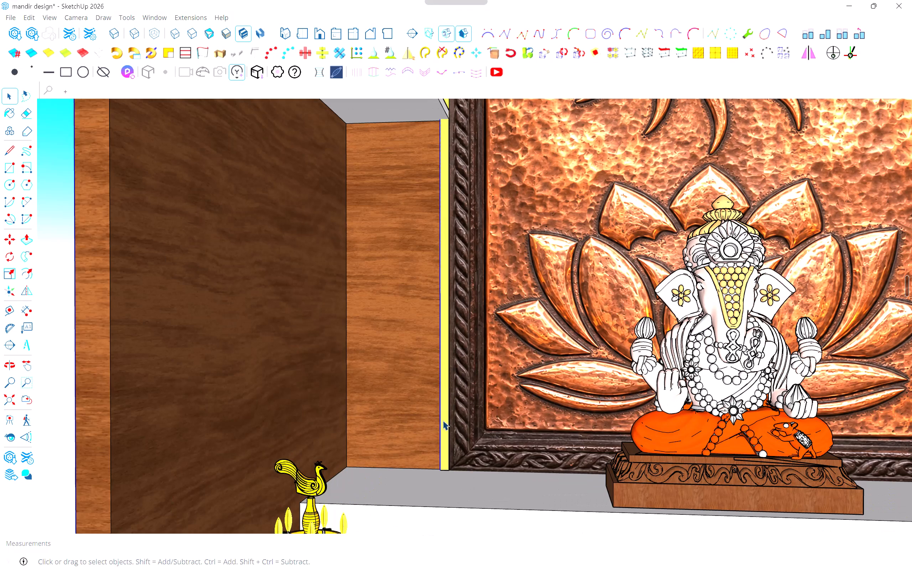
pyautogui.click(443, 420)
pyautogui.scroll(5, 443, 421)
pyautogui.press('m')
pyautogui.scroll(5, 445, 476)
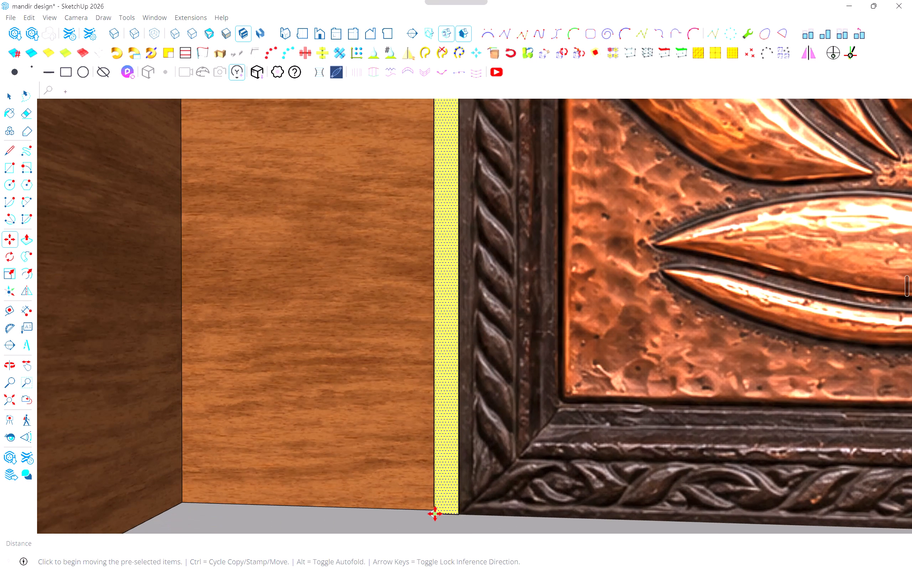
pyautogui.click(434, 515)
pyautogui.scroll(-8, 520, 501)
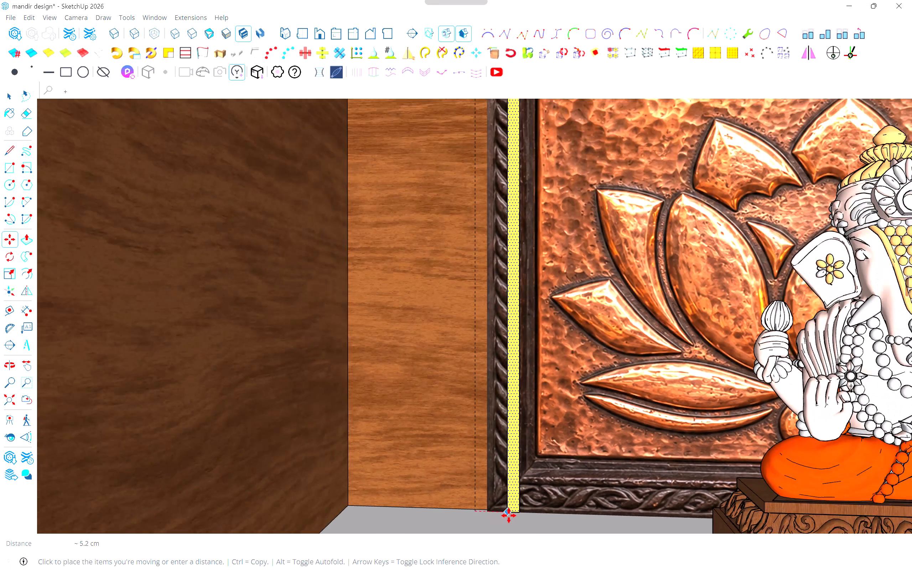
pyautogui.scroll(-1, 509, 515)
pyautogui.keyDown('shift'); pyautogui.moveTo(545, 512); pyautogui.dragTo(360, 458, button='middle'); pyautogui.keyUp('shift')
pyautogui.keyDown('shift'); pyautogui.moveTo(667, 483); pyautogui.dragTo(405, 453, button='middle'); pyautogui.keyUp('shift')
pyautogui.keyDown('shift'); pyautogui.middleClick(405, 453); pyautogui.keyUp('shift')
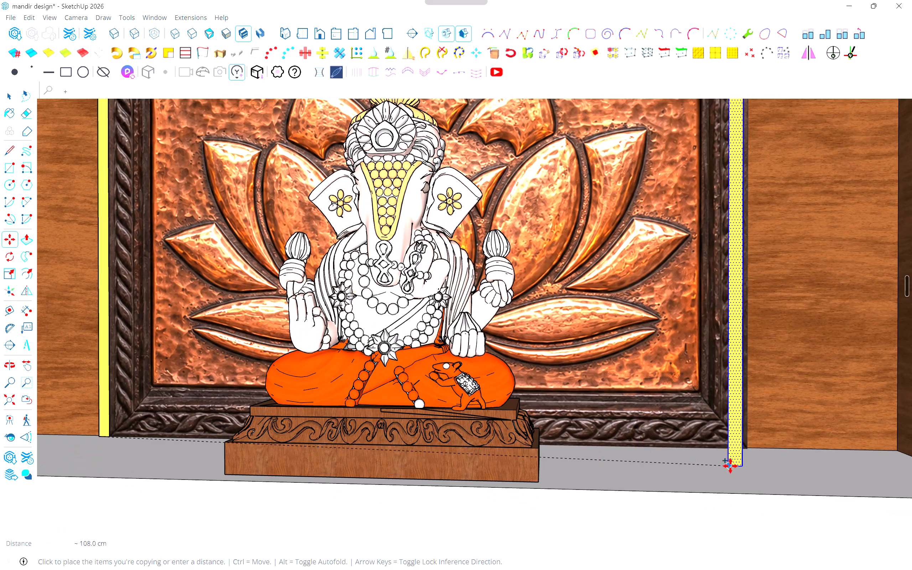
pyautogui.scroll(4, 740, 463)
pyautogui.click(746, 446)
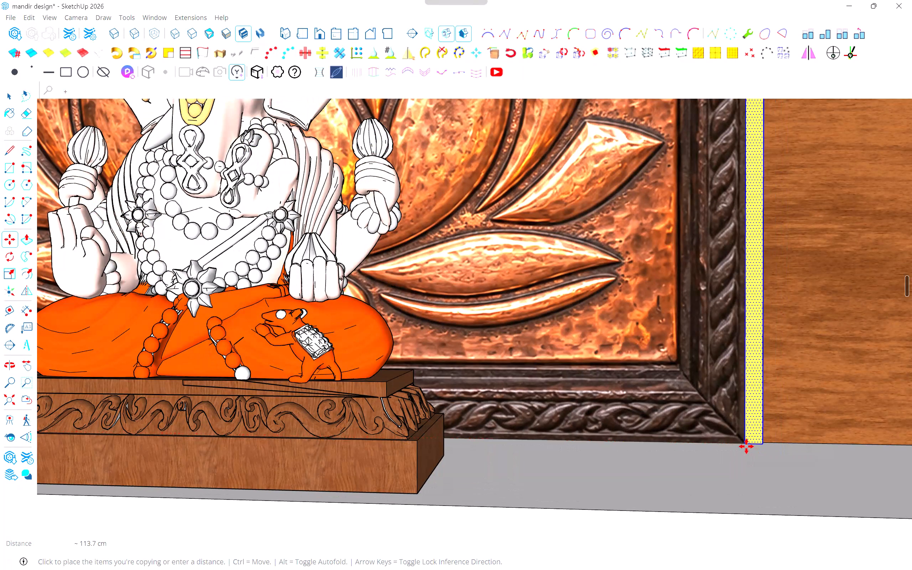
pyautogui.scroll(-7, 735, 450)
pyautogui.press('space')
pyautogui.scroll(-15, 715, 453)
pyautogui.moveTo(602, 387); pyautogui.dragTo(707, 424, button='middle')
pyautogui.moveTo(711, 415); pyautogui.dragTo(718, 404, button='middle')
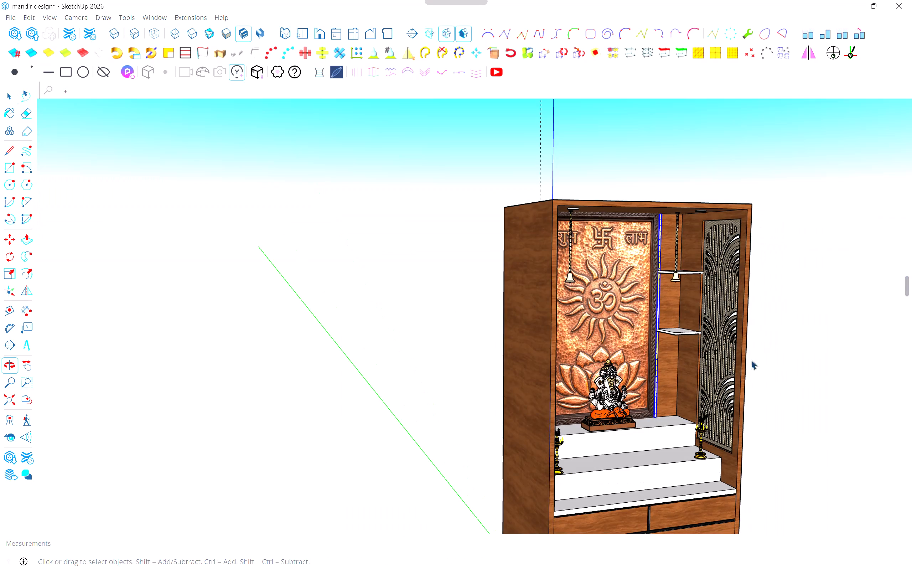
pyautogui.click(829, 284)
# Examine the cabinet interior from several angles, checking the yellow strips beside the frame, the shelves and the side walls.
pyautogui.scroll(5, 785, 286)
pyautogui.moveTo(708, 301); pyautogui.dragTo(617, 305, button='middle')
pyautogui.middleClick(615, 305)
pyautogui.scroll(3, 711, 304)
pyautogui.moveTo(708, 304); pyautogui.dragTo(627, 266, button='middle')
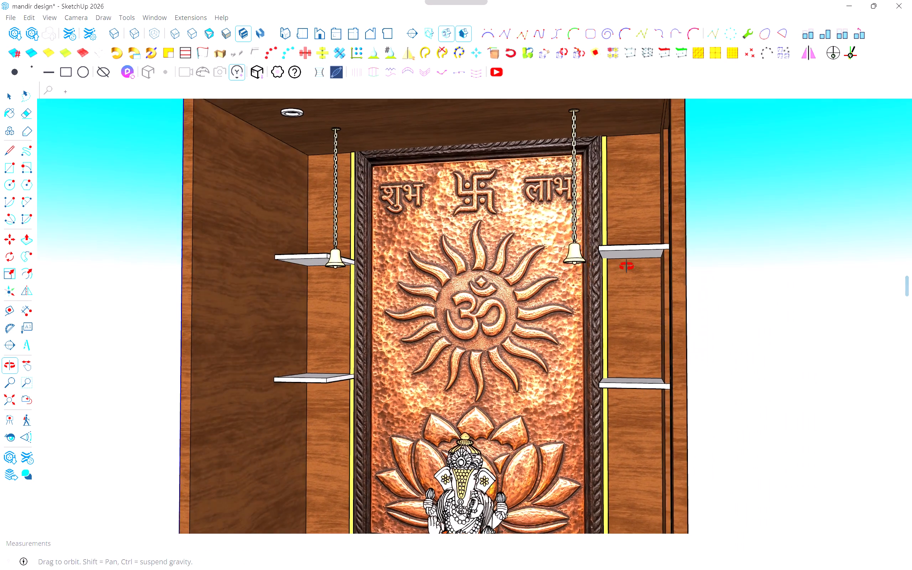
pyautogui.moveTo(627, 266); pyautogui.dragTo(458, 266, button='middle')
pyautogui.moveTo(429, 266); pyautogui.dragTo(417, 265, button='middle')
pyautogui.moveTo(363, 256); pyautogui.dragTo(486, 321, button='middle')
pyautogui.middleClick(485, 319)
pyautogui.moveTo(479, 308); pyautogui.dragTo(563, 375, button='middle')
pyautogui.moveTo(564, 368); pyautogui.dragTo(561, 361, button='middle')
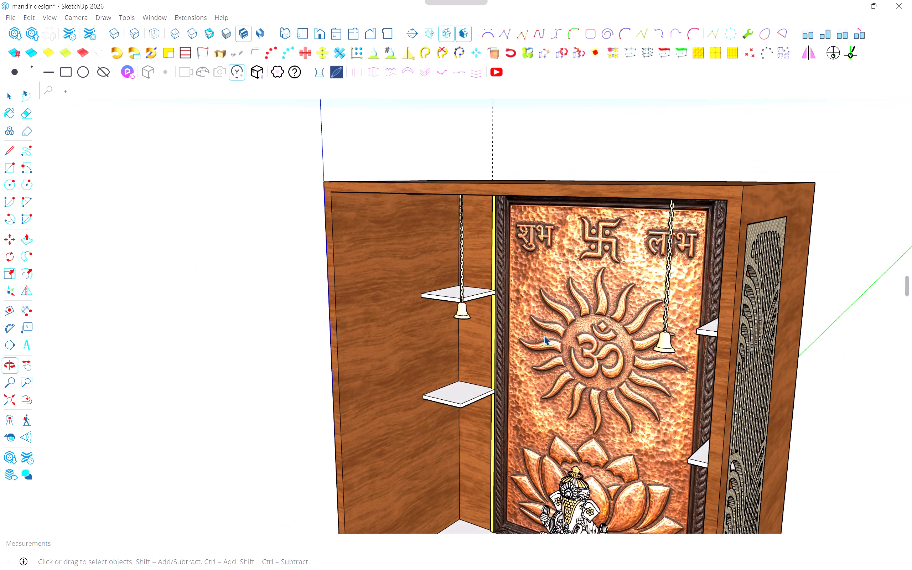
pyautogui.scroll(4, 465, 281)
pyautogui.keyDown('shift'); pyautogui.moveTo(457, 281); pyautogui.dragTo(447, 316, button='middle'); pyautogui.keyUp('shift')
pyautogui.middleClick(447, 316)
pyautogui.keyDown('shift'); pyautogui.moveTo(490, 353); pyautogui.dragTo(500, 283, button='middle'); pyautogui.keyUp('shift')
pyautogui.middleClick(500, 283)
pyautogui.middleClick(500, 283)
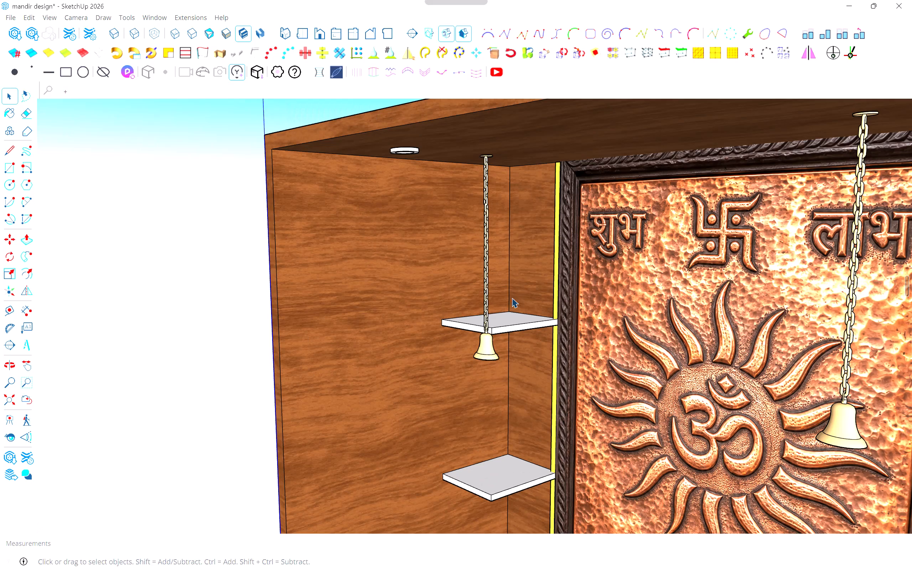
pyautogui.moveTo(510, 301); pyautogui.dragTo(434, 305, button='middle')
pyautogui.middleClick(434, 305)
pyautogui.scroll(-5, 434, 307)
pyautogui.keyDown('shift'); pyautogui.scroll(1, 445, 353); pyautogui.keyUp('shift')
pyautogui.keyDown('shift'); pyautogui.moveTo(445, 353); pyautogui.dragTo(451, 291, button='middle'); pyautogui.keyUp('shift')
pyautogui.keyDown('shift'); pyautogui.middleClick(451, 291); pyautogui.keyUp('shift')
pyautogui.scroll(3, 455, 307)
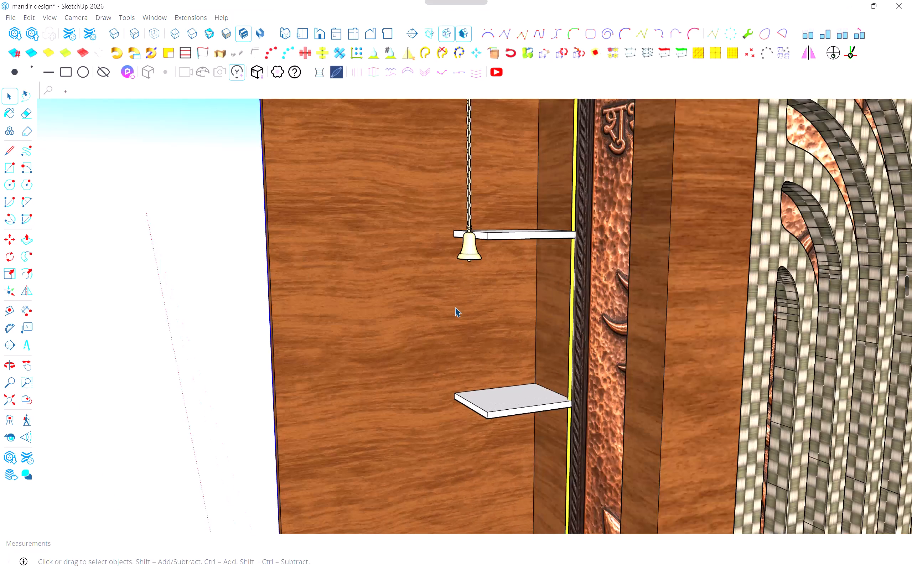
pyautogui.moveTo(459, 305); pyautogui.dragTo(484, 338, button='middle')
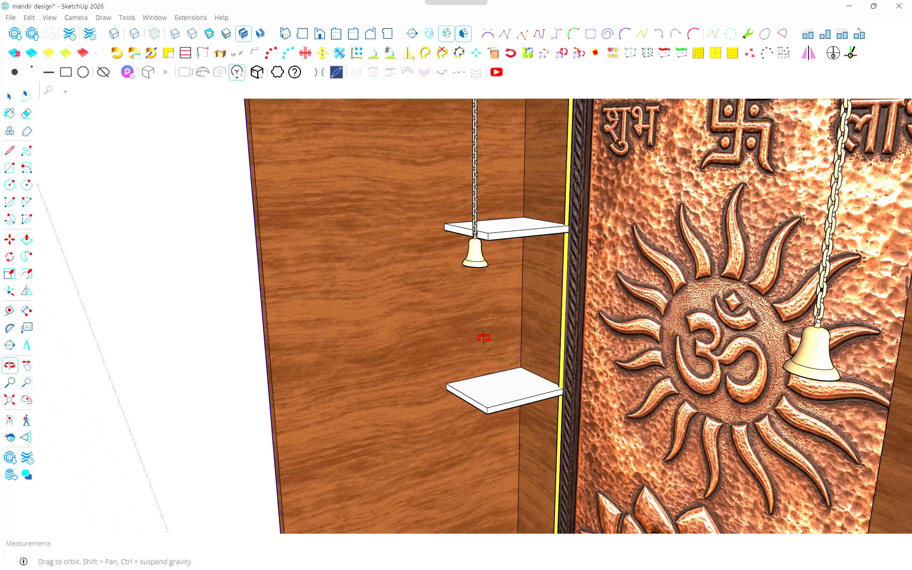
pyautogui.moveTo(484, 338); pyautogui.dragTo(426, 342, button='middle')
pyautogui.middleClick(426, 342)
pyautogui.scroll(-5, 425, 341)
pyautogui.scroll(3, 447, 353)
pyautogui.moveTo(426, 349); pyautogui.dragTo(620, 363, button='middle')
pyautogui.moveTo(620, 363); pyautogui.dragTo(615, 362, button='middle')
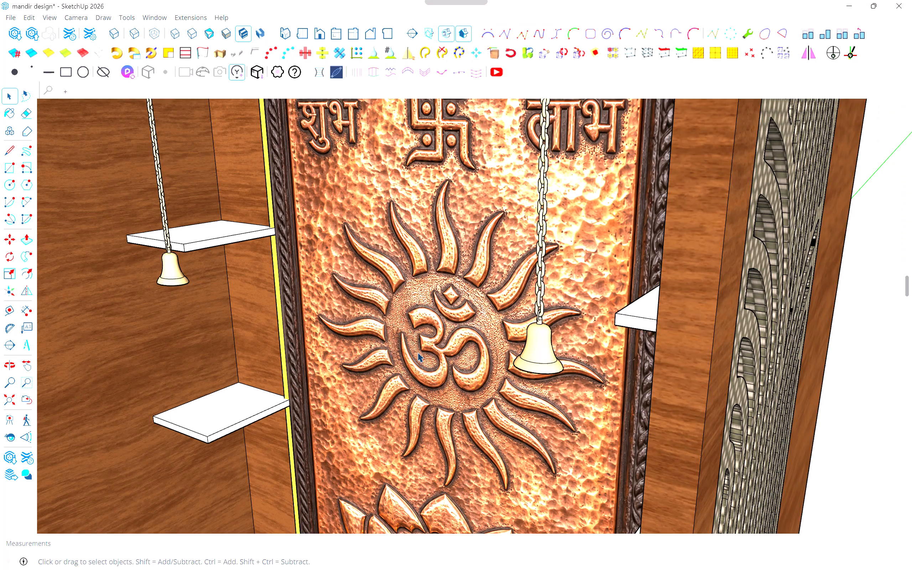
# Place a vertical guide on the left side wall, about 30 cm from its back corner, aligned with the shelves' front edge.
pyautogui.scroll(-7, 487, 357)
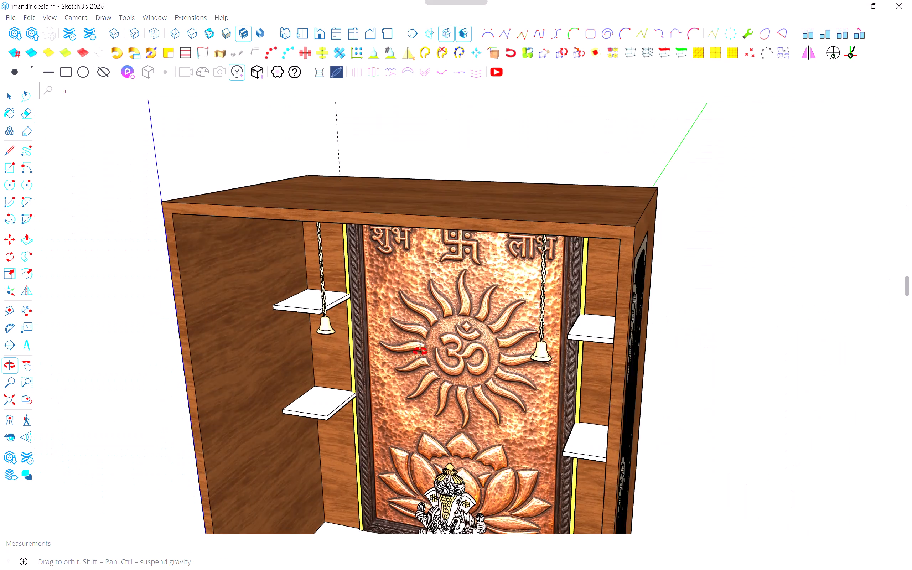
pyautogui.scroll(2, 403, 357)
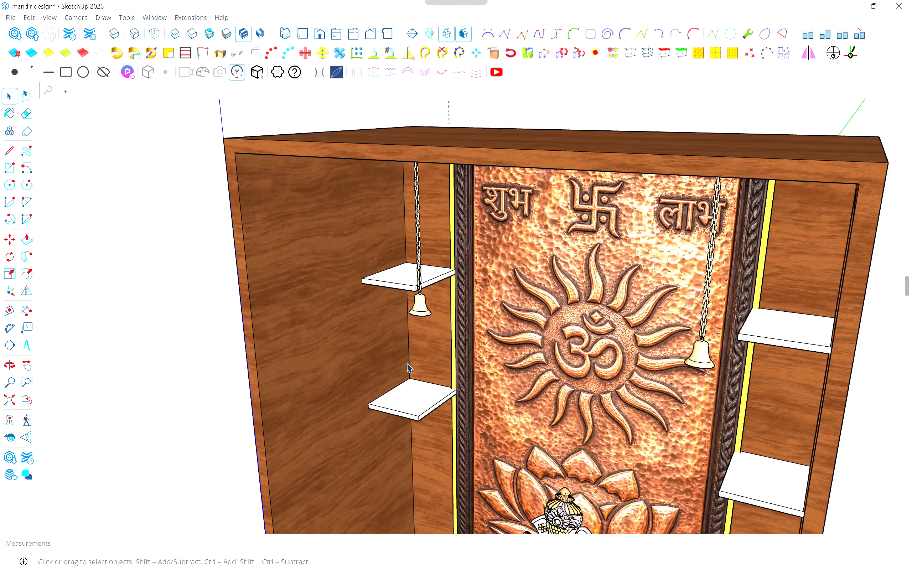
pyautogui.scroll(3, 407, 363)
pyautogui.moveTo(447, 362); pyautogui.dragTo(367, 364, button='middle')
pyautogui.middleClick(366, 364)
pyautogui.scroll(-2, 359, 362)
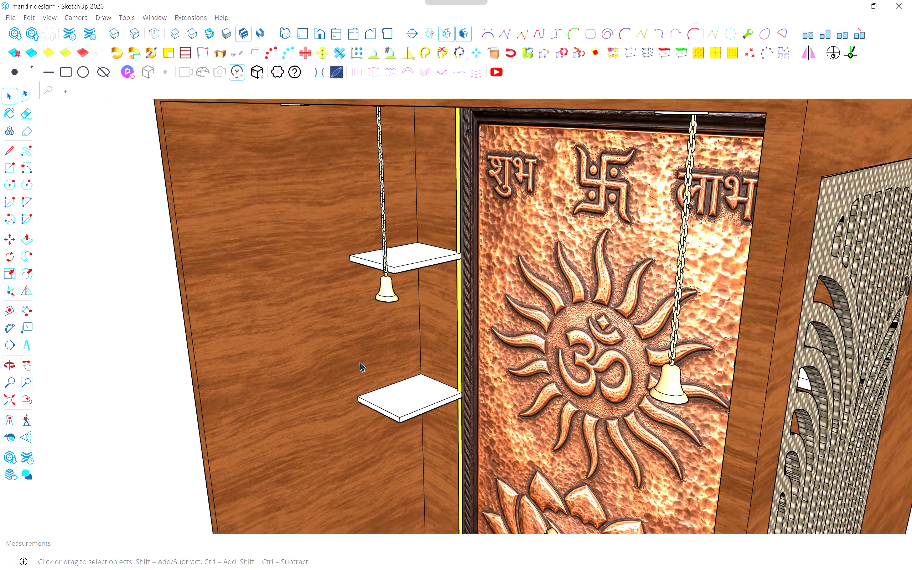
pyautogui.press('t')
pyautogui.scroll(4, 359, 362)
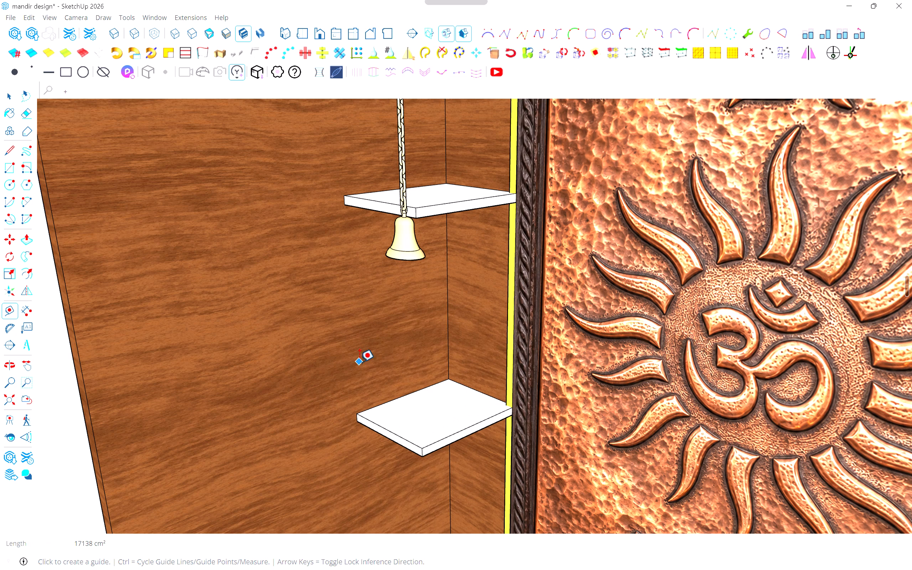
pyautogui.moveTo(446, 317); pyautogui.dragTo(436, 320)
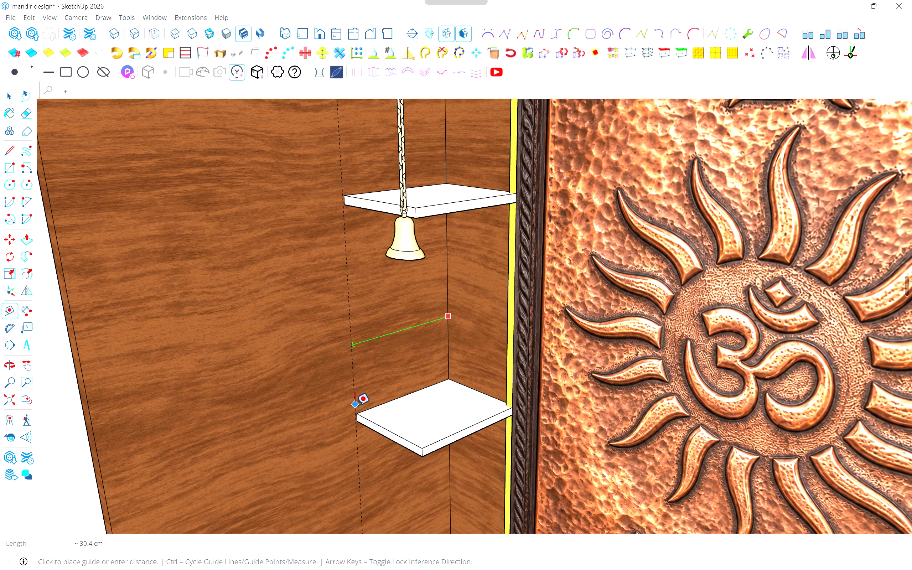
pyautogui.click(358, 409)
# Add a second vertical guide on the left side wall, 2 cm in front of the guide at the shelf edge.
pyautogui.moveTo(349, 383); pyautogui.dragTo(303, 359, button='middle')
pyautogui.scroll(-5, 302, 356)
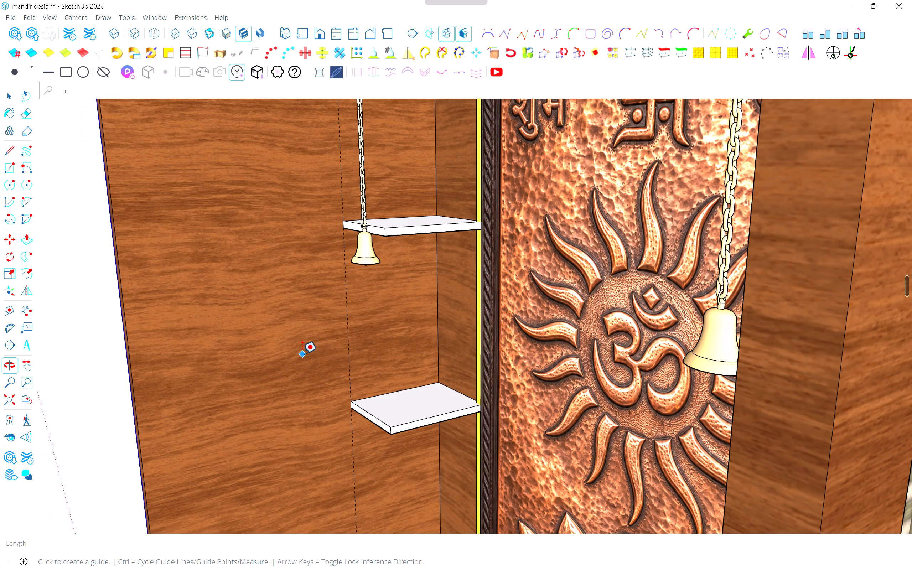
pyautogui.moveTo(342, 358); pyautogui.dragTo(310, 338, button='middle')
pyautogui.scroll(4, 312, 332)
pyautogui.click(320, 321)
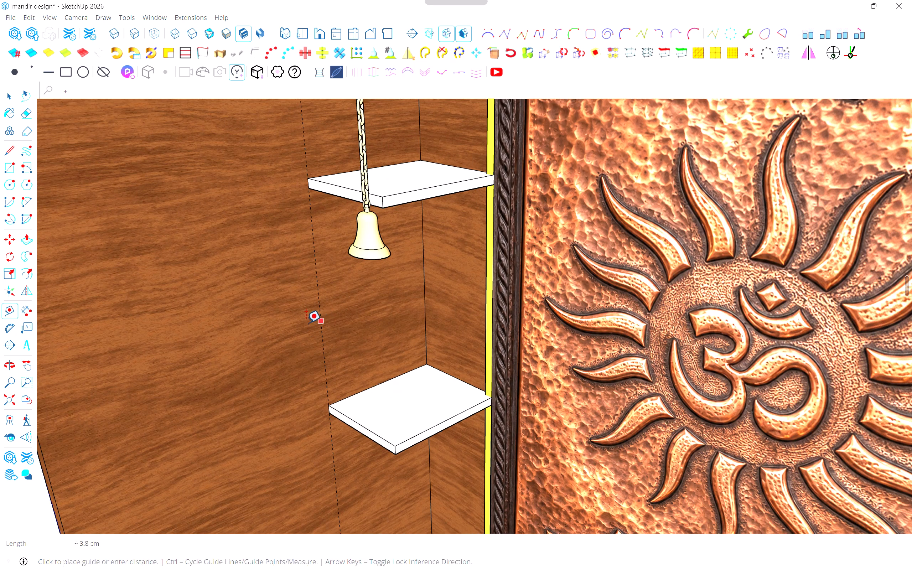
pyautogui.press('2')
pyautogui.press('Return')
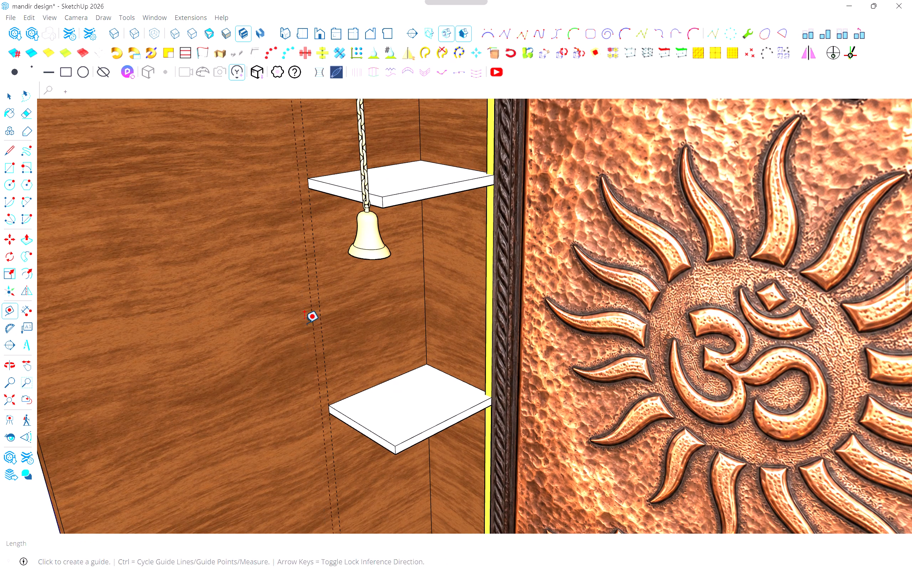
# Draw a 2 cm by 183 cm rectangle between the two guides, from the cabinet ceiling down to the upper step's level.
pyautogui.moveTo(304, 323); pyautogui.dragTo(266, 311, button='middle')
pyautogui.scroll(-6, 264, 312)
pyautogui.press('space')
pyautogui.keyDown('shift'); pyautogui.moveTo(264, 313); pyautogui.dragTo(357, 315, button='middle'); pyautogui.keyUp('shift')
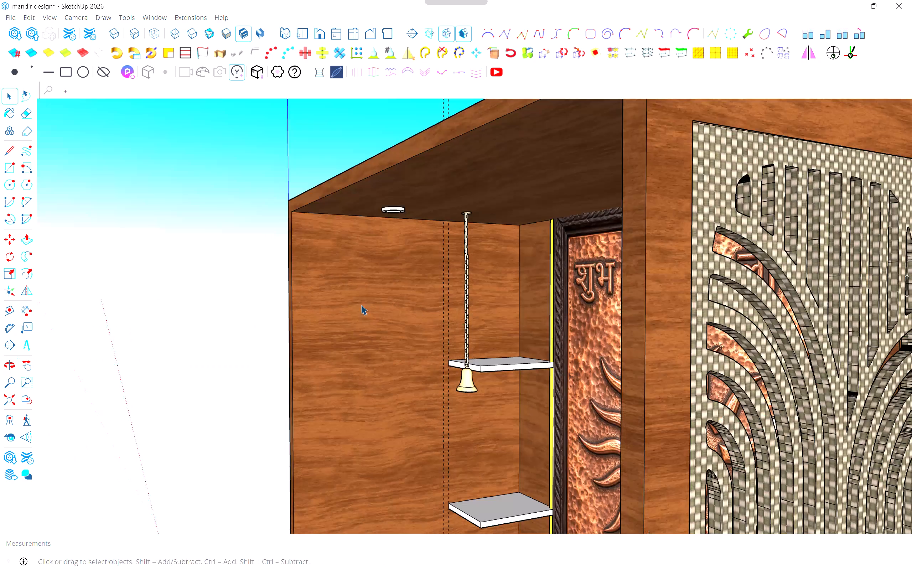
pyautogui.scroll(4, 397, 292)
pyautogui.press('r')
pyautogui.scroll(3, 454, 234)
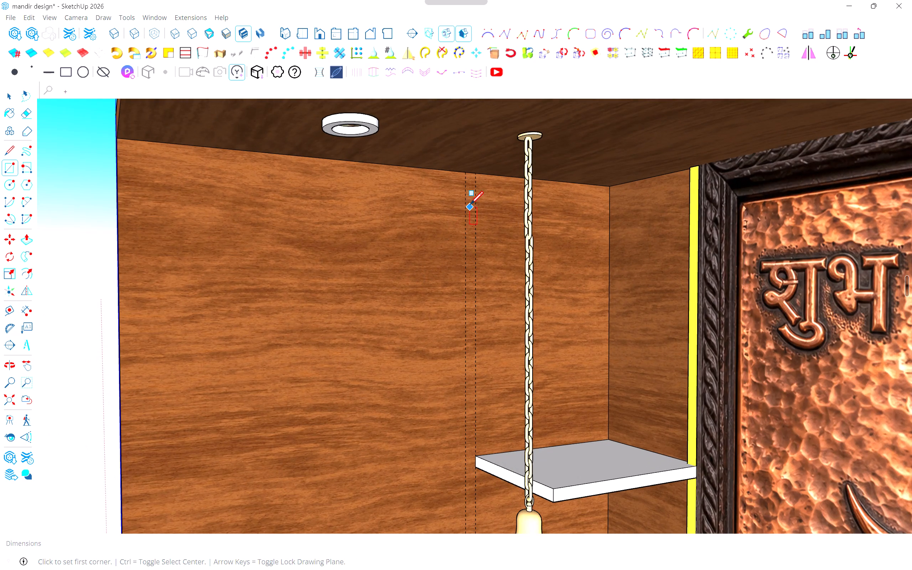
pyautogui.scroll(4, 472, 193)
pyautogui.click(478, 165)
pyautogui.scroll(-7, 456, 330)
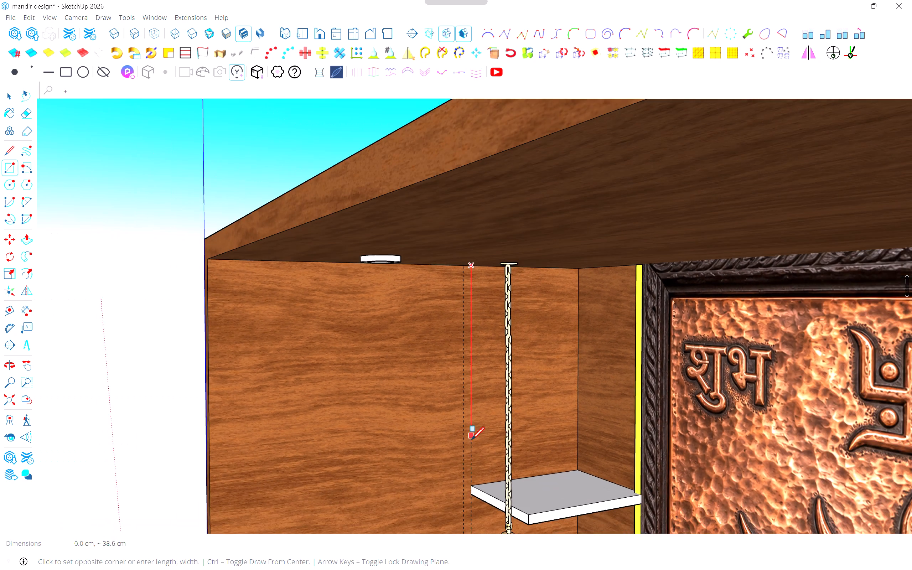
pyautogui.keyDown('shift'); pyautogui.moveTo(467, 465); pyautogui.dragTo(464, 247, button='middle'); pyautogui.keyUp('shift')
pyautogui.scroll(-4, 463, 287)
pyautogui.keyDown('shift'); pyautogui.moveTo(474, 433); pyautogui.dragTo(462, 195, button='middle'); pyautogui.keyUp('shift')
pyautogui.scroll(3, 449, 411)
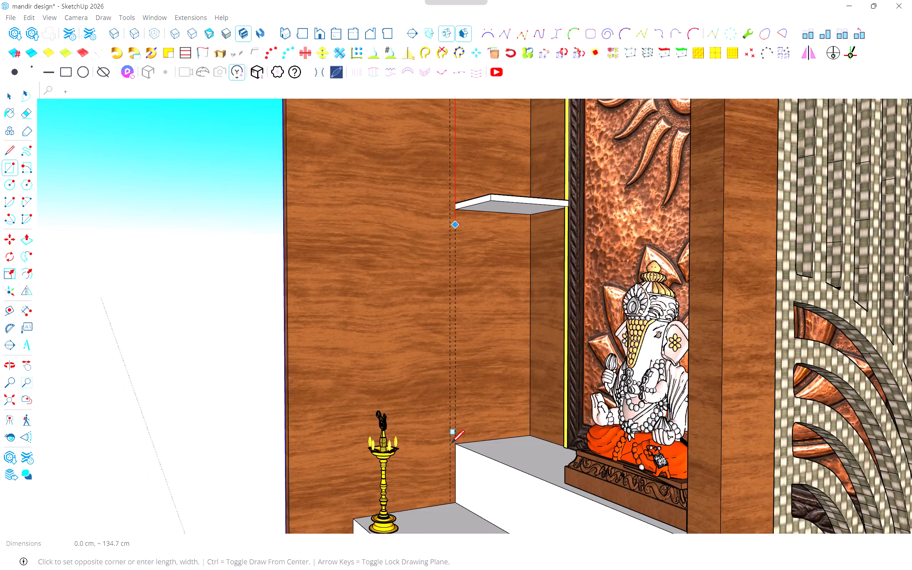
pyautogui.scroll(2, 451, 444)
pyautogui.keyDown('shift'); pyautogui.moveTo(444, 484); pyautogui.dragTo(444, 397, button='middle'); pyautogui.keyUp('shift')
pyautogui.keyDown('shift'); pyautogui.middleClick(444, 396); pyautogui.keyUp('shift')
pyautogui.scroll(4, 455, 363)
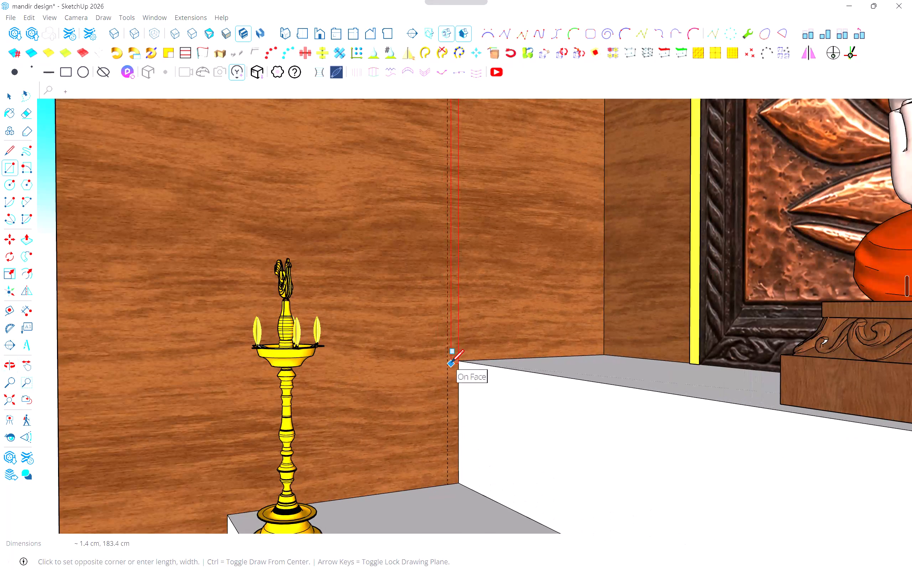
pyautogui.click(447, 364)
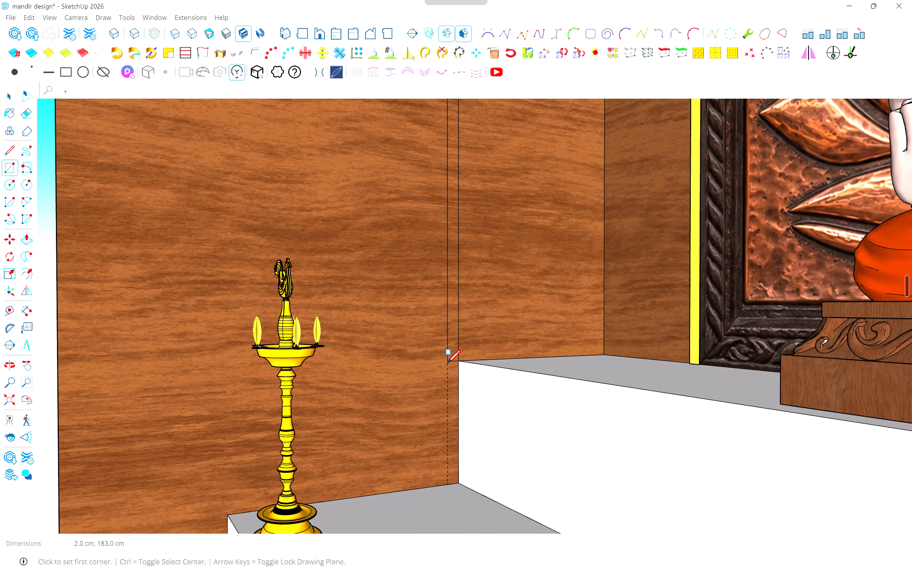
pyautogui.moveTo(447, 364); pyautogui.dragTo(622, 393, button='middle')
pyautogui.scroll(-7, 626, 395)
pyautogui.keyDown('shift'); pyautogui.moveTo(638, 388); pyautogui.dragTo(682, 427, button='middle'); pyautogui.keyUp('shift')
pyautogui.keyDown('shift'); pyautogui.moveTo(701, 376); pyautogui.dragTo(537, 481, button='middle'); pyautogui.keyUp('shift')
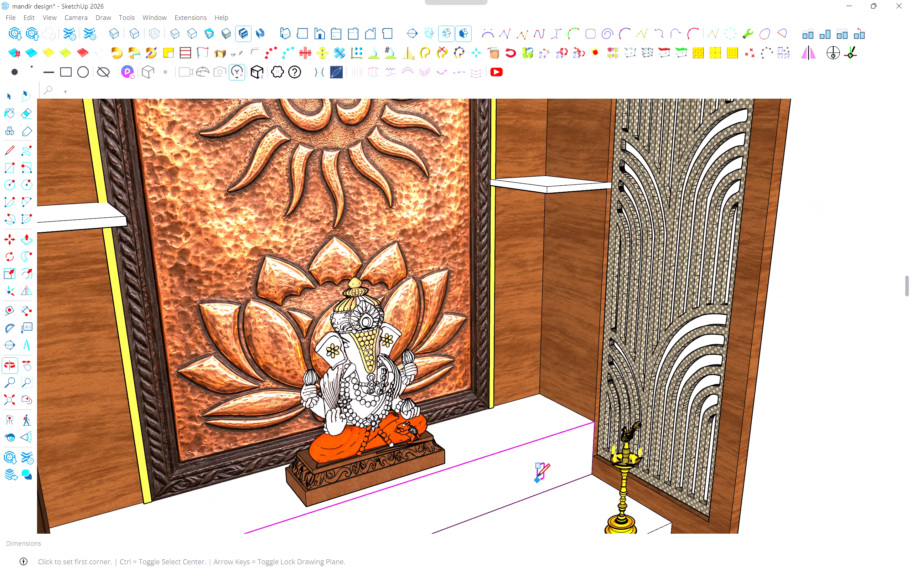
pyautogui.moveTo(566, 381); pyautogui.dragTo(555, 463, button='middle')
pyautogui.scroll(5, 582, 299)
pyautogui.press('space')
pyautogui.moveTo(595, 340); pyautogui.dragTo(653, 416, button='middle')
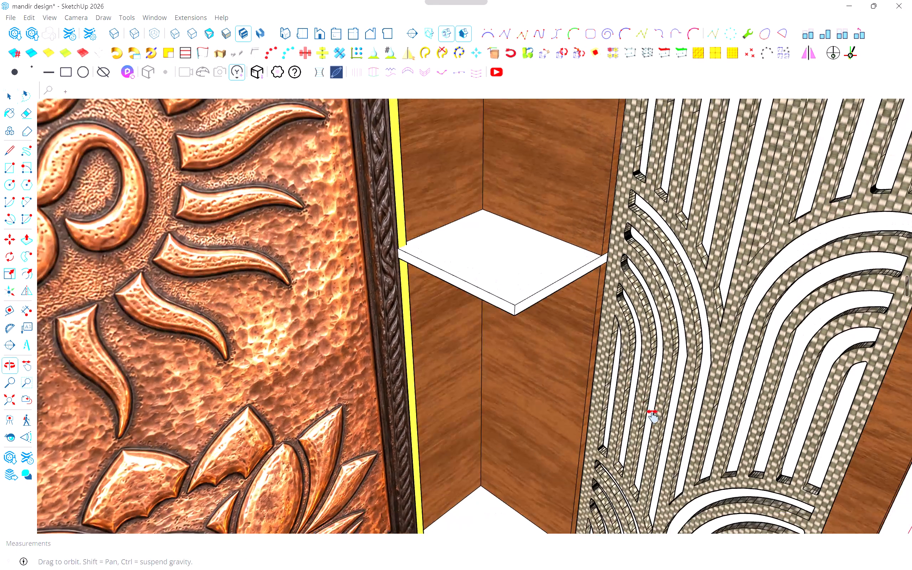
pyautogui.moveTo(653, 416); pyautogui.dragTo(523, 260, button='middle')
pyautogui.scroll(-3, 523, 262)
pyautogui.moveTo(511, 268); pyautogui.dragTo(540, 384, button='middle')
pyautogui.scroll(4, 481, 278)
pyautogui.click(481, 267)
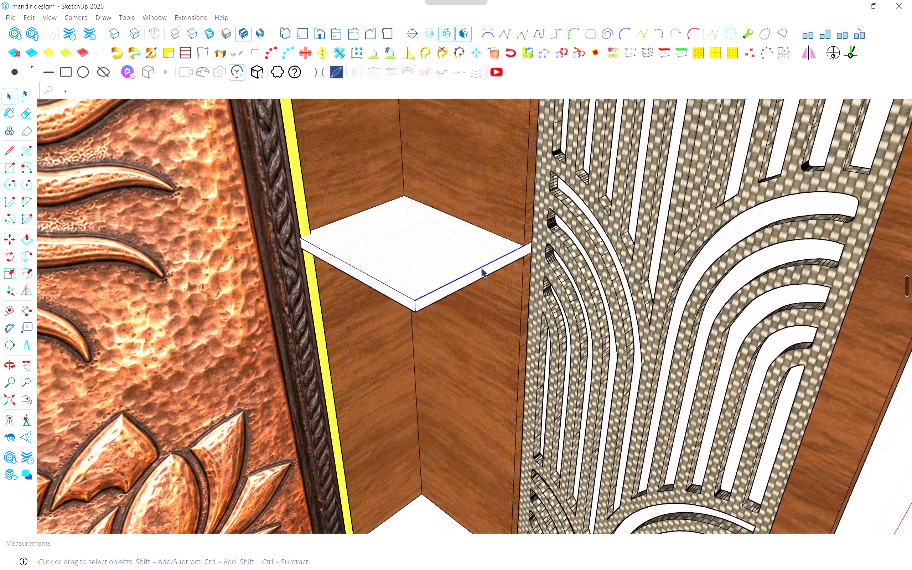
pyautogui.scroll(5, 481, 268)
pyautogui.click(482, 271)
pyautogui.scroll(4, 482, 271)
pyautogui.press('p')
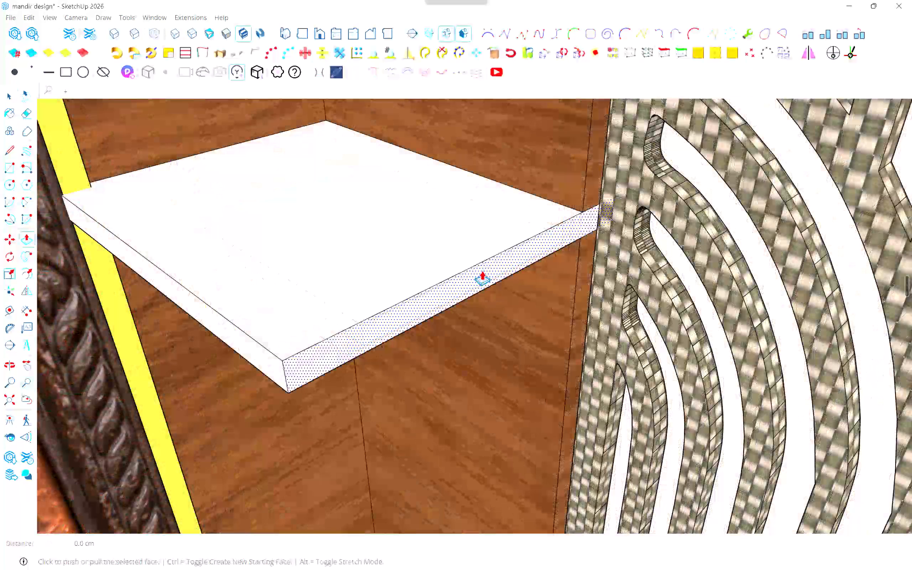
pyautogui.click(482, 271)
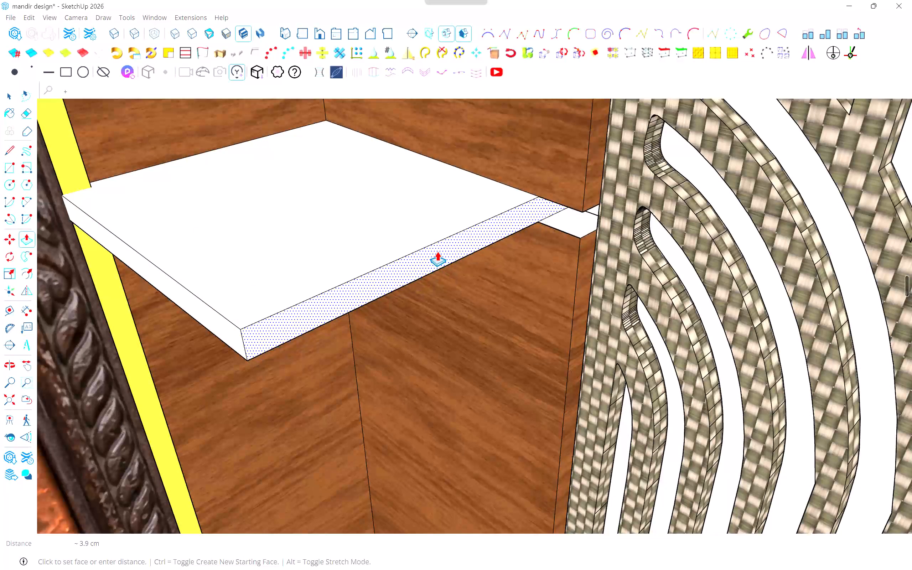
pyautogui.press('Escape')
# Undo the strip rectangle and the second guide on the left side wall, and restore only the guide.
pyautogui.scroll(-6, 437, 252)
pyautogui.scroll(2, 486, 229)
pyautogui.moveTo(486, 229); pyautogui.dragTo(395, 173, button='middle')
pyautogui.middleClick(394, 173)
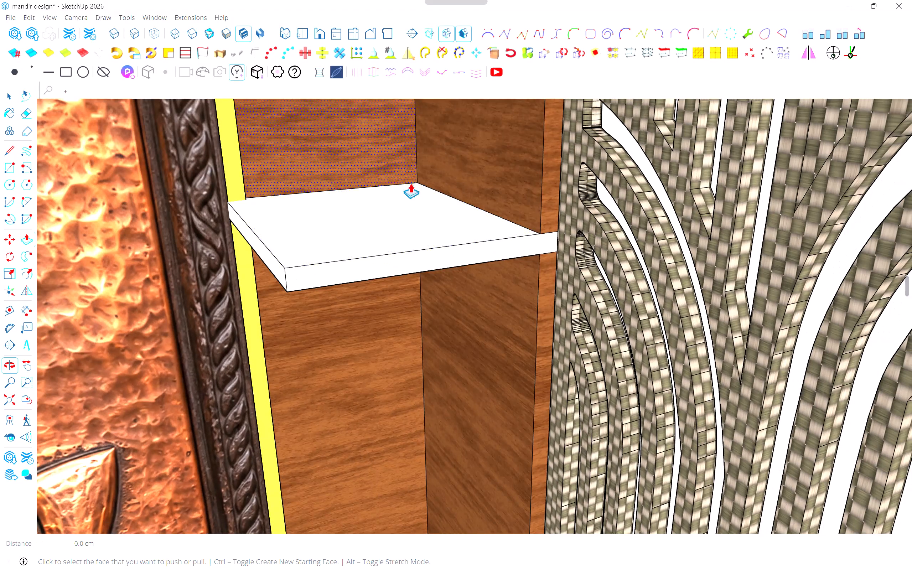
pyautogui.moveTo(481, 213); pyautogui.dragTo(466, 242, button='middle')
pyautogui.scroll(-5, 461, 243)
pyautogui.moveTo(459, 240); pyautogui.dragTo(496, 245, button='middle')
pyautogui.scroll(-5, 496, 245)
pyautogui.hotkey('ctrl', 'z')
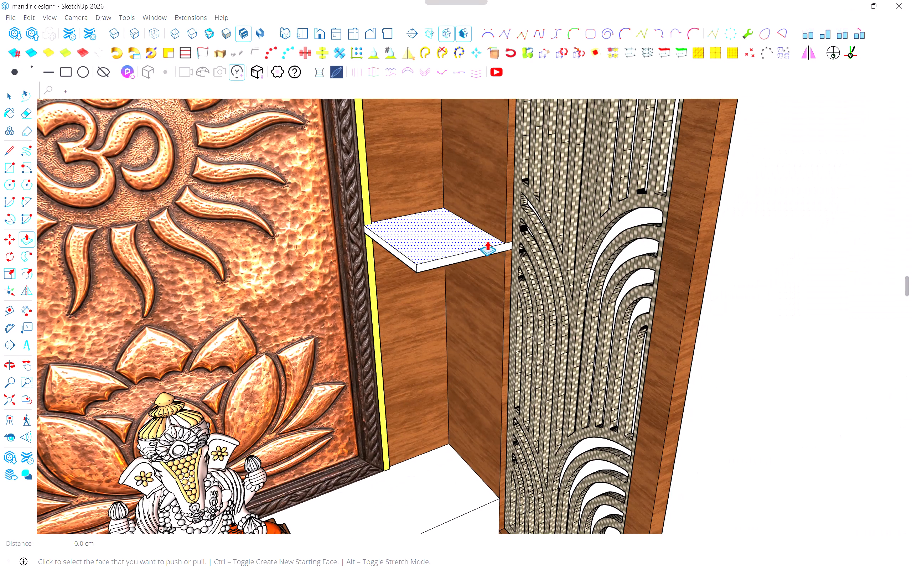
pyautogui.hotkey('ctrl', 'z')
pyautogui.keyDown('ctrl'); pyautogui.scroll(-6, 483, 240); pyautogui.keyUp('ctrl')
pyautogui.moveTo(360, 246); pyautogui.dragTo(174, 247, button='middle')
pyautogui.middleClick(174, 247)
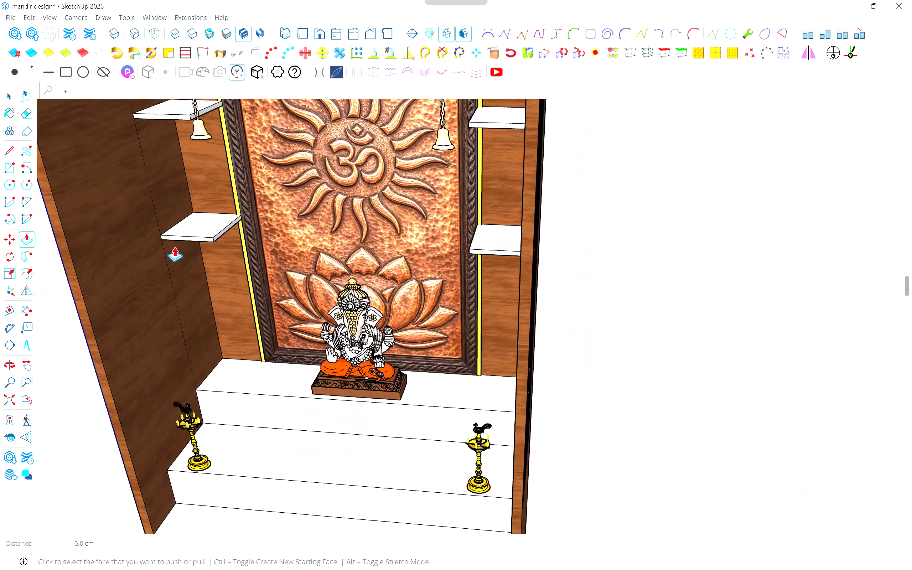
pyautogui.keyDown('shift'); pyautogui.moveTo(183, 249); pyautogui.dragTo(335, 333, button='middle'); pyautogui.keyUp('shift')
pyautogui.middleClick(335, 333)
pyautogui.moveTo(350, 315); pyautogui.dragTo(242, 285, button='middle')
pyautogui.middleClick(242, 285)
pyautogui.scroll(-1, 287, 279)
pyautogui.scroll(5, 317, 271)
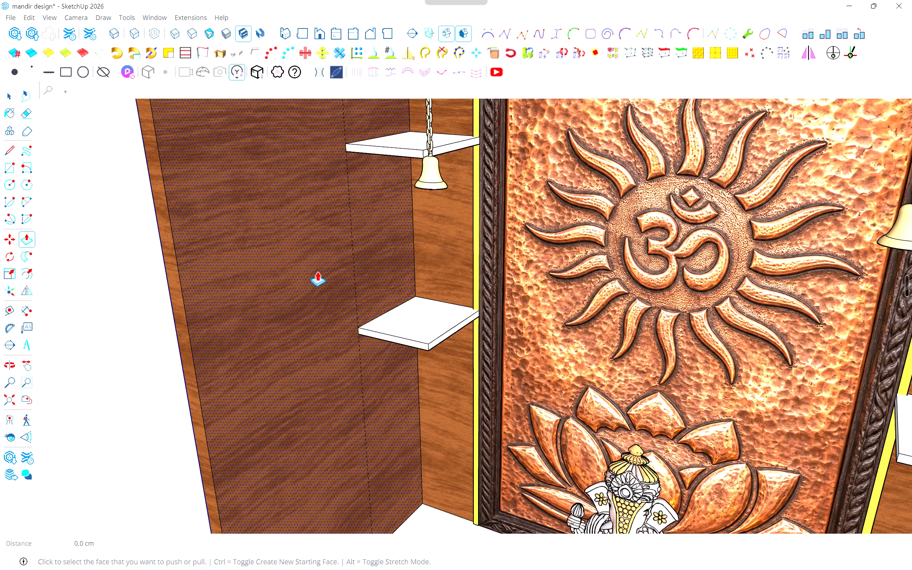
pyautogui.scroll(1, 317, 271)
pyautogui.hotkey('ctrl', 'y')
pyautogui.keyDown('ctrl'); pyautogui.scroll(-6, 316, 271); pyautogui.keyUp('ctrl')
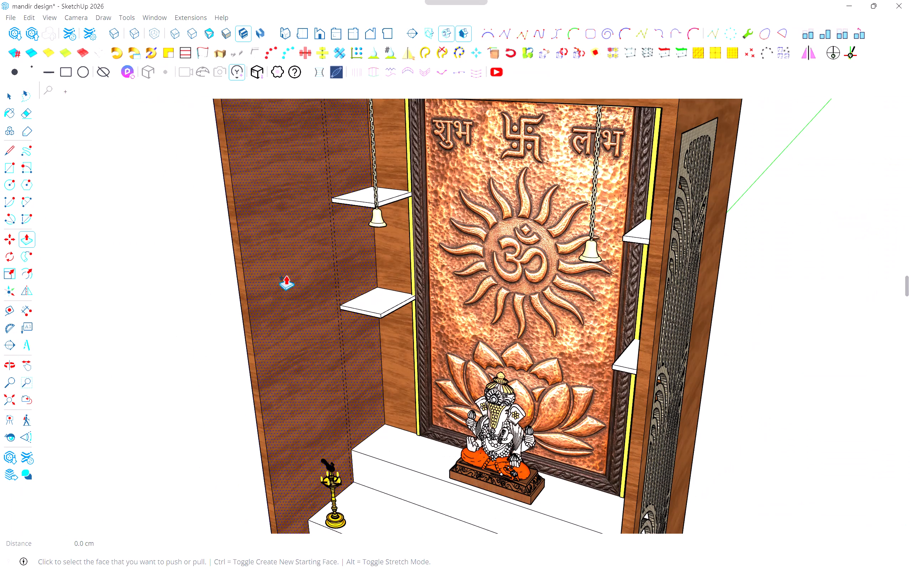
# Examine the shelves, the guides on the left side wall, the yellow strips and the whole cabinet from several angles.
pyautogui.press('space')
pyautogui.click(194, 276)
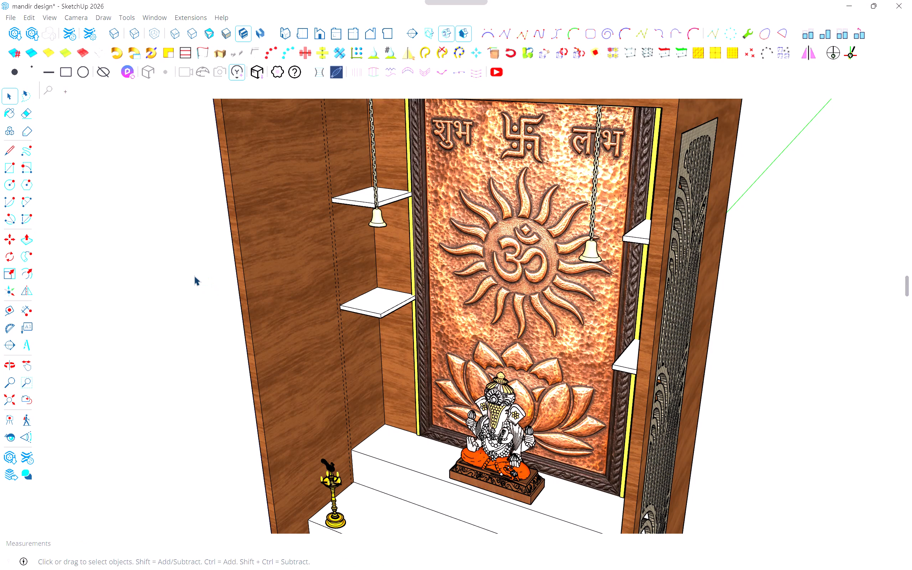
pyautogui.scroll(5, 378, 290)
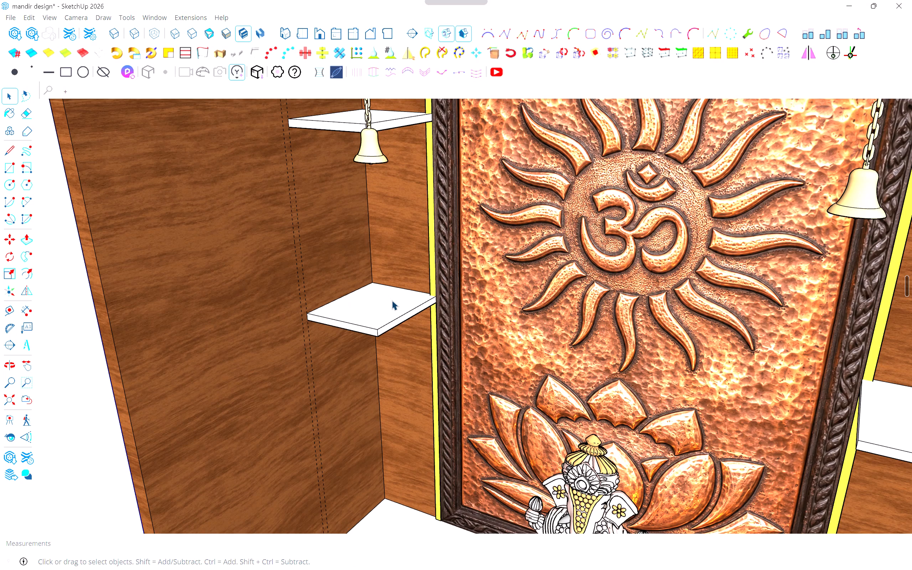
pyautogui.scroll(18, 423, 296)
pyautogui.moveTo(415, 302); pyautogui.dragTo(515, 330, button='middle')
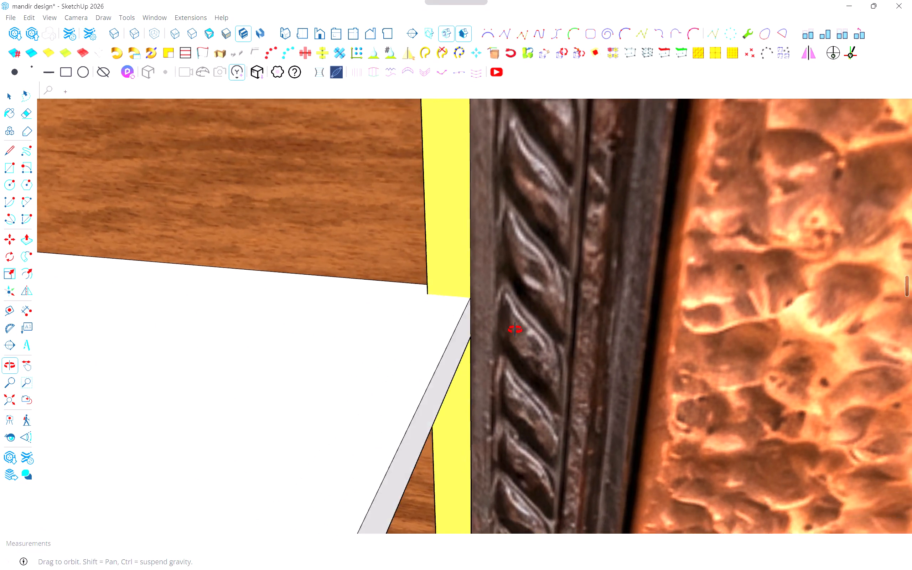
pyautogui.moveTo(515, 330); pyautogui.dragTo(700, 326, button='middle')
pyautogui.middleClick(698, 323)
pyautogui.scroll(-7, 591, 313)
pyautogui.moveTo(615, 306); pyautogui.dragTo(405, 298, button='middle')
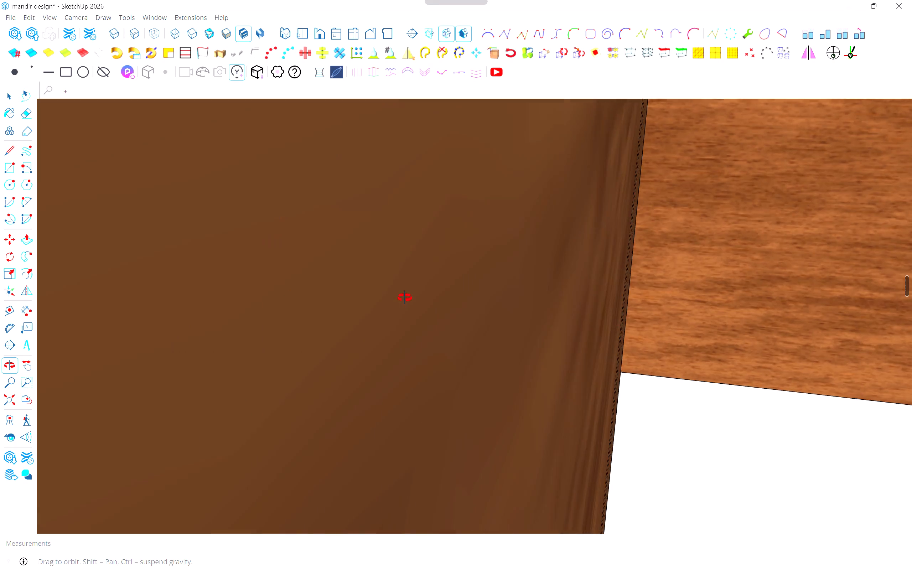
pyautogui.moveTo(405, 298); pyautogui.dragTo(330, 294, button='middle')
pyautogui.scroll(-20, 333, 297)
pyautogui.scroll(-16, 333, 297)
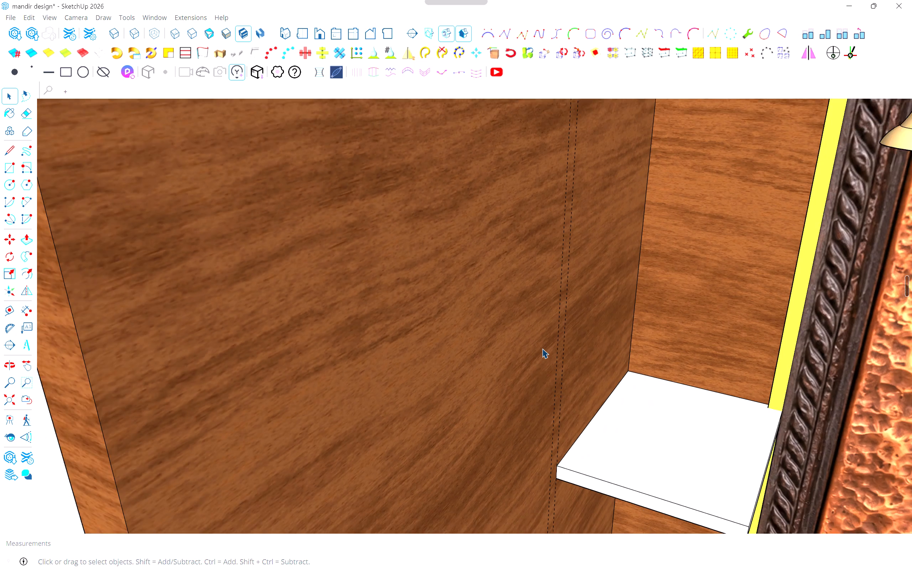
pyautogui.scroll(-7, 542, 348)
pyautogui.moveTo(544, 352); pyautogui.dragTo(429, 311, button='middle')
pyautogui.scroll(-6, 429, 311)
pyautogui.moveTo(530, 313); pyautogui.dragTo(548, 208, button='middle')
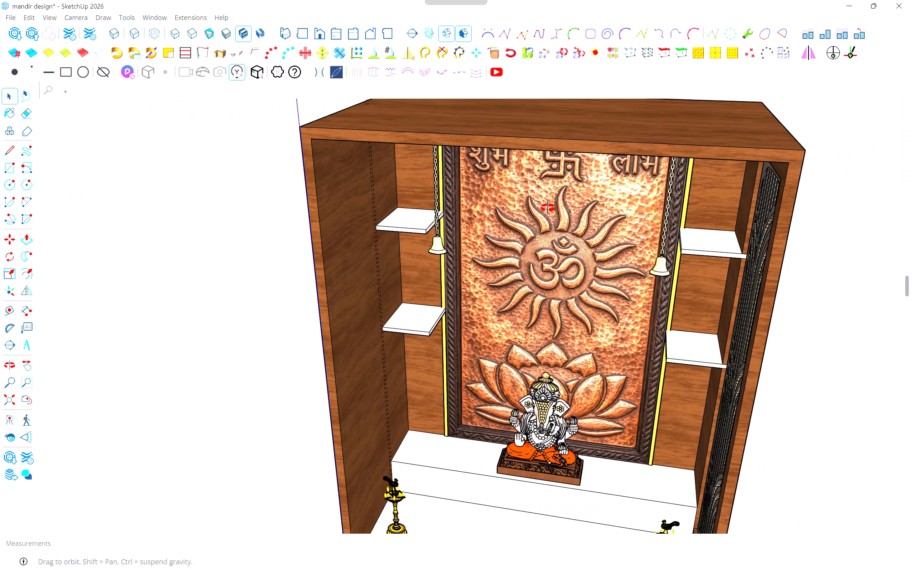
pyautogui.moveTo(548, 208); pyautogui.dragTo(484, 286, button='middle')
pyautogui.moveTo(444, 348); pyautogui.dragTo(467, 226, button='middle')
pyautogui.scroll(-4, 467, 226)
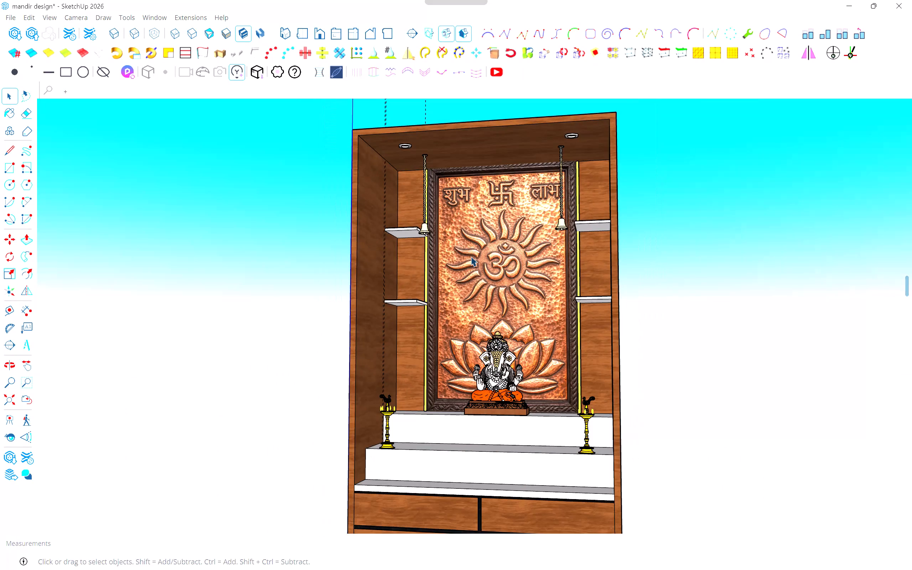
pyautogui.scroll(1, 476, 302)
pyautogui.moveTo(473, 302); pyautogui.dragTo(227, 386, button='middle')
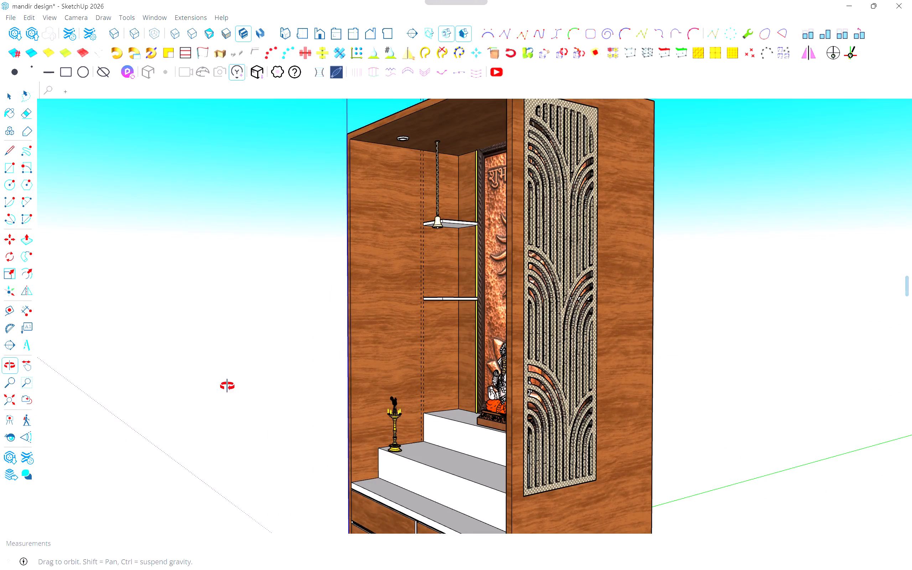
pyautogui.moveTo(227, 386); pyautogui.dragTo(221, 396, button='middle')
pyautogui.middleClick(221, 396)
pyautogui.moveTo(337, 386); pyautogui.dragTo(665, 387, button='middle')
pyautogui.moveTo(655, 384); pyautogui.dragTo(637, 380, button='middle')
# Delete the Ganesha idol and its carved base from the top step in front of the copper panel.
pyautogui.scroll(10, 487, 382)
pyautogui.click(487, 382)
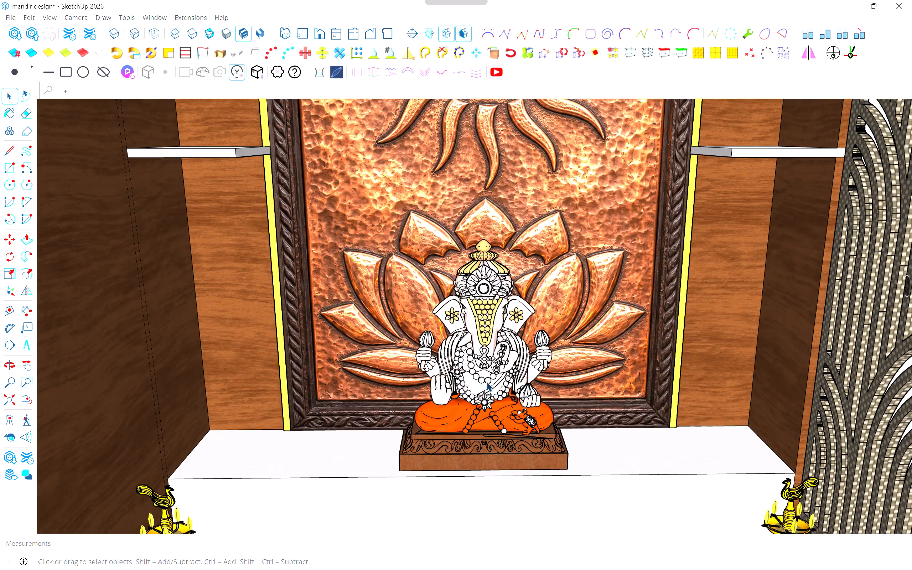
pyautogui.scroll(5, 488, 386)
pyautogui.scroll(-6, 488, 386)
pyautogui.press('Delete')
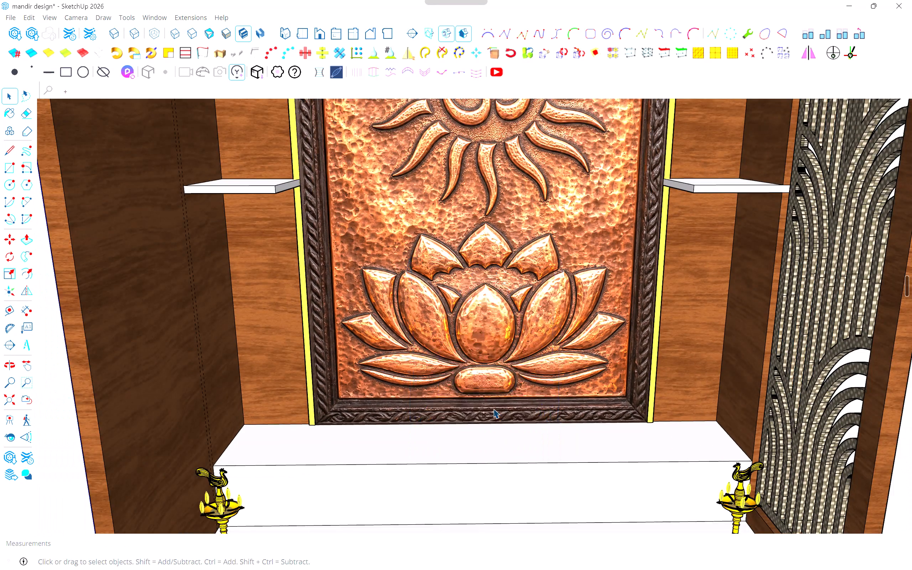
pyautogui.scroll(1, 493, 409)
pyautogui.moveTo(489, 410); pyautogui.dragTo(446, 367, button='middle')
pyautogui.scroll(-8, 439, 370)
pyautogui.moveTo(424, 387); pyautogui.dragTo(504, 408, button='middle')
pyautogui.press('space')
pyautogui.click(712, 342)
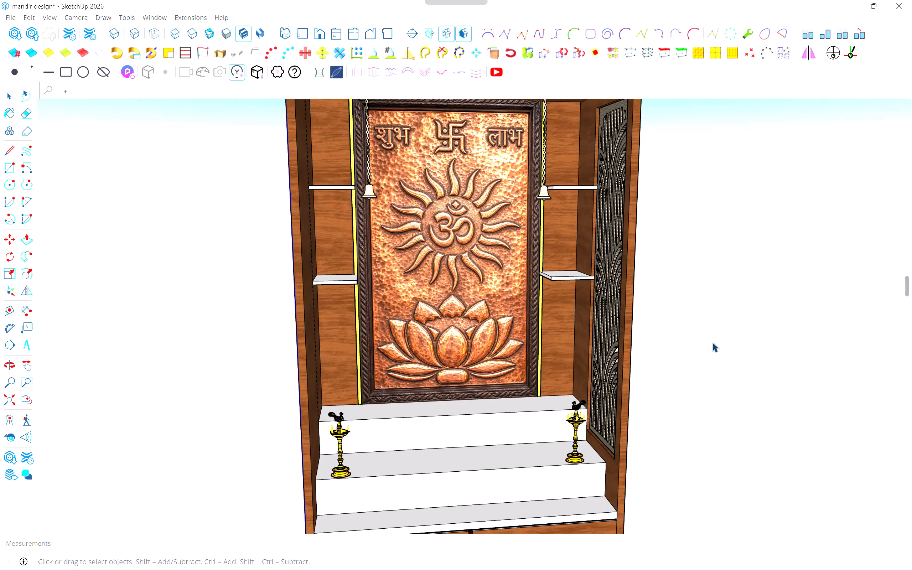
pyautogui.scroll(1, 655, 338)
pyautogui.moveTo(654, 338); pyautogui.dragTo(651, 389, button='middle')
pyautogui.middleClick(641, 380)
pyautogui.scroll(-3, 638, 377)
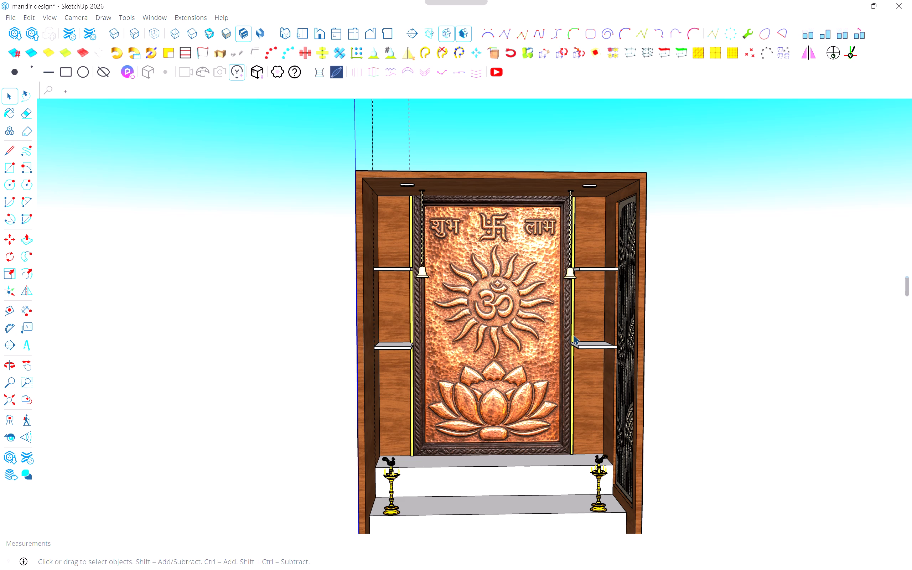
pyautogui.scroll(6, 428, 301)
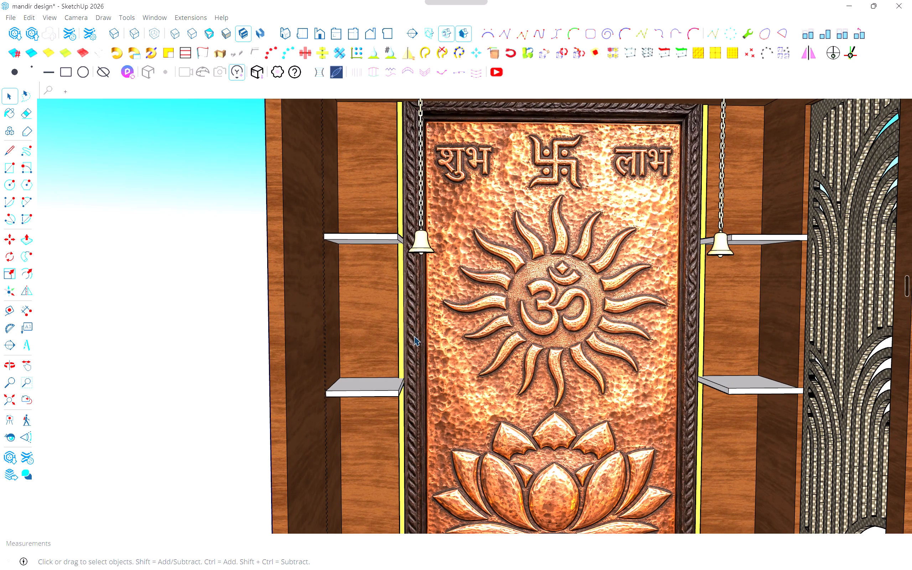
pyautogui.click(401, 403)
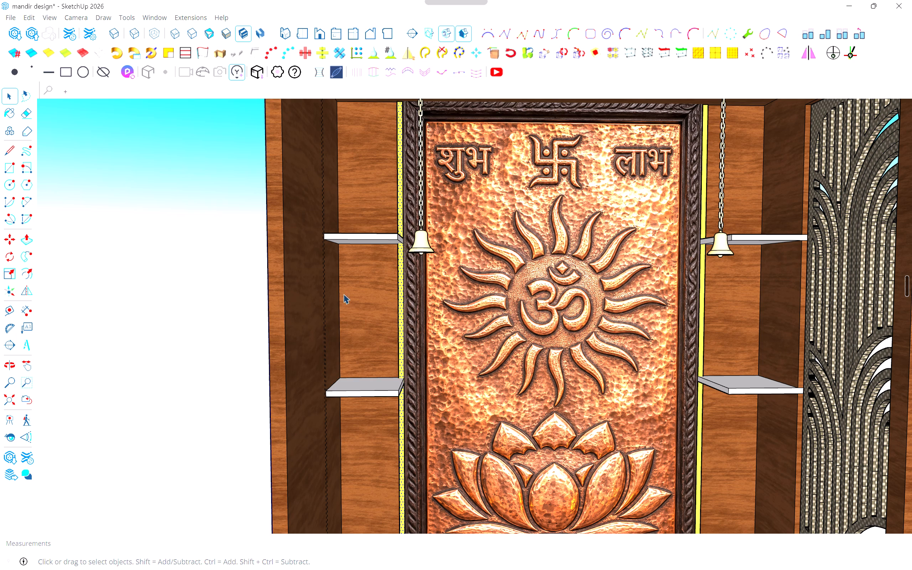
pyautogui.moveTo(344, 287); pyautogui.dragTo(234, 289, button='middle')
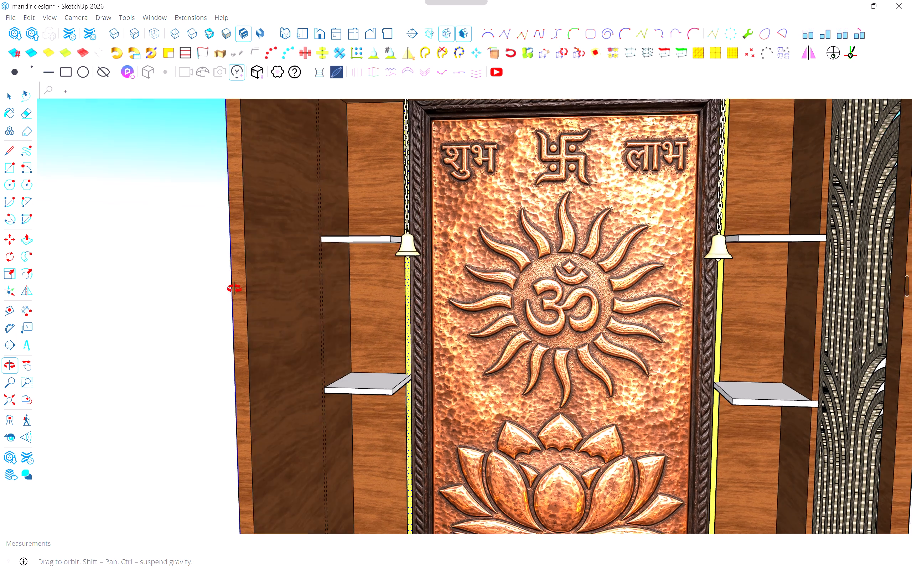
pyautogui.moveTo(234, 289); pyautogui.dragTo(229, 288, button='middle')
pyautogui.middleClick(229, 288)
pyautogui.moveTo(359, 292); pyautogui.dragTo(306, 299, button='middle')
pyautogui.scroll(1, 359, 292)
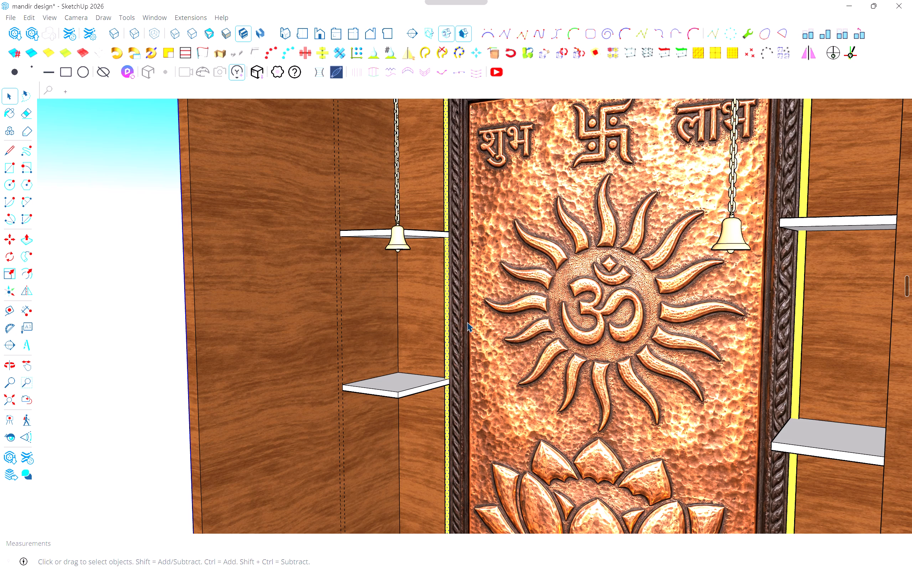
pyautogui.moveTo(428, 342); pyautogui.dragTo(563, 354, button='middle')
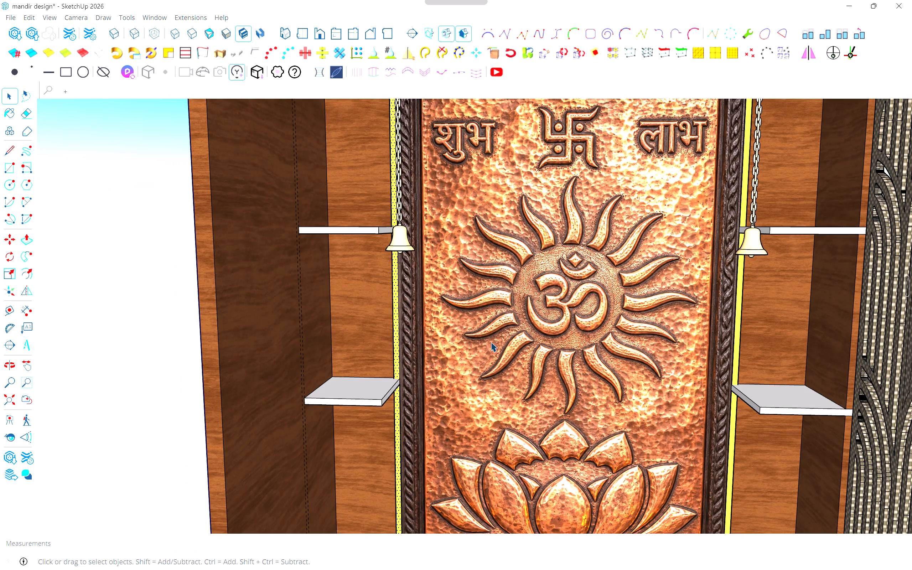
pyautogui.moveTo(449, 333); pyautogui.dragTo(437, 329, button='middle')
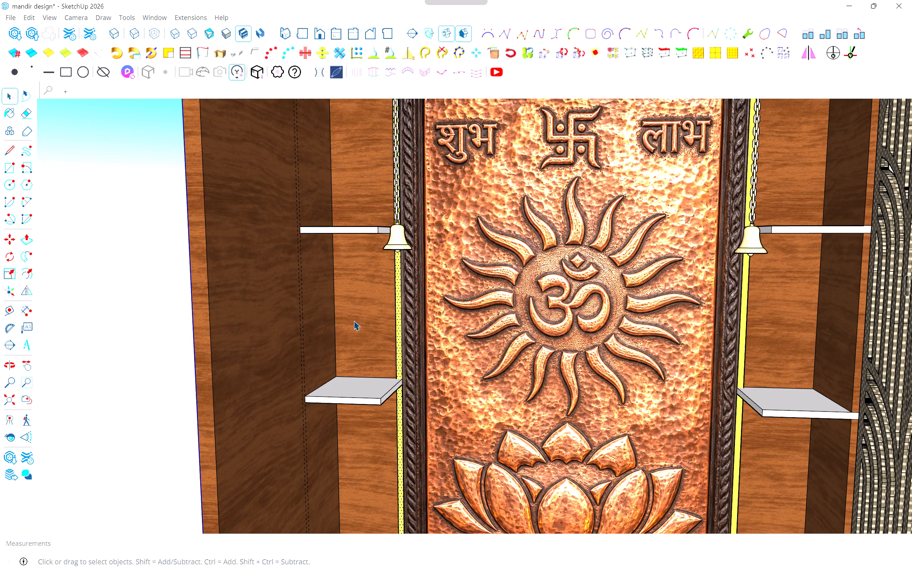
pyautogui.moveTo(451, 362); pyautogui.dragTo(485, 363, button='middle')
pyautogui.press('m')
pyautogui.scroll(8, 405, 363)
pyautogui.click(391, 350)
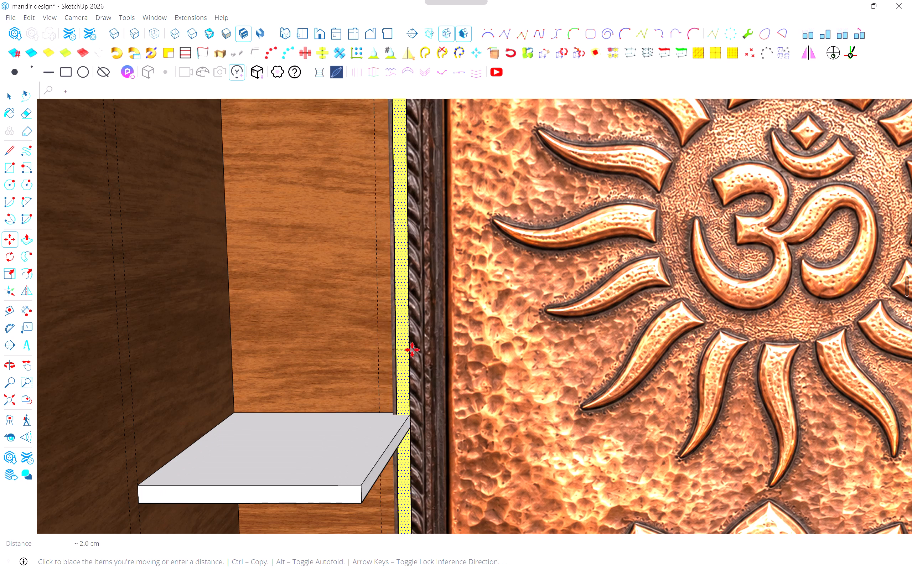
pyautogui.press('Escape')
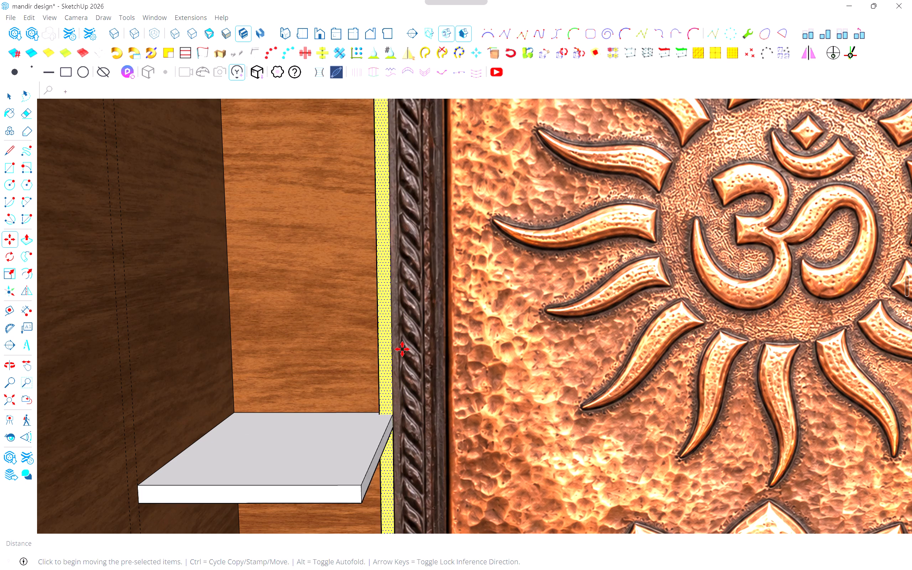
# Group the yellow strip face and its edges along the left side of the copper panel's frame.
pyautogui.scroll(-4, 402, 350)
pyautogui.scroll(2, 388, 370)
pyautogui.press('v')
pyautogui.press('space')
pyautogui.doubleClick(389, 367)
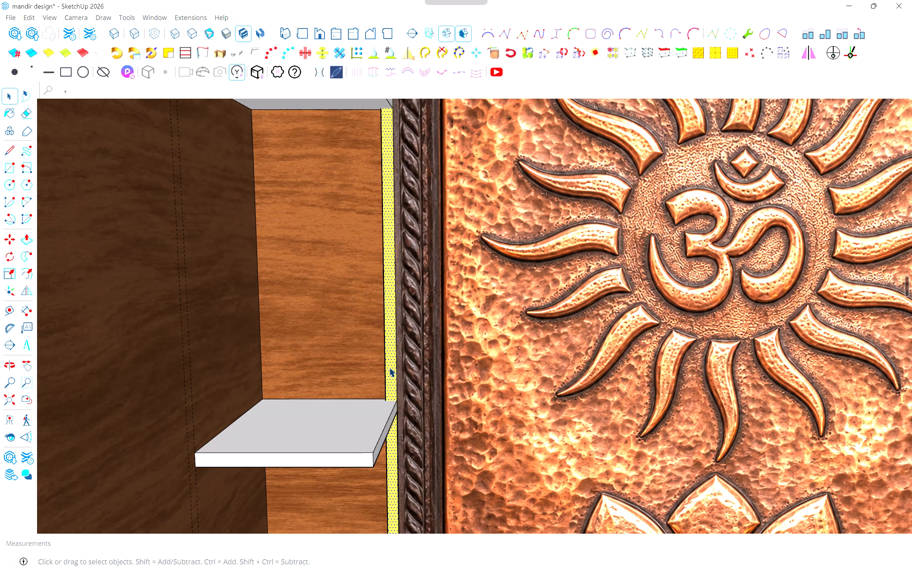
pyautogui.scroll(-10, 389, 367)
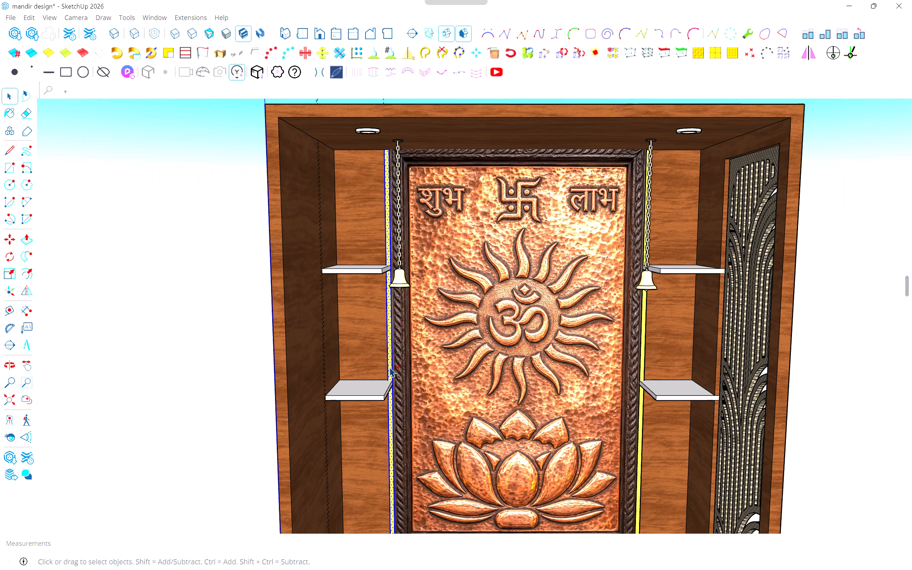
pyautogui.hotkey('ctrl', 'g')
# Move the grouped left yellow strip about 4.3 cm inward onto the carved frame.
pyautogui.scroll(6, 389, 367)
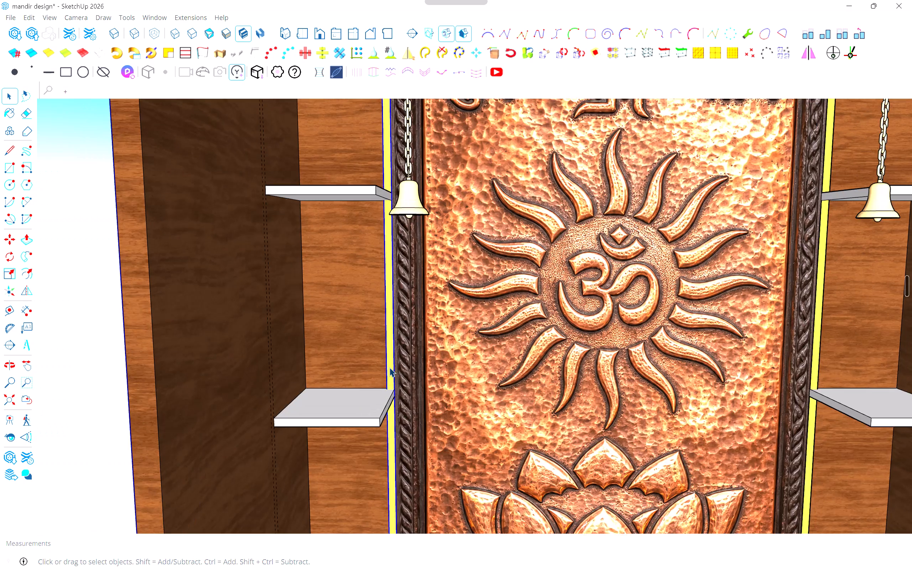
pyautogui.scroll(3, 389, 367)
pyautogui.press('l')
pyautogui.scroll(3, 401, 369)
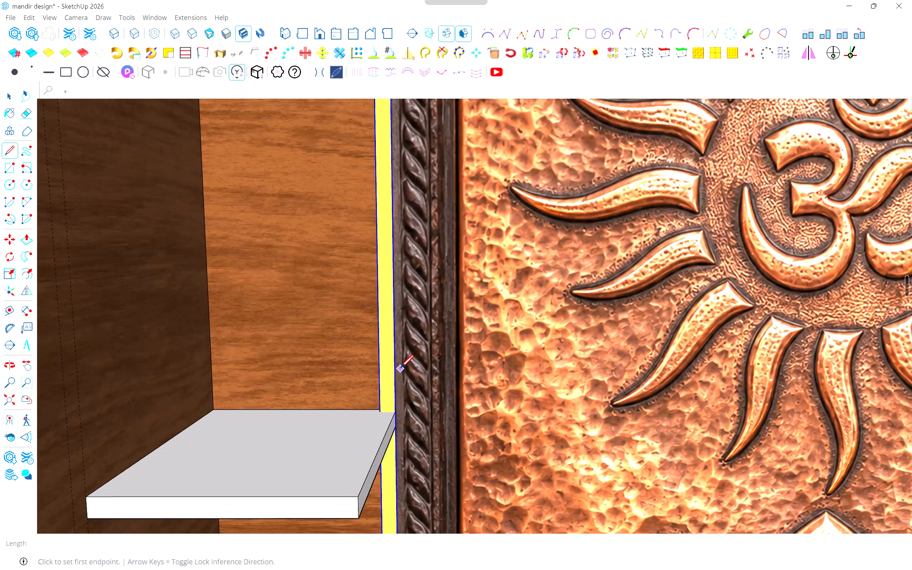
pyautogui.press('m')
pyautogui.click(395, 370)
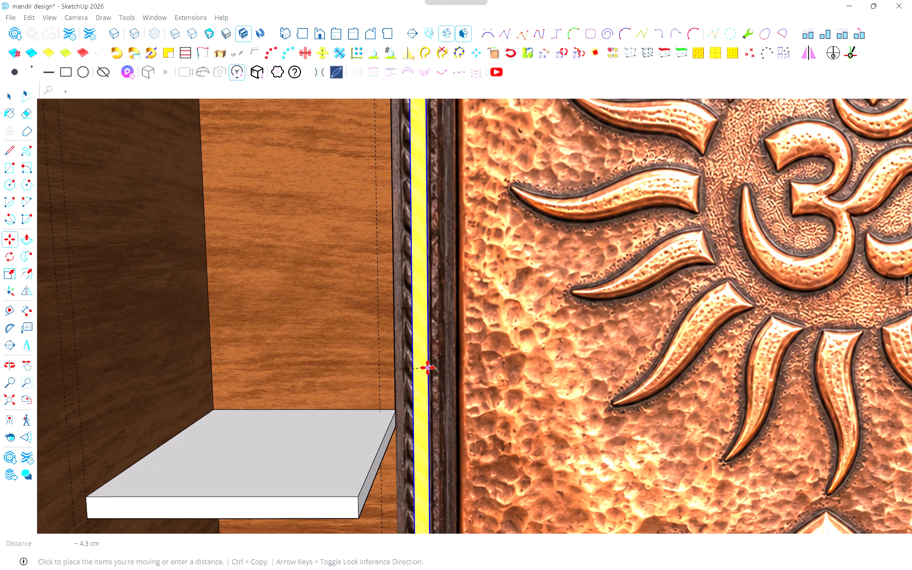
pyautogui.click(425, 368)
# Group the yellow strip face and its edges along the right side of the copper panel's frame.
pyautogui.scroll(-14, 430, 367)
pyautogui.scroll(3, 651, 366)
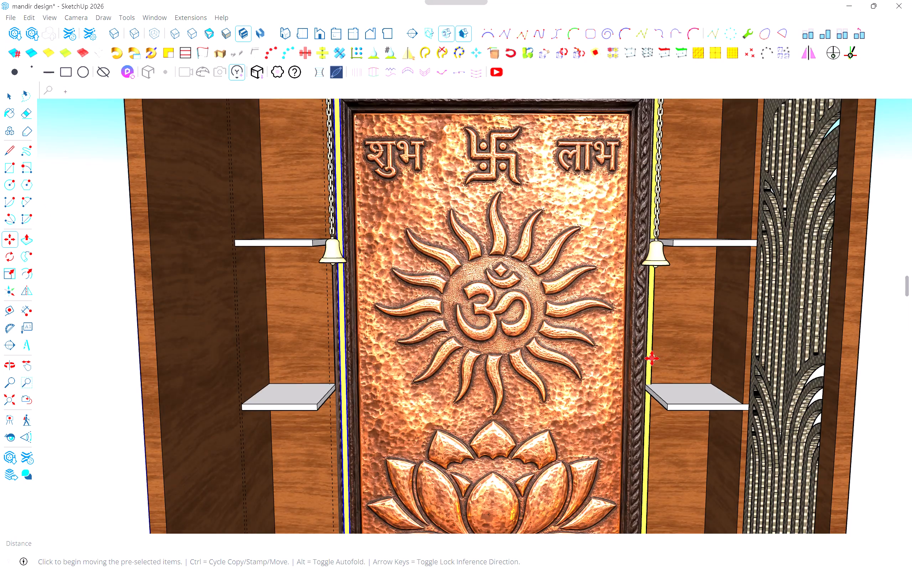
pyautogui.scroll(-4, 649, 358)
pyautogui.scroll(4, 540, 350)
pyautogui.scroll(-3, 600, 421)
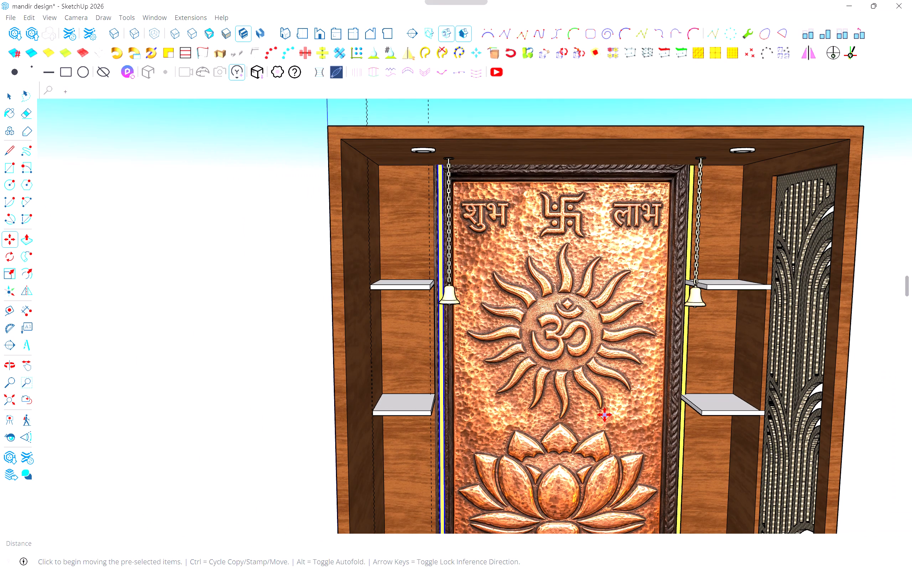
pyautogui.scroll(4, 658, 344)
pyautogui.press('space')
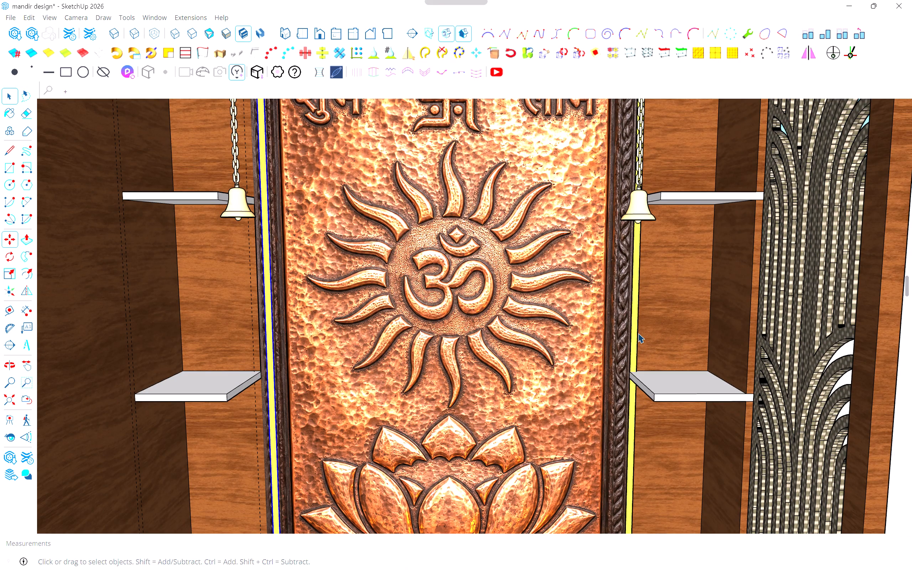
pyautogui.click(638, 333)
pyautogui.doubleClick(634, 333)
pyautogui.scroll(4, 634, 333)
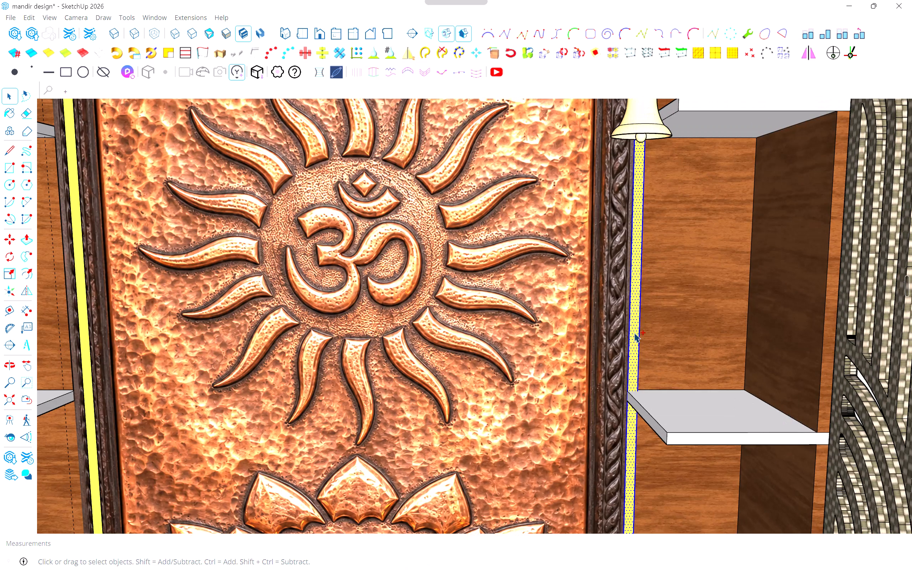
pyautogui.hotkey('ctrl', 'g')
# Move the grouped right yellow strip about 4.6 cm inward onto the carved frame.
pyautogui.scroll(-5, 634, 333)
pyautogui.press('m')
pyautogui.scroll(4, 633, 336)
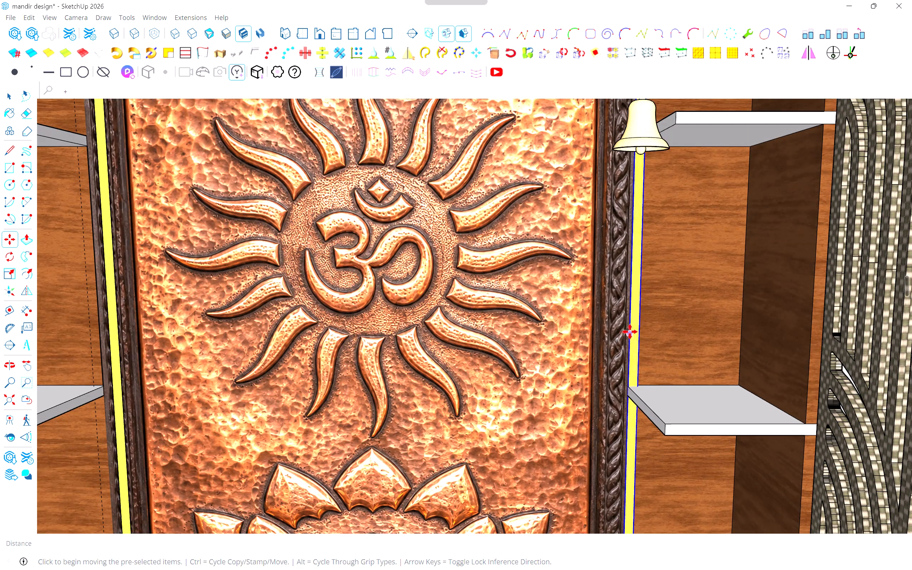
pyautogui.click(630, 331)
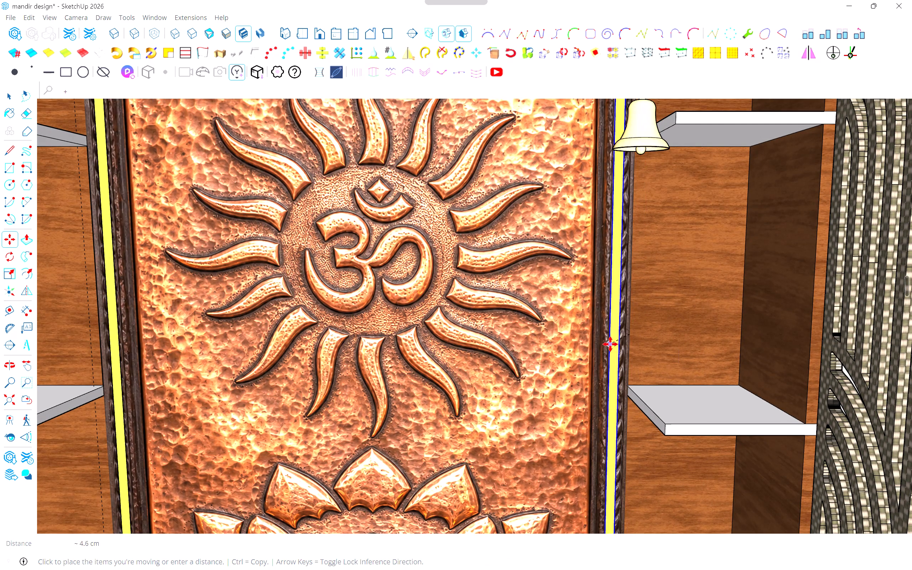
pyautogui.click(612, 344)
# Place a vertical guide on the left side wall, 15 cm from the back corner edge.
pyautogui.moveTo(615, 344); pyautogui.dragTo(553, 346, button='middle')
pyautogui.scroll(-6, 529, 353)
pyautogui.press('space')
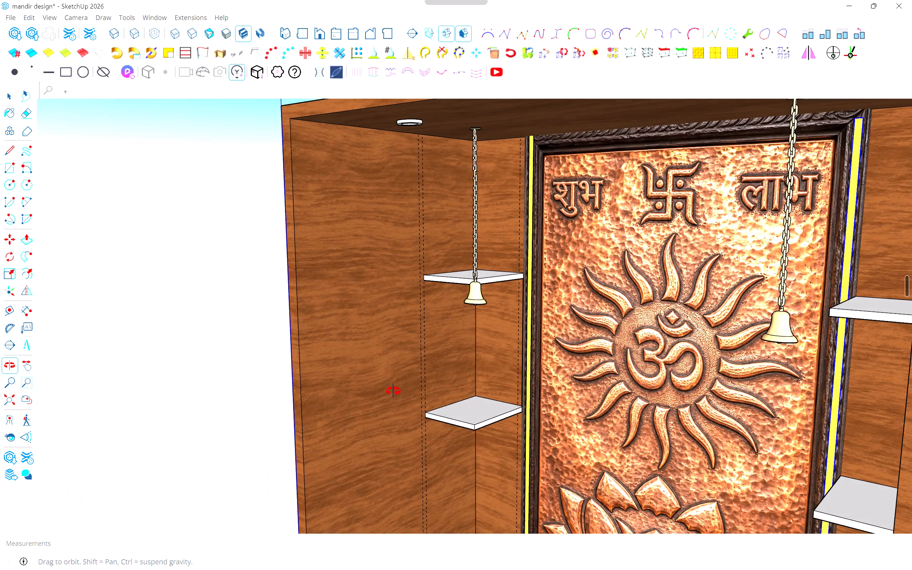
pyautogui.scroll(3, 481, 303)
pyautogui.moveTo(466, 311); pyautogui.dragTo(441, 319, button='middle')
pyautogui.middleClick(441, 319)
pyautogui.scroll(1, 493, 331)
pyautogui.moveTo(493, 331); pyautogui.dragTo(514, 337, button='middle')
pyautogui.middleClick(514, 337)
pyautogui.moveTo(509, 343); pyautogui.dragTo(525, 346, button='middle')
pyautogui.middleClick(525, 346)
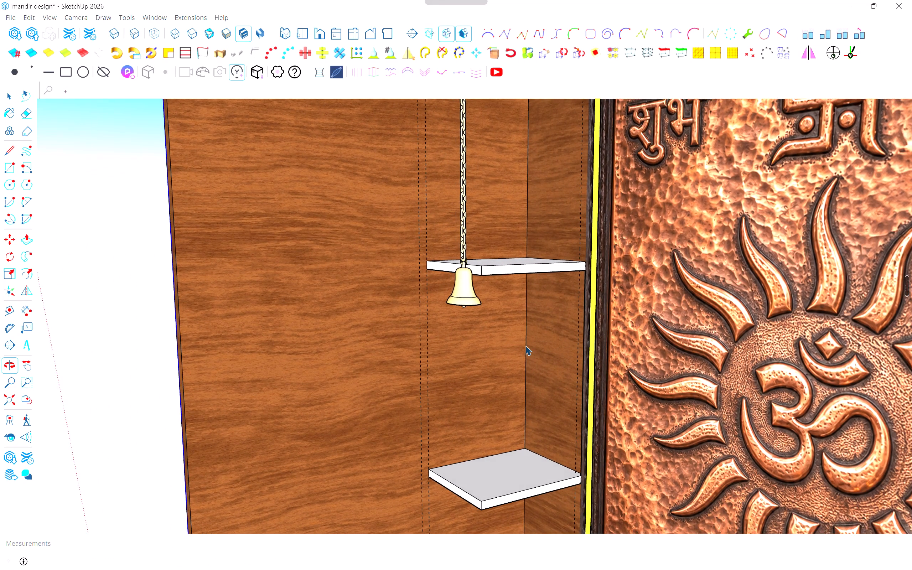
pyautogui.press('t')
pyautogui.scroll(4, 523, 349)
pyautogui.click(528, 349)
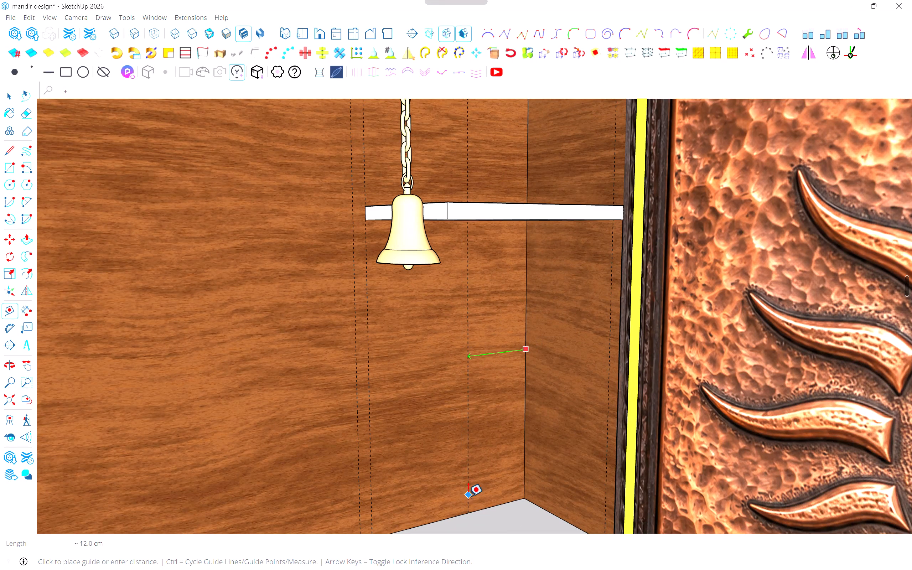
pyautogui.click(455, 513)
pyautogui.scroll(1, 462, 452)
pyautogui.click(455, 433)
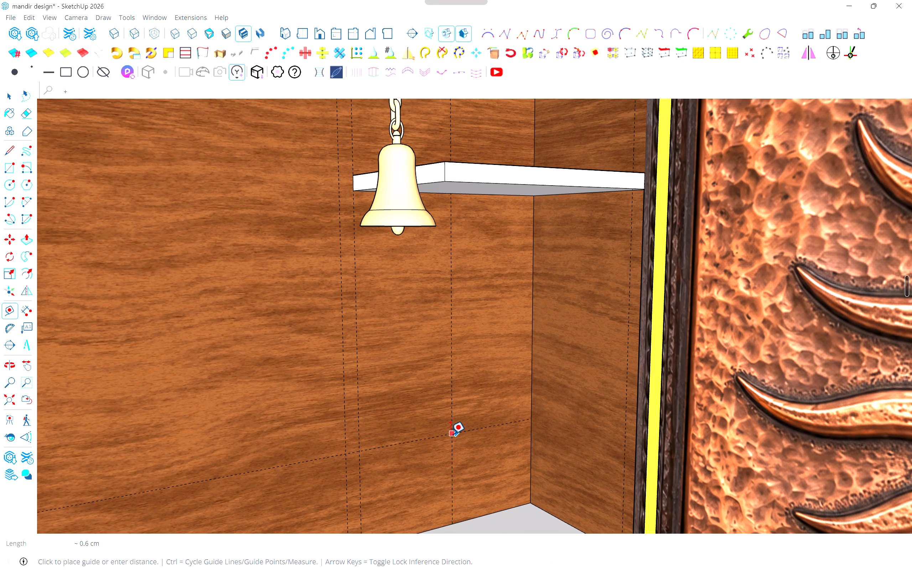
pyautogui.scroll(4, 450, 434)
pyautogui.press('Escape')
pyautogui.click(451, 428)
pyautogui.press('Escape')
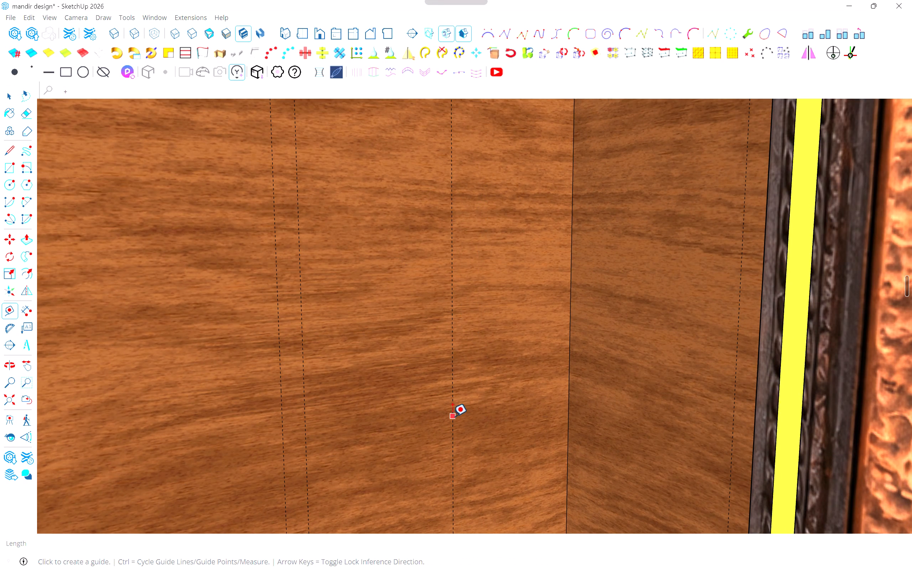
# Add a parallel guide 1 cm to each side of the 15 cm guide on the left side wall.
pyautogui.click(452, 416)
pyautogui.press('1')
pyautogui.press('Return')
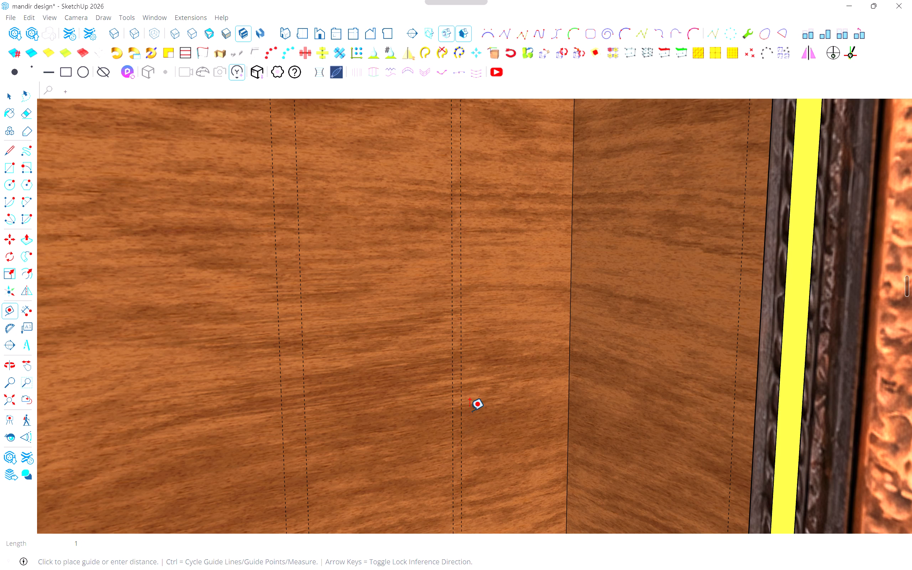
pyautogui.click(455, 408)
pyautogui.press('1')
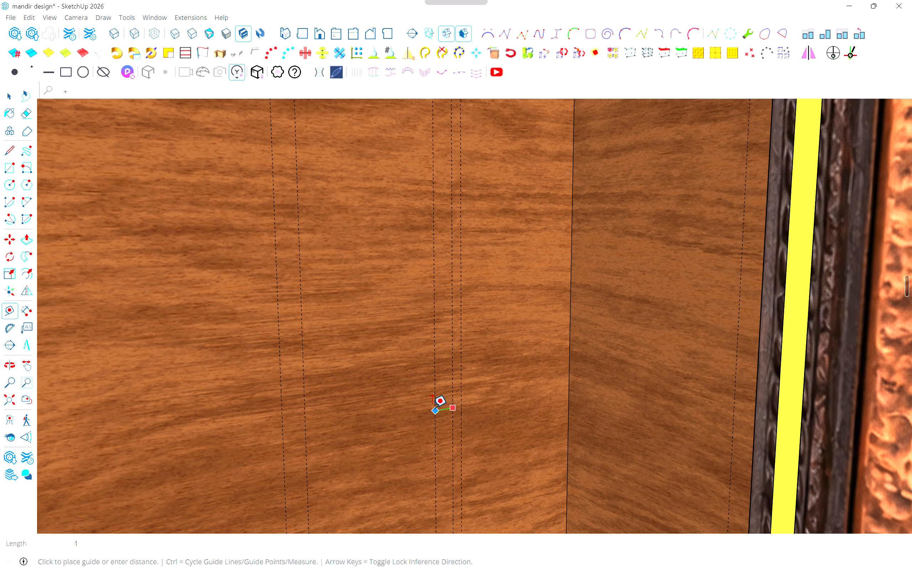
pyautogui.press('Return')
# Delete the middle guide of the three closely spaced guides on the left side wall.
pyautogui.moveTo(435, 408); pyautogui.dragTo(463, 402, button='middle')
pyautogui.scroll(-4, 463, 402)
pyautogui.press('space')
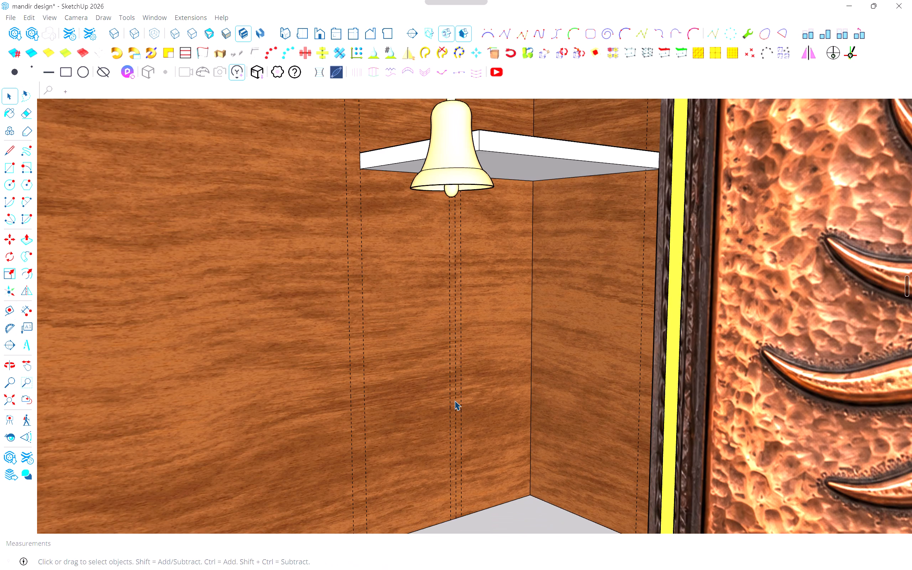
pyautogui.scroll(4, 455, 400)
pyautogui.click(455, 400)
pyautogui.click(455, 400)
pyautogui.click(456, 399)
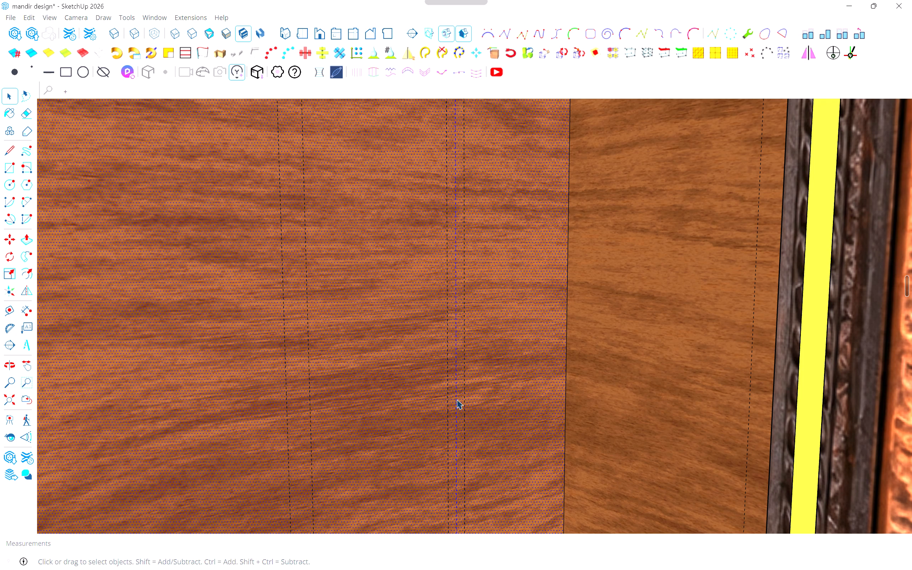
pyautogui.click(516, 375)
pyautogui.click(631, 358)
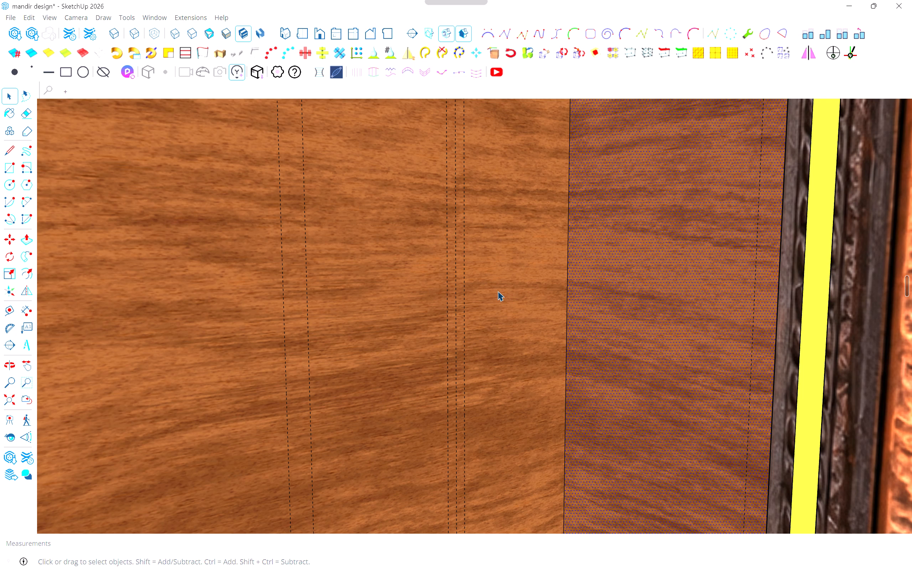
pyautogui.click(457, 314)
pyautogui.press('Delete')
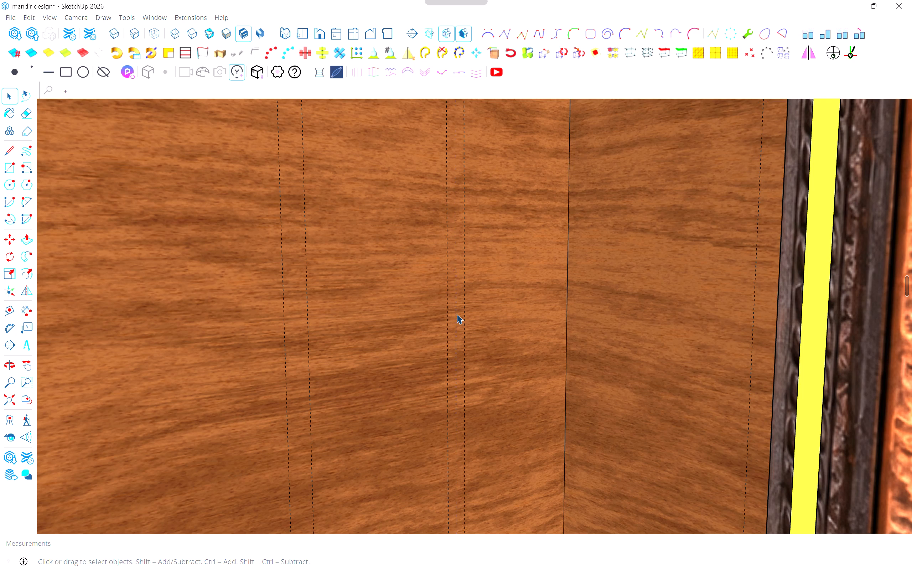
# Draw a 2 cm wide vertical rectangle between the two close guides on the left side wall, from the ceiling to the white platform.
pyautogui.scroll(-15, 457, 314)
pyautogui.scroll(4, 457, 314)
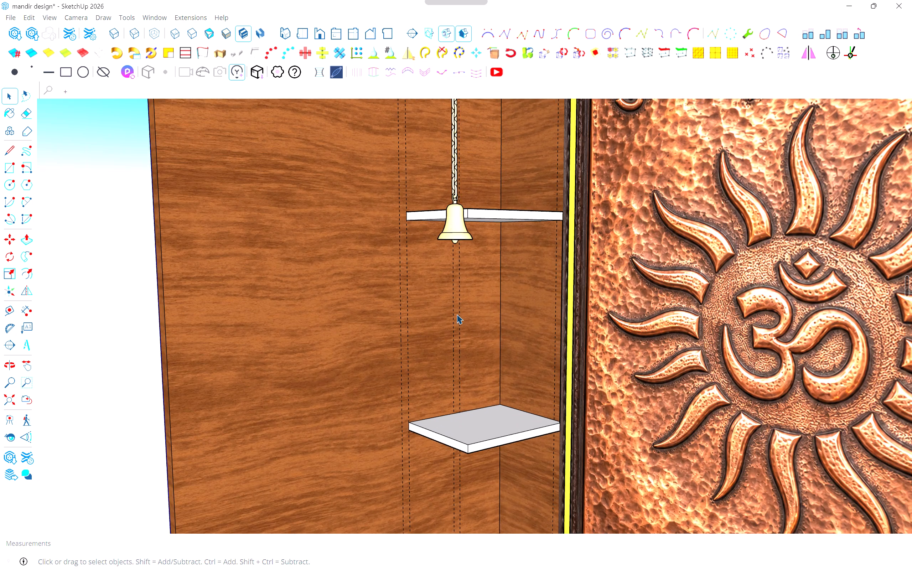
pyautogui.moveTo(461, 312); pyautogui.dragTo(481, 321, button='middle')
pyautogui.press('r')
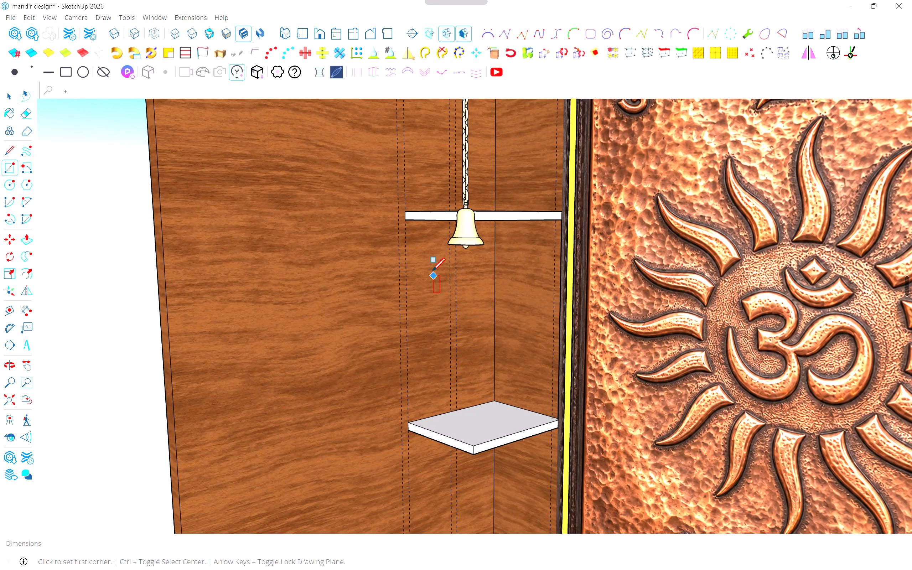
pyautogui.keyDown('shift'); pyautogui.moveTo(428, 244); pyautogui.dragTo(456, 398, button='middle'); pyautogui.keyUp('shift')
pyautogui.scroll(4, 481, 177)
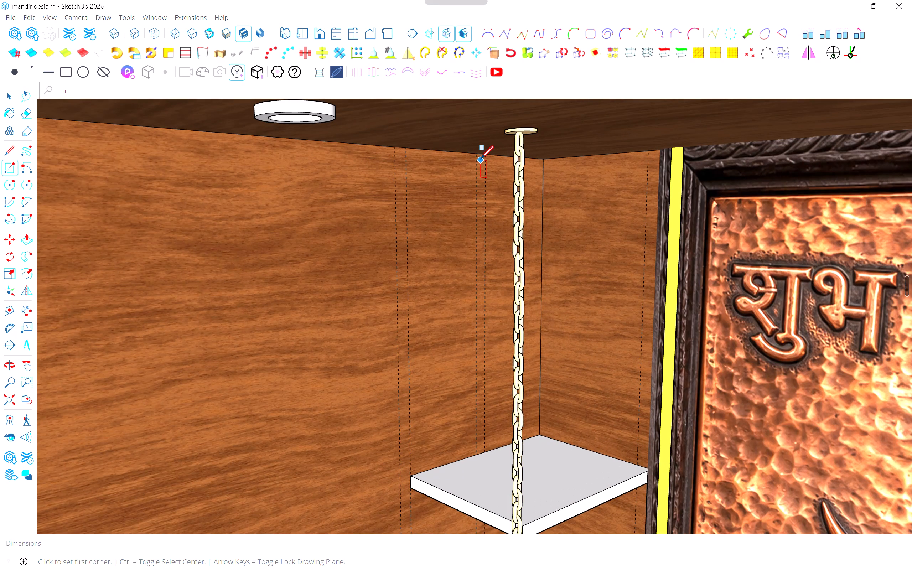
pyautogui.click(478, 156)
pyautogui.keyDown('shift'); pyautogui.moveTo(501, 341); pyautogui.dragTo(495, 205, button='middle'); pyautogui.keyUp('shift')
pyautogui.scroll(-2, 497, 238)
pyautogui.keyDown('shift'); pyautogui.moveTo(503, 437); pyautogui.dragTo(482, 294, button='middle'); pyautogui.keyUp('shift')
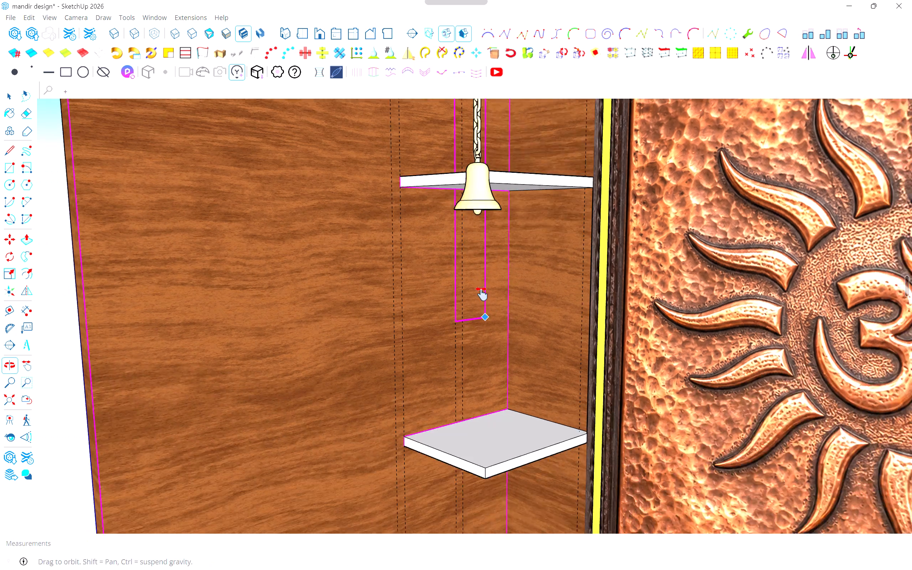
pyautogui.keyDown('shift'); pyautogui.moveTo(482, 294); pyautogui.dragTo(478, 228, button='middle'); pyautogui.keyUp('shift')
pyautogui.scroll(1, 456, 337)
pyautogui.keyDown('shift'); pyautogui.moveTo(460, 393); pyautogui.dragTo(463, 187, button='middle'); pyautogui.keyUp('shift')
pyautogui.scroll(1, 465, 413)
pyautogui.keyDown('shift'); pyautogui.moveTo(465, 413); pyautogui.dragTo(461, 251, button='middle'); pyautogui.keyUp('shift')
pyautogui.scroll(1, 458, 334)
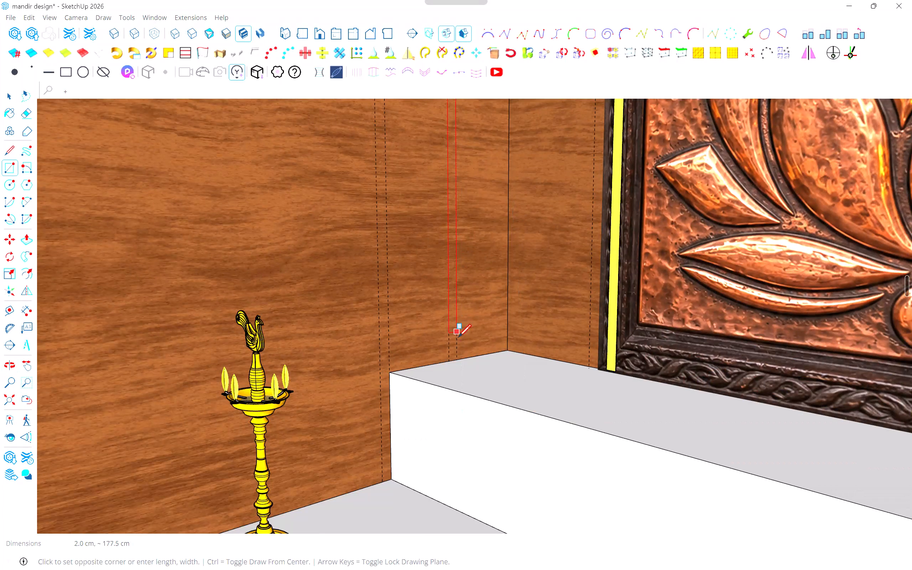
pyautogui.scroll(2, 458, 338)
pyautogui.click(458, 365)
# Paint all three sections of the left wall strip, below, between and above the shelves, with the yellow E04_Green_Bloom material.
pyautogui.moveTo(440, 305); pyautogui.dragTo(460, 367, button='middle')
pyautogui.scroll(-3, 462, 363)
pyautogui.press('space')
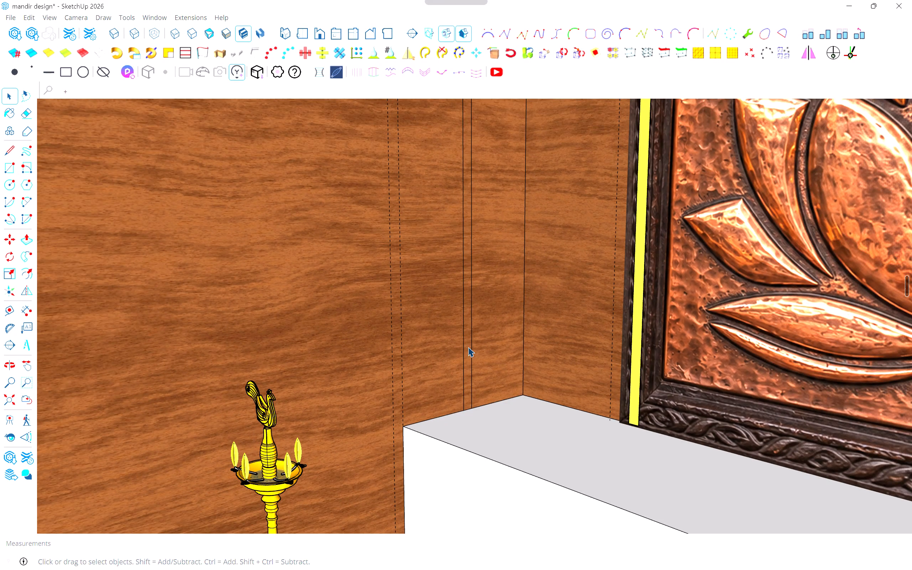
pyautogui.click(468, 346)
pyautogui.scroll(4, 468, 346)
pyautogui.press('b')
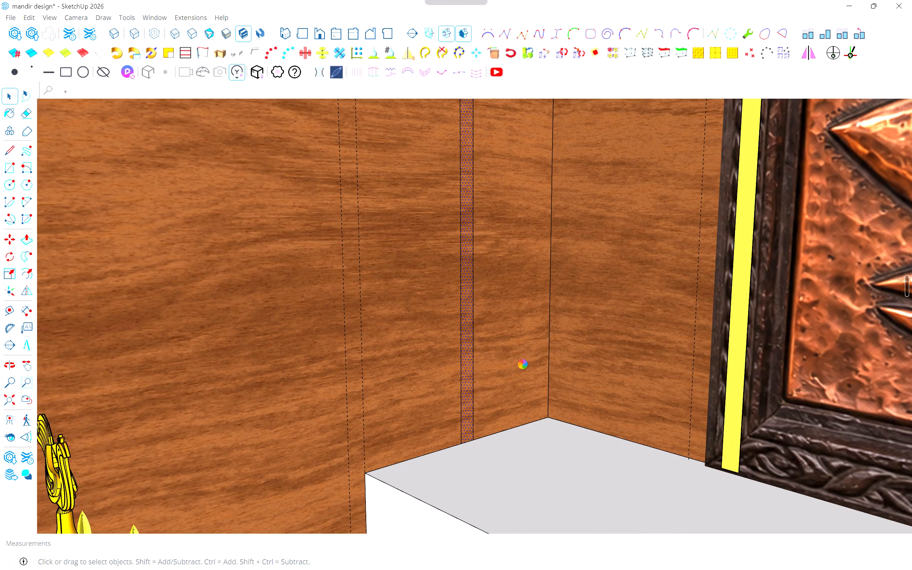
pyautogui.click(464, 355)
pyautogui.scroll(-16, 462, 358)
pyautogui.press('space')
pyautogui.scroll(5, 511, 164)
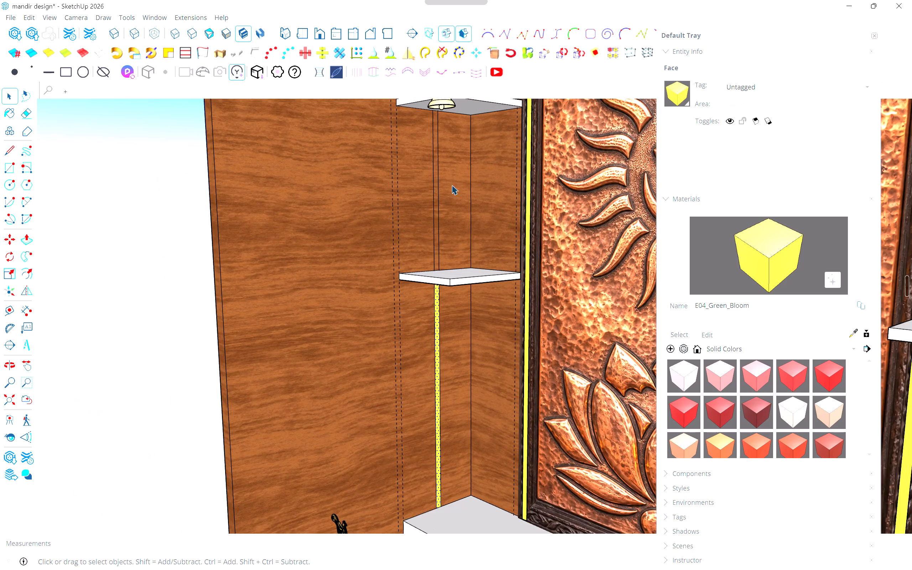
pyautogui.scroll(4, 437, 195)
pyautogui.click(436, 195)
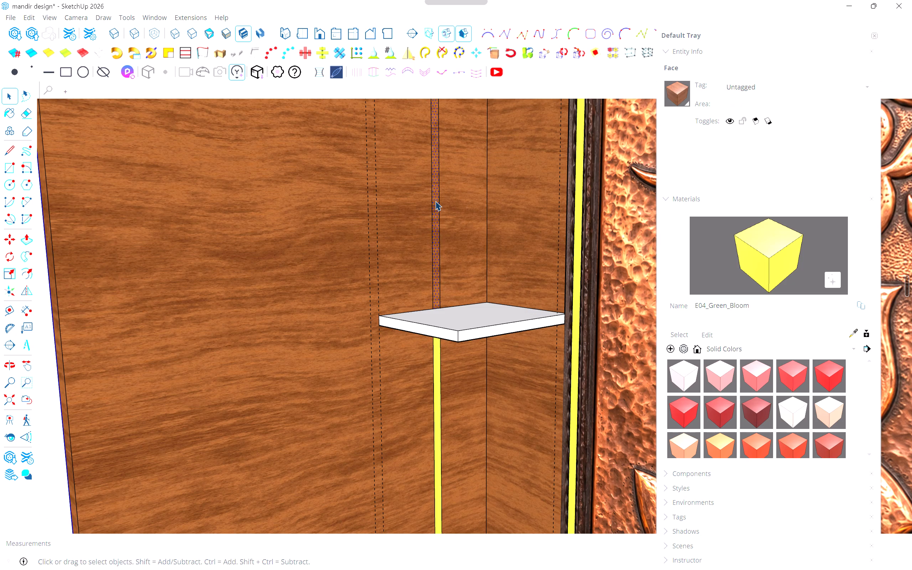
pyautogui.press('b')
pyautogui.click(435, 201)
pyautogui.keyDown('shift'); pyautogui.moveTo(435, 201); pyautogui.dragTo(473, 382, button='middle'); pyautogui.keyUp('shift')
pyautogui.scroll(-5, 473, 382)
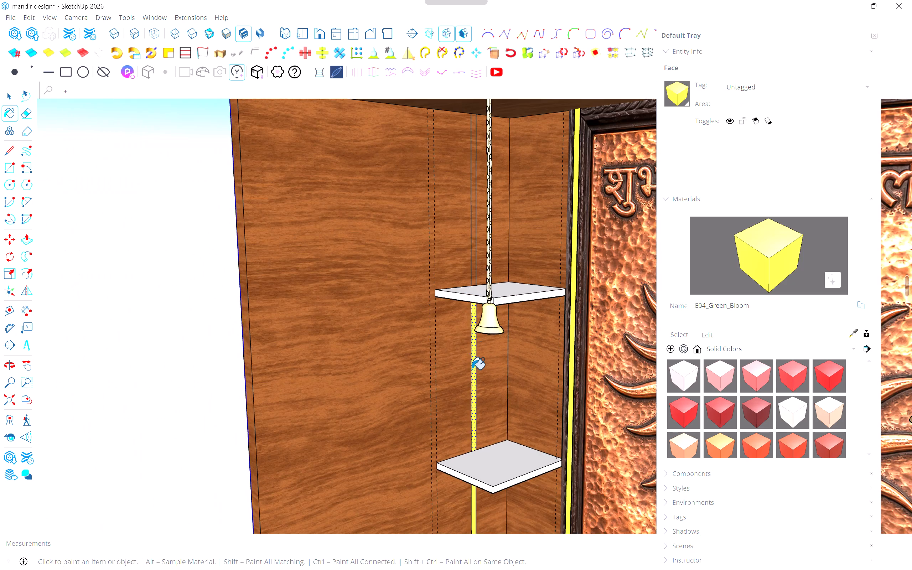
pyautogui.scroll(4, 463, 269)
pyautogui.click(479, 255)
pyautogui.moveTo(465, 267); pyautogui.dragTo(484, 340, button='middle')
pyautogui.scroll(-7, 484, 346)
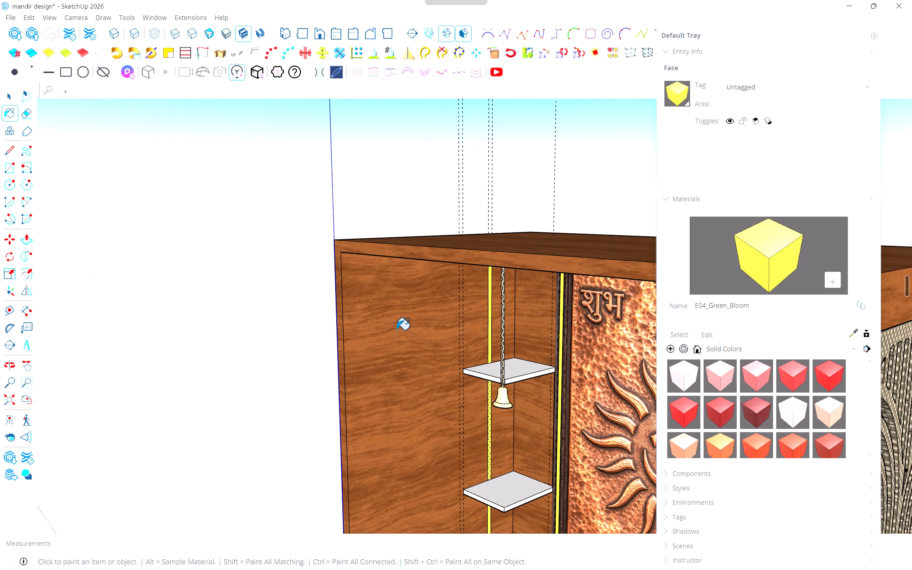
pyautogui.press('space')
pyautogui.click(318, 312)
# Examine the painted left wall strip and the opposite side wall from several angles around the cabinet, closing the Default Tray.
pyautogui.moveTo(321, 314); pyautogui.dragTo(376, 171, button='middle')
pyautogui.scroll(1, 328, 217)
pyautogui.moveTo(389, 168); pyautogui.dragTo(395, 169, button='middle')
pyautogui.moveTo(415, 182); pyautogui.dragTo(553, 204, button='middle')
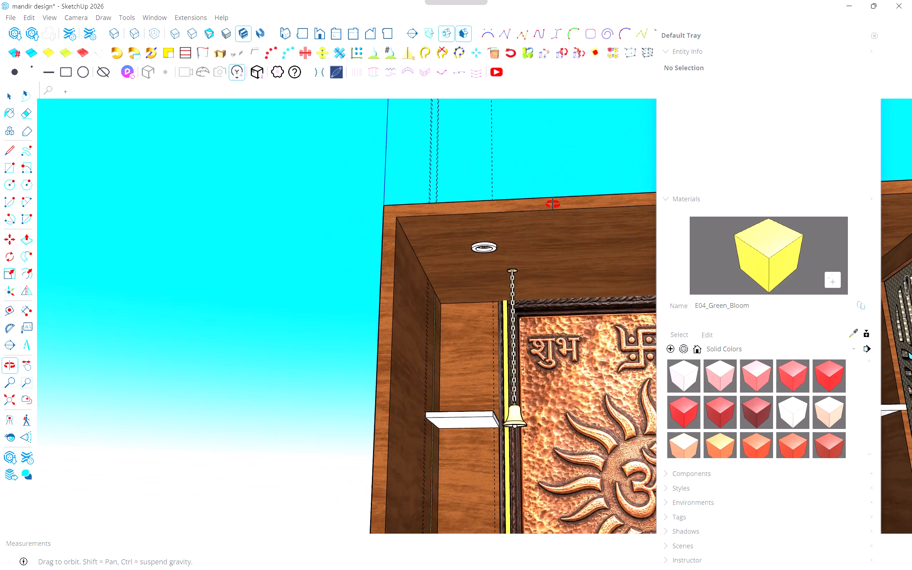
pyautogui.moveTo(553, 204); pyautogui.dragTo(319, 320, button='middle')
pyautogui.scroll(-4, 279, 336)
pyautogui.scroll(-1, 246, 354)
pyautogui.click(246, 354)
pyautogui.press('space')
pyautogui.scroll(6, 249, 356)
pyautogui.moveTo(286, 357); pyautogui.dragTo(358, 341, button='middle')
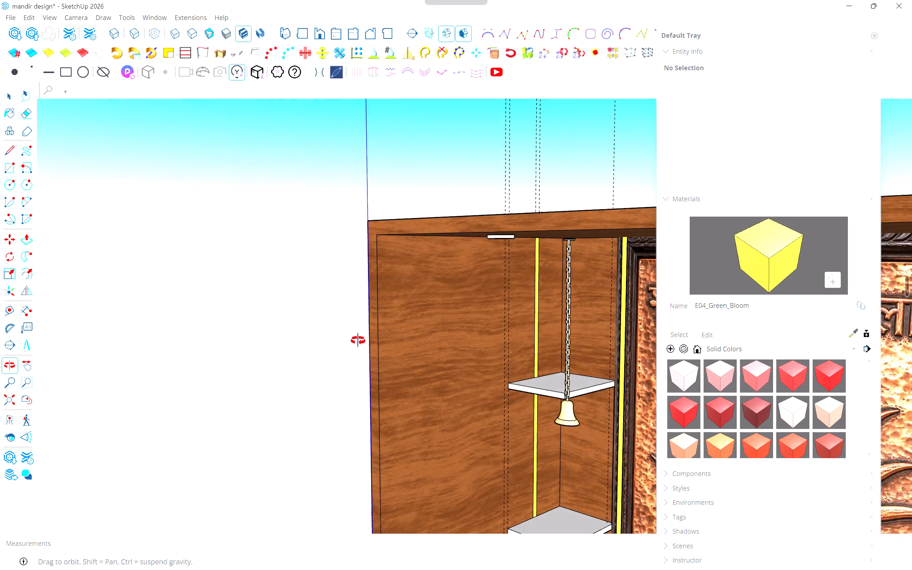
pyautogui.moveTo(358, 341); pyautogui.dragTo(465, 364, button='middle')
pyautogui.press('Escape')
pyautogui.middleClick(465, 364)
pyautogui.middleClick(465, 364)
pyautogui.press('Escape')
pyautogui.press('Escape')
pyautogui.moveTo(430, 364); pyautogui.dragTo(368, 367, button='middle')
pyautogui.scroll(-6, 362, 369)
pyautogui.press('space')
pyautogui.moveTo(339, 384); pyautogui.dragTo(302, 347, button='middle')
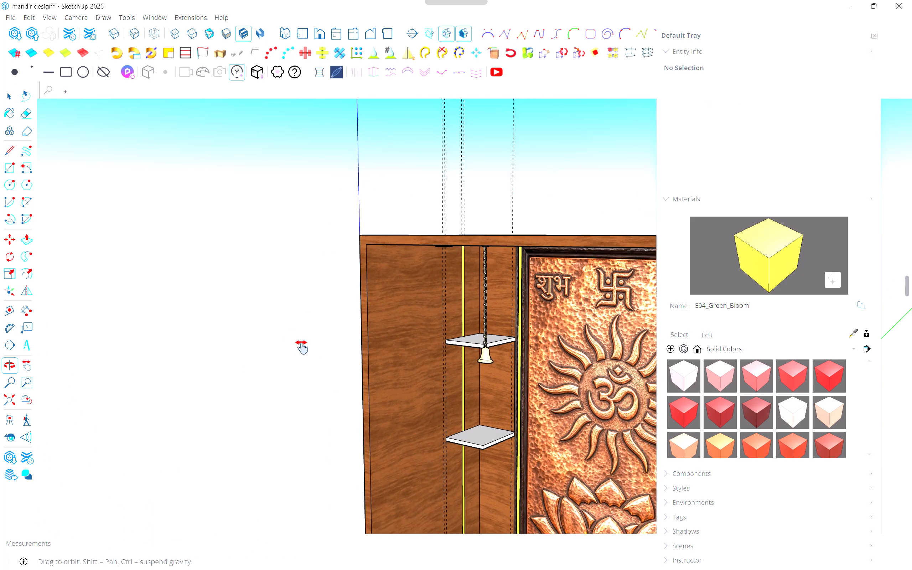
pyautogui.moveTo(302, 347); pyautogui.dragTo(278, 327, button='middle')
pyautogui.click(872, 36)
pyautogui.keyDown('shift'); pyautogui.moveTo(445, 339); pyautogui.dragTo(451, 284, button='middle'); pyautogui.keyUp('shift')
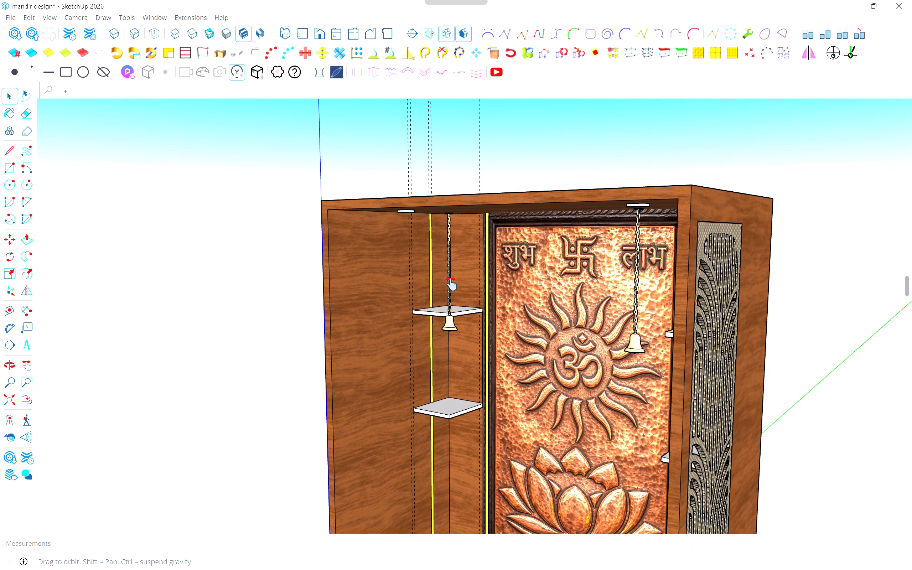
pyautogui.keyDown('shift'); pyautogui.moveTo(451, 284); pyautogui.dragTo(349, 314, button='middle'); pyautogui.keyUp('shift')
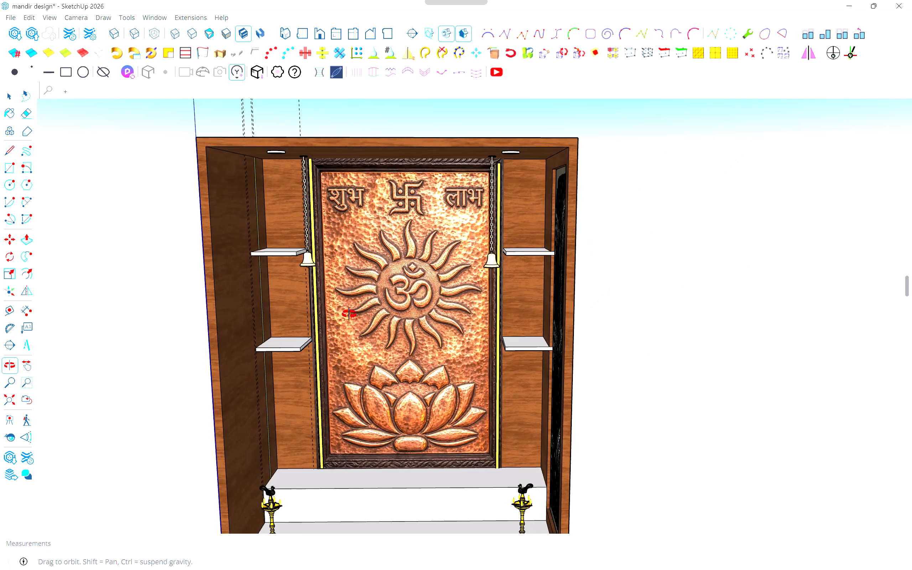
pyautogui.keyDown('shift'); pyautogui.moveTo(349, 314); pyautogui.dragTo(299, 314, button='middle'); pyautogui.keyUp('shift')
pyautogui.scroll(5, 372, 327)
pyautogui.keyDown('shift'); pyautogui.moveTo(357, 327); pyautogui.dragTo(308, 358, button='middle'); pyautogui.keyUp('shift')
pyautogui.moveTo(308, 358); pyautogui.dragTo(315, 357, button='middle')
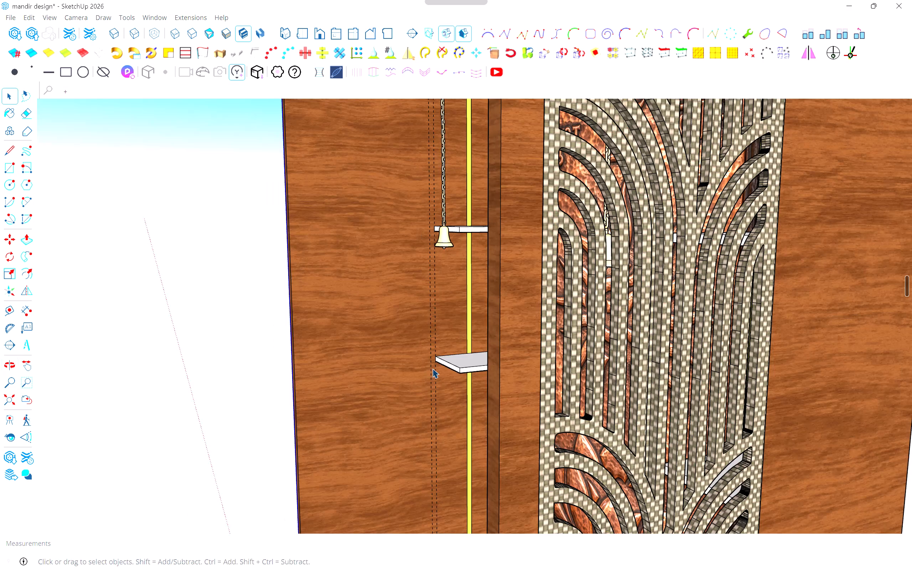
pyautogui.scroll(1, 432, 368)
pyautogui.moveTo(438, 369); pyautogui.dragTo(494, 362, button='middle')
pyautogui.scroll(-5, 492, 361)
pyautogui.moveTo(430, 361); pyautogui.dragTo(612, 370, button='middle')
pyautogui.middleClick(612, 370)
pyautogui.moveTo(522, 370); pyautogui.dragTo(584, 342, button='middle')
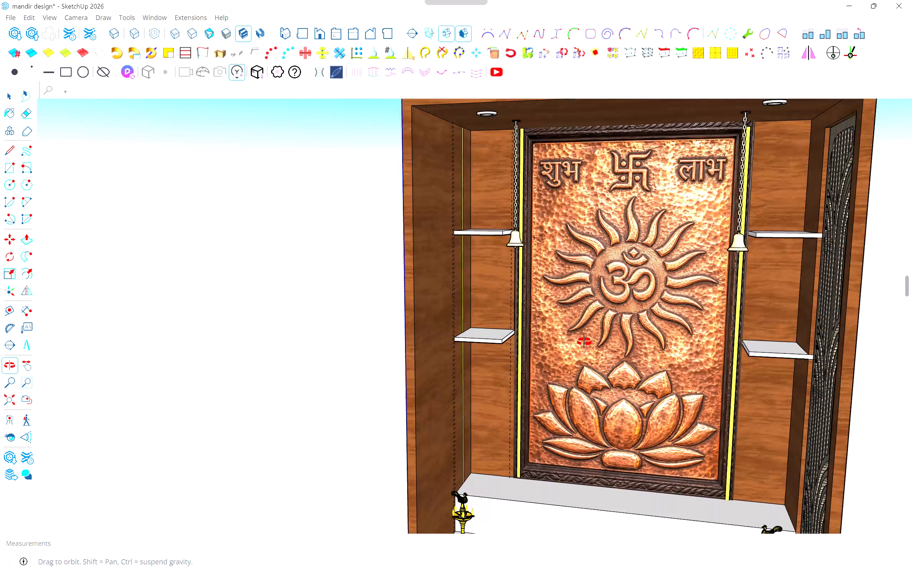
pyautogui.moveTo(584, 342); pyautogui.dragTo(537, 343, button='middle')
pyautogui.keyDown('shift'); pyautogui.moveTo(532, 349); pyautogui.dragTo(454, 330, button='middle'); pyautogui.keyUp('shift')
pyautogui.scroll(5, 396, 355)
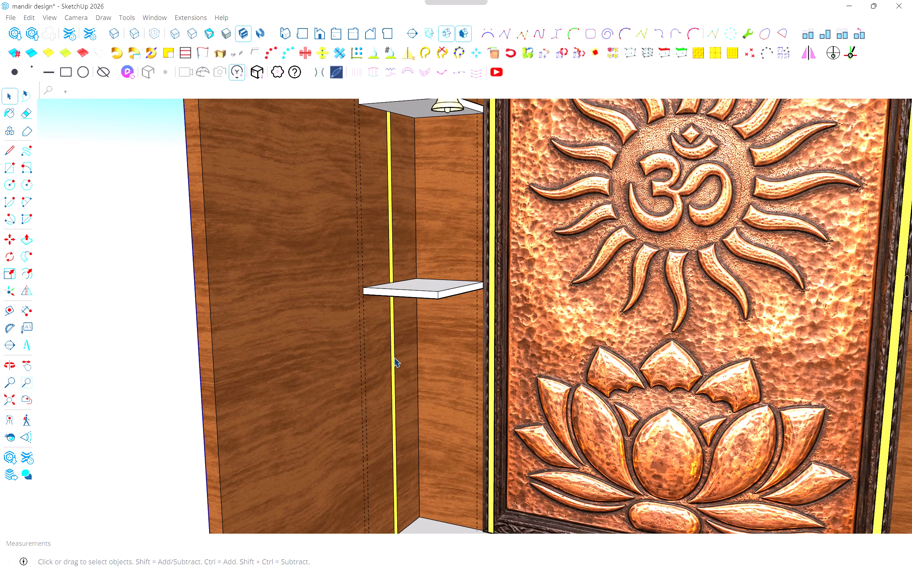
pyautogui.keyDown('shift'); pyautogui.moveTo(446, 354); pyautogui.dragTo(465, 418, button='middle'); pyautogui.keyUp('shift')
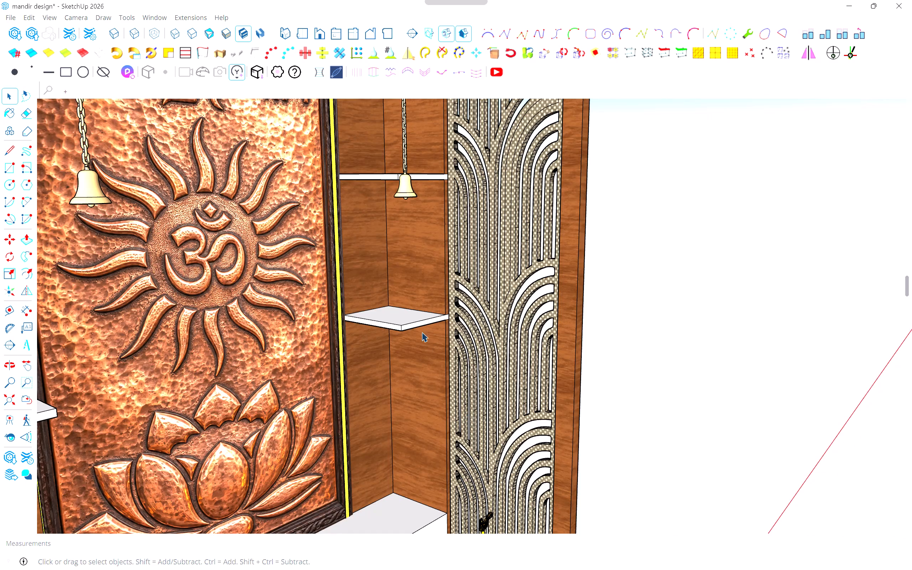
# Place a vertical guide on the right side wall, 15 cm from the back corner edge.
pyautogui.scroll(4, 398, 314)
pyautogui.press('t')
pyautogui.scroll(3, 379, 294)
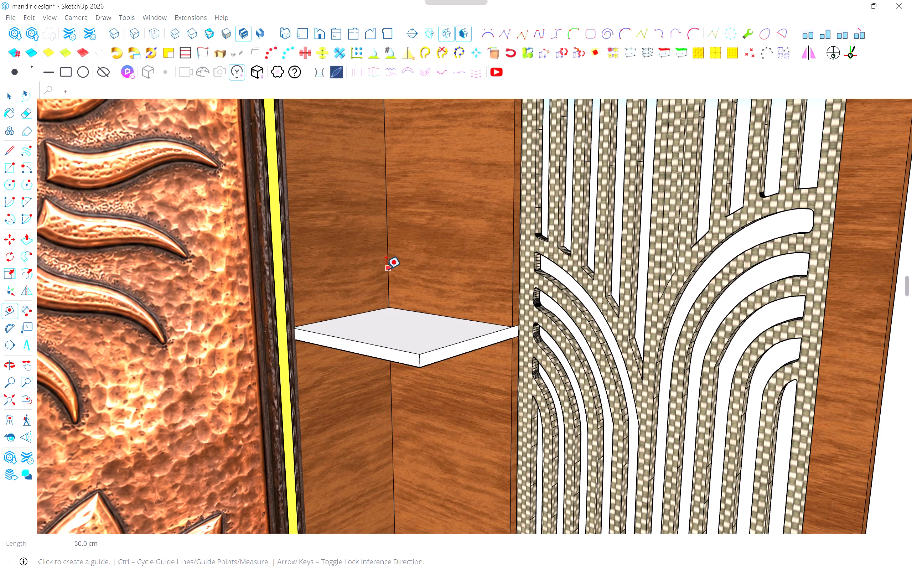
pyautogui.click(386, 268)
pyautogui.scroll(3, 430, 315)
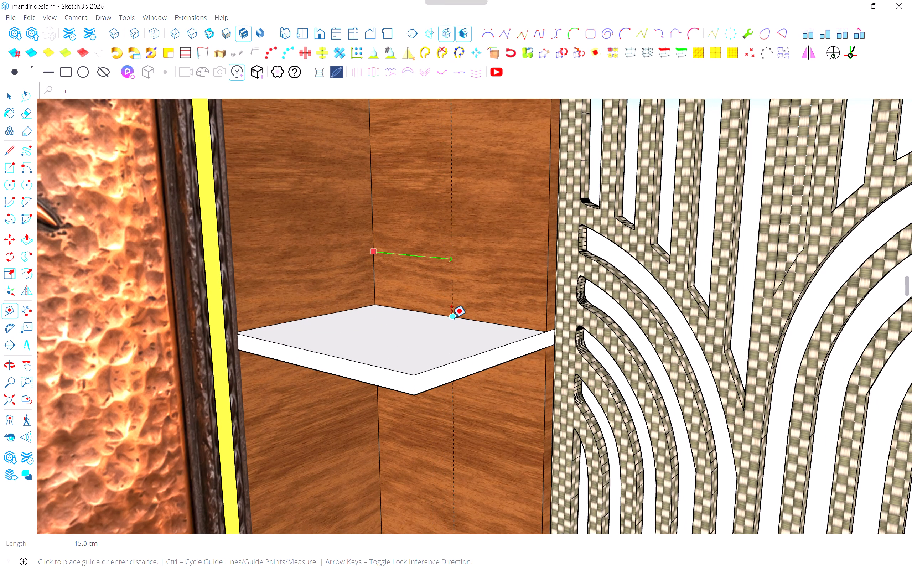
pyautogui.click(451, 318)
# Add a parallel guide 1 cm to each side of the 15 cm guide on the right side wall.
pyautogui.scroll(3, 446, 306)
pyautogui.click(453, 300)
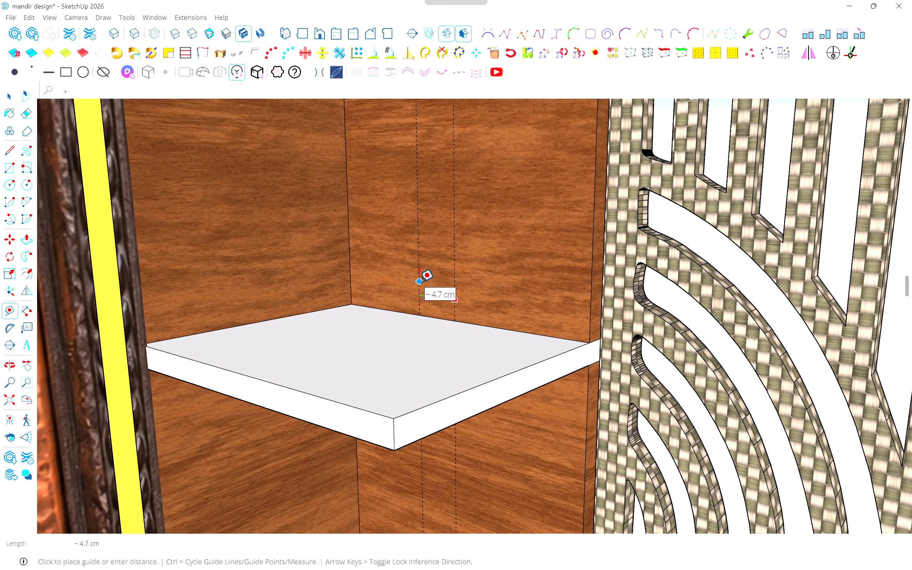
pyautogui.press('1')
pyautogui.press('Return')
pyautogui.scroll(2, 457, 290)
pyautogui.click(457, 290)
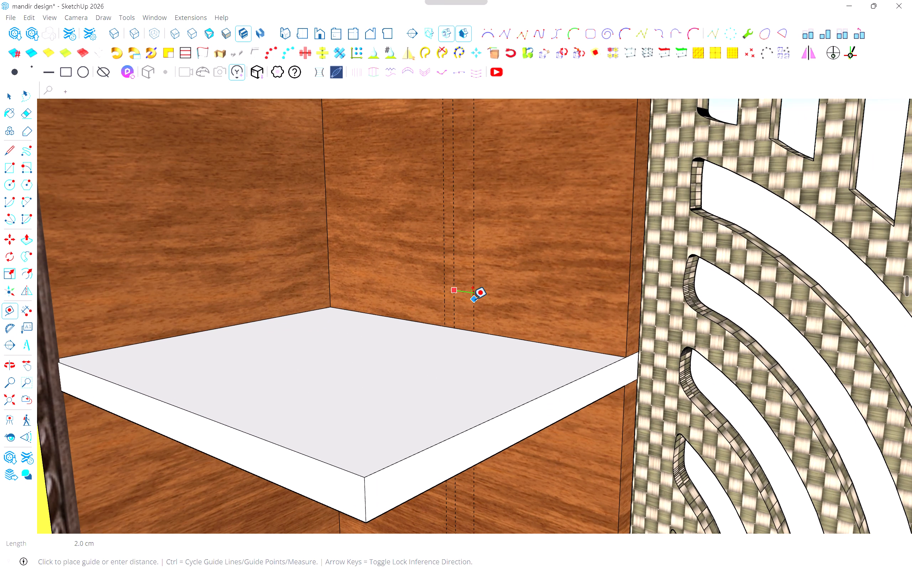
pyautogui.press('1')
pyautogui.press('Return')
# Delete the middle guide of the three closely spaced guides on the right side wall.
pyautogui.scroll(3, 457, 299)
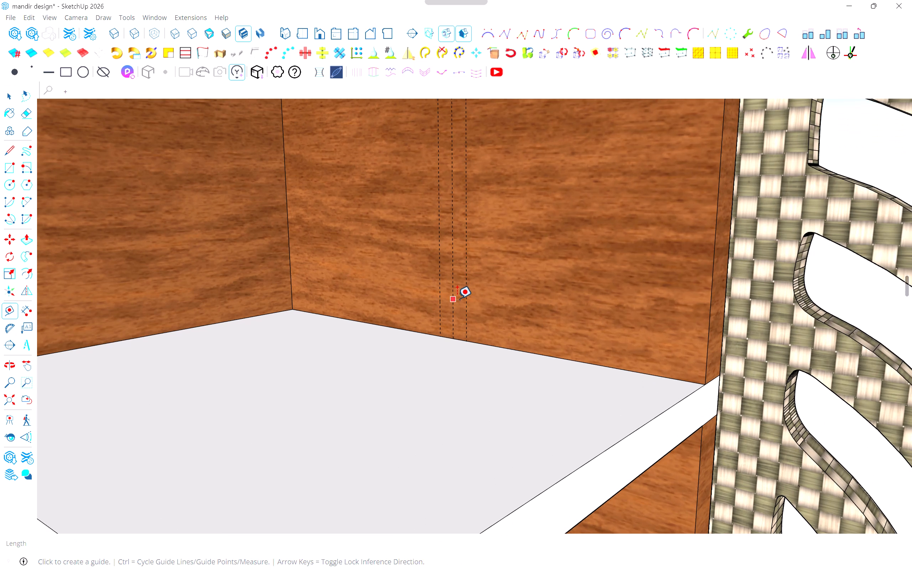
pyautogui.press('space')
pyautogui.click(457, 299)
pyautogui.click(454, 299)
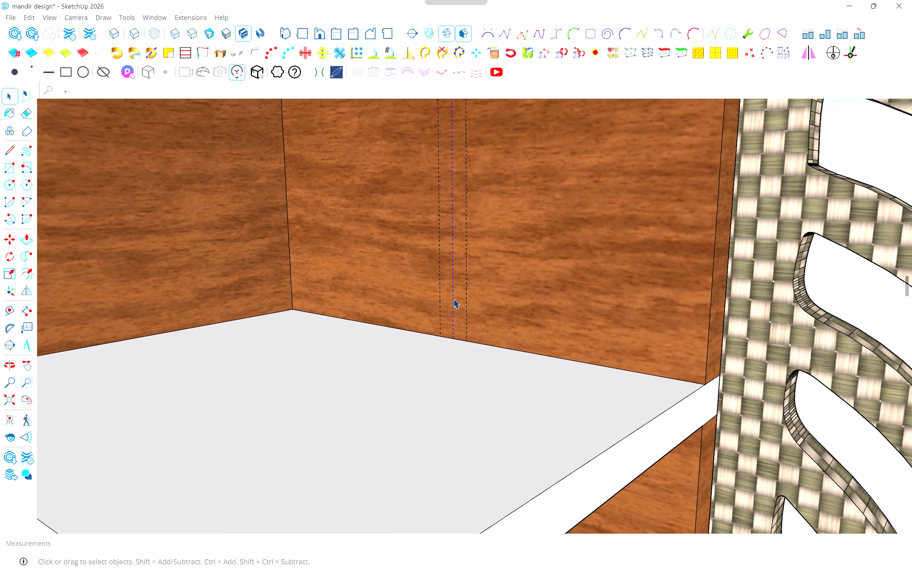
pyautogui.press('Delete')
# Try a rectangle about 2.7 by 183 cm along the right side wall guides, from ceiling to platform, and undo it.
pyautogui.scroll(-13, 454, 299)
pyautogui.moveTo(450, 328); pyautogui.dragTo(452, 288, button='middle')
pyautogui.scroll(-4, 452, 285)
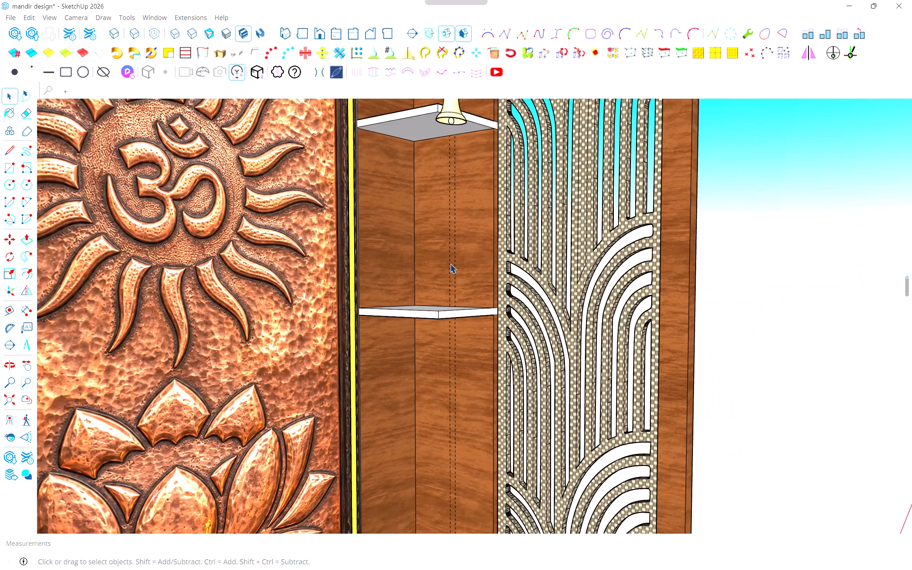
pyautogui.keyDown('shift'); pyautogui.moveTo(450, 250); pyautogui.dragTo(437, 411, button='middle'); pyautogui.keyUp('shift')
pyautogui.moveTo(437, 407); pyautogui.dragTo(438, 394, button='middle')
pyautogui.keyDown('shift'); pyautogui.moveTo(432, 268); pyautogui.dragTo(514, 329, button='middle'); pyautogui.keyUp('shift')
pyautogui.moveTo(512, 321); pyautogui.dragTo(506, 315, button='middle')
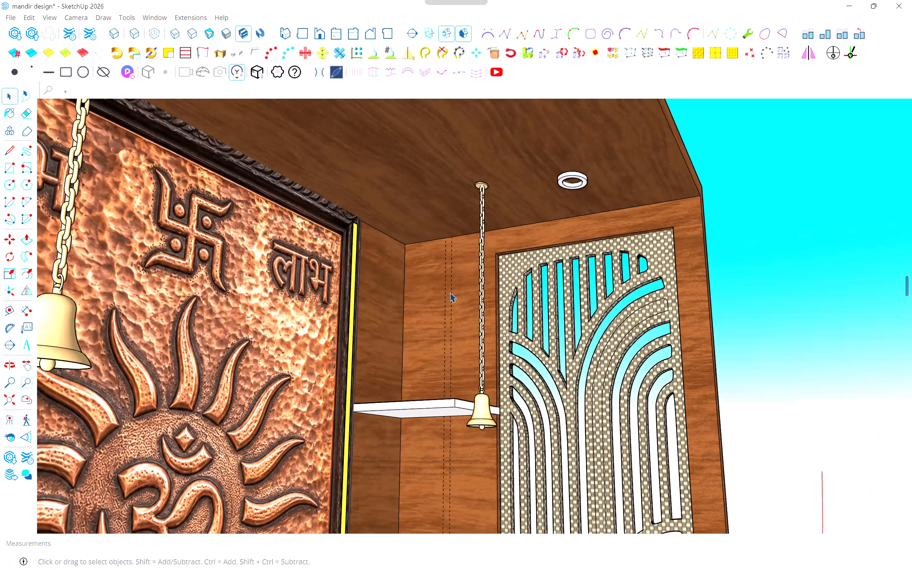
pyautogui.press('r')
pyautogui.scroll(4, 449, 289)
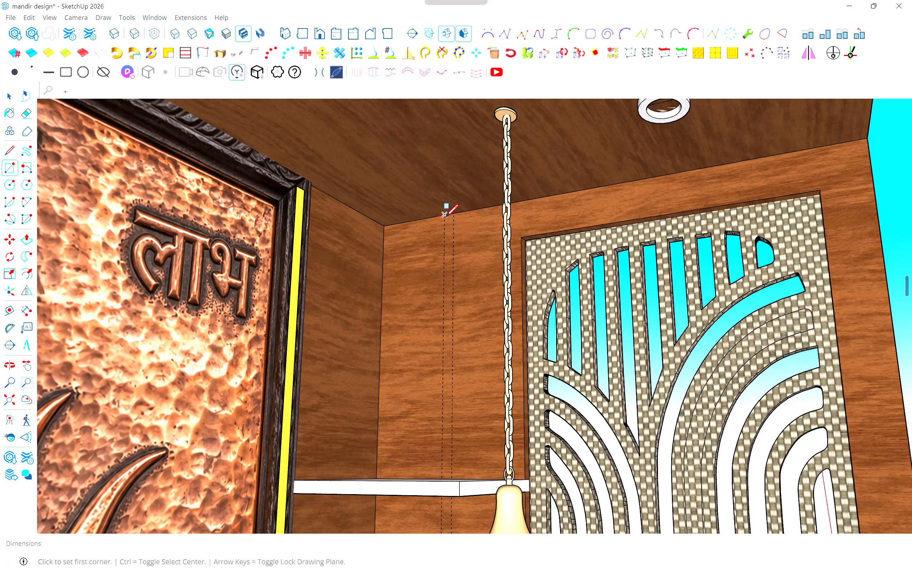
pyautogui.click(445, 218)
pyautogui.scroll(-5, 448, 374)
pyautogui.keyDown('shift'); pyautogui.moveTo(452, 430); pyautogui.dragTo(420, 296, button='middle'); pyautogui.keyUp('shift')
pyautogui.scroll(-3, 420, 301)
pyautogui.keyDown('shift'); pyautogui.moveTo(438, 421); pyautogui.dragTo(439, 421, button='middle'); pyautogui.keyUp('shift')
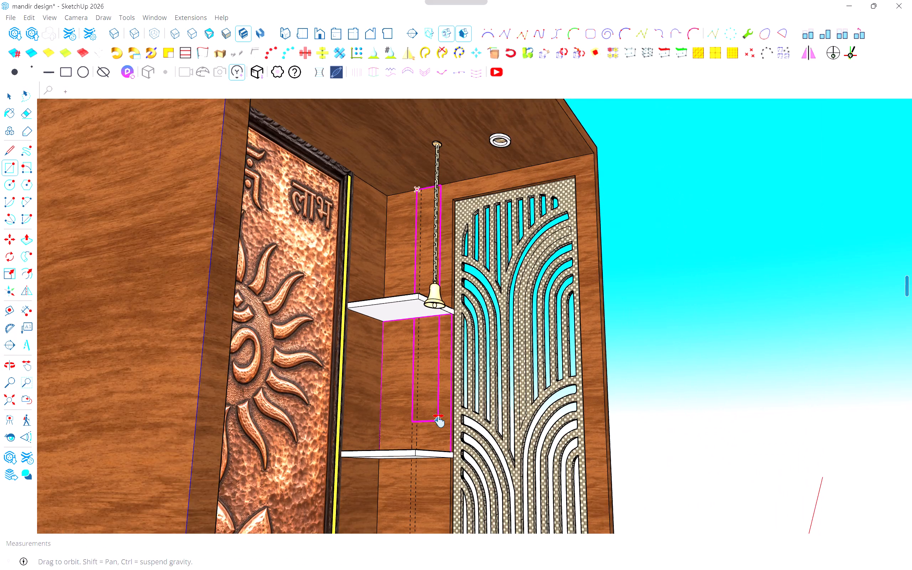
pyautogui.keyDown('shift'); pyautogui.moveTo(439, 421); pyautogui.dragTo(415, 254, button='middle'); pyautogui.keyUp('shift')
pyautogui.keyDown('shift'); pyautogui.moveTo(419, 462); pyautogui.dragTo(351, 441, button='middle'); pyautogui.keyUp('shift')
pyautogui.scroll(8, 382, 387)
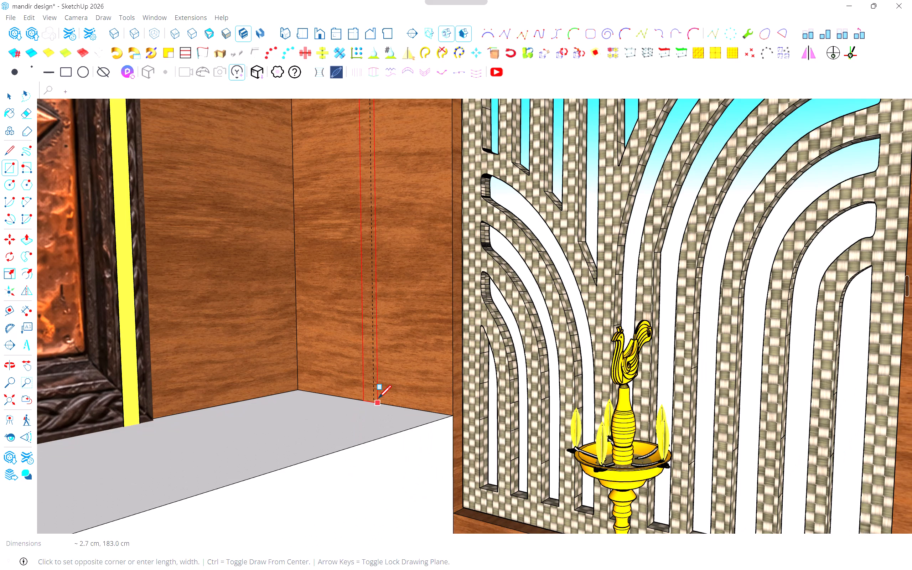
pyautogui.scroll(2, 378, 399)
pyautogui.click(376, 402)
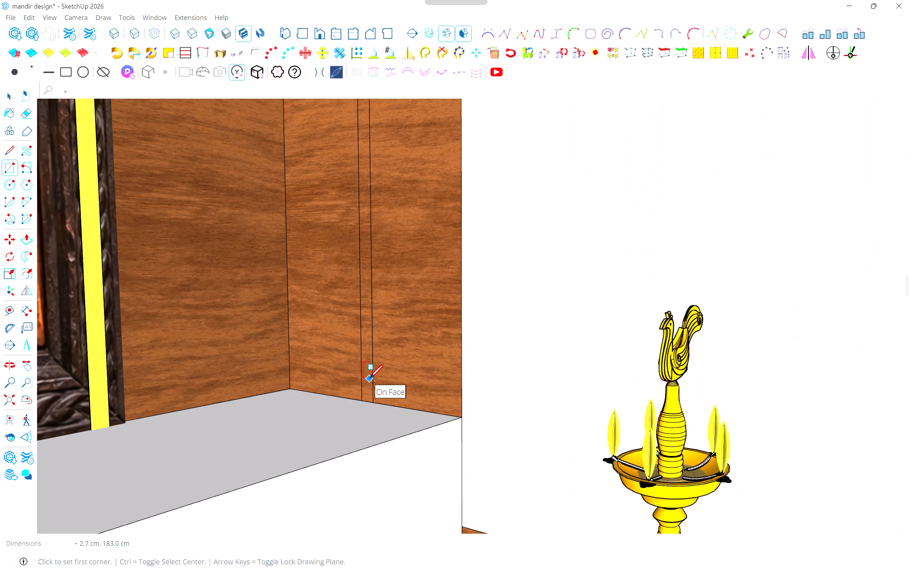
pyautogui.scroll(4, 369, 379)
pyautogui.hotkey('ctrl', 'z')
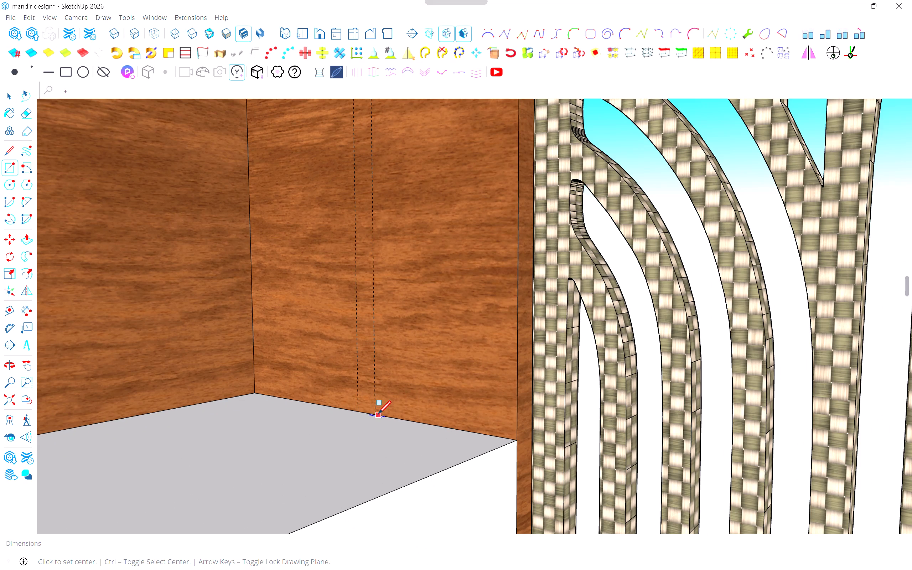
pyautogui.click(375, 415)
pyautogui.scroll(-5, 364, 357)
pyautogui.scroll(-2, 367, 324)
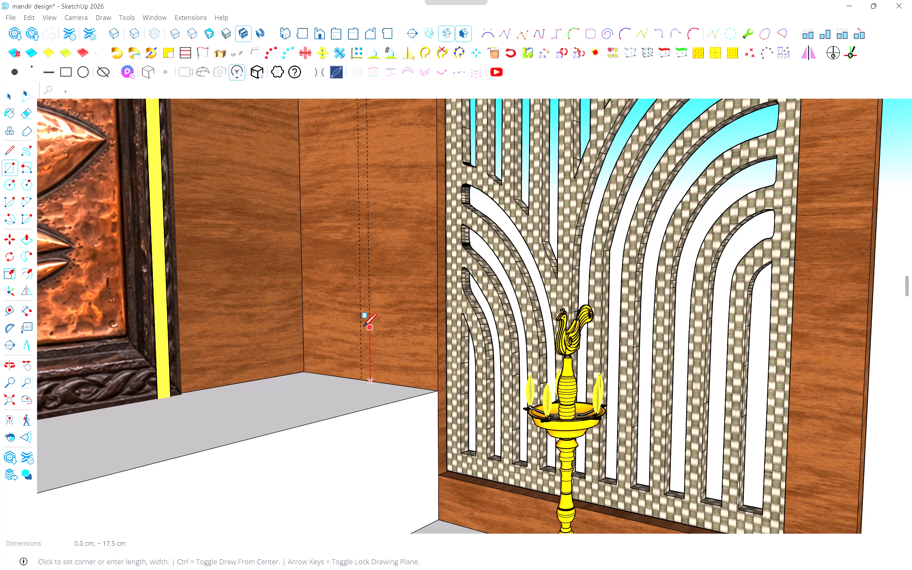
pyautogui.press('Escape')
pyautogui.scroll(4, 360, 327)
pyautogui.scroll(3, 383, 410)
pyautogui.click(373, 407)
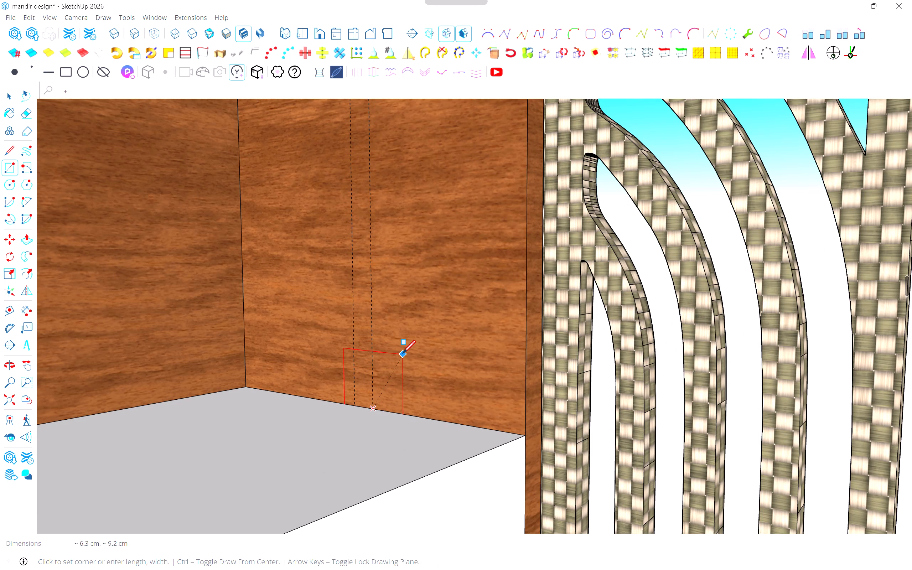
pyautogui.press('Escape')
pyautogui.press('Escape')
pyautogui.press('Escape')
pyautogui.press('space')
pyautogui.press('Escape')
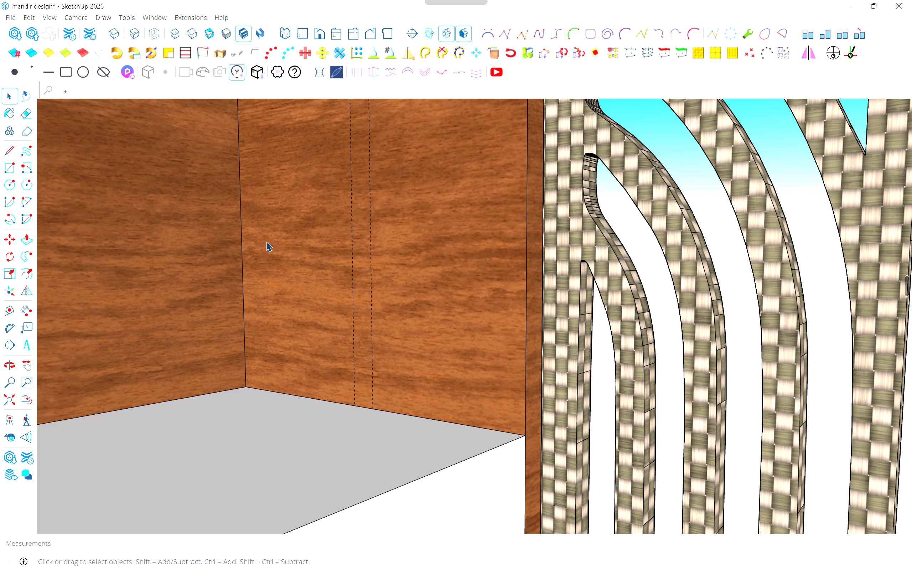
# Draw a 2 cm wide rectangle between the two guides on the right side wall, from the platform up to the ceiling.
pyautogui.press('r')
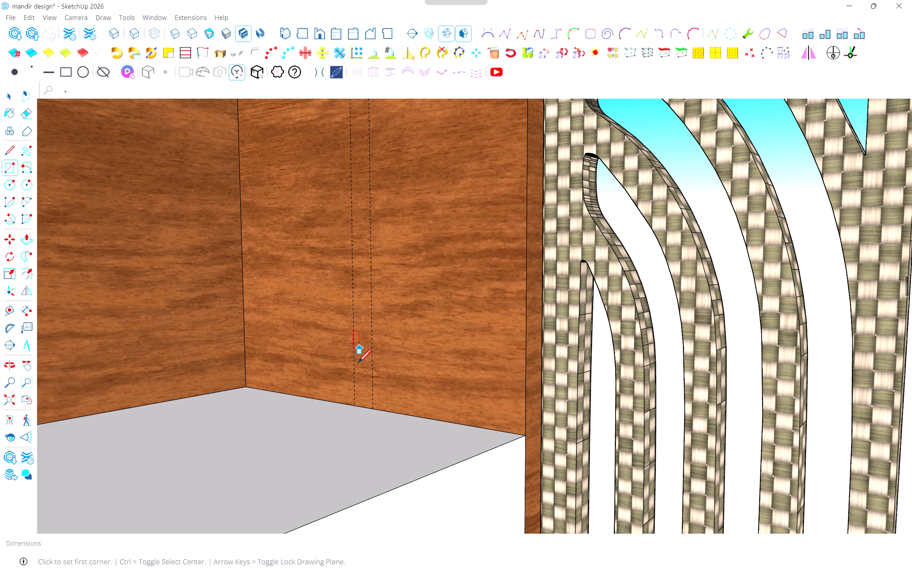
pyautogui.scroll(2, 347, 401)
pyautogui.click(354, 406)
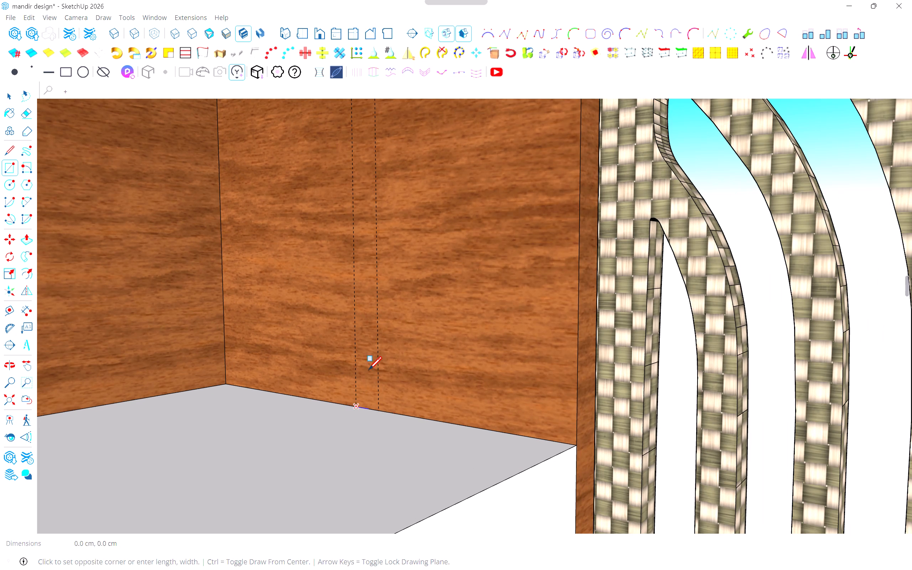
pyautogui.scroll(-7, 381, 342)
pyautogui.moveTo(389, 257); pyautogui.dragTo(419, 461, button='middle')
pyautogui.scroll(-6, 418, 430)
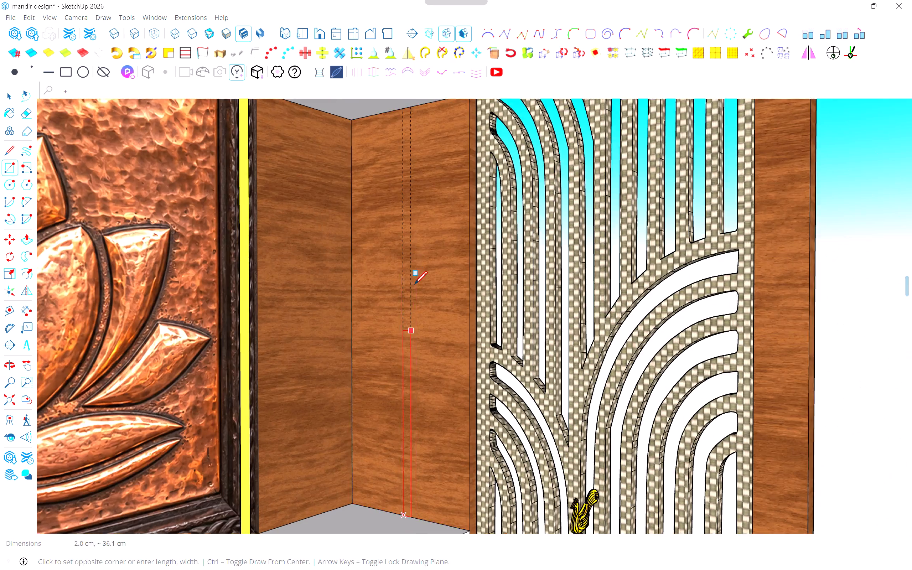
pyautogui.keyDown('shift'); pyautogui.moveTo(415, 270); pyautogui.dragTo(398, 480, button='middle'); pyautogui.keyUp('shift')
pyautogui.scroll(5, 403, 321)
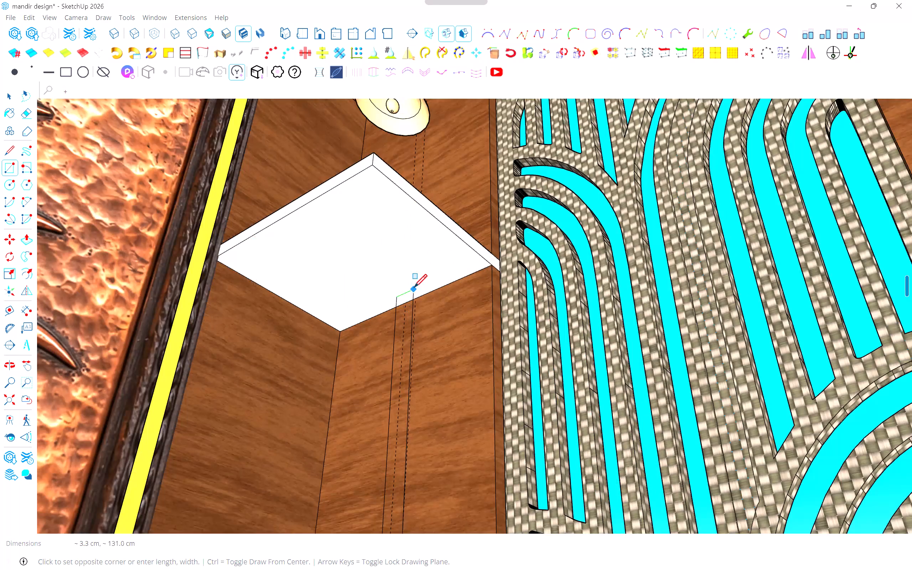
pyautogui.keyDown('shift'); pyautogui.moveTo(414, 295); pyautogui.dragTo(415, 524, button='middle'); pyautogui.keyUp('shift')
pyautogui.keyDown('shift'); pyautogui.middleClick(415, 524); pyautogui.keyUp('shift')
pyautogui.moveTo(364, 362); pyautogui.dragTo(411, 390, button='middle')
pyautogui.scroll(4, 425, 243)
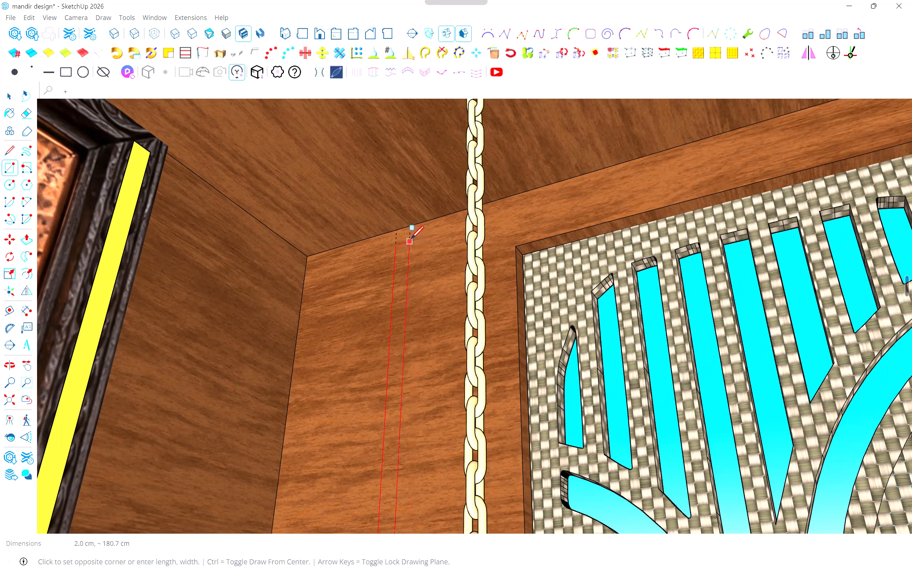
pyautogui.click(407, 228)
pyautogui.moveTo(431, 267); pyautogui.dragTo(412, 368, button='middle')
pyautogui.middleClick(411, 369)
pyautogui.scroll(-4, 410, 369)
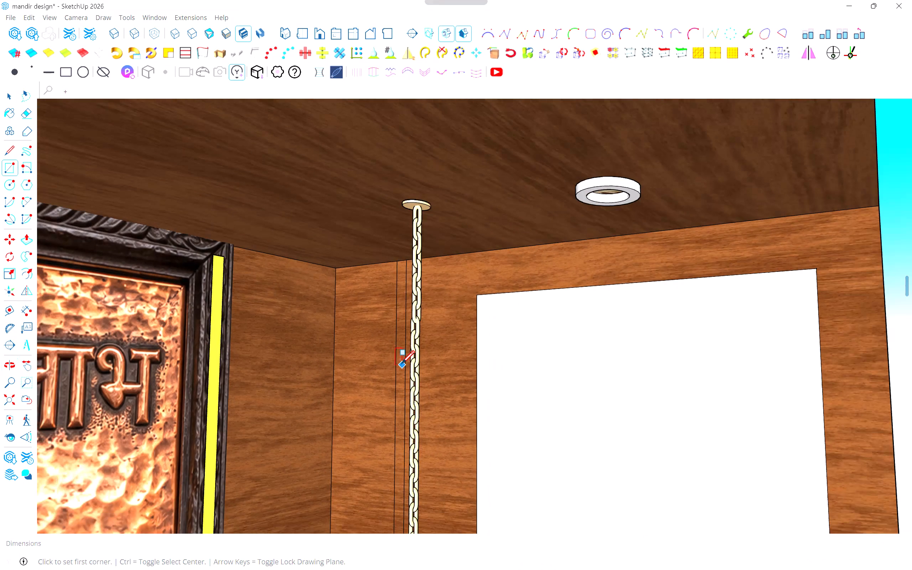
# Paint the top section of the right side wall strip with the yellow E04_Green_Bloom material.
pyautogui.press('space')
pyautogui.click(397, 353)
pyautogui.click(399, 352)
pyautogui.scroll(3, 399, 354)
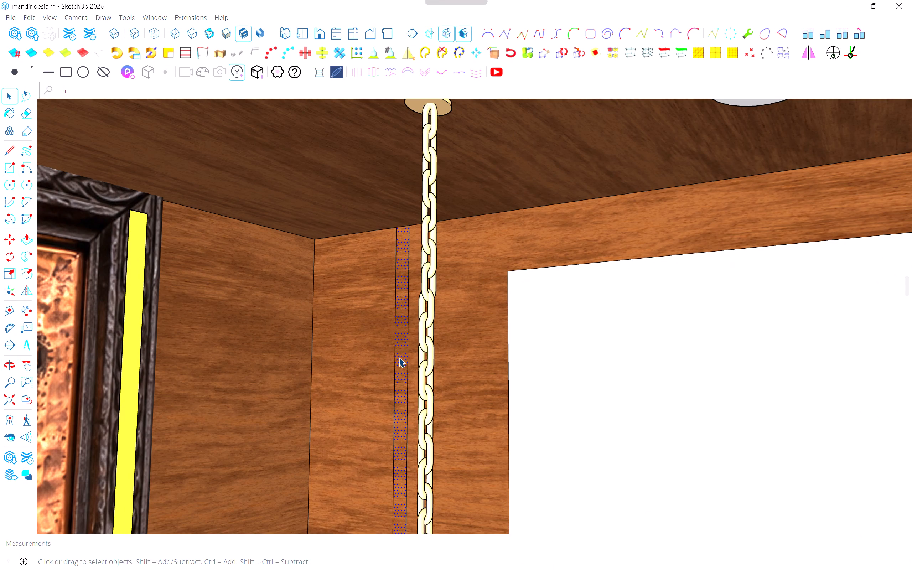
pyautogui.press('b')
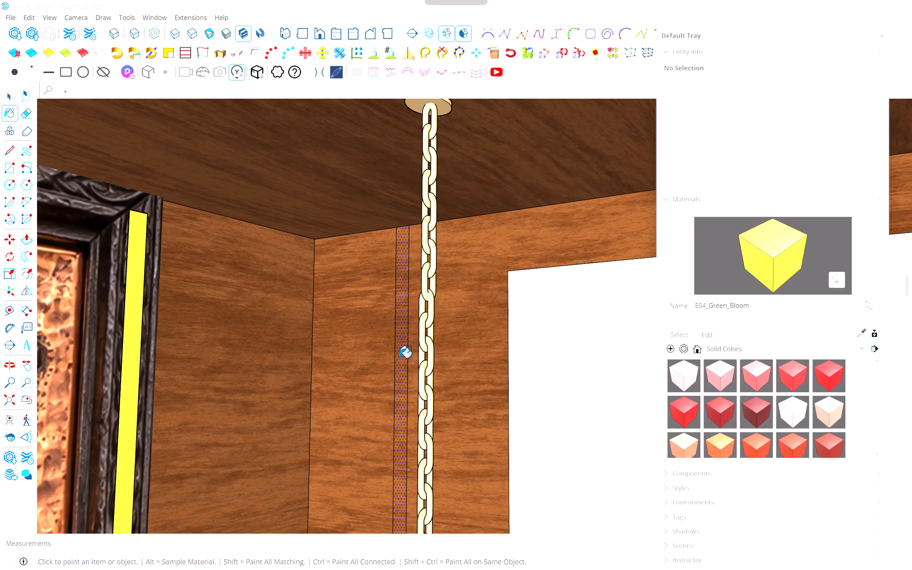
pyautogui.click(399, 358)
pyautogui.scroll(-7, 402, 360)
pyautogui.keyDown('shift'); pyautogui.moveTo(478, 395); pyautogui.dragTo(418, 370, button='middle'); pyautogui.keyUp('shift')
pyautogui.middleClick(415, 370)
pyautogui.press('space')
# Delete the white face covering the jali opening in the right side wall.
pyautogui.click(464, 377)
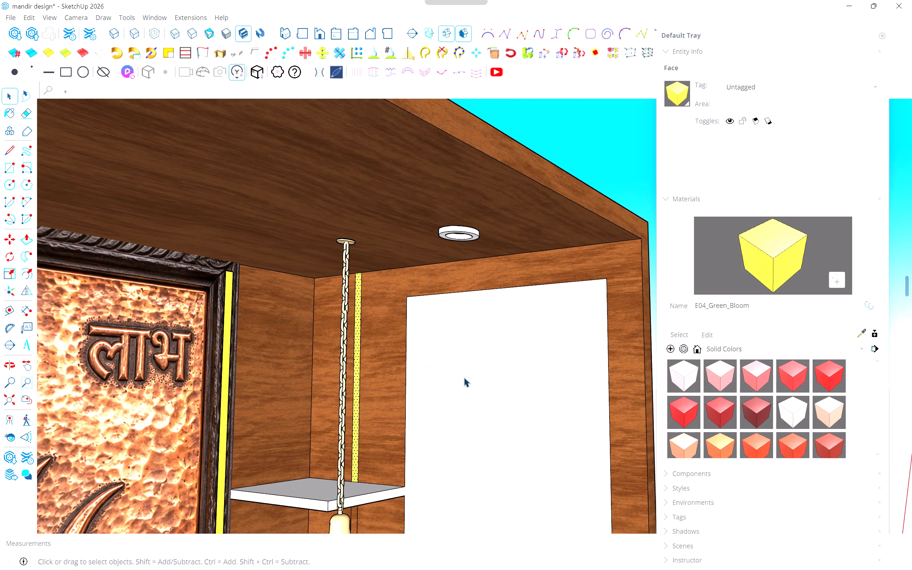
pyautogui.moveTo(464, 377); pyautogui.dragTo(422, 388, button='middle')
pyautogui.middleClick(422, 388)
pyautogui.press('Delete')
# Paint the right side wall strip's middle section, between the two shelves, with yellow E04_Green_Bloom.
pyautogui.moveTo(466, 388); pyautogui.dragTo(185, 394, button='middle')
pyautogui.middleClick(176, 395)
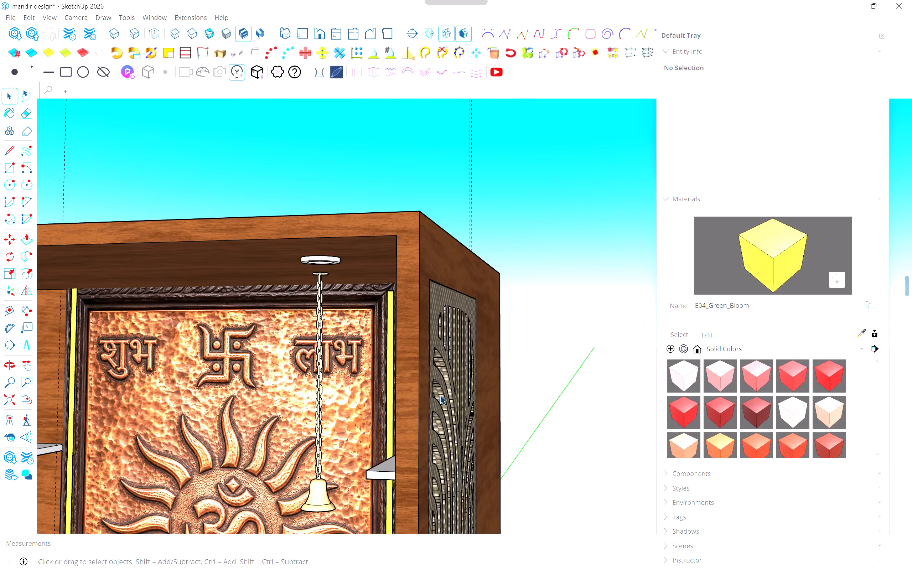
pyautogui.moveTo(440, 395); pyautogui.dragTo(444, 323, button='middle')
pyautogui.middleClick(445, 329)
pyautogui.scroll(-5, 447, 337)
pyautogui.moveTo(453, 351); pyautogui.dragTo(568, 294, button='middle')
pyautogui.scroll(-3, 568, 294)
pyautogui.scroll(5, 466, 377)
pyautogui.moveTo(469, 362); pyautogui.dragTo(527, 362, button='middle')
pyautogui.press('b')
pyautogui.scroll(5, 513, 364)
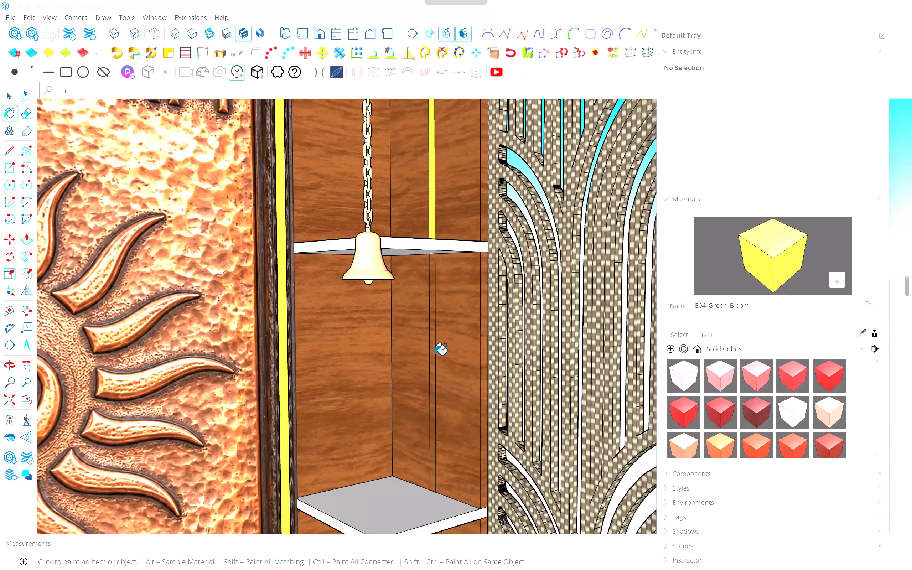
pyautogui.scroll(4, 434, 355)
pyautogui.click(434, 355)
# Paint the right side wall strip's bottom section, between the lower shelf and the platform, with yellow E04_Green_Bloom.
pyautogui.moveTo(436, 383); pyautogui.dragTo(447, 317, button='middle')
pyautogui.keyDown('shift'); pyautogui.scroll(-7, 447, 315); pyautogui.keyUp('shift')
pyautogui.keyDown('shift'); pyautogui.moveTo(430, 425); pyautogui.dragTo(430, 322, button='middle'); pyautogui.keyUp('shift')
pyautogui.scroll(5, 452, 372)
pyautogui.click(440, 379)
pyautogui.scroll(1, 441, 379)
pyautogui.moveTo(441, 379); pyautogui.dragTo(440, 325, button='middle')
pyautogui.keyDown('shift'); pyautogui.scroll(-8, 440, 324); pyautogui.keyUp('shift')
pyautogui.keyDown('shift'); pyautogui.moveTo(452, 392); pyautogui.dragTo(441, 289, button='middle'); pyautogui.keyUp('shift')
pyautogui.keyDown('shift'); pyautogui.scroll(1, 452, 377); pyautogui.keyUp('shift')
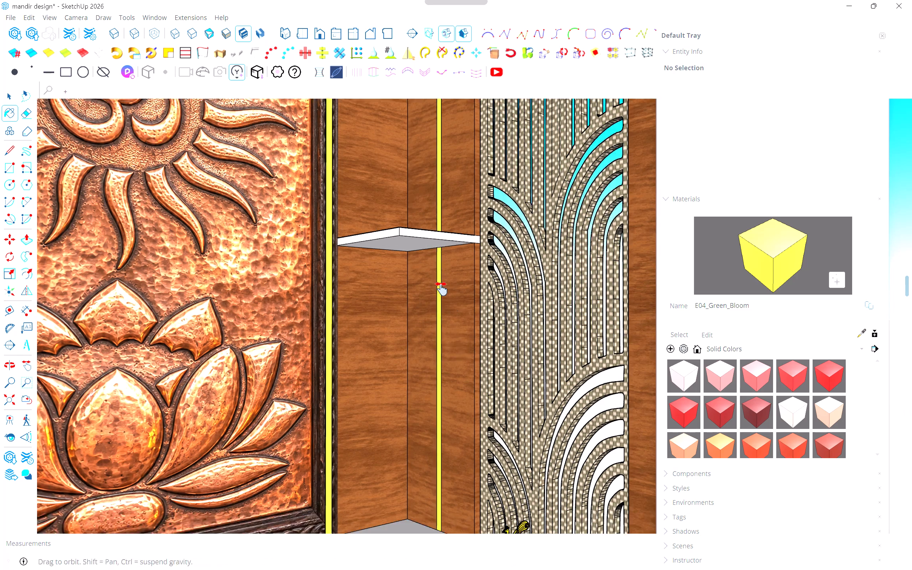
pyautogui.keyDown('shift'); pyautogui.moveTo(441, 289); pyautogui.dragTo(440, 284, button='middle'); pyautogui.keyUp('shift')
pyautogui.keyDown('shift'); pyautogui.scroll(-8, 440, 284); pyautogui.keyUp('shift')
pyautogui.moveTo(535, 339); pyautogui.dragTo(463, 379, button='middle')
pyautogui.press('space')
pyautogui.click(568, 354)
pyautogui.click(885, 34)
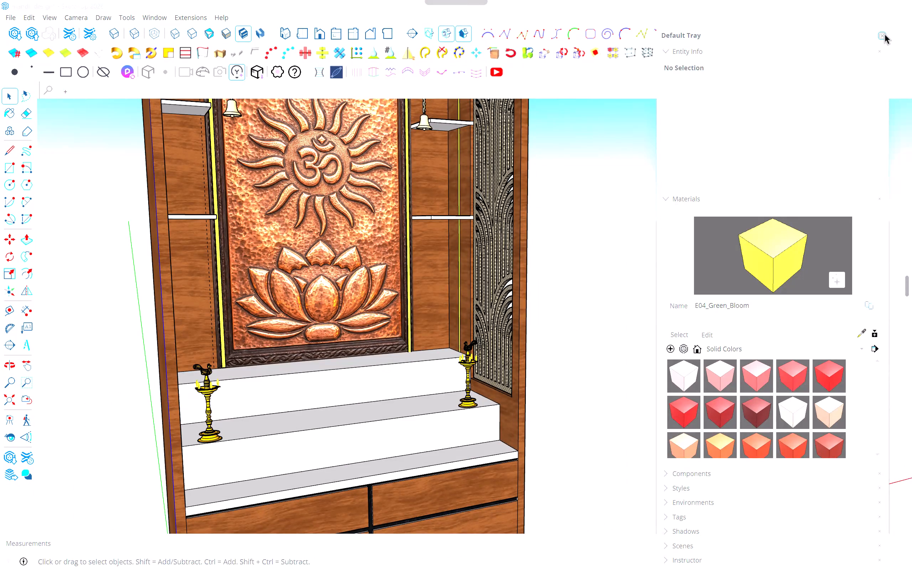
# Place a vertical guide on the top-left drawer front, 1 cm inside its left edge.
pyautogui.moveTo(623, 266); pyautogui.dragTo(354, 355, button='middle')
pyautogui.moveTo(352, 363); pyautogui.dragTo(352, 367, button='middle')
pyautogui.scroll(-2, 360, 403)
pyautogui.scroll(4, 321, 448)
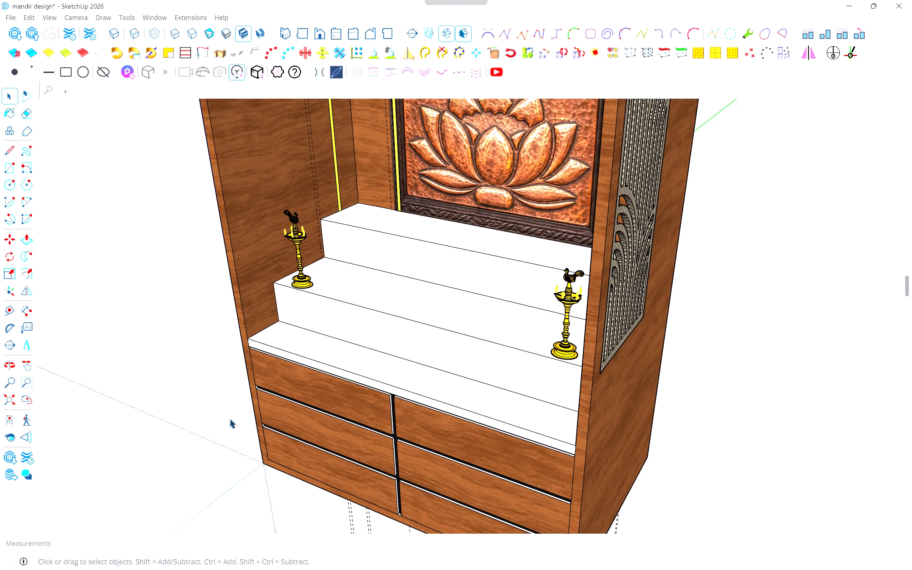
pyautogui.scroll(5, 230, 419)
pyautogui.moveTo(251, 401); pyautogui.dragTo(297, 331, button='middle')
pyautogui.scroll(6, 233, 390)
pyautogui.moveTo(240, 387); pyautogui.dragTo(284, 363, button='middle')
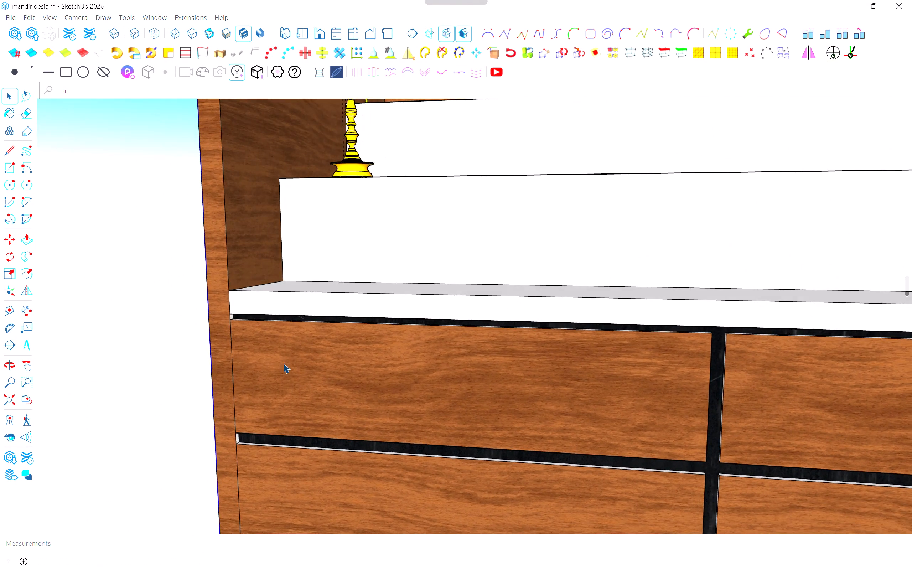
pyautogui.scroll(4, 280, 369)
pyautogui.moveTo(244, 356); pyautogui.dragTo(270, 334, button='middle')
pyautogui.press('l')
pyautogui.scroll(3, 217, 293)
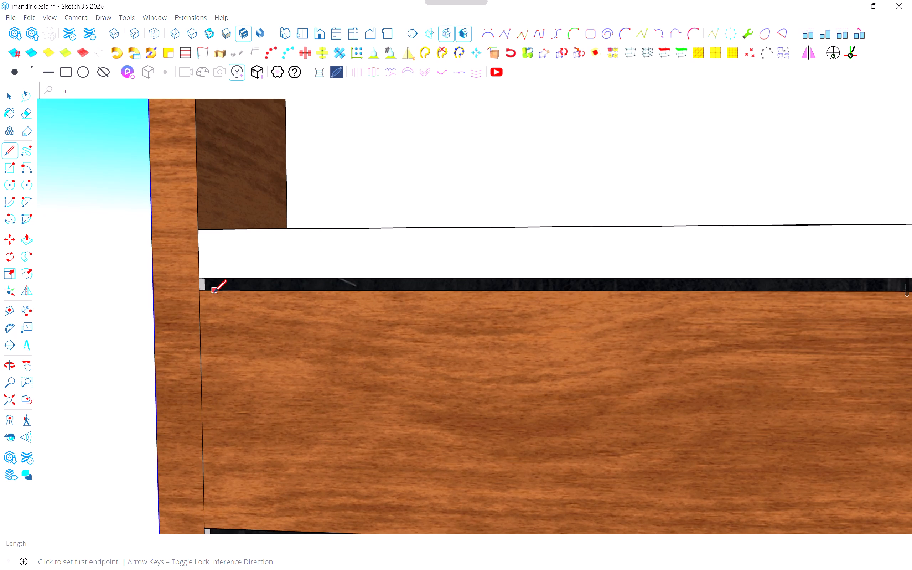
pyautogui.moveTo(201, 298); pyautogui.dragTo(243, 291, button='middle')
pyautogui.scroll(-4, 234, 298)
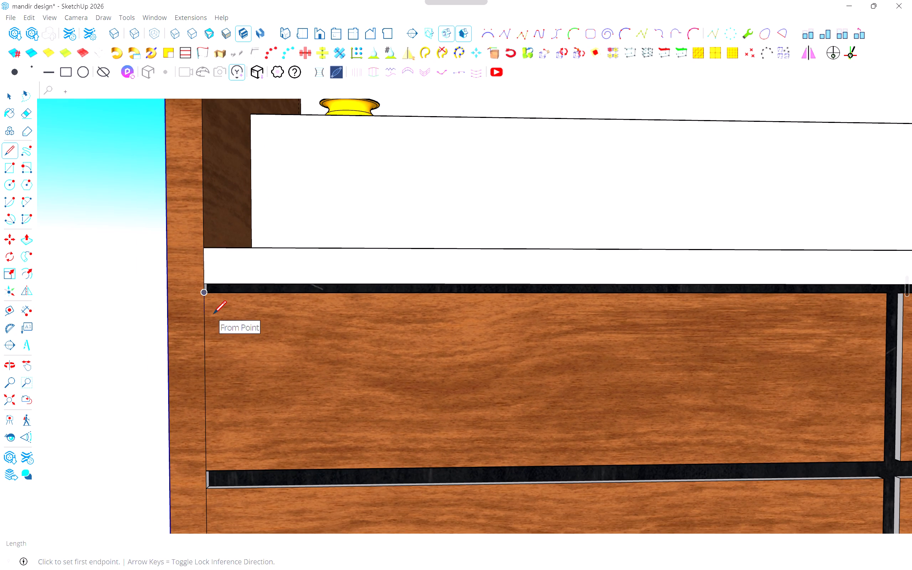
pyautogui.press('t')
pyautogui.scroll(3, 203, 315)
pyautogui.click(201, 317)
pyautogui.press('Escape')
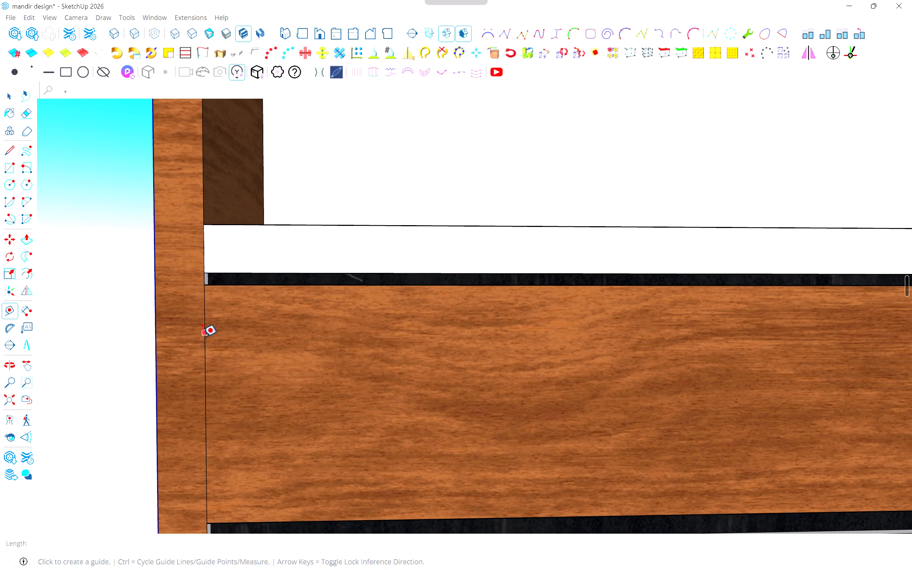
pyautogui.click(203, 357)
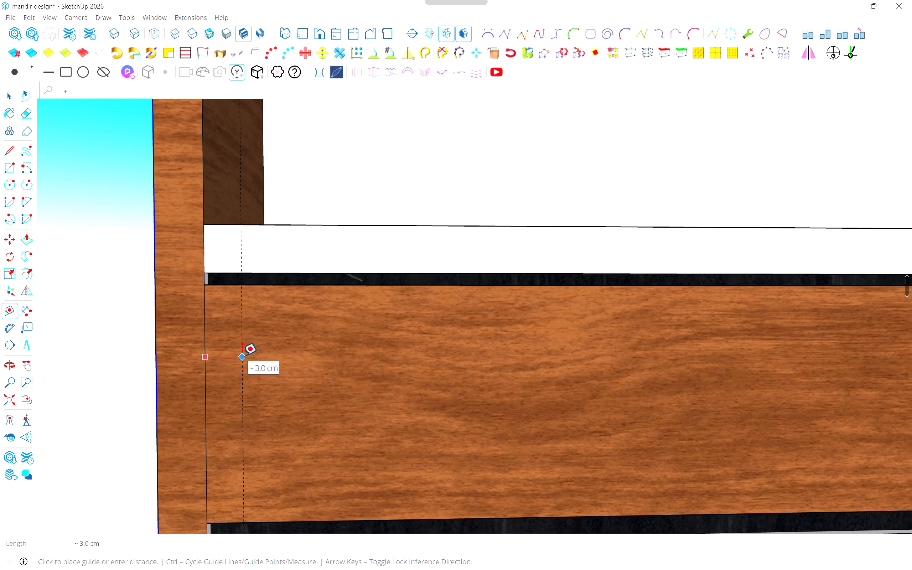
pyautogui.press('1')
pyautogui.press('Return')
# Draw a vertical line along the 1 cm guide across the full height of the top-left drawer front.
pyautogui.press('l')
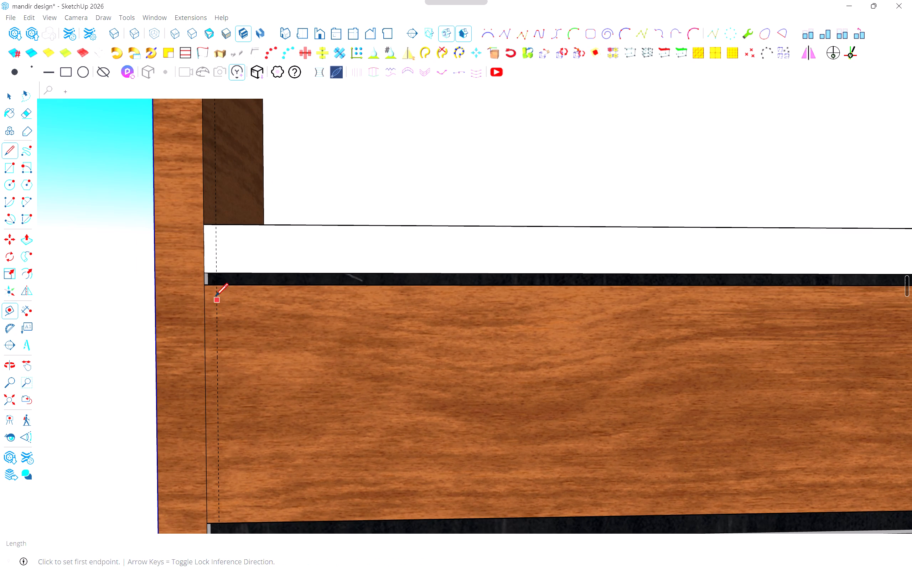
pyautogui.click(215, 284)
pyautogui.keyDown('shift'); pyautogui.moveTo(216, 422); pyautogui.dragTo(228, 305, button='middle'); pyautogui.keyUp('shift')
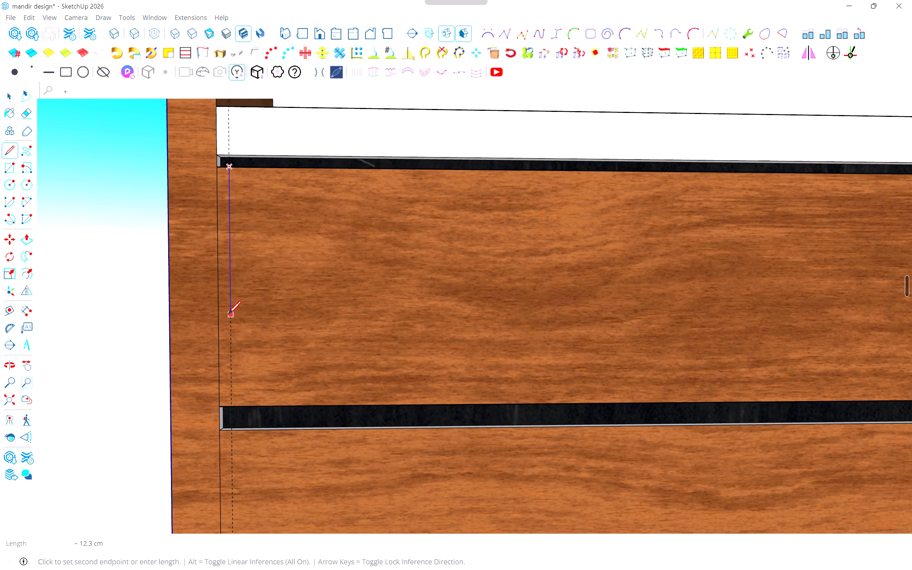
pyautogui.click(231, 408)
pyautogui.moveTo(222, 340); pyautogui.dragTo(219, 377, button='middle')
# Push the narrow strip at the left edge of the top-left drawer front inward by 1 cm.
pyautogui.press('space')
pyautogui.click(225, 297)
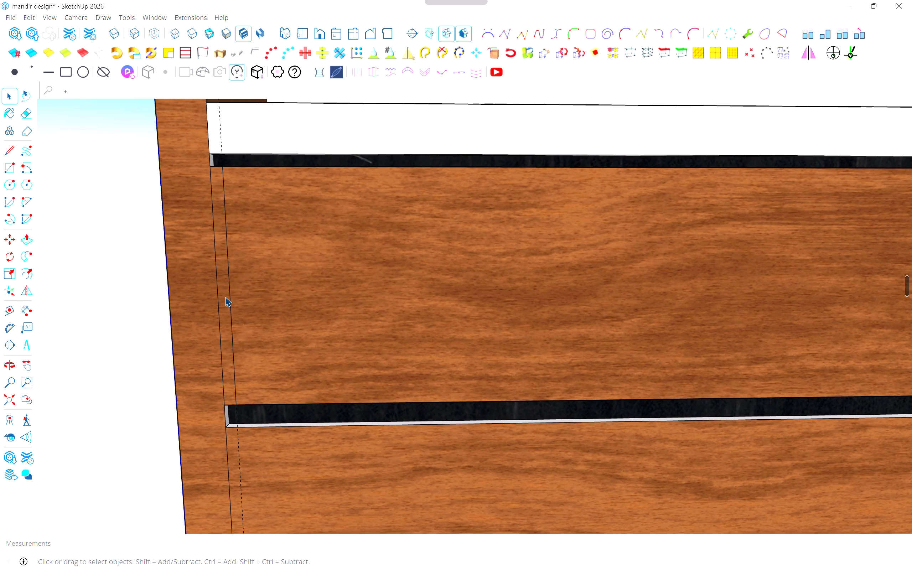
pyautogui.moveTo(225, 295); pyautogui.dragTo(220, 296, button='middle')
pyautogui.middleClick(220, 296)
pyautogui.press('p')
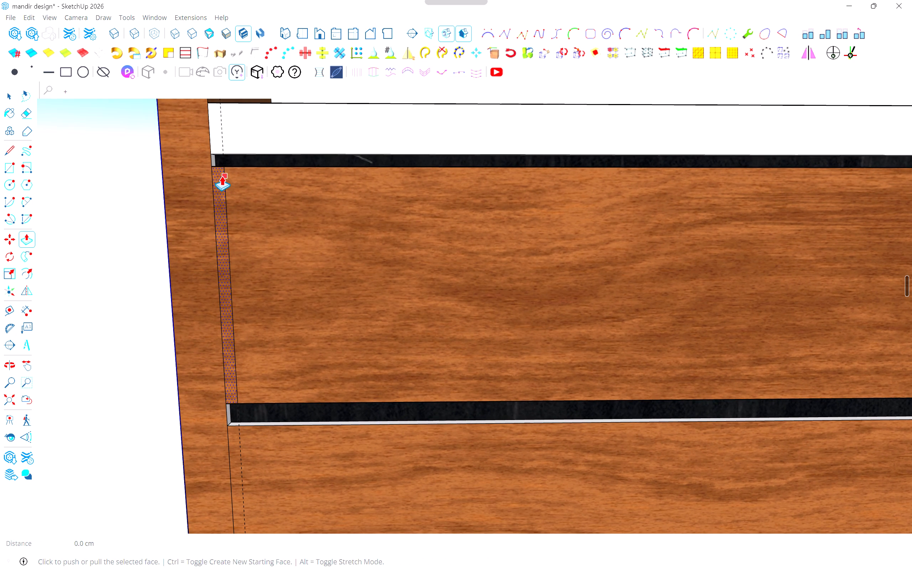
pyautogui.click(222, 176)
pyautogui.press('Escape')
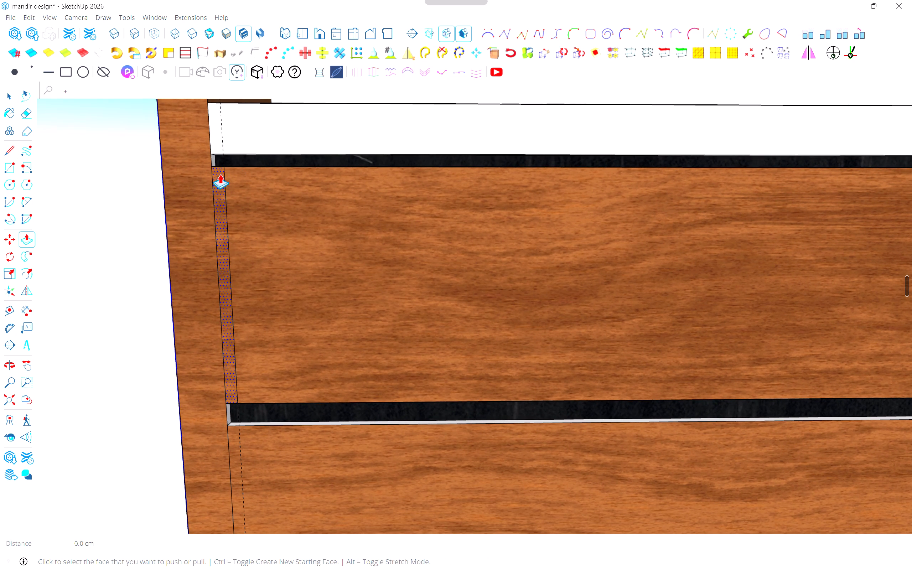
pyautogui.click(220, 174)
pyautogui.click(234, 162)
pyautogui.moveTo(231, 173); pyautogui.dragTo(280, 177, button='middle')
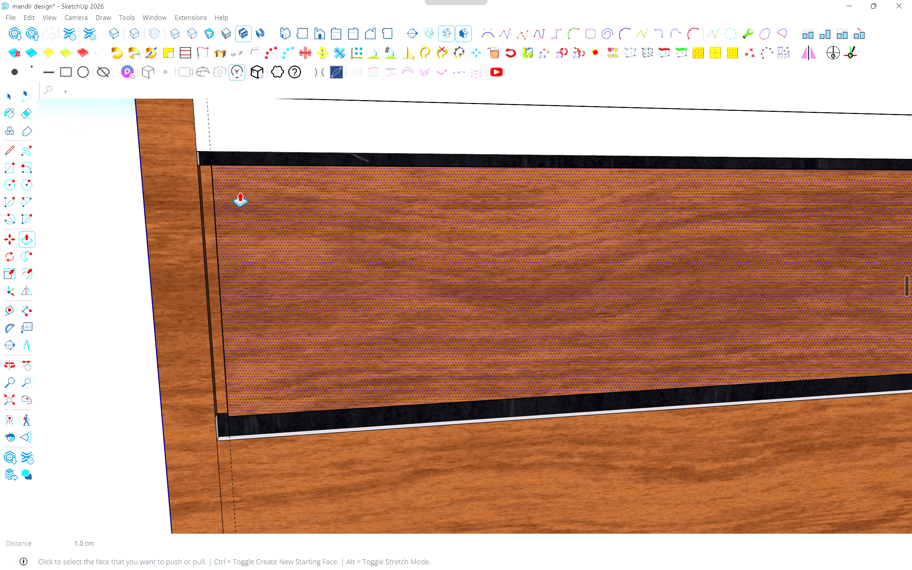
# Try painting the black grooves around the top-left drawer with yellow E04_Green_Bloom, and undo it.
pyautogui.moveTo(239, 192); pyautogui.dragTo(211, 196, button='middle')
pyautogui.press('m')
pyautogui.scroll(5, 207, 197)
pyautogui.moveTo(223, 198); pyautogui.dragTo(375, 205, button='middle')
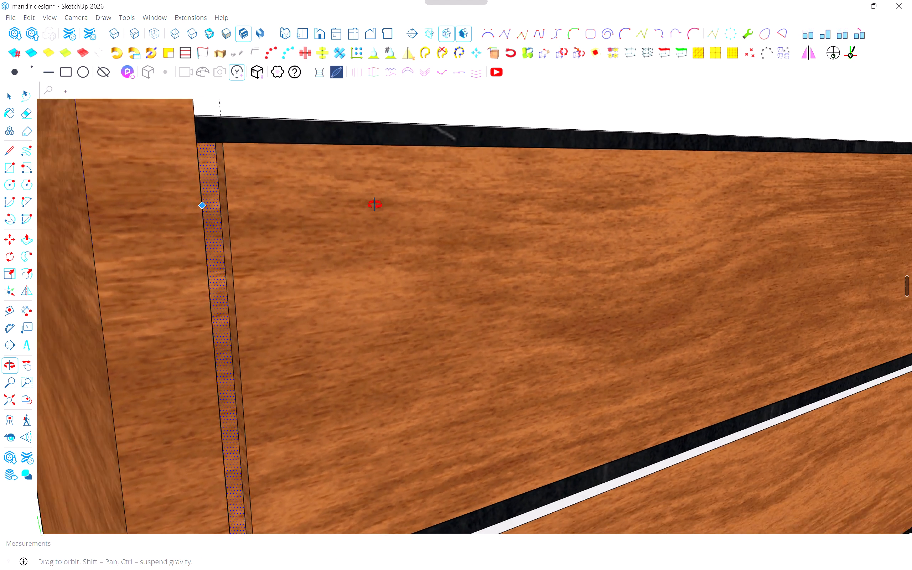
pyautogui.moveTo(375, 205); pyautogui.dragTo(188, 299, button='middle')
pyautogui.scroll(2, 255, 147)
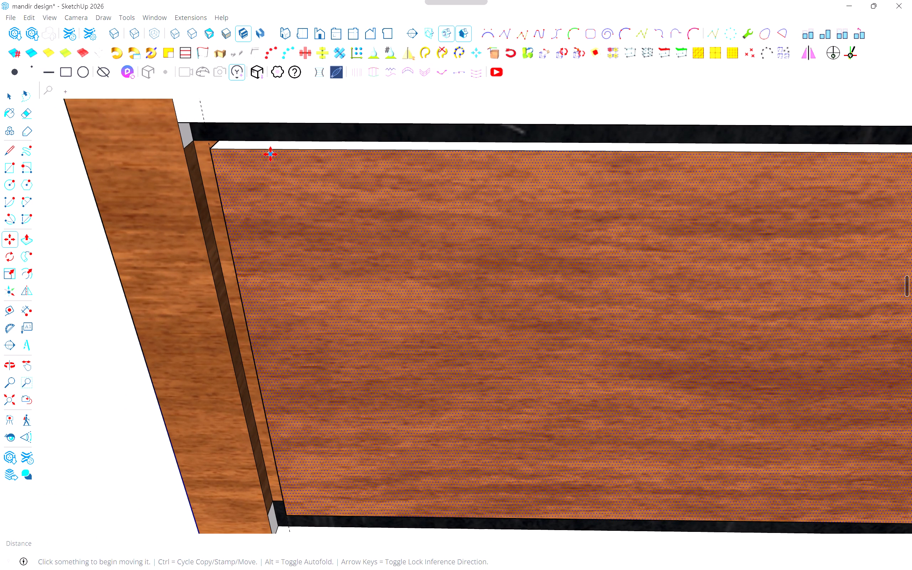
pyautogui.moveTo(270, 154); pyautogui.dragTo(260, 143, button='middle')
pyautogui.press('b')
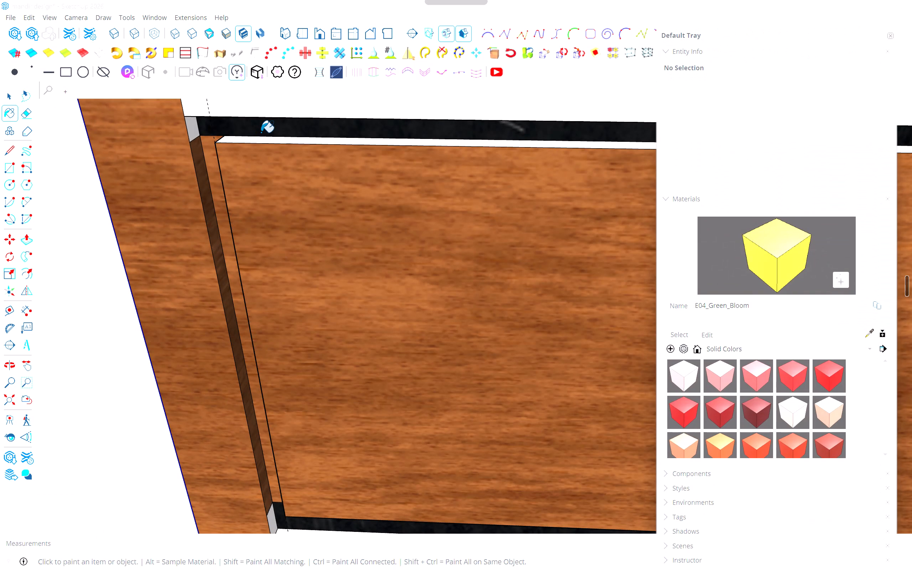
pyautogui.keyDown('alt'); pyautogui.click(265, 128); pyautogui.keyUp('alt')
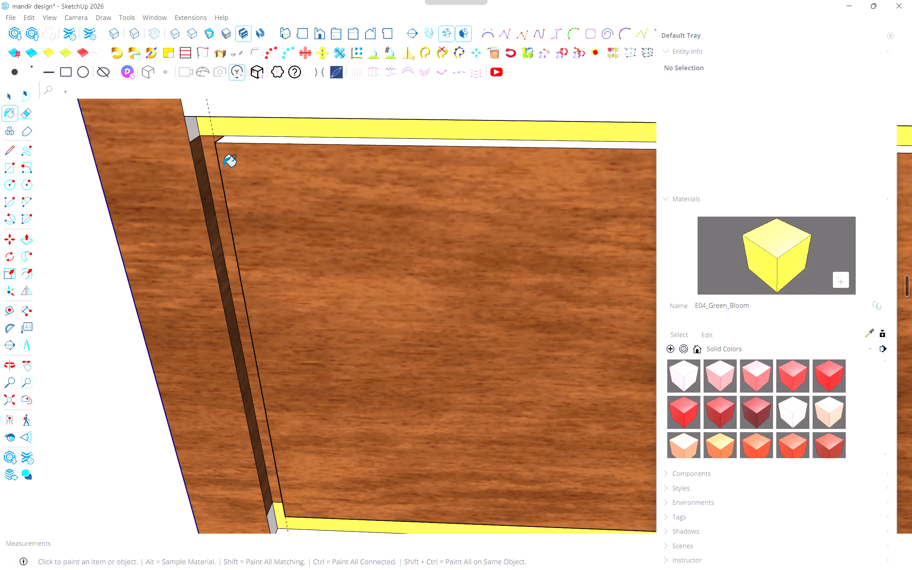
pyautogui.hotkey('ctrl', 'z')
# Sample the black Plastic_02_1K material from the drawer groove and paint the back of the new vertical recess with it.
pyautogui.moveTo(225, 166); pyautogui.dragTo(247, 134, button='middle')
pyautogui.middleClick(248, 132)
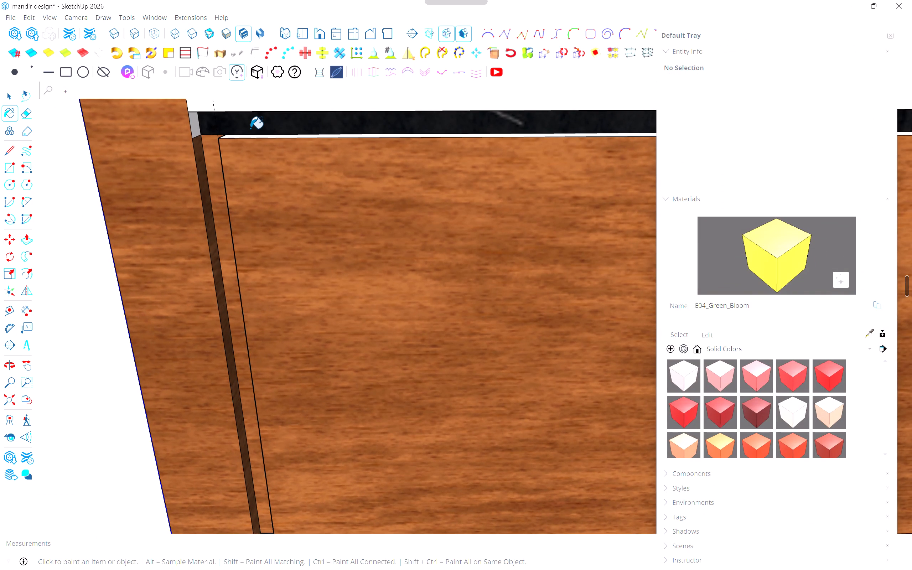
pyautogui.keyDown('alt'); pyautogui.click(250, 129); pyautogui.keyUp('alt')
pyautogui.click(207, 168)
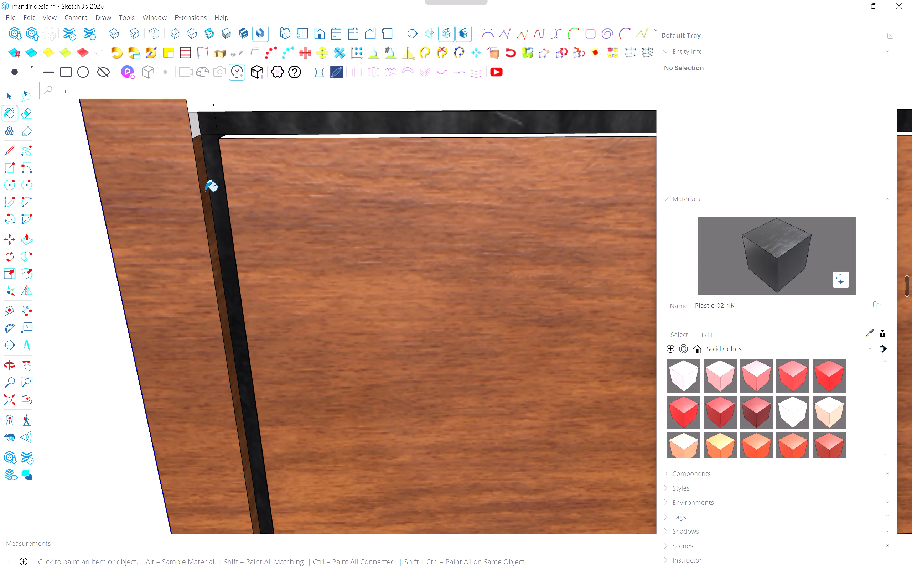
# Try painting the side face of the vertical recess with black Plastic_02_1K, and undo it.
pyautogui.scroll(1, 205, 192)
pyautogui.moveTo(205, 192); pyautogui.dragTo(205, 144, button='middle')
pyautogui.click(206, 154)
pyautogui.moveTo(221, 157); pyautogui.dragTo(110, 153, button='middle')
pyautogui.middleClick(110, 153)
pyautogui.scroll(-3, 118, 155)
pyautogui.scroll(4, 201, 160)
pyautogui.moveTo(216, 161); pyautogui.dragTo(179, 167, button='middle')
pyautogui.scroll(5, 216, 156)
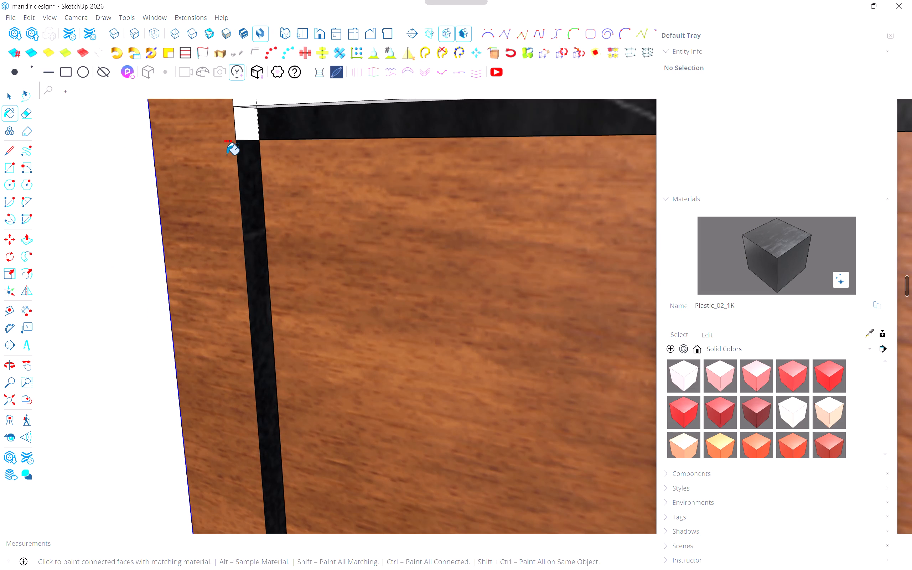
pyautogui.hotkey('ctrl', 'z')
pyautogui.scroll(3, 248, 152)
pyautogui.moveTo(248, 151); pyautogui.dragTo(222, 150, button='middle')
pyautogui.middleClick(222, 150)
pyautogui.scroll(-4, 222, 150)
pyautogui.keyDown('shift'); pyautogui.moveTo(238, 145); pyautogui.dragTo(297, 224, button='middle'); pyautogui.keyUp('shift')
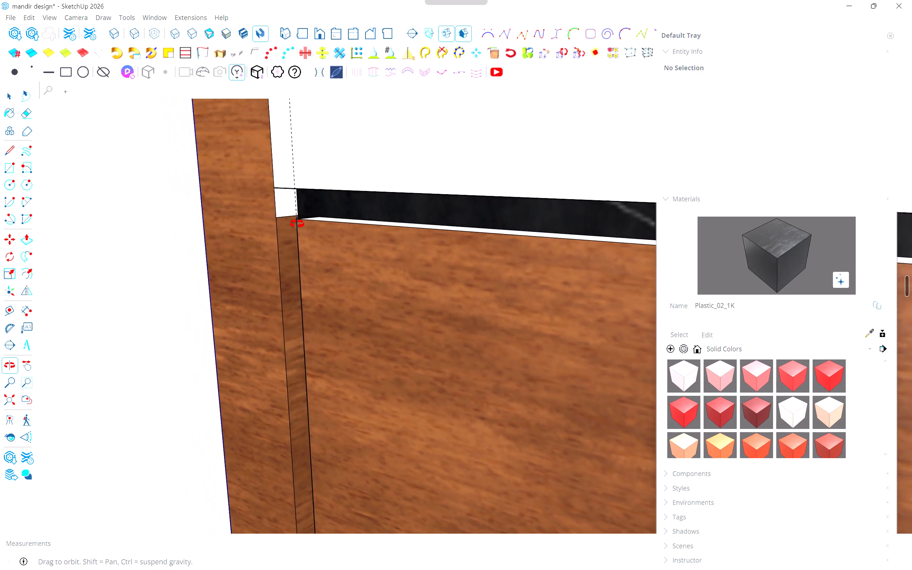
# Place a vertical guide 1 cm inside the outer edge of the right-hand drawer fronts.
pyautogui.keyDown('shift'); pyautogui.moveTo(297, 224); pyautogui.dragTo(494, 222, button='middle'); pyautogui.keyUp('shift')
pyautogui.scroll(-4, 491, 223)
pyautogui.moveTo(461, 256); pyautogui.dragTo(175, 257, button='middle')
pyautogui.scroll(-6, 176, 257)
pyautogui.keyDown('shift'); pyautogui.moveTo(392, 294); pyautogui.dragTo(135, 263, button='middle'); pyautogui.keyUp('shift')
pyautogui.scroll(-2, 162, 273)
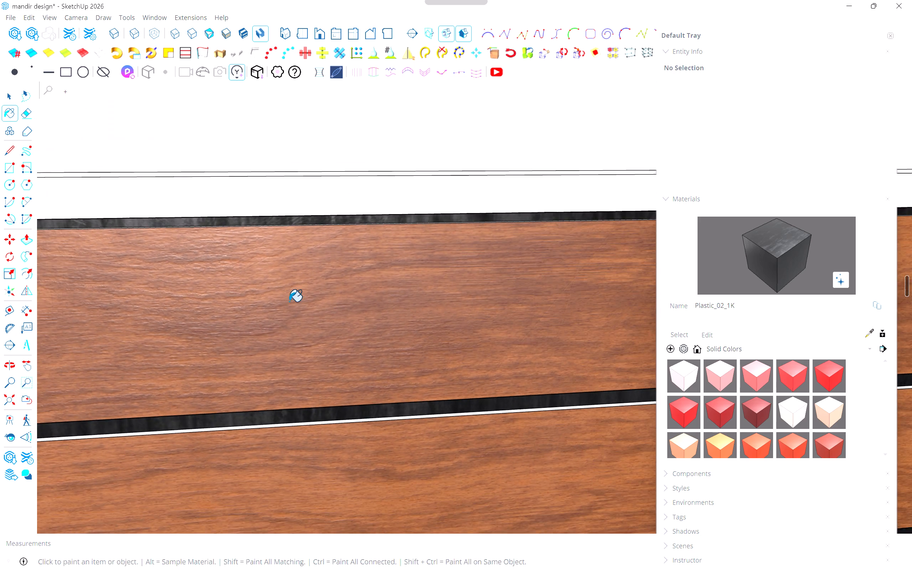
pyautogui.scroll(-2, 289, 302)
pyautogui.keyDown('shift'); pyautogui.moveTo(528, 302); pyautogui.dragTo(70, 293, button='middle'); pyautogui.keyUp('shift')
pyautogui.moveTo(488, 297); pyautogui.dragTo(54, 293, button='middle')
pyautogui.moveTo(54, 294); pyautogui.dragTo(59, 295, button='middle')
pyautogui.moveTo(343, 291); pyautogui.dragTo(494, 274, button='middle')
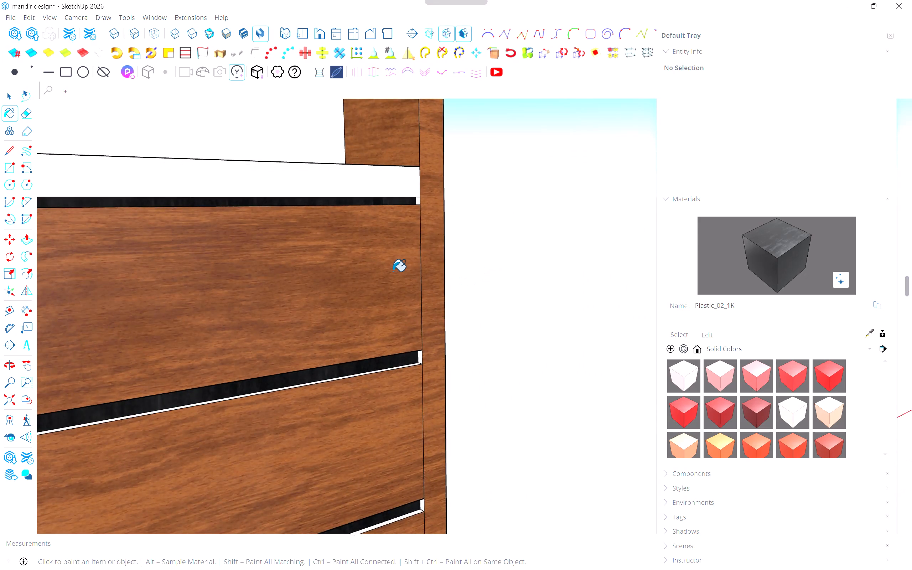
pyautogui.scroll(4, 393, 271)
pyautogui.press('space')
pyautogui.moveTo(416, 272); pyautogui.dragTo(346, 275, button='middle')
pyautogui.middleClick(344, 275)
pyautogui.scroll(-3, 343, 275)
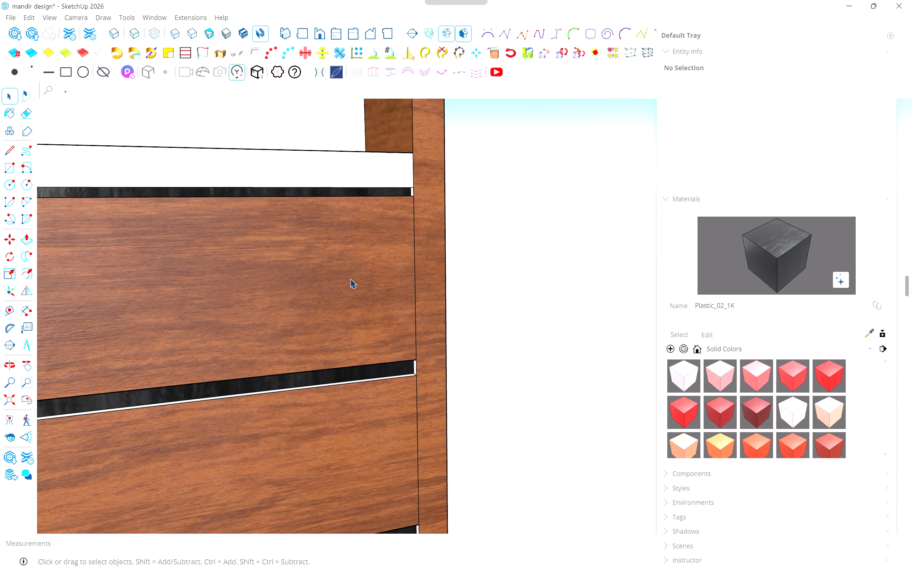
pyautogui.press('t')
pyautogui.scroll(4, 363, 281)
pyautogui.click(436, 268)
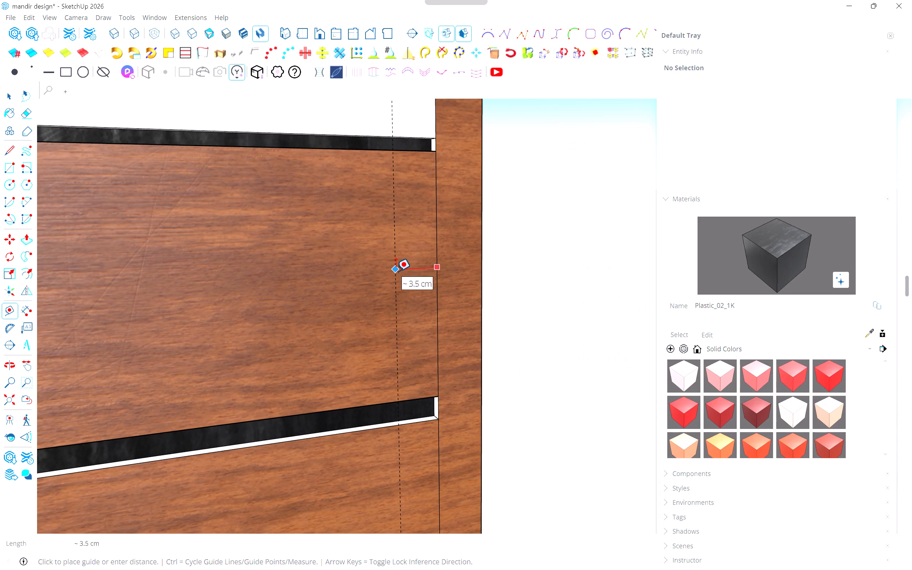
pyautogui.press('1')
pyautogui.press('Return')
pyautogui.moveTo(452, 273); pyautogui.dragTo(404, 279, button='middle')
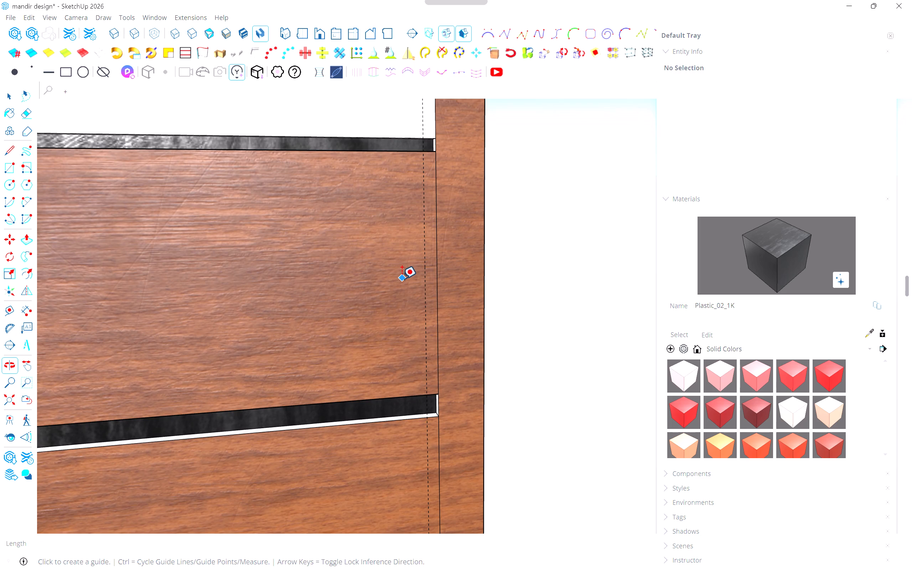
# Draw a vertical line along the guide on the top-right drawer front, from its upper to its lower edge.
pyautogui.press('l')
pyautogui.scroll(4, 395, 205)
pyautogui.click(435, 131)
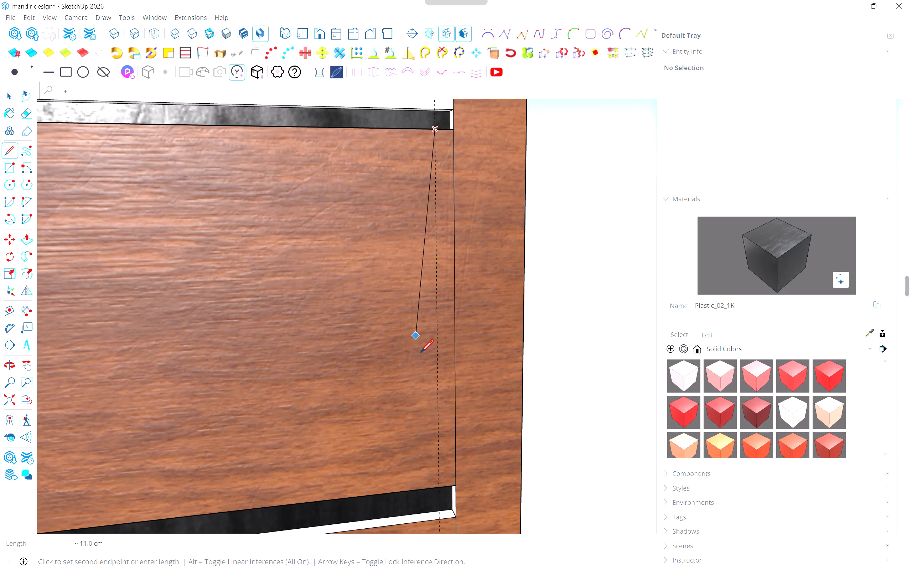
pyautogui.click(441, 487)
pyautogui.moveTo(437, 486); pyautogui.dragTo(387, 432, button='middle')
# Draw a 20 cm vertical line along the guide on the middle-right drawer front, between the two horizontal grooves.
pyautogui.scroll(-6, 387, 440)
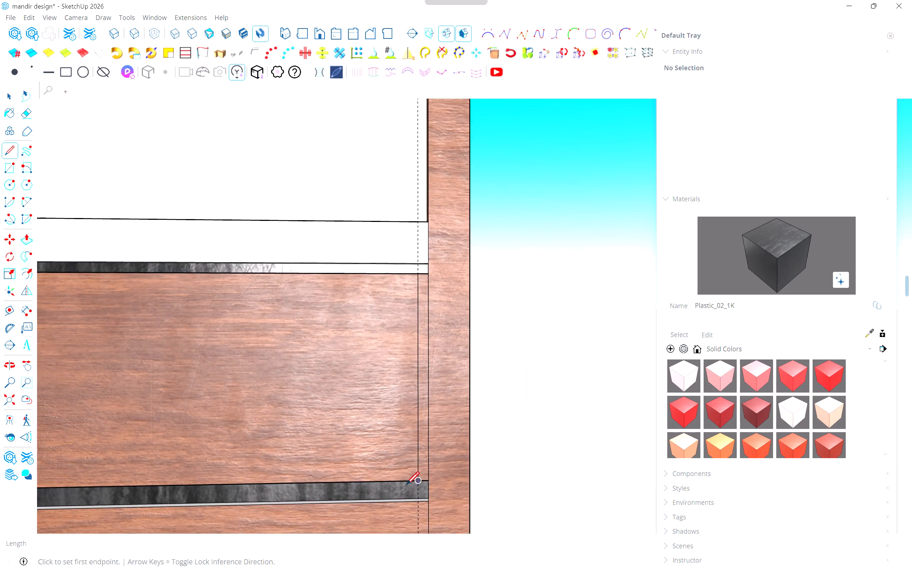
pyautogui.keyDown('shift'); pyautogui.scroll(1, 406, 486); pyautogui.keyUp('shift')
pyautogui.keyDown('shift'); pyautogui.moveTo(406, 482); pyautogui.dragTo(369, 318, button='middle'); pyautogui.keyUp('shift')
pyautogui.scroll(1, 402, 358)
pyautogui.moveTo(403, 361); pyautogui.dragTo(509, 390, button='middle')
pyautogui.press('space')
pyautogui.scroll(4, 392, 369)
pyautogui.press('space')
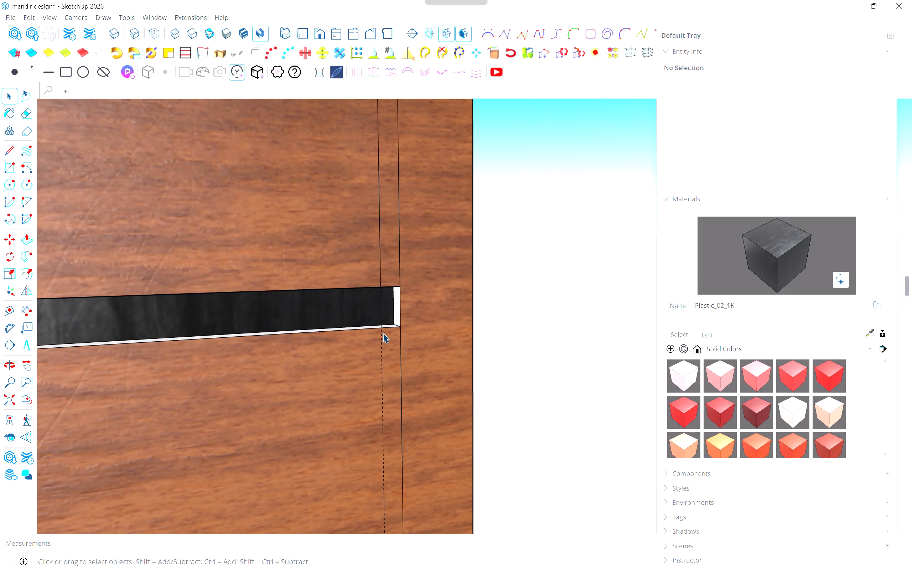
pyautogui.press('l')
pyautogui.click(383, 330)
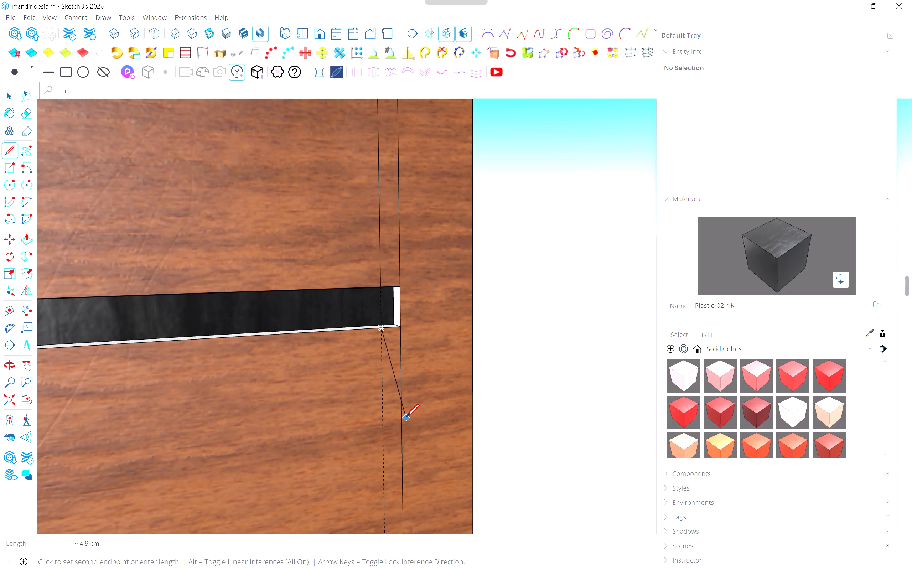
pyautogui.keyDown('shift'); pyautogui.moveTo(402, 418); pyautogui.dragTo(371, 277, button='middle'); pyautogui.keyUp('shift')
pyautogui.keyDown('shift'); pyautogui.moveTo(371, 280); pyautogui.dragTo(371, 287, button='middle'); pyautogui.keyUp('shift')
pyautogui.moveTo(369, 458); pyautogui.dragTo(327, 263, button='middle')
pyautogui.keyDown('shift'); pyautogui.scroll(-3, 327, 267); pyautogui.keyUp('shift')
pyautogui.click(318, 365)
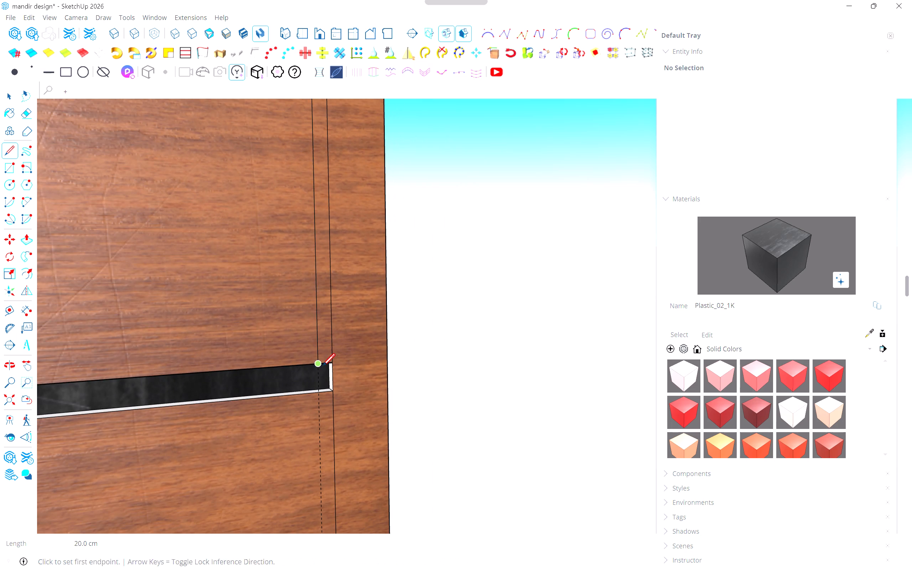
# Draw a vertical line along the guide on the bottom-right drawer front, from the groove to its lower edge.
pyautogui.keyDown('shift'); pyautogui.moveTo(322, 367); pyautogui.dragTo(316, 250, button='middle'); pyautogui.keyUp('shift')
pyautogui.scroll(-1, 316, 254)
pyautogui.click(312, 273)
pyautogui.keyDown('shift'); pyautogui.moveTo(325, 338); pyautogui.dragTo(309, 179, button='middle'); pyautogui.keyUp('shift')
pyautogui.click(302, 370)
# Draw a 20 cm vertical line along the guide at the outer edge of the bottom-left drawer front.
pyautogui.keyDown('shift'); pyautogui.moveTo(204, 356); pyautogui.dragTo(355, 354, button='middle'); pyautogui.keyUp('shift')
pyautogui.keyDown('shift'); pyautogui.scroll(-6, 355, 356); pyautogui.keyUp('shift')
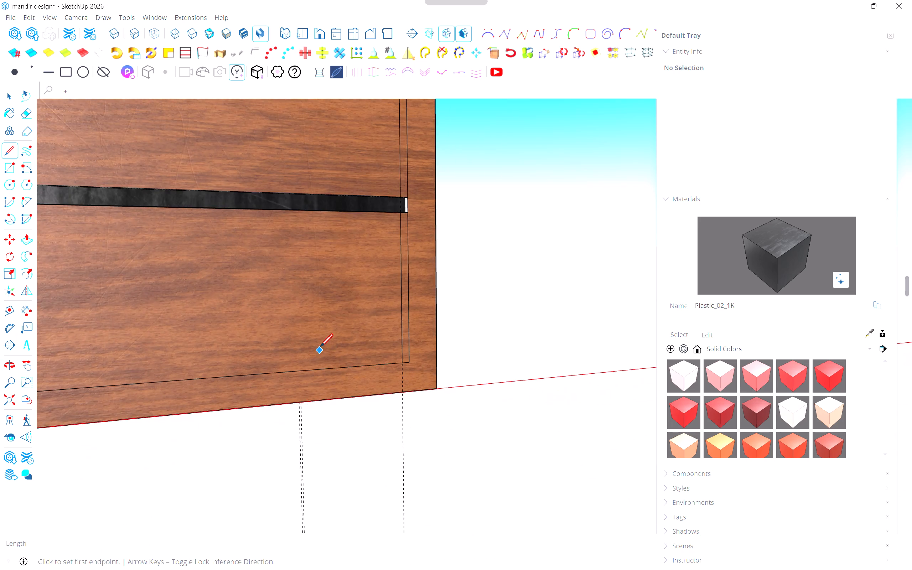
pyautogui.moveTo(320, 347); pyautogui.dragTo(126, 388, button='middle')
pyautogui.keyDown('shift'); pyautogui.moveTo(141, 362); pyautogui.dragTo(425, 394, button='middle'); pyautogui.keyUp('shift')
pyautogui.moveTo(205, 304); pyautogui.dragTo(319, 323, button='middle')
pyautogui.scroll(2, 362, 270)
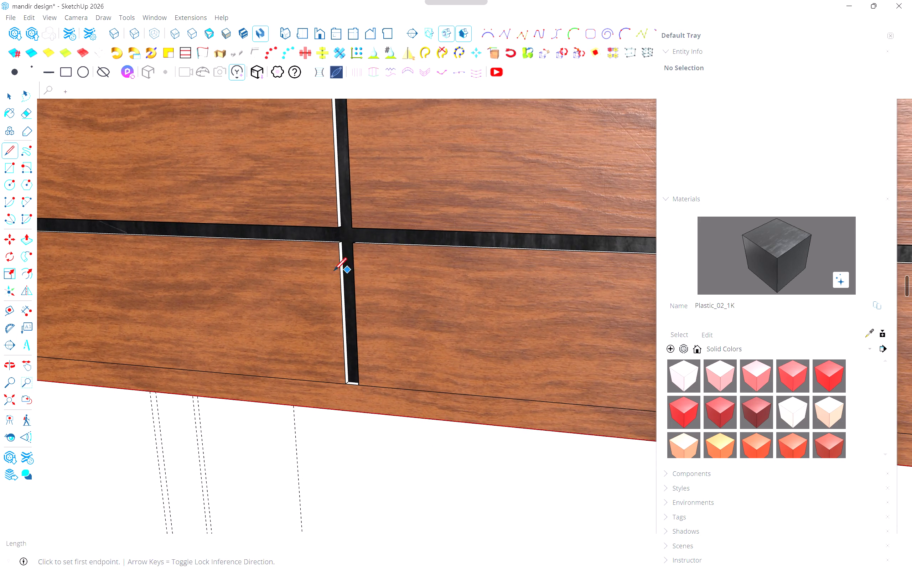
pyautogui.moveTo(330, 272); pyautogui.dragTo(482, 289, button='middle')
pyautogui.scroll(-5, 443, 294)
pyautogui.keyDown('shift'); pyautogui.moveTo(159, 295); pyautogui.dragTo(431, 297, button='middle'); pyautogui.keyUp('shift')
pyautogui.scroll(4, 152, 313)
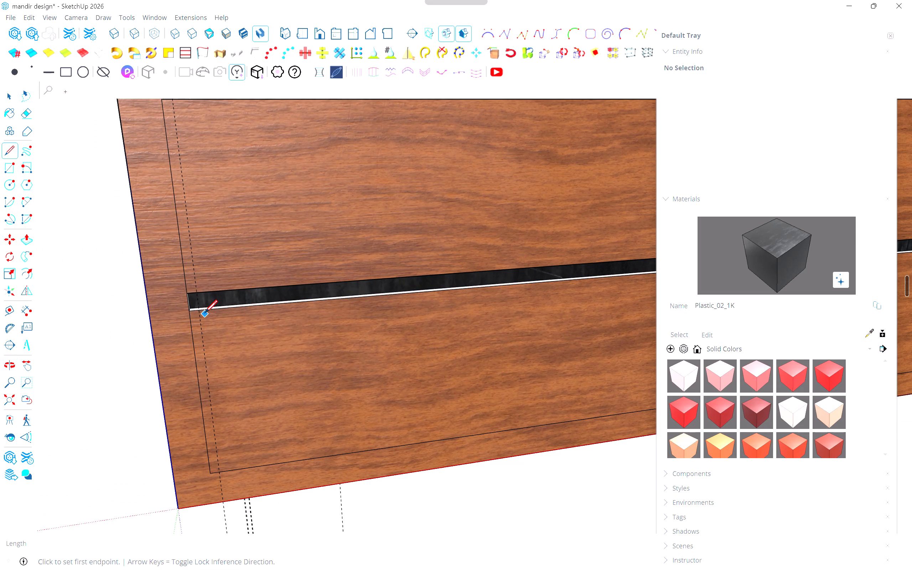
pyautogui.click(199, 312)
pyautogui.click(218, 473)
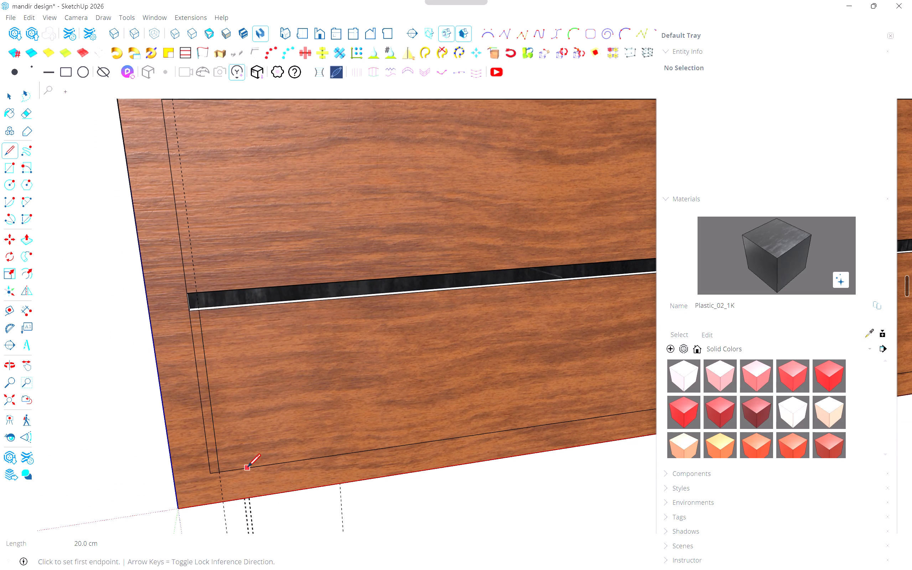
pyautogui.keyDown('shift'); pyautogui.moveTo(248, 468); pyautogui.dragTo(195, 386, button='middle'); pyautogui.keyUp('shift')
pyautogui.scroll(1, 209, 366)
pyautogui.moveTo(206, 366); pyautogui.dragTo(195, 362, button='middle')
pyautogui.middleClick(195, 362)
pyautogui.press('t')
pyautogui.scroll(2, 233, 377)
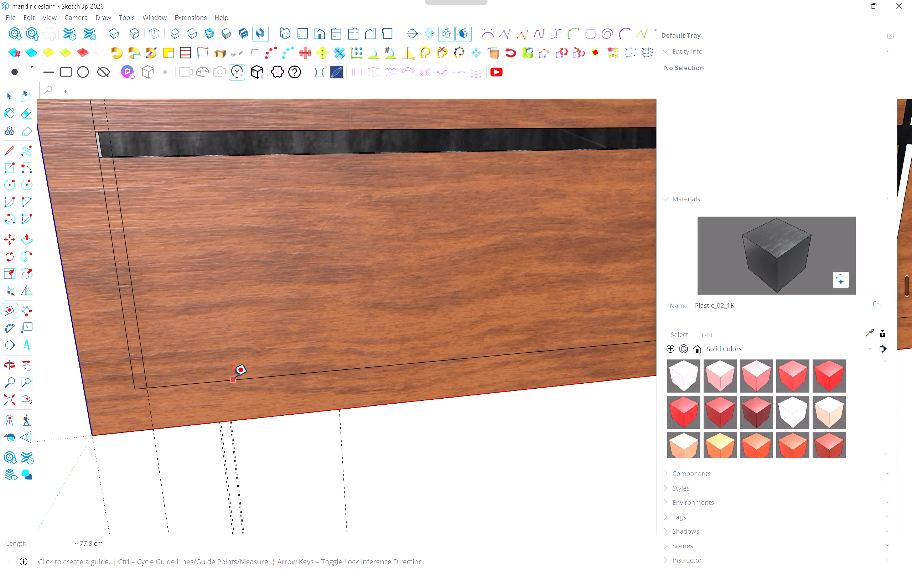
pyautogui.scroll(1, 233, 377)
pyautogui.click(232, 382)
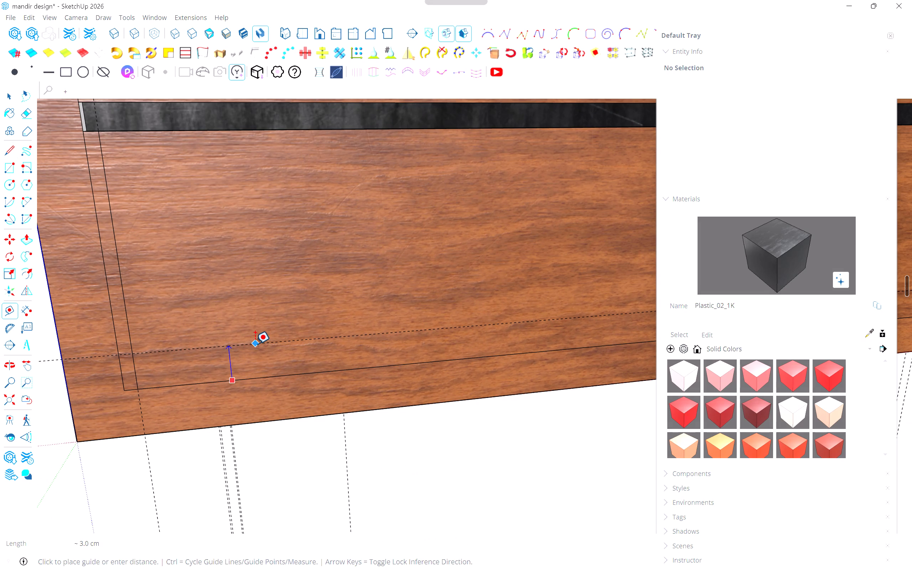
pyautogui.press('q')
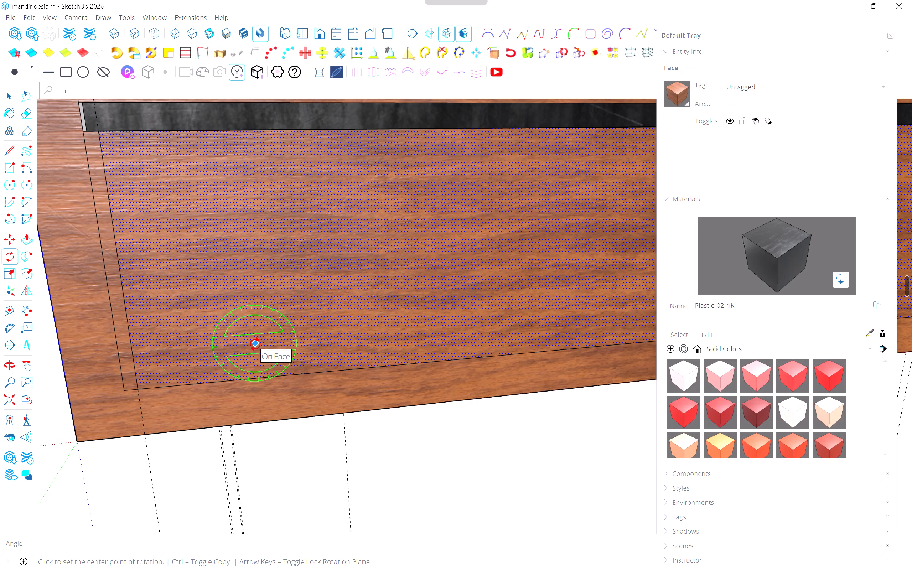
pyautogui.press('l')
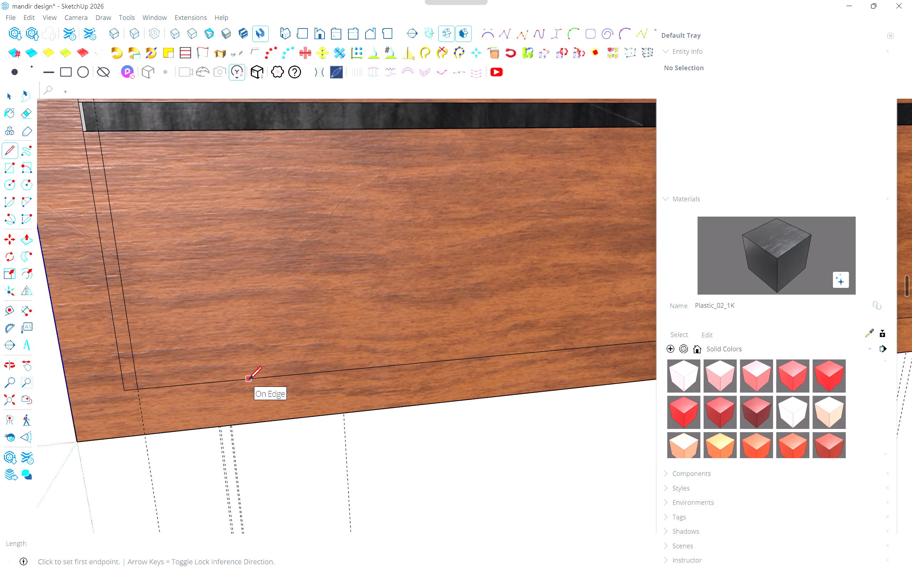
# Place a horizontal guide 1 cm above the lower edge of the bottom drawer fronts.
pyautogui.press('t')
pyautogui.click(249, 381)
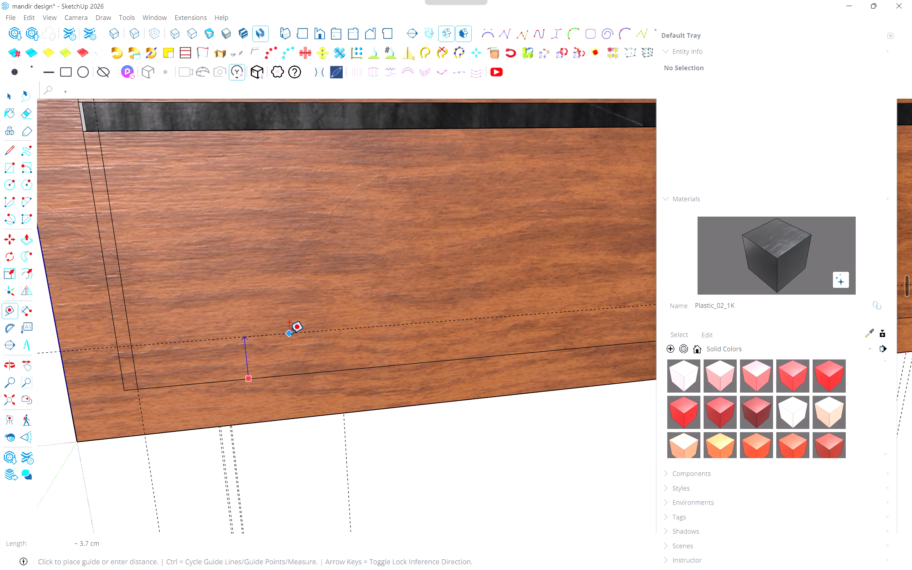
pyautogui.press('1')
pyautogui.press('Return')
pyautogui.moveTo(273, 359); pyautogui.dragTo(210, 359, button='middle')
pyautogui.moveTo(204, 359); pyautogui.dragTo(199, 359, button='middle')
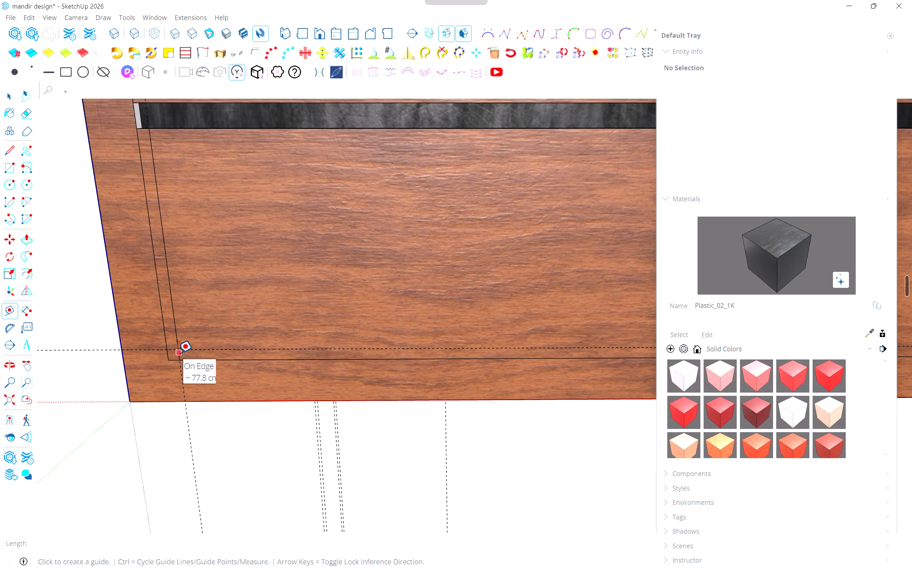
# Draw a line about 78 cm long on the horizontal guide across the bottom-left drawer front to the central groove.
pyautogui.press('l')
pyautogui.scroll(3, 177, 353)
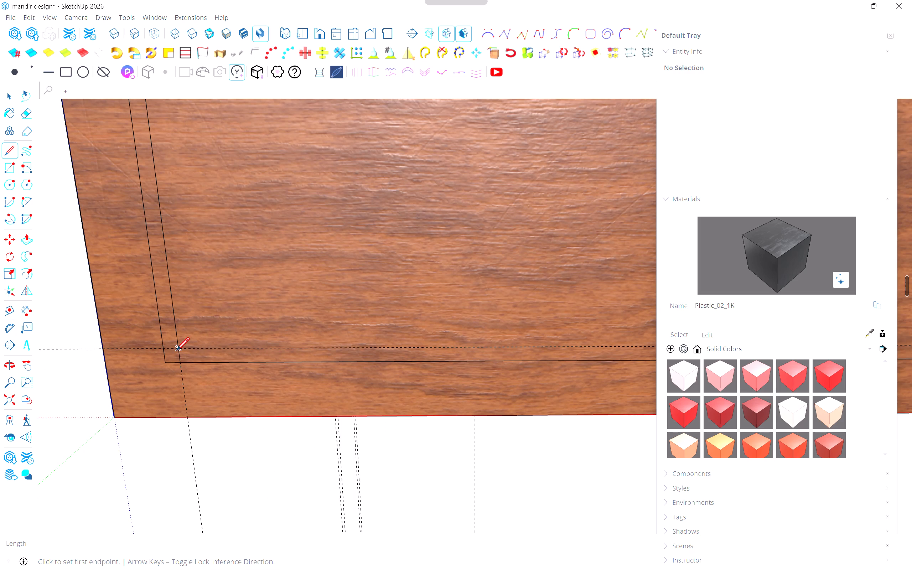
pyautogui.click(176, 352)
pyautogui.scroll(-4, 376, 354)
pyautogui.keyDown('shift'); pyautogui.moveTo(473, 352); pyautogui.dragTo(205, 351, button='middle'); pyautogui.keyUp('shift')
pyautogui.scroll(-5, 202, 351)
pyautogui.keyDown('shift'); pyautogui.moveTo(462, 352); pyautogui.dragTo(233, 354, button='middle'); pyautogui.keyUp('shift')
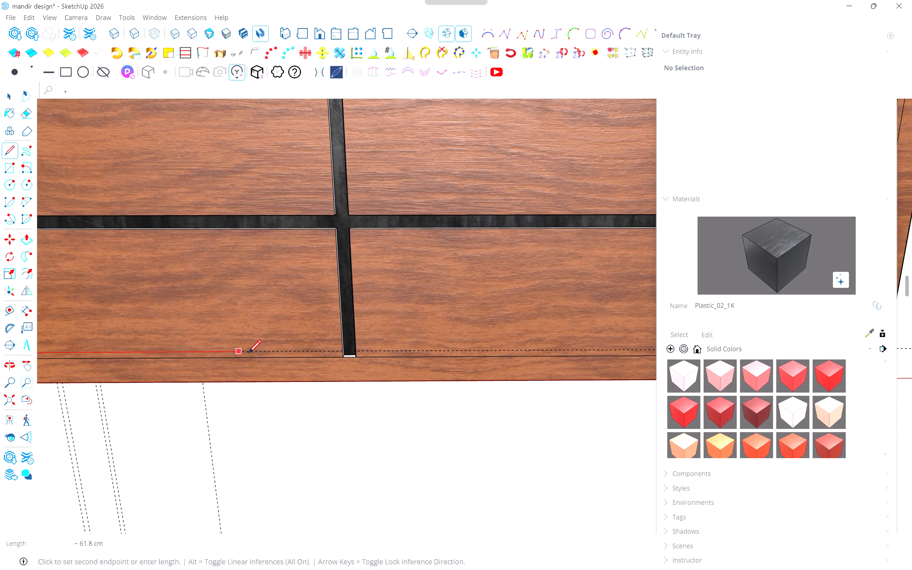
pyautogui.scroll(5, 308, 353)
pyautogui.click(352, 352)
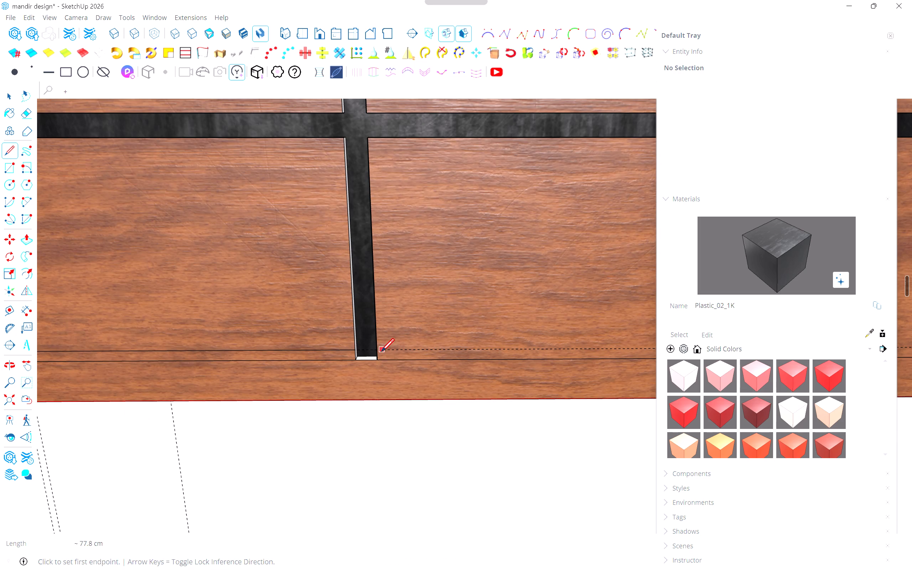
# Draw a line on the horizontal guide across the bottom-right drawer front, from the central groove to the vertical strip line.
pyautogui.click(377, 352)
pyautogui.keyDown('shift'); pyautogui.moveTo(505, 346); pyautogui.dragTo(207, 347, button='middle'); pyautogui.keyUp('shift')
pyautogui.keyDown('shift'); pyautogui.moveTo(480, 344); pyautogui.dragTo(115, 331, button='middle'); pyautogui.keyUp('shift')
pyautogui.scroll(-1, 116, 332)
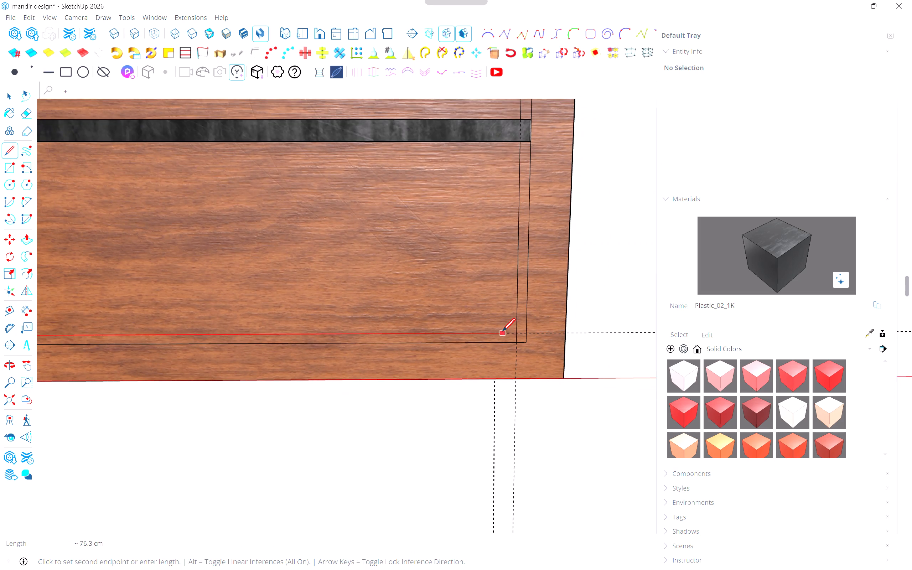
pyautogui.scroll(4, 502, 332)
pyautogui.click(519, 335)
pyautogui.scroll(5, 526, 334)
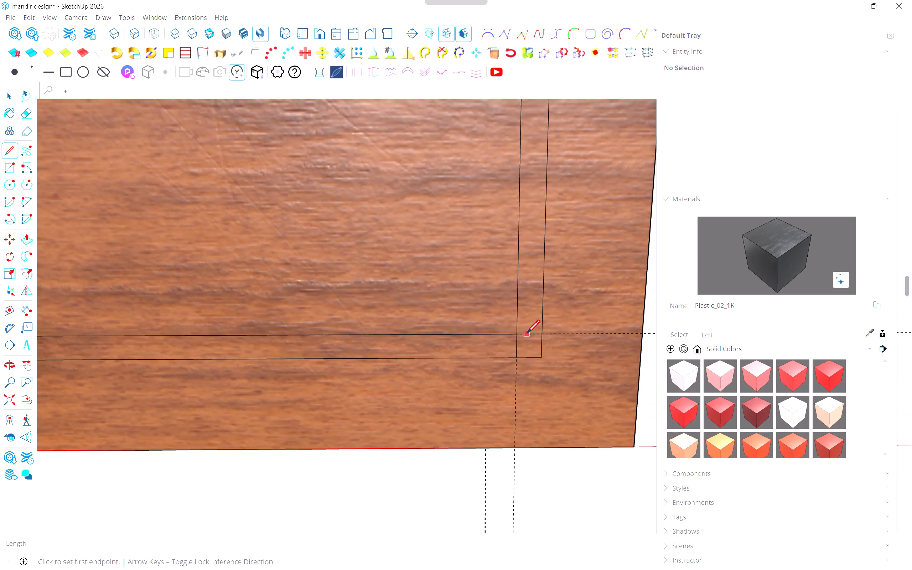
# Push the narrow vertical strip at the outer edge of the bottom-right drawer front inward by 1 cm.
pyautogui.press('space')
pyautogui.click(525, 306)
pyautogui.moveTo(525, 306); pyautogui.dragTo(540, 307, button='middle')
pyautogui.press('p')
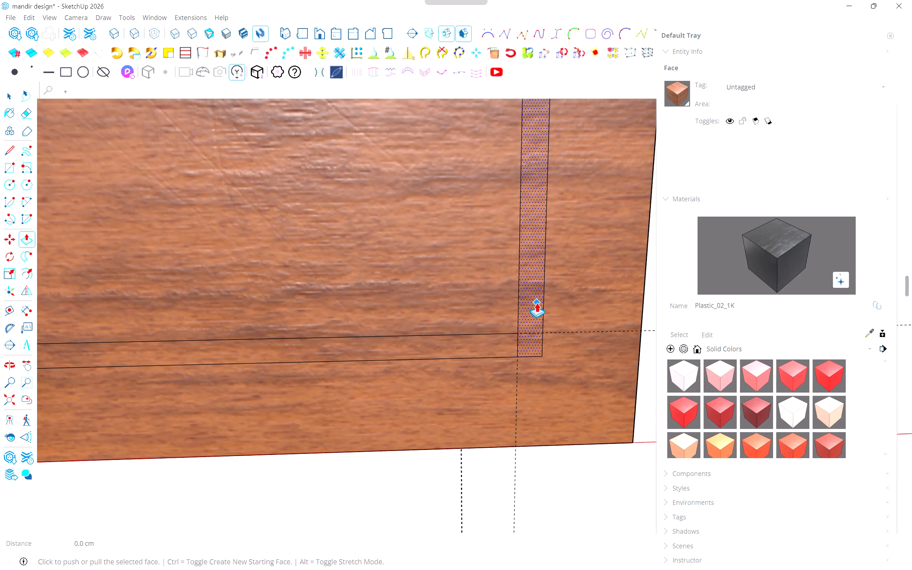
pyautogui.moveTo(537, 303); pyautogui.dragTo(531, 298)
pyautogui.press('1')
pyautogui.press('Return')
pyautogui.scroll(-2, 528, 297)
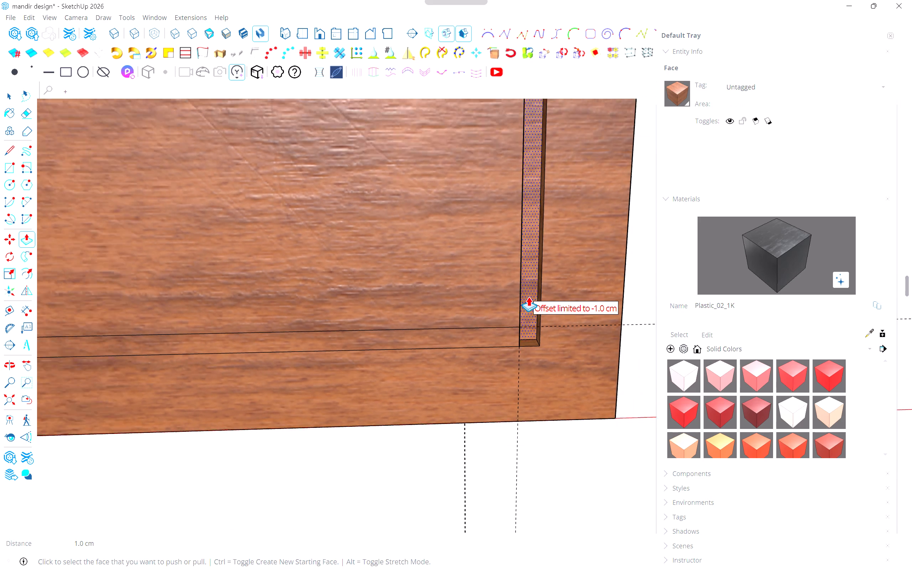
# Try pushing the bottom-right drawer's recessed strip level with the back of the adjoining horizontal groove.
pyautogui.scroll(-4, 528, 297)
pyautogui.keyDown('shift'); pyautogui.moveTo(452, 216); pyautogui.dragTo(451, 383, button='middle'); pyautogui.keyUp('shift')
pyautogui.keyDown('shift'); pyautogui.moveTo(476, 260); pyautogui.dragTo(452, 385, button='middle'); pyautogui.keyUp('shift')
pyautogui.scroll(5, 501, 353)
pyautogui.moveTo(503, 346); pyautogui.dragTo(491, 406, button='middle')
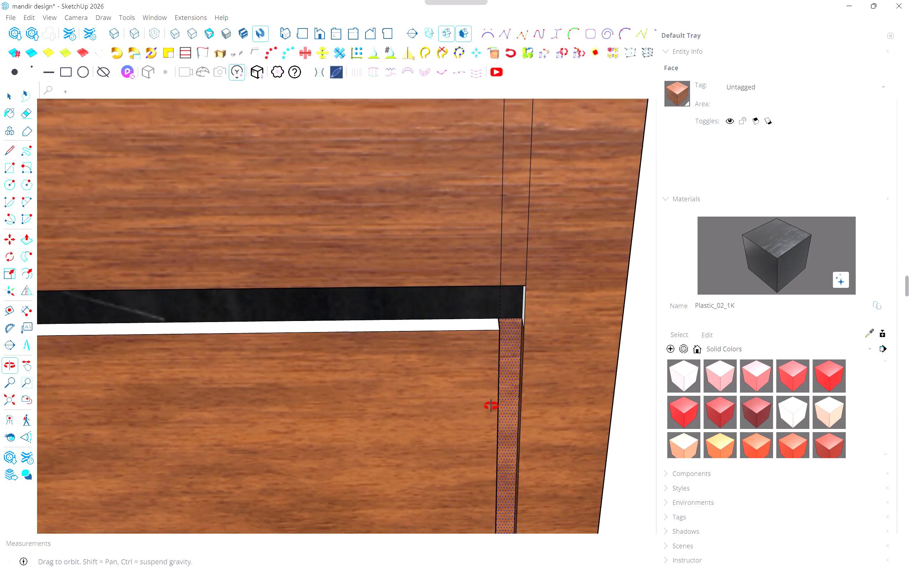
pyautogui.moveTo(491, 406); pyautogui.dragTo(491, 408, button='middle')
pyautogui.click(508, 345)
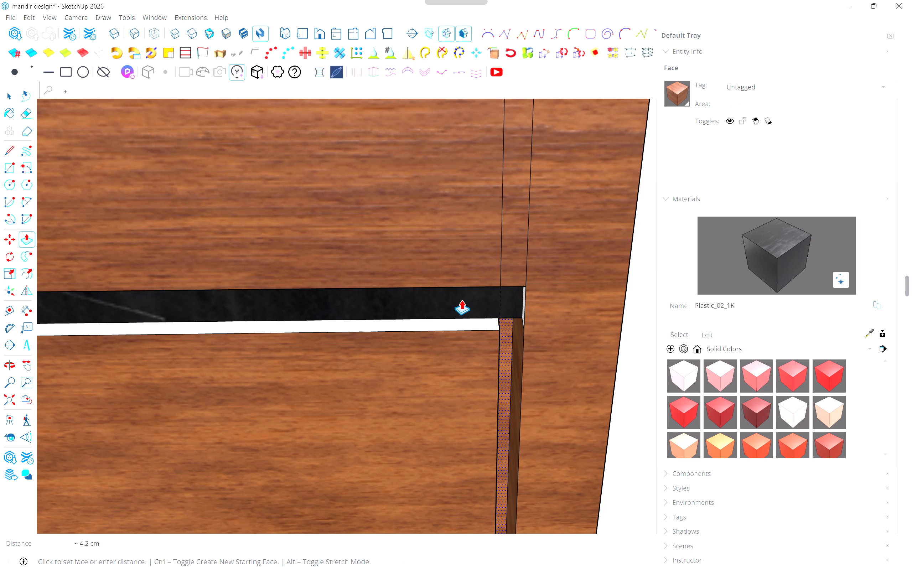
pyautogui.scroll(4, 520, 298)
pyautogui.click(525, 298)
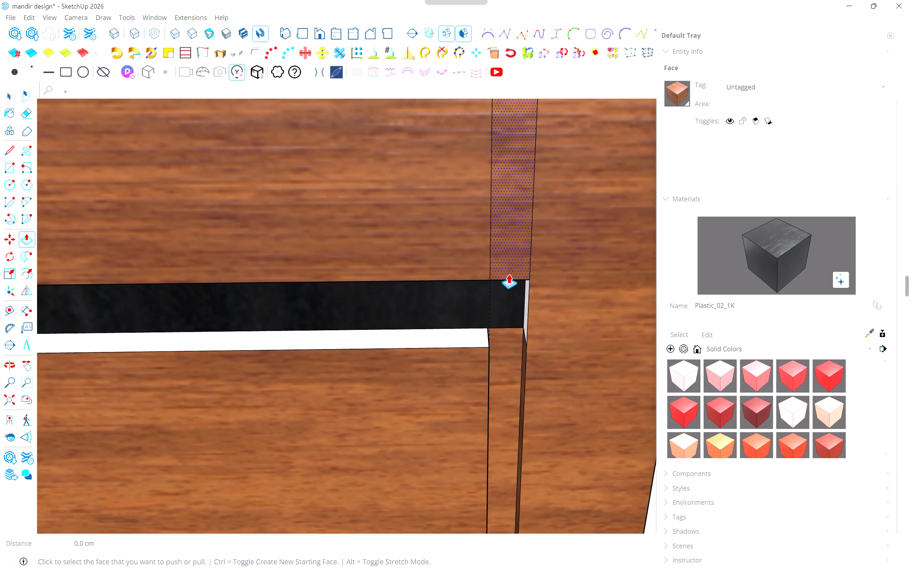
# Push the vertical strip at the outer edge of the middle-right drawer front inward to the groove's depth.
pyautogui.moveTo(508, 274); pyautogui.dragTo(493, 361, button='middle')
pyautogui.keyDown('shift'); pyautogui.middleClick(493, 361); pyautogui.keyUp('shift')
pyautogui.click(496, 332)
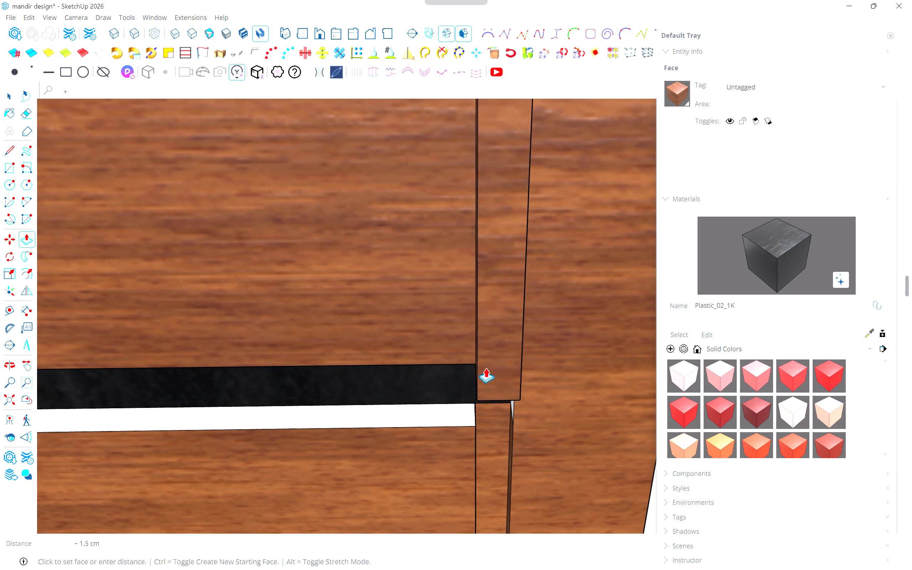
pyautogui.scroll(-4, 484, 254)
pyautogui.keyDown('shift'); pyautogui.moveTo(484, 236); pyautogui.dragTo(484, 389, button='middle'); pyautogui.keyUp('shift')
pyautogui.keyDown('shift'); pyautogui.middleClick(484, 393); pyautogui.keyUp('shift')
pyautogui.keyDown('shift'); pyautogui.scroll(-4, 484, 393); pyautogui.keyUp('shift')
pyautogui.keyDown('shift'); pyautogui.moveTo(480, 238); pyautogui.dragTo(482, 423, button='middle'); pyautogui.keyUp('shift')
pyautogui.scroll(-1, 480, 401)
pyautogui.scroll(3, 489, 254)
pyautogui.click(490, 250)
# Push the vertical strip at the outer edge of the top-right drawer front inward 1 cm, level with the groove back.
pyautogui.keyDown('shift'); pyautogui.moveTo(487, 246); pyautogui.dragTo(480, 342, button='middle'); pyautogui.keyUp('shift')
pyautogui.click(489, 315)
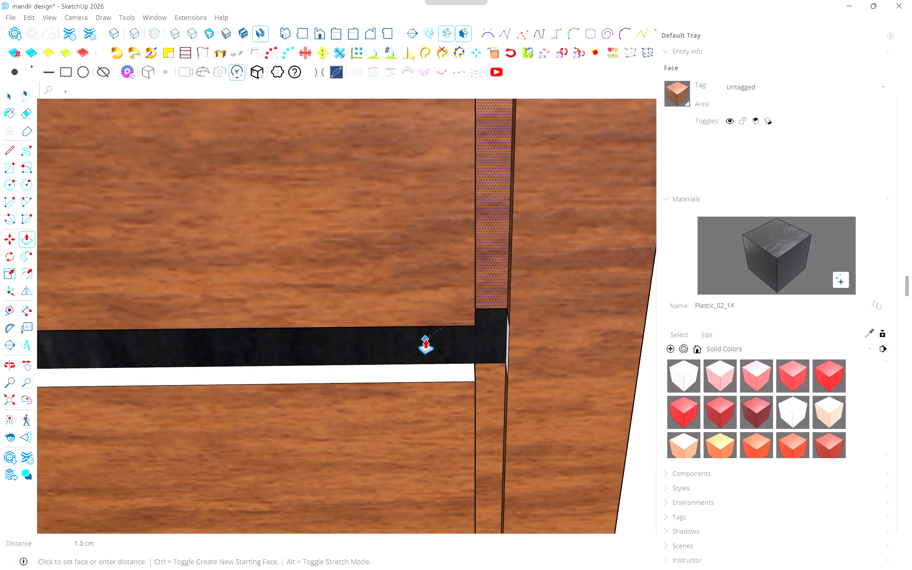
pyautogui.click(425, 339)
# Examine the grooves around the drawer fronts, from the top-right drawer across to the outer edge of the middle-left drawer.
pyautogui.moveTo(435, 342); pyautogui.dragTo(322, 279, button='middle')
pyautogui.scroll(-6, 318, 279)
pyautogui.moveTo(318, 279); pyautogui.dragTo(315, 279, button='middle')
pyautogui.keyDown('shift'); pyautogui.moveTo(306, 265); pyautogui.dragTo(524, 327, button='middle'); pyautogui.keyUp('shift')
pyautogui.scroll(-6, 524, 327)
pyautogui.moveTo(376, 309); pyautogui.dragTo(393, 404, button='middle')
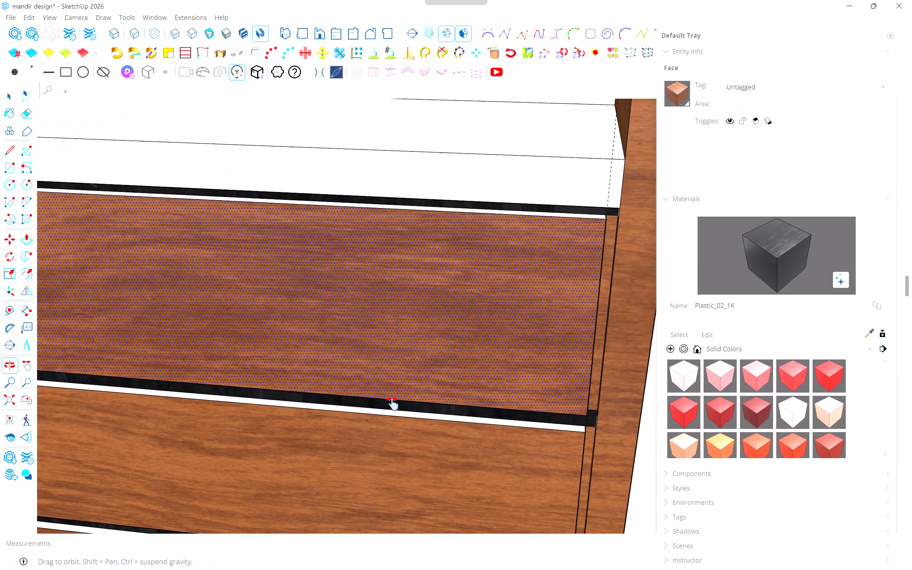
pyautogui.moveTo(393, 404); pyautogui.dragTo(465, 307, button='middle')
pyautogui.scroll(-6, 465, 307)
pyautogui.keyDown('shift'); pyautogui.moveTo(172, 400); pyautogui.dragTo(413, 305, button='middle'); pyautogui.keyUp('shift')
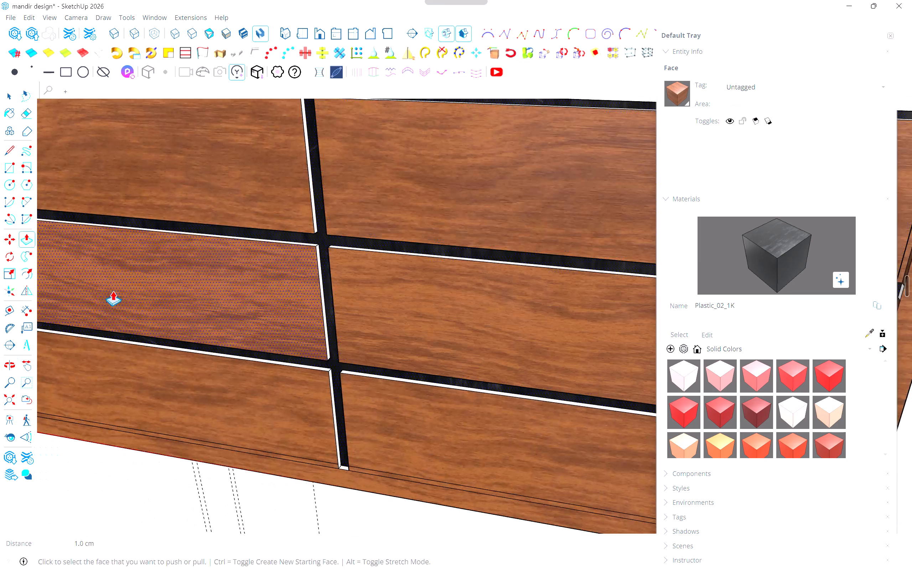
pyautogui.keyDown('shift'); pyautogui.moveTo(107, 292); pyautogui.dragTo(433, 302, button='middle'); pyautogui.keyUp('shift')
pyautogui.scroll(4, 256, 261)
pyautogui.moveTo(238, 254); pyautogui.dragTo(322, 330, button='middle')
pyautogui.scroll(5, 299, 295)
pyautogui.moveTo(304, 293); pyautogui.dragTo(369, 321, button='middle')
pyautogui.scroll(1, 370, 321)
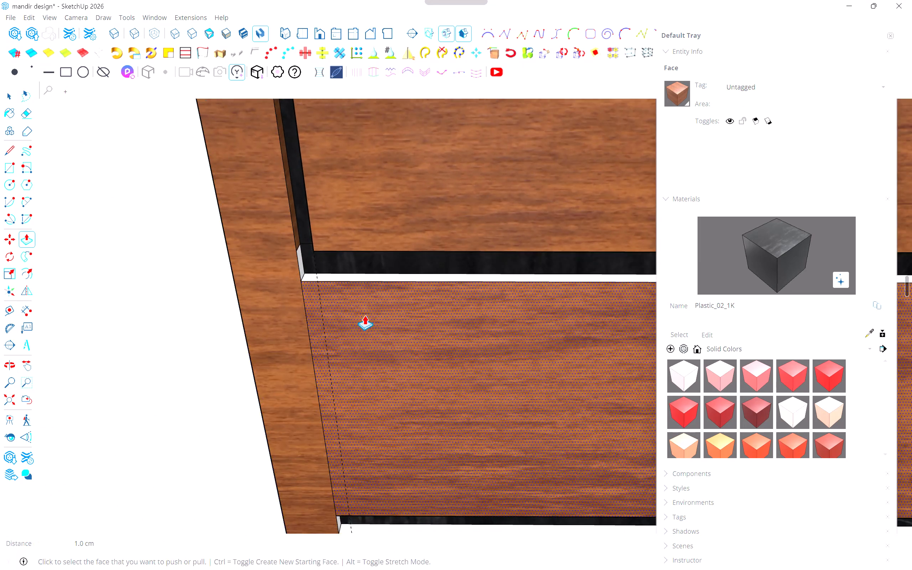
# Draw a vertical line about 19.8 cm long down the outer edge of the middle-left drawer front, following the guide between the horizontal grooves.
pyautogui.scroll(7, 309, 296)
pyautogui.moveTo(315, 292); pyautogui.dragTo(319, 256, button='middle')
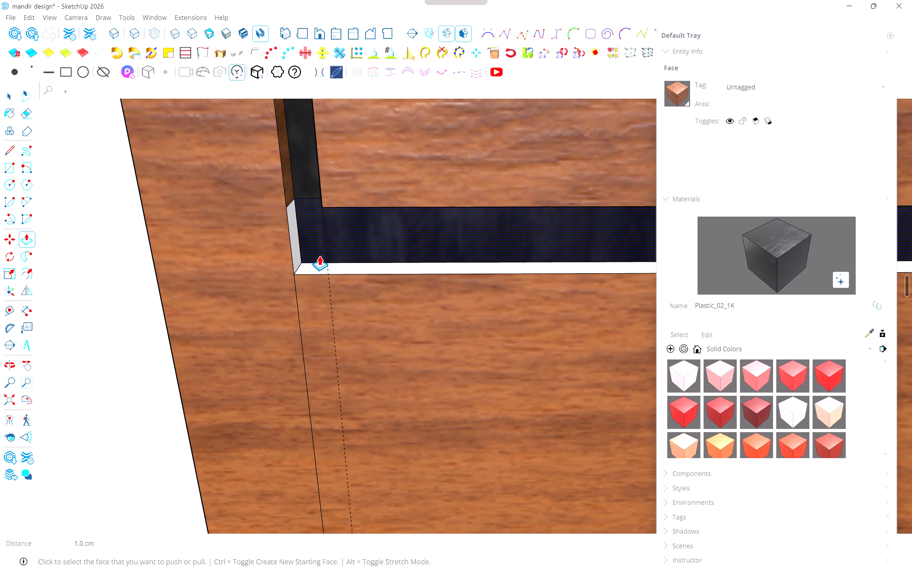
pyautogui.press('l')
pyautogui.scroll(4, 329, 253)
pyautogui.click(327, 286)
pyautogui.keyDown('shift'); pyautogui.moveTo(327, 344); pyautogui.dragTo(326, 267, button='middle'); pyautogui.keyUp('shift')
pyautogui.scroll(-5, 326, 267)
pyautogui.keyDown('shift'); pyautogui.moveTo(317, 375); pyautogui.dragTo(309, 233, button='middle'); pyautogui.keyUp('shift')
pyautogui.keyDown('shift'); pyautogui.moveTo(342, 417); pyautogui.dragTo(345, 265, button='middle'); pyautogui.keyUp('shift')
pyautogui.keyDown('shift'); pyautogui.scroll(-2, 344, 257); pyautogui.keyUp('shift')
pyautogui.scroll(3, 359, 395)
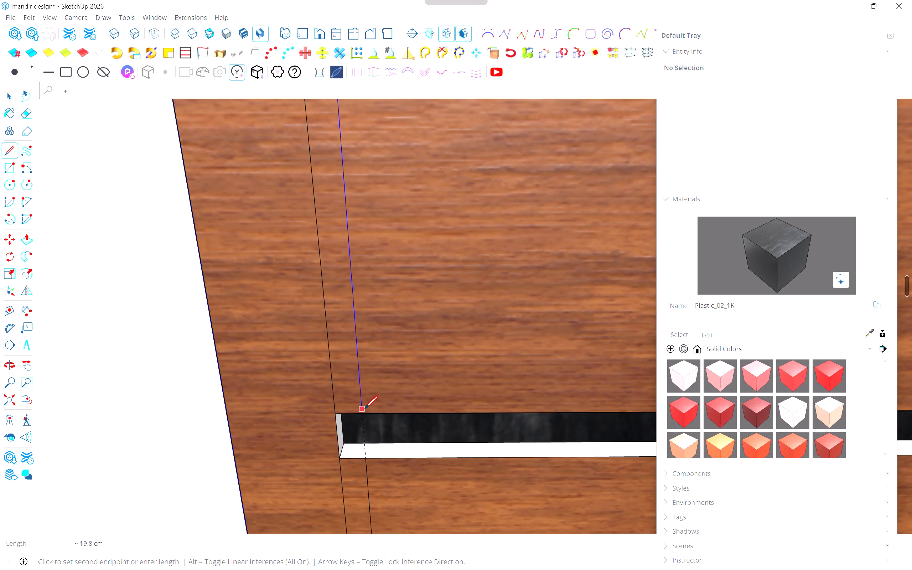
pyautogui.click(365, 412)
pyautogui.keyDown('shift'); pyautogui.moveTo(364, 413); pyautogui.dragTo(355, 256, button='middle'); pyautogui.keyUp('shift')
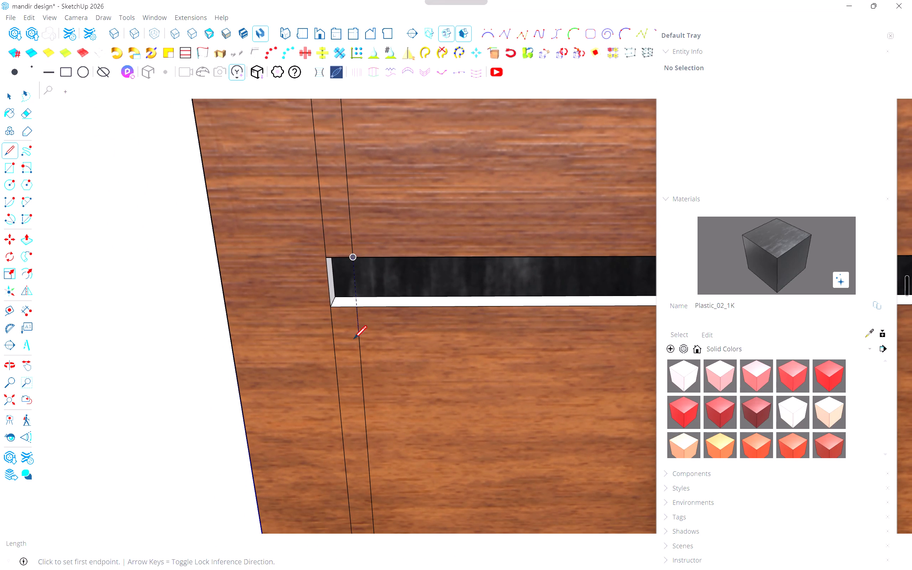
# Push the vertical strip at the outer edge of the bottom-left drawer front inward 1 cm, level with the groove back.
pyautogui.moveTo(358, 379); pyautogui.dragTo(361, 323, button='middle')
pyautogui.scroll(-2, 356, 344)
pyautogui.press('space')
pyautogui.click(349, 368)
pyautogui.keyDown('shift'); pyautogui.moveTo(349, 367); pyautogui.dragTo(349, 306, button='middle'); pyautogui.keyUp('shift')
pyautogui.moveTo(349, 308); pyautogui.dragTo(335, 350, button='middle')
pyautogui.middleClick(335, 350)
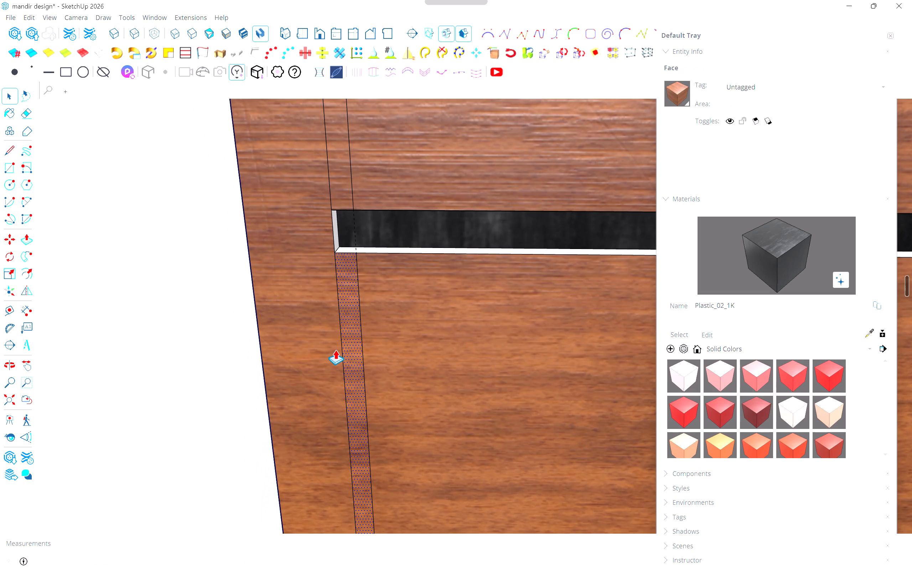
pyautogui.press('p')
pyautogui.click(348, 329)
pyautogui.click(348, 227)
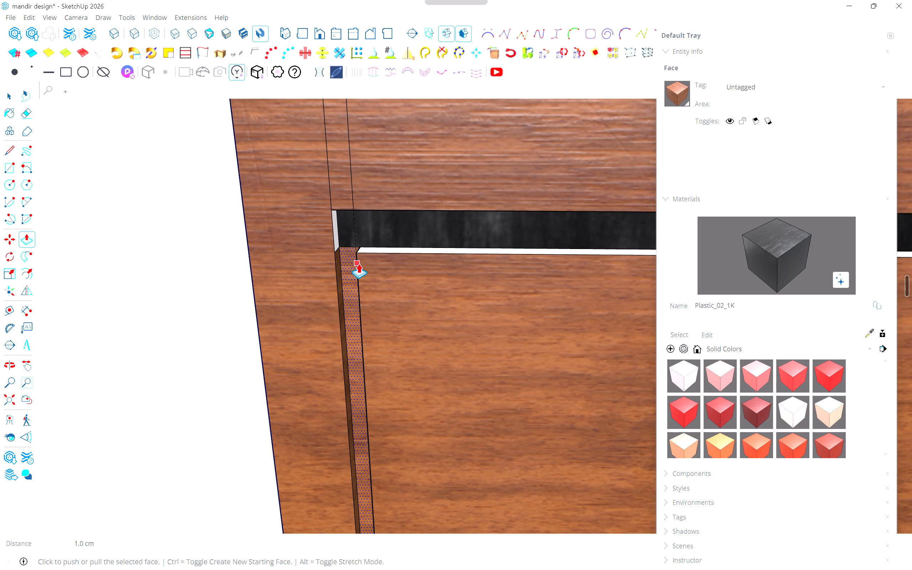
# Push the vertical strip at the outer edge of the middle-left drawer front inward to the back of the horizontal groove.
pyautogui.click(345, 195)
pyautogui.press('Escape')
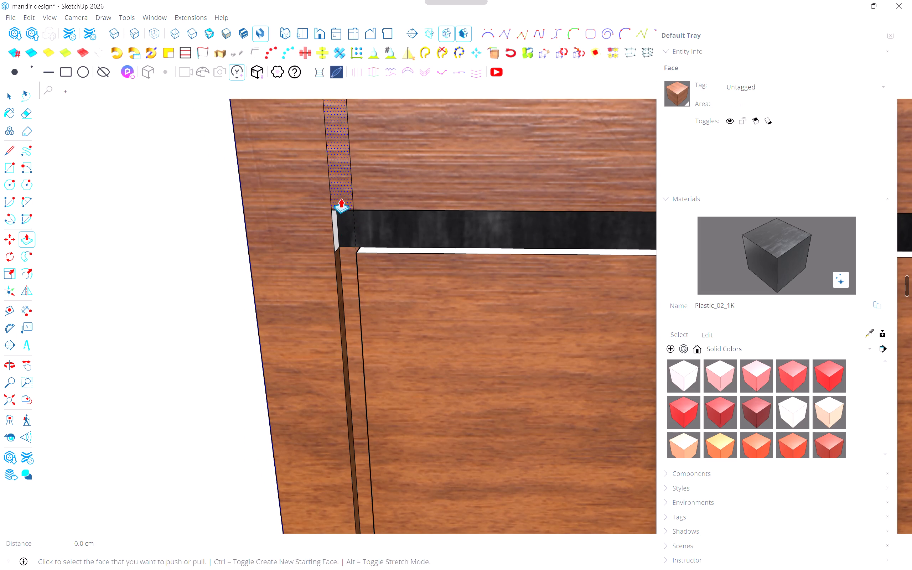
pyautogui.press('space')
pyautogui.click(341, 198)
pyautogui.press('p')
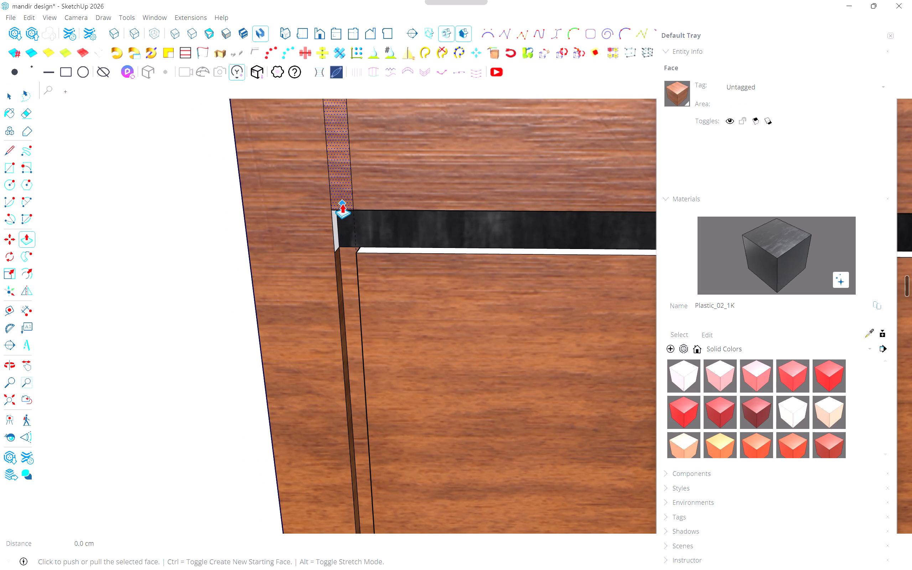
pyautogui.click(342, 204)
pyautogui.click(346, 228)
# Erase the leftover edges across the groove back where the left vertical groove meets the groove between the top-left and middle-left drawers.
pyautogui.moveTo(348, 232); pyautogui.dragTo(354, 214, button='middle')
pyautogui.scroll(-6, 354, 214)
pyautogui.keyDown('shift'); pyautogui.moveTo(357, 224); pyautogui.dragTo(362, 367, button='middle'); pyautogui.keyUp('shift')
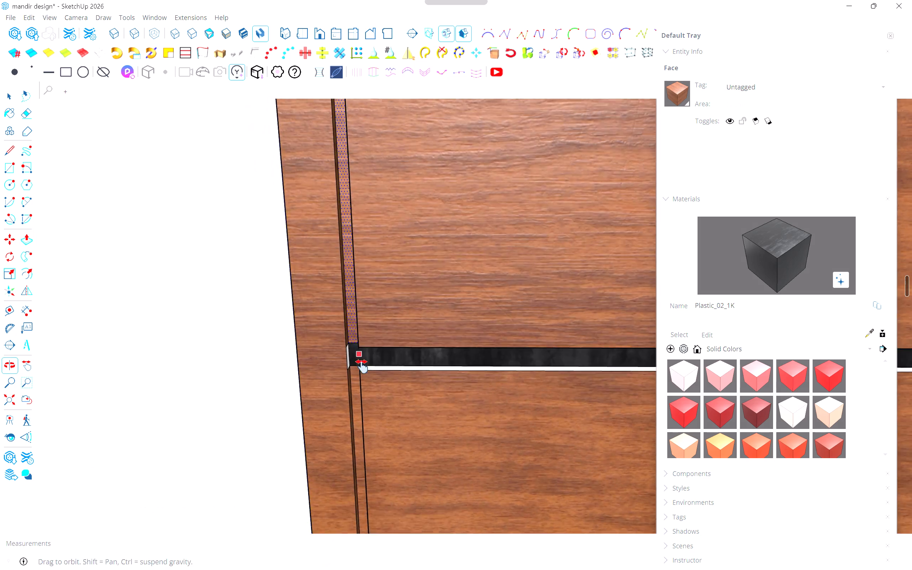
pyautogui.keyDown('shift'); pyautogui.moveTo(362, 367); pyautogui.dragTo(362, 403, button='middle'); pyautogui.keyUp('shift')
pyautogui.keyDown('shift'); pyautogui.scroll(-4, 362, 405); pyautogui.keyUp('shift')
pyautogui.scroll(4, 352, 253)
pyautogui.moveTo(347, 248); pyautogui.dragTo(366, 362, button='middle')
pyautogui.scroll(9, 359, 320)
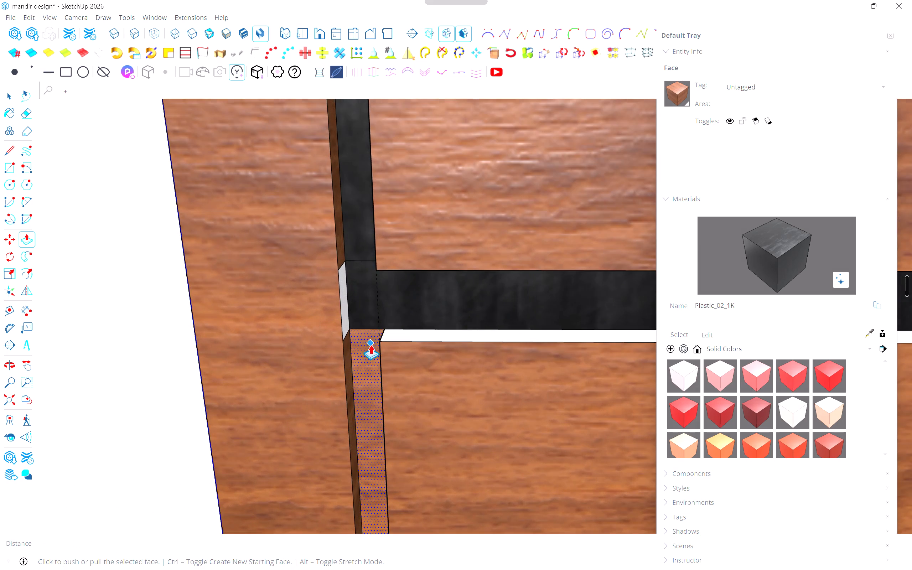
pyautogui.moveTo(369, 351); pyautogui.dragTo(370, 328, button='middle')
pyautogui.middleClick(370, 326)
pyautogui.scroll(4, 352, 300)
pyautogui.press('e')
pyautogui.moveTo(366, 253); pyautogui.dragTo(366, 260)
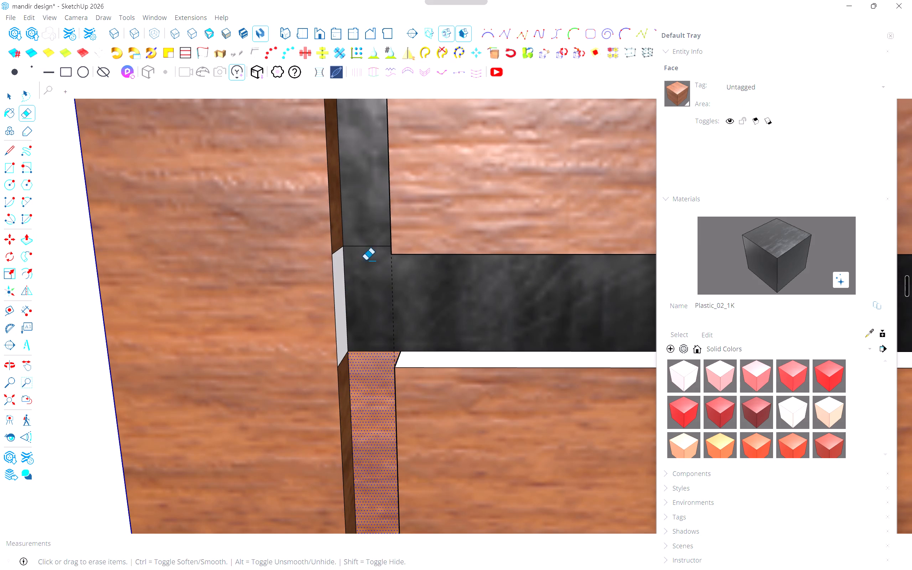
pyautogui.moveTo(366, 260); pyautogui.dragTo(366, 260)
pyautogui.moveTo(369, 241); pyautogui.dragTo(368, 251)
pyautogui.scroll(-1, 372, 305)
pyautogui.moveTo(367, 350); pyautogui.dragTo(369, 354)
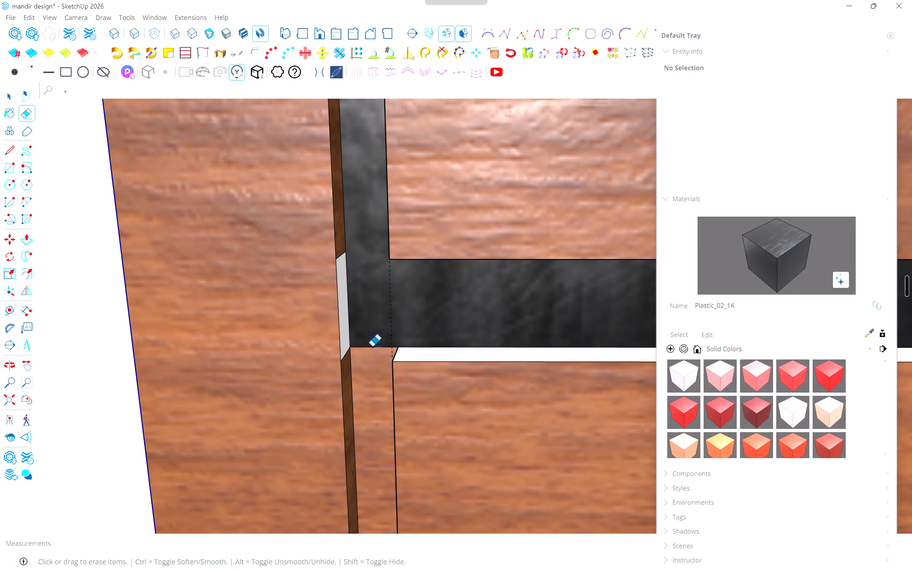
pyautogui.click(372, 347)
# Erase the edges bounding the unpainted patch on the left vertical groove's side wall at the same junction.
pyautogui.moveTo(375, 340); pyautogui.dragTo(278, 329, button='middle')
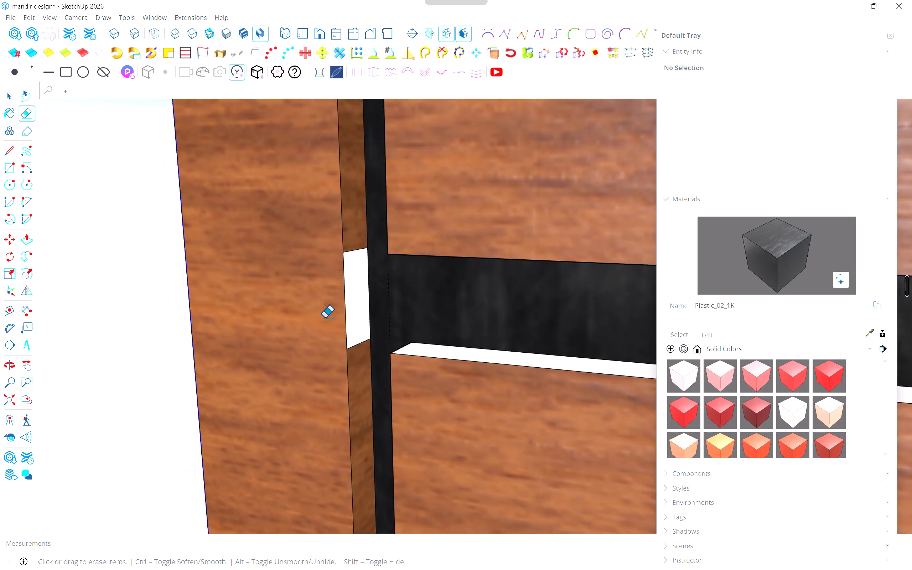
pyautogui.scroll(4, 353, 317)
pyautogui.moveTo(366, 361); pyautogui.dragTo(364, 354)
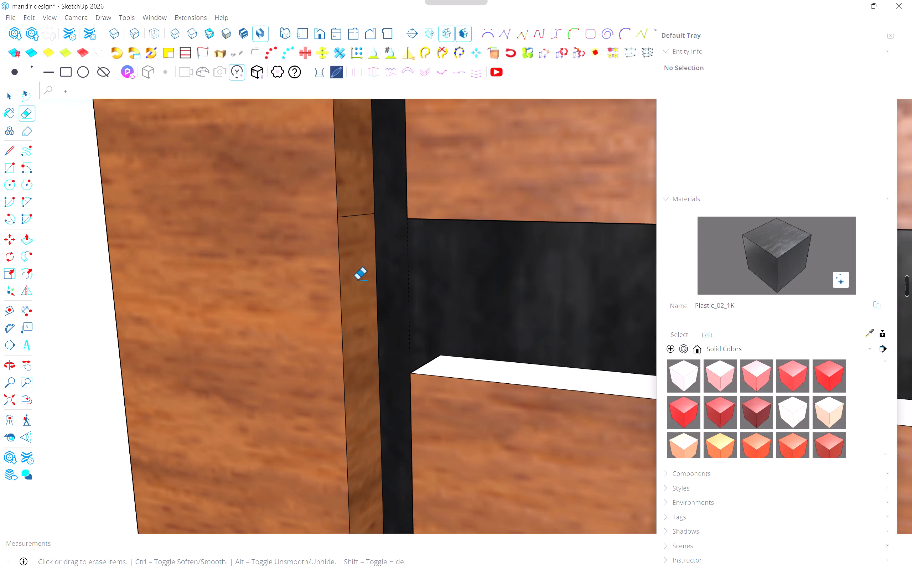
pyautogui.moveTo(361, 215); pyautogui.dragTo(361, 225)
pyautogui.scroll(-7, 365, 244)
pyautogui.scroll(-7, 378, 358)
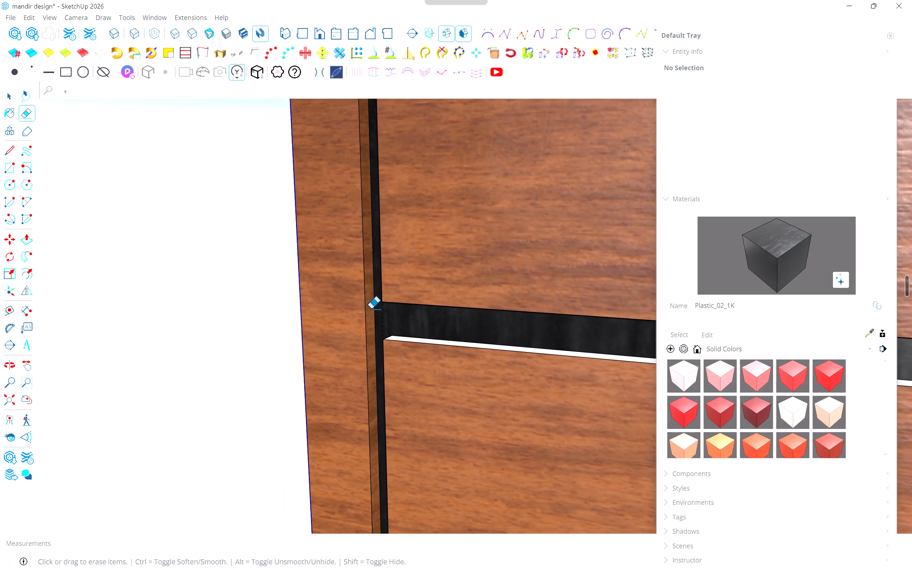
# Erase the leftover edges on the groove back and side wall at the top-left corner of the drawer unit.
pyautogui.moveTo(371, 310); pyautogui.dragTo(378, 466, button='middle')
pyautogui.scroll(-1, 378, 439)
pyautogui.keyDown('shift'); pyautogui.moveTo(368, 292); pyautogui.dragTo(370, 454, button='middle'); pyautogui.keyUp('shift')
pyautogui.keyDown('shift'); pyautogui.middleClick(370, 454); pyautogui.keyUp('shift')
pyautogui.scroll(4, 356, 245)
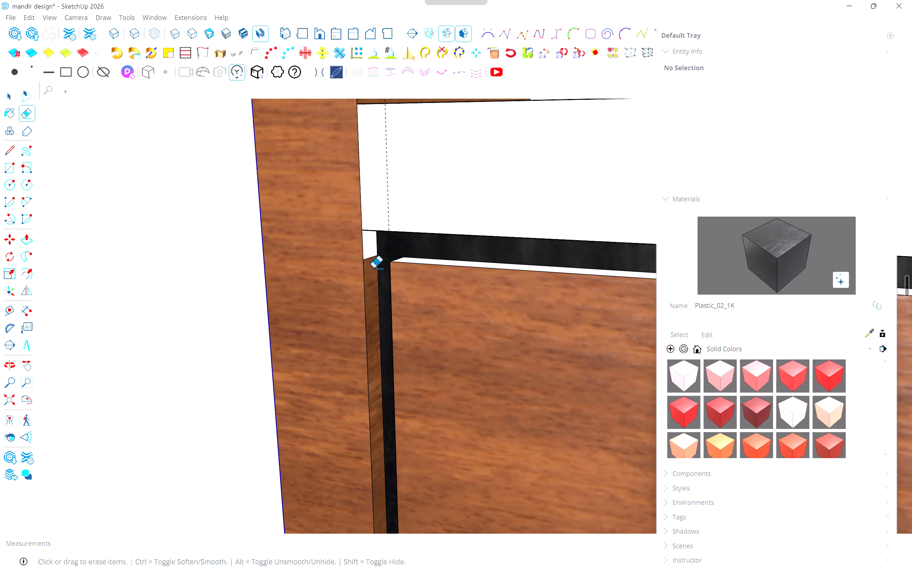
pyautogui.scroll(5, 374, 268)
pyautogui.moveTo(373, 268); pyautogui.dragTo(323, 267, button='middle')
pyautogui.middleClick(323, 265)
pyautogui.scroll(5, 370, 250)
pyautogui.click(374, 251)
pyautogui.moveTo(374, 253); pyautogui.dragTo(374, 245)
pyautogui.moveTo(379, 253); pyautogui.dragTo(486, 246, button='middle')
pyautogui.moveTo(421, 243); pyautogui.dragTo(412, 261)
pyautogui.scroll(-6, 435, 276)
pyautogui.keyDown('shift'); pyautogui.moveTo(561, 300); pyautogui.dragTo(489, 296, button='middle'); pyautogui.keyUp('shift')
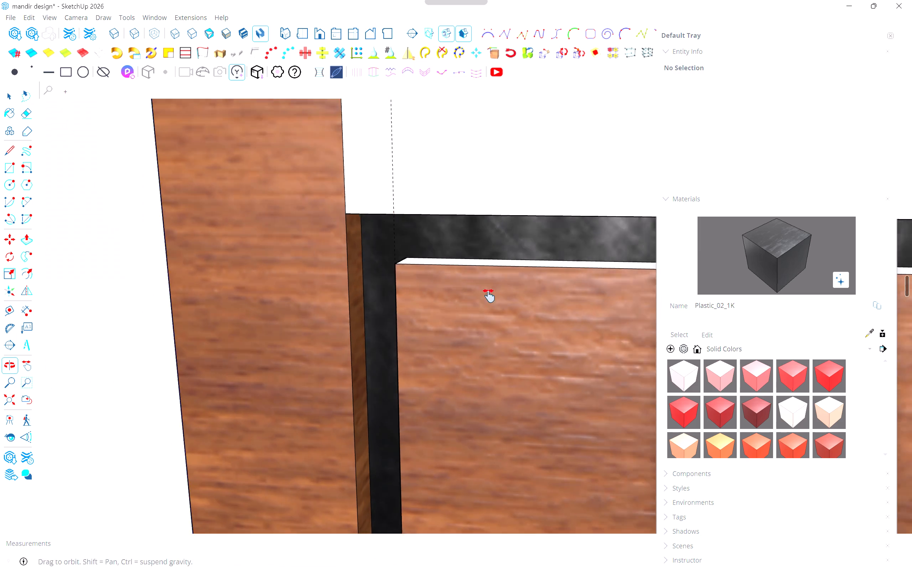
# Examine the top horizontal groove from the left corner across to its junction with the vertical groove between the drawer columns.
pyautogui.keyDown('shift'); pyautogui.moveTo(489, 296); pyautogui.dragTo(340, 294, button='middle'); pyautogui.keyUp('shift')
pyautogui.scroll(-6, 324, 294)
pyautogui.keyDown('shift'); pyautogui.moveTo(519, 310); pyautogui.dragTo(297, 321, button='middle'); pyautogui.keyUp('shift')
pyautogui.moveTo(408, 304); pyautogui.dragTo(245, 313, button='middle')
pyautogui.scroll(-4, 337, 340)
pyautogui.keyDown('shift'); pyautogui.moveTo(478, 363); pyautogui.dragTo(426, 348, button='middle'); pyautogui.keyUp('shift')
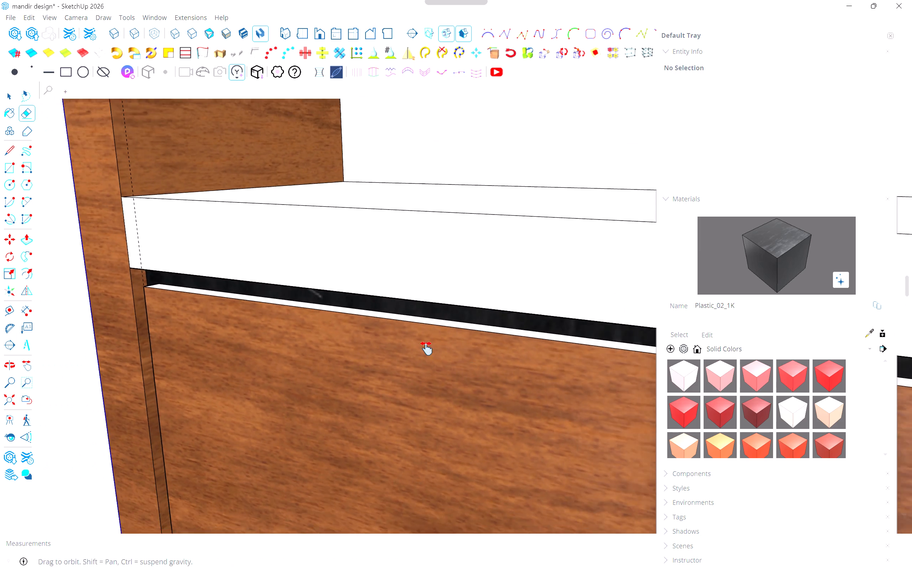
pyautogui.keyDown('shift'); pyautogui.moveTo(426, 348); pyautogui.dragTo(204, 255, button='middle'); pyautogui.keyUp('shift')
pyautogui.keyDown('shift'); pyautogui.moveTo(539, 291); pyautogui.dragTo(187, 282, button='middle'); pyautogui.keyUp('shift')
pyautogui.keyDown('shift'); pyautogui.moveTo(556, 290); pyautogui.dragTo(237, 243, button='middle'); pyautogui.keyUp('shift')
pyautogui.keyDown('shift'); pyautogui.middleClick(236, 243); pyautogui.keyUp('shift')
pyautogui.keyDown('shift'); pyautogui.moveTo(563, 261); pyautogui.dragTo(234, 236, button='middle'); pyautogui.keyUp('shift')
pyautogui.scroll(-7, 234, 237)
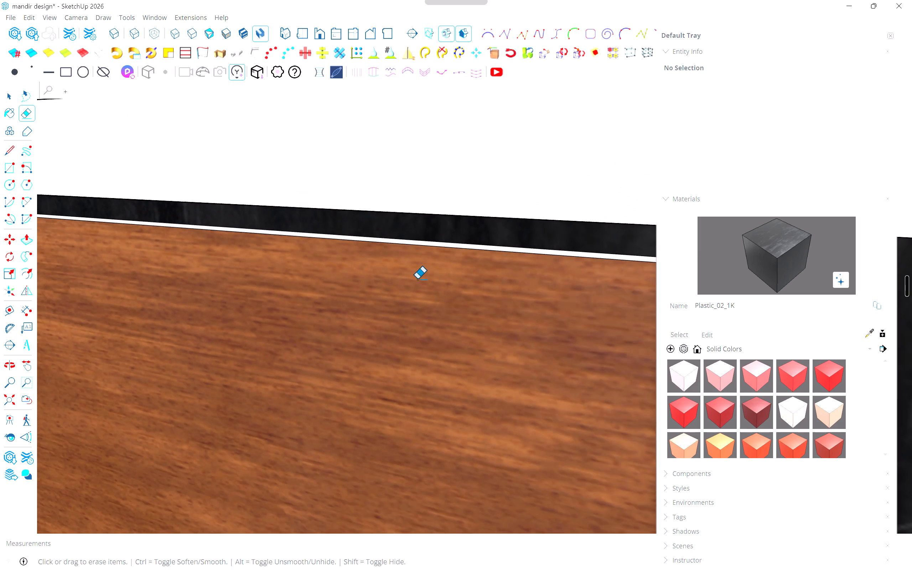
pyautogui.scroll(-7, 507, 289)
pyautogui.keyDown('shift'); pyautogui.scroll(1, 544, 304); pyautogui.keyUp('shift')
pyautogui.keyDown('shift'); pyautogui.moveTo(544, 304); pyautogui.dragTo(140, 224, button='middle'); pyautogui.keyUp('shift')
pyautogui.keyDown('shift'); pyautogui.scroll(-2, 142, 226); pyautogui.keyUp('shift')
pyautogui.scroll(5, 201, 227)
pyautogui.moveTo(219, 227); pyautogui.dragTo(343, 244, button='middle')
pyautogui.scroll(3, 343, 244)
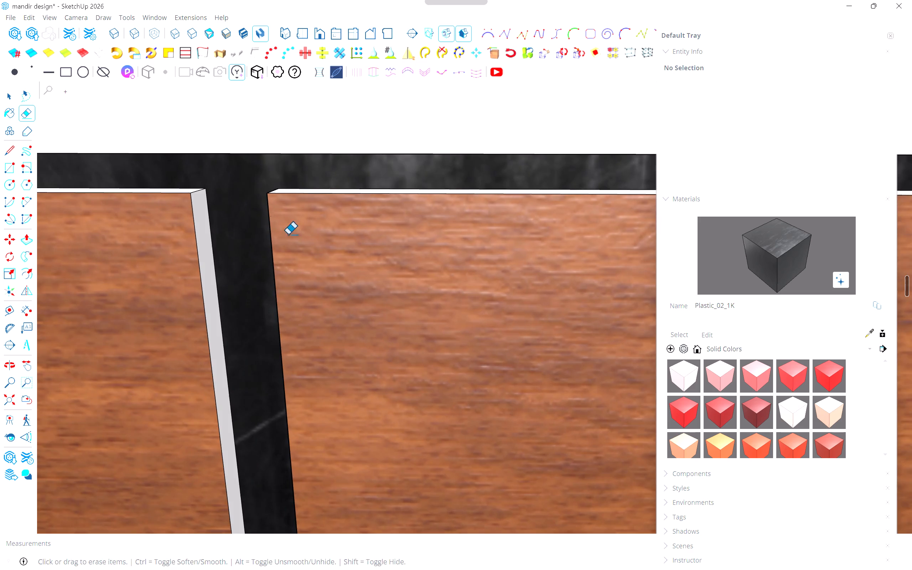
pyautogui.scroll(3, 288, 234)
pyautogui.moveTo(230, 221); pyautogui.dragTo(435, 224, button='middle')
pyautogui.scroll(-7, 434, 225)
# Erase the leftover edges on the groove back and side wall at the top-right corner of the drawer unit.
pyautogui.keyDown('shift'); pyautogui.moveTo(464, 223); pyautogui.dragTo(139, 300, button='middle'); pyautogui.keyUp('shift')
pyautogui.scroll(-5, 131, 299)
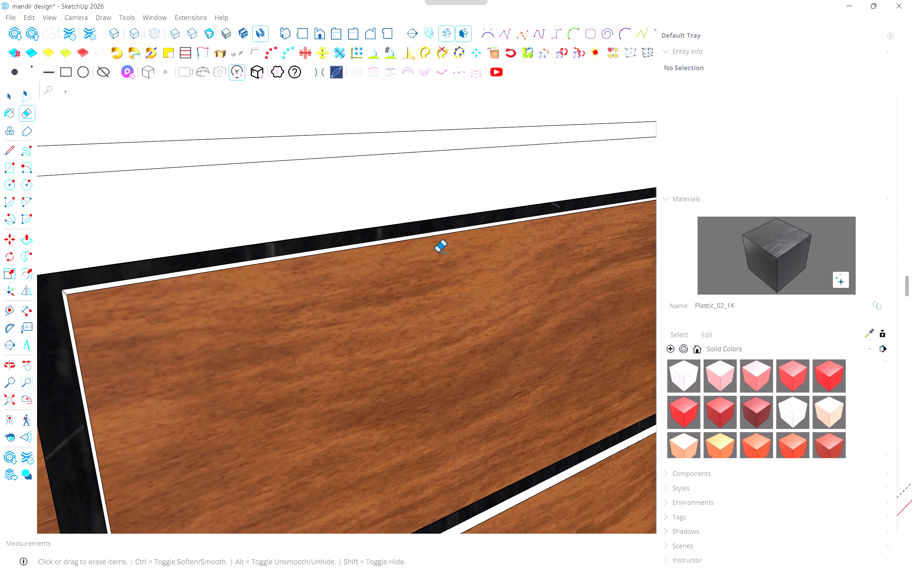
pyautogui.keyDown('shift'); pyautogui.moveTo(438, 252); pyautogui.dragTo(14, 317, button='middle'); pyautogui.keyUp('shift')
pyautogui.keyDown('shift'); pyautogui.moveTo(467, 256); pyautogui.dragTo(212, 301, button='middle'); pyautogui.keyUp('shift')
pyautogui.scroll(17, 384, 252)
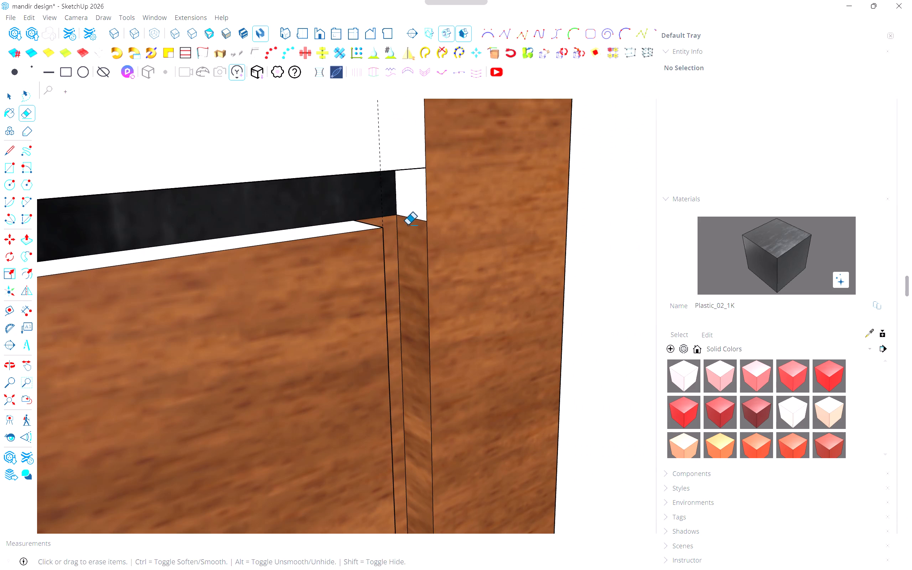
pyautogui.click(410, 222)
pyautogui.moveTo(385, 211); pyautogui.dragTo(385, 222)
pyautogui.moveTo(405, 250); pyautogui.dragTo(281, 252, button='middle')
pyautogui.scroll(-2, 285, 273)
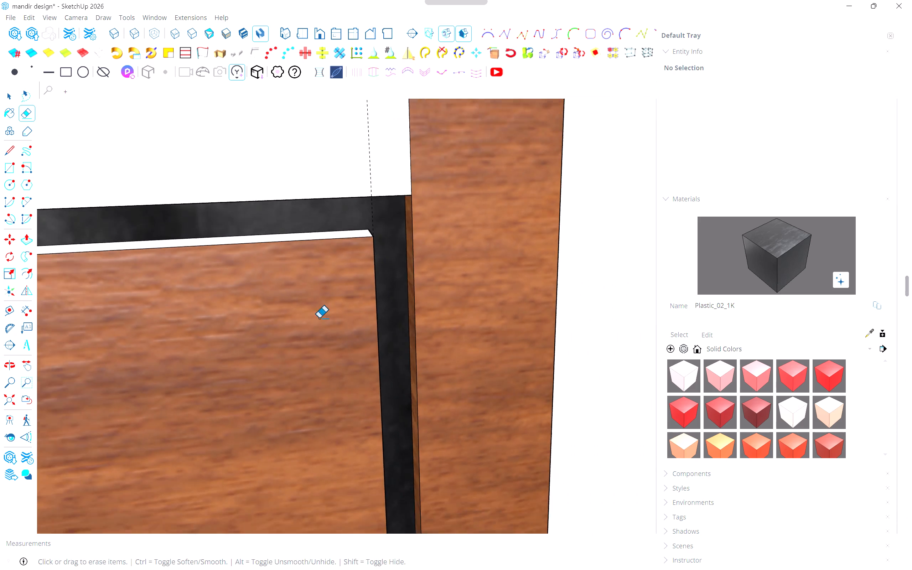
# Erase the leftover back and side-wall edges where the right vertical groove meets the groove between the top-right and middle-right drawers.
pyautogui.scroll(-3, 319, 318)
pyautogui.keyDown('shift'); pyautogui.moveTo(384, 384); pyautogui.dragTo(348, 190, button='middle'); pyautogui.keyUp('shift')
pyautogui.keyDown('shift'); pyautogui.middleClick(348, 190); pyautogui.keyUp('shift')
pyautogui.scroll(-6, 360, 400)
pyautogui.keyDown('shift'); pyautogui.moveTo(368, 430); pyautogui.dragTo(324, 279, button='middle'); pyautogui.keyUp('shift')
pyautogui.keyDown('shift'); pyautogui.scroll(4, 324, 273); pyautogui.keyUp('shift')
pyautogui.keyDown('shift'); pyautogui.middleClick(324, 272); pyautogui.keyUp('shift')
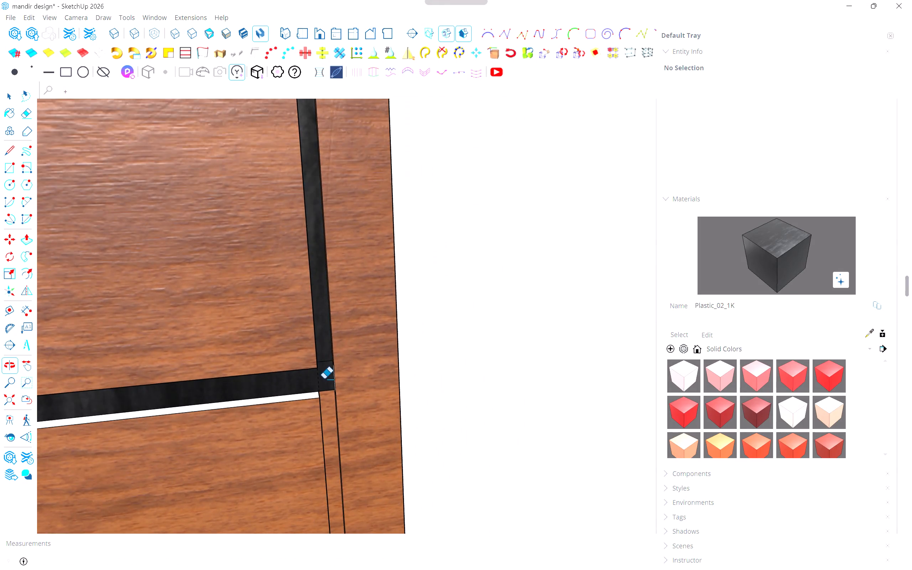
pyautogui.keyDown('shift'); pyautogui.scroll(2, 324, 379); pyautogui.keyUp('shift')
pyautogui.moveTo(325, 386); pyautogui.dragTo(450, 353, button='middle')
pyautogui.scroll(5, 370, 382)
pyautogui.moveTo(347, 355); pyautogui.dragTo(346, 376)
pyautogui.keyDown('shift'); pyautogui.moveTo(349, 396); pyautogui.dragTo(348, 286, button='middle'); pyautogui.keyUp('shift')
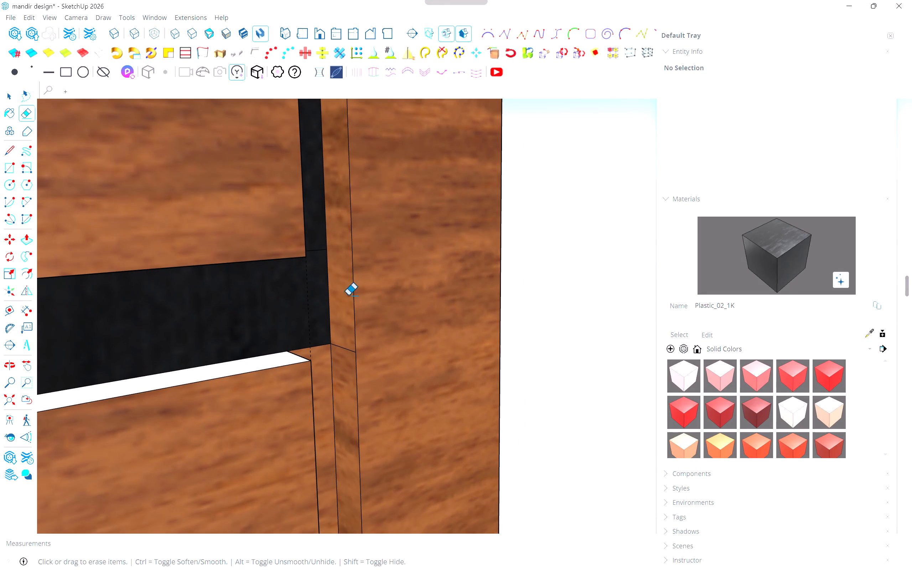
pyautogui.moveTo(341, 337); pyautogui.dragTo(341, 371)
pyautogui.moveTo(324, 346); pyautogui.dragTo(324, 363)
pyautogui.moveTo(318, 348); pyautogui.dragTo(240, 322, button='middle')
pyautogui.moveTo(332, 246); pyautogui.dragTo(331, 290)
pyautogui.moveTo(326, 305); pyautogui.dragTo(238, 324, button='middle')
pyautogui.scroll(-6, 238, 324)
pyautogui.scroll(-5, 288, 309)
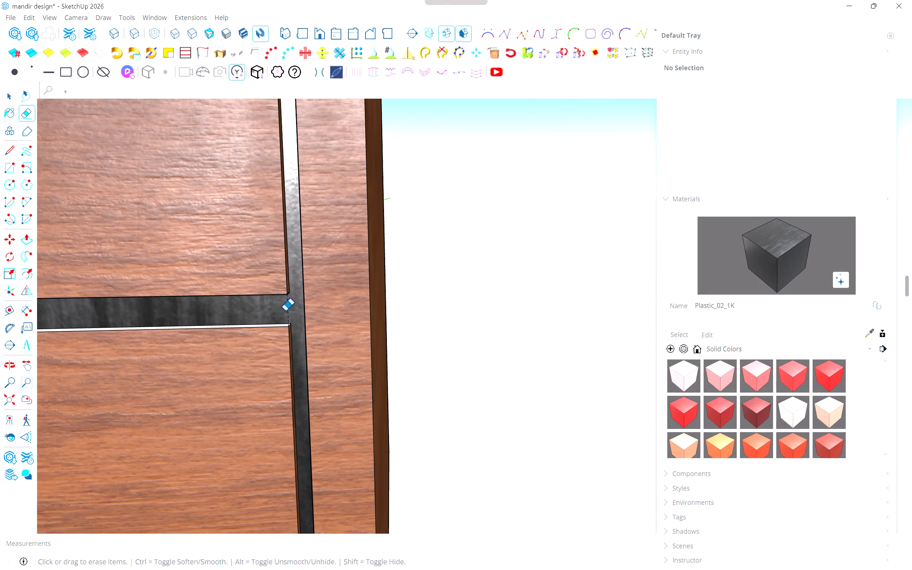
# Erase the dashed vertical guide running along the right drawers' outer groove.
pyautogui.moveTo(285, 311); pyautogui.dragTo(281, 311)
pyautogui.moveTo(292, 311); pyautogui.dragTo(270, 311)
pyautogui.scroll(-6, 268, 320)
# Erase the leftover back and side-wall edges where the right vertical groove meets the groove between the middle-right and bottom-right drawers.
pyautogui.keyDown('shift'); pyautogui.moveTo(251, 352); pyautogui.dragTo(266, 245, button='middle'); pyautogui.keyUp('shift')
pyautogui.scroll(6, 319, 416)
pyautogui.keyDown('shift'); pyautogui.moveTo(294, 390); pyautogui.dragTo(303, 316, button='middle'); pyautogui.keyUp('shift')
pyautogui.scroll(5, 304, 312)
pyautogui.moveTo(308, 300); pyautogui.dragTo(307, 318)
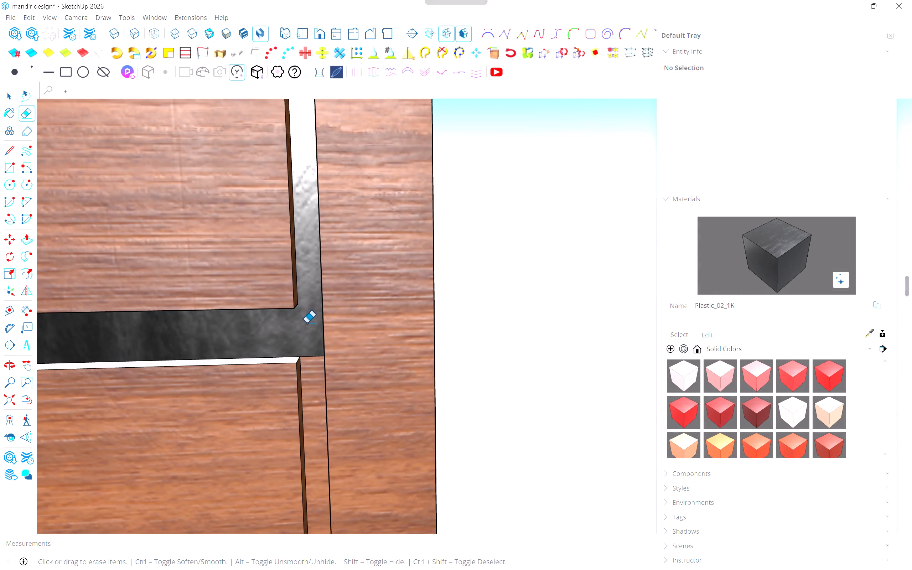
pyautogui.moveTo(310, 347); pyautogui.dragTo(312, 378)
pyautogui.moveTo(309, 379); pyautogui.dragTo(305, 331, button='middle')
pyautogui.keyDown('shift'); pyautogui.middleClick(305, 331); pyautogui.keyUp('shift')
pyautogui.moveTo(306, 338); pyautogui.dragTo(451, 360, button='middle')
pyautogui.moveTo(450, 359); pyautogui.dragTo(444, 354, button='middle')
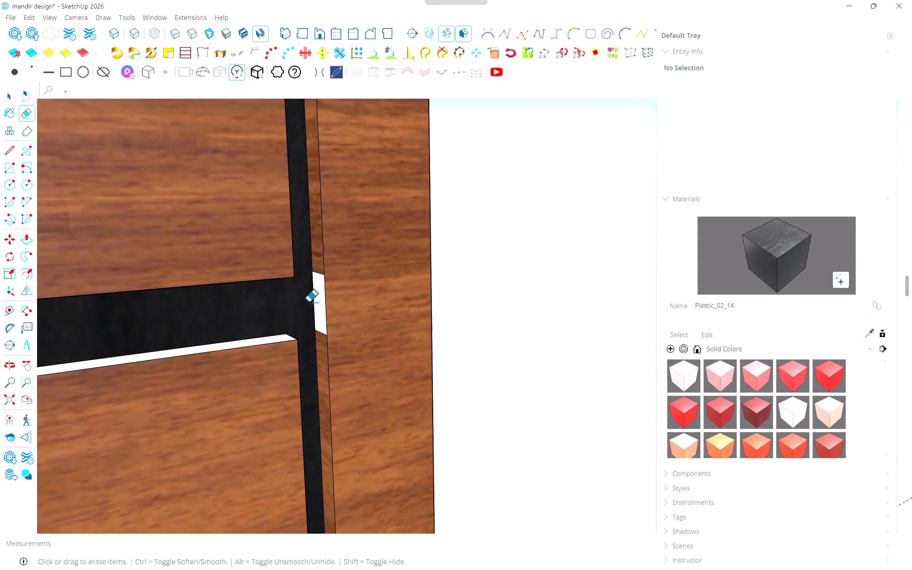
pyautogui.scroll(3, 309, 294)
pyautogui.moveTo(321, 263); pyautogui.dragTo(320, 278)
pyautogui.moveTo(321, 347); pyautogui.dragTo(322, 358)
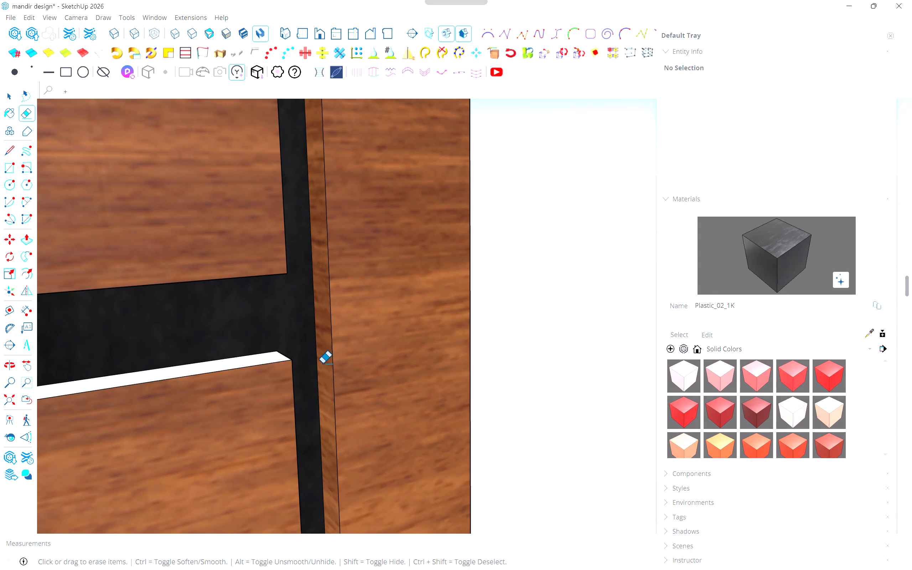
# Examine the lower end of the right vertical groove where it meets the outlined strip beneath the bottom-right drawer.
pyautogui.scroll(-7, 323, 375)
pyautogui.keyDown('shift'); pyautogui.moveTo(315, 376); pyautogui.dragTo(279, 277, button='middle'); pyautogui.keyUp('shift')
pyautogui.scroll(-8, 279, 277)
pyautogui.keyDown('shift'); pyautogui.moveTo(297, 383); pyautogui.dragTo(290, 282, button='middle'); pyautogui.keyUp('shift')
pyautogui.scroll(7, 284, 364)
pyautogui.moveTo(270, 380); pyautogui.dragTo(249, 399, button='middle')
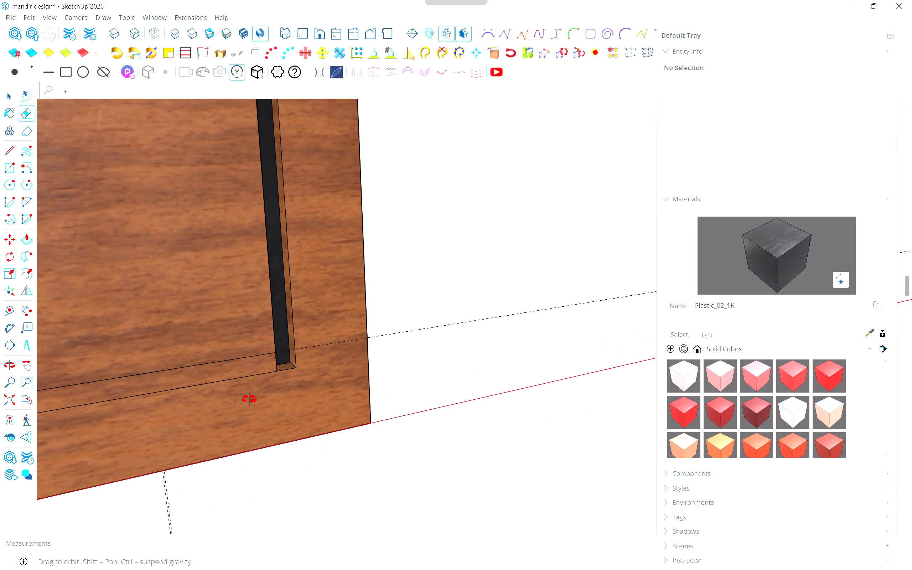
# Push the narrow wood strip below the bottom right drawer 1 cm inward, level with the recessed black panel.
pyautogui.moveTo(249, 399); pyautogui.dragTo(222, 416, button='middle')
pyautogui.scroll(4, 236, 366)
pyautogui.moveTo(275, 362); pyautogui.dragTo(185, 377, button='middle')
pyautogui.middleClick(184, 377)
pyautogui.scroll(-4, 184, 377)
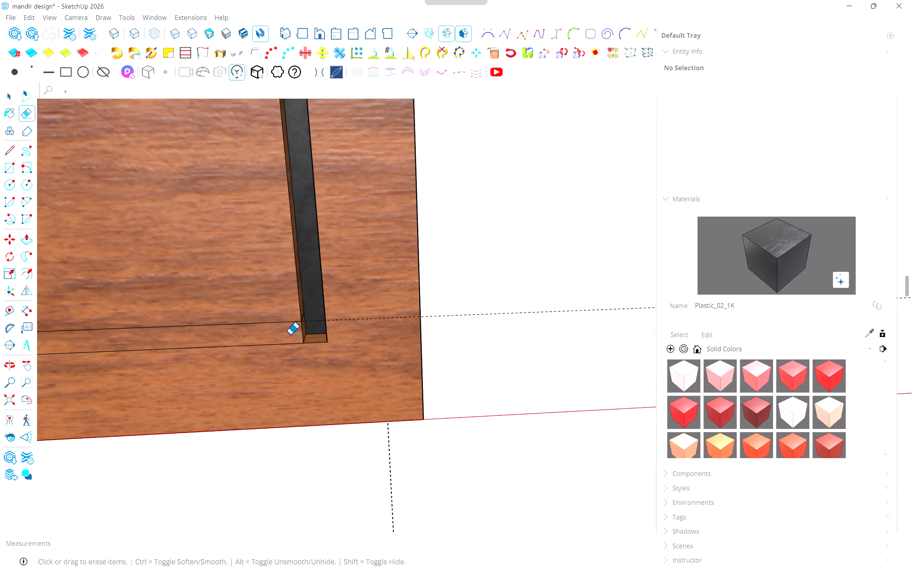
pyautogui.moveTo(290, 335); pyautogui.dragTo(233, 337, button='middle')
pyautogui.press('p')
pyautogui.scroll(4, 279, 318)
pyautogui.click(294, 313)
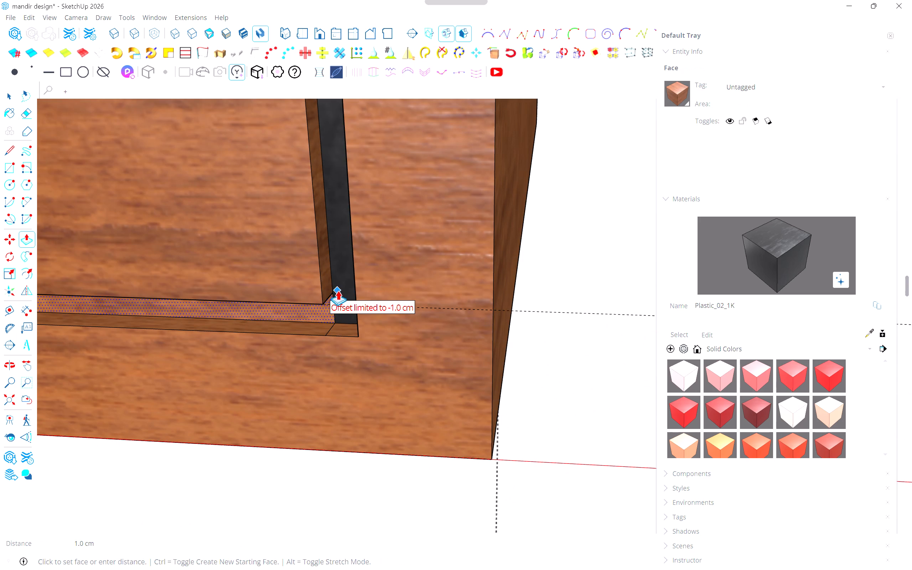
pyautogui.click(338, 290)
# Erase the leftover edges at the cabinet's lower right groove corner so the bottom strip merges with the black recess.
pyautogui.scroll(5, 315, 320)
pyautogui.moveTo(323, 321); pyautogui.dragTo(343, 333, button='middle')
pyautogui.press('e')
pyautogui.scroll(5, 347, 335)
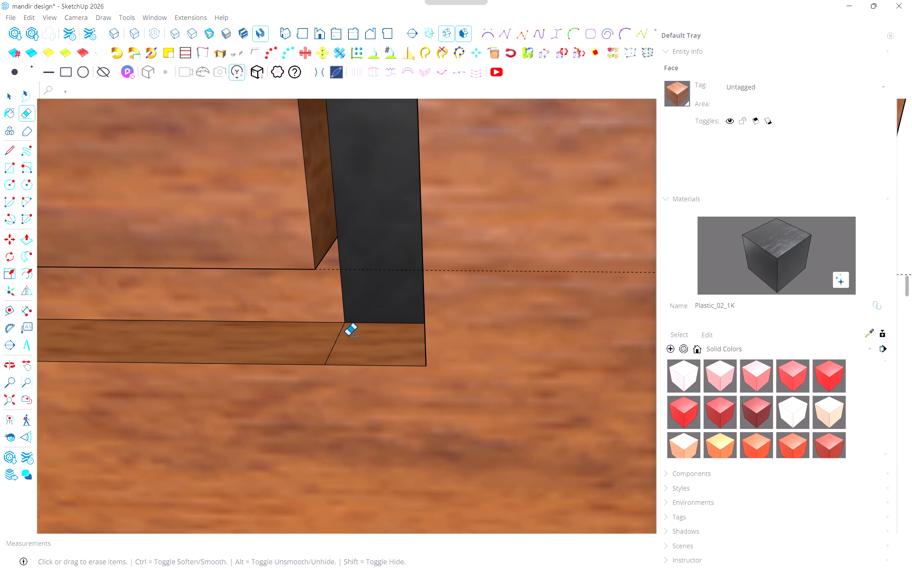
pyautogui.moveTo(344, 337); pyautogui.dragTo(331, 332)
pyautogui.moveTo(340, 299); pyautogui.dragTo(321, 288)
pyautogui.moveTo(351, 288); pyautogui.dragTo(321, 288)
# Erase the dividing edges where the right-hand bottom groove meets the central vertical gap, on the black face and lower side wall.
pyautogui.moveTo(321, 295); pyautogui.dragTo(307, 256, button='middle')
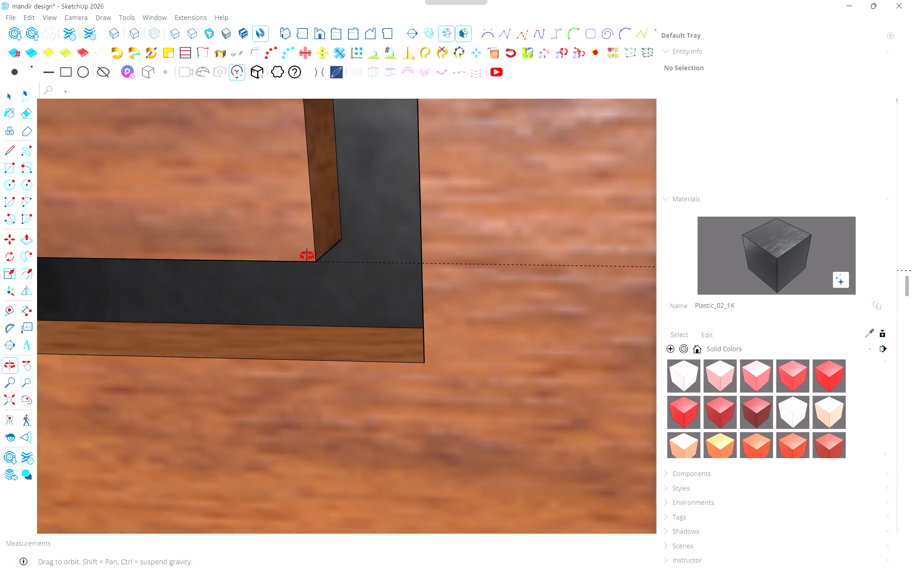
pyautogui.moveTo(307, 256); pyautogui.dragTo(295, 227, button='middle')
pyautogui.scroll(-13, 295, 227)
pyautogui.keyDown('shift'); pyautogui.moveTo(250, 247); pyautogui.dragTo(430, 308, button='middle'); pyautogui.keyUp('shift')
pyautogui.scroll(-7, 430, 308)
pyautogui.keyDown('shift'); pyautogui.moveTo(258, 285); pyautogui.dragTo(467, 303, button='middle'); pyautogui.keyUp('shift')
pyautogui.keyDown('shift'); pyautogui.scroll(-7, 467, 304); pyautogui.keyUp('shift')
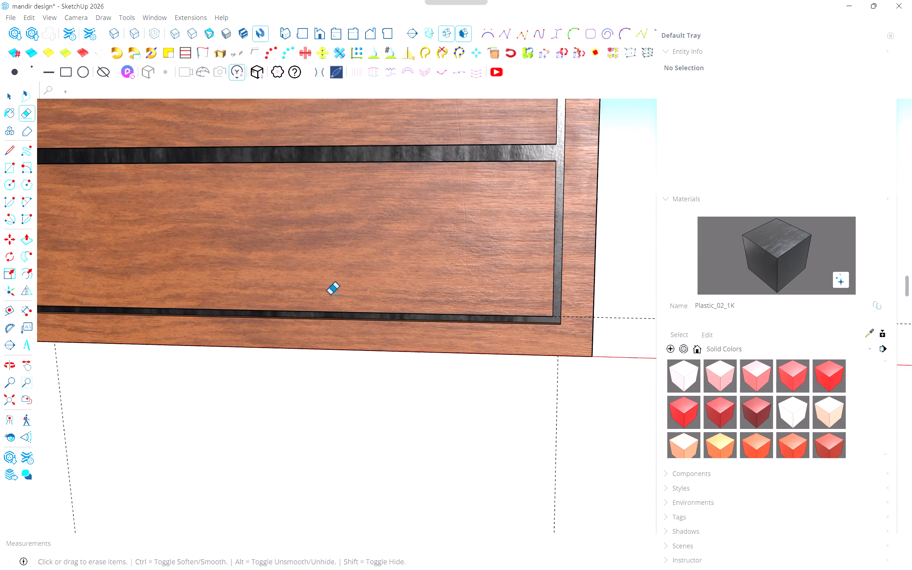
pyautogui.keyDown('shift'); pyautogui.moveTo(290, 286); pyautogui.dragTo(493, 314, button='middle'); pyautogui.keyUp('shift')
pyautogui.keyDown('shift'); pyautogui.moveTo(279, 291); pyautogui.dragTo(436, 295, button='middle'); pyautogui.keyUp('shift')
pyautogui.scroll(16, 334, 345)
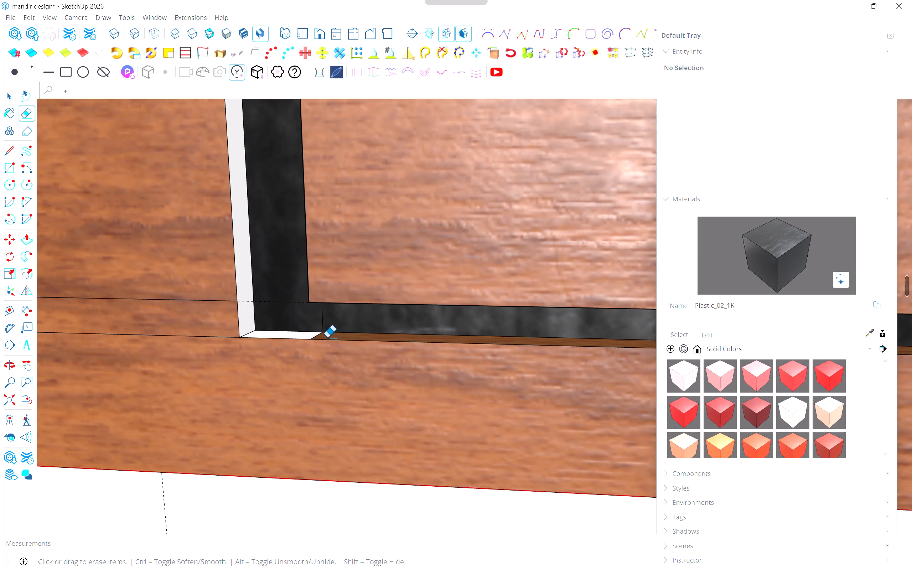
pyautogui.moveTo(326, 322); pyautogui.dragTo(300, 322)
pyautogui.moveTo(295, 328); pyautogui.dragTo(352, 368, button='middle')
pyautogui.middleClick(352, 368)
pyautogui.scroll(3, 317, 349)
pyautogui.moveTo(318, 349); pyautogui.dragTo(286, 349)
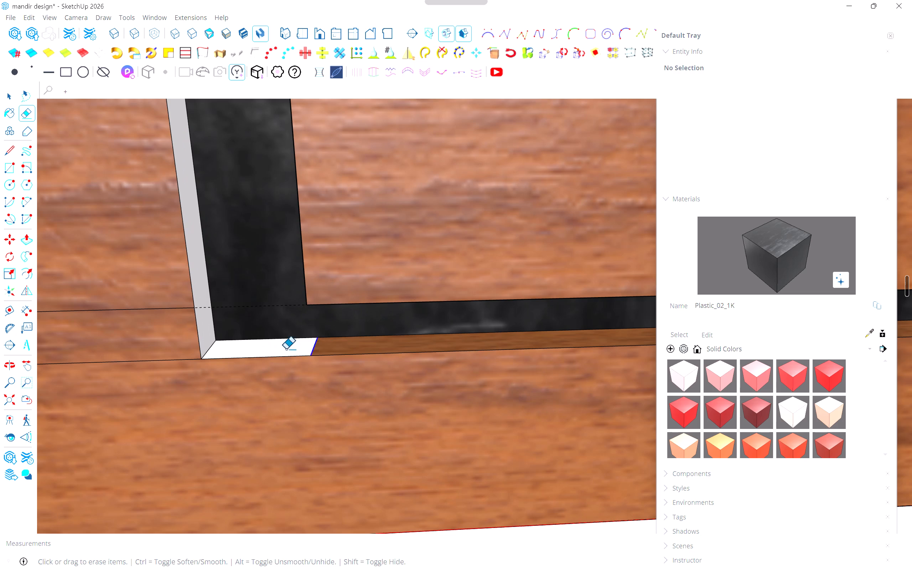
pyautogui.moveTo(286, 349); pyautogui.dragTo(275, 349)
# Push the narrow wood strip below the bottom left drawer 1 cm inward to match the black recess.
pyautogui.moveTo(259, 346); pyautogui.dragTo(348, 372, button='middle')
pyautogui.moveTo(268, 348); pyautogui.dragTo(226, 352, button='middle')
pyautogui.middleClick(226, 352)
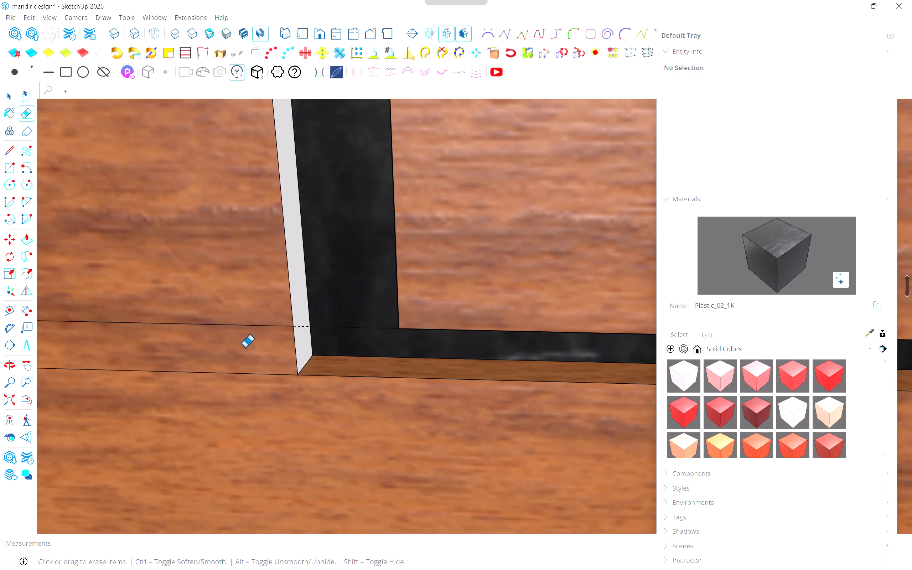
pyautogui.scroll(-3, 245, 347)
pyautogui.press('space')
pyautogui.click(244, 347)
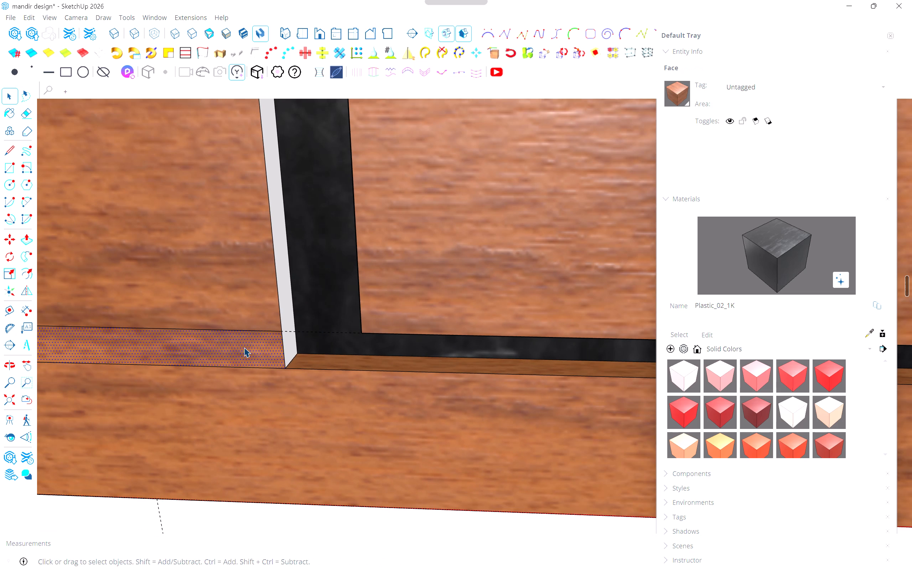
pyautogui.press('p')
pyautogui.click(266, 344)
pyautogui.click(317, 326)
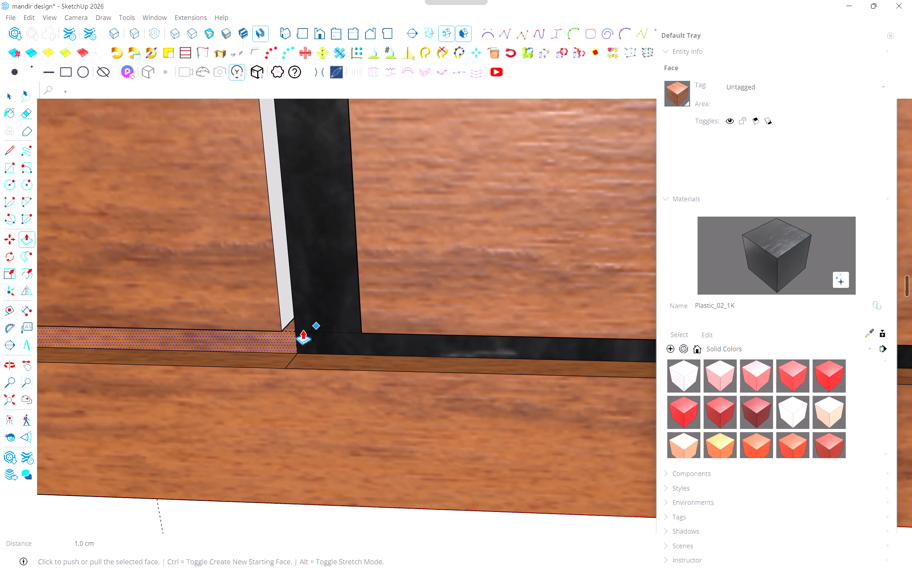
# Erase the leftover edges where the left-hand bottom groove meets the central vertical gap, including the one on the lower side wall.
pyautogui.press('space')
pyautogui.scroll(3, 271, 335)
pyautogui.press('t')
pyautogui.press('r')
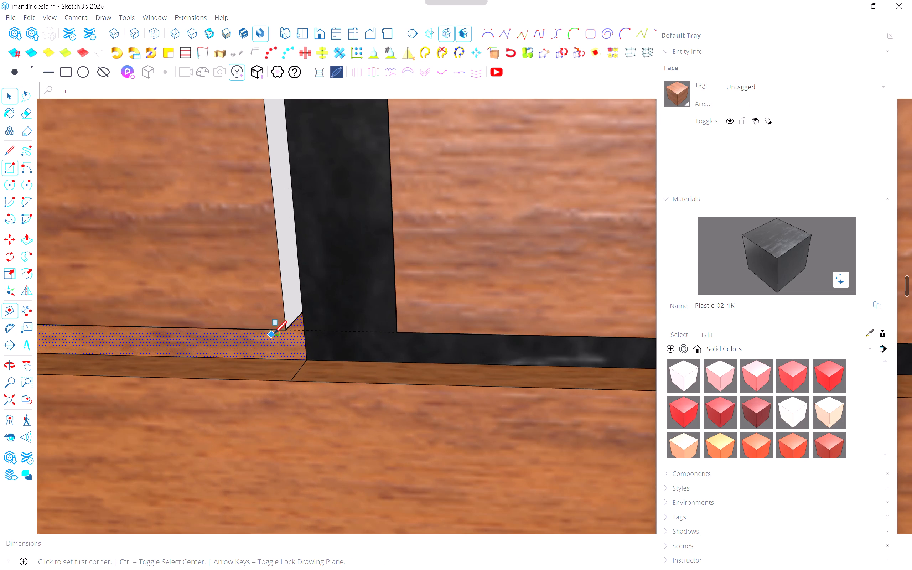
pyautogui.press('e')
pyautogui.scroll(3, 290, 336)
pyautogui.moveTo(309, 332); pyautogui.dragTo(294, 333)
pyautogui.moveTo(304, 373); pyautogui.dragTo(302, 374)
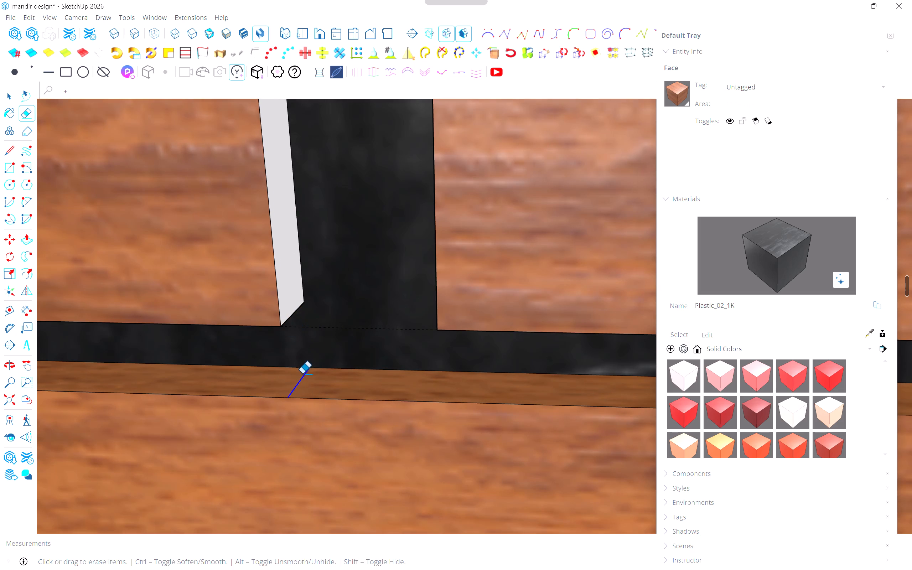
pyautogui.moveTo(302, 374); pyautogui.dragTo(282, 374)
# Erase the dividing edges at the cabinet's lower left groove corner so the left and bottom grooves join as one black recess.
pyautogui.scroll(-7, 277, 373)
pyautogui.keyDown('shift'); pyautogui.moveTo(223, 354); pyautogui.dragTo(440, 359, button='middle'); pyautogui.keyUp('shift')
pyautogui.keyDown('shift'); pyautogui.scroll(-7, 440, 359); pyautogui.keyUp('shift')
pyautogui.scroll(-7, 295, 346)
pyautogui.moveTo(270, 337); pyautogui.dragTo(287, 348, button='middle')
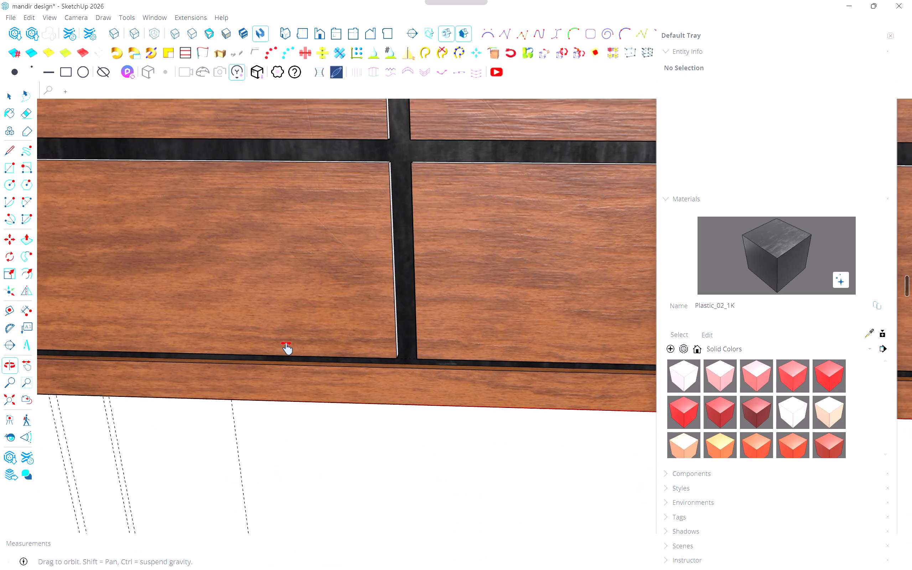
pyautogui.moveTo(287, 348); pyautogui.dragTo(541, 400, button='middle')
pyautogui.keyDown('shift'); pyautogui.moveTo(181, 378); pyautogui.dragTo(477, 354, button='middle'); pyautogui.keyUp('shift')
pyautogui.moveTo(199, 353); pyautogui.dragTo(329, 336, button='middle')
pyautogui.scroll(12, 312, 362)
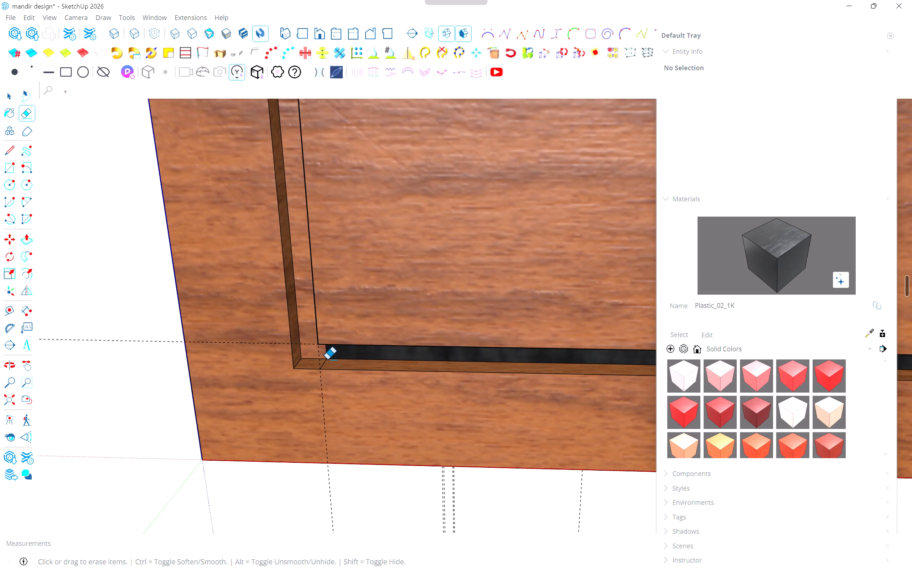
pyautogui.scroll(4, 327, 359)
pyautogui.moveTo(327, 369); pyautogui.dragTo(305, 369)
pyautogui.moveTo(298, 365); pyautogui.dragTo(323, 305, button='middle')
pyautogui.middleClick(325, 303)
pyautogui.moveTo(333, 341); pyautogui.dragTo(299, 331)
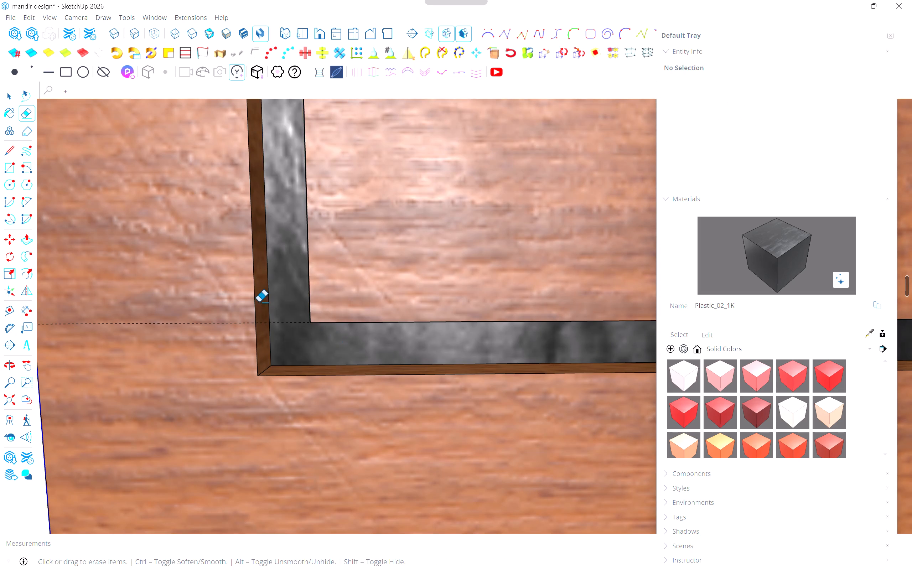
# Erase the leftover edges where the lowest horizontal drawer gap meets the left vertical groove, on the black face and side wall.
pyautogui.moveTo(268, 291); pyautogui.dragTo(348, 375, button='middle')
pyautogui.scroll(-5, 348, 376)
pyautogui.keyDown('shift'); pyautogui.moveTo(341, 286); pyautogui.dragTo(339, 433, button='middle'); pyautogui.keyUp('shift')
pyautogui.keyDown('shift'); pyautogui.middleClick(340, 435); pyautogui.keyUp('shift')
pyautogui.scroll(-1, 334, 411)
pyautogui.keyDown('shift'); pyautogui.moveTo(323, 247); pyautogui.dragTo(325, 450, button='middle'); pyautogui.keyUp('shift')
pyautogui.keyDown('shift'); pyautogui.scroll(-5, 325, 450); pyautogui.keyUp('shift')
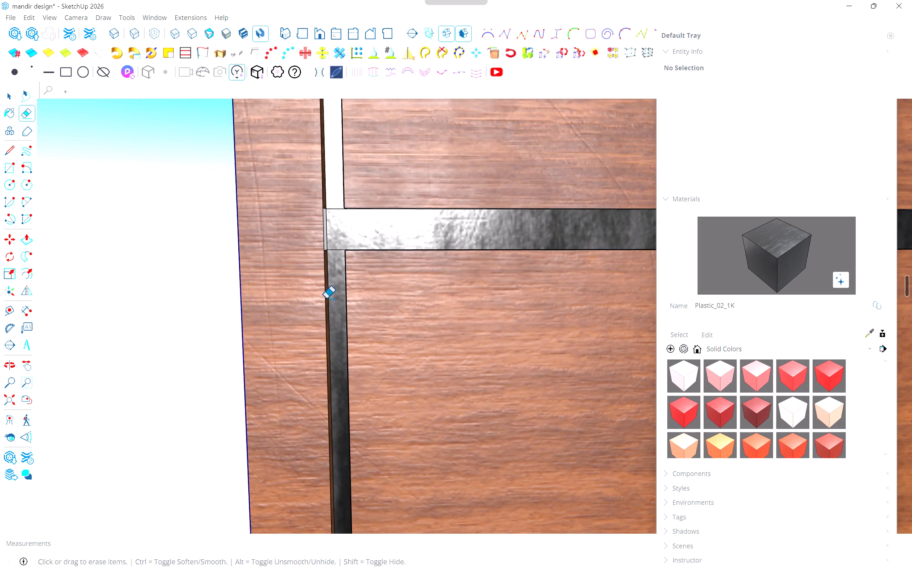
pyautogui.scroll(4, 330, 264)
pyautogui.moveTo(335, 242); pyautogui.dragTo(334, 266)
pyautogui.moveTo(333, 159); pyautogui.dragTo(333, 191)
pyautogui.moveTo(333, 213); pyautogui.dragTo(226, 253, button='middle')
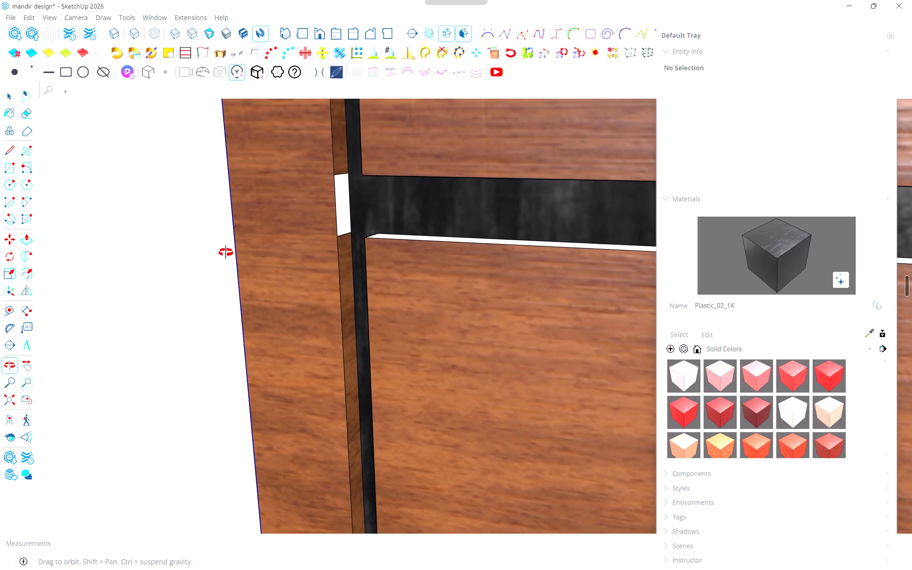
pyautogui.moveTo(226, 253); pyautogui.dragTo(226, 253, button='middle')
pyautogui.scroll(5, 327, 167)
pyautogui.moveTo(349, 166); pyautogui.dragTo(352, 206)
pyautogui.moveTo(352, 265); pyautogui.dragTo(356, 314)
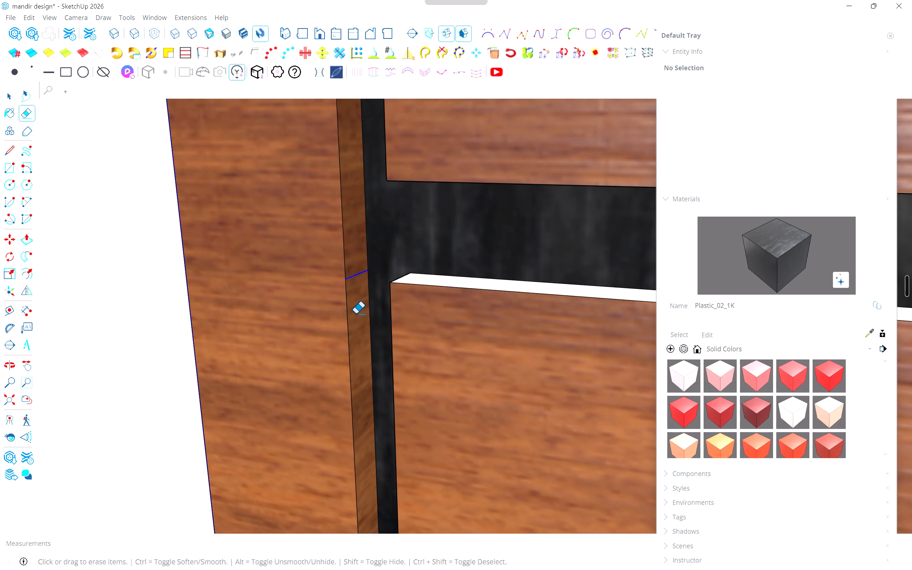
pyautogui.moveTo(356, 314); pyautogui.dragTo(356, 315)
# Sample Wood_Veneer_15_1K from a drawer front and paint the white top edge of the bottom right drawer with it.
pyautogui.scroll(-14, 356, 302)
pyautogui.keyDown('shift'); pyautogui.moveTo(363, 238); pyautogui.dragTo(314, 399, button='middle'); pyautogui.keyUp('shift')
pyautogui.keyDown('shift'); pyautogui.scroll(-6, 311, 409); pyautogui.keyUp('shift')
pyautogui.moveTo(317, 293); pyautogui.dragTo(296, 352, button='middle')
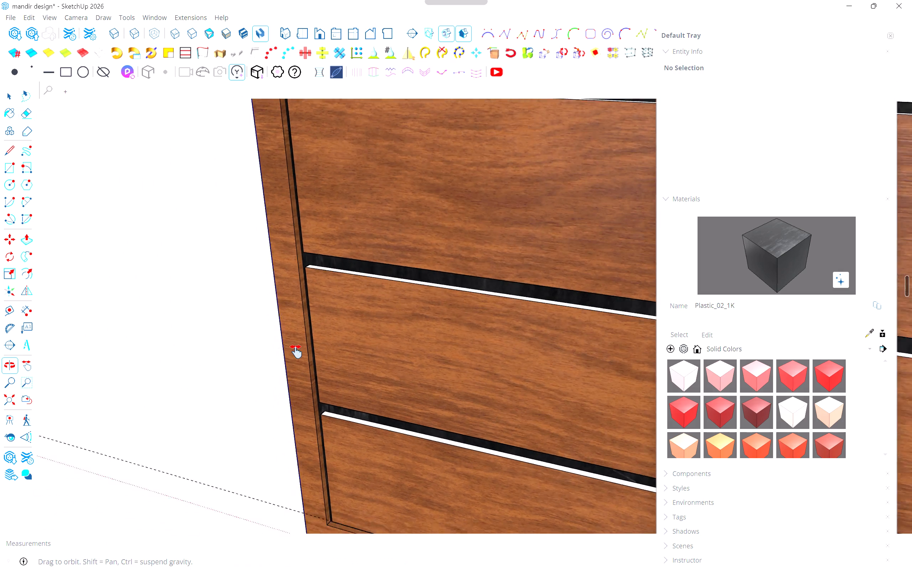
pyautogui.moveTo(296, 352); pyautogui.dragTo(55, 380, button='middle')
pyautogui.scroll(-6, 270, 395)
pyautogui.keyDown('shift'); pyautogui.moveTo(441, 408); pyautogui.dragTo(312, 306, button='middle'); pyautogui.keyUp('shift')
pyautogui.scroll(6, 379, 433)
pyautogui.moveTo(374, 437); pyautogui.dragTo(458, 432, button='middle')
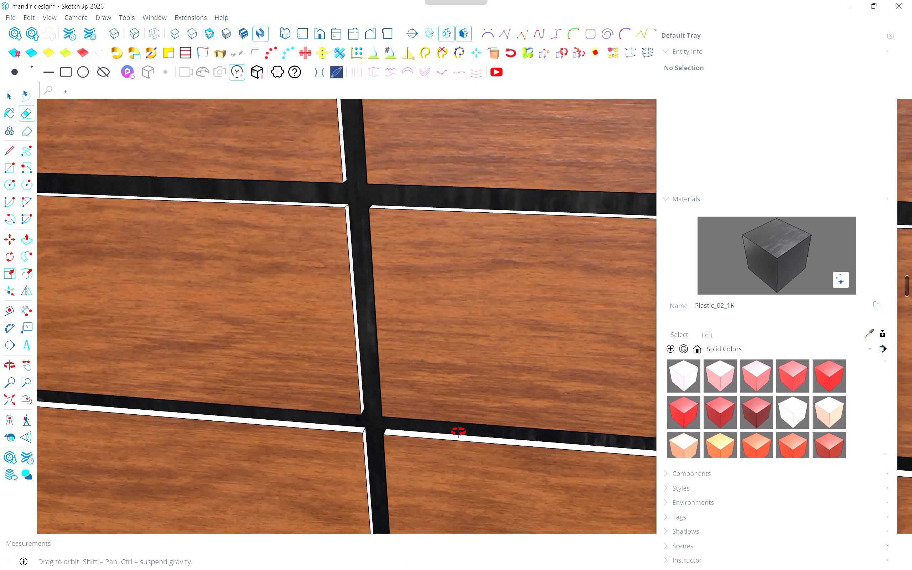
pyautogui.moveTo(458, 432); pyautogui.dragTo(214, 290, button='middle')
pyautogui.scroll(-7, 214, 291)
pyautogui.moveTo(199, 327); pyautogui.dragTo(332, 383, button='middle')
pyautogui.middleClick(334, 384)
pyautogui.moveTo(282, 365); pyautogui.dragTo(250, 343, button='middle')
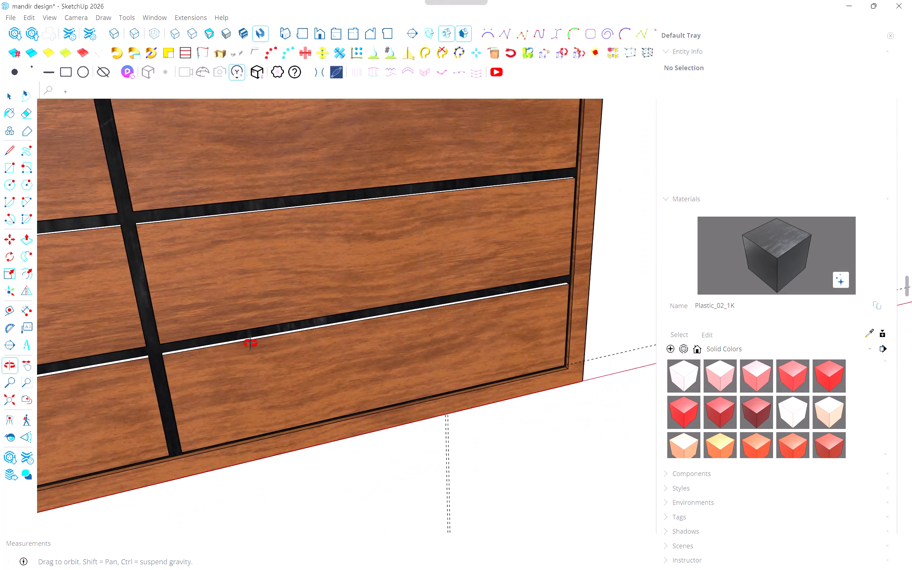
pyautogui.moveTo(250, 343); pyautogui.dragTo(333, 361, button='middle')
pyautogui.middleClick(333, 361)
pyautogui.press('b')
pyautogui.scroll(6, 337, 356)
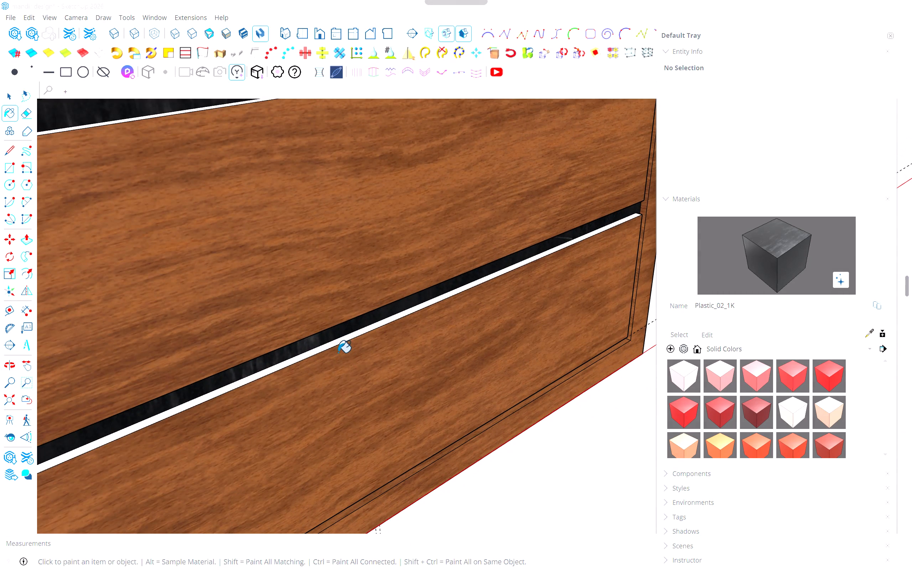
pyautogui.moveTo(331, 342); pyautogui.dragTo(304, 345, button='middle')
pyautogui.keyDown('alt'); pyautogui.click(319, 370); pyautogui.keyUp('alt')
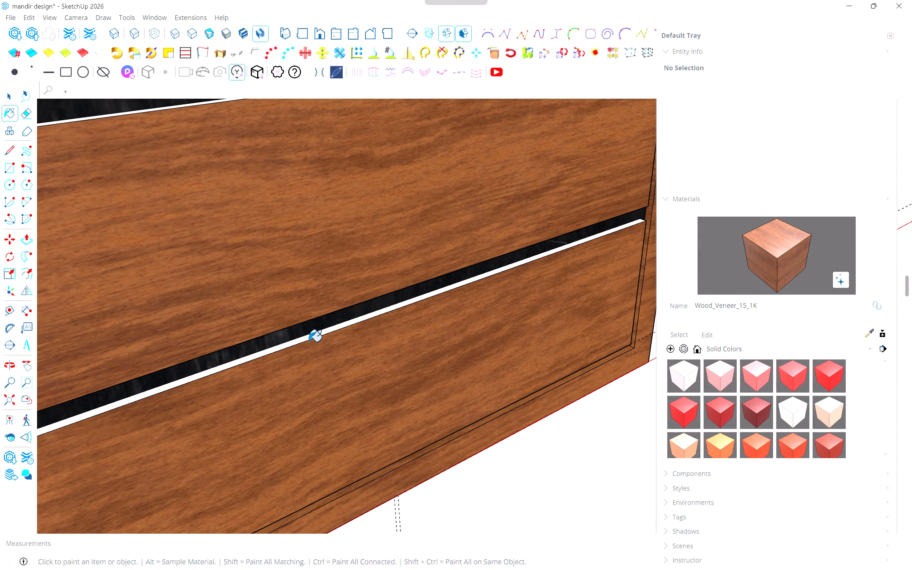
pyautogui.click(311, 338)
# Paint the top edge of the middle right drawer with Wood_Veneer_15_1K, undoing the first misplaced fill.
pyautogui.scroll(1, 308, 301)
pyautogui.keyDown('shift'); pyautogui.moveTo(308, 302); pyautogui.dragTo(339, 389, button='middle'); pyautogui.keyUp('shift')
pyautogui.keyDown('shift'); pyautogui.scroll(-5, 339, 390); pyautogui.keyUp('shift')
pyautogui.scroll(4, 296, 273)
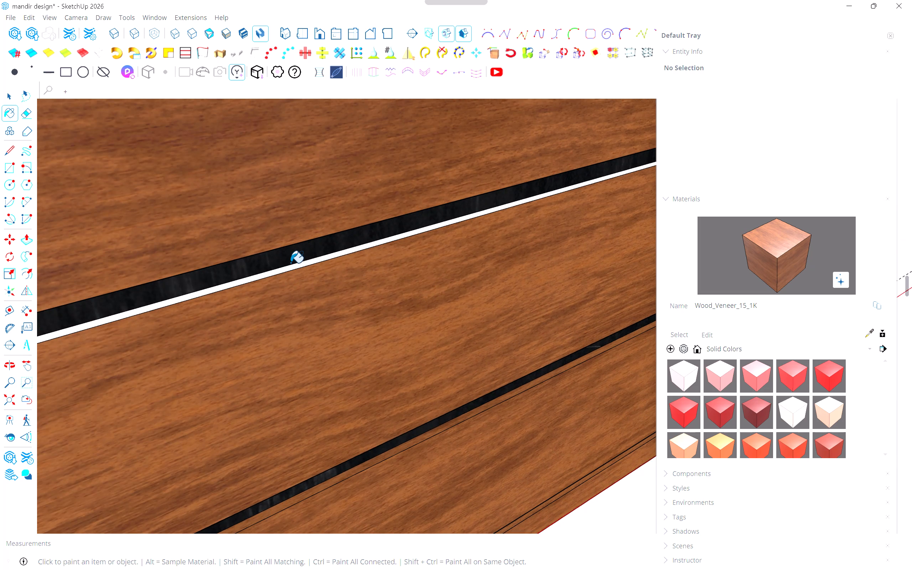
pyautogui.click(291, 263)
pyautogui.hotkey('ctrl', 'z')
pyautogui.click(291, 268)
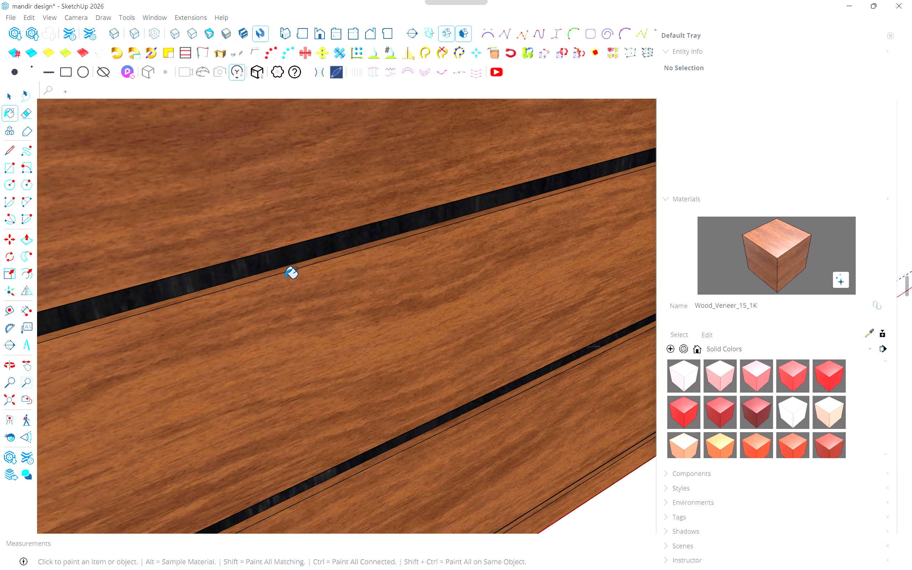
# Paint the left side edges of the middle and top right drawers with Wood_Veneer_15_1K.
pyautogui.keyDown('shift'); pyautogui.moveTo(269, 297); pyautogui.dragTo(314, 258, button='middle'); pyautogui.keyUp('shift')
pyautogui.keyDown('shift'); pyautogui.scroll(-7, 328, 263); pyautogui.keyUp('shift')
pyautogui.keyDown('shift'); pyautogui.scroll(1, 195, 343); pyautogui.keyUp('shift')
pyautogui.keyDown('shift'); pyautogui.moveTo(196, 343); pyautogui.dragTo(353, 312, button='middle'); pyautogui.keyUp('shift')
pyautogui.scroll(5, 312, 307)
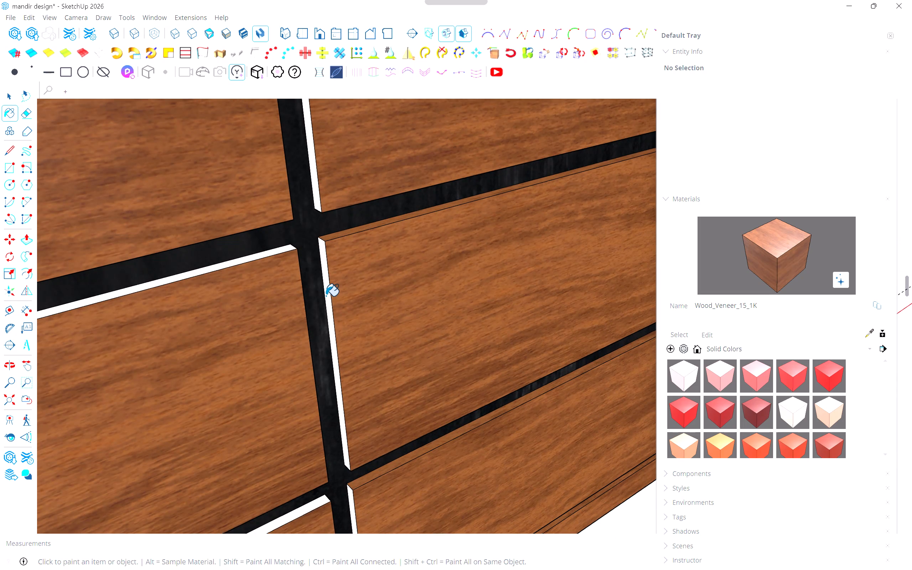
pyautogui.click(326, 296)
pyautogui.moveTo(315, 283); pyautogui.dragTo(373, 370, button='middle')
pyautogui.moveTo(386, 321); pyautogui.dragTo(386, 312, button='middle')
pyautogui.click(365, 266)
# Paint the top edges of both top-row drawers with Wood_Veneer_15_1K.
pyautogui.moveTo(372, 302); pyautogui.dragTo(380, 364, button='middle')
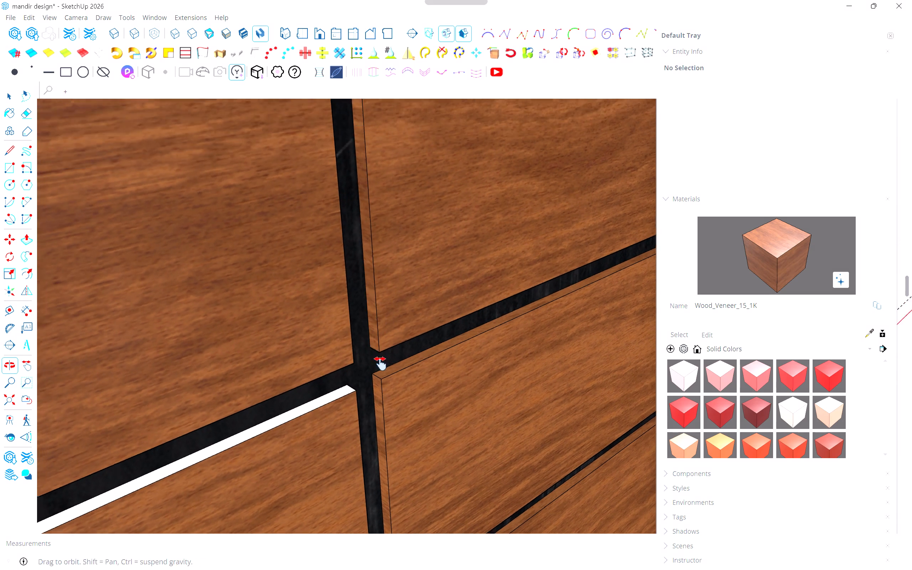
pyautogui.moveTo(380, 364); pyautogui.dragTo(387, 389, button='middle')
pyautogui.keyDown('shift'); pyautogui.middleClick(387, 389); pyautogui.keyUp('shift')
pyautogui.keyDown('shift'); pyautogui.scroll(-8, 387, 389); pyautogui.keyUp('shift')
pyautogui.moveTo(389, 388); pyautogui.dragTo(357, 452, button='middle')
pyautogui.keyDown('shift'); pyautogui.moveTo(357, 450); pyautogui.dragTo(356, 444, button='middle'); pyautogui.keyUp('shift')
pyautogui.scroll(9, 362, 317)
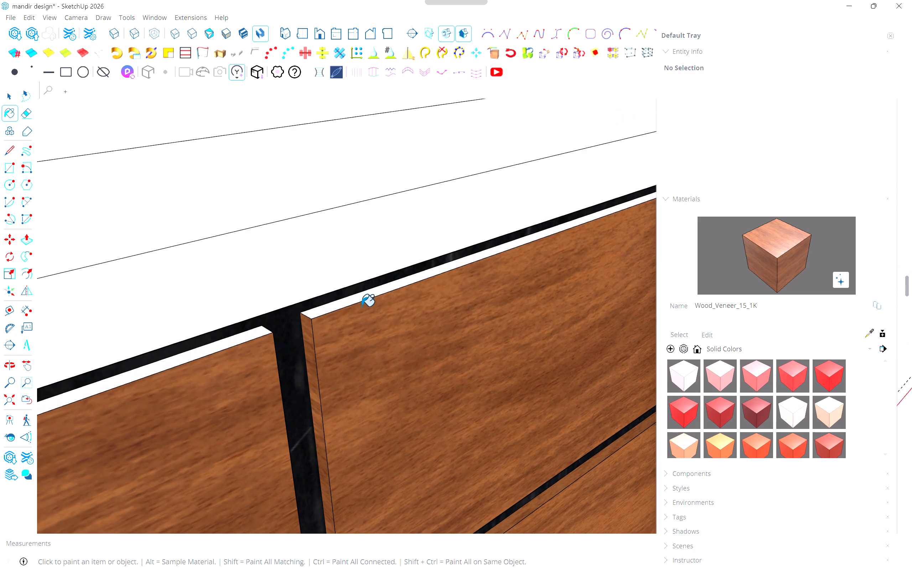
pyautogui.click(364, 297)
pyautogui.click(229, 342)
# Paint the right side edge of the top left drawer with Wood_Veneer_15_1K.
pyautogui.moveTo(364, 354); pyautogui.dragTo(127, 356, button='middle')
pyautogui.middleClick(127, 356)
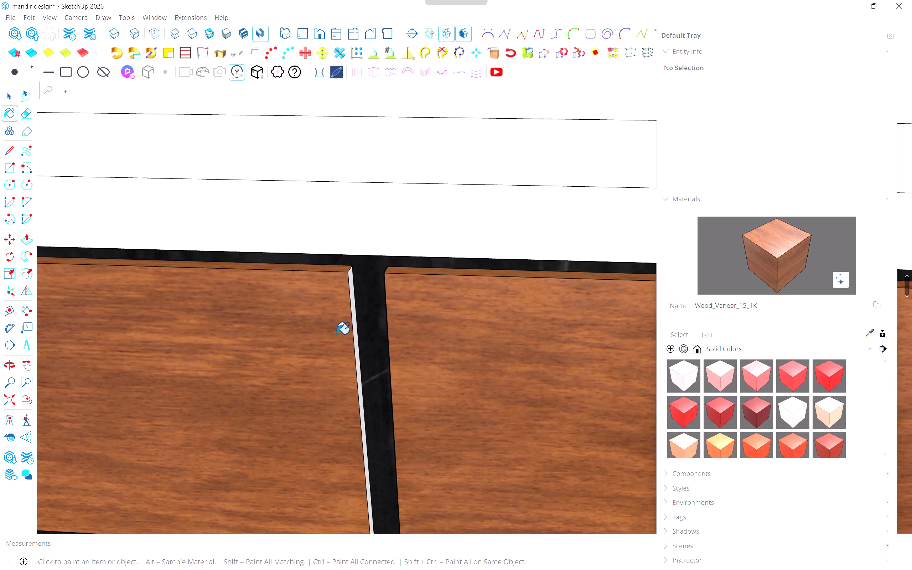
pyautogui.scroll(4, 344, 321)
pyautogui.click(358, 306)
# Paint the right side edge and top edge of the middle left drawer with Wood_Veneer_15_1K.
pyautogui.keyDown('shift'); pyautogui.moveTo(367, 351); pyautogui.dragTo(316, 254, button='middle'); pyautogui.keyUp('shift')
pyautogui.keyDown('shift'); pyautogui.scroll(-7, 313, 248); pyautogui.keyUp('shift')
pyautogui.keyDown('shift'); pyautogui.moveTo(354, 436); pyautogui.dragTo(348, 415, button='middle'); pyautogui.keyUp('shift')
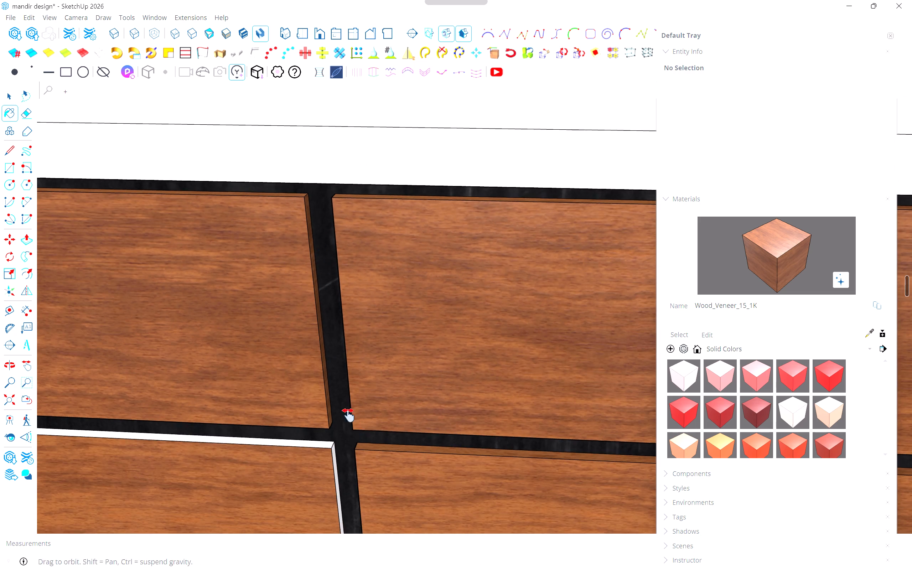
pyautogui.keyDown('shift'); pyautogui.moveTo(348, 415); pyautogui.dragTo(313, 317, button='middle'); pyautogui.keyUp('shift')
pyautogui.keyDown('shift'); pyautogui.middleClick(313, 316); pyautogui.keyUp('shift')
pyautogui.scroll(4, 295, 353)
pyautogui.click(295, 353)
pyautogui.click(289, 315)
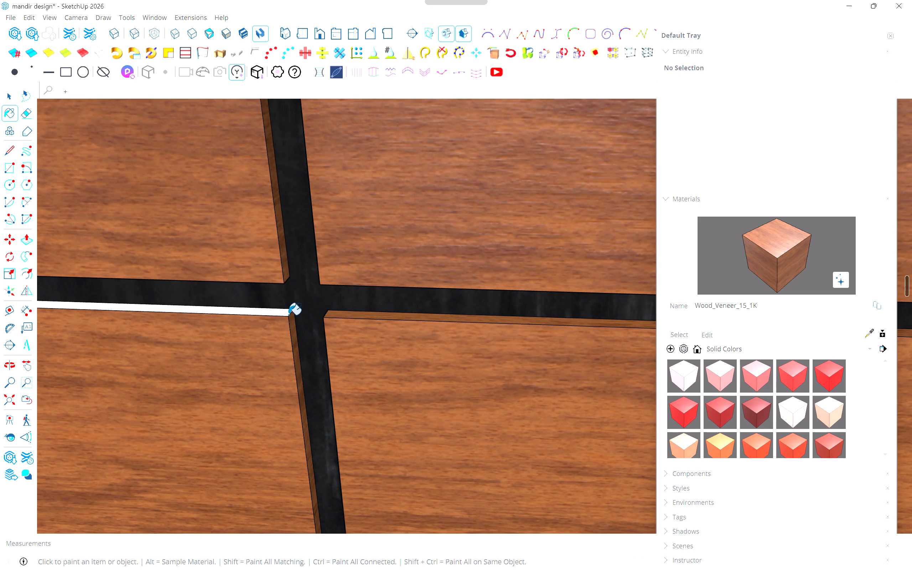
pyautogui.click(288, 314)
# Paint the top edge and right side edge of the bottom left drawer with Wood_Veneer_15_1K.
pyautogui.moveTo(271, 373); pyautogui.dragTo(296, 285, button='middle')
pyautogui.keyDown('shift'); pyautogui.scroll(-8, 296, 285); pyautogui.keyUp('shift')
pyautogui.keyDown('shift'); pyautogui.moveTo(341, 412); pyautogui.dragTo(337, 315, button='middle'); pyautogui.keyUp('shift')
pyautogui.scroll(3, 301, 343)
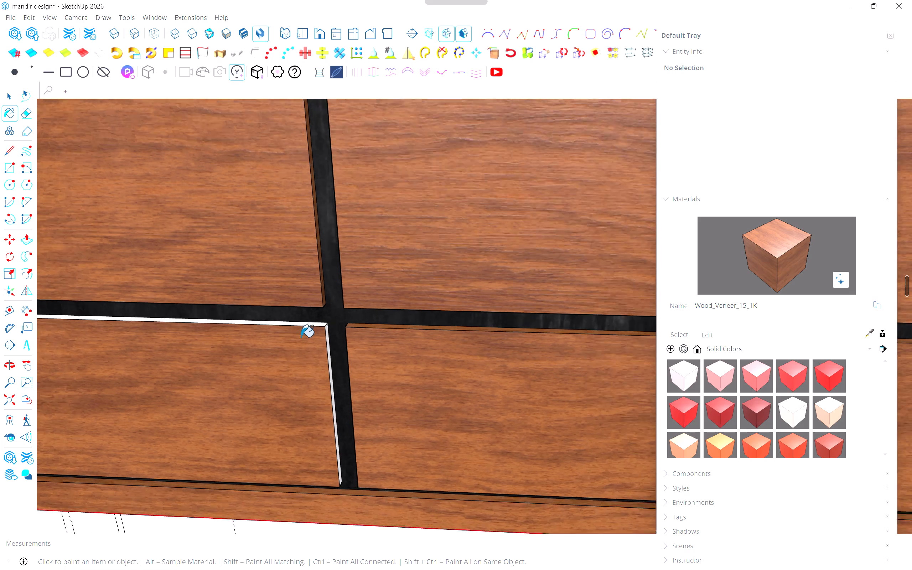
pyautogui.scroll(2, 301, 337)
pyautogui.click(308, 321)
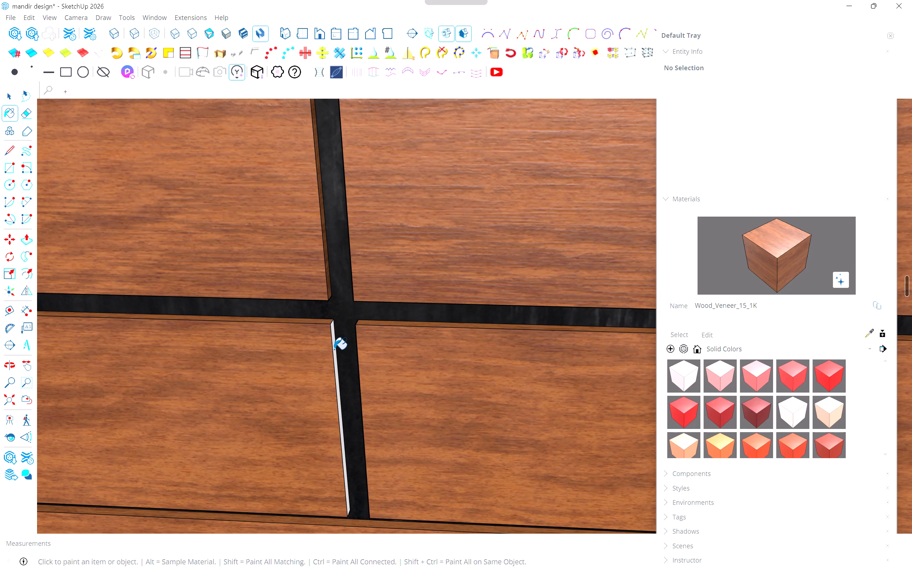
pyautogui.click(334, 349)
# Paint the left side edge of the bottom right drawer with Wood_Veneer_15_1K.
pyautogui.moveTo(355, 349); pyautogui.dragTo(501, 354, button='middle')
pyautogui.middleClick(501, 354)
pyautogui.scroll(-7, 501, 354)
pyautogui.scroll(10, 431, 377)
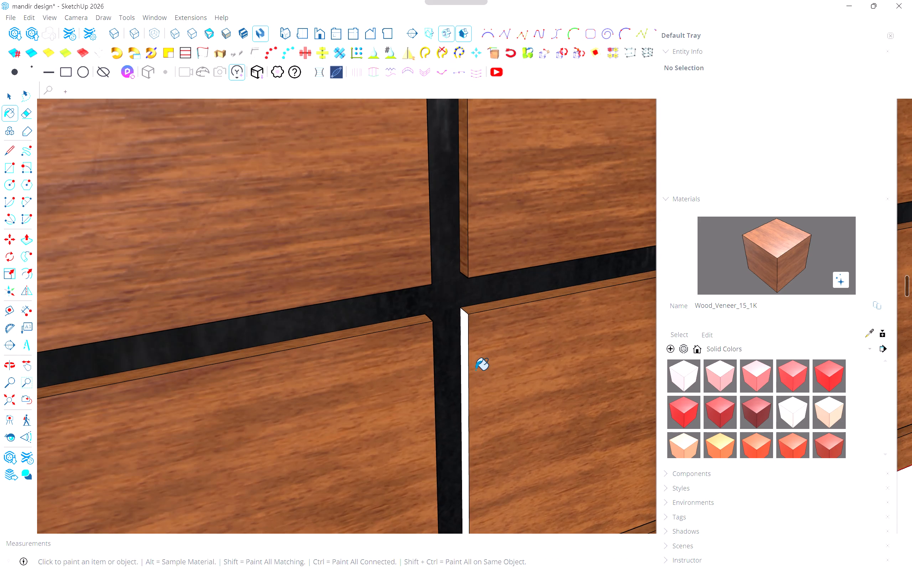
pyautogui.click(465, 370)
pyautogui.scroll(-20, 465, 370)
pyautogui.moveTo(301, 378); pyautogui.dragTo(406, 374, button='middle')
pyautogui.keyDown('shift'); pyautogui.scroll(1, 301, 378); pyautogui.keyUp('shift')
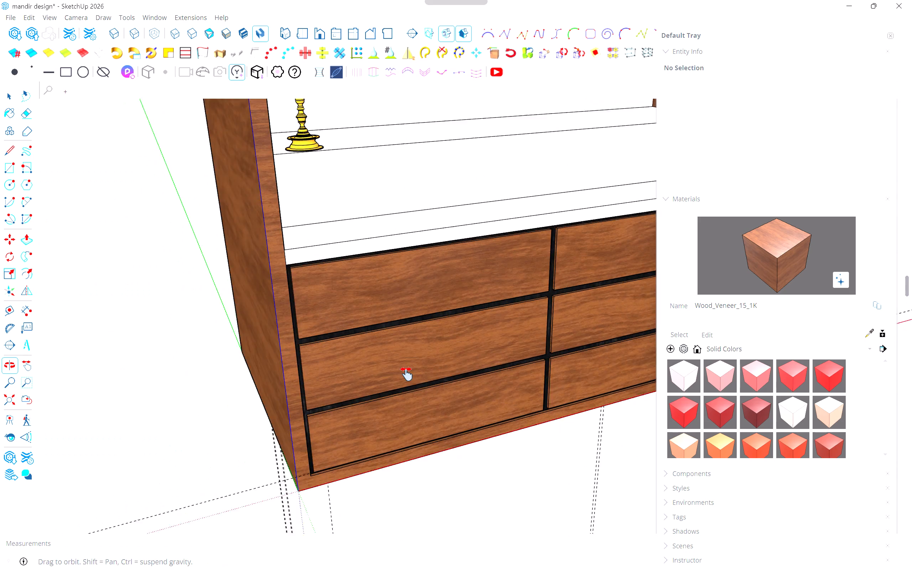
# Inspect the finished drawer fronts, side jali panel, interior shelves and back panel of the mandir from several angles.
pyautogui.moveTo(406, 374); pyautogui.dragTo(164, 367, button='middle')
pyautogui.middleClick(164, 367)
pyautogui.moveTo(358, 317); pyautogui.dragTo(103, 337, button='middle')
pyautogui.middleClick(103, 335)
pyautogui.scroll(5, 461, 221)
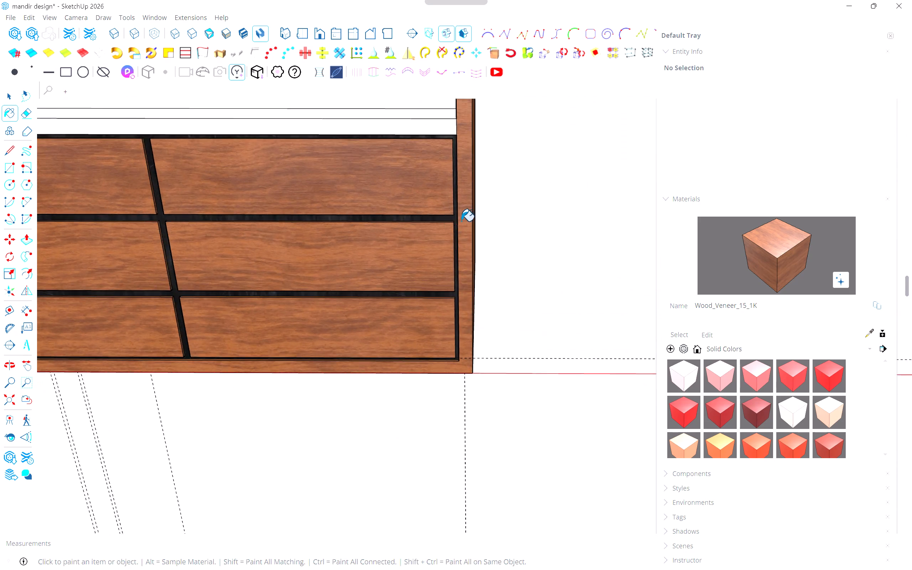
pyautogui.moveTo(460, 222); pyautogui.dragTo(344, 424, button='middle')
pyautogui.keyDown('shift'); pyautogui.scroll(-7, 349, 433); pyautogui.keyUp('shift')
pyautogui.press('space')
pyautogui.moveTo(309, 345); pyautogui.dragTo(432, 263, button='middle')
pyautogui.scroll(-7, 432, 263)
pyautogui.keyDown('shift'); pyautogui.moveTo(418, 242); pyautogui.dragTo(374, 347, button='middle'); pyautogui.keyUp('shift')
pyautogui.keyDown('shift'); pyautogui.middleClick(374, 347); pyautogui.keyUp('shift')
pyautogui.click(490, 330)
pyautogui.press('space')
pyautogui.scroll(6, 487, 332)
pyautogui.moveTo(439, 344); pyautogui.dragTo(377, 329, button='middle')
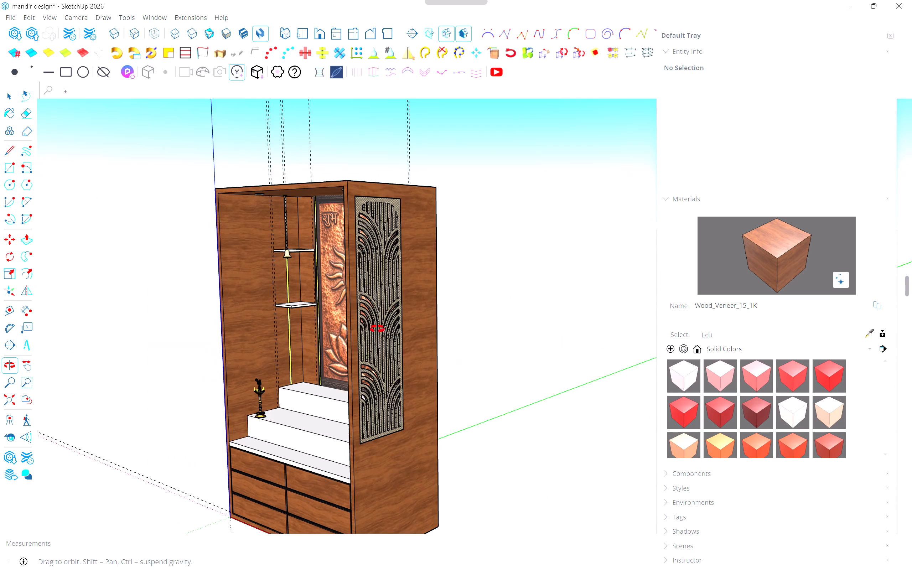
pyautogui.moveTo(377, 329); pyautogui.dragTo(623, 353, button='middle')
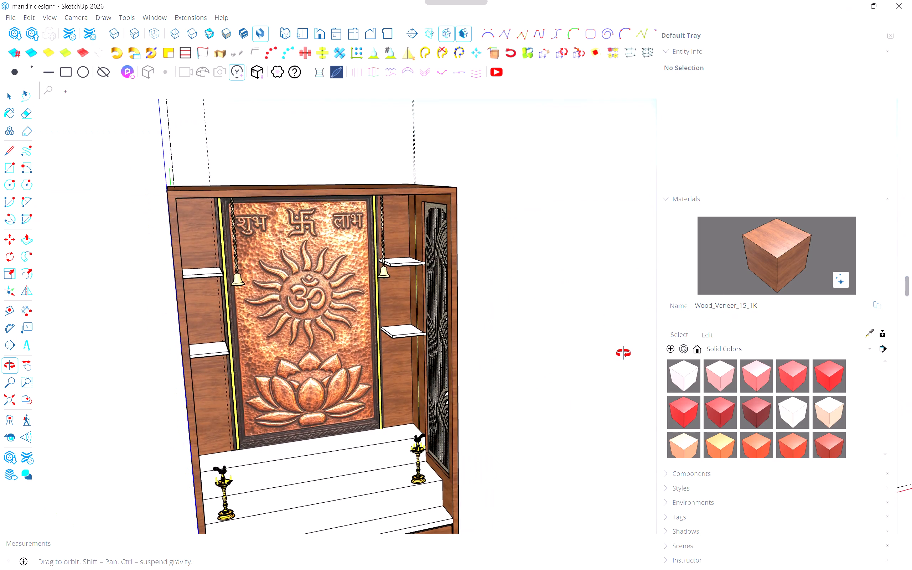
pyautogui.moveTo(623, 353); pyautogui.dragTo(263, 349, button='middle')
pyautogui.scroll(5, 287, 323)
pyautogui.moveTo(292, 306); pyautogui.dragTo(362, 159, button='middle')
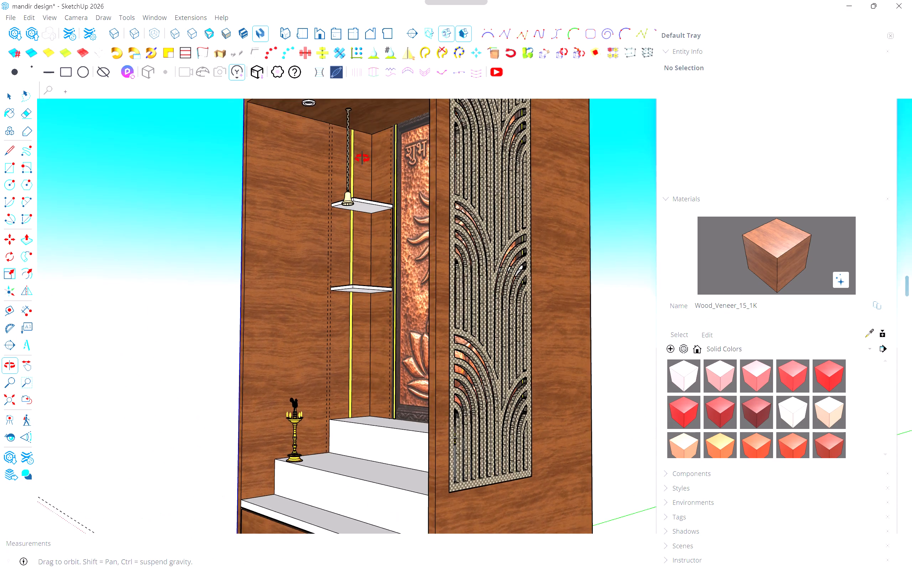
pyautogui.moveTo(362, 159); pyautogui.dragTo(366, 134, button='middle')
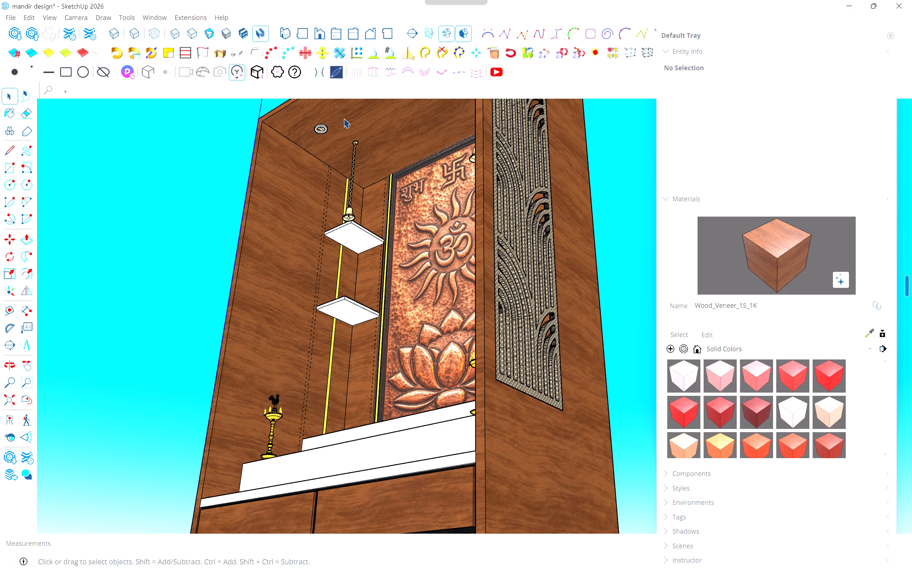
pyautogui.scroll(5, 380, 229)
pyautogui.moveTo(383, 243); pyautogui.dragTo(432, 288, button='middle')
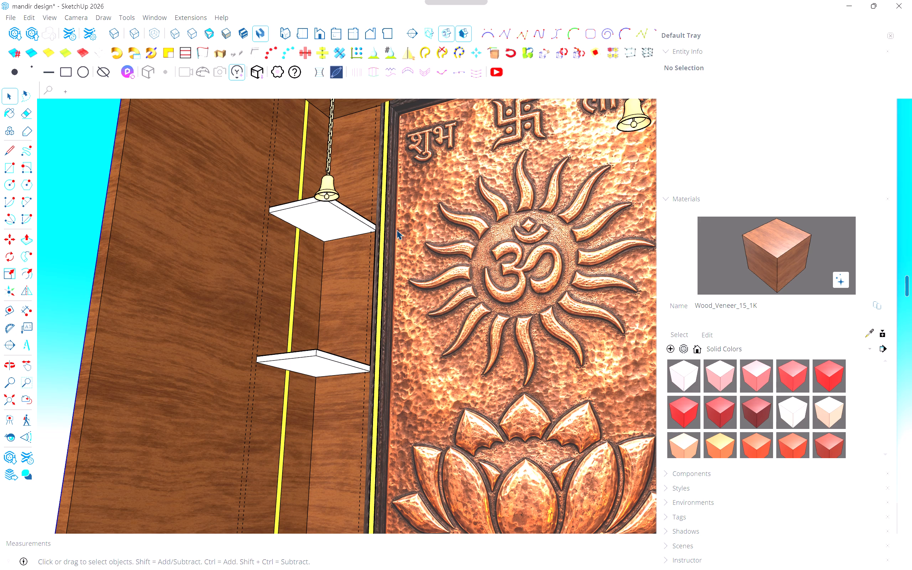
pyautogui.scroll(-1, 375, 276)
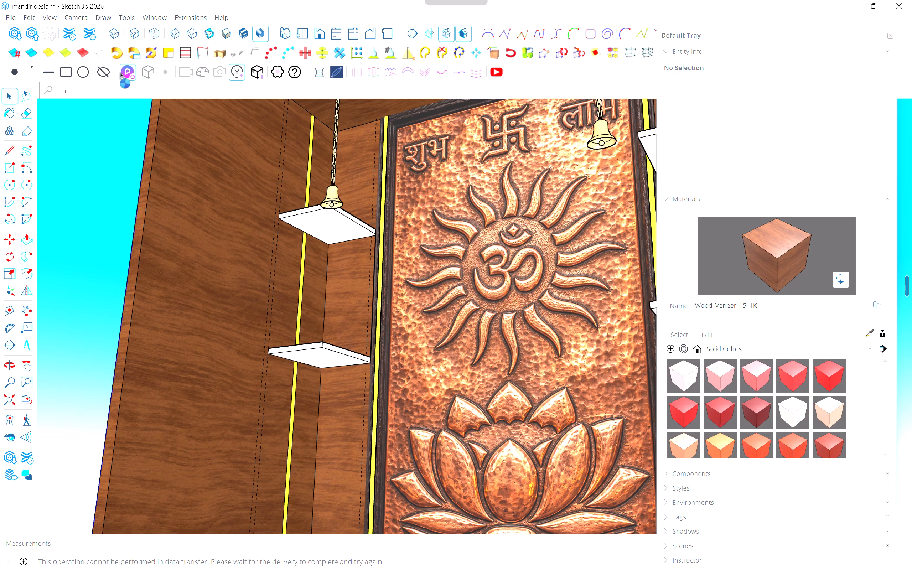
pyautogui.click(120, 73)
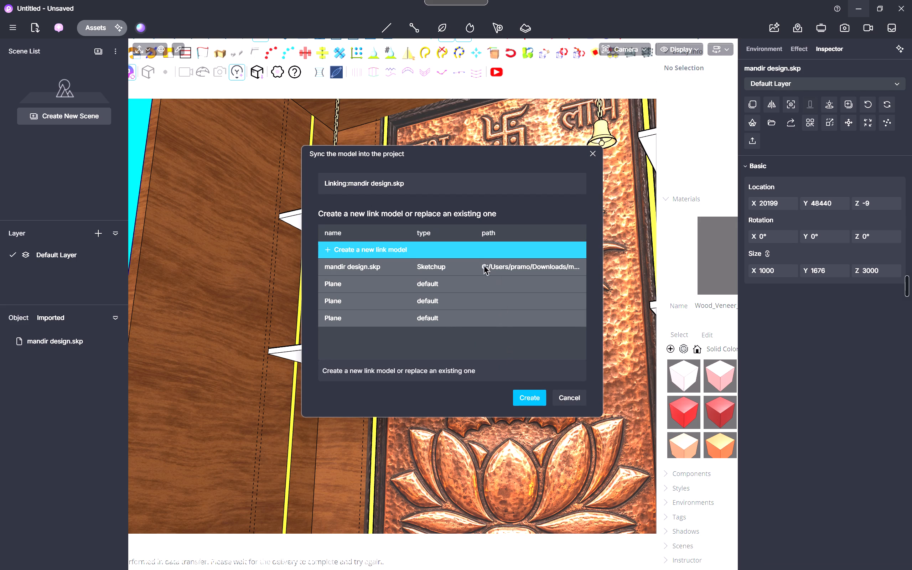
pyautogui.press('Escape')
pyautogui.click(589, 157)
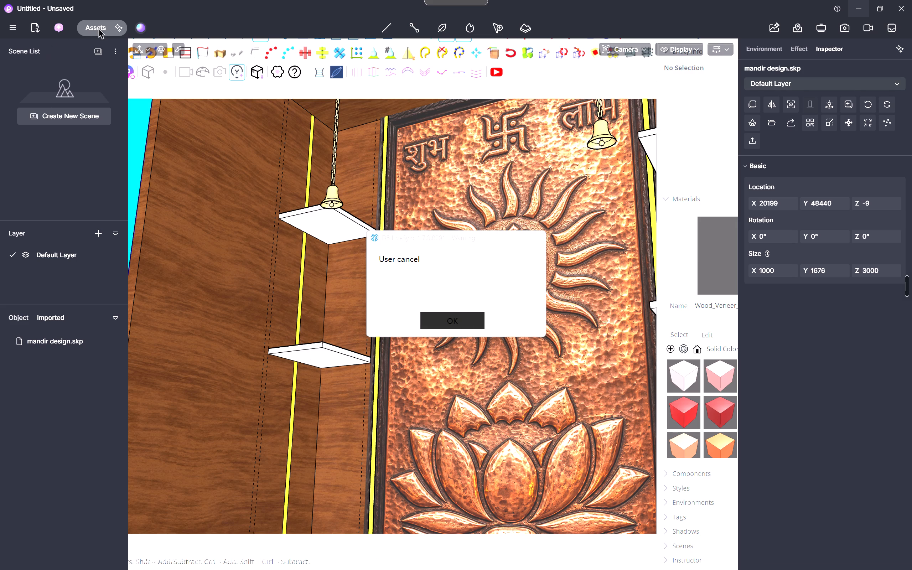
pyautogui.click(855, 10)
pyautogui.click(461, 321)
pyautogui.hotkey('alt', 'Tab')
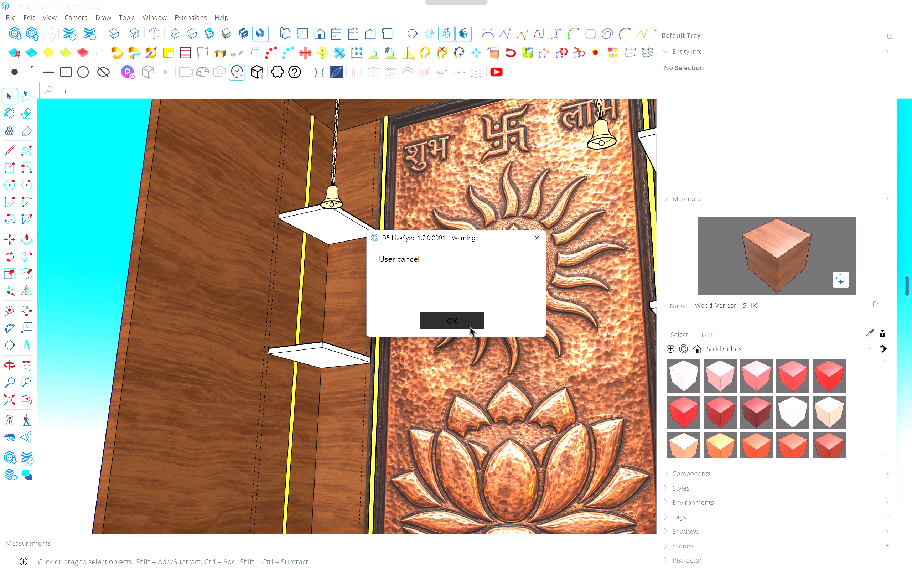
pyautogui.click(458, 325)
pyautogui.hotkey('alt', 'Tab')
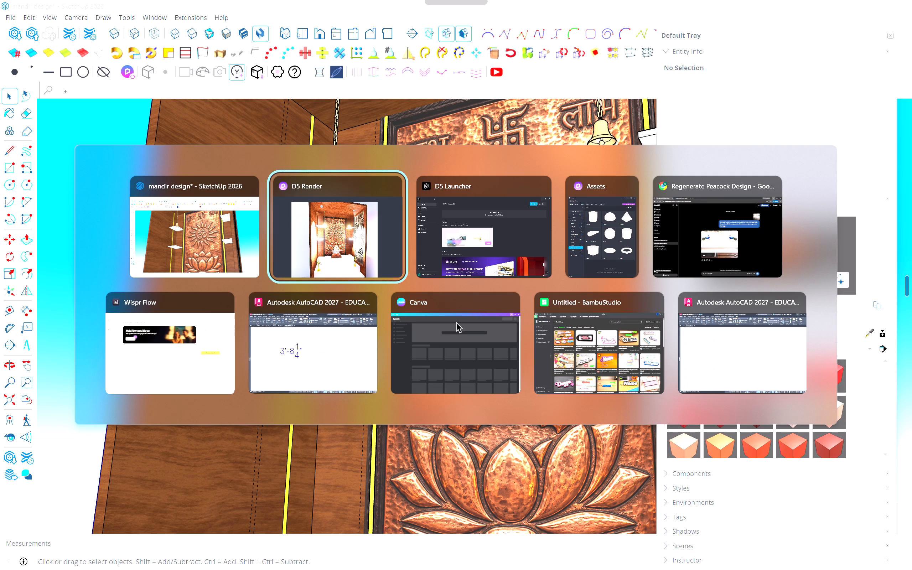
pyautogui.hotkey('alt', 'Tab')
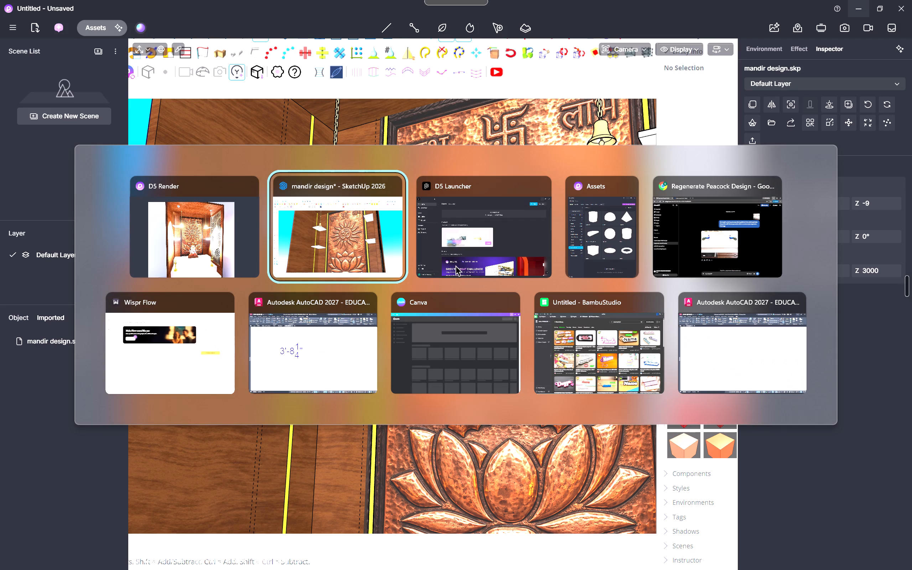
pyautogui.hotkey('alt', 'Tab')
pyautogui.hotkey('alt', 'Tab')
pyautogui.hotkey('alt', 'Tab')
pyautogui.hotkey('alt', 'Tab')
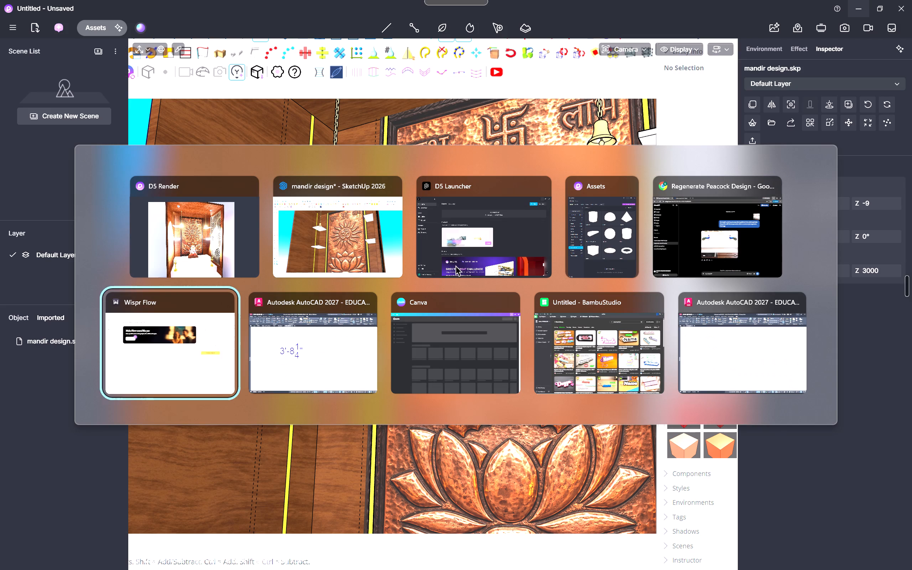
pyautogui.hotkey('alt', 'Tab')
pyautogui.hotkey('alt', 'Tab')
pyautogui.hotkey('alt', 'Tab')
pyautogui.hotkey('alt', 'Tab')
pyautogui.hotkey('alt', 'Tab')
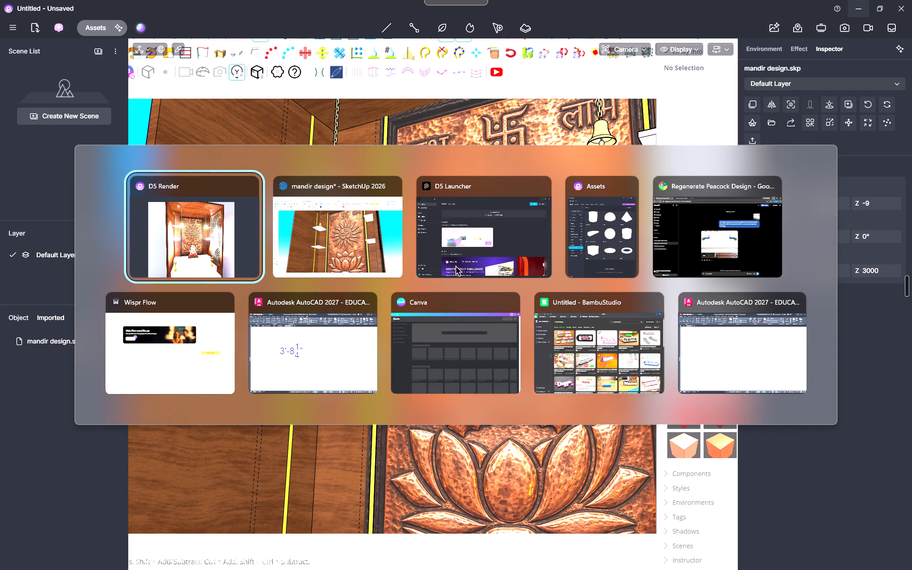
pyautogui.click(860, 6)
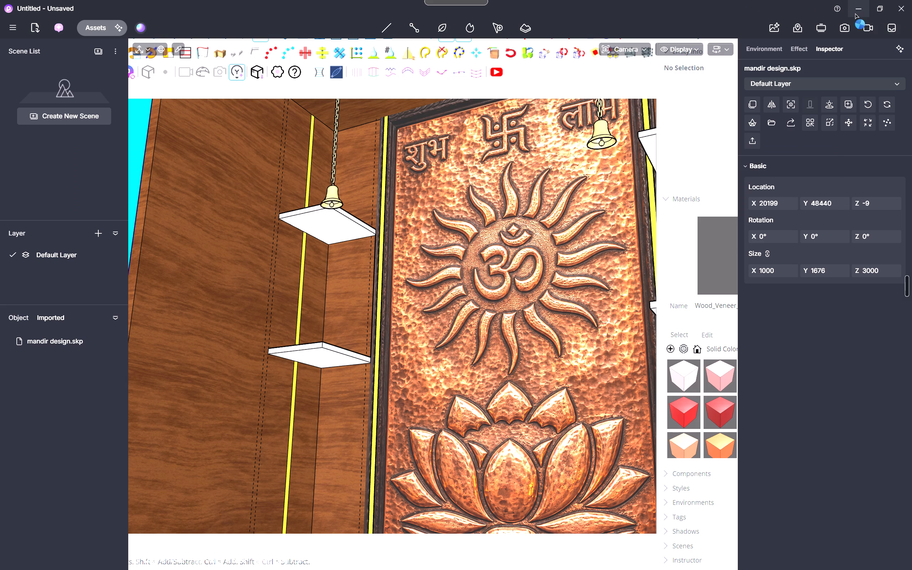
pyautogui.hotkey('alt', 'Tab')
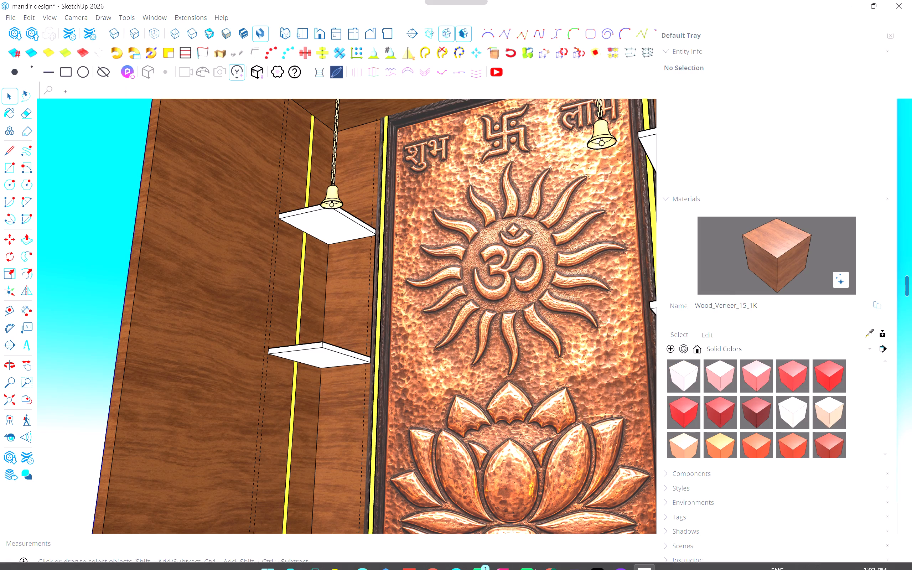
# Close the previous D5 Render project without saving its changes.
pyautogui.click(622, 565)
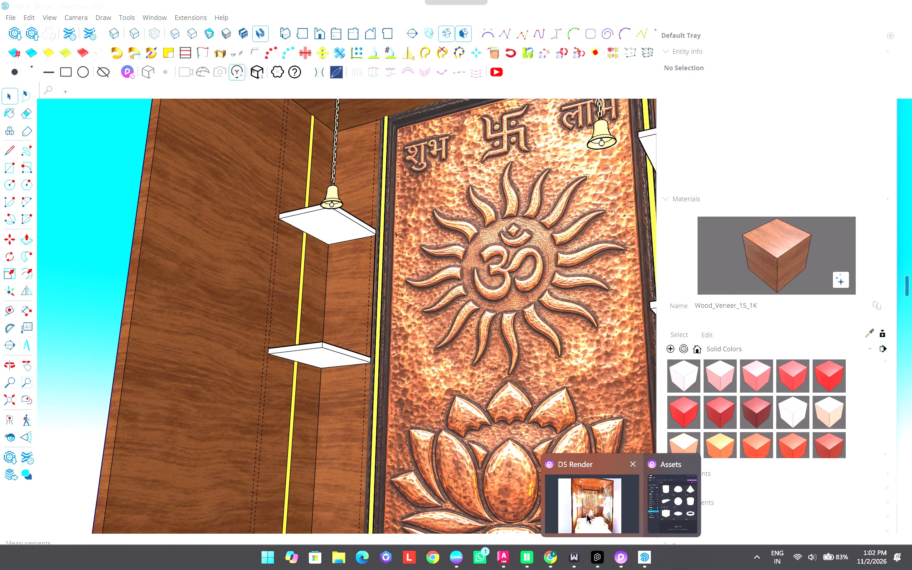
pyautogui.click(586, 514)
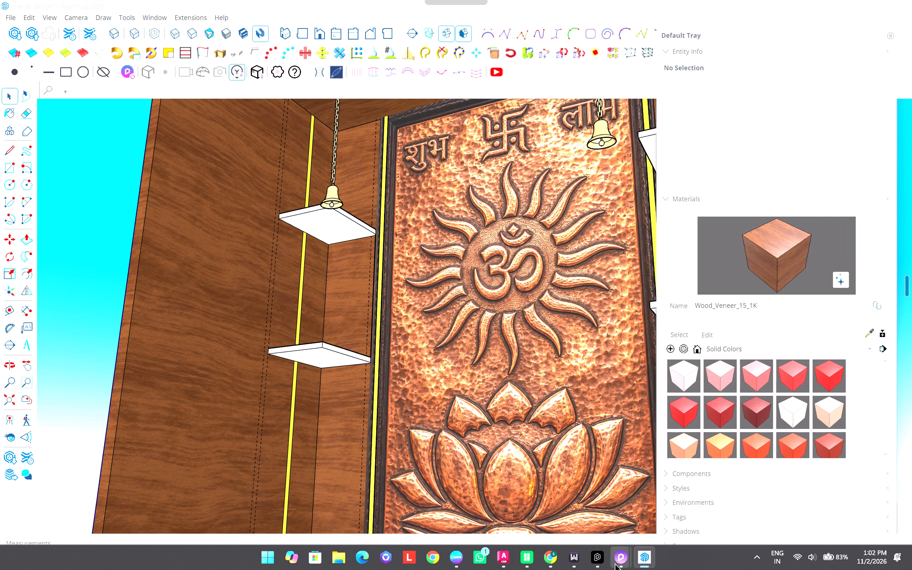
pyautogui.click(629, 467)
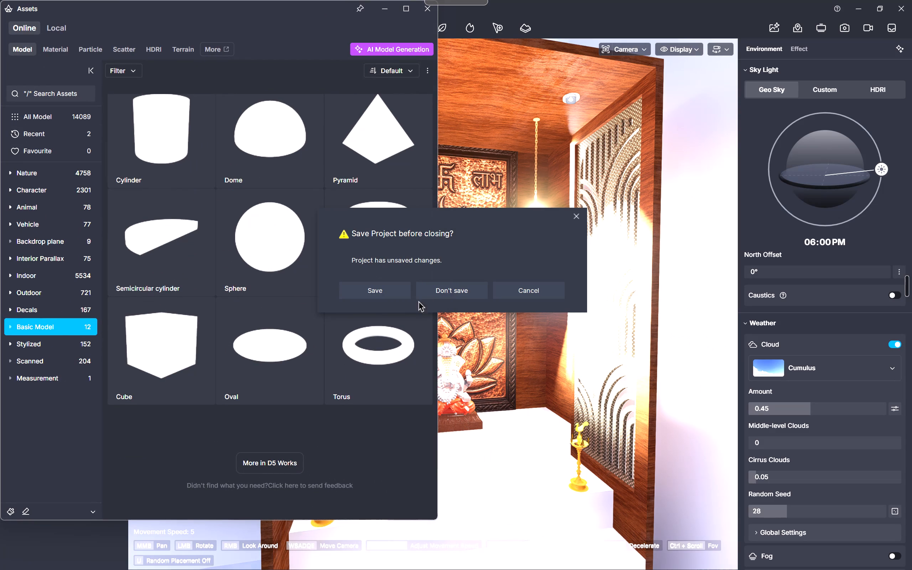
pyautogui.click(435, 296)
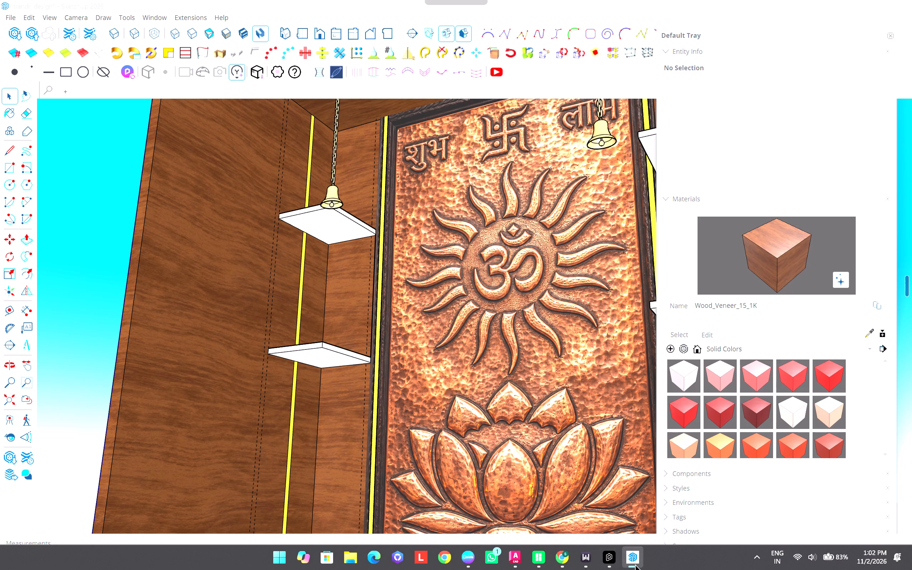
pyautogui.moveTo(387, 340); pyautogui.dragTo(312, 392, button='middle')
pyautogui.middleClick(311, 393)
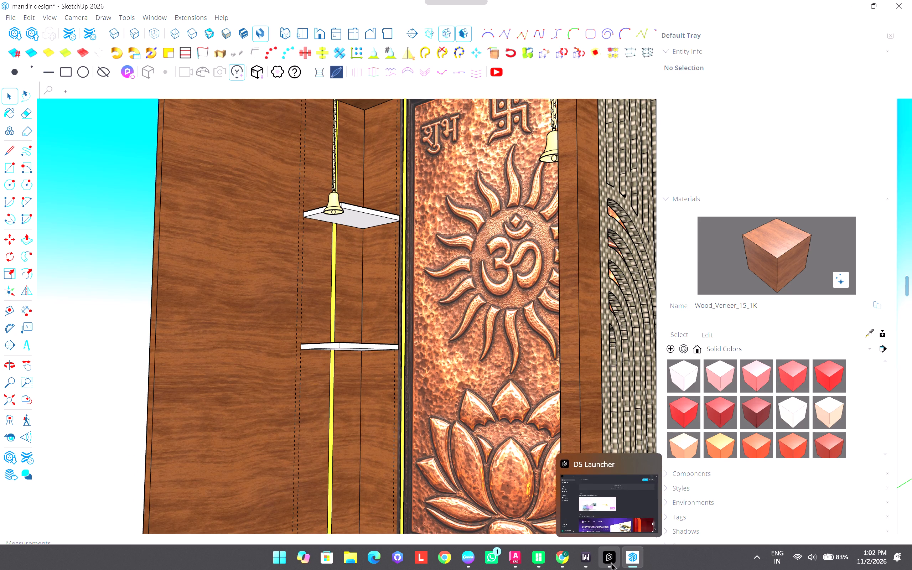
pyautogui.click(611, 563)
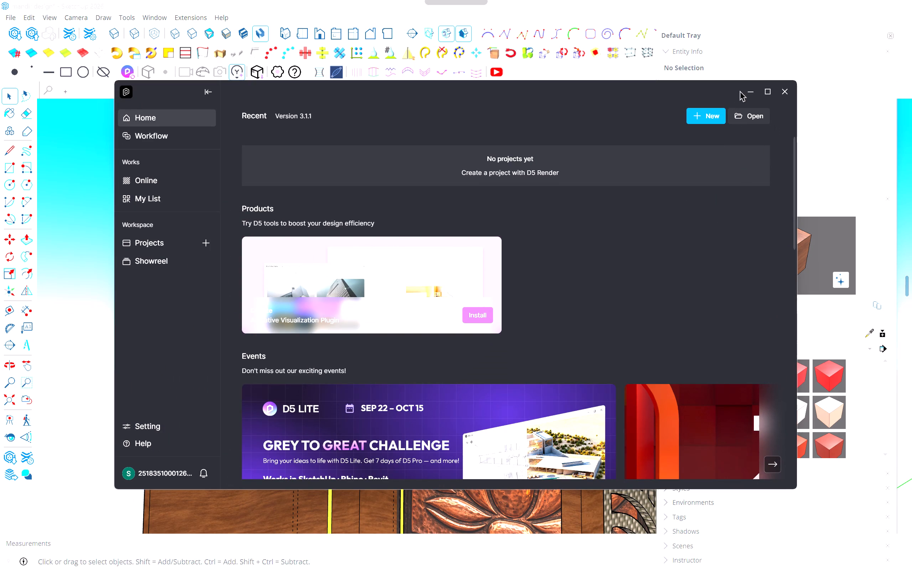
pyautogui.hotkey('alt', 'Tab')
# Close the Default Tray to free up the modelling area.
pyautogui.moveTo(846, 34); pyautogui.dragTo(851, 24)
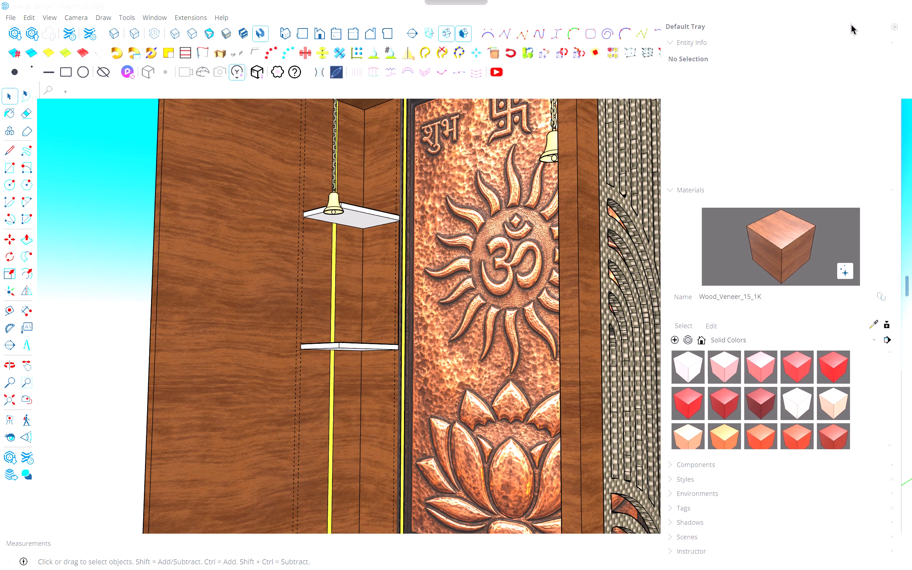
pyautogui.moveTo(851, 24); pyautogui.dragTo(854, 24)
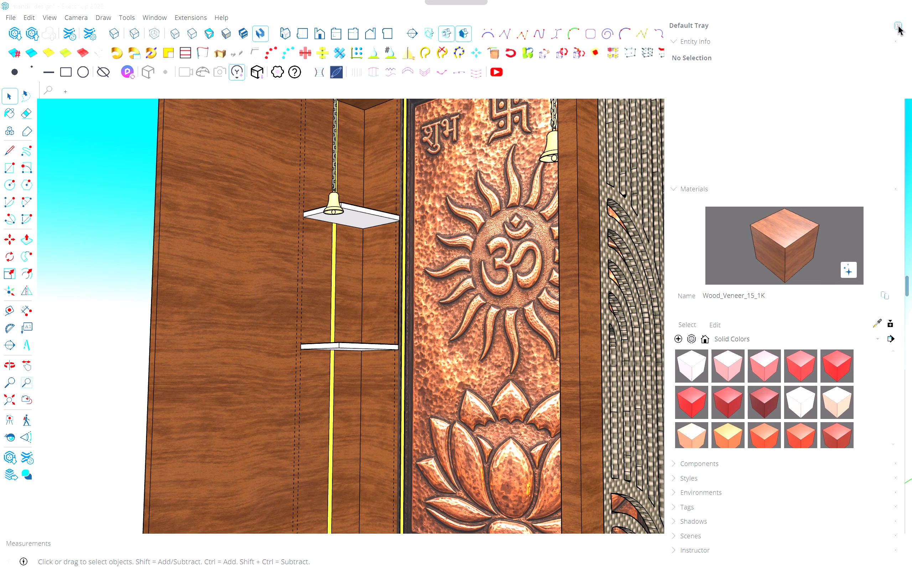
pyautogui.click(898, 25)
# Frame the mandir interior, sync the model into a new D5 Render project and maximize the project window.
pyautogui.moveTo(517, 221); pyautogui.dragTo(604, 256, button='middle')
pyautogui.scroll(-5, 605, 266)
pyautogui.keyDown('alt'); pyautogui.moveTo(470, 287); pyautogui.dragTo(523, 268, button='middle'); pyautogui.keyUp('alt')
pyautogui.hotkey('alt', 'Tab')
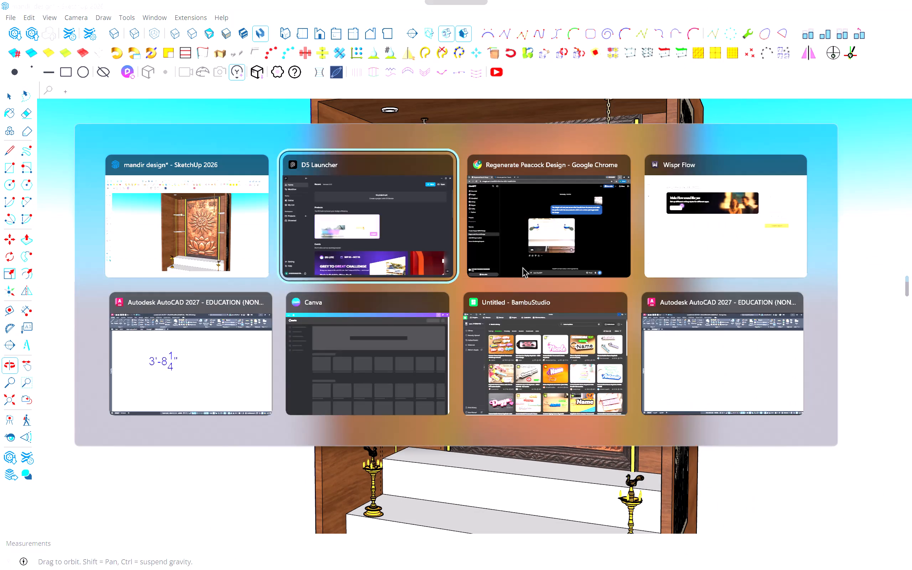
pyautogui.keyDown('alt'); pyautogui.moveTo(523, 268); pyautogui.dragTo(524, 266, button='middle'); pyautogui.keyUp('alt')
pyautogui.hotkey('alt', 'Tab')
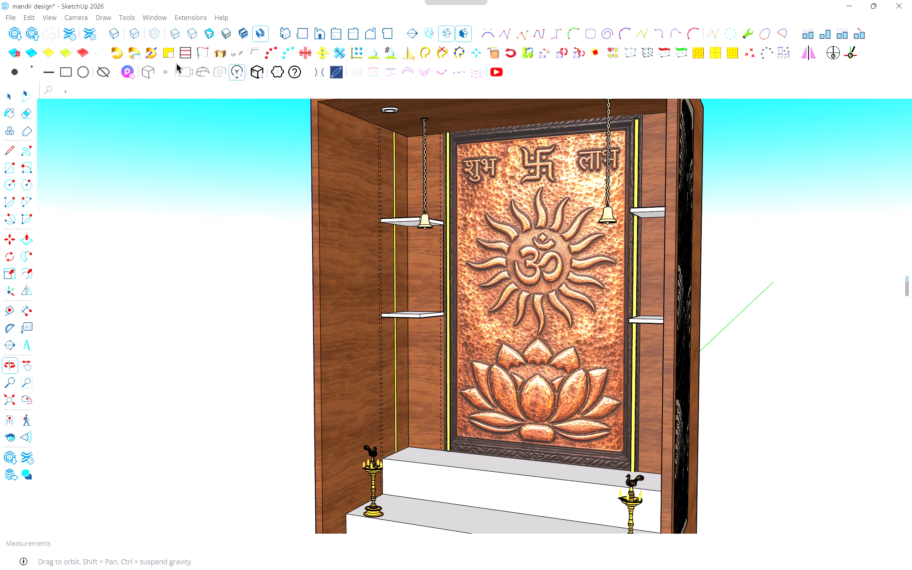
pyautogui.moveTo(522, 277); pyautogui.dragTo(389, 294, button='middle')
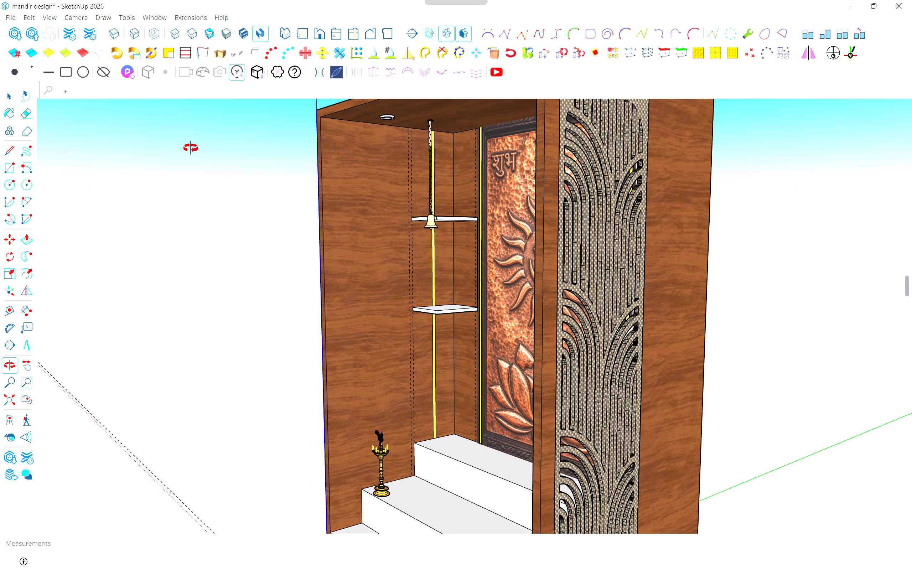
pyautogui.moveTo(405, 214); pyautogui.dragTo(450, 247, button='middle')
pyautogui.press('space')
pyautogui.scroll(3, 312, 244)
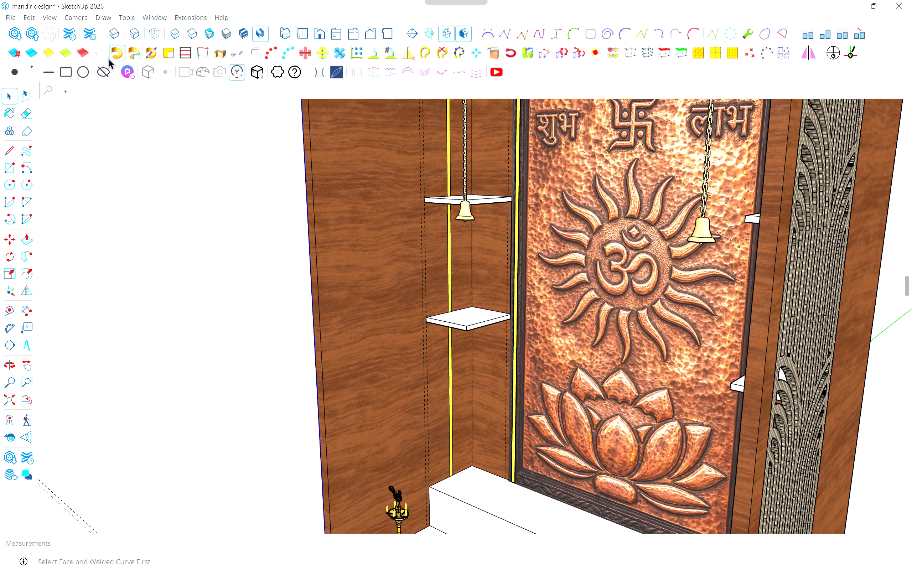
pyautogui.scroll(-3, 154, 80)
pyautogui.click(129, 71)
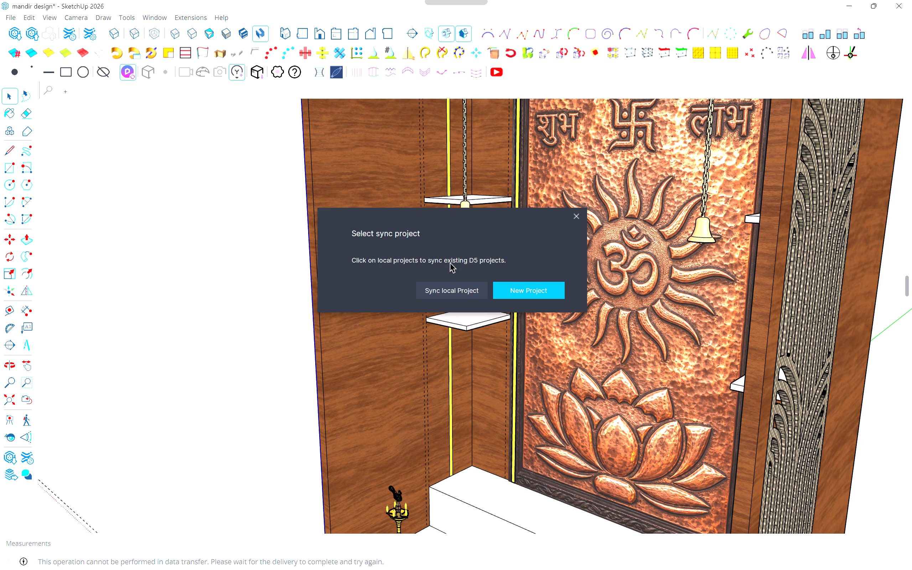
pyautogui.click(518, 288)
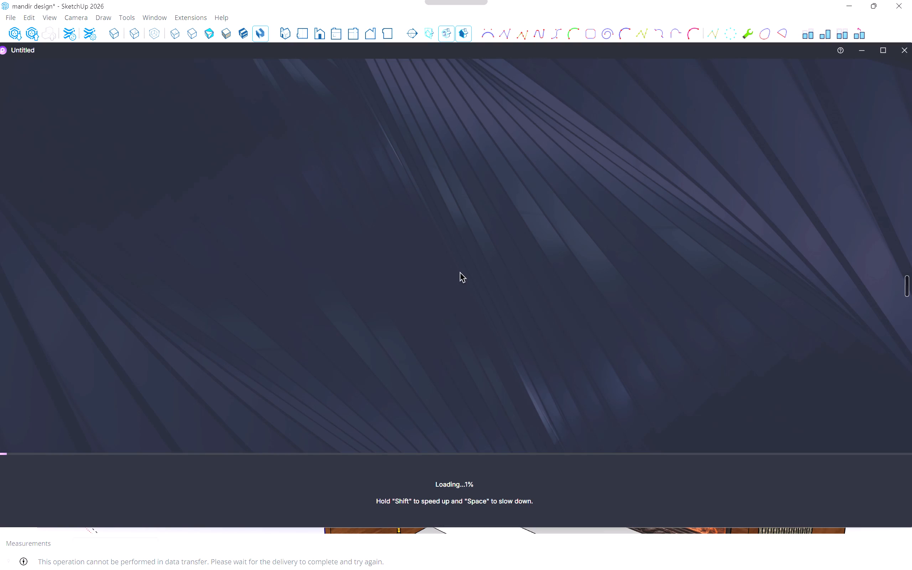
pyautogui.click(883, 52)
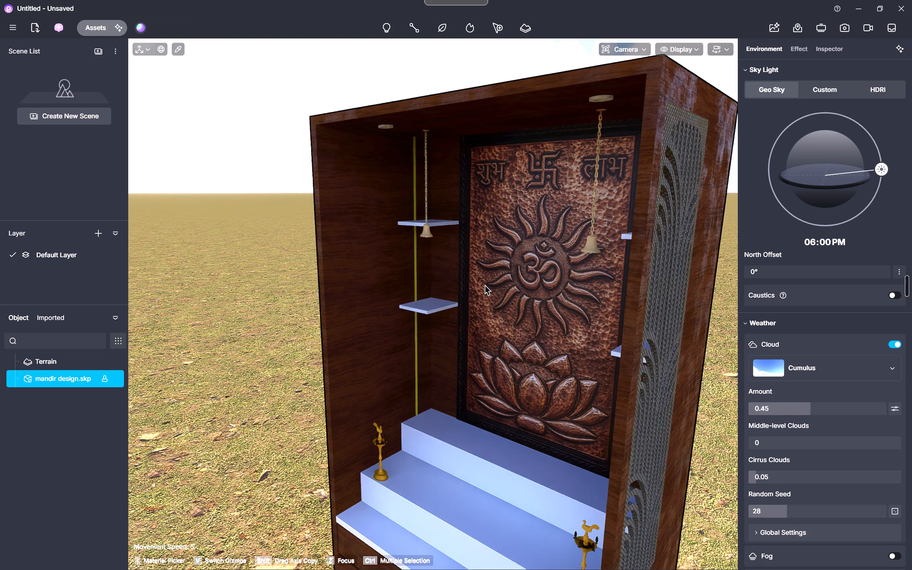
pyautogui.scroll(2, 487, 274)
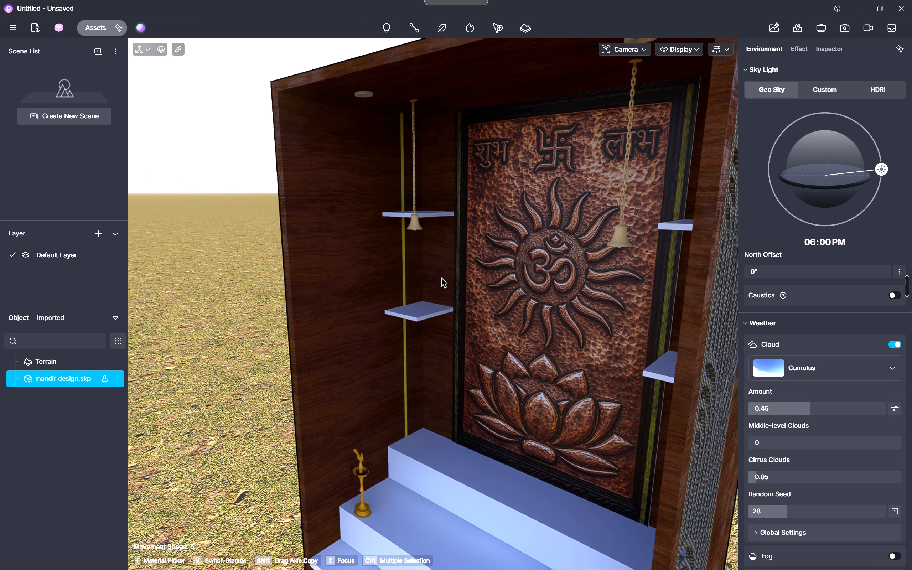
# Search the online material library for "light" and look through the materials found before closing the library.
pyautogui.scroll(4, 447, 286)
pyautogui.moveTo(453, 318); pyautogui.dragTo(549, 358, button='middle')
pyautogui.scroll(-4, 493, 353)
pyautogui.scroll(4, 550, 330)
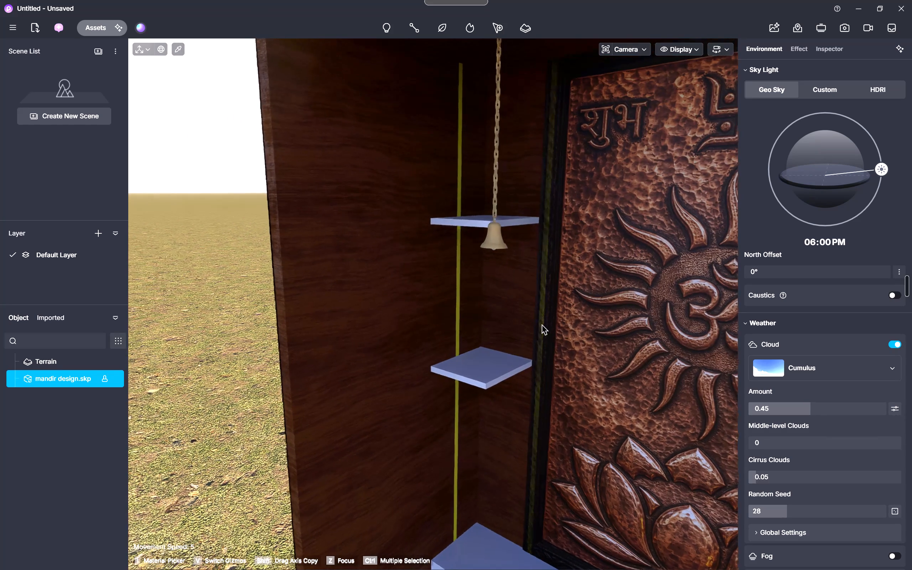
pyautogui.scroll(6, 542, 325)
pyautogui.scroll(-6, 518, 318)
pyautogui.click(101, 30)
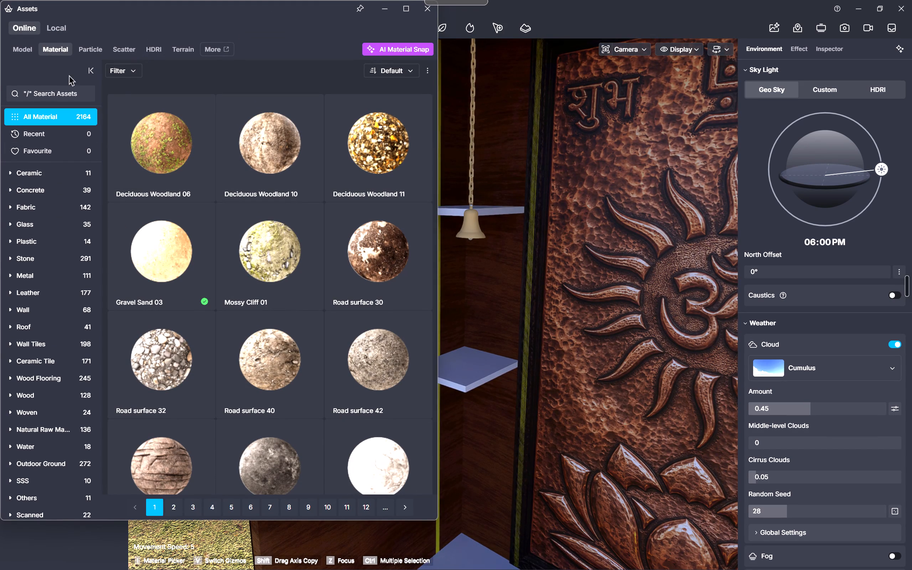
pyautogui.click(51, 87)
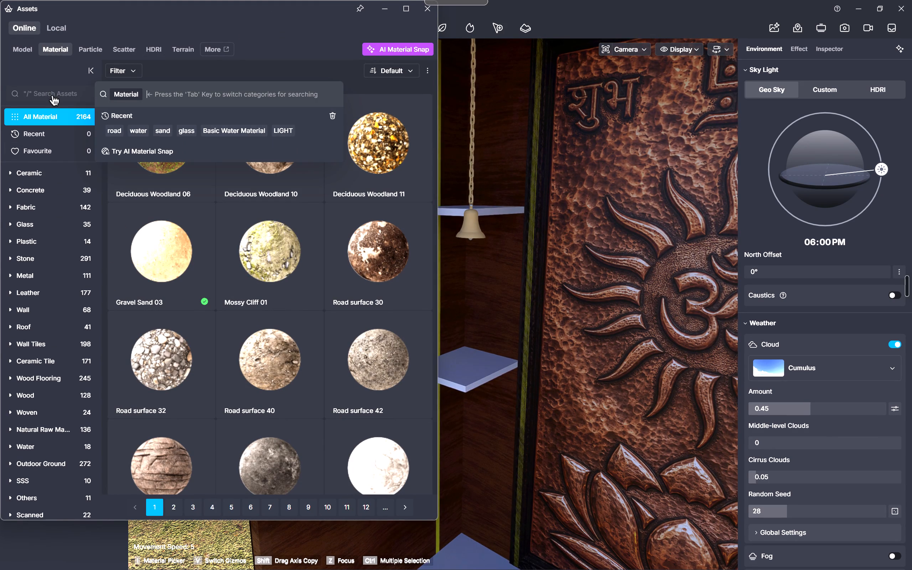
pyautogui.write('lig')
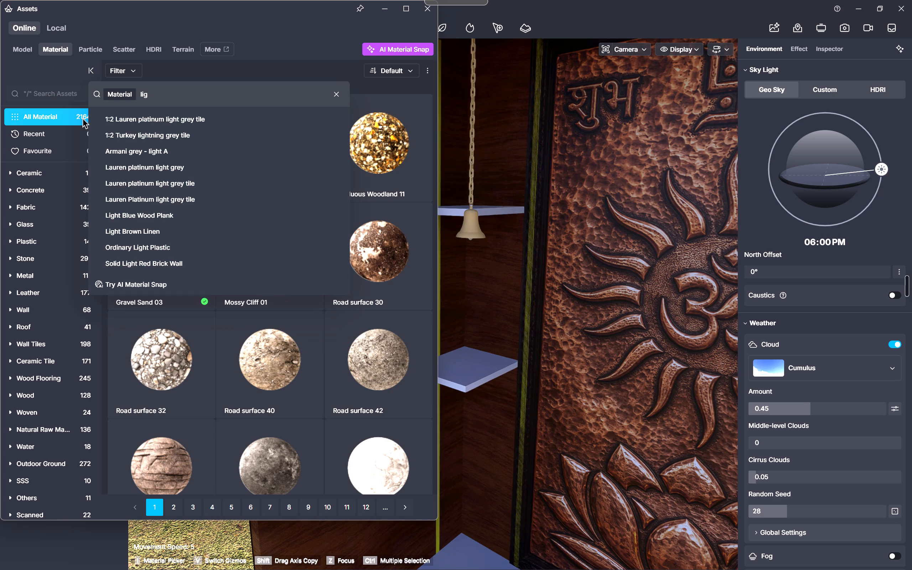
pyautogui.write('ht')
pyautogui.press('Return')
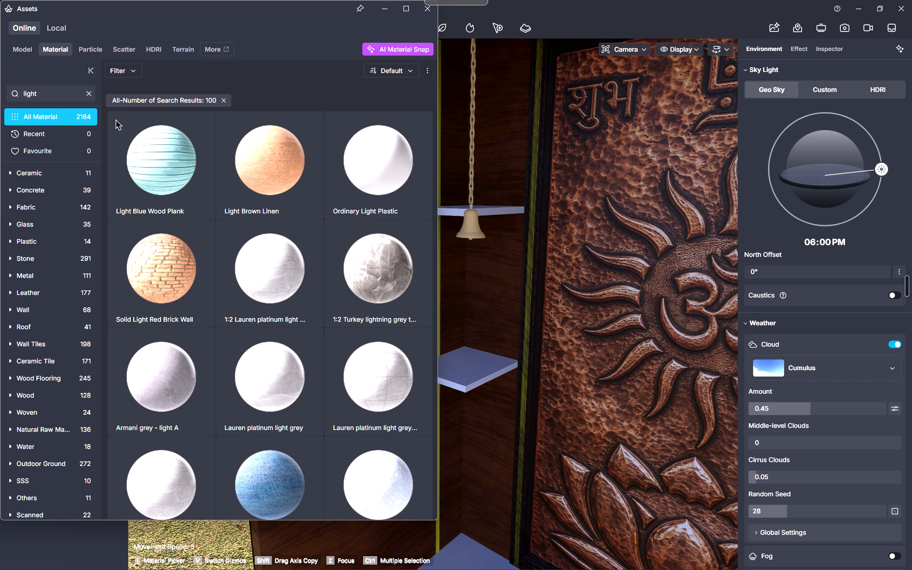
pyautogui.scroll(-5, 293, 191)
pyautogui.scroll(-13, 299, 243)
pyautogui.scroll(-10, 298, 244)
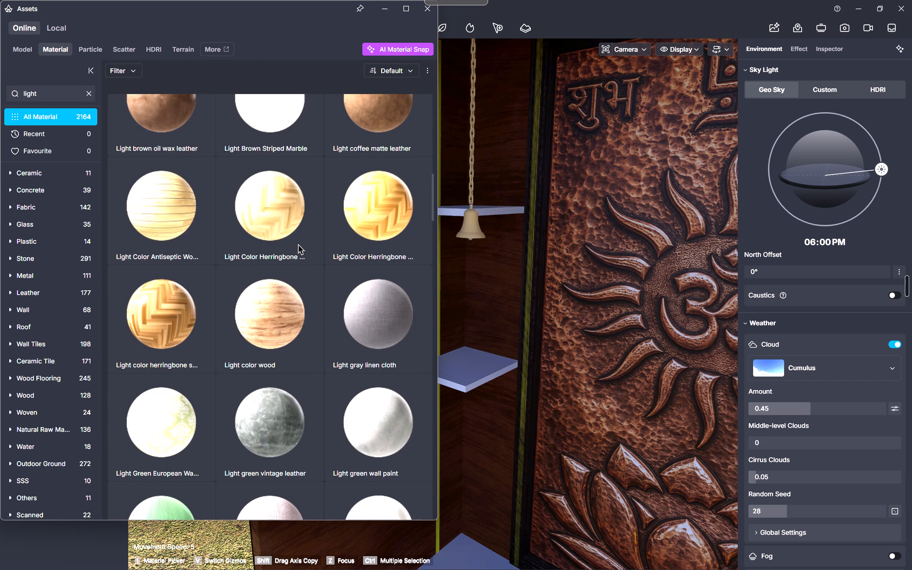
pyautogui.scroll(-11, 298, 244)
pyautogui.scroll(-20, 298, 244)
pyautogui.scroll(-8, 298, 244)
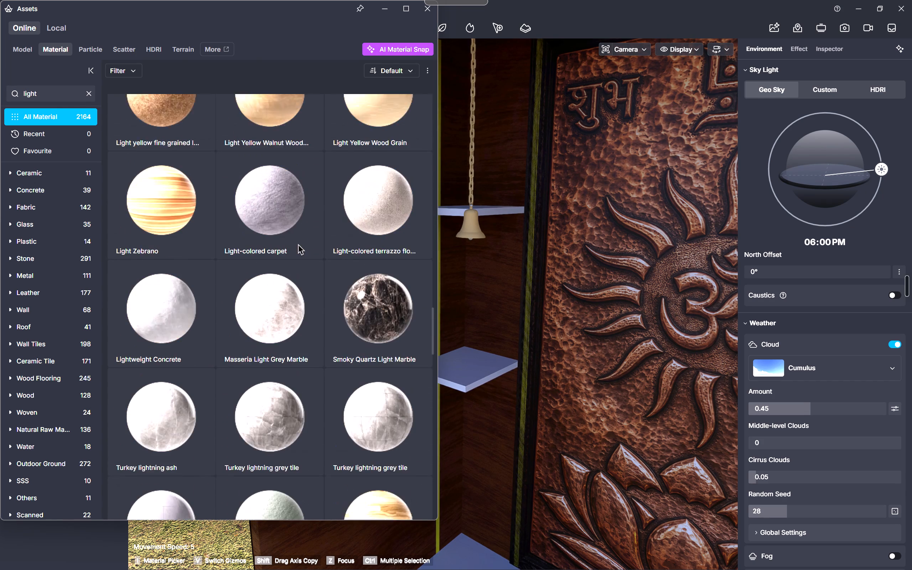
pyautogui.scroll(-16, 298, 244)
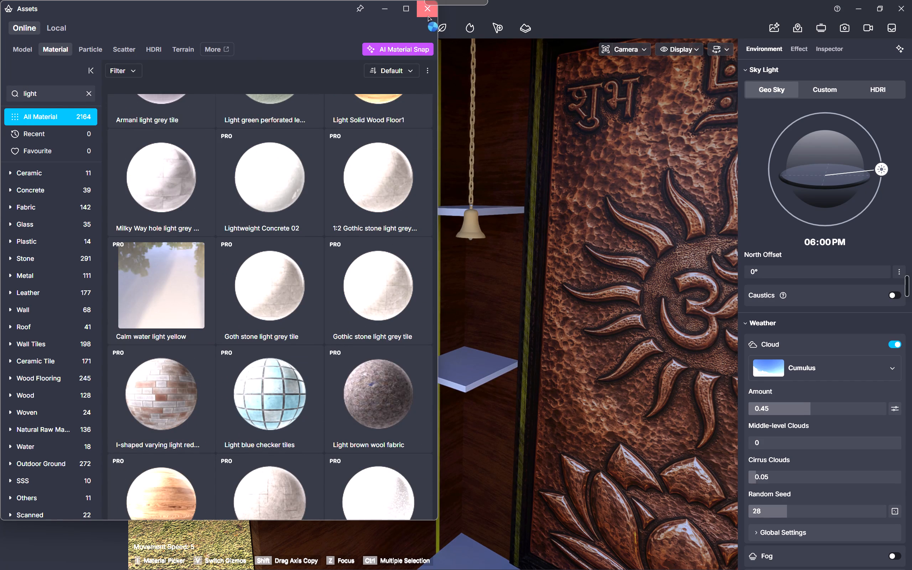
pyautogui.click(426, 15)
# Examine the vertical yellow strip beside the mandir's corner shelves and the material assigned to it.
pyautogui.scroll(-6, 428, 169)
pyautogui.moveTo(350, 301); pyautogui.dragTo(496, 356, button='middle')
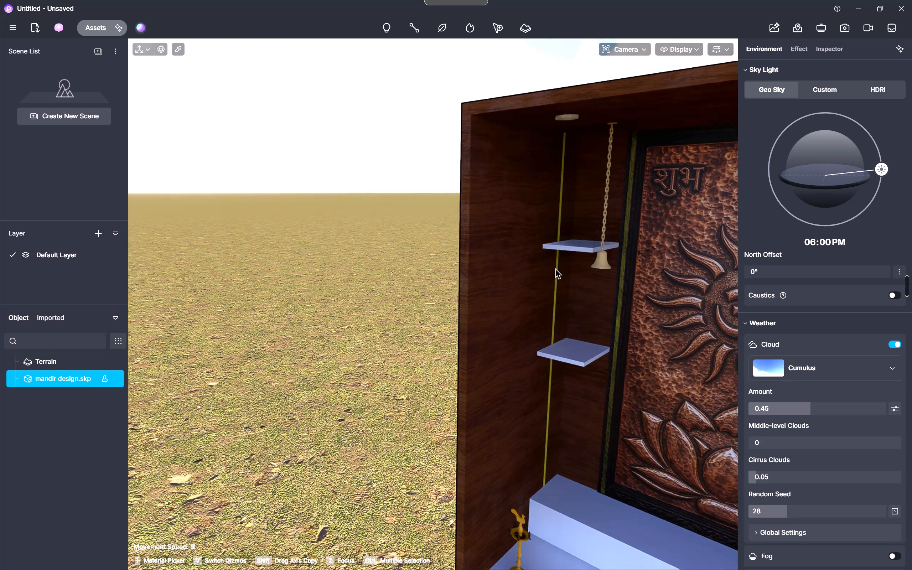
pyautogui.moveTo(555, 269); pyautogui.dragTo(467, 282, button='middle')
pyautogui.moveTo(463, 271); pyautogui.dragTo(459, 260, button='middle')
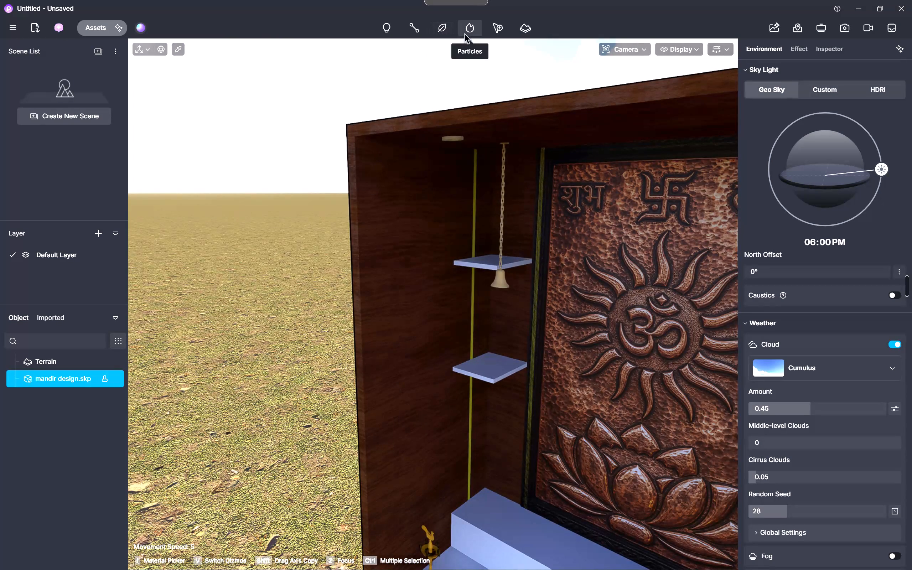
pyautogui.scroll(5, 493, 323)
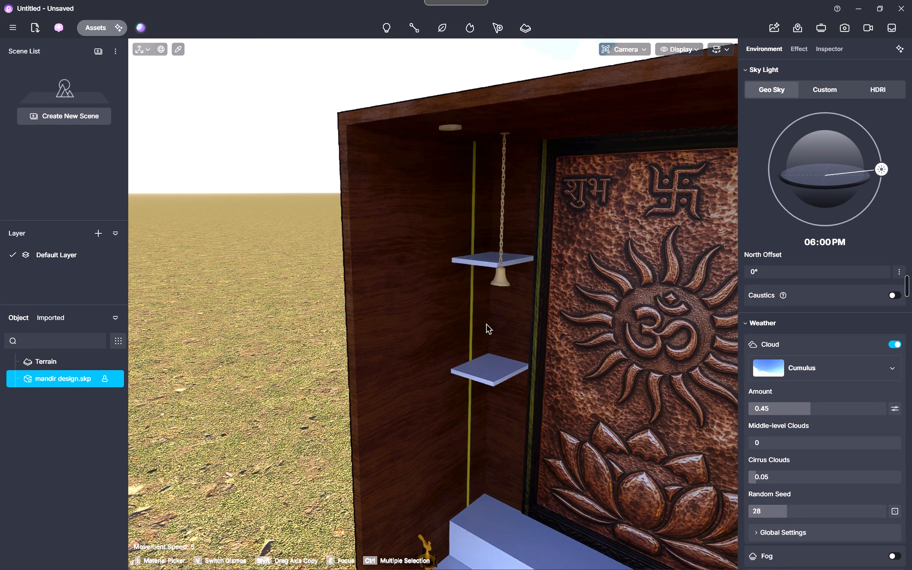
pyautogui.scroll(12, 476, 328)
pyautogui.scroll(-7, 416, 348)
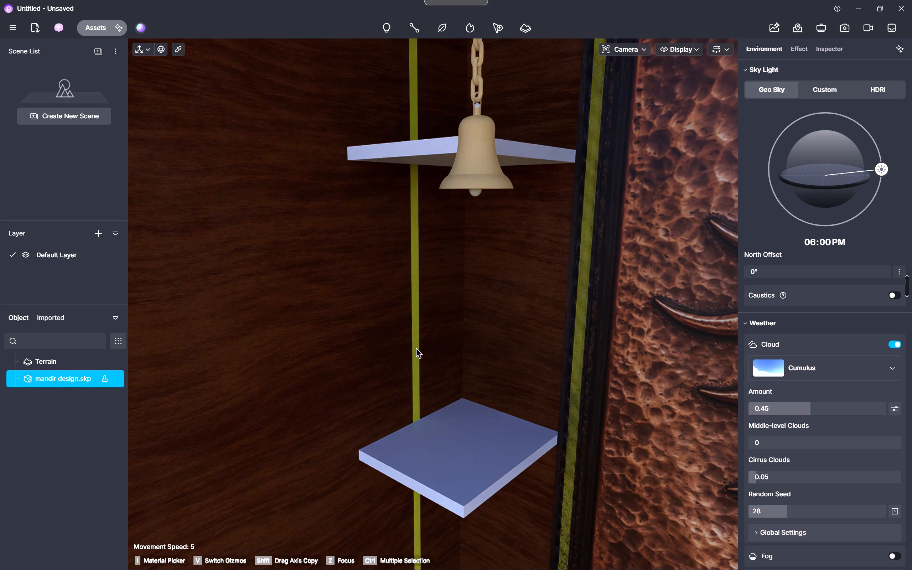
pyautogui.click(416, 348)
pyautogui.scroll(5, 416, 348)
pyautogui.scroll(-10, 416, 348)
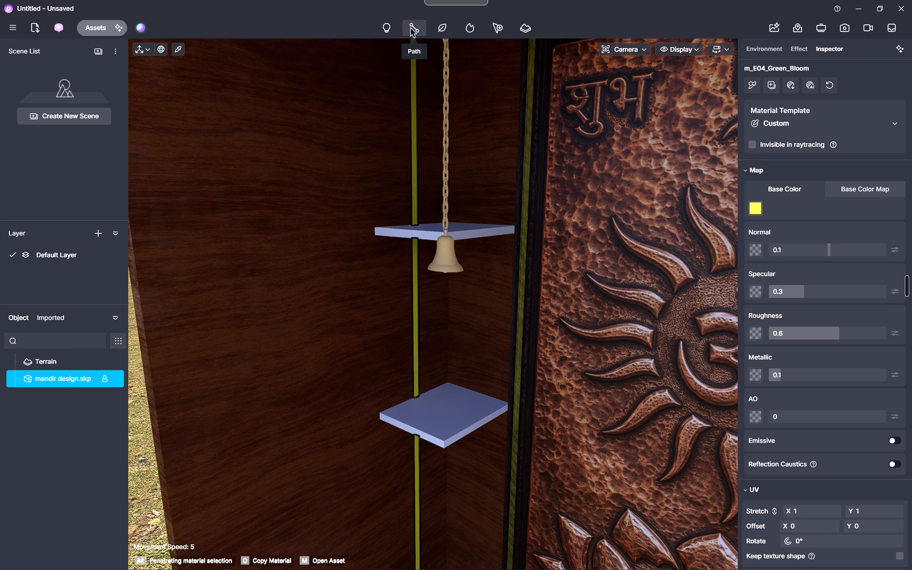
# Place a strip light on the mandir's inner side wall, beside the yellow strip and just above the upper corner shelf.
pyautogui.click(382, 26)
pyautogui.click(390, 84)
pyautogui.scroll(-2, 413, 192)
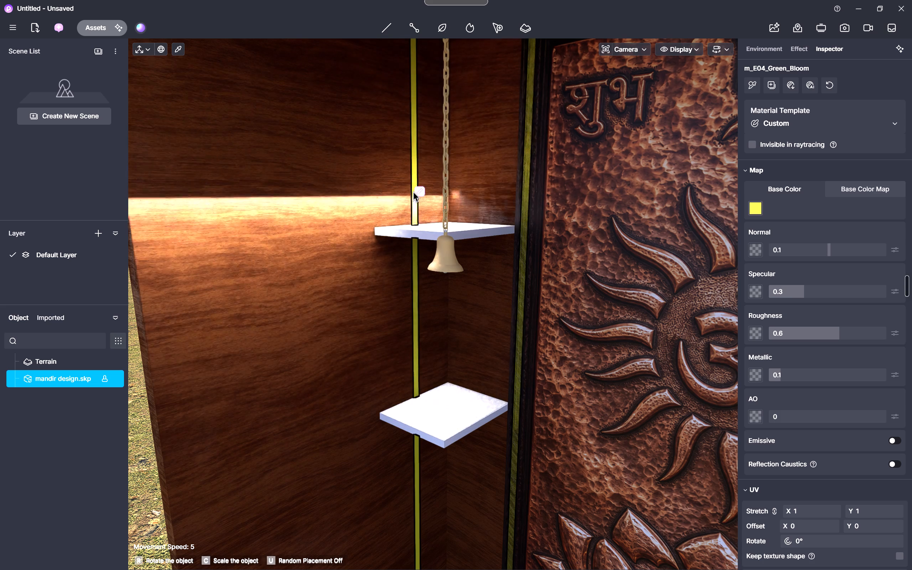
pyautogui.scroll(-12, 413, 192)
pyautogui.scroll(5, 408, 193)
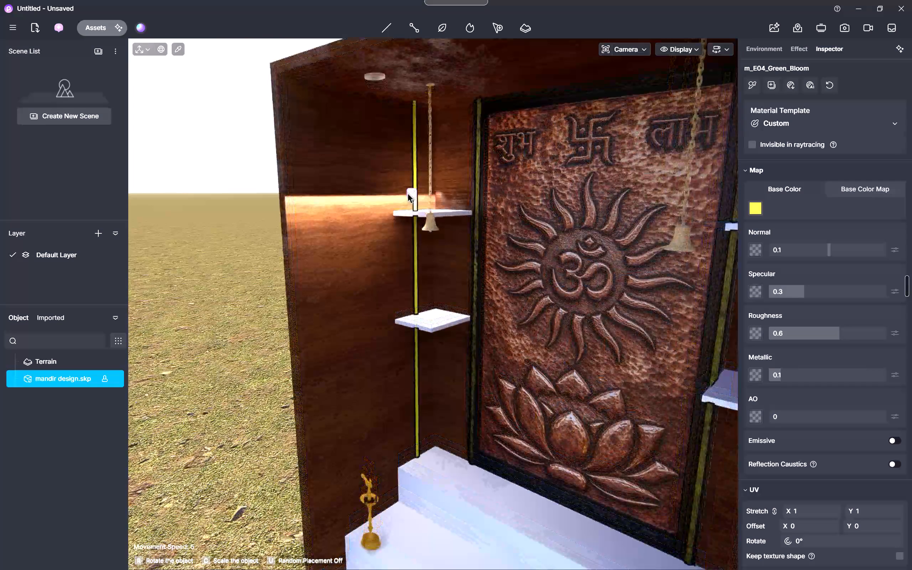
pyautogui.scroll(5, 397, 193)
pyautogui.click(385, 193)
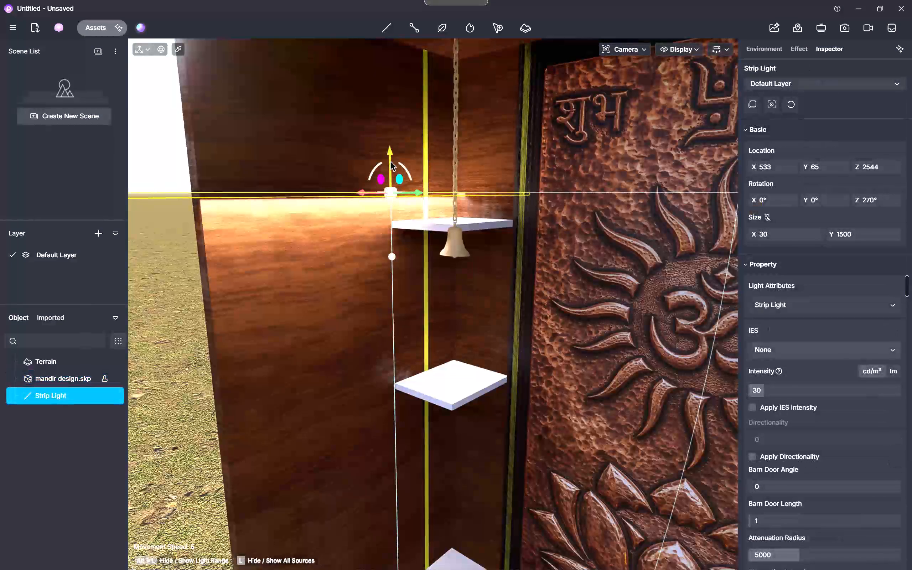
# Rotate the strip light upright so it runs parallel to the yellow strip, with rotation X 270°, Y 0°, Z 0°.
pyautogui.moveTo(402, 165); pyautogui.dragTo(354, 151)
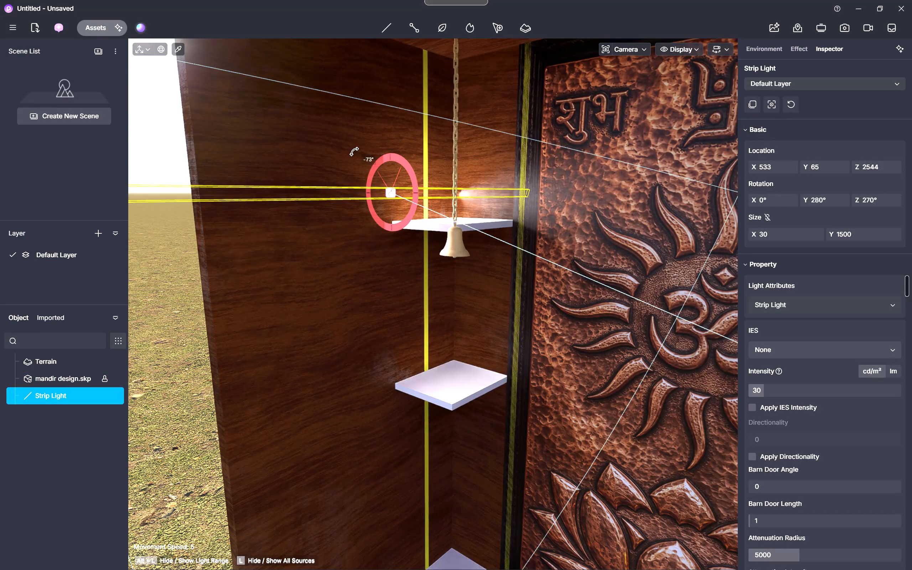
pyautogui.moveTo(354, 151); pyautogui.dragTo(346, 154)
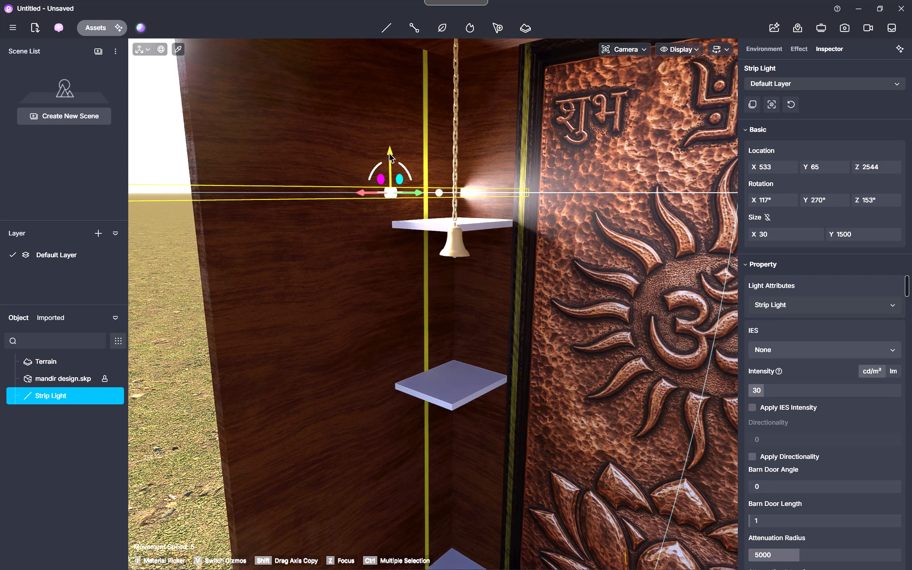
pyautogui.moveTo(380, 164); pyautogui.dragTo(372, 211)
pyautogui.click(403, 192)
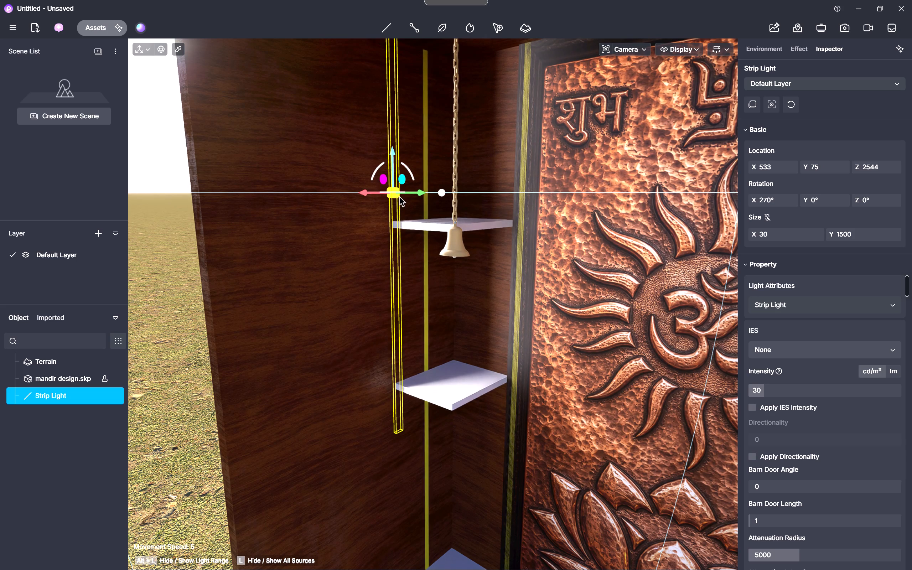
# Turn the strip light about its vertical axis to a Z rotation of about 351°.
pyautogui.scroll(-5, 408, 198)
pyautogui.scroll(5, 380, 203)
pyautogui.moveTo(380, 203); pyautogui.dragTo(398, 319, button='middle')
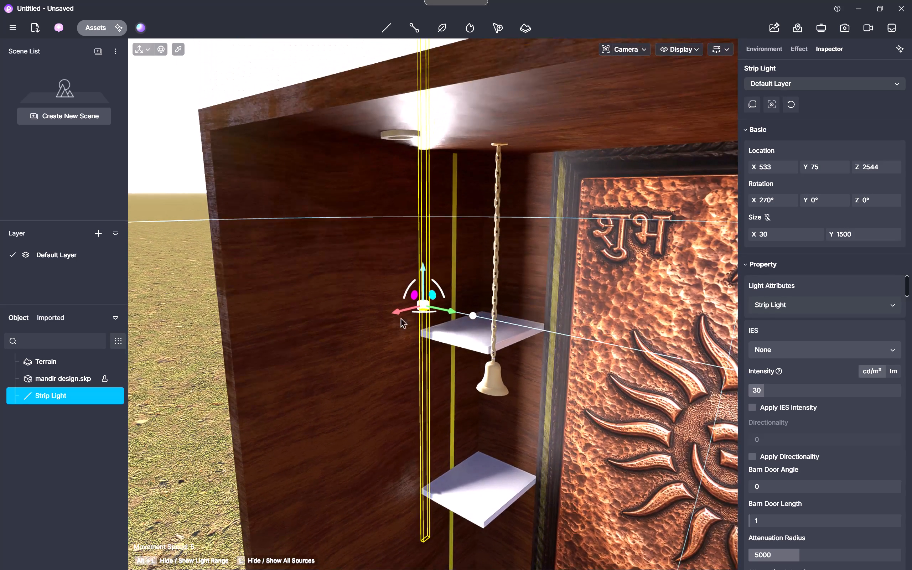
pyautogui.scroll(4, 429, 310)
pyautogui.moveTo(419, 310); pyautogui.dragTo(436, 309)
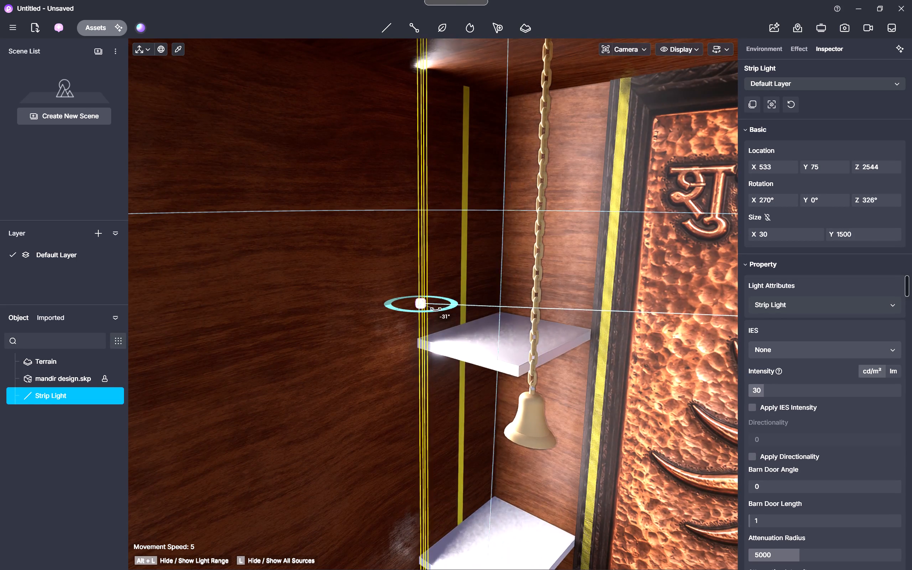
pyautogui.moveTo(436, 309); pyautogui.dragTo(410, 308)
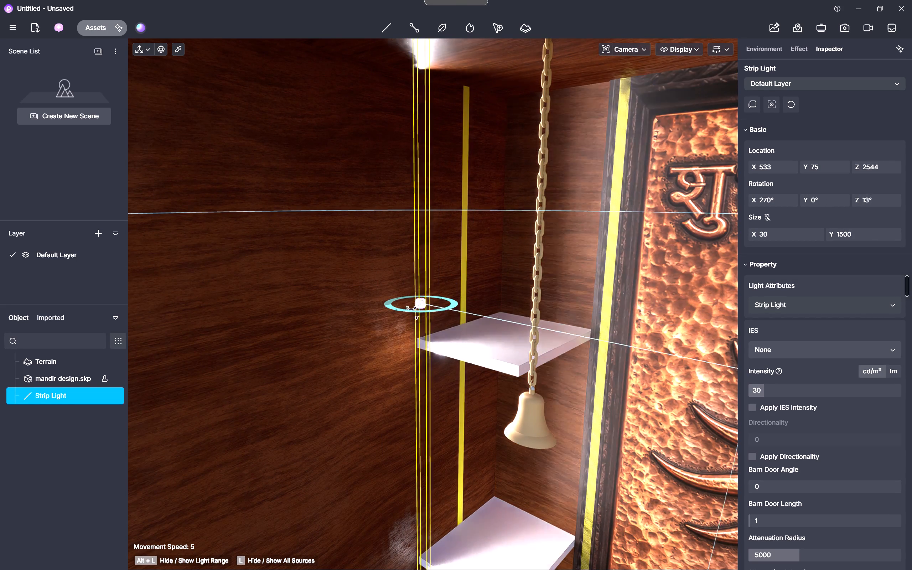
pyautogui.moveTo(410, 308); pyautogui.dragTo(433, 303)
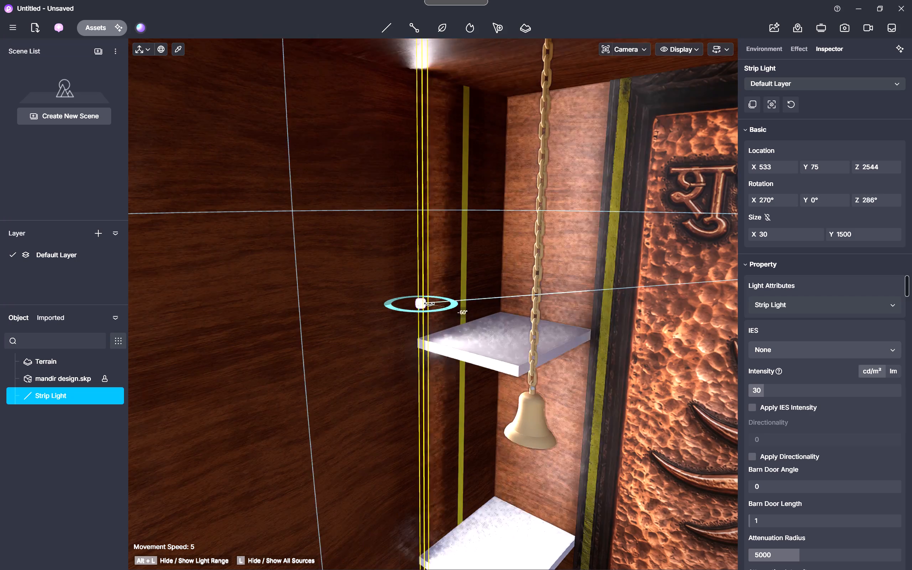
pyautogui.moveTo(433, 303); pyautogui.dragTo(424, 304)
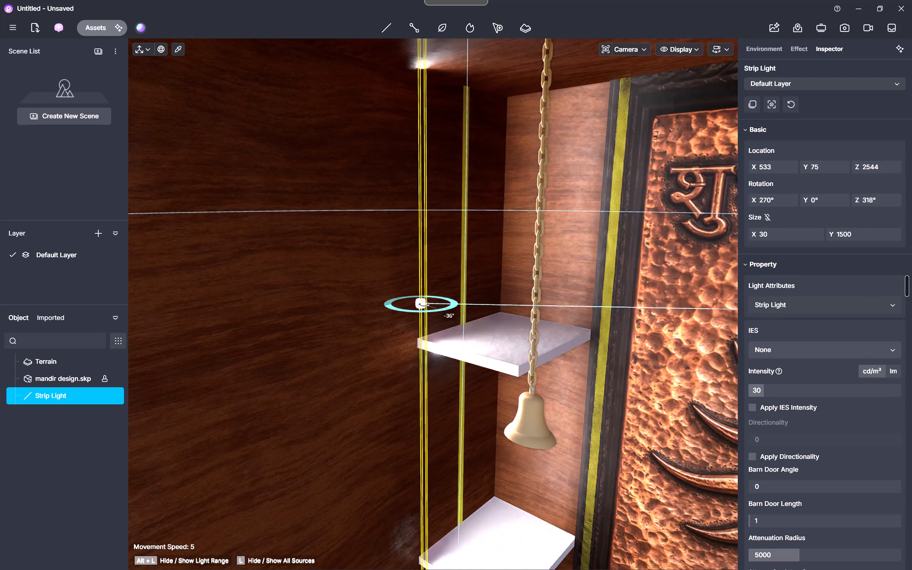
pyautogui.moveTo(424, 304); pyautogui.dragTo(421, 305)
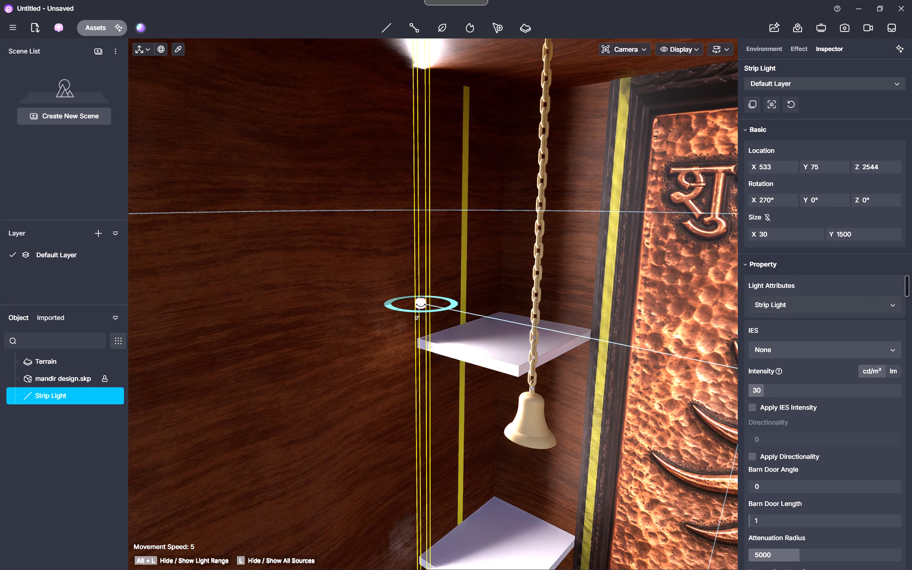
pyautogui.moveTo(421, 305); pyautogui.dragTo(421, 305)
# Move the strip light sideways and in depth onto the yellow strip, to about X 711, Y 40.
pyautogui.scroll(5, 421, 305)
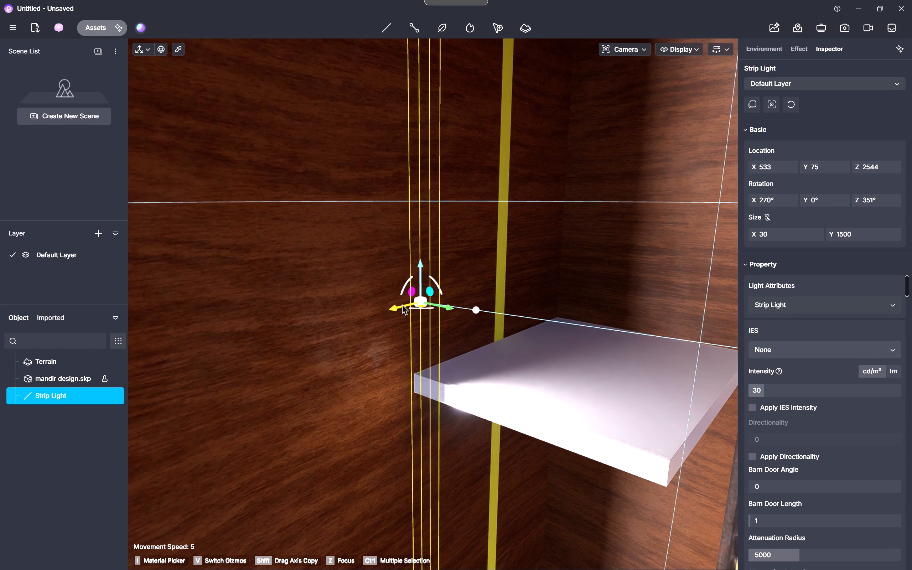
pyautogui.moveTo(402, 305); pyautogui.dragTo(501, 257)
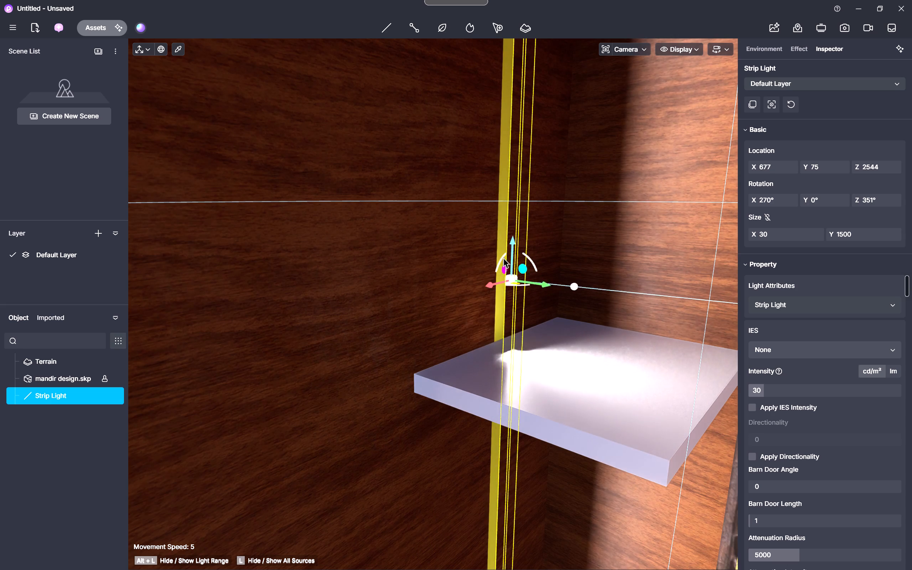
pyautogui.scroll(5, 509, 278)
pyautogui.scroll(-4, 552, 295)
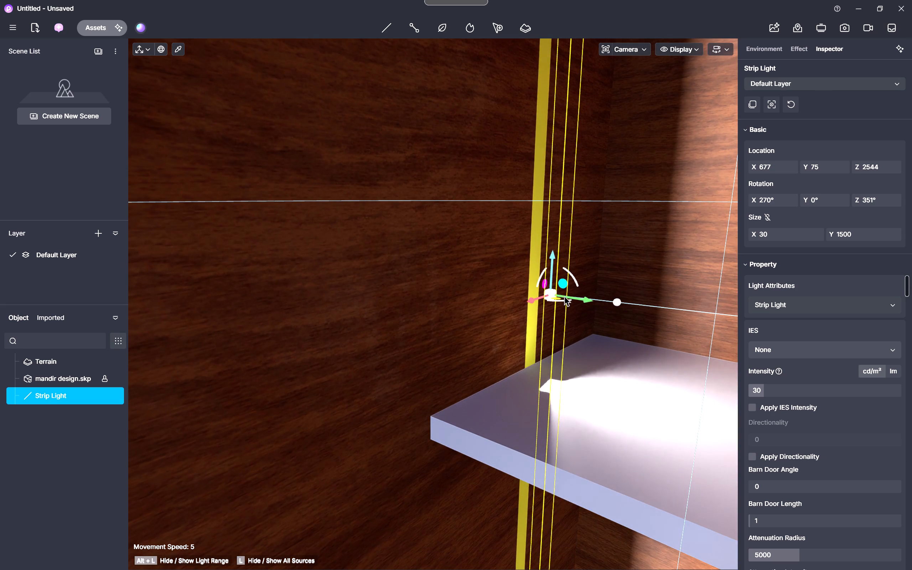
pyautogui.moveTo(569, 296); pyautogui.dragTo(552, 258)
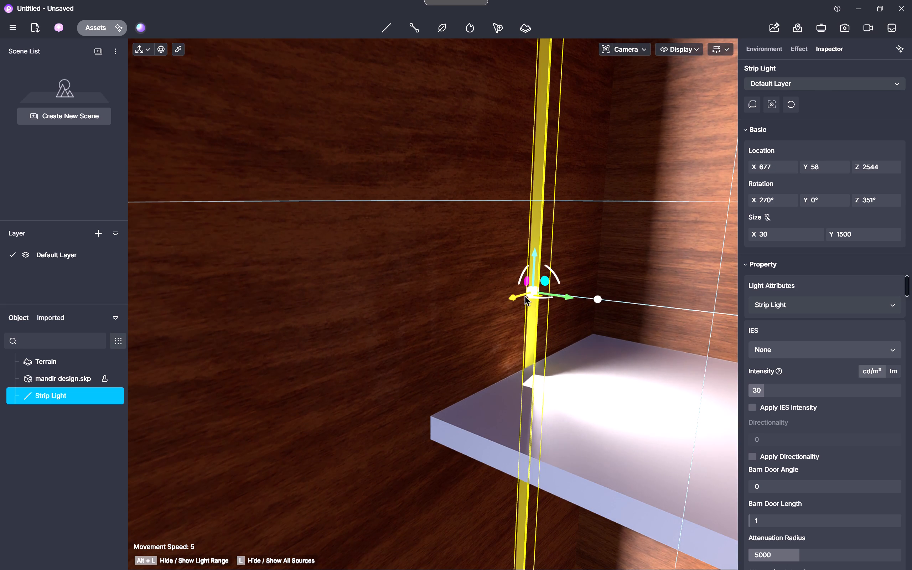
pyautogui.moveTo(525, 296); pyautogui.dragTo(544, 280)
pyautogui.moveTo(575, 288); pyautogui.dragTo(565, 284)
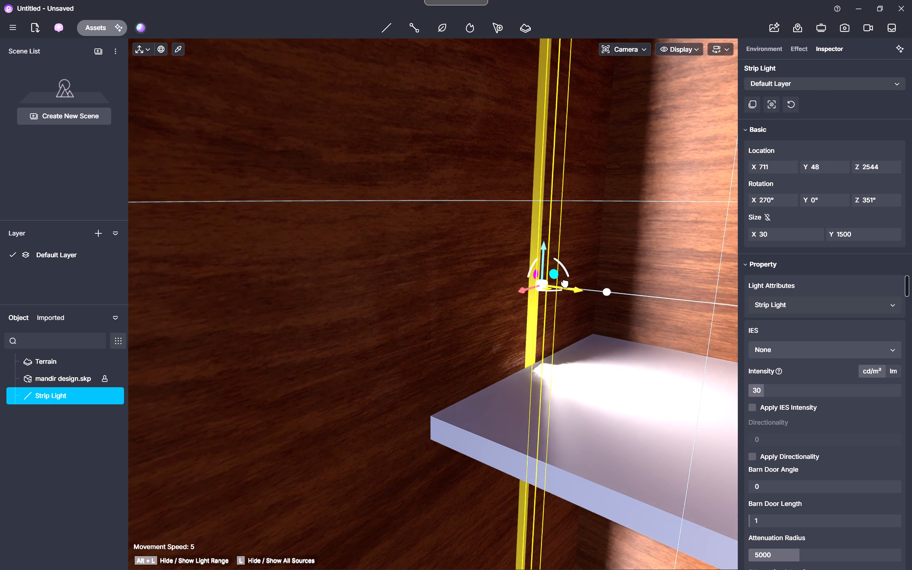
pyautogui.moveTo(565, 284); pyautogui.dragTo(557, 279)
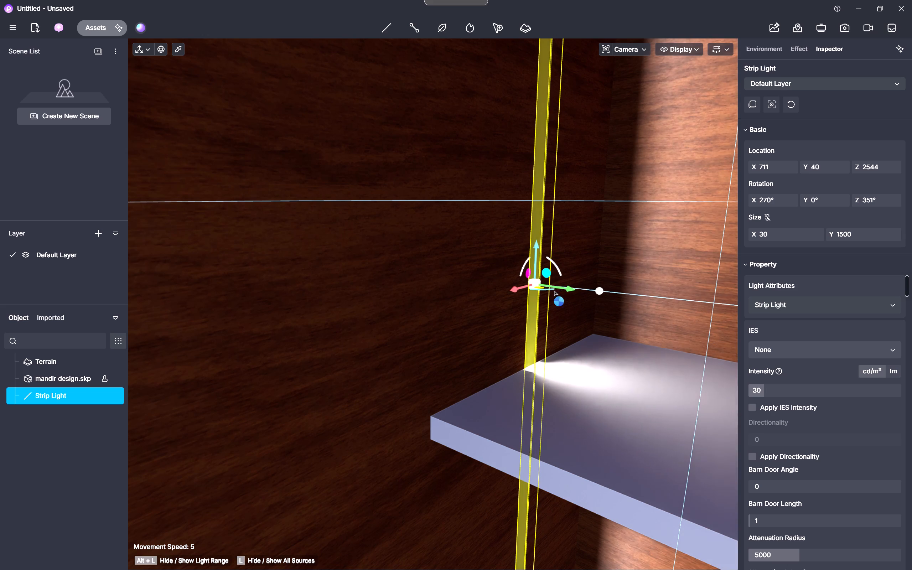
# Turn the strip light about its vertical axis to a Z rotation of about 11°.
pyautogui.click(553, 289)
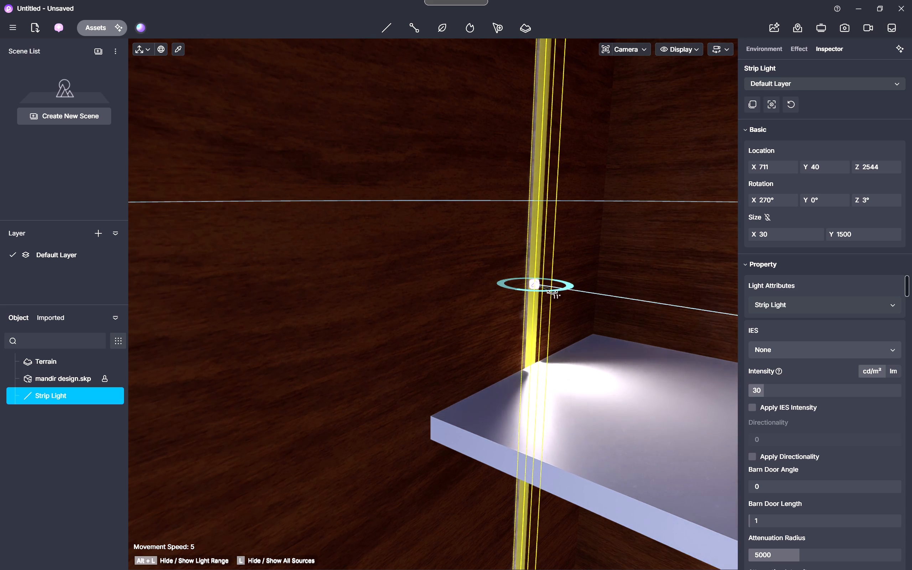
# Lower the strip light along the yellow strip to about Z 2213, aligning its upper end with the mandir's ceiling.
pyautogui.scroll(5, 430, 294)
pyautogui.moveTo(415, 217); pyautogui.dragTo(416, 224, button='middle')
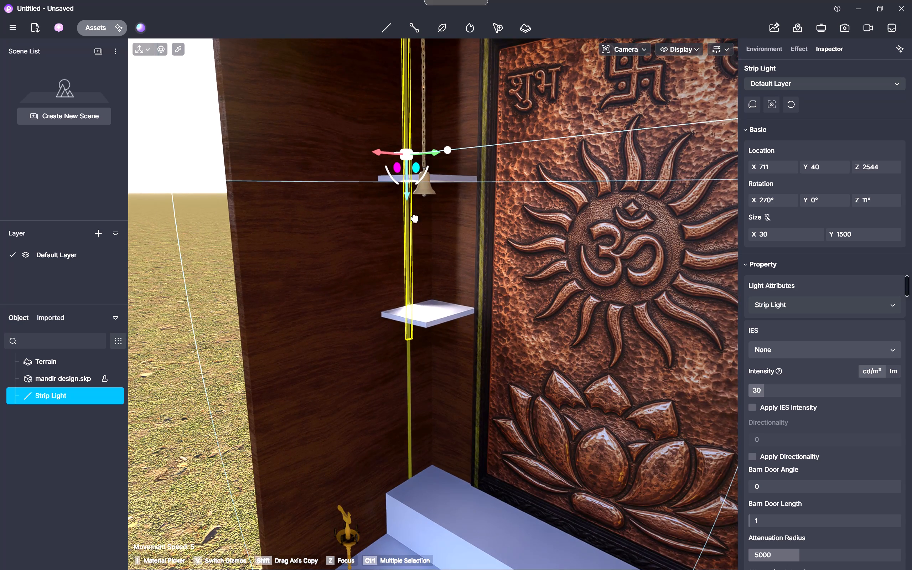
pyautogui.moveTo(416, 224); pyautogui.dragTo(423, 332, button='middle')
pyautogui.moveTo(415, 246); pyautogui.dragTo(419, 270)
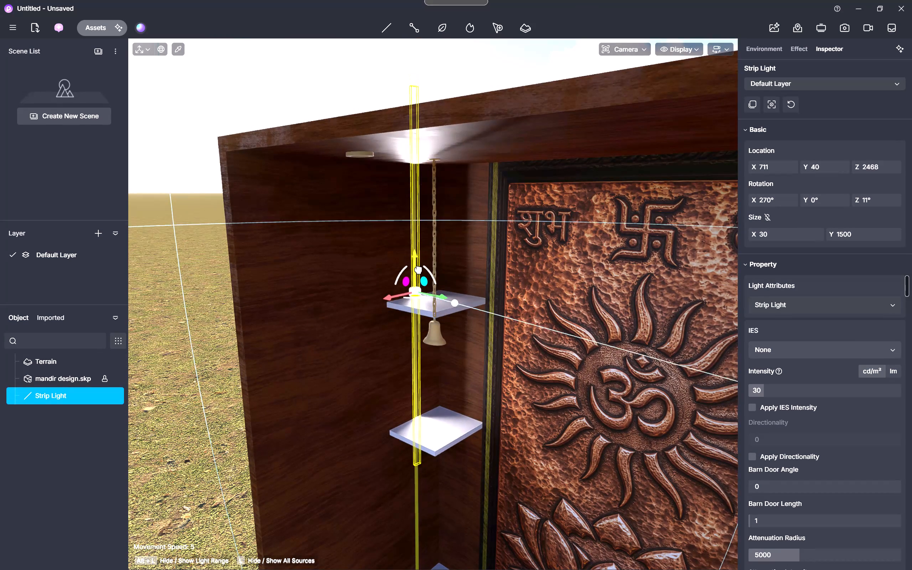
pyautogui.moveTo(419, 270); pyautogui.dragTo(420, 332)
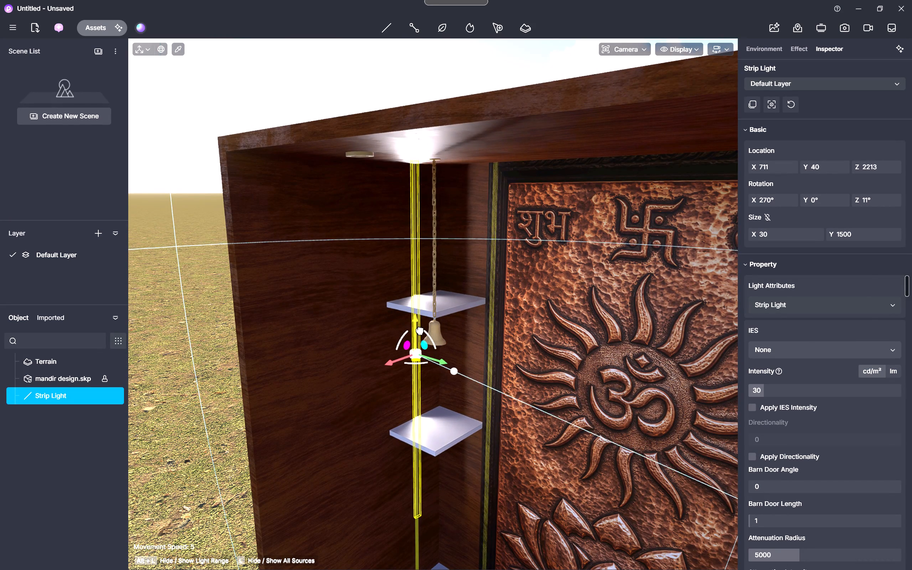
# Lengthen the strip light along the side yellow strip to a Y size of about 1755.
pyautogui.moveTo(420, 332); pyautogui.dragTo(419, 329)
pyautogui.scroll(1, 392, 368)
pyautogui.moveTo(390, 368); pyautogui.dragTo(388, 360, button='middle')
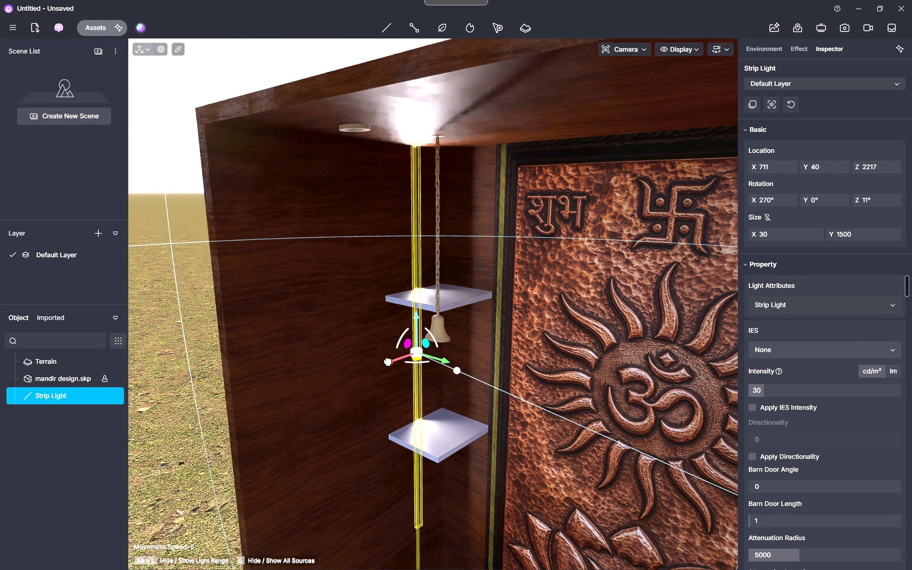
pyautogui.moveTo(388, 360); pyautogui.dragTo(387, 268, button='middle')
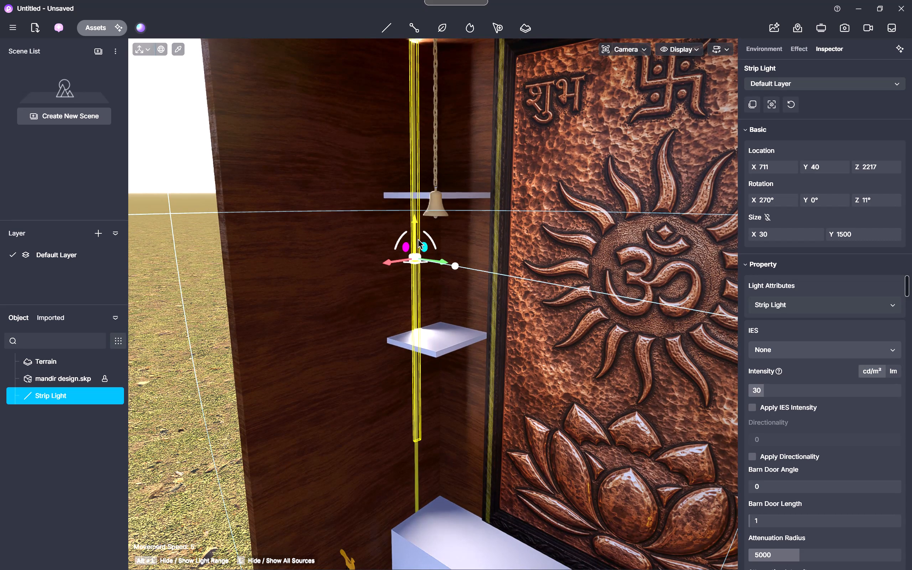
pyautogui.press('v')
pyautogui.moveTo(414, 227); pyautogui.dragTo(414, 217)
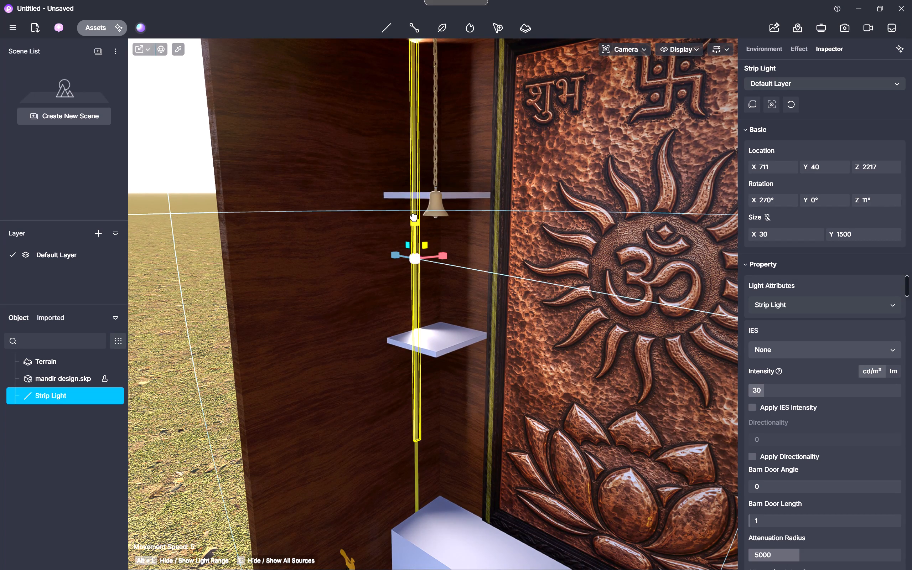
pyautogui.moveTo(414, 217); pyautogui.dragTo(416, 146)
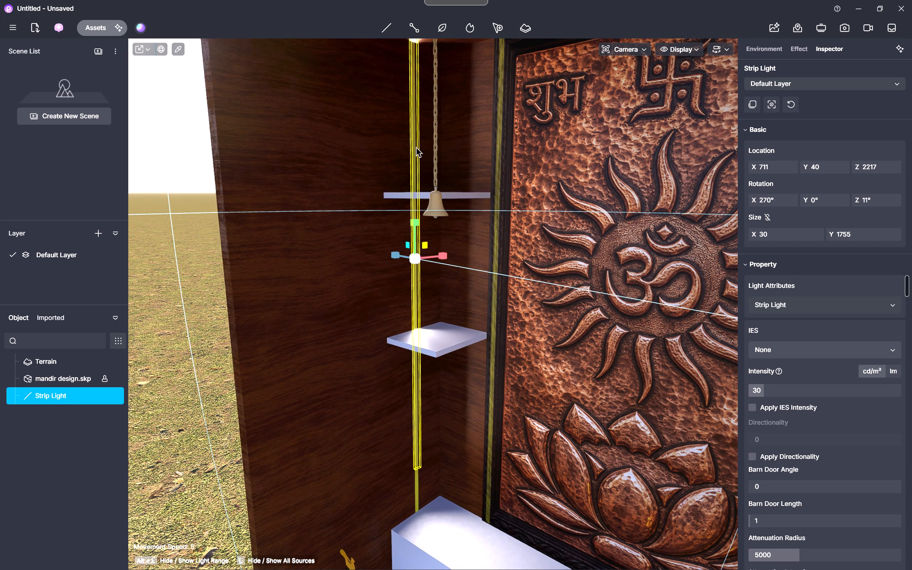
# Lower the lengthened strip light to about Z 2064, bringing its upper end back to the mandir's ceiling.
pyautogui.moveTo(415, 153); pyautogui.dragTo(419, 218, button='middle')
pyautogui.middleClick(419, 218)
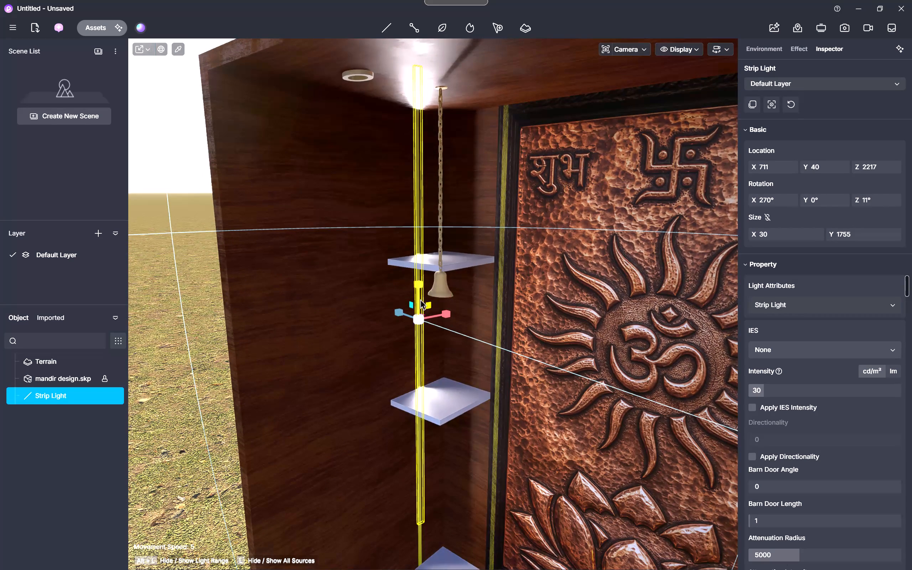
pyautogui.press('v')
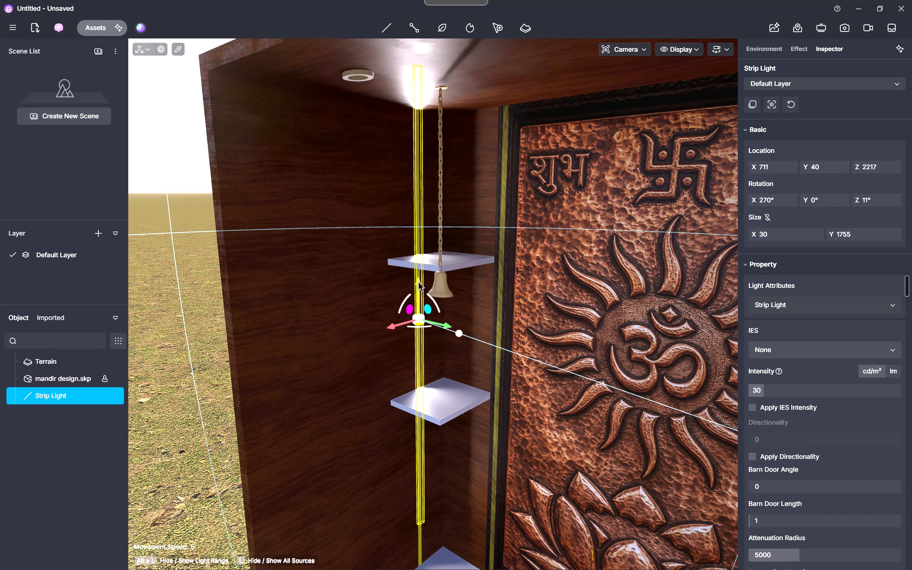
pyautogui.moveTo(418, 281); pyautogui.dragTo(422, 334)
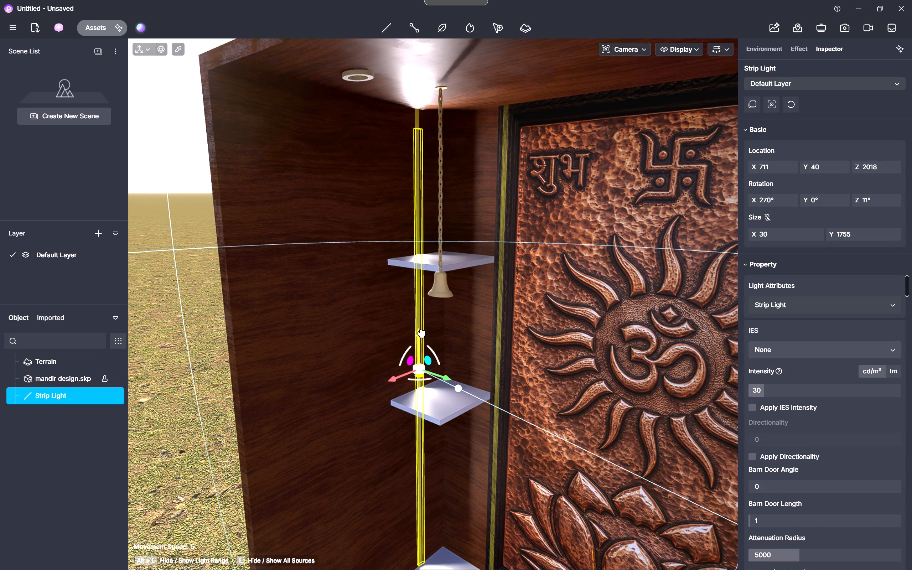
pyautogui.moveTo(422, 334); pyautogui.dragTo(422, 322)
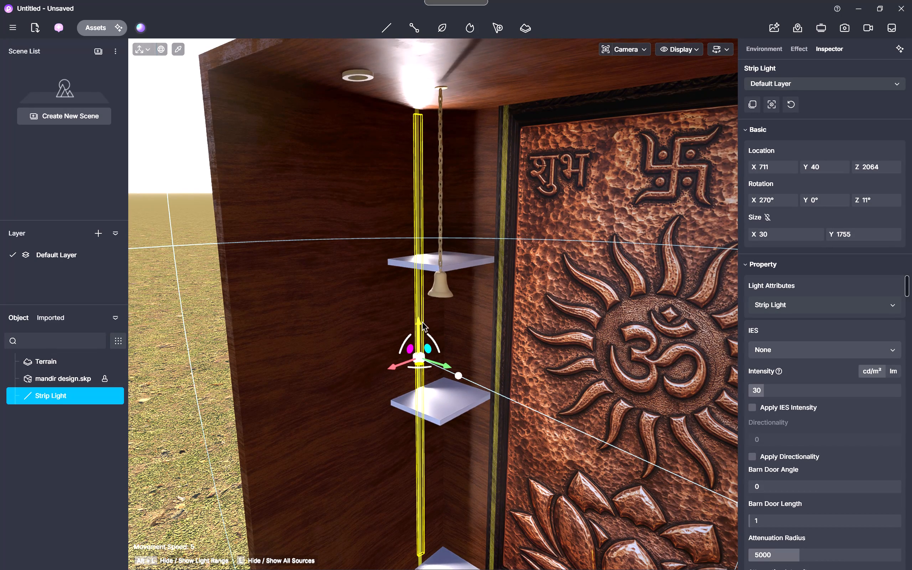
# Lengthen the strip light to a Y size of about 1814 and fine-tune its height on the yellow strip.
pyautogui.press('v')
pyautogui.moveTo(420, 323); pyautogui.dragTo(420, 312)
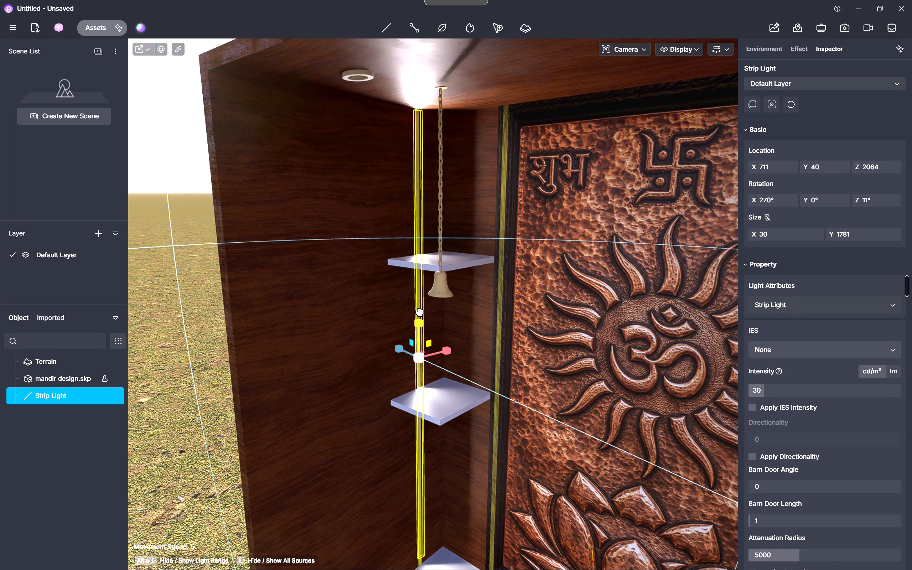
pyautogui.moveTo(420, 312); pyautogui.dragTo(420, 291)
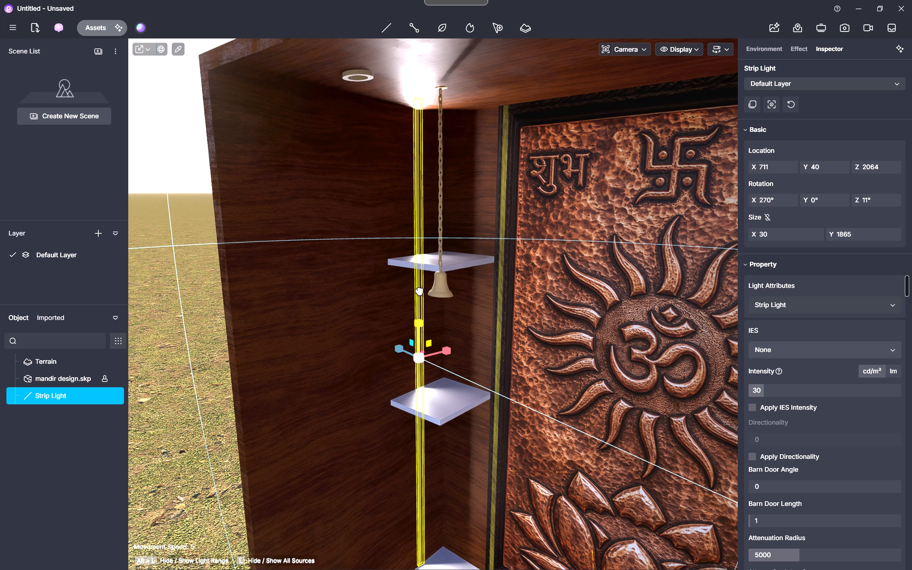
pyautogui.moveTo(420, 291); pyautogui.dragTo(422, 306)
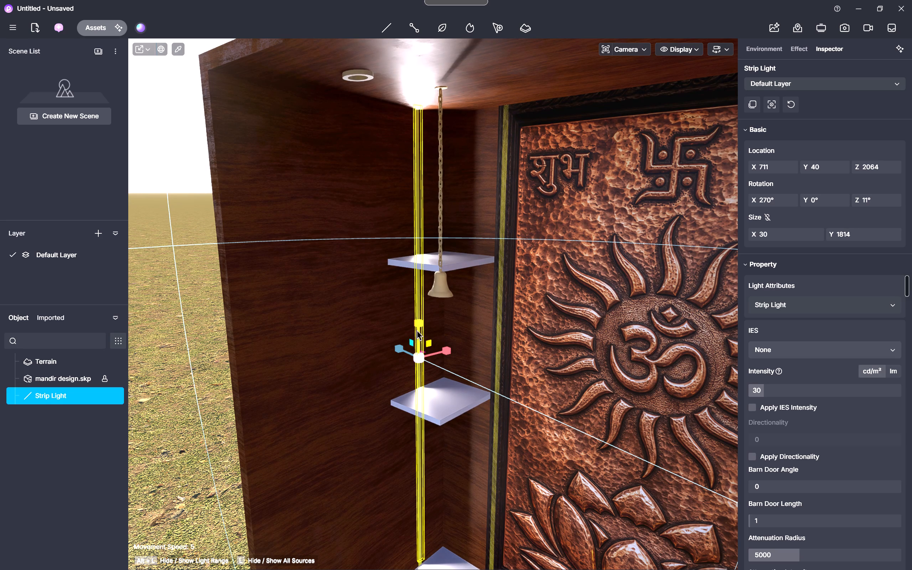
pyautogui.press('v')
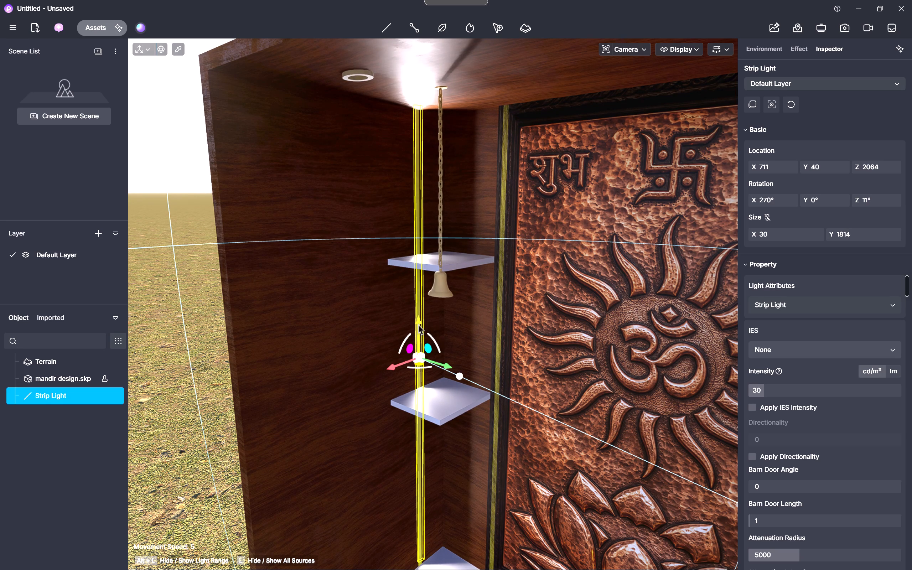
pyautogui.moveTo(421, 322); pyautogui.dragTo(422, 322)
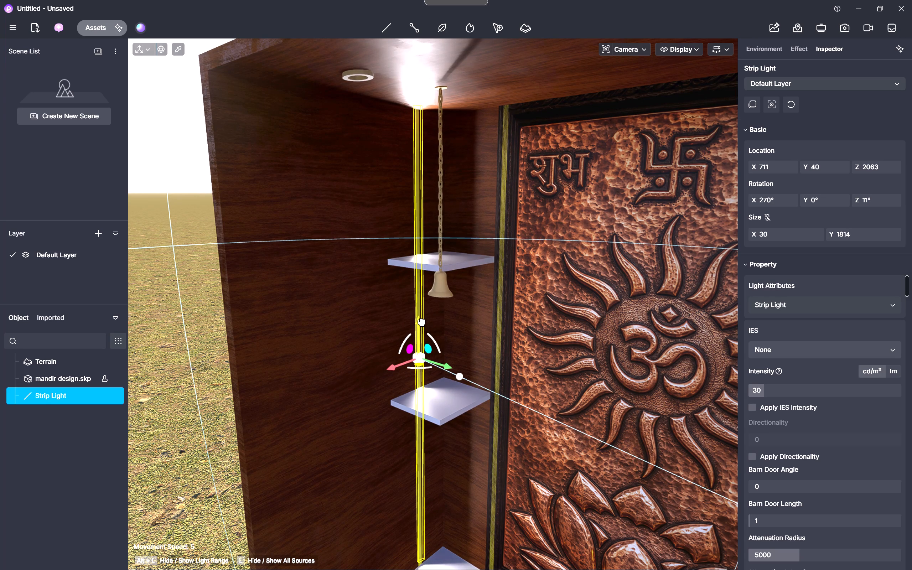
pyautogui.moveTo(422, 322); pyautogui.dragTo(422, 326)
# Examine the fitted strip light and the remaining yellow strips from close up and from the mandir's front.
pyautogui.scroll(-5, 339, 324)
pyautogui.click(283, 313)
pyautogui.moveTo(273, 311); pyautogui.dragTo(281, 312)
pyautogui.click(278, 331)
pyautogui.moveTo(282, 333); pyautogui.dragTo(455, 361, button='middle')
pyautogui.middleClick(455, 361)
pyautogui.scroll(-1, 343, 348)
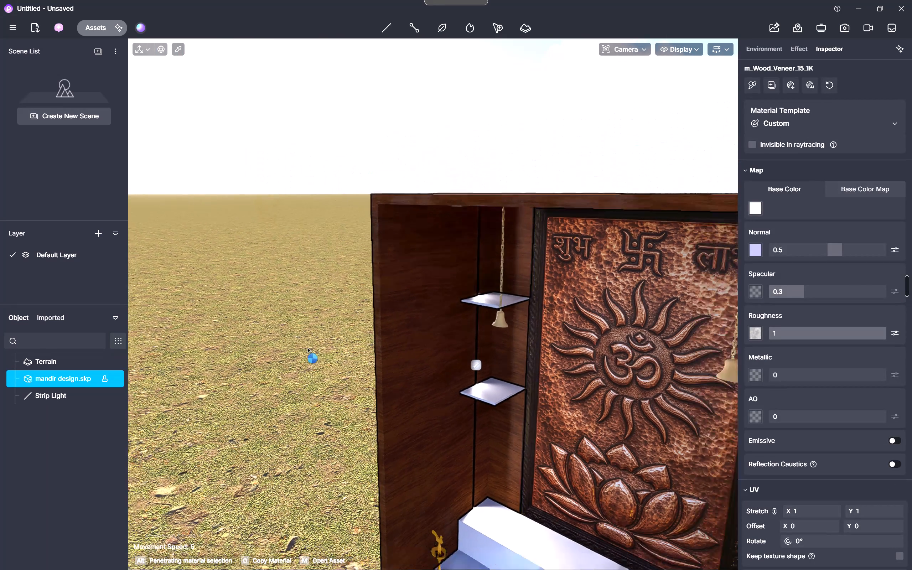
pyautogui.moveTo(315, 351); pyautogui.dragTo(397, 360)
pyautogui.keyDown('shift'); pyautogui.moveTo(470, 348); pyautogui.dragTo(294, 329, button='middle'); pyautogui.keyUp('shift')
pyautogui.middleClick(294, 329)
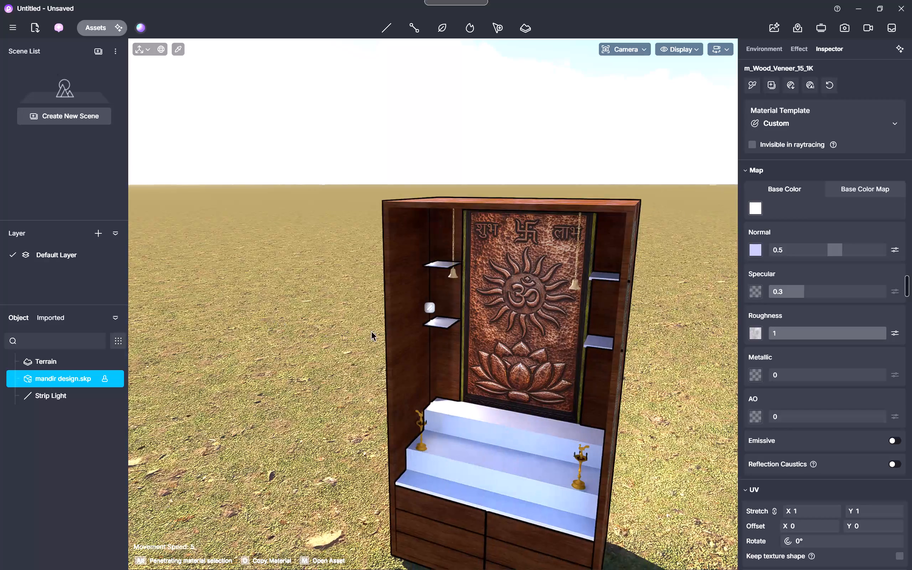
pyautogui.scroll(11, 445, 326)
pyautogui.moveTo(430, 341); pyautogui.dragTo(360, 305, button='middle')
pyautogui.middleClick(360, 305)
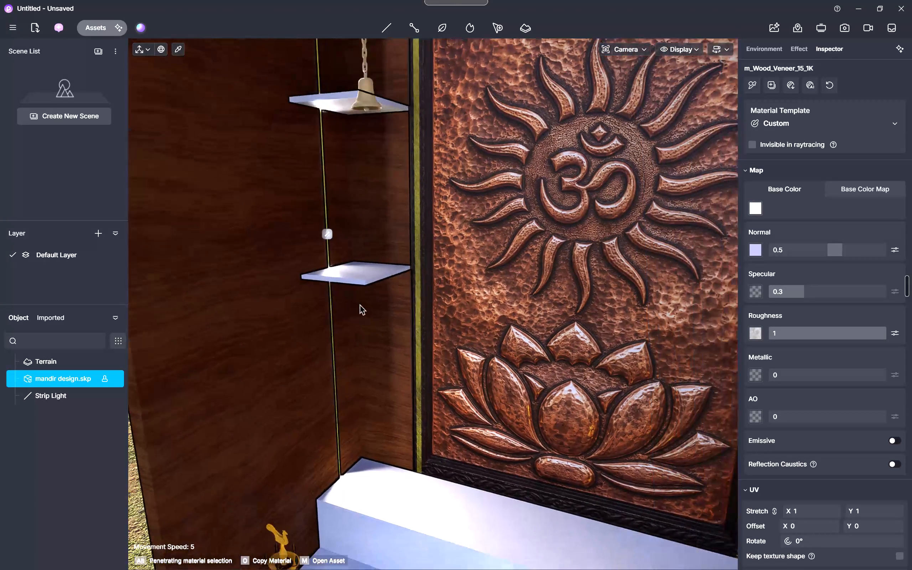
pyautogui.scroll(-3, 363, 311)
pyautogui.keyDown('shift'); pyautogui.moveTo(368, 325); pyautogui.dragTo(356, 325, button='middle'); pyautogui.keyUp('shift')
pyautogui.scroll(8, 355, 331)
pyautogui.moveTo(346, 340); pyautogui.dragTo(330, 347, button='middle')
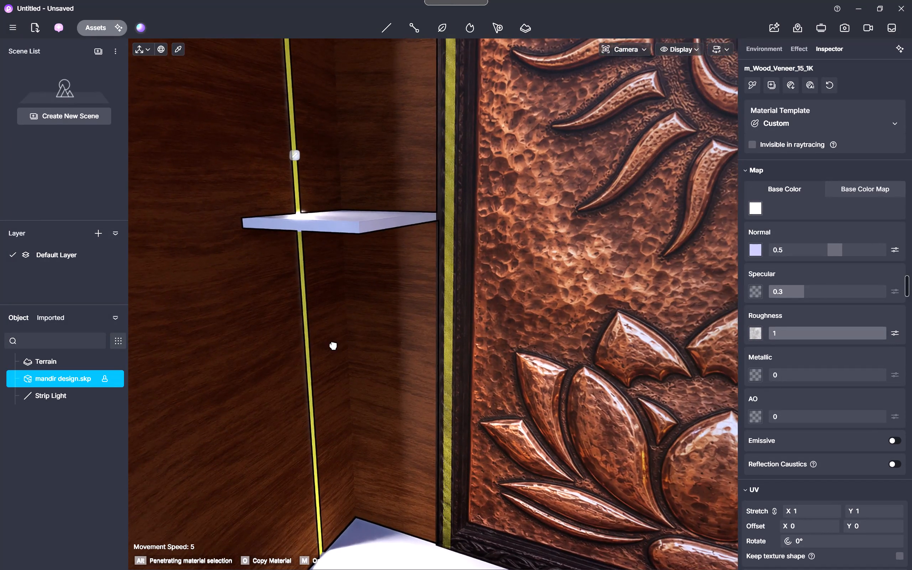
pyautogui.moveTo(330, 347); pyautogui.dragTo(314, 353, button='middle')
pyautogui.middleClick(314, 353)
pyautogui.scroll(-6, 313, 353)
pyautogui.scroll(-4, 276, 342)
pyautogui.moveTo(238, 342); pyautogui.dragTo(309, 340, button='middle')
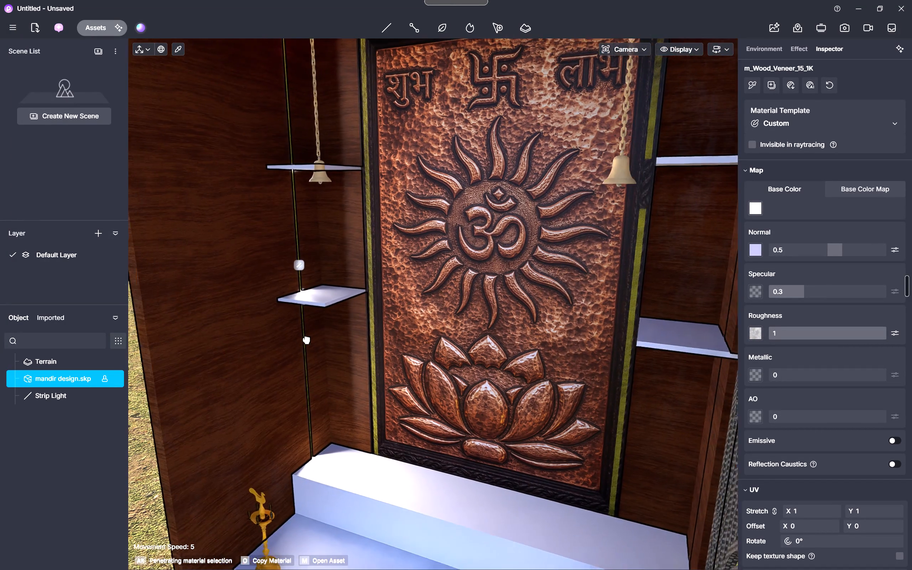
pyautogui.moveTo(309, 340); pyautogui.dragTo(370, 339, button='middle')
pyautogui.middleClick(374, 338)
pyautogui.moveTo(401, 337); pyautogui.dragTo(473, 335, button='middle')
pyautogui.moveTo(275, 344); pyautogui.dragTo(375, 343)
pyautogui.keyDown('shift'); pyautogui.moveTo(341, 337); pyautogui.dragTo(106, 333, button='middle'); pyautogui.keyUp('shift')
pyautogui.keyDown('shift'); pyautogui.middleClick(106, 333); pyautogui.keyUp('shift')
pyautogui.moveTo(219, 331); pyautogui.dragTo(353, 365, button='middle')
pyautogui.middleClick(354, 365)
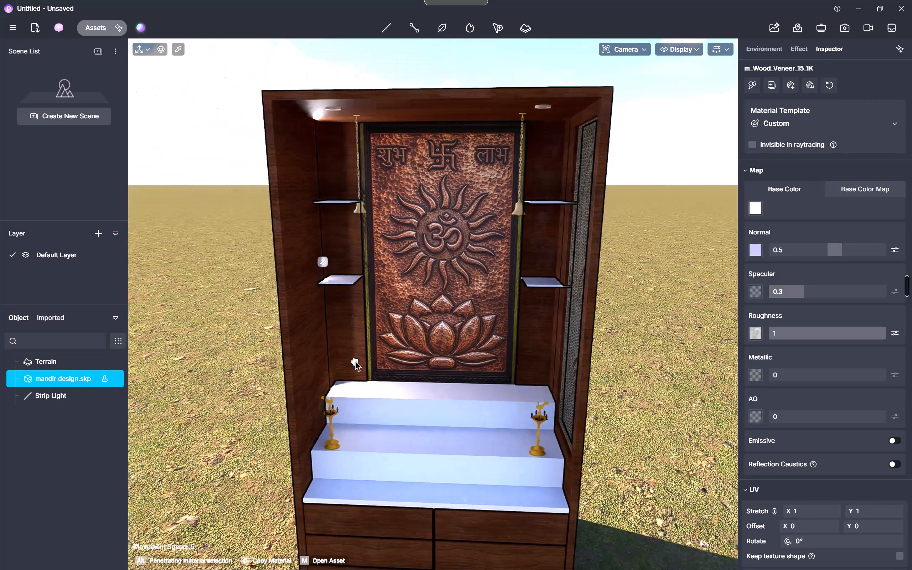
# Place a second strip light on the copper Om panel, at about Y 820, Z 2228.
pyautogui.scroll(5, 346, 313)
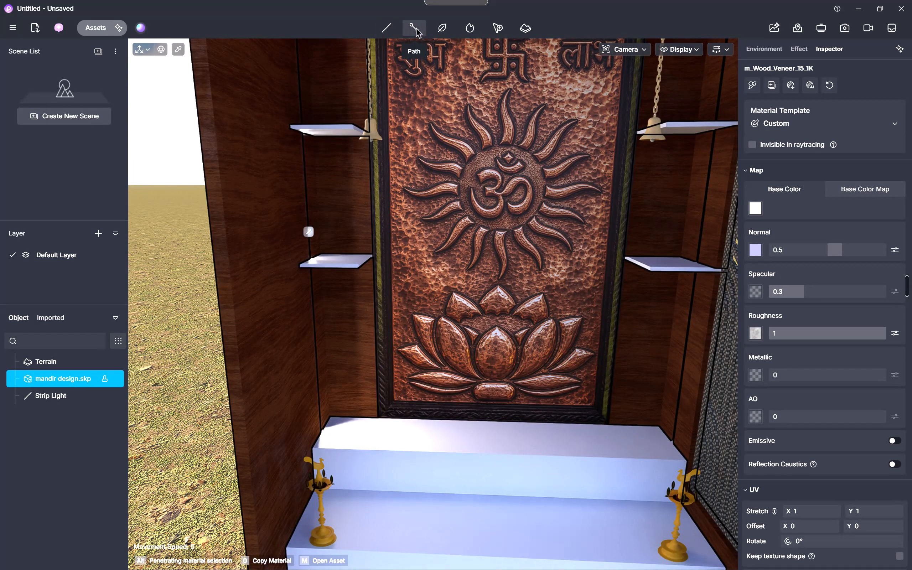
pyautogui.click(395, 25)
pyautogui.click(388, 78)
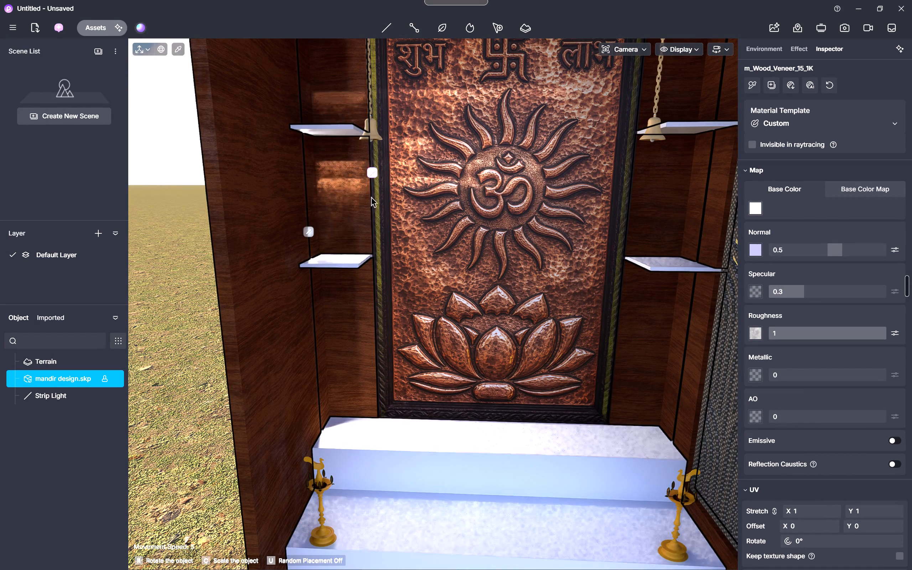
pyautogui.scroll(-3, 377, 204)
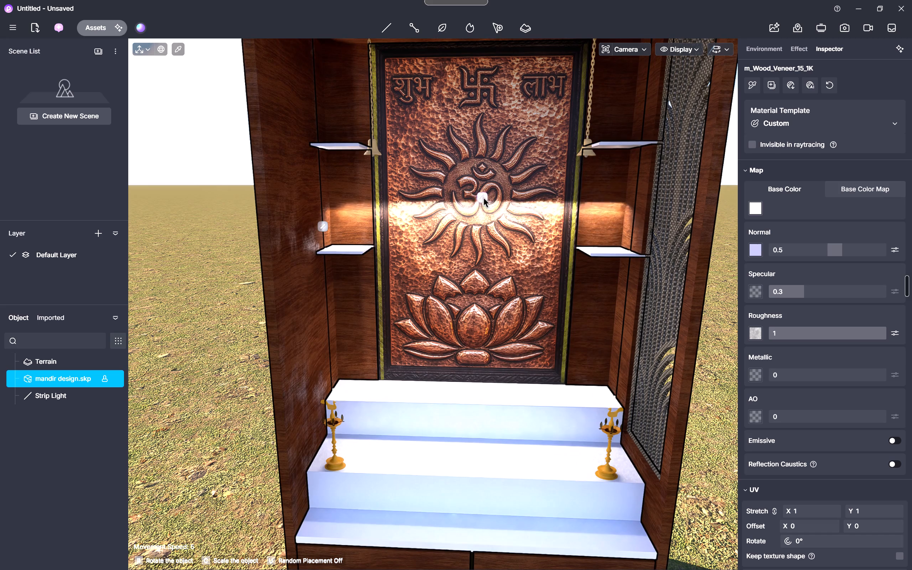
pyautogui.click(472, 192)
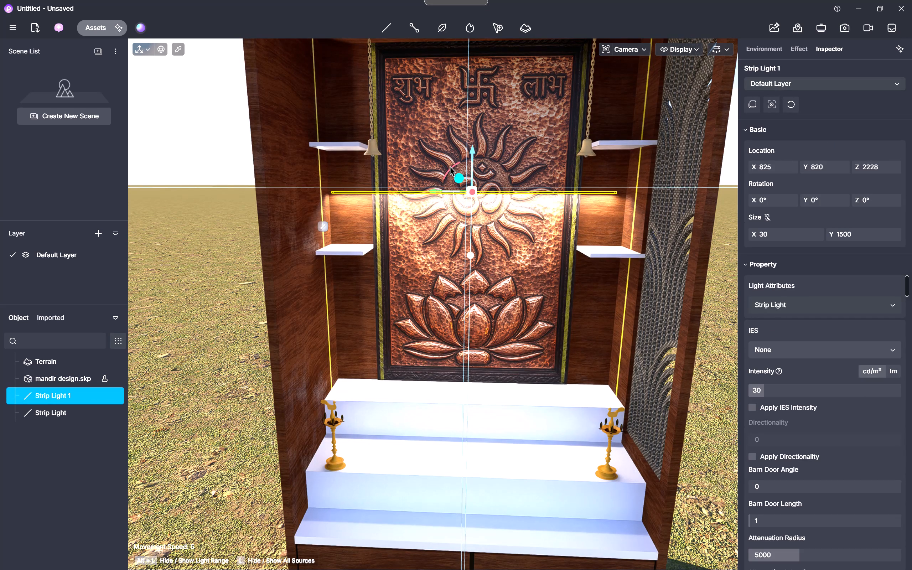
# Stand the second strip light upright by turning it to an X rotation of 270°.
pyautogui.moveTo(453, 169); pyautogui.dragTo(448, 211)
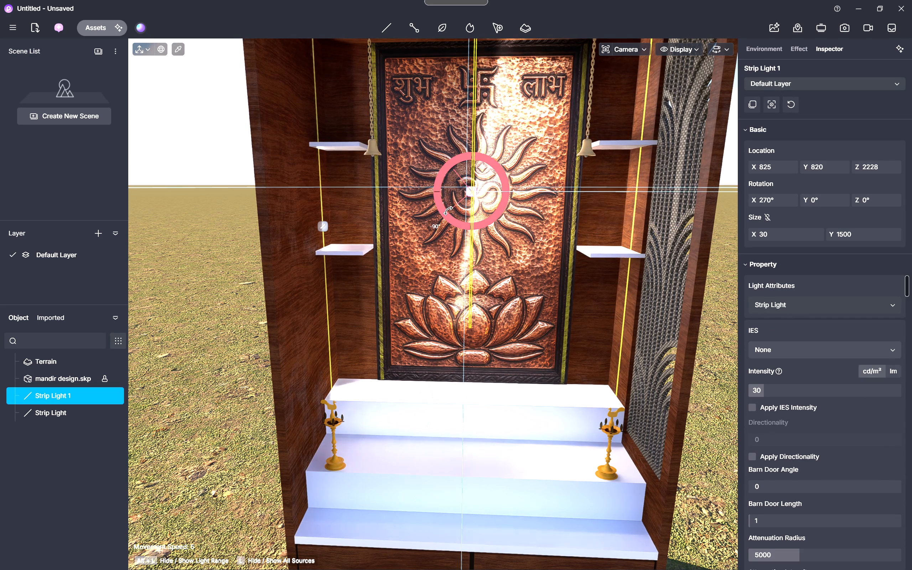
pyautogui.moveTo(448, 211); pyautogui.dragTo(450, 212)
# Move the second strip light sideways onto the yellow strip at the Om panel's left edge, to about Y 307.
pyautogui.keyDown('shift'); pyautogui.moveTo(459, 161); pyautogui.dragTo(438, 242, button='middle'); pyautogui.keyUp('shift')
pyautogui.scroll(4, 444, 271)
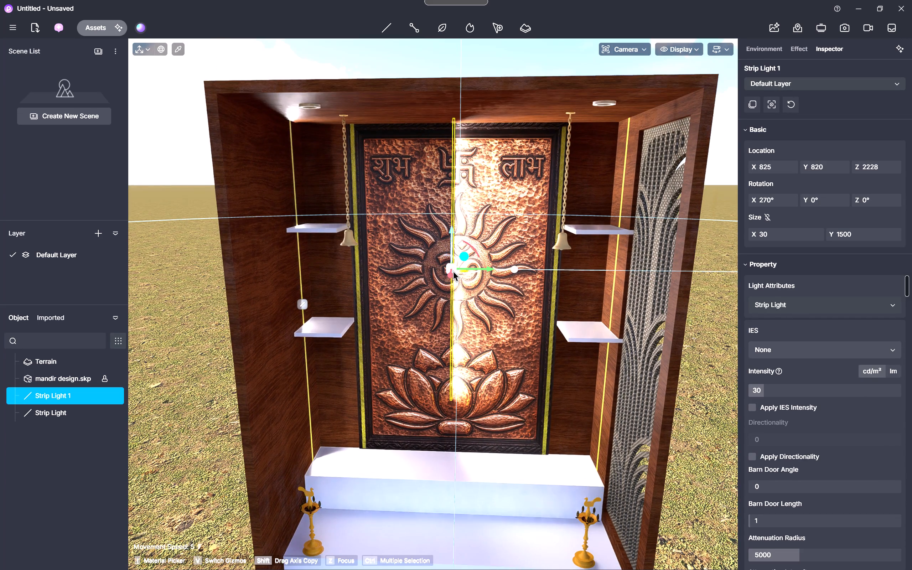
pyautogui.moveTo(480, 265); pyautogui.dragTo(338, 266)
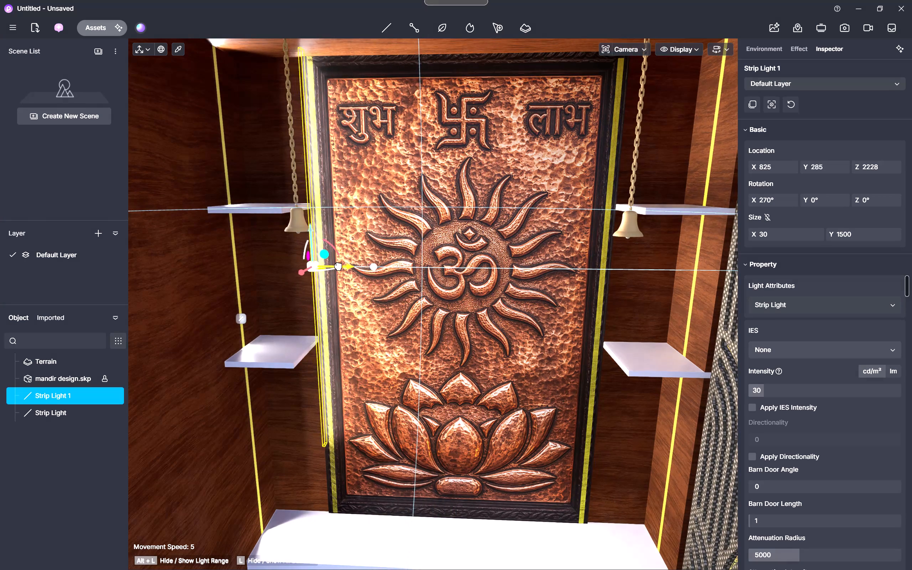
pyautogui.moveTo(338, 266); pyautogui.dragTo(344, 278)
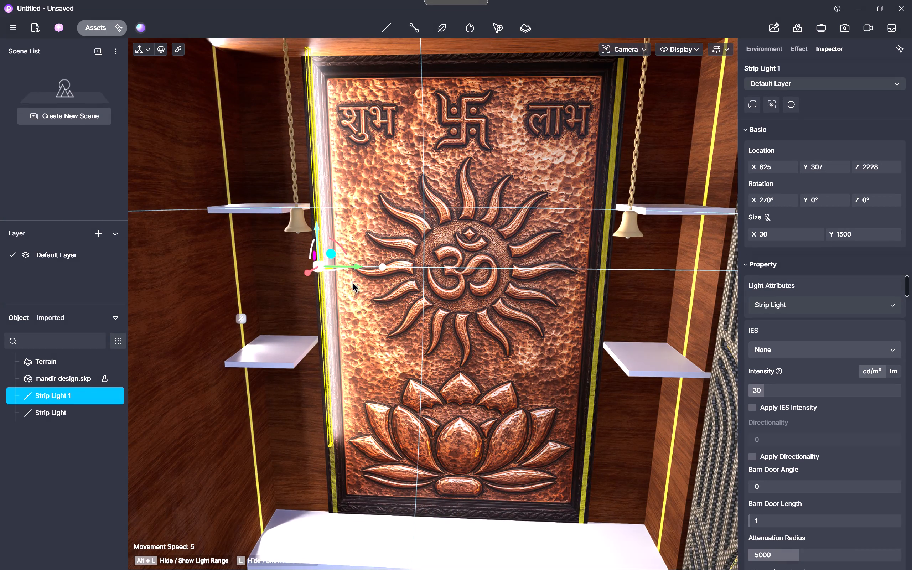
# Fit the second strip light to the panel-edge strip's height, with a Y size of about 1808 at about Z 2064.
pyautogui.moveTo(360, 287); pyautogui.dragTo(301, 334, button='middle')
pyautogui.moveTo(260, 282); pyautogui.dragTo(263, 302)
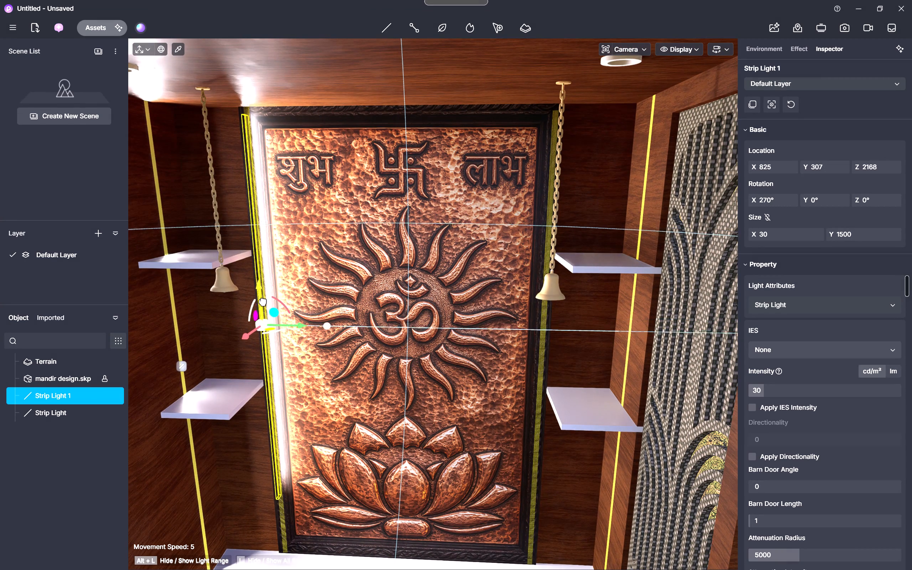
pyautogui.moveTo(263, 302); pyautogui.dragTo(266, 322)
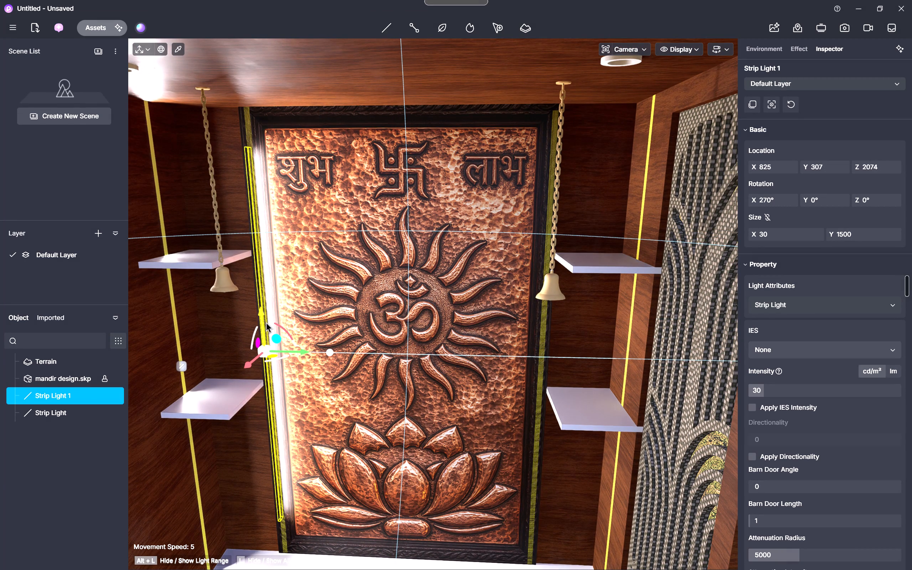
pyautogui.press('v')
pyautogui.moveTo(265, 315); pyautogui.dragTo(261, 268)
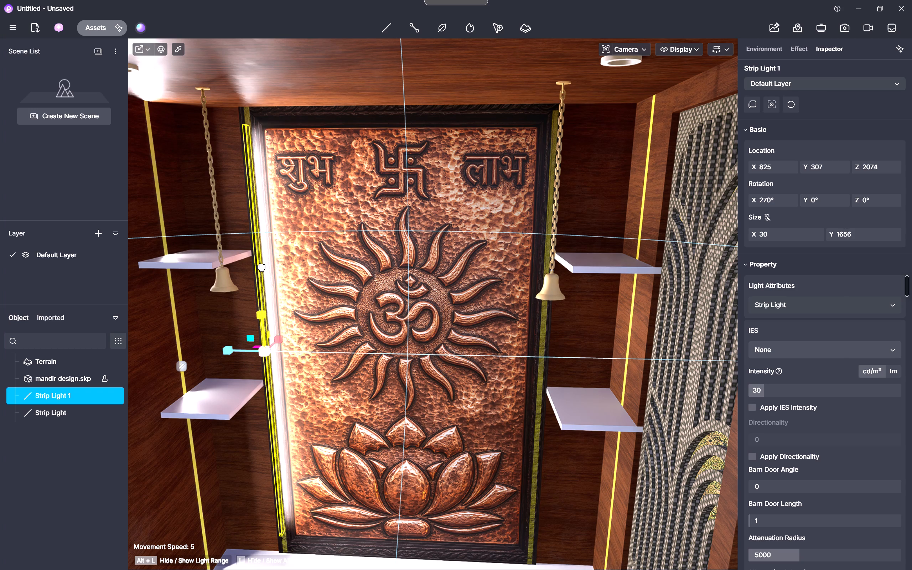
pyautogui.moveTo(261, 268); pyautogui.dragTo(261, 228)
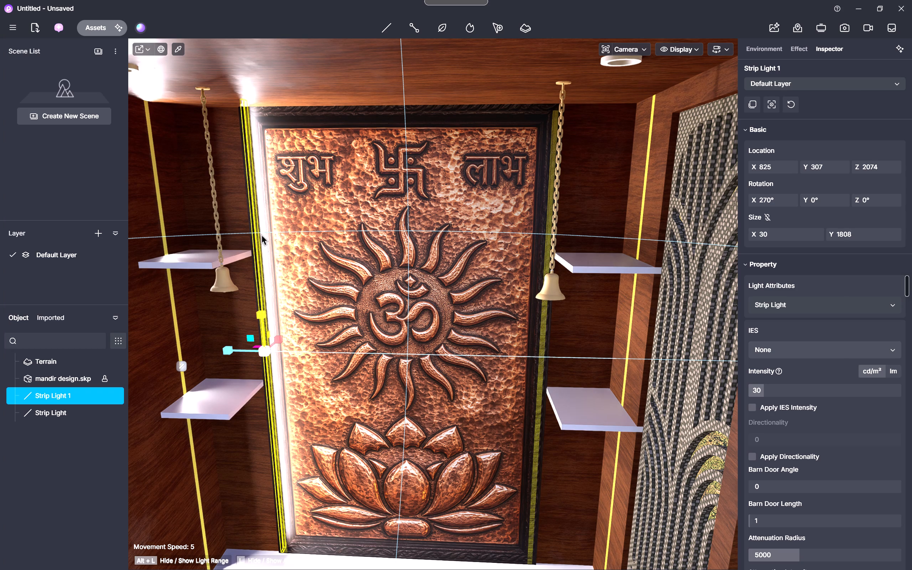
pyautogui.press('v')
pyautogui.click(261, 312)
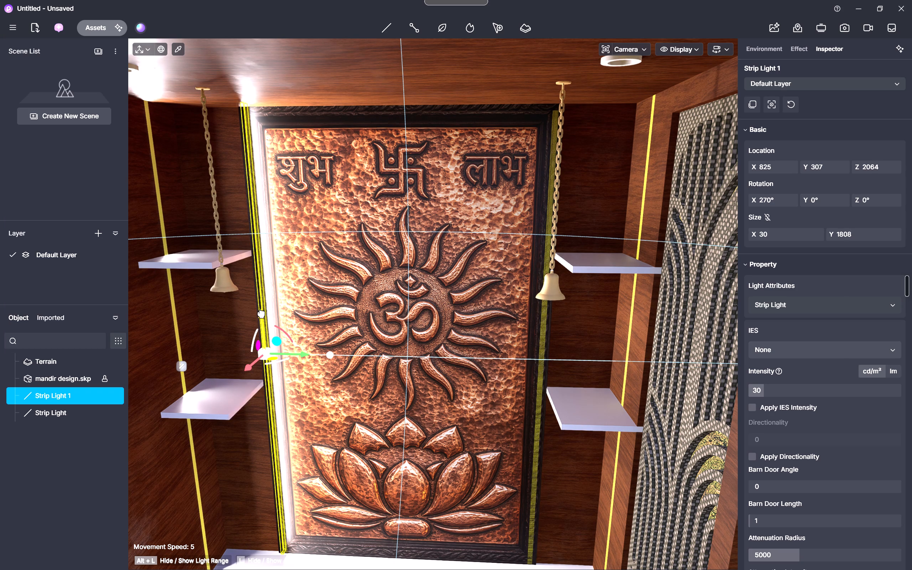
# Move the second strip light in depth against the panel-edge yellow strip, to about X 837.
pyautogui.scroll(-3, 261, 313)
pyautogui.moveTo(217, 314); pyautogui.dragTo(305, 266, button='middle')
pyautogui.middleClick(305, 266)
pyautogui.scroll(10, 328, 295)
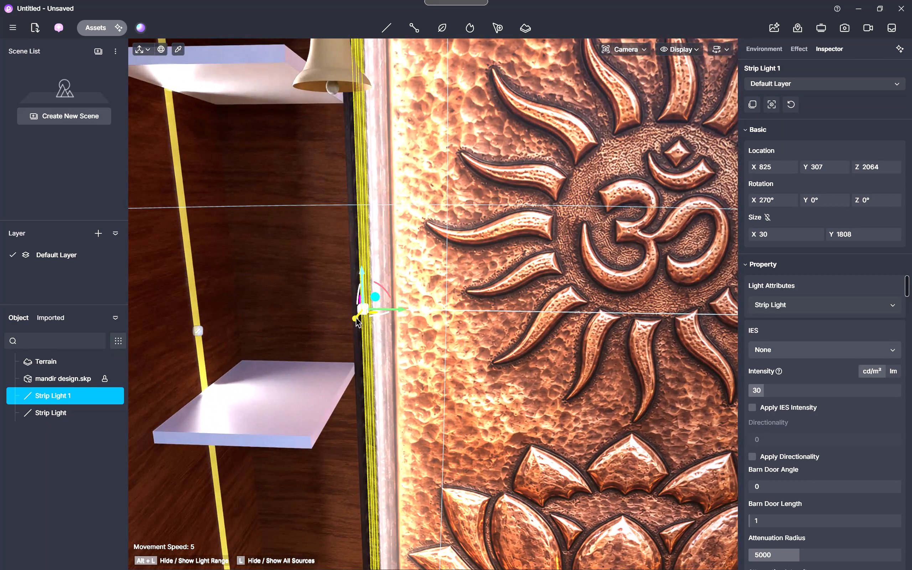
pyautogui.click(356, 317)
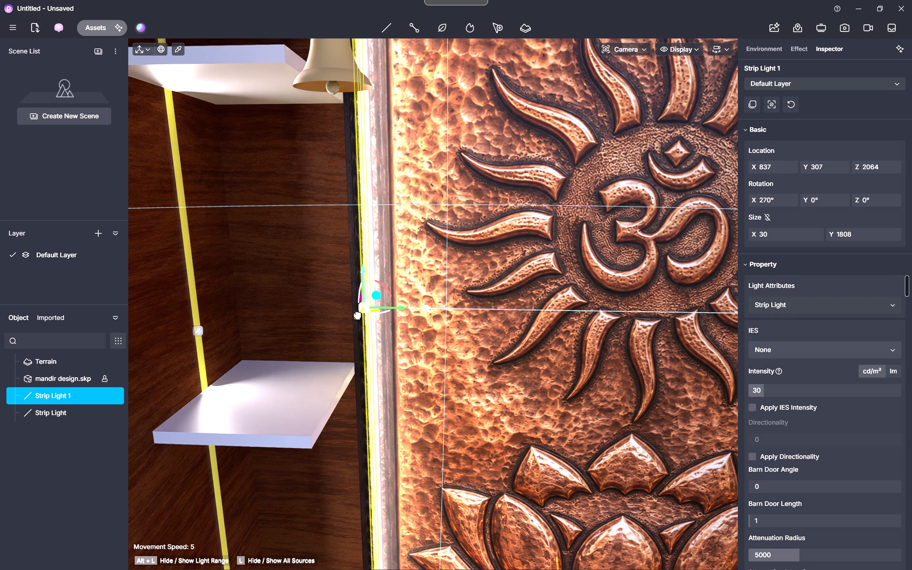
pyautogui.scroll(-16, 358, 313)
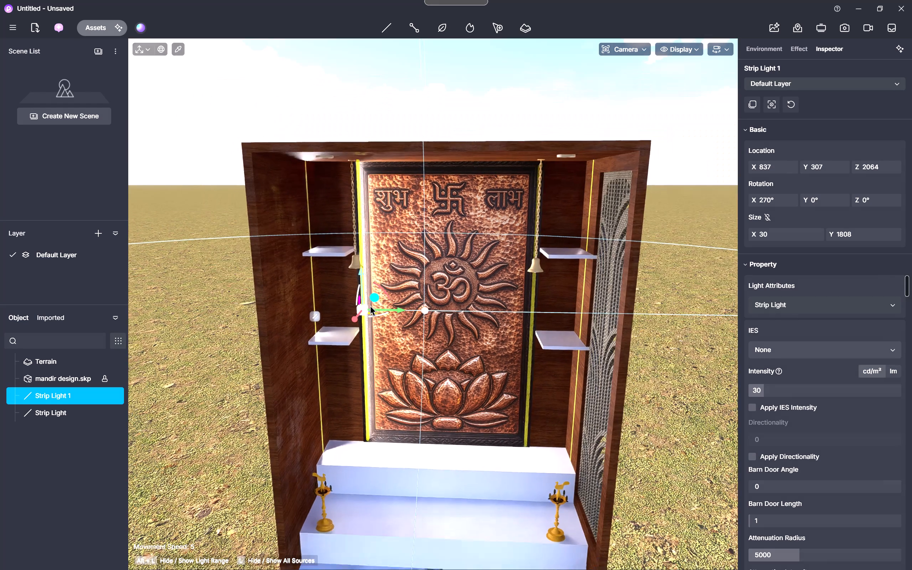
# Fine-tune the second strip light's depth against the yellow strip at the Om panel's left edge, to about X 844.
pyautogui.scroll(5, 370, 306)
pyautogui.moveTo(351, 318); pyautogui.dragTo(352, 321)
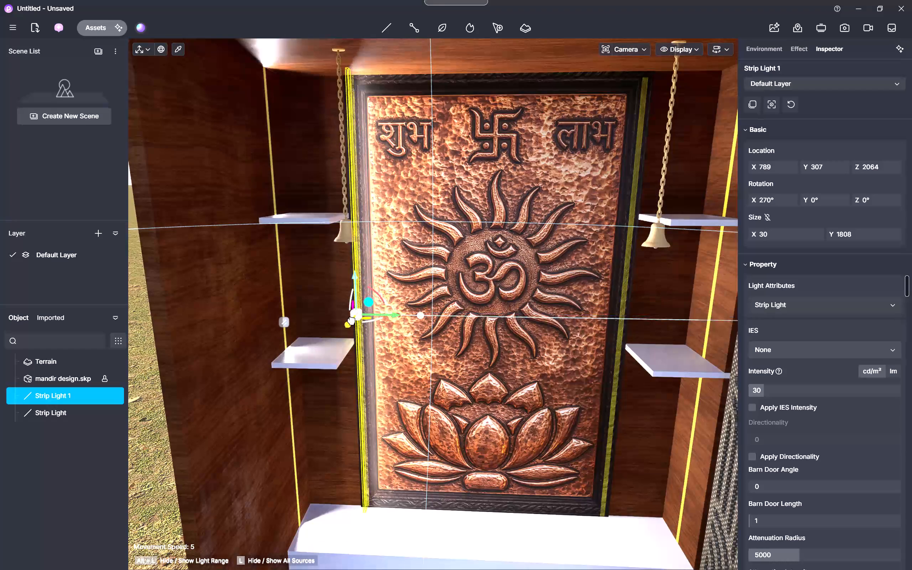
pyautogui.moveTo(352, 321); pyautogui.dragTo(356, 318)
pyautogui.scroll(-4, 361, 311)
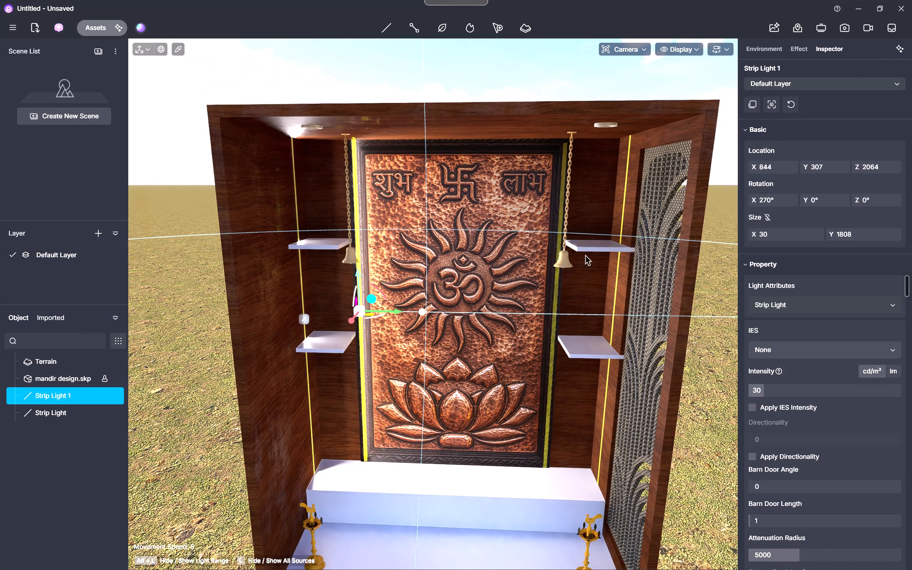
# Aim the second strip light's beam across the Om panel, with a Z rotation of about 359°, and deselect it.
pyautogui.keyDown('shift'); pyautogui.moveTo(589, 254); pyautogui.dragTo(545, 258, button='middle'); pyautogui.keyUp('shift')
pyautogui.middleClick(545, 258)
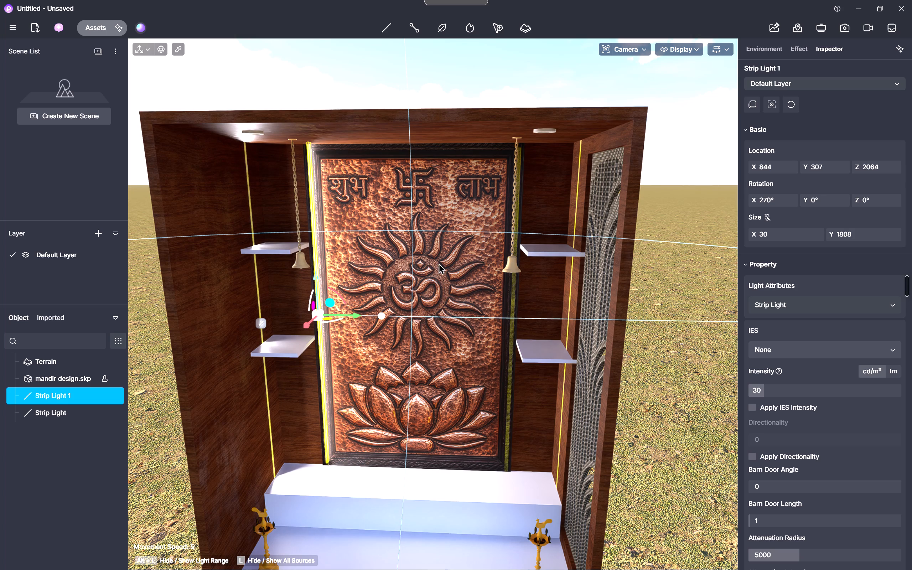
pyautogui.keyDown('shift'); pyautogui.moveTo(439, 264); pyautogui.dragTo(370, 257, button='middle'); pyautogui.keyUp('shift')
pyautogui.keyDown('shift'); pyautogui.middleClick(370, 257); pyautogui.keyUp('shift')
pyautogui.scroll(4, 286, 305)
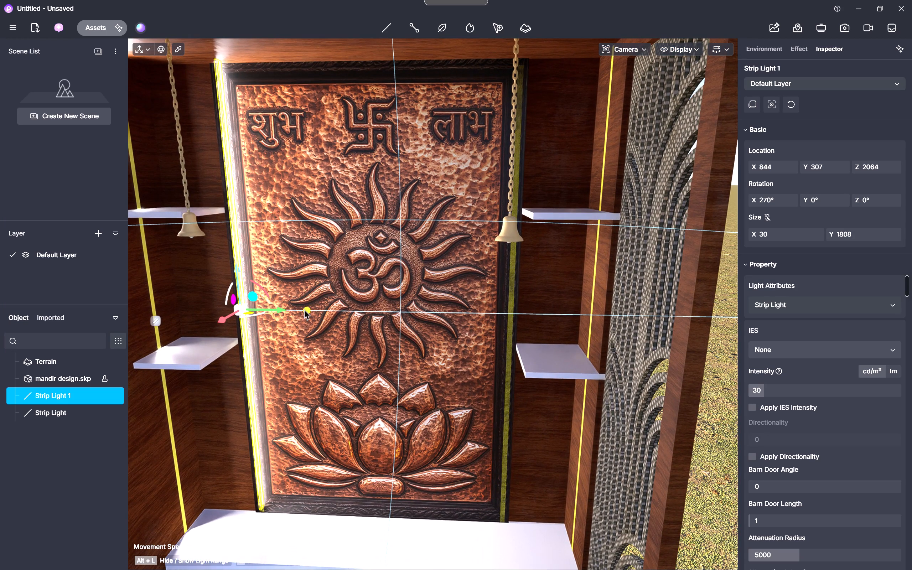
pyautogui.click(304, 310)
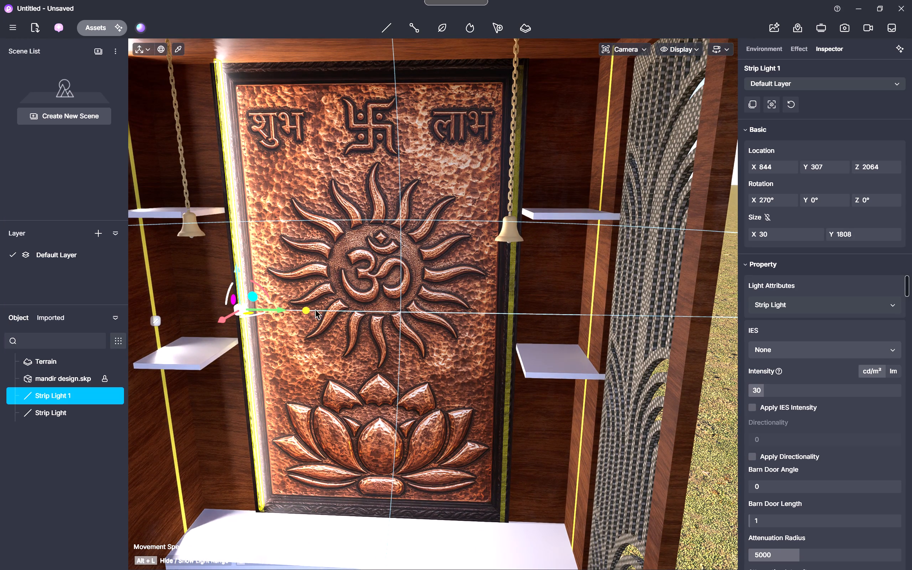
pyautogui.moveTo(310, 311); pyautogui.dragTo(401, 311)
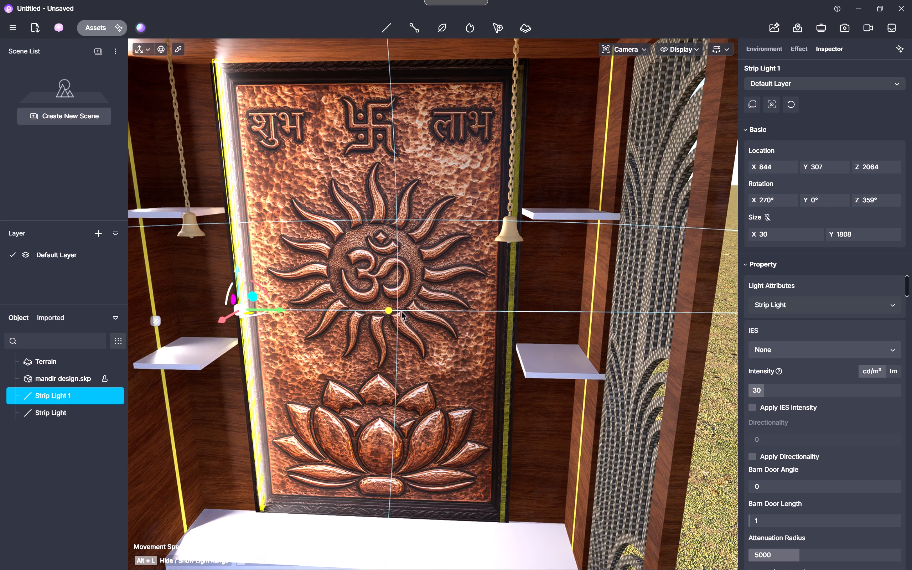
pyautogui.moveTo(401, 311); pyautogui.dragTo(447, 310)
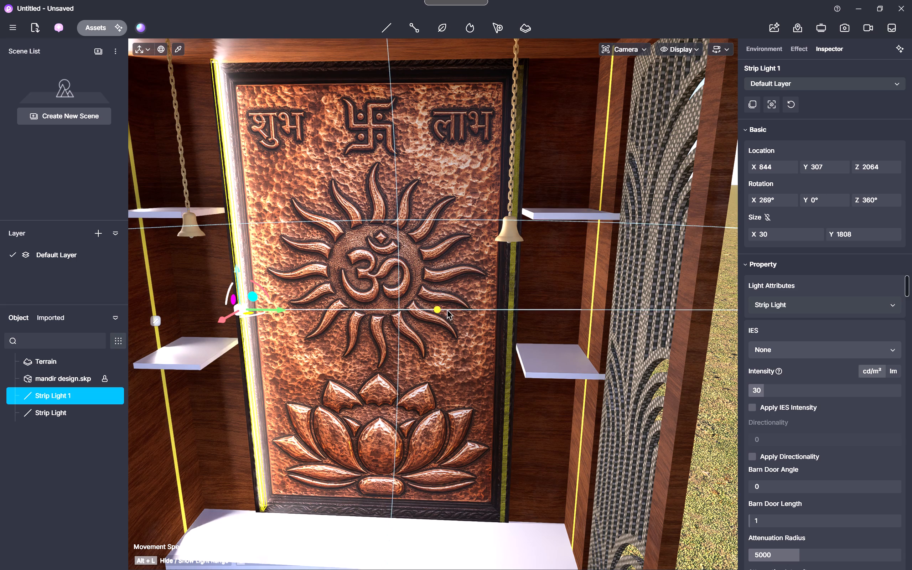
pyautogui.moveTo(447, 310); pyautogui.dragTo(416, 310)
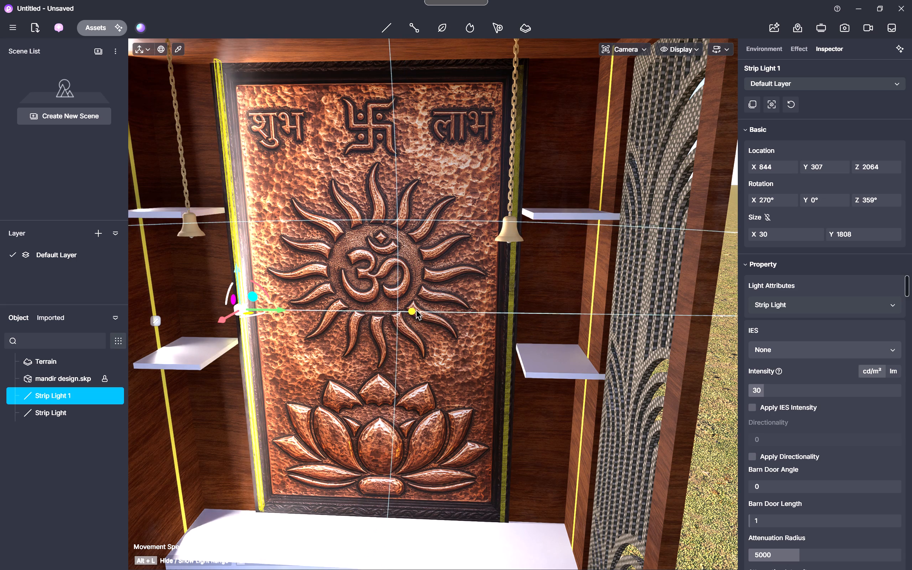
pyautogui.moveTo(416, 310); pyautogui.dragTo(415, 313)
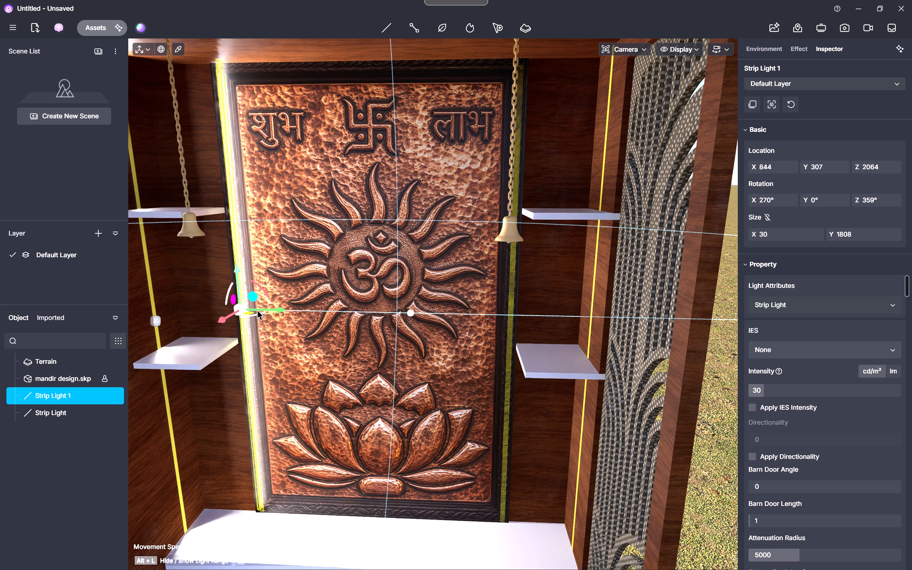
pyautogui.scroll(-5, 582, 280)
pyautogui.keyDown('shift'); pyautogui.moveTo(626, 292); pyautogui.dragTo(483, 310, button='middle'); pyautogui.keyUp('shift')
pyautogui.keyDown('shift'); pyautogui.middleClick(482, 310); pyautogui.keyUp('shift')
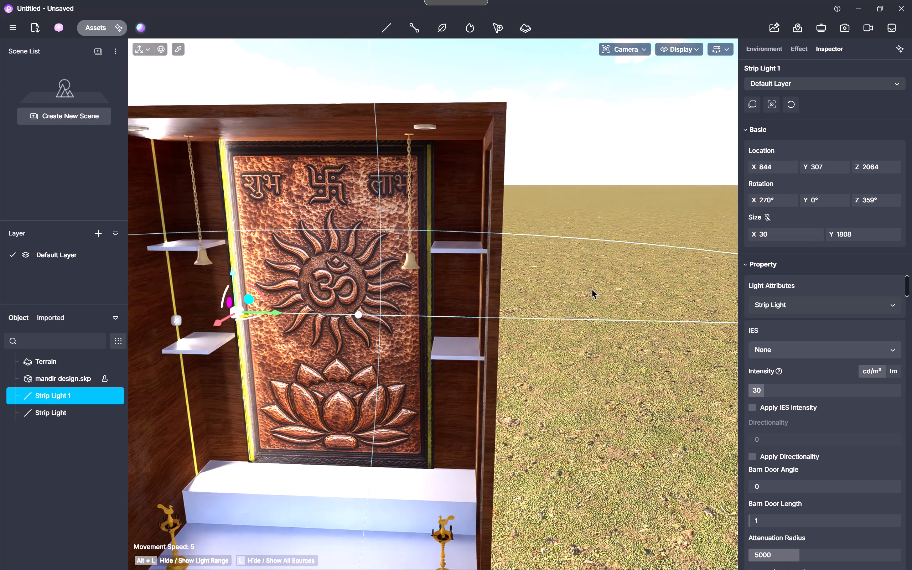
pyautogui.click(592, 289)
# Add a third strip light on the upper Om panel and stand it upright with an X rotation of 90°.
pyautogui.scroll(4, 303, 321)
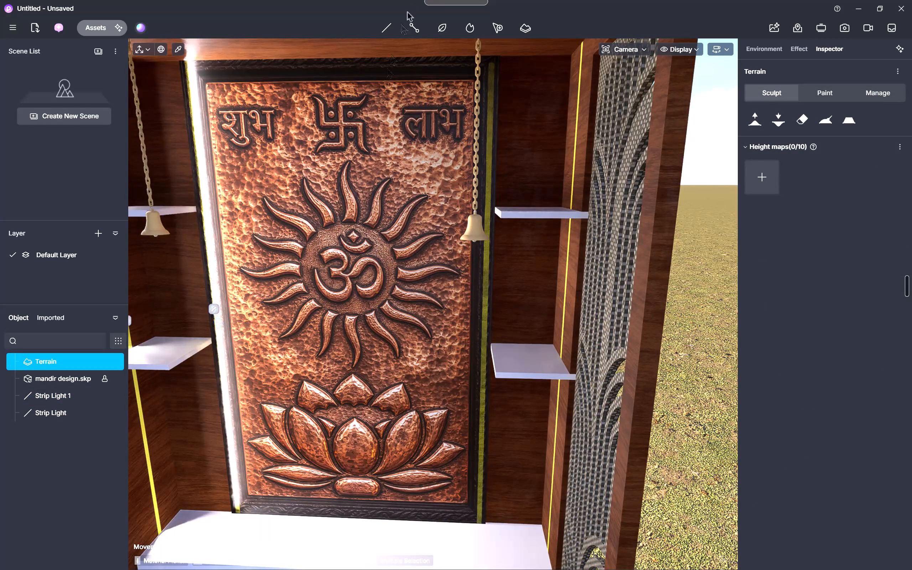
pyautogui.click(387, 28)
pyautogui.click(384, 82)
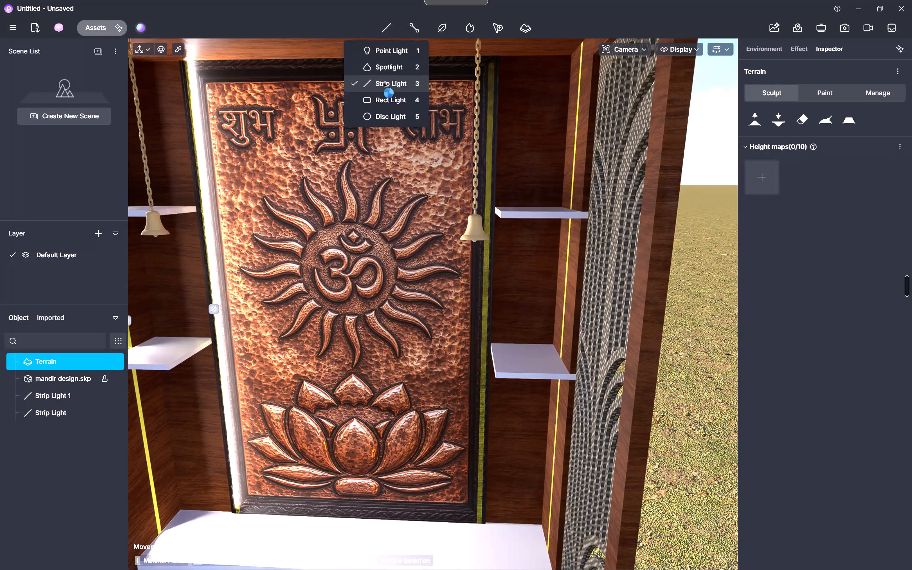
pyautogui.scroll(-1, 398, 196)
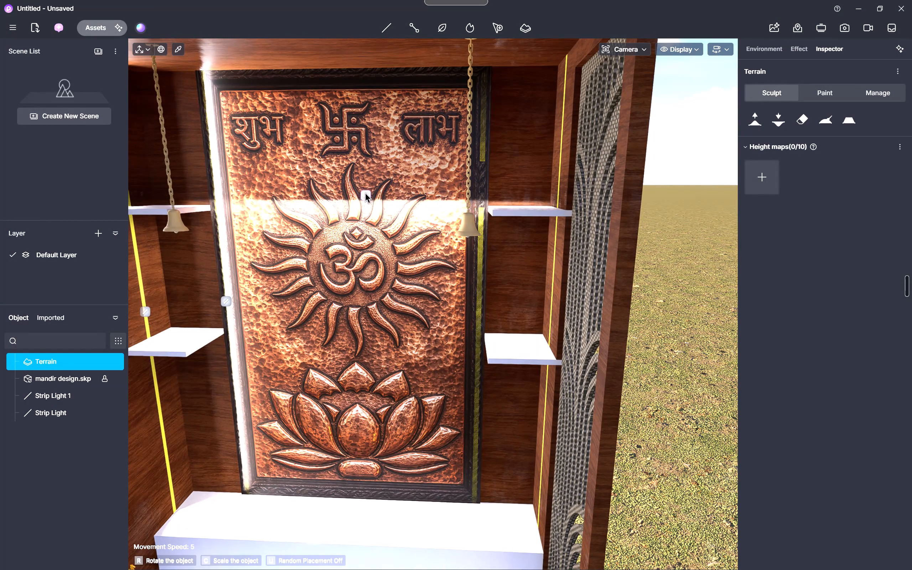
pyautogui.click(364, 191)
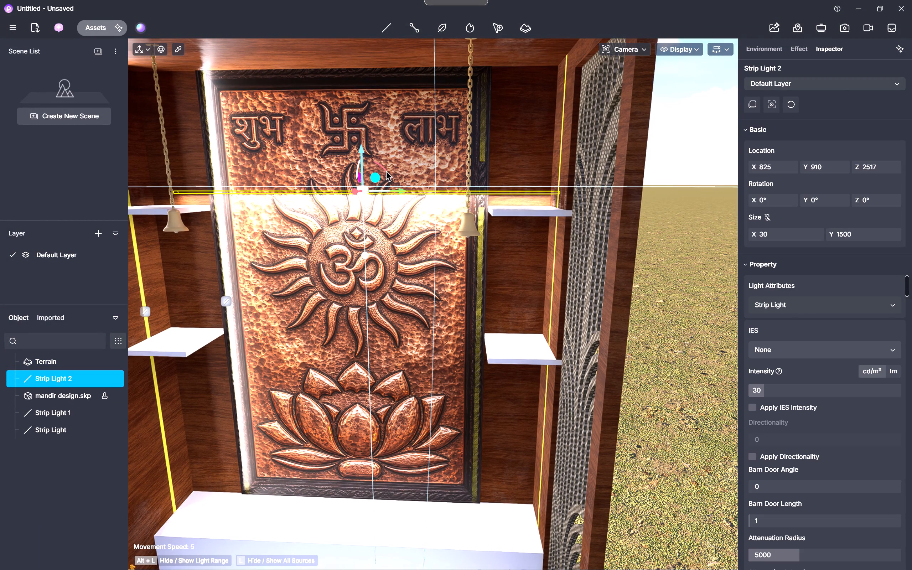
pyautogui.moveTo(387, 169); pyautogui.dragTo(391, 208)
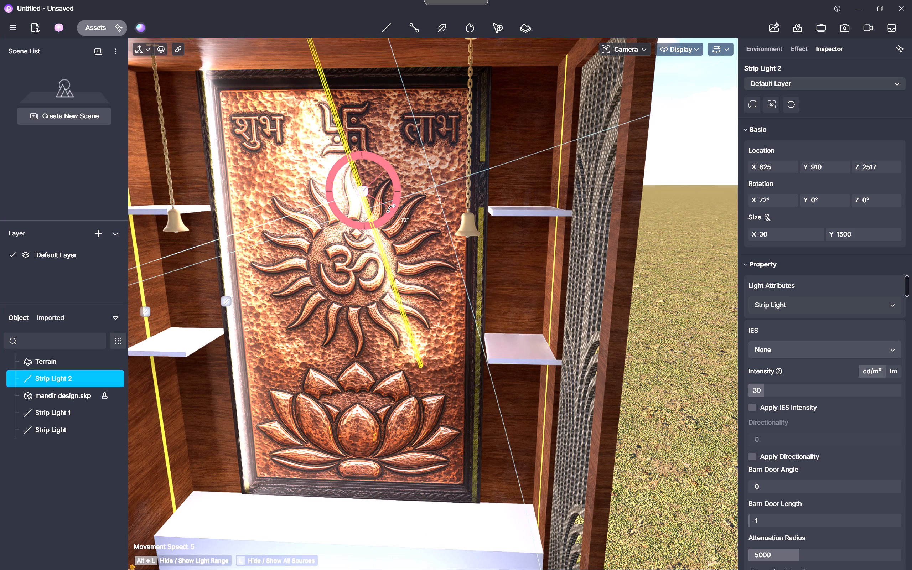
pyautogui.moveTo(391, 208); pyautogui.dragTo(388, 222)
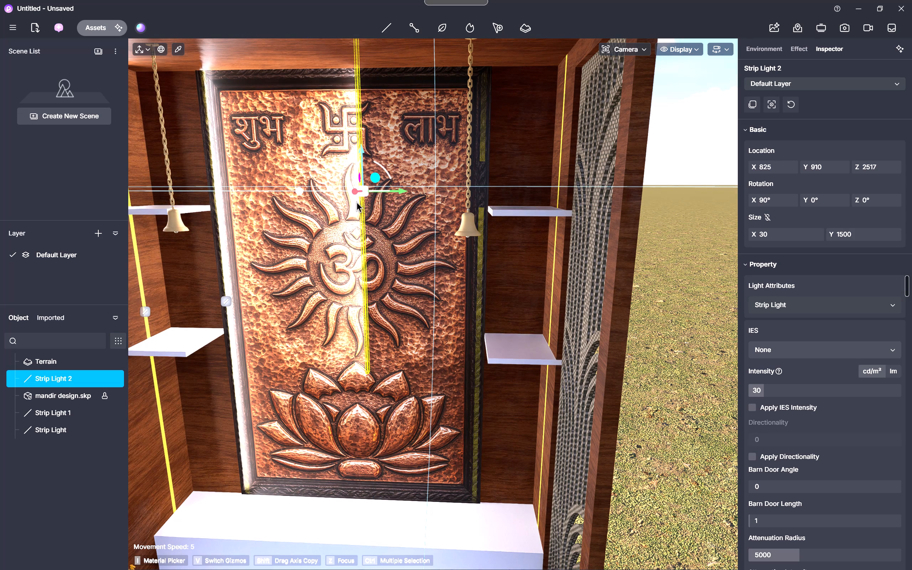
# Move the third strip light onto the yellow strip at the Om panel's right edge, to about Y 1366 and Z 2085.
pyautogui.moveTo(391, 190); pyautogui.dragTo(506, 245)
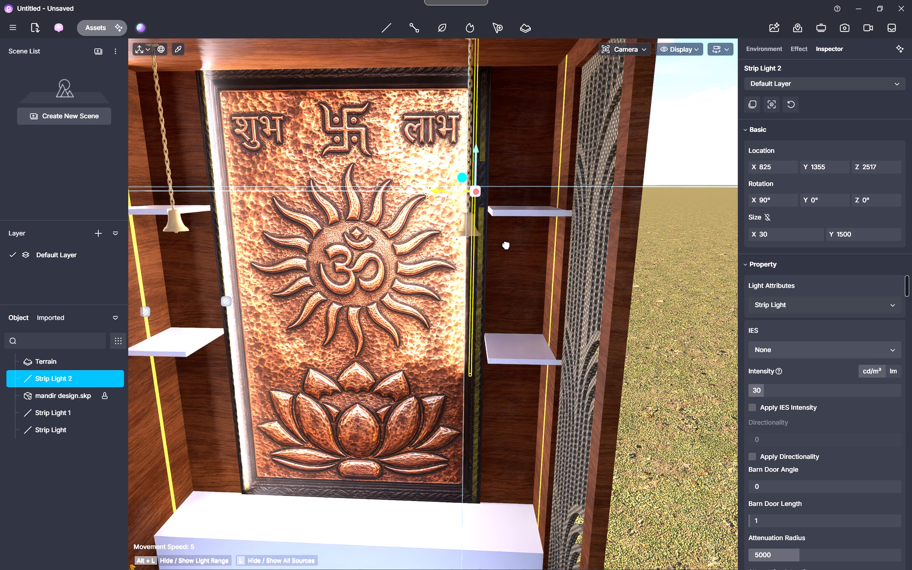
pyautogui.moveTo(506, 245); pyautogui.dragTo(509, 240)
pyautogui.moveTo(481, 157); pyautogui.dragTo(480, 198)
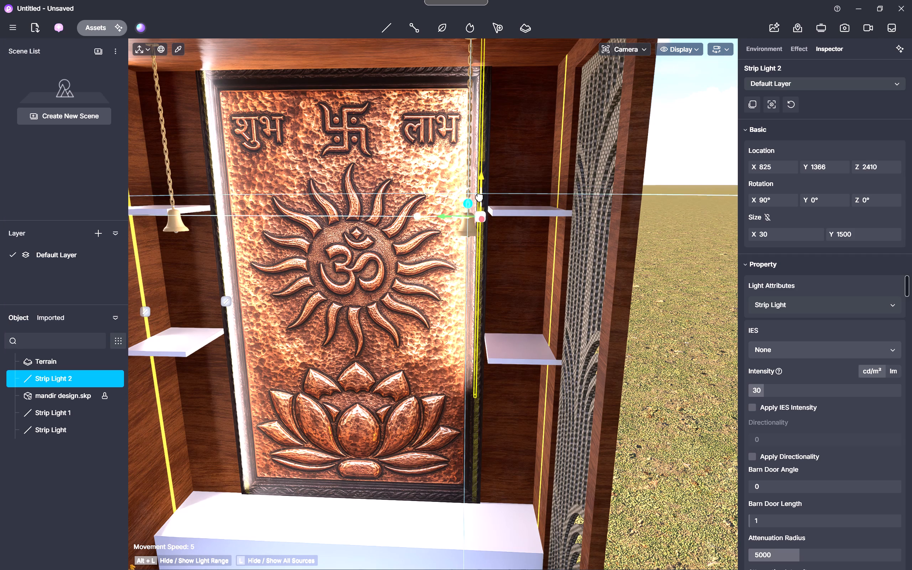
pyautogui.moveTo(480, 198); pyautogui.dragTo(473, 254)
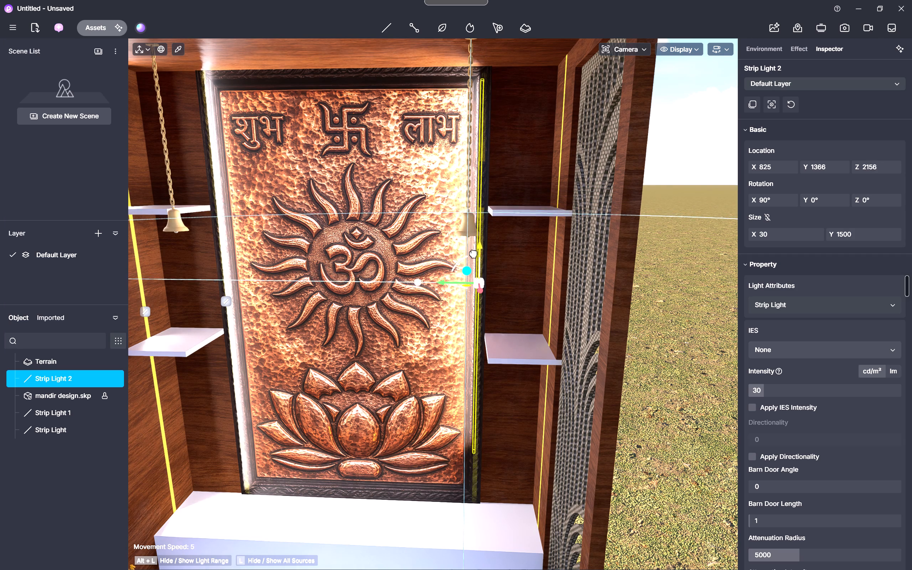
pyautogui.moveTo(473, 254); pyautogui.dragTo(472, 271)
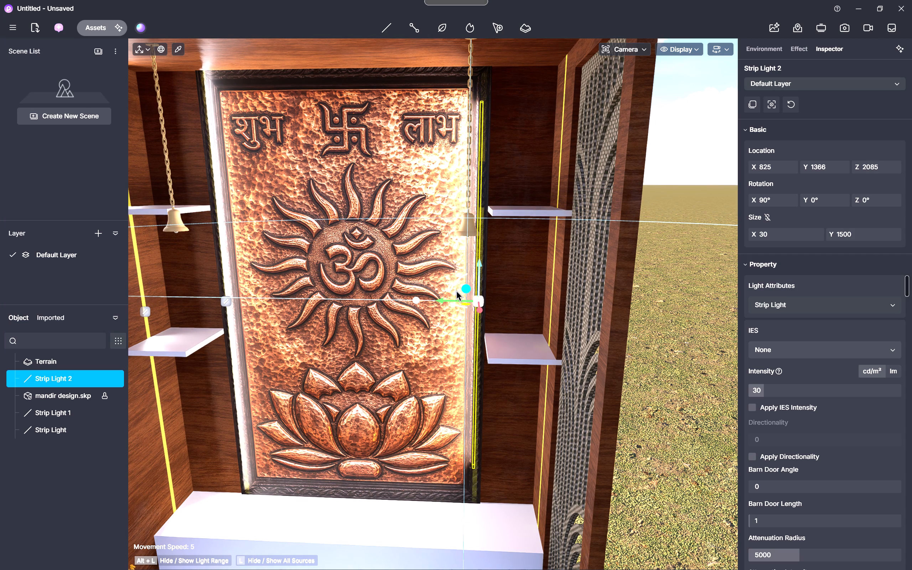
# Lengthen the third strip light to a Y size of about 1784 and nudge it down to fit the panel-edge strip.
pyautogui.press('v')
pyautogui.moveTo(478, 335); pyautogui.dragTo(481, 366)
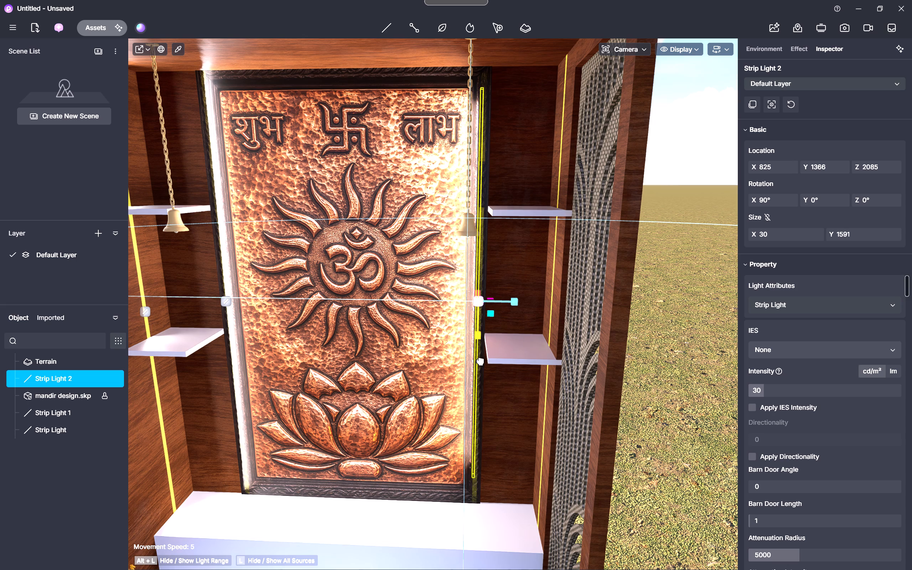
pyautogui.moveTo(481, 366); pyautogui.dragTo(481, 402)
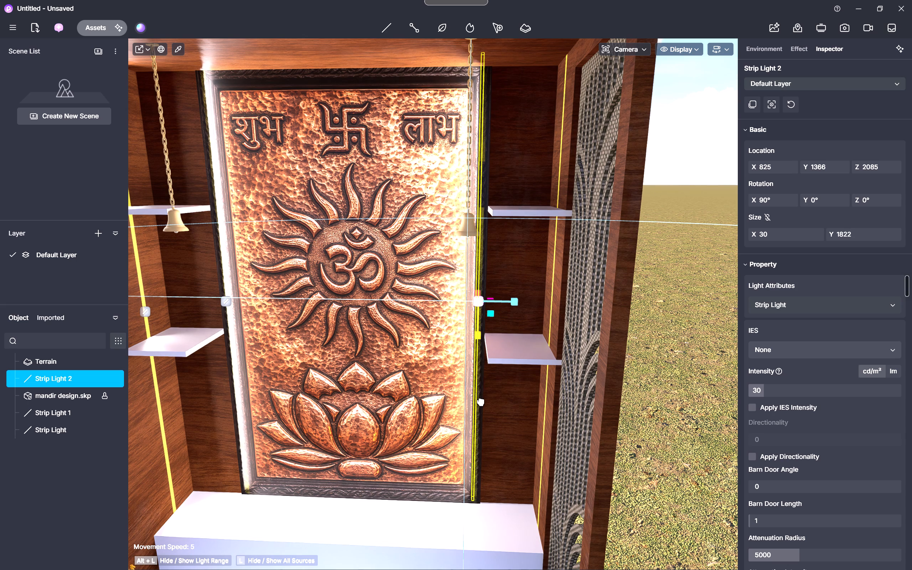
pyautogui.moveTo(481, 402); pyautogui.dragTo(481, 396)
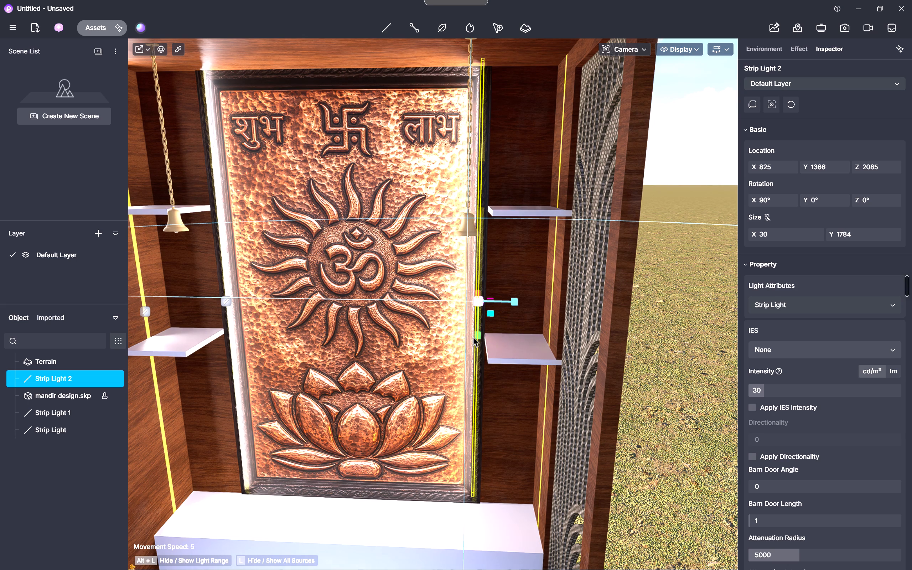
pyautogui.press('v')
pyautogui.moveTo(477, 263); pyautogui.dragTo(477, 270)
pyautogui.click(669, 260)
pyautogui.scroll(-1, 571, 281)
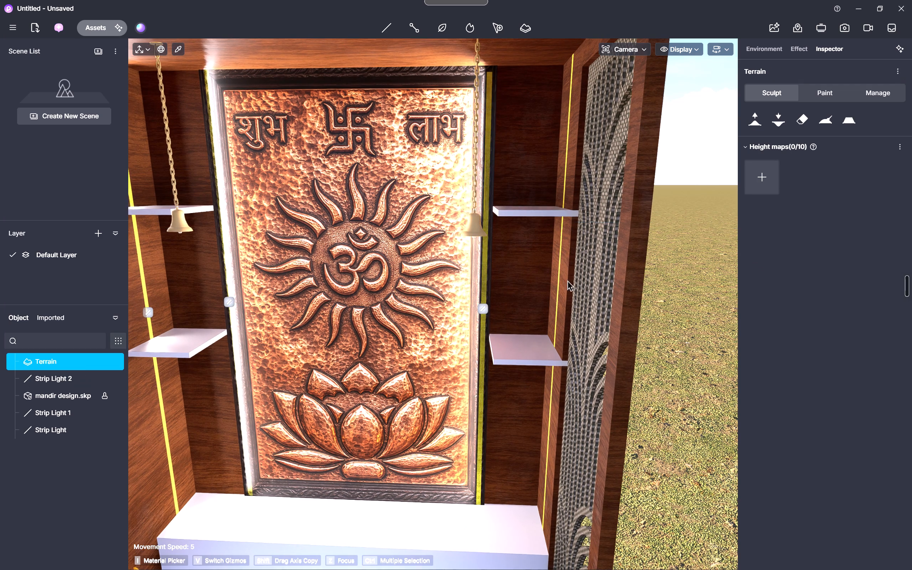
# Examine the third strip light along the Om panel's right edge up close and from an angled view.
pyautogui.scroll(-5, 568, 281)
pyautogui.scroll(9, 497, 282)
pyautogui.moveTo(463, 310); pyautogui.dragTo(478, 313)
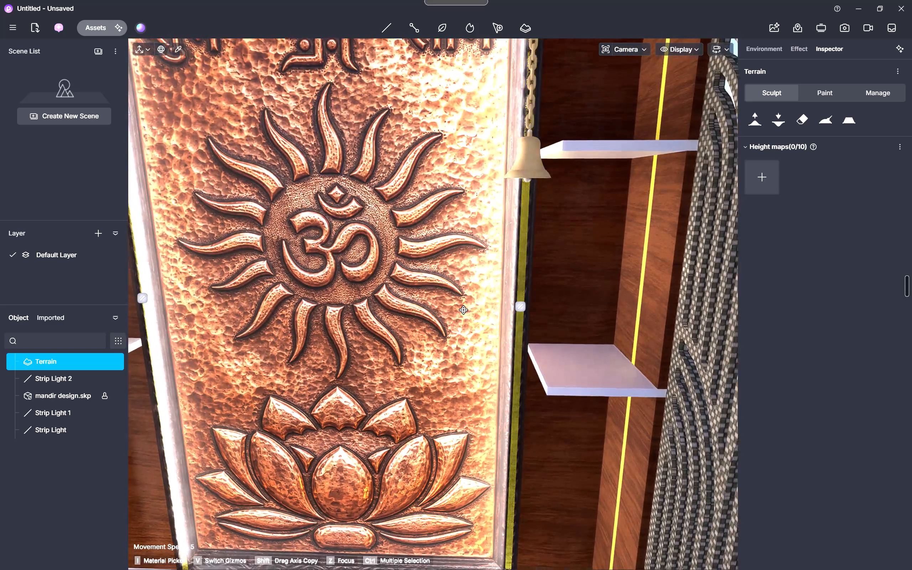
pyautogui.moveTo(478, 313); pyautogui.dragTo(449, 311)
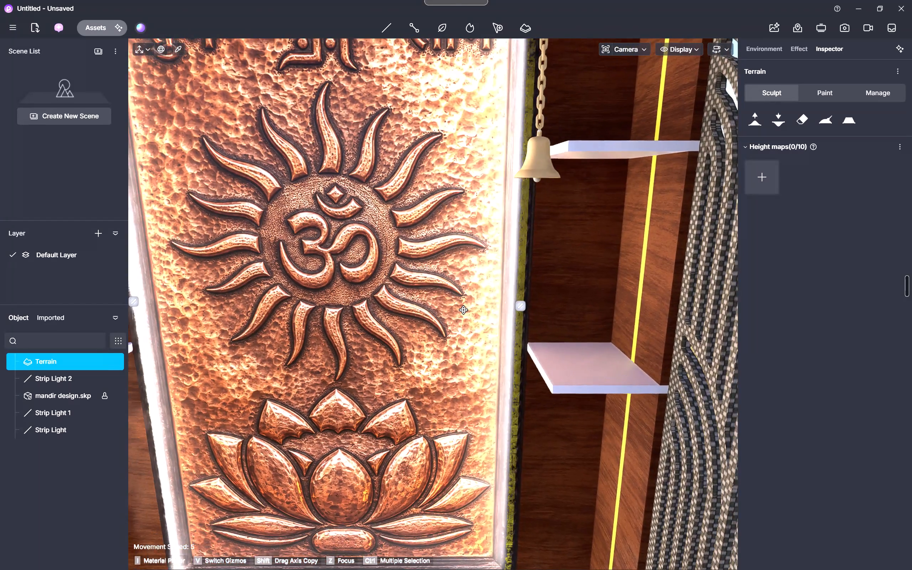
pyautogui.moveTo(449, 311); pyautogui.dragTo(400, 311)
pyautogui.scroll(-7, 465, 308)
pyautogui.moveTo(458, 311); pyautogui.dragTo(525, 313, button='middle')
pyautogui.moveTo(429, 302); pyautogui.dragTo(619, 301)
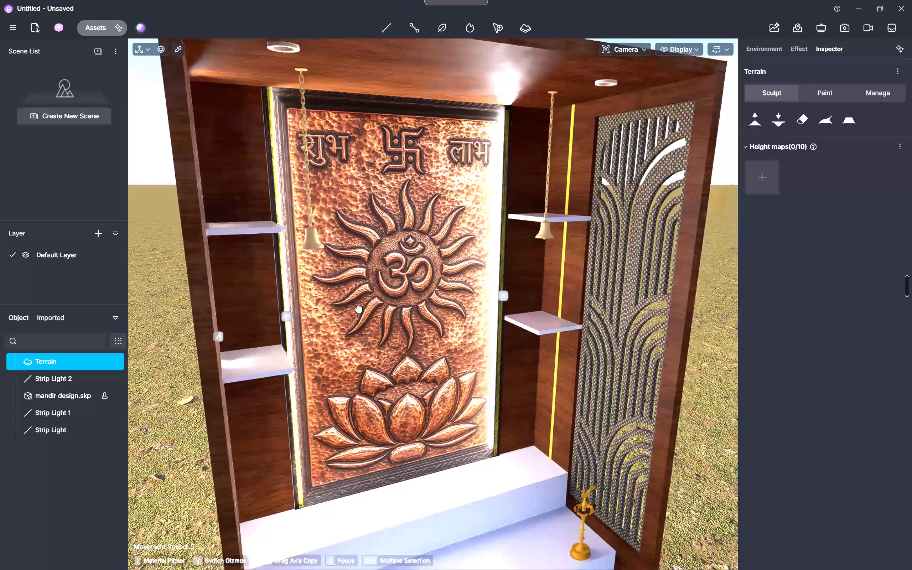
# Place a fourth strip light on the inner right wall beside the vertical yellow strip, at about X 595, Y 1611, Z 2199.
pyautogui.click(384, 31)
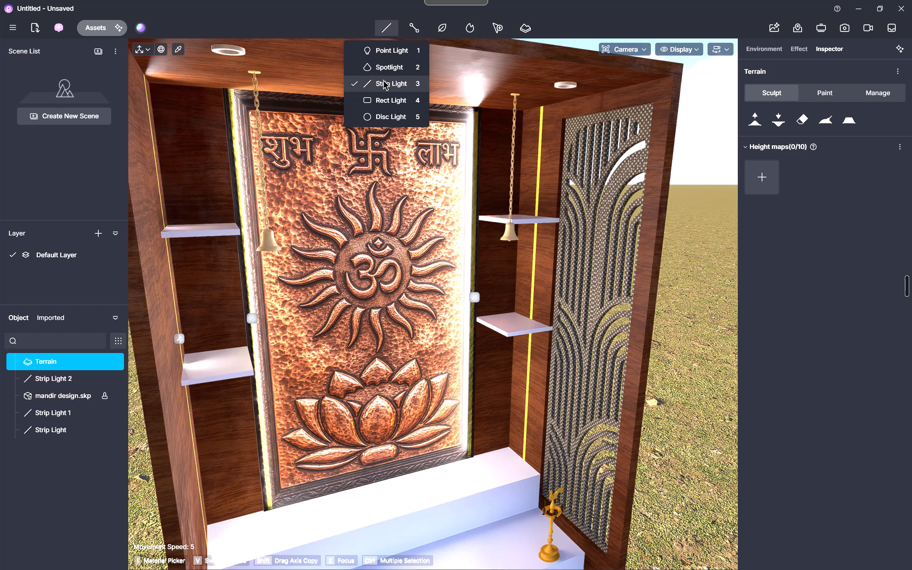
pyautogui.click(383, 80)
pyautogui.scroll(4, 482, 231)
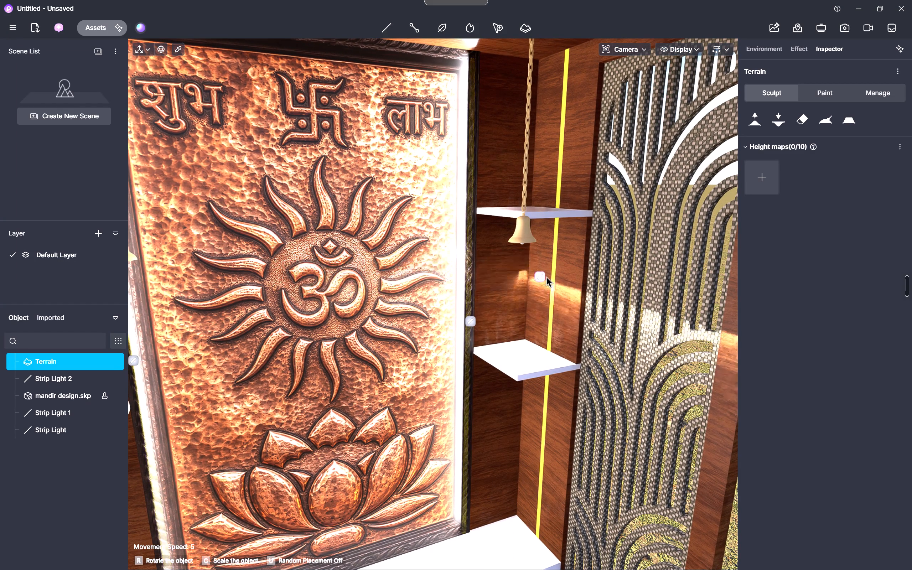
pyautogui.scroll(-5, 563, 282)
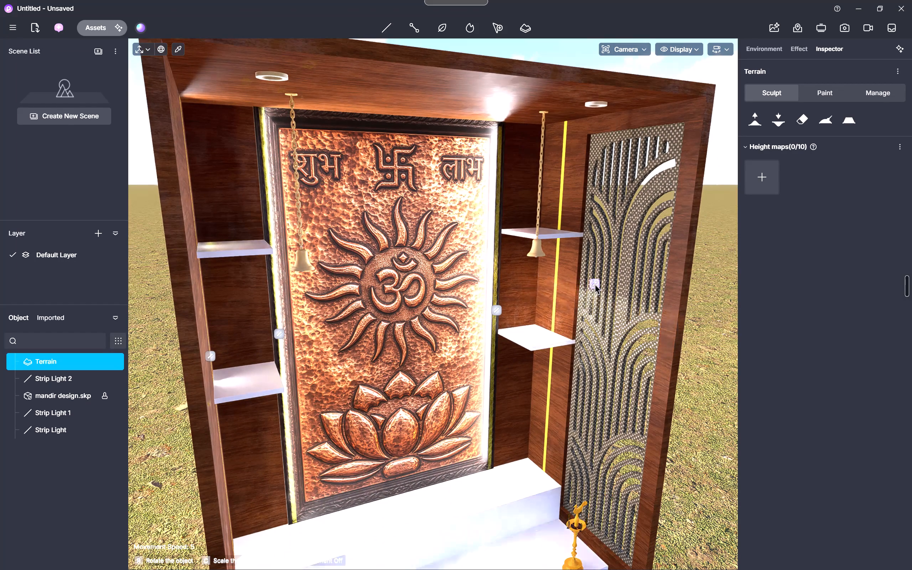
pyautogui.click(571, 287)
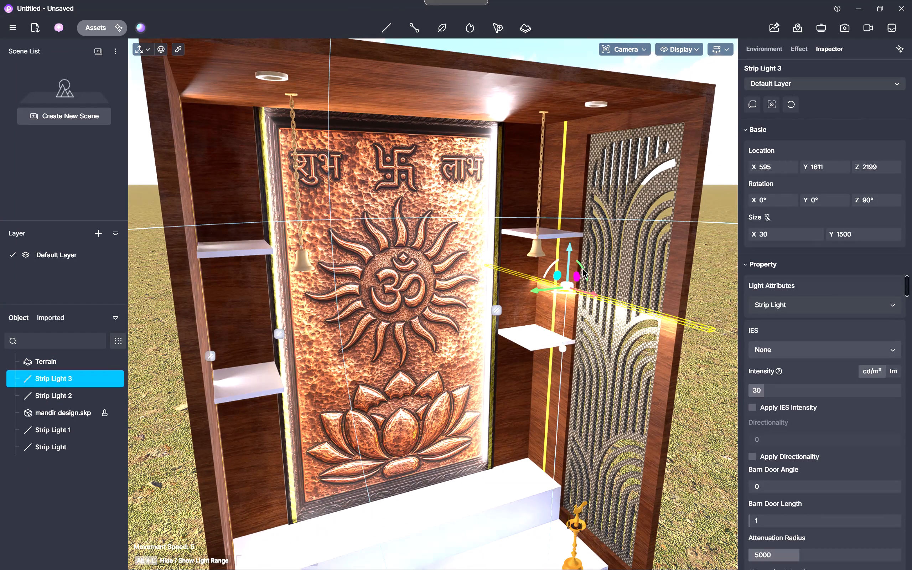
# Stand the fourth strip light upright with an X rotation of 90° and turn it to a Z rotation of 360°.
pyautogui.moveTo(582, 268); pyautogui.dragTo(576, 302)
pyautogui.moveTo(561, 292); pyautogui.dragTo(580, 296)
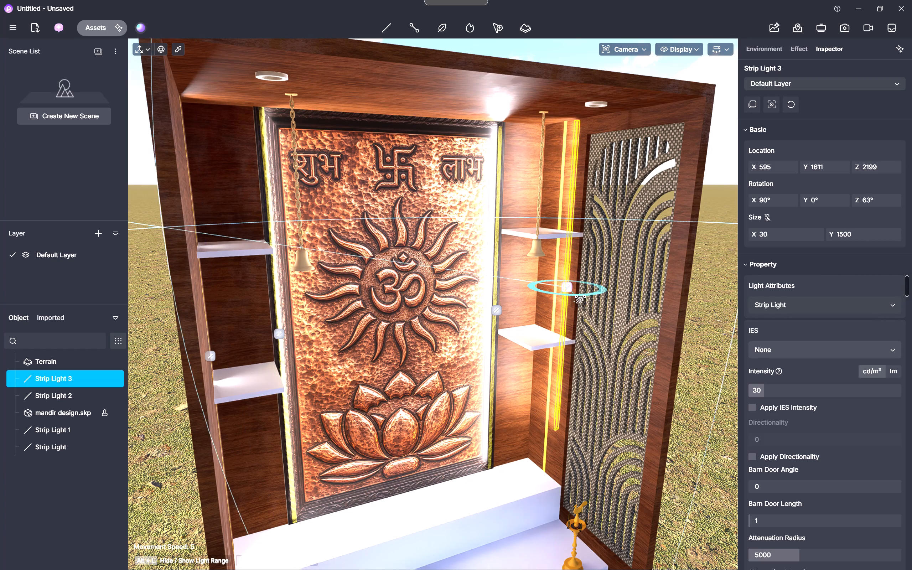
pyautogui.moveTo(580, 296); pyautogui.dragTo(614, 294)
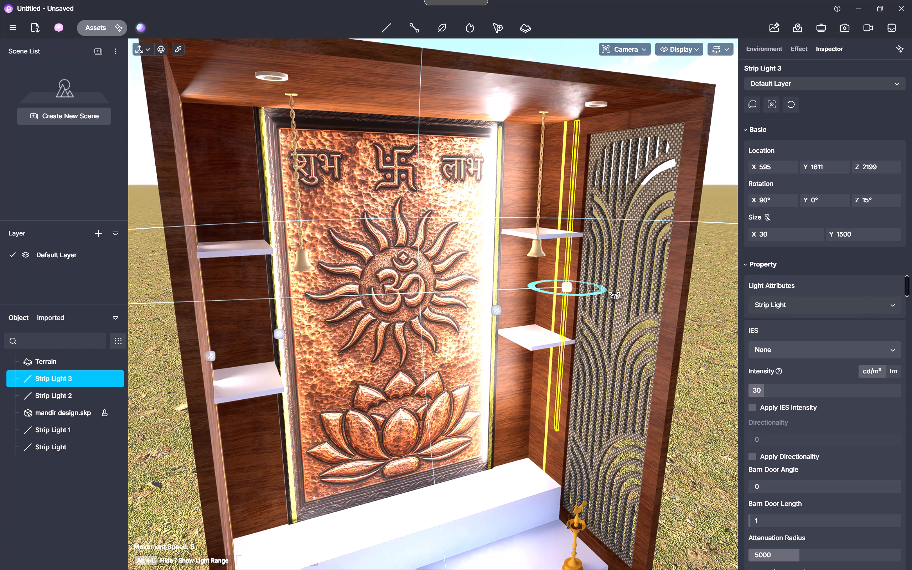
pyautogui.moveTo(614, 294); pyautogui.dragTo(618, 292)
# Move the fourth strip light onto the right wall's yellow strip, at about X 688 and Z 2032.
pyautogui.scroll(2, 563, 277)
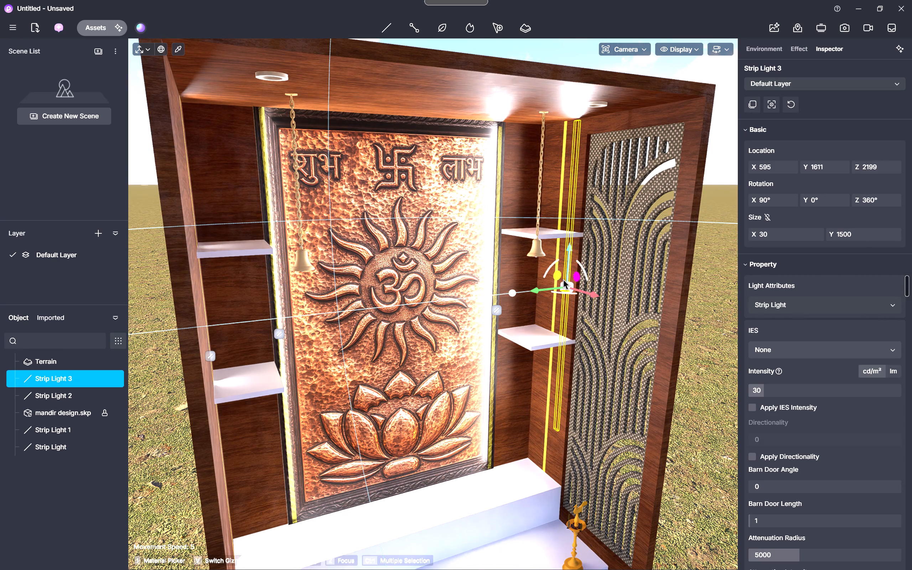
pyautogui.scroll(6, 563, 279)
pyautogui.moveTo(584, 295); pyautogui.dragTo(564, 288)
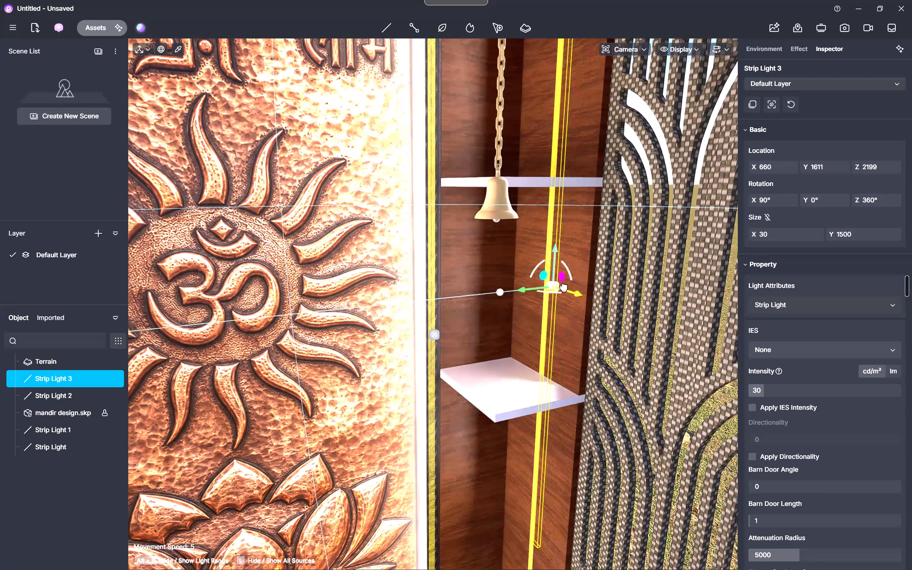
pyautogui.moveTo(564, 288); pyautogui.dragTo(558, 287)
pyautogui.scroll(-7, 558, 287)
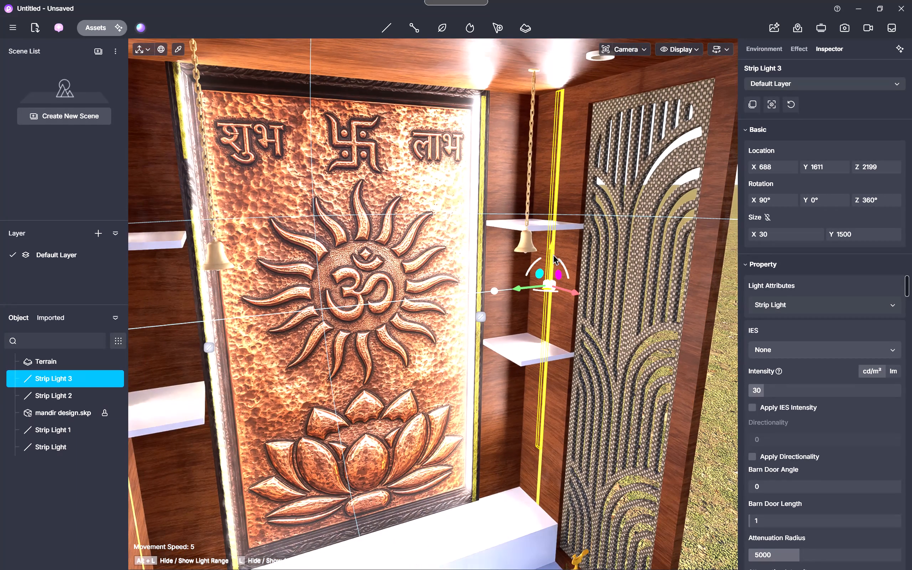
pyautogui.moveTo(551, 249); pyautogui.dragTo(556, 275)
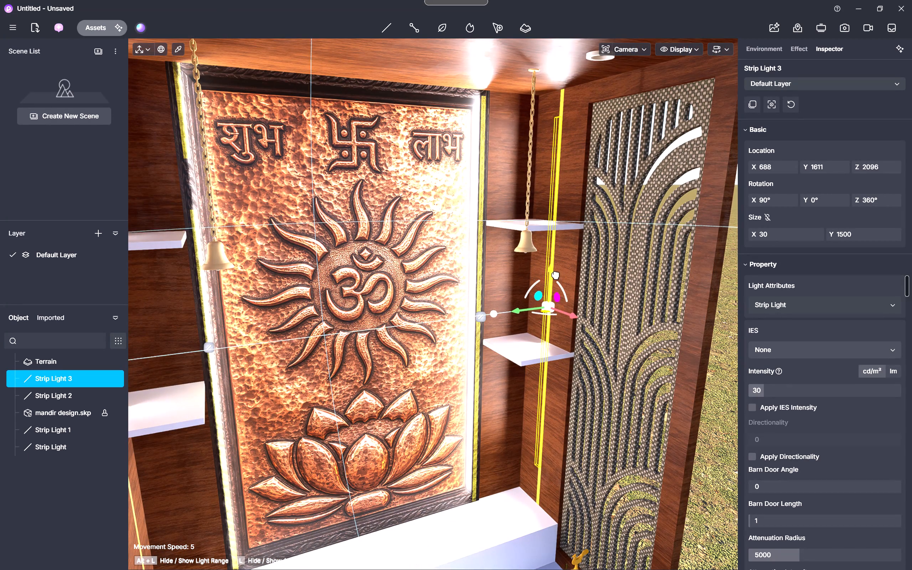
pyautogui.moveTo(556, 275); pyautogui.dragTo(557, 289)
pyautogui.scroll(4, 462, 280)
pyautogui.scroll(-2, 505, 286)
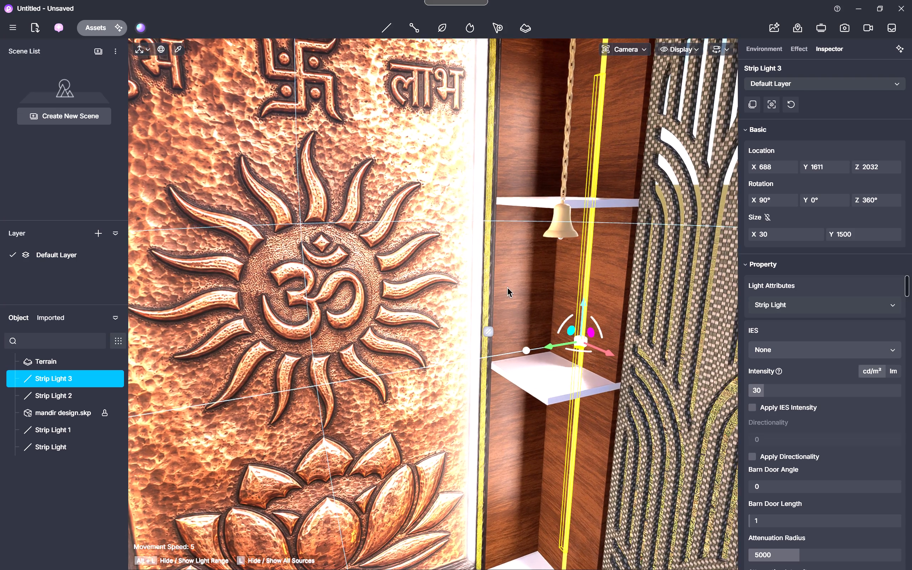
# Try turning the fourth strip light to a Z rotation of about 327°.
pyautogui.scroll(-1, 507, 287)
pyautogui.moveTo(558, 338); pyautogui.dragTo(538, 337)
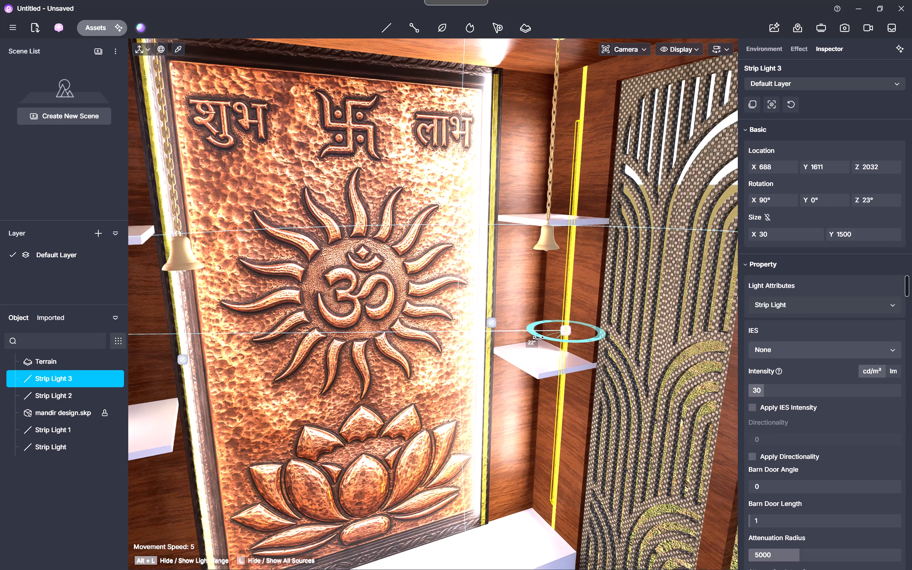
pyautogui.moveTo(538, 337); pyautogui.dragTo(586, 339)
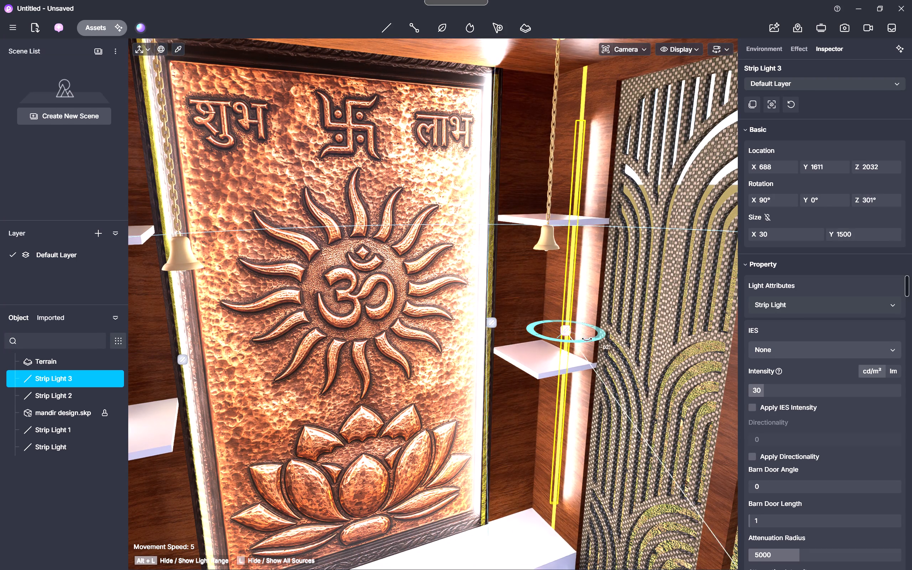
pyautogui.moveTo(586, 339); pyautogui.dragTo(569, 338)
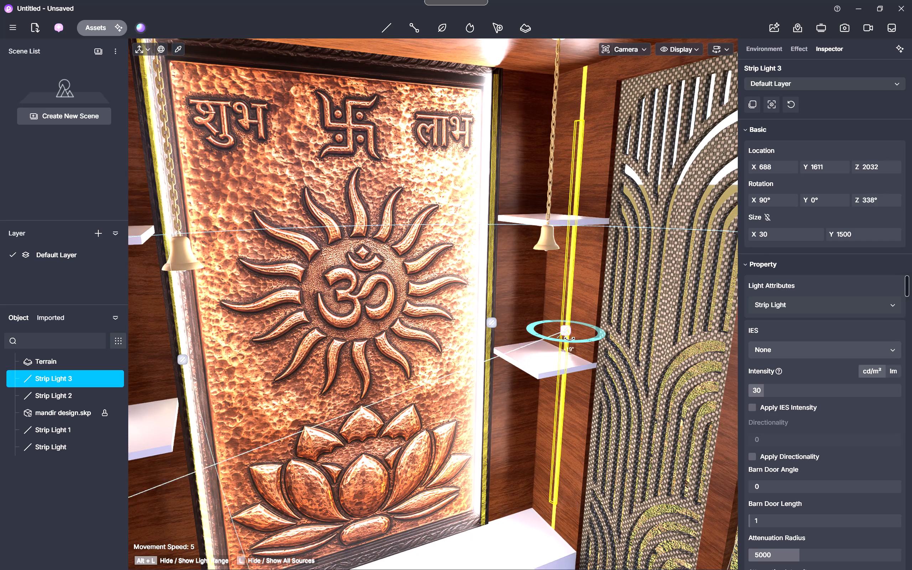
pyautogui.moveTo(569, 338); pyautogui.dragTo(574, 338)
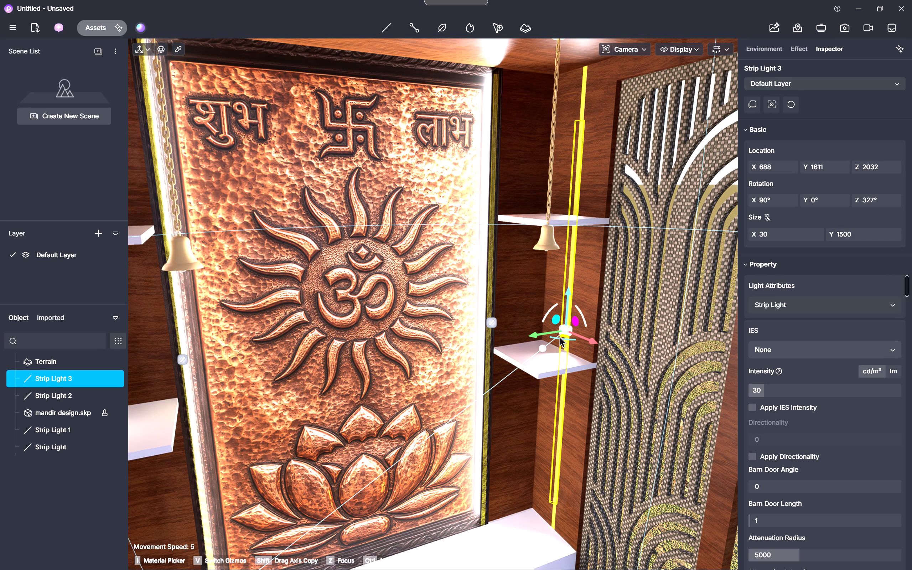
# Lengthen the fourth strip light to a Y size of about 1805 and raise it to about Z 2048.
pyautogui.press('v')
pyautogui.scroll(-3, 560, 336)
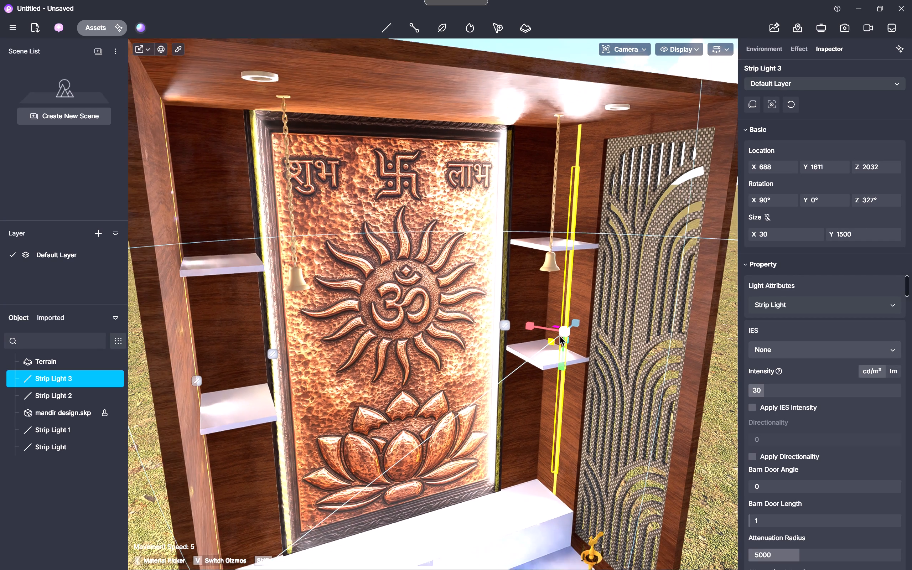
pyautogui.moveTo(564, 343); pyautogui.dragTo(557, 360, button='middle')
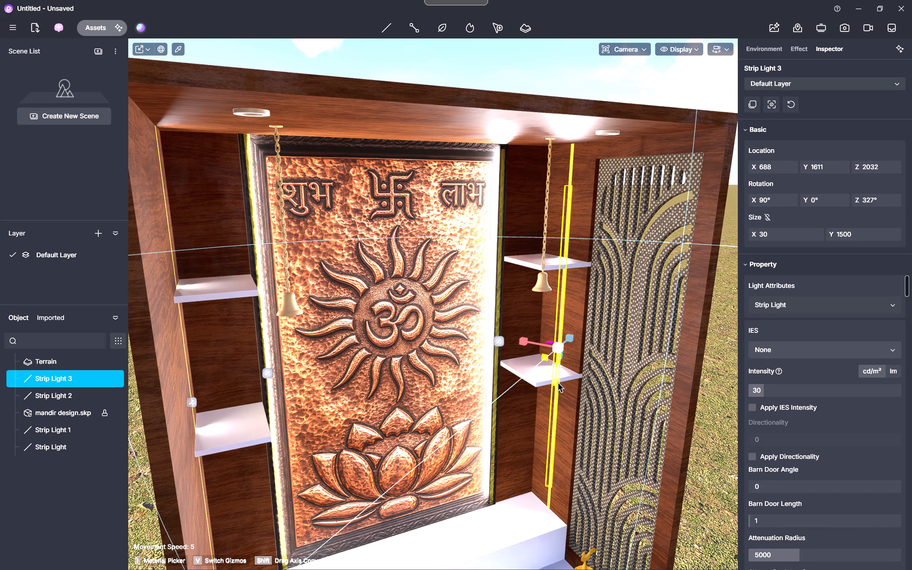
pyautogui.moveTo(558, 382); pyautogui.dragTo(558, 391)
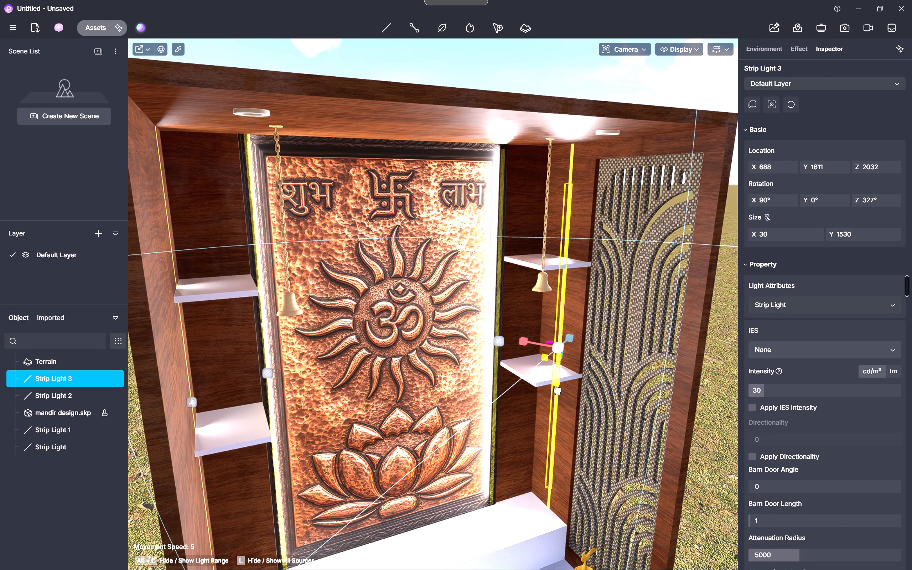
pyautogui.moveTo(558, 391); pyautogui.dragTo(557, 433)
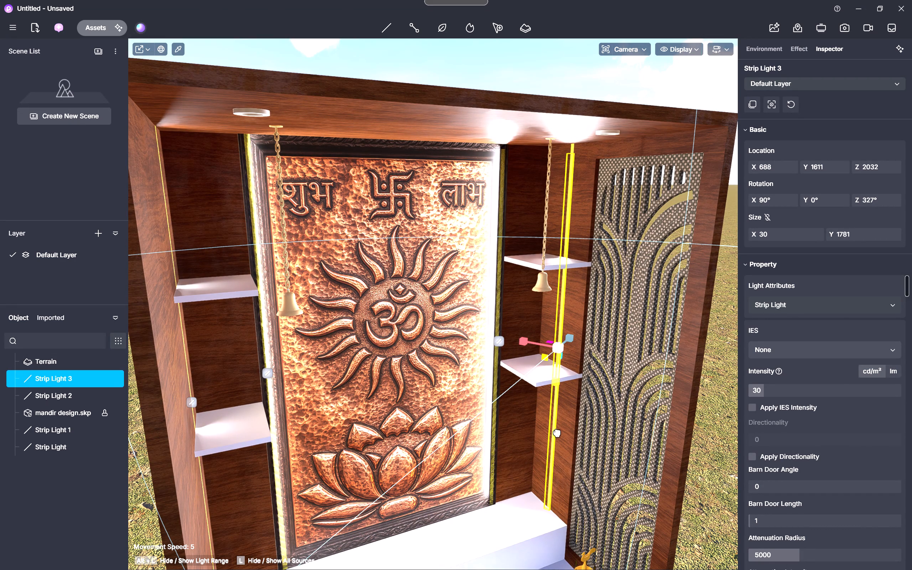
pyautogui.moveTo(557, 433); pyautogui.dragTo(557, 438)
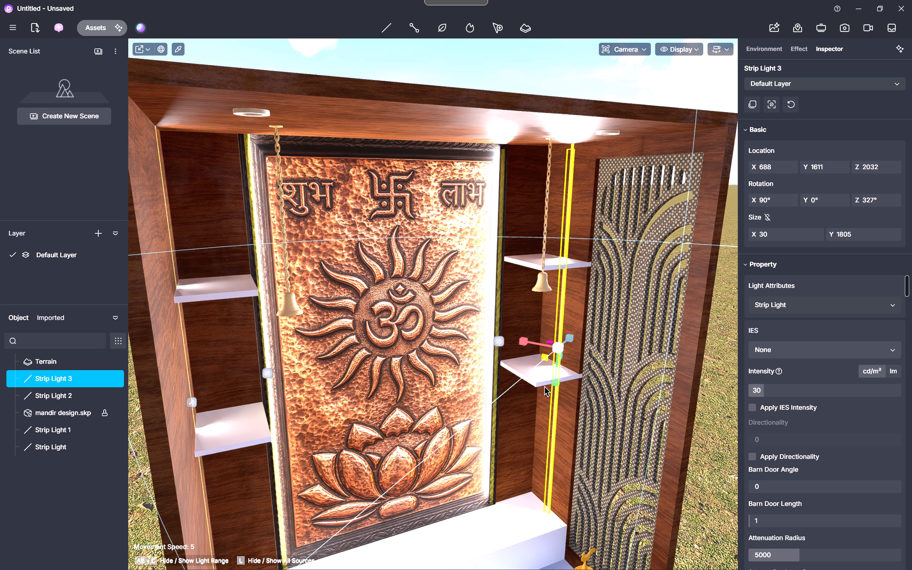
pyautogui.press('v')
pyautogui.scroll(2, 560, 347)
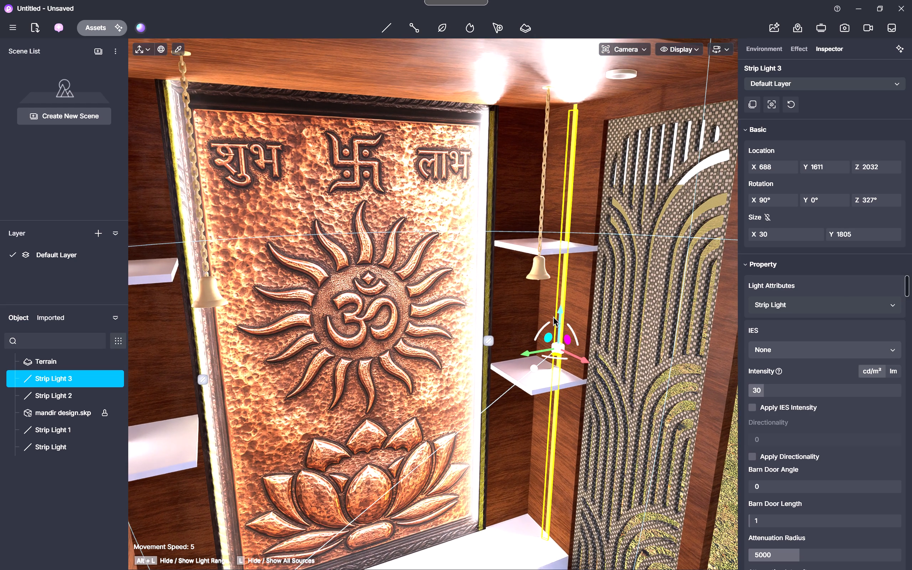
pyautogui.moveTo(560, 312); pyautogui.dragTo(560, 309)
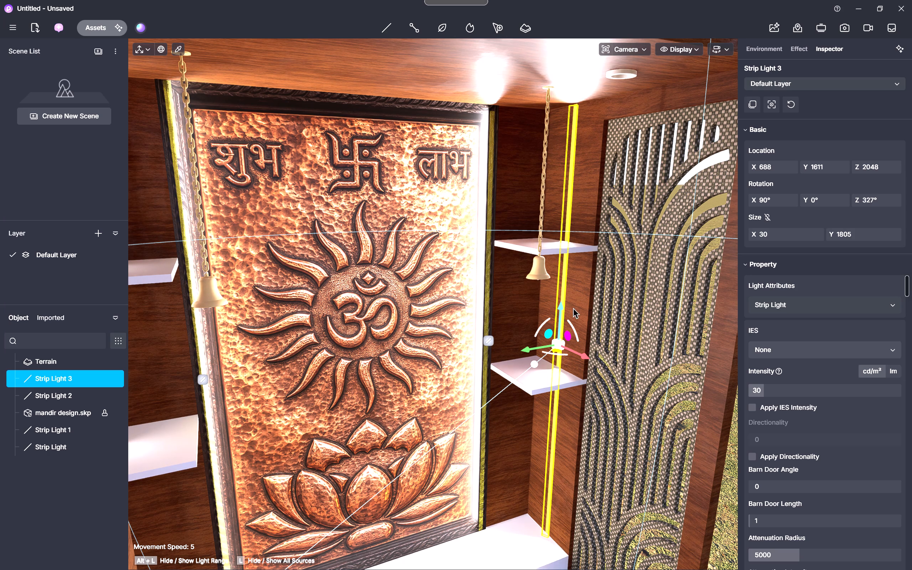
pyautogui.scroll(2, 559, 352)
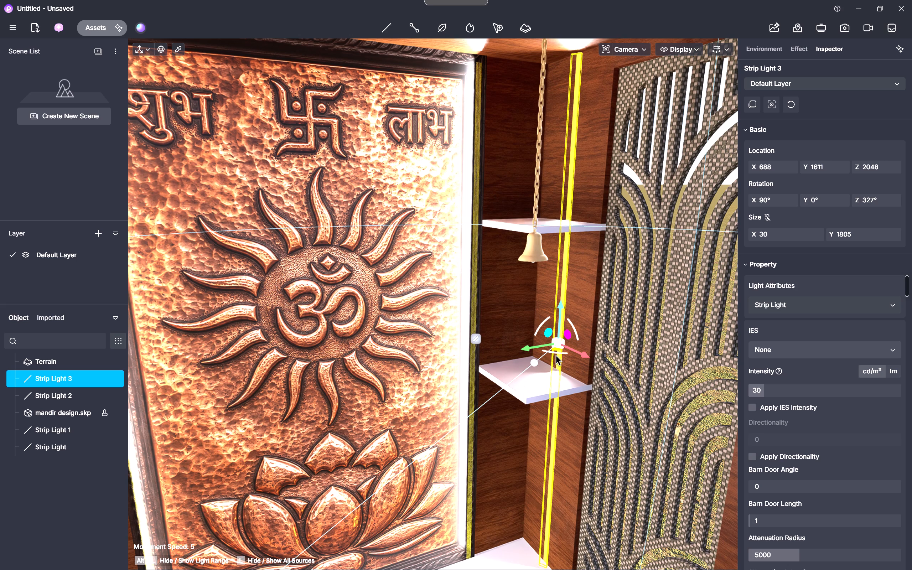
# Turn the fourth strip light to a Z rotation of 360° and deselect it.
pyautogui.scroll(-1, 556, 354)
pyautogui.moveTo(556, 354); pyautogui.dragTo(553, 354)
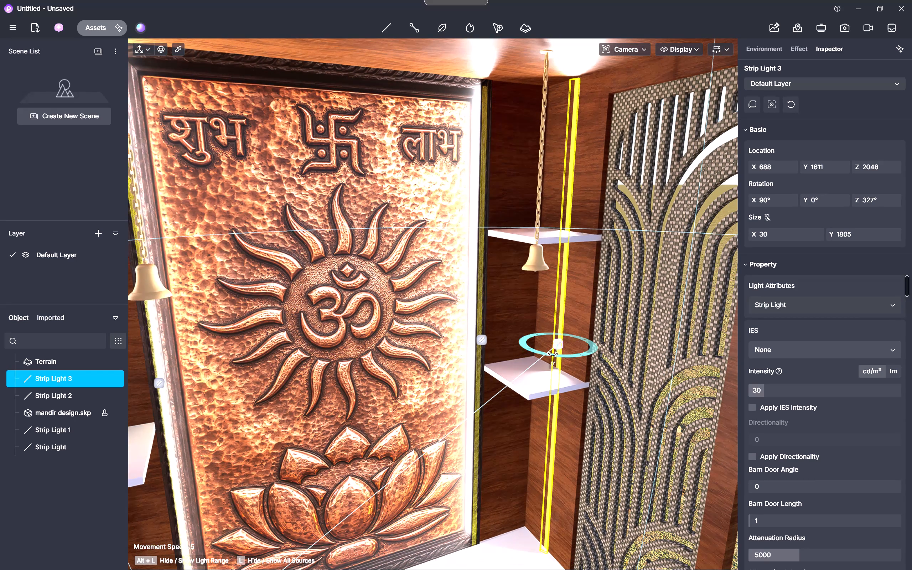
pyautogui.moveTo(553, 354); pyautogui.dragTo(532, 354)
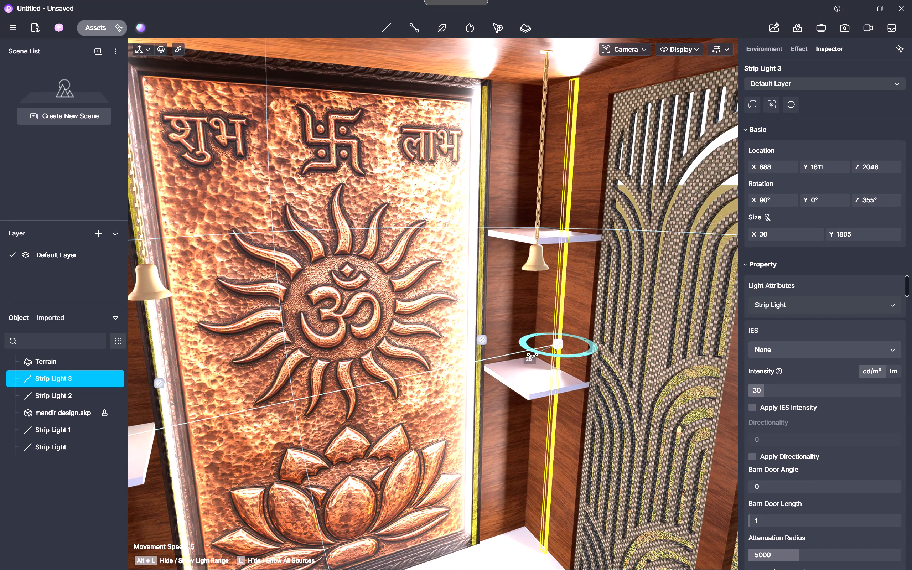
pyautogui.moveTo(532, 354); pyautogui.dragTo(526, 354)
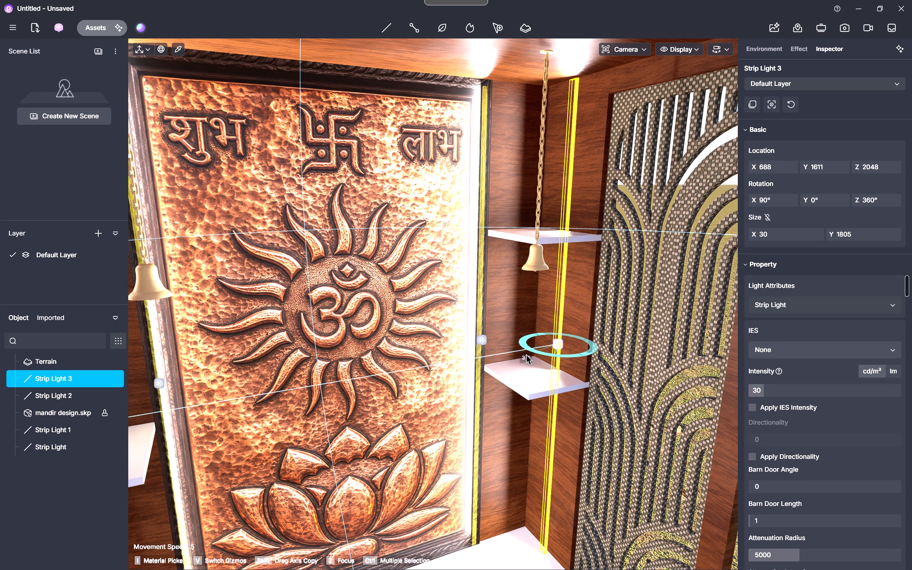
pyautogui.scroll(-6, 526, 354)
pyautogui.click(691, 318)
pyautogui.click(687, 353)
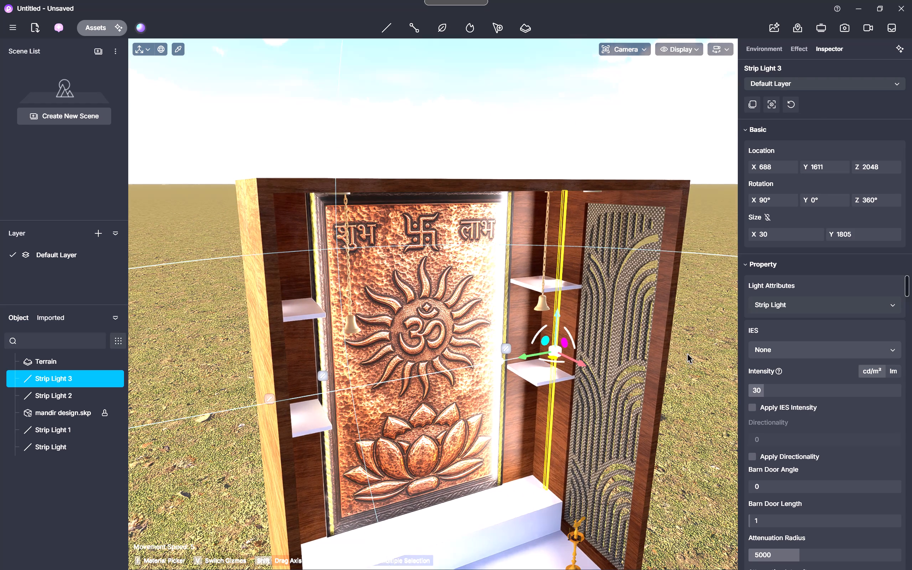
# Align the fourth strip light closely with the right wall's yellow strip, at about X 703 and Y 1630.
pyautogui.moveTo(691, 364); pyautogui.dragTo(666, 349, button='middle')
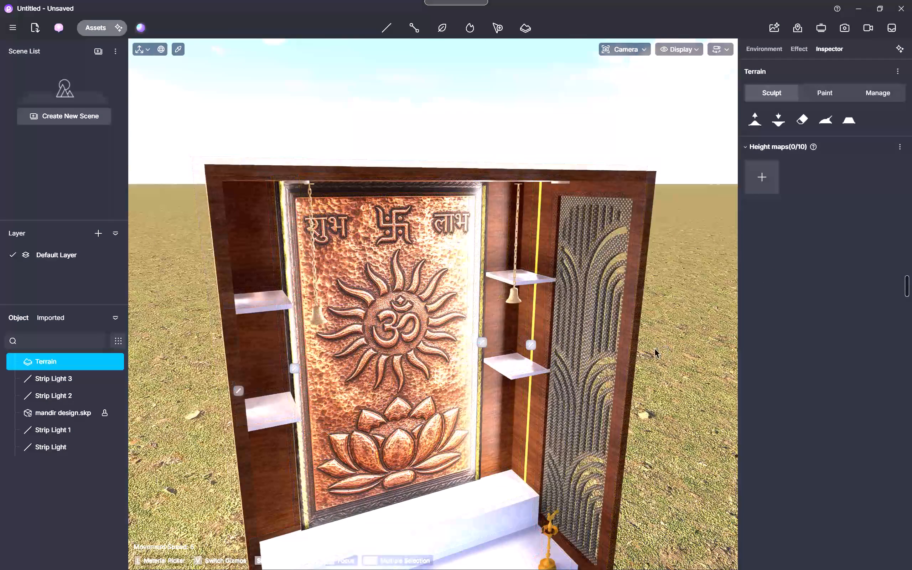
pyautogui.scroll(4, 539, 352)
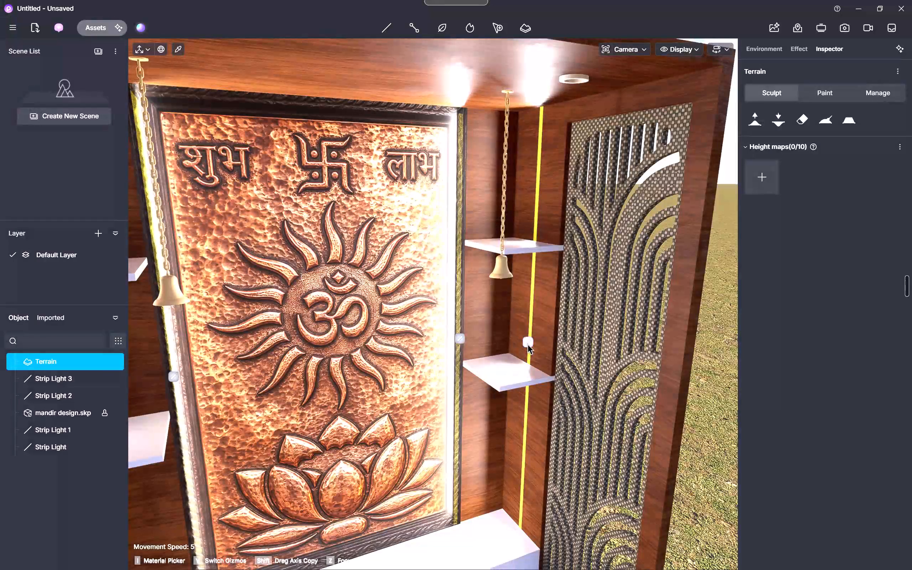
pyautogui.click(528, 344)
pyautogui.scroll(2, 516, 347)
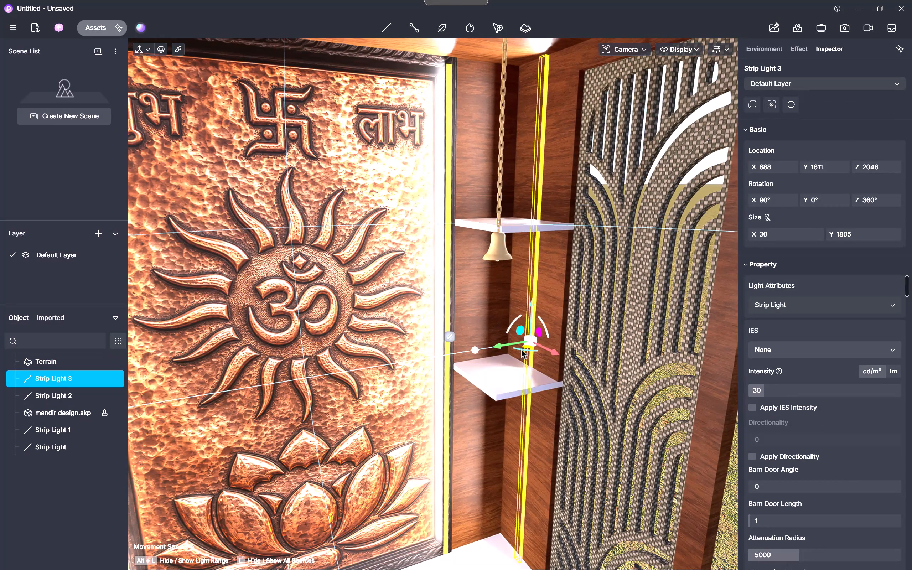
pyautogui.scroll(11, 532, 366)
pyautogui.scroll(-6, 529, 369)
pyautogui.scroll(6, 529, 370)
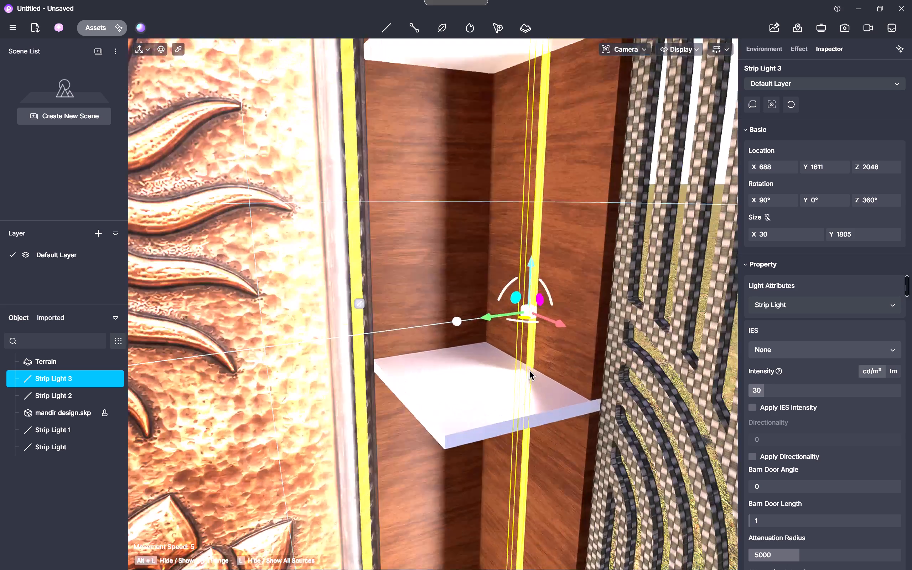
pyautogui.moveTo(501, 276); pyautogui.dragTo(511, 276)
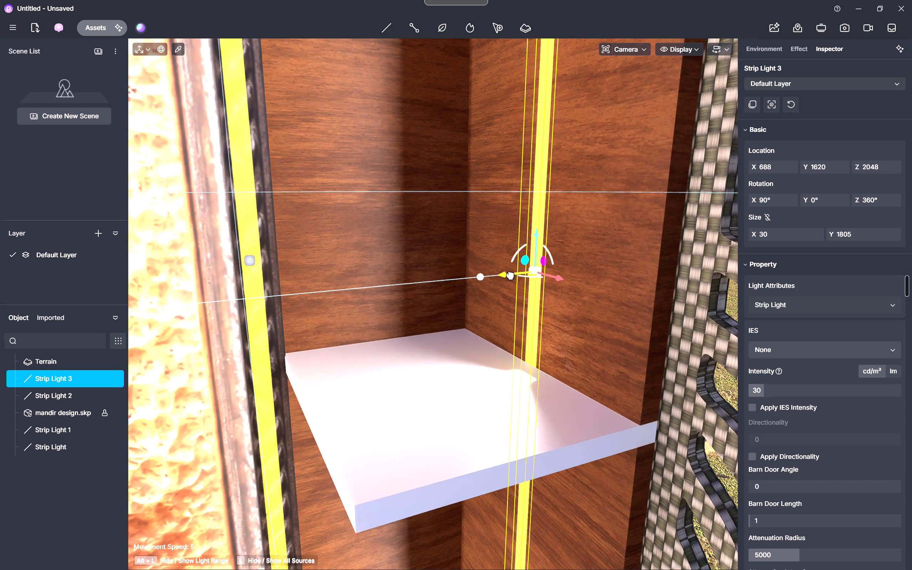
pyautogui.moveTo(511, 276); pyautogui.dragTo(518, 275)
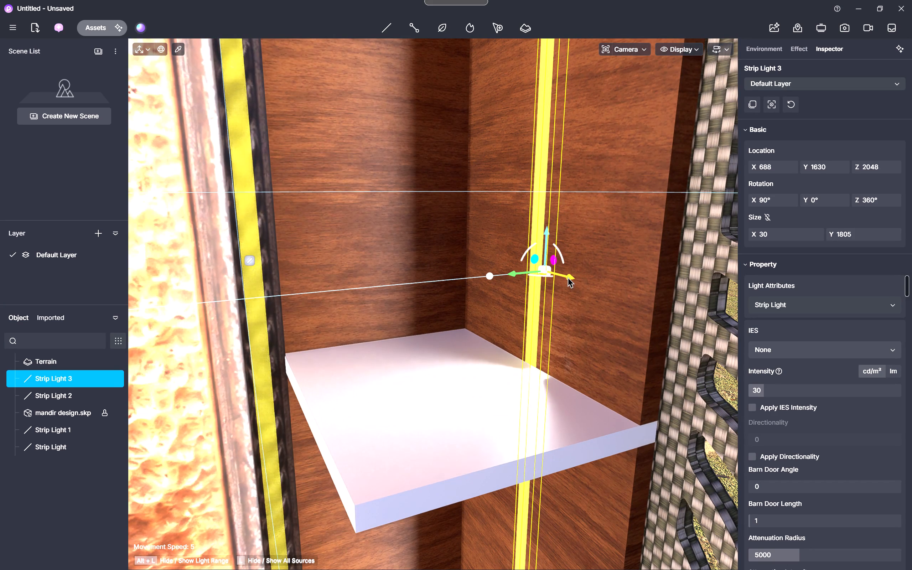
pyautogui.moveTo(565, 278); pyautogui.dragTo(555, 267)
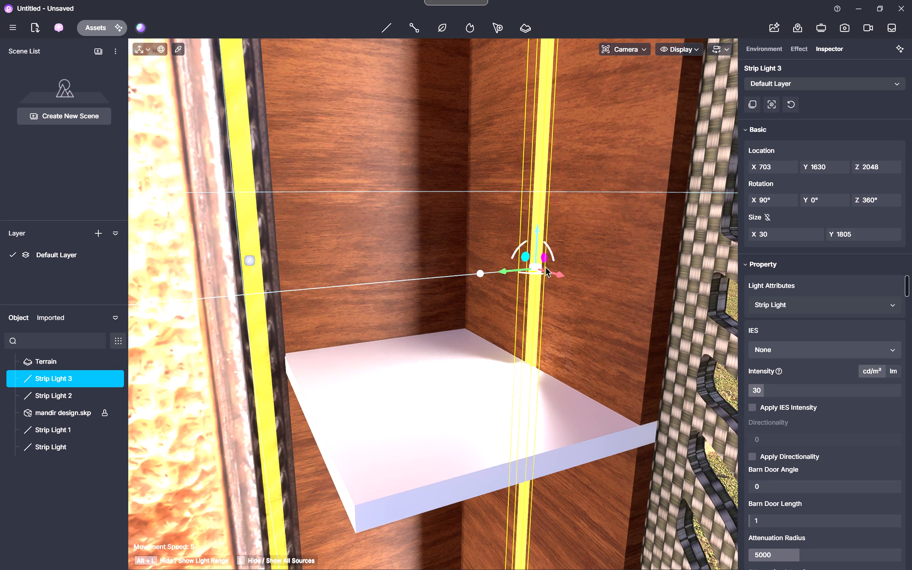
# Examine the mandir's overall lighting and check the strip lights on the left panel edge and the left side wall.
pyautogui.scroll(-15, 528, 279)
pyautogui.scroll(-7, 526, 284)
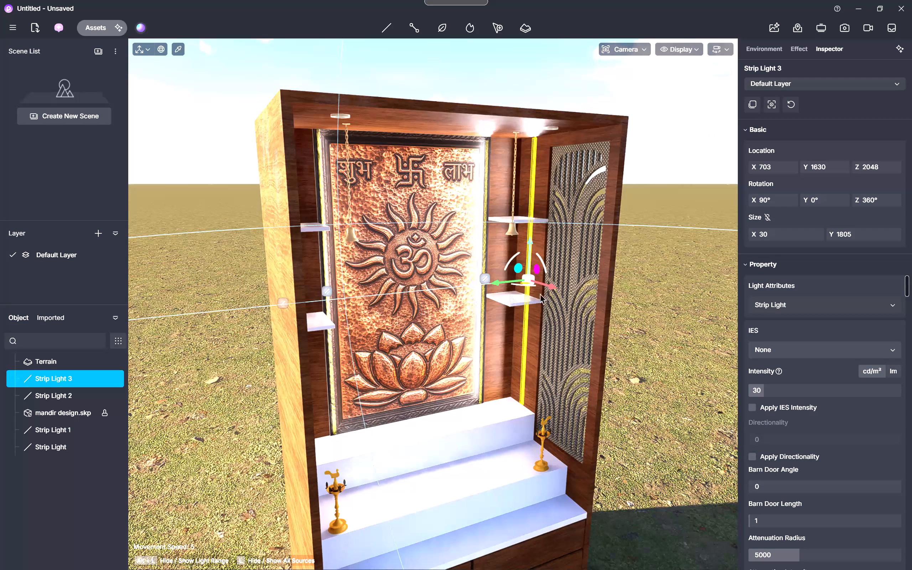
pyautogui.moveTo(628, 305); pyautogui.dragTo(558, 285)
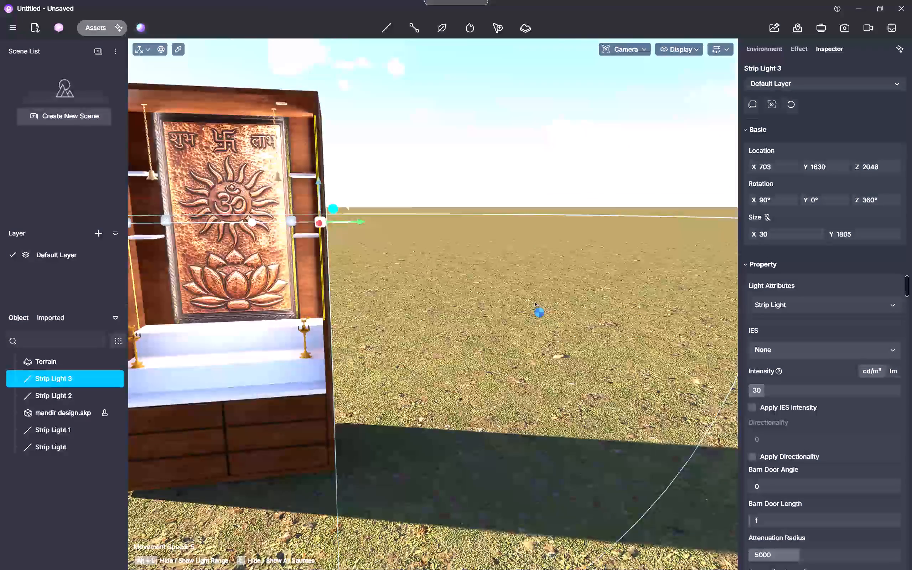
pyautogui.moveTo(534, 302); pyautogui.dragTo(626, 331, button='middle')
pyautogui.keyDown('ctrl'); pyautogui.middleClick(626, 331); pyautogui.keyUp('ctrl')
pyautogui.scroll(5, 458, 310)
pyautogui.moveTo(424, 322); pyautogui.dragTo(399, 331, button='middle')
pyautogui.middleClick(396, 331)
pyautogui.scroll(2, 344, 303)
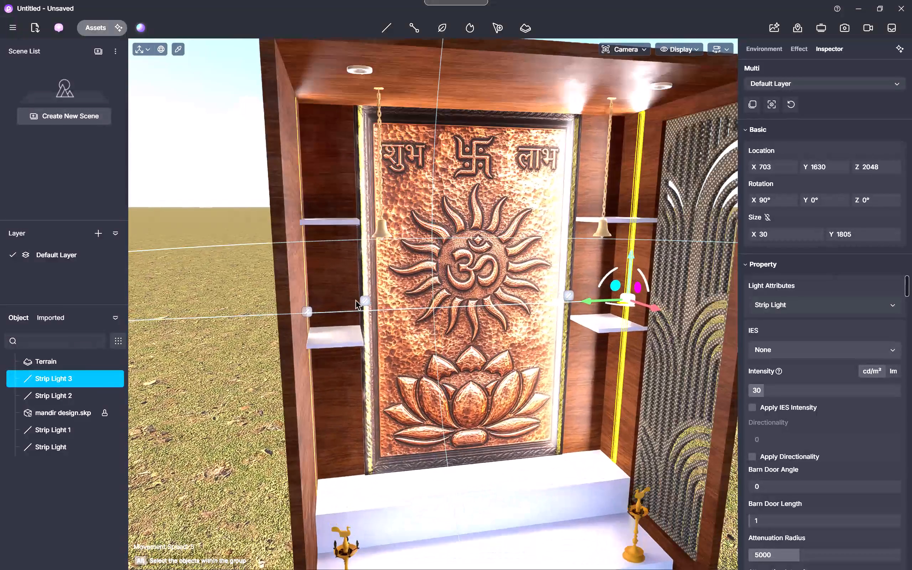
pyautogui.click(362, 300)
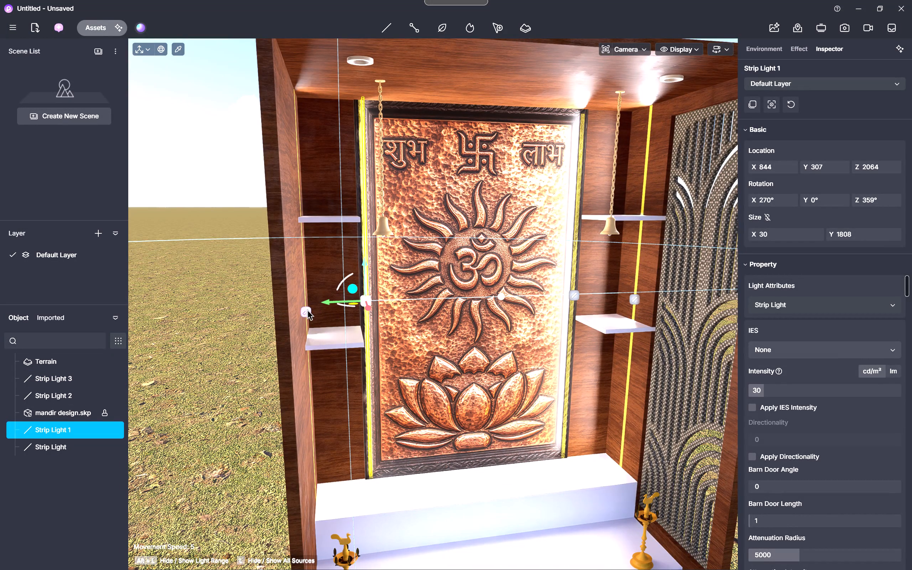
pyautogui.click(307, 310)
pyautogui.scroll(4, 307, 313)
pyautogui.click(323, 308)
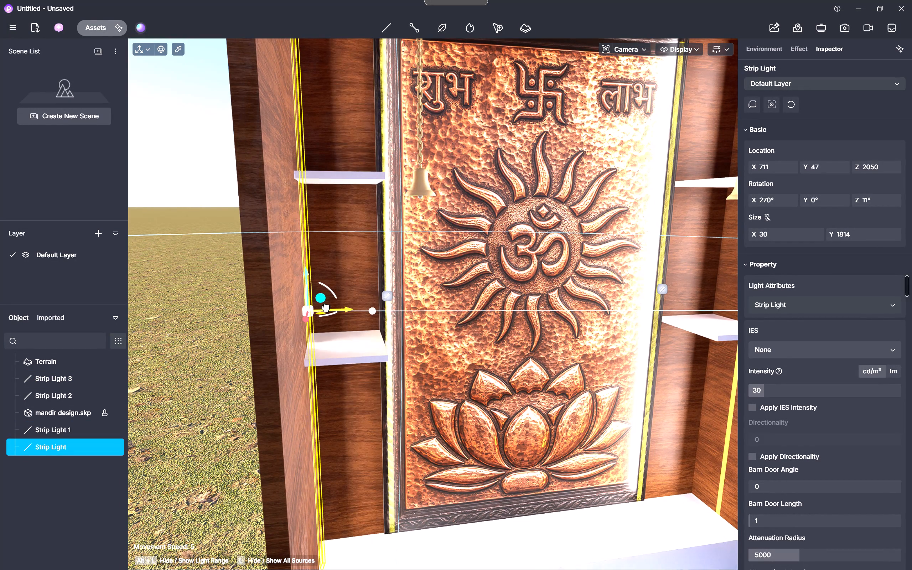
pyautogui.scroll(-7, 325, 312)
pyautogui.scroll(4, 321, 317)
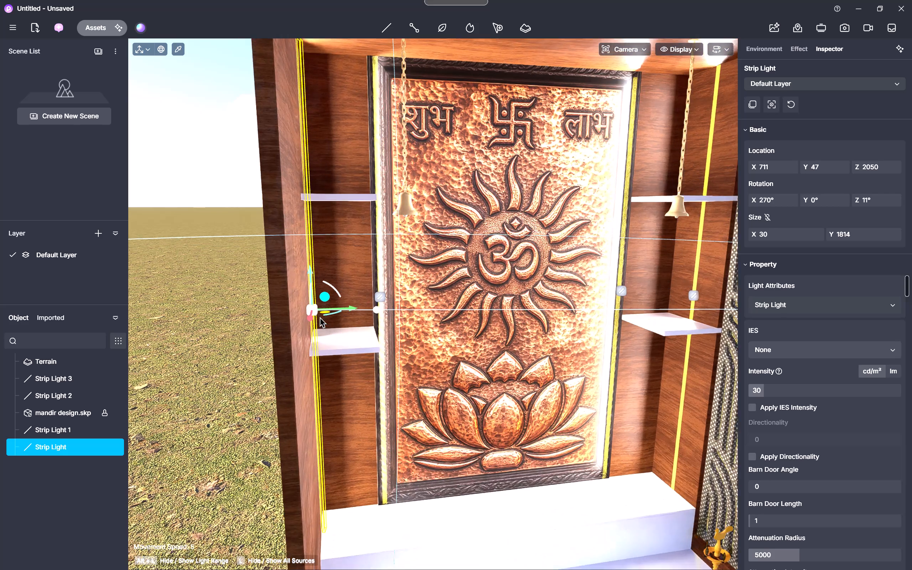
pyautogui.scroll(4, 320, 317)
pyautogui.moveTo(307, 314); pyautogui.dragTo(311, 310)
pyautogui.scroll(-6, 309, 314)
pyautogui.press('space')
pyautogui.click(243, 325)
pyautogui.scroll(-6, 294, 337)
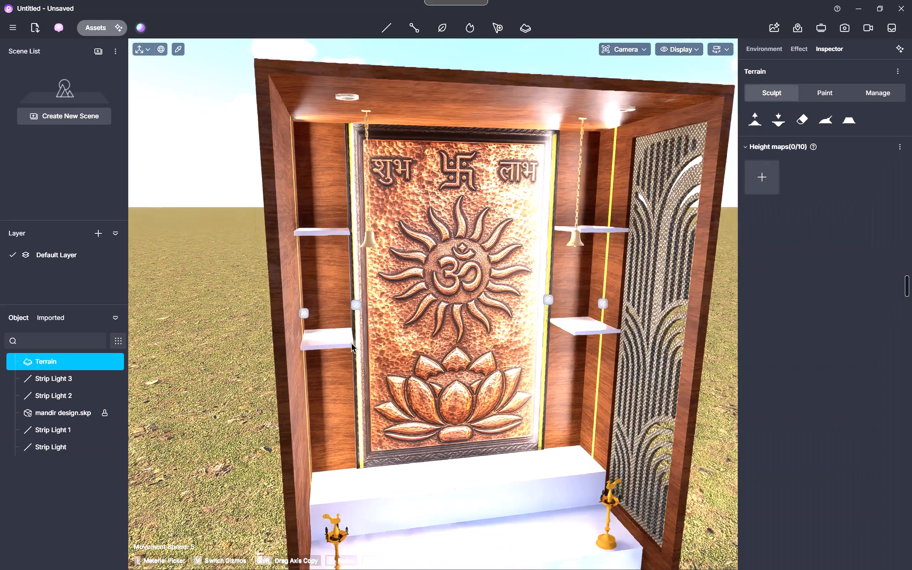
# Insert the Plane basic model as a floor at the mandir's front base corner, at about X -40, Y 1683, Z -29.
pyautogui.moveTo(688, 405); pyautogui.dragTo(579, 397)
pyautogui.keyDown('shift'); pyautogui.moveTo(437, 331); pyautogui.dragTo(495, 432, button='middle'); pyautogui.keyUp('shift')
pyautogui.moveTo(489, 424); pyautogui.dragTo(473, 376, button='middle')
pyautogui.moveTo(462, 366); pyautogui.dragTo(461, 273, button='middle')
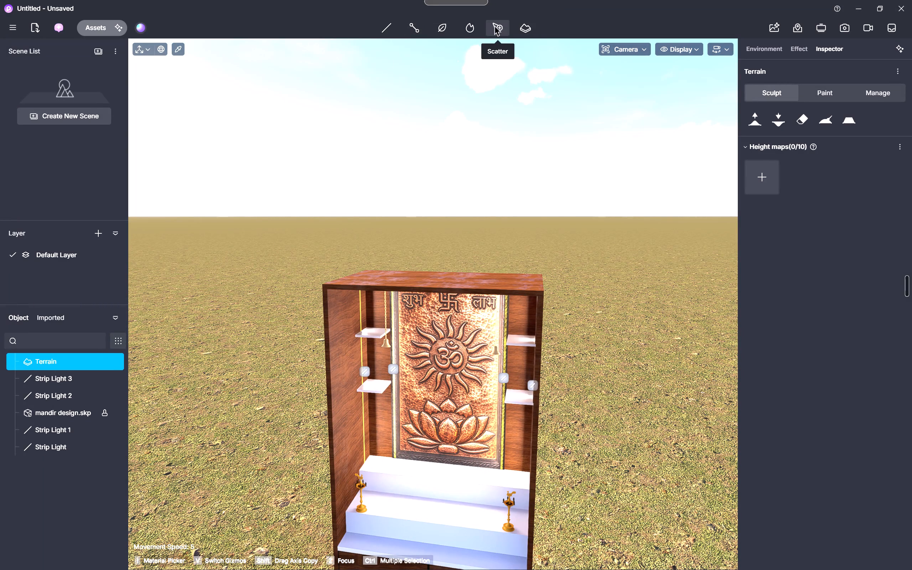
pyautogui.click(100, 31)
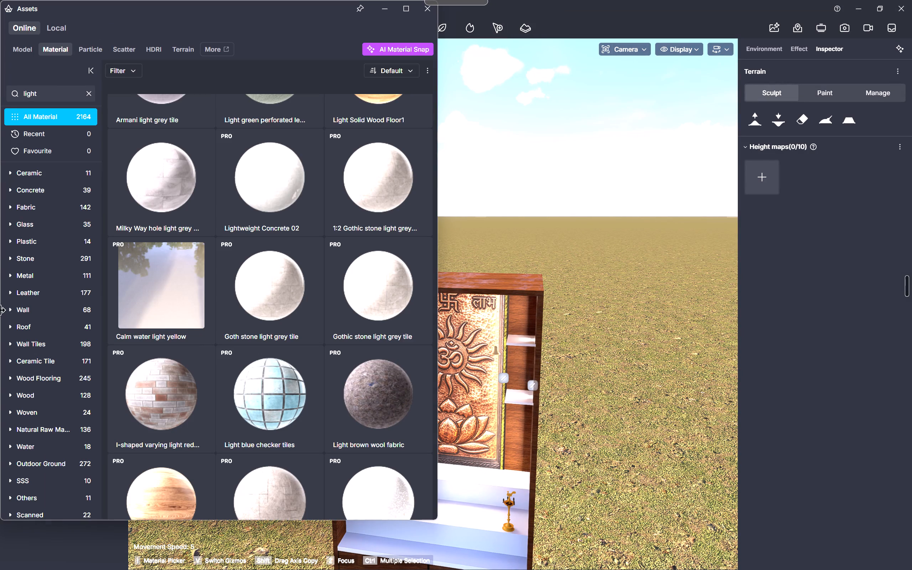
pyautogui.click(21, 49)
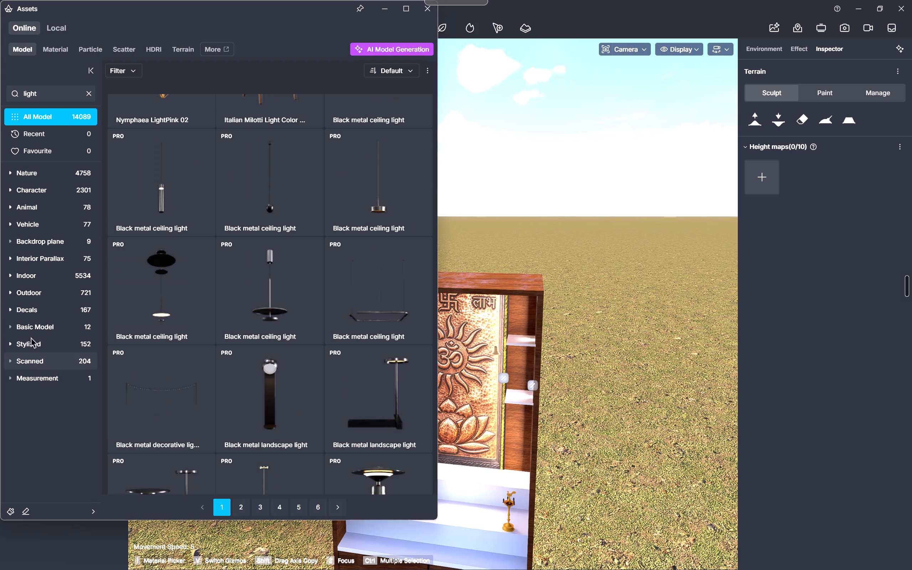
pyautogui.click(48, 331)
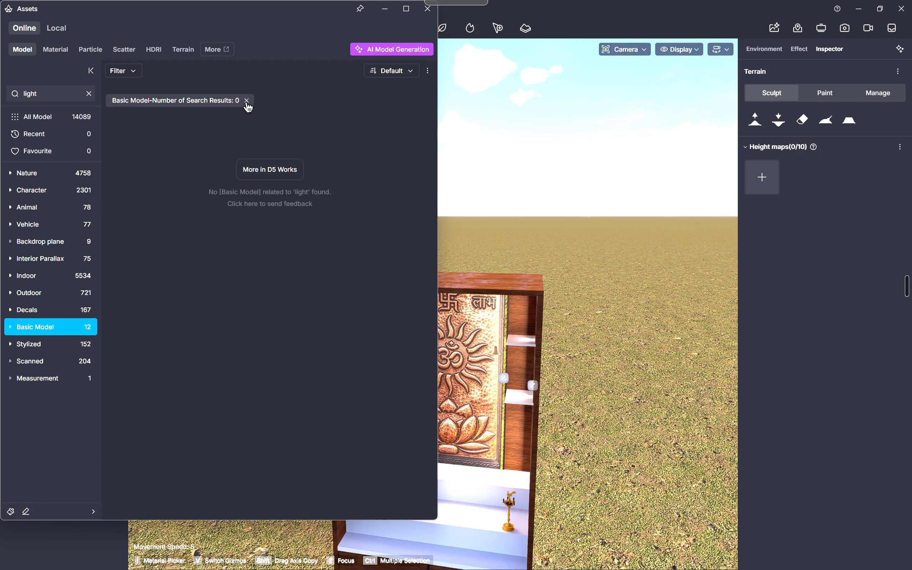
pyautogui.click(246, 100)
pyautogui.click(145, 138)
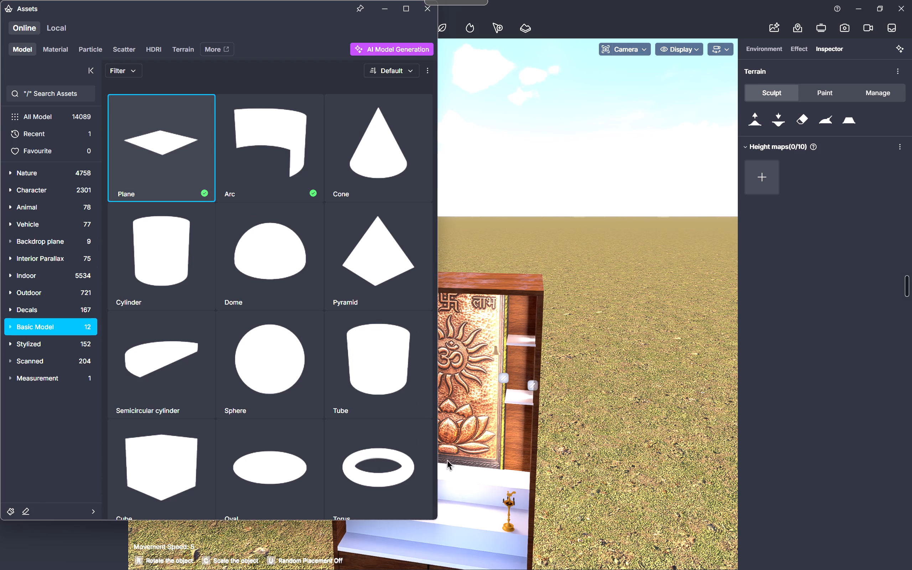
pyautogui.scroll(-6, 469, 467)
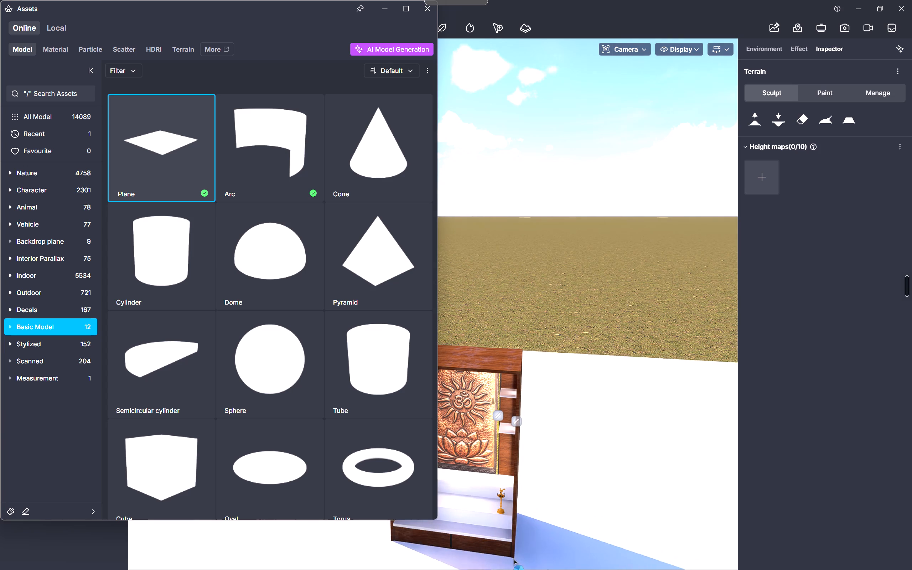
pyautogui.moveTo(514, 563); pyautogui.dragTo(514, 440, button='middle')
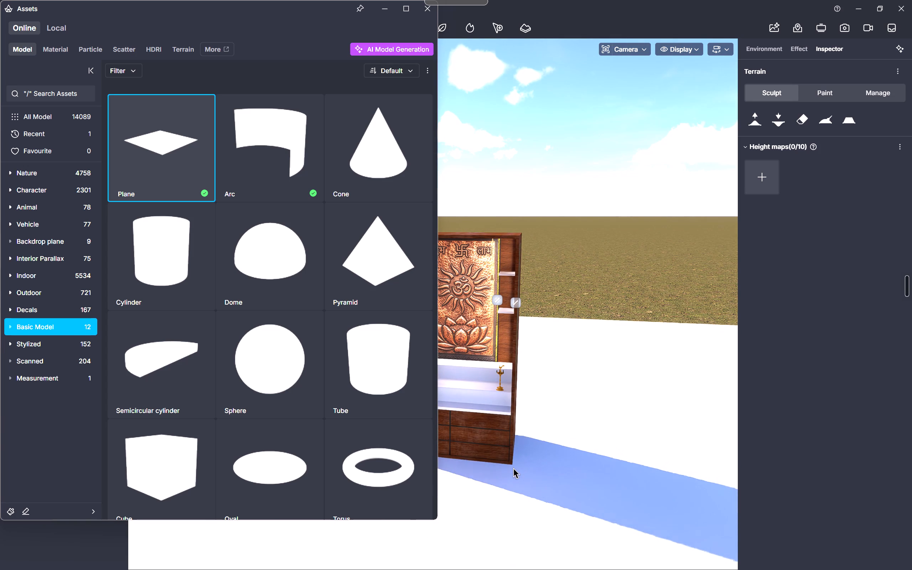
pyautogui.click(513, 468)
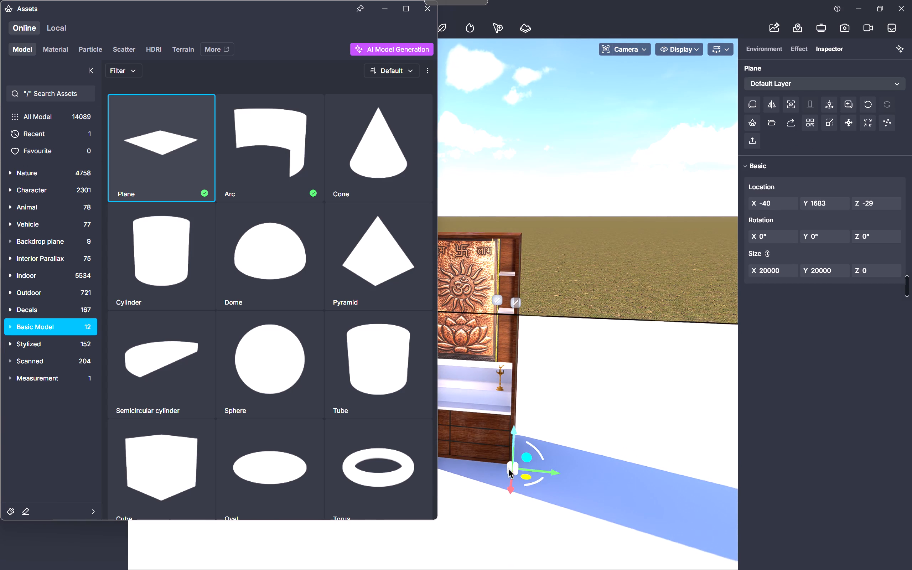
# Raise the floor plane to the mandir's base, at about Z -1, and deselect it.
pyautogui.scroll(-4, 493, 454)
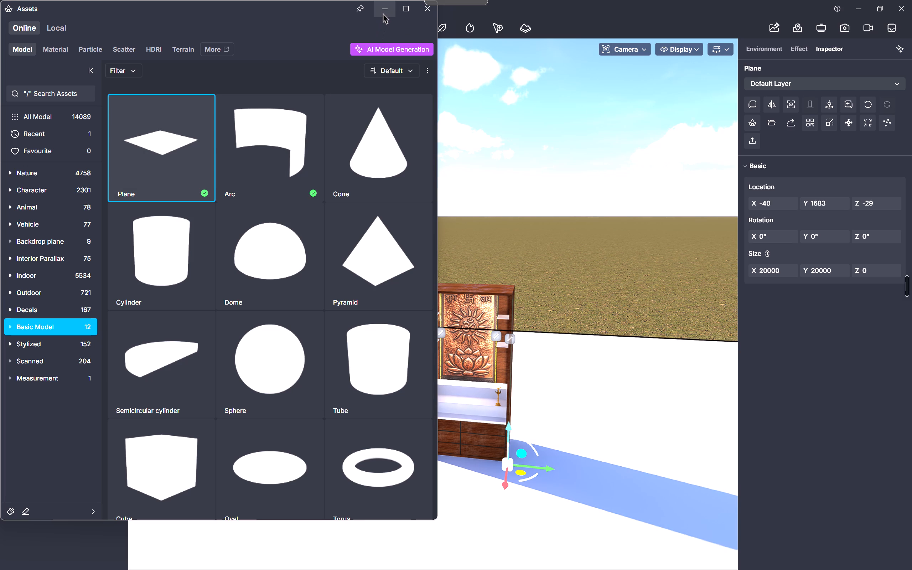
pyautogui.scroll(-4, 344, 166)
pyautogui.scroll(3, 374, 43)
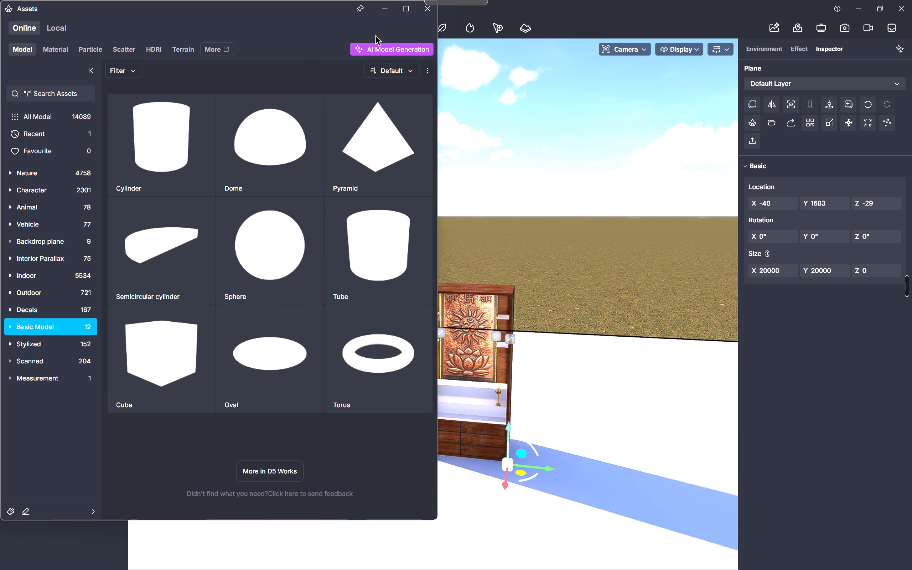
pyautogui.click(385, 13)
pyautogui.scroll(11, 450, 415)
pyautogui.moveTo(403, 493); pyautogui.dragTo(420, 455, button='middle')
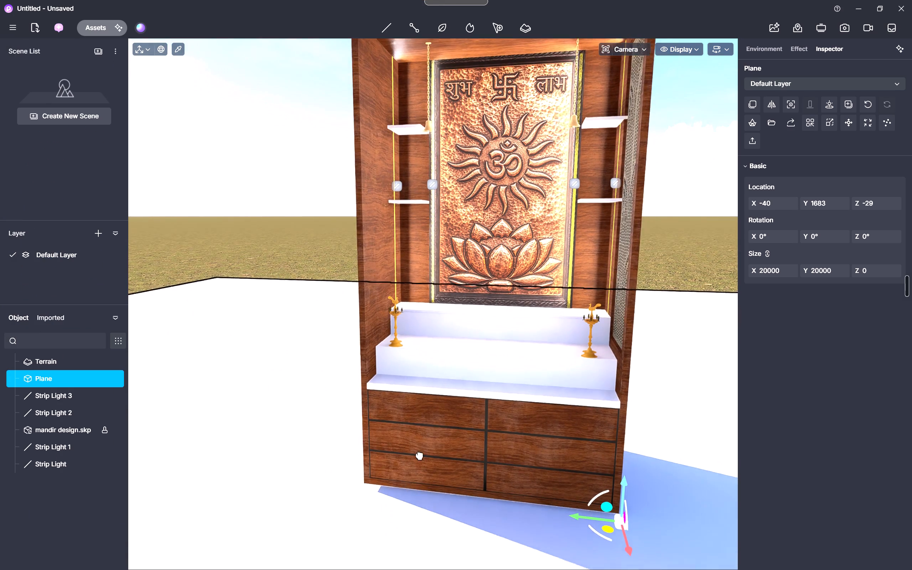
pyautogui.moveTo(420, 455); pyautogui.dragTo(431, 433, button='middle')
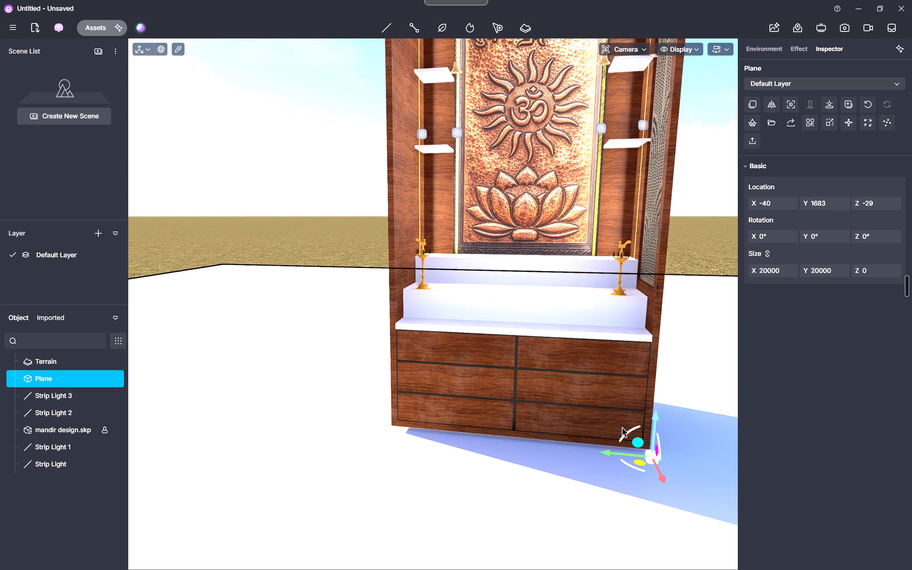
pyautogui.moveTo(655, 421); pyautogui.dragTo(656, 421)
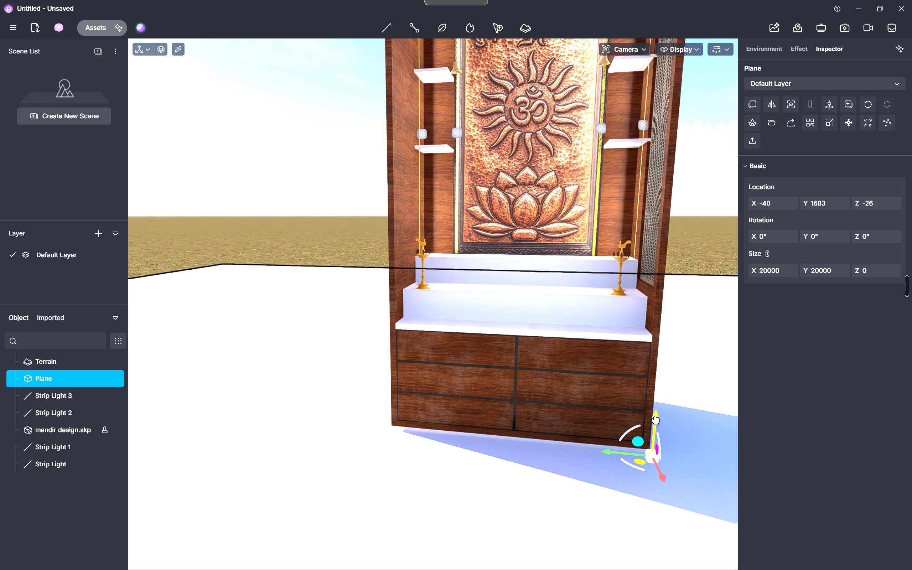
pyautogui.moveTo(656, 421); pyautogui.dragTo(656, 417)
pyautogui.click(409, 494)
# Duplicate the floor plane and place the copy in front of the mandir, at about X -594, Y 1214, Z 0.
pyautogui.moveTo(409, 494); pyautogui.dragTo(451, 499, button='middle')
pyautogui.scroll(-7, 451, 499)
pyautogui.moveTo(489, 481); pyautogui.dragTo(373, 492, button='middle')
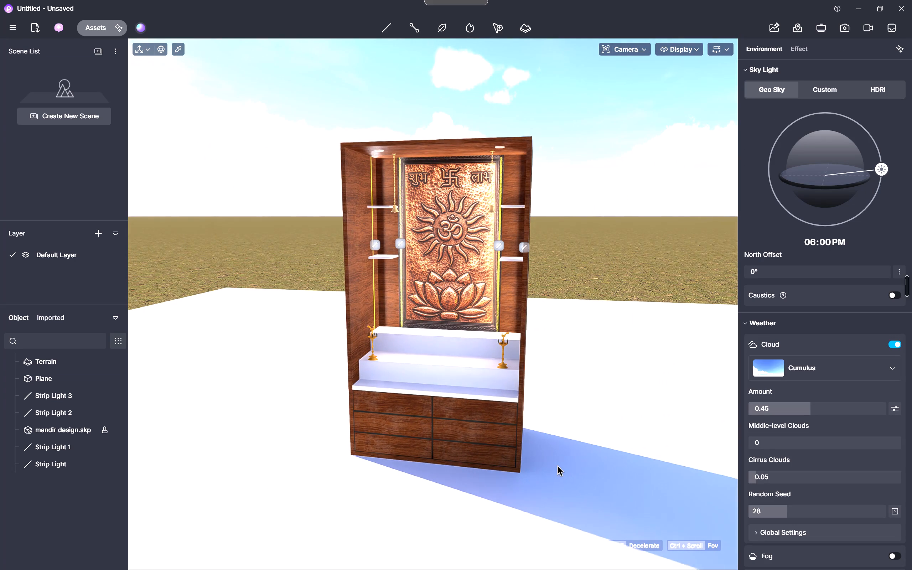
pyautogui.moveTo(576, 443); pyautogui.dragTo(502, 463, button='right')
pyautogui.scroll(-7, 576, 443)
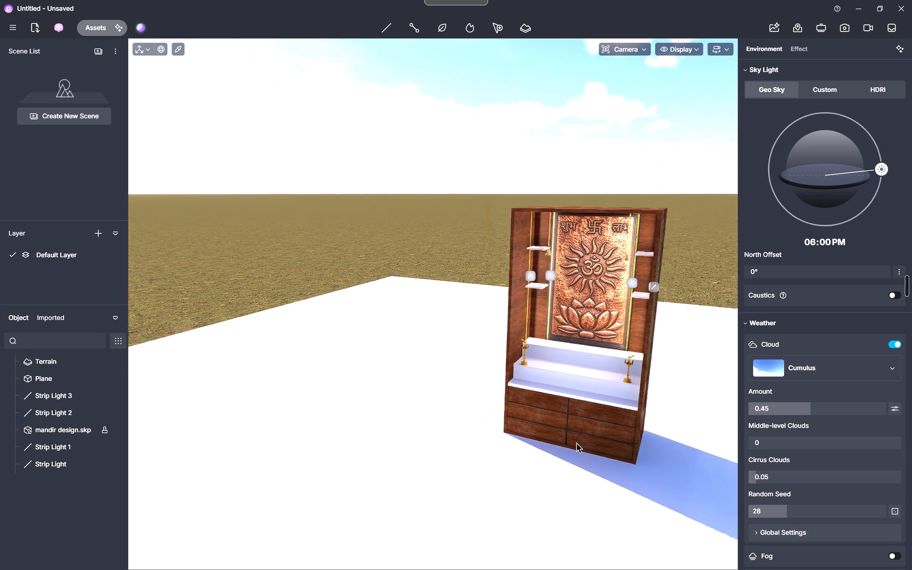
pyautogui.click(434, 440)
pyautogui.moveTo(467, 449); pyautogui.dragTo(530, 458, button='middle')
pyautogui.keyDown('shift'); pyautogui.moveTo(559, 457); pyautogui.dragTo(395, 439, button='middle'); pyautogui.keyUp('shift')
pyautogui.keyDown('shift'); pyautogui.scroll(1, 395, 439); pyautogui.keyUp('shift')
pyautogui.keyDown('shift'); pyautogui.middleClick(395, 439); pyautogui.keyUp('shift')
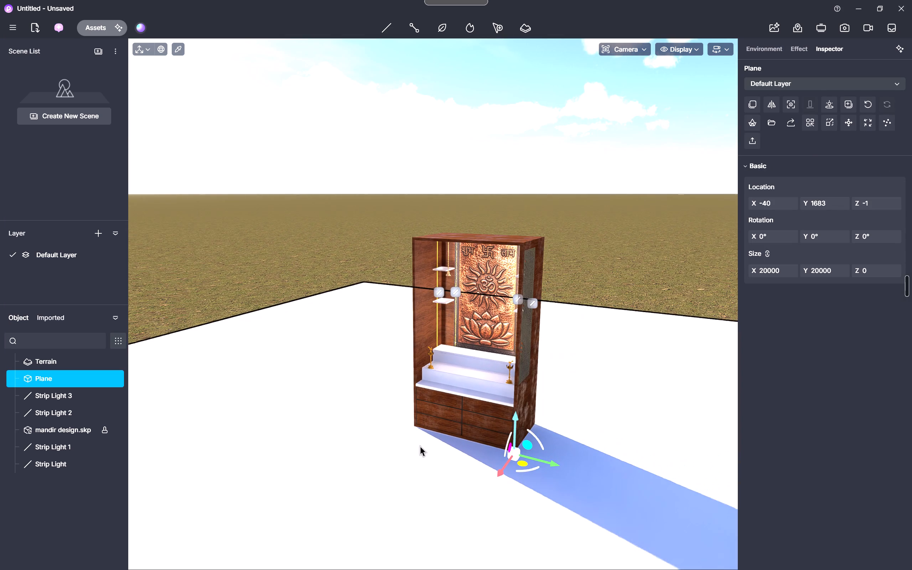
pyautogui.scroll(3, 537, 465)
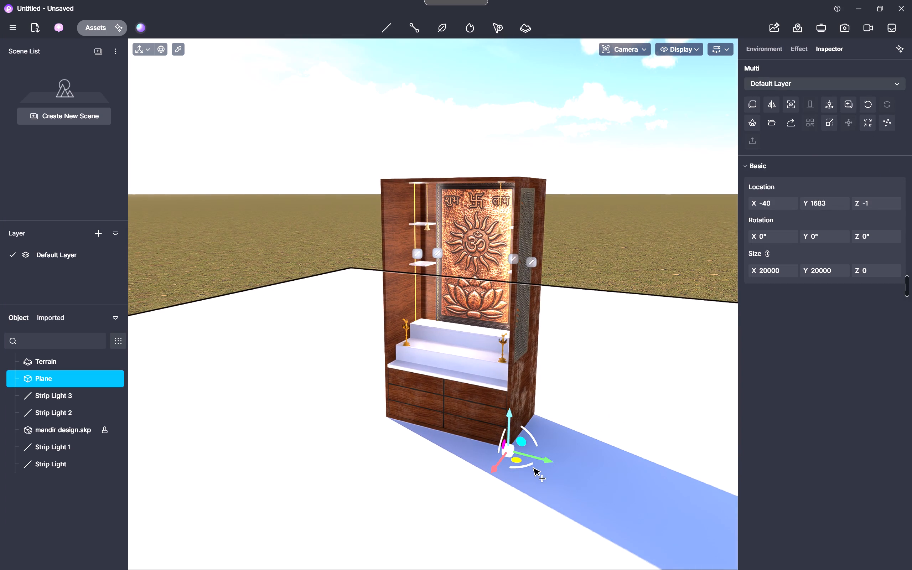
pyautogui.hotkey('ctrl', 'd')
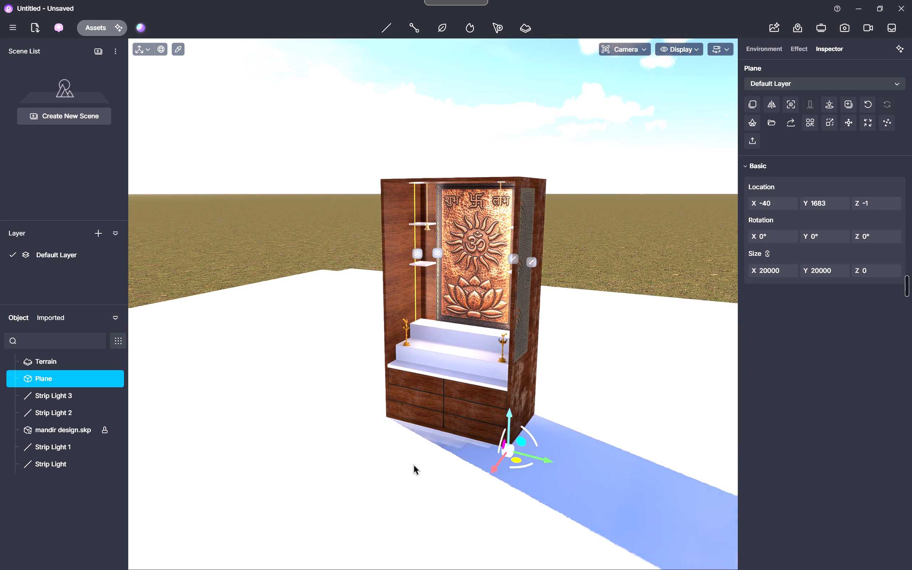
pyautogui.scroll(-5, 440, 341)
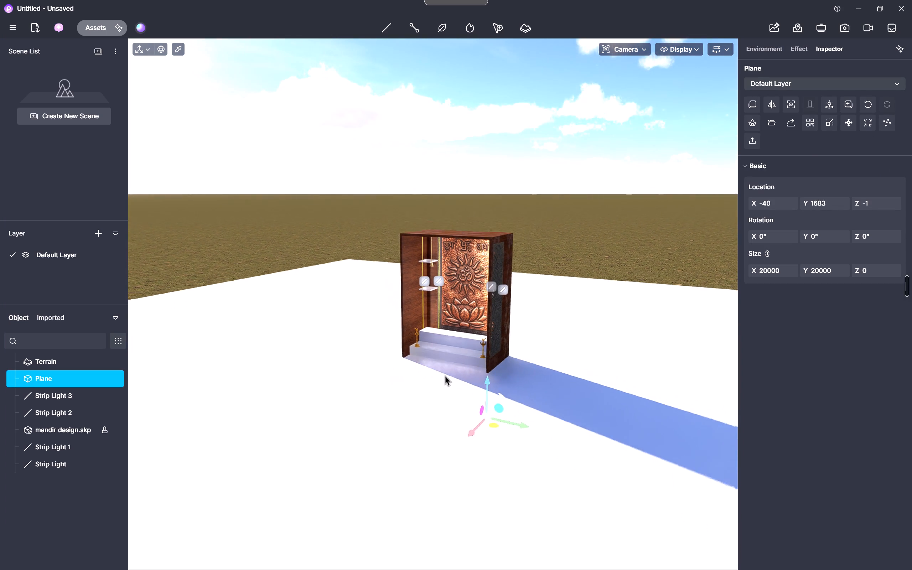
pyautogui.moveTo(441, 429); pyautogui.dragTo(447, 424)
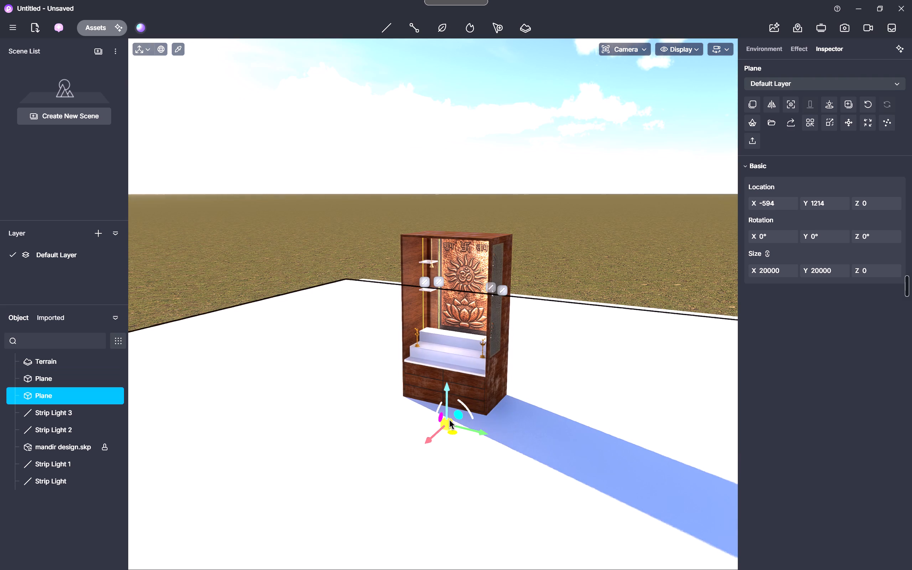
# Shift the copied plane along the X axis to about X 539.
pyautogui.scroll(-4, 375, 408)
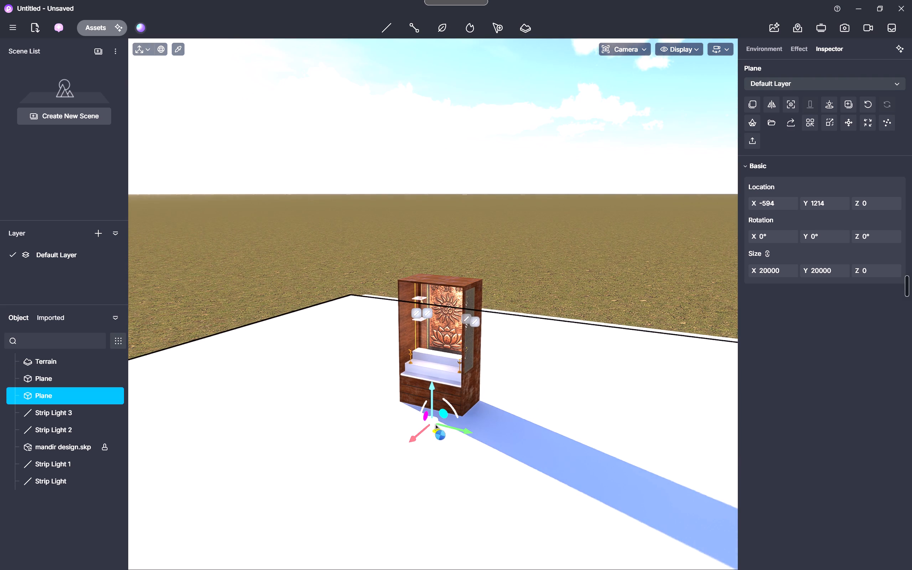
pyautogui.moveTo(415, 437); pyautogui.dragTo(563, 394)
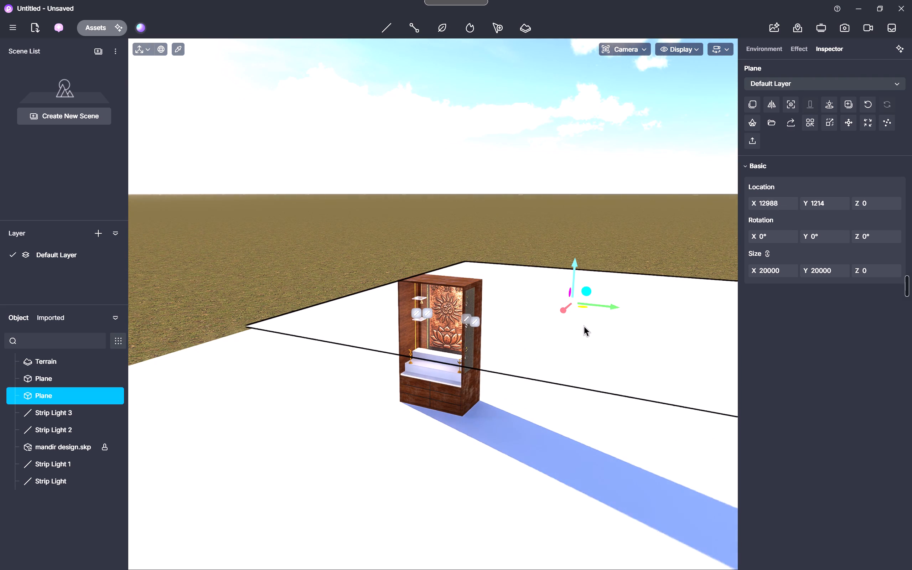
pyautogui.moveTo(598, 280); pyautogui.dragTo(550, 322)
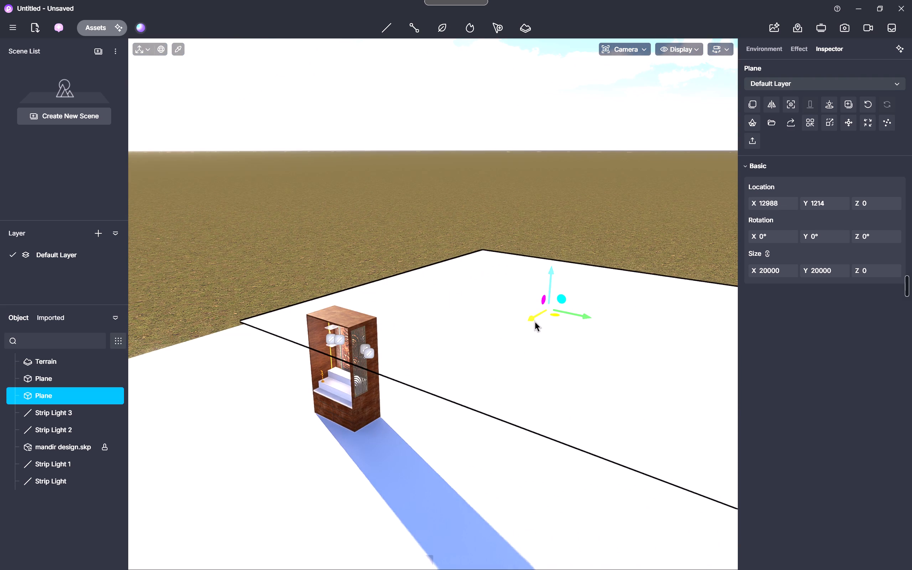
pyautogui.moveTo(532, 318); pyautogui.dragTo(308, 467)
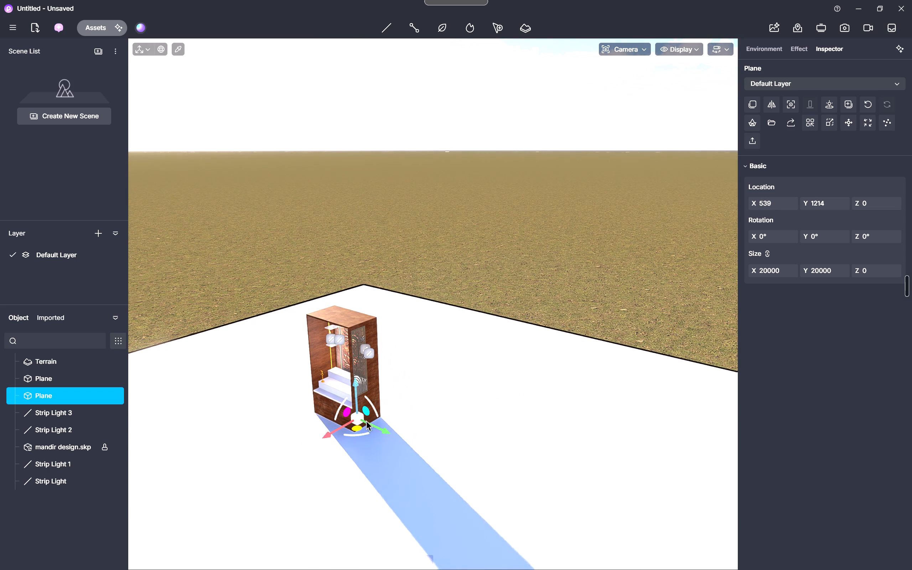
# Stand the copied plane upright with a 90° X rotation and push it behind the mandir to about Y 2020.
pyautogui.moveTo(373, 406); pyautogui.dragTo(382, 455)
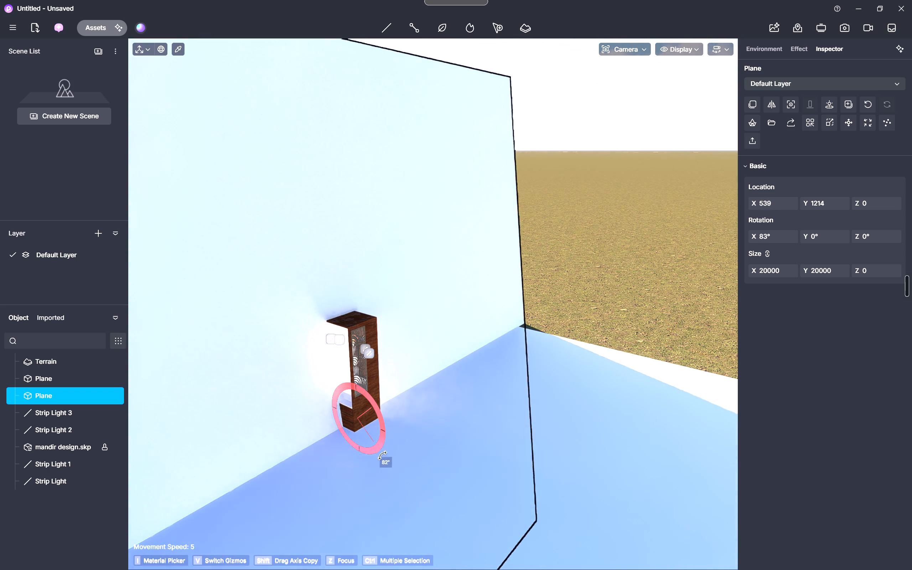
pyautogui.moveTo(382, 455); pyautogui.dragTo(382, 459)
pyautogui.moveTo(378, 429); pyautogui.dragTo(385, 431)
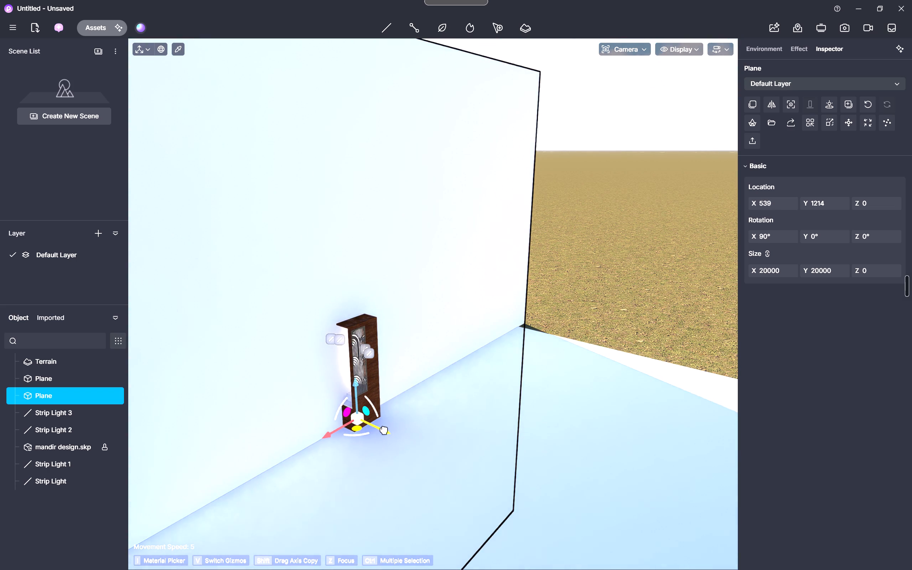
pyautogui.moveTo(385, 431); pyautogui.dragTo(400, 438)
# Examine how the mandir sits against the upright back wall plane and the floor from several angles and distances.
pyautogui.moveTo(296, 434); pyautogui.dragTo(767, 458, button='middle')
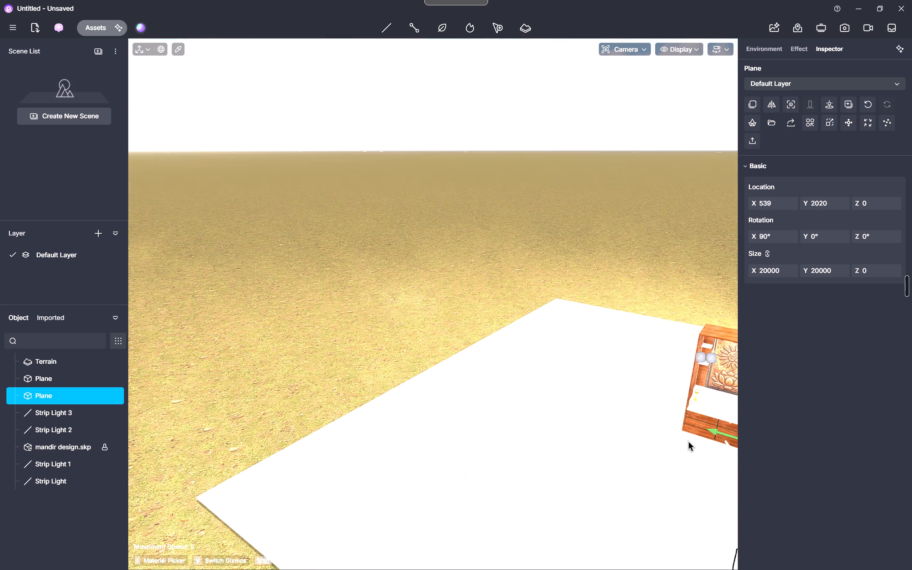
pyautogui.click(540, 433)
pyautogui.moveTo(580, 434); pyautogui.dragTo(625, 432)
pyautogui.moveTo(441, 413); pyautogui.dragTo(515, 417)
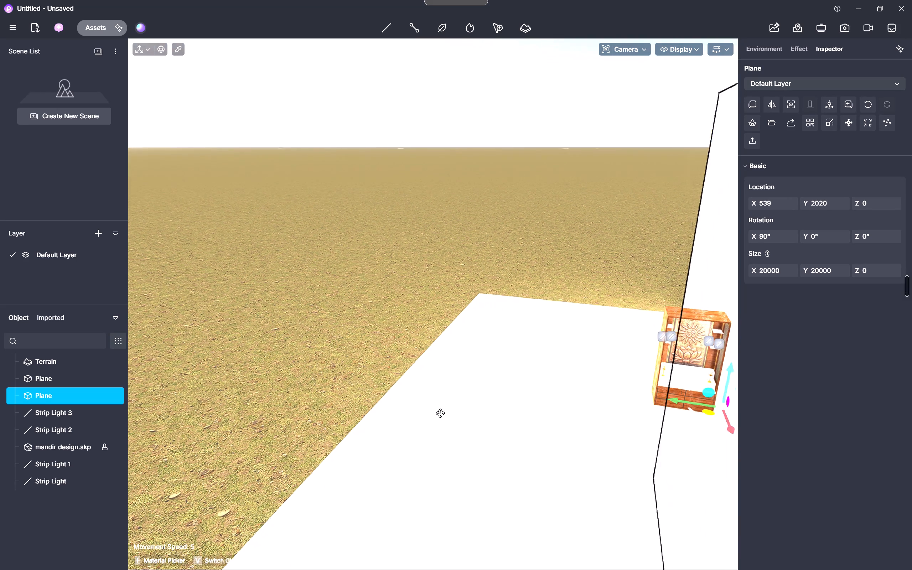
pyautogui.moveTo(515, 417); pyautogui.dragTo(642, 405)
pyautogui.press('a')
pyautogui.scroll(4, 439, 395)
pyautogui.press('d')
pyautogui.press('w')
pyautogui.press('w')
pyautogui.press('w')
pyautogui.press('w')
pyautogui.press('w')
pyautogui.press('w')
pyautogui.press('w')
pyautogui.press('w')
pyautogui.press('w')
pyautogui.press('w')
pyautogui.press('w')
pyautogui.press('w')
pyautogui.press('w')
pyautogui.press('w')
pyautogui.press('w')
pyautogui.press('w')
pyautogui.press('w')
pyautogui.press('w')
pyautogui.press('w')
pyautogui.press('w')
pyautogui.scroll(3, 552, 326)
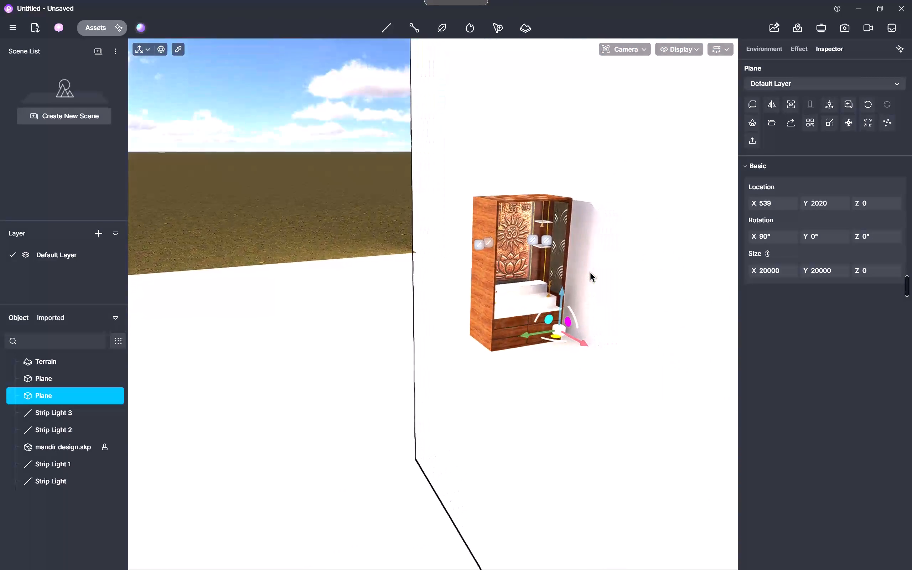
pyautogui.scroll(9, 590, 272)
pyautogui.press('a')
pyautogui.scroll(-4, 398, 280)
pyautogui.scroll(-3, 367, 285)
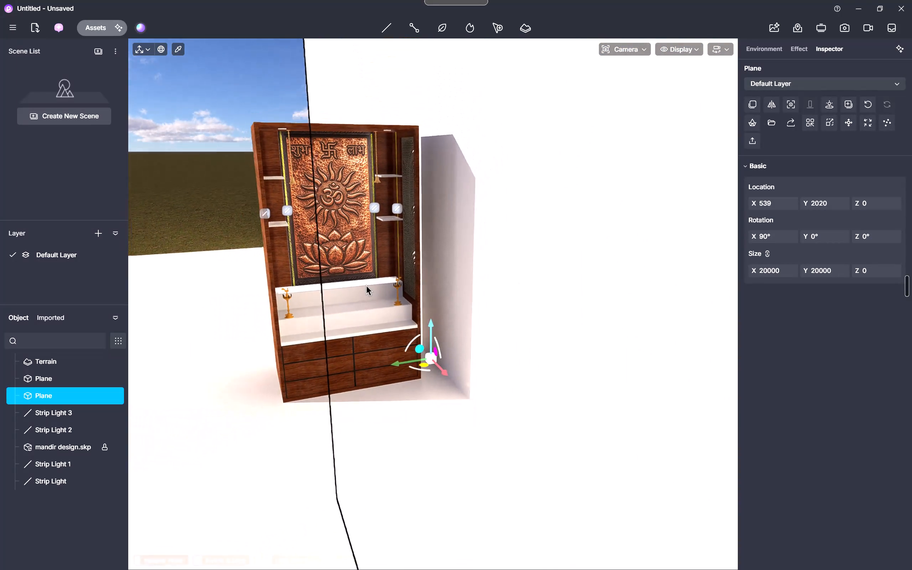
pyautogui.press('a')
pyautogui.press('w')
pyautogui.scroll(5, 374, 284)
pyautogui.scroll(-2, 555, 256)
pyautogui.press('d')
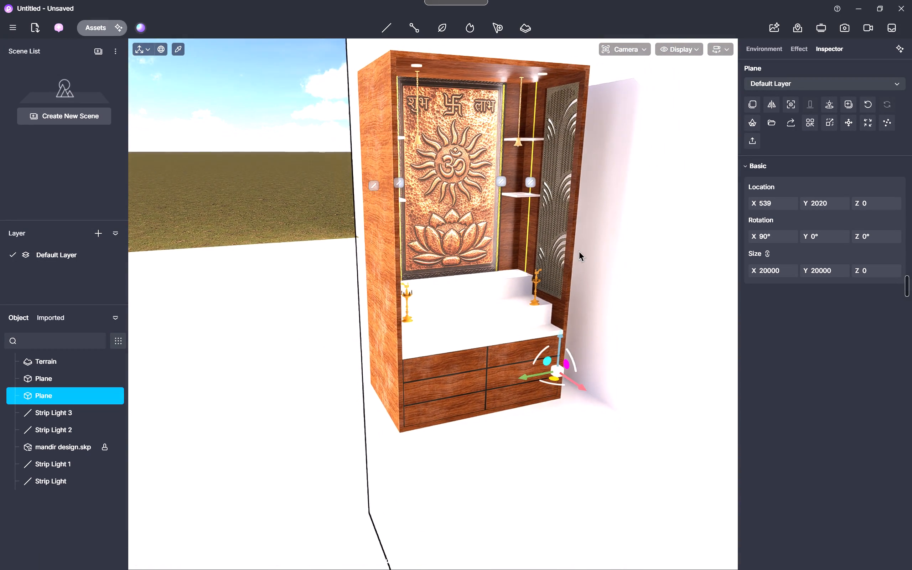
pyautogui.press('a')
pyautogui.click(570, 253)
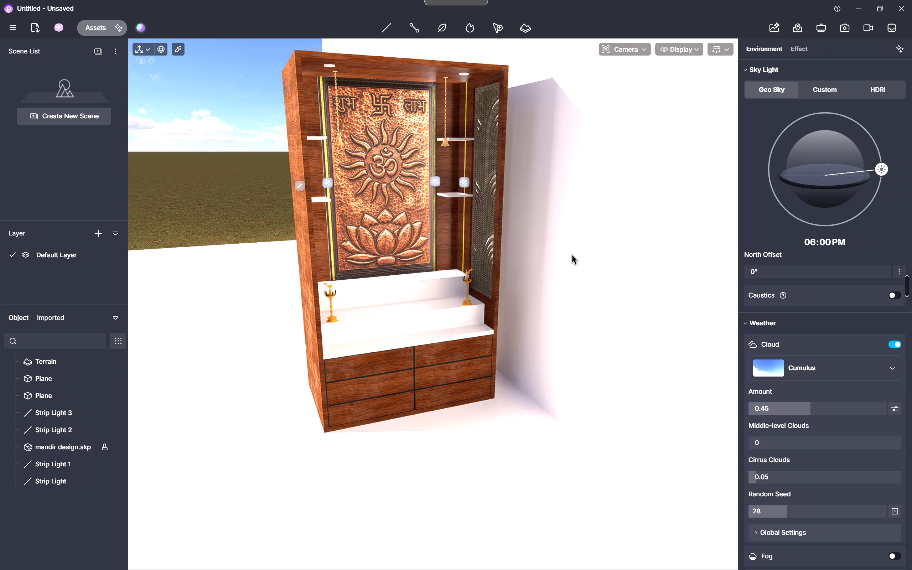
pyautogui.moveTo(569, 262); pyautogui.dragTo(520, 290, button='middle')
pyautogui.scroll(-14, 520, 290)
pyautogui.press('d')
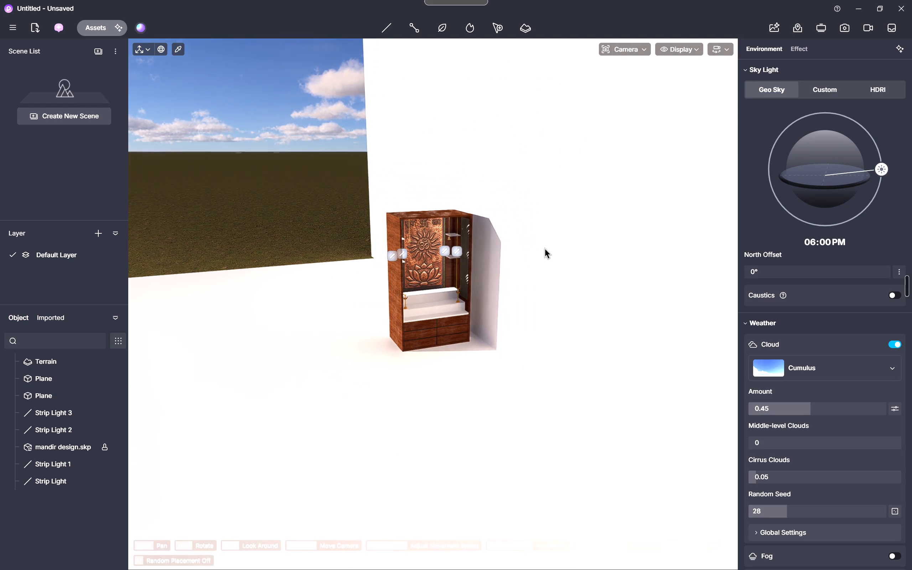
pyautogui.click(545, 248)
pyautogui.moveTo(545, 250); pyautogui.dragTo(532, 349, button='middle')
pyautogui.press('a')
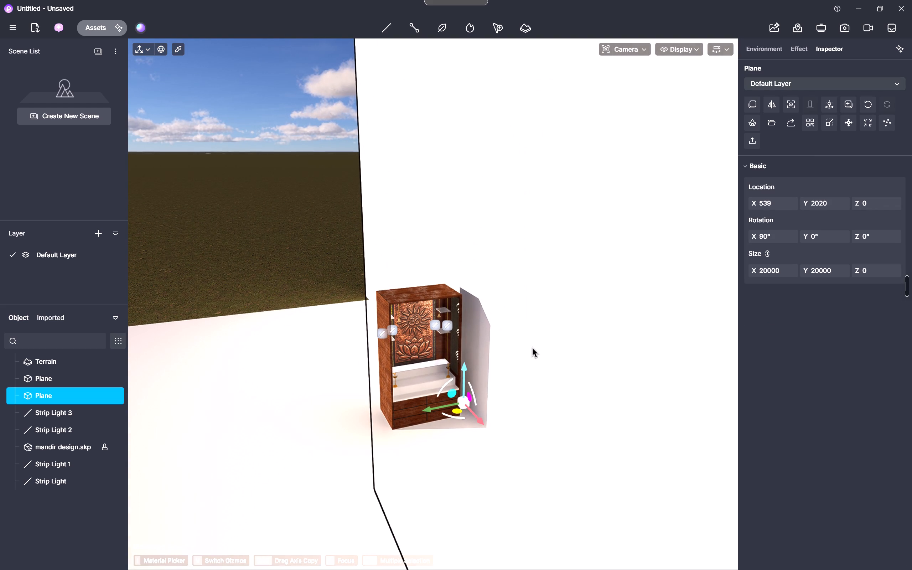
# Duplicate the upright back wall plane in place behind the mandir.
pyautogui.hotkey('ctrl', 's')
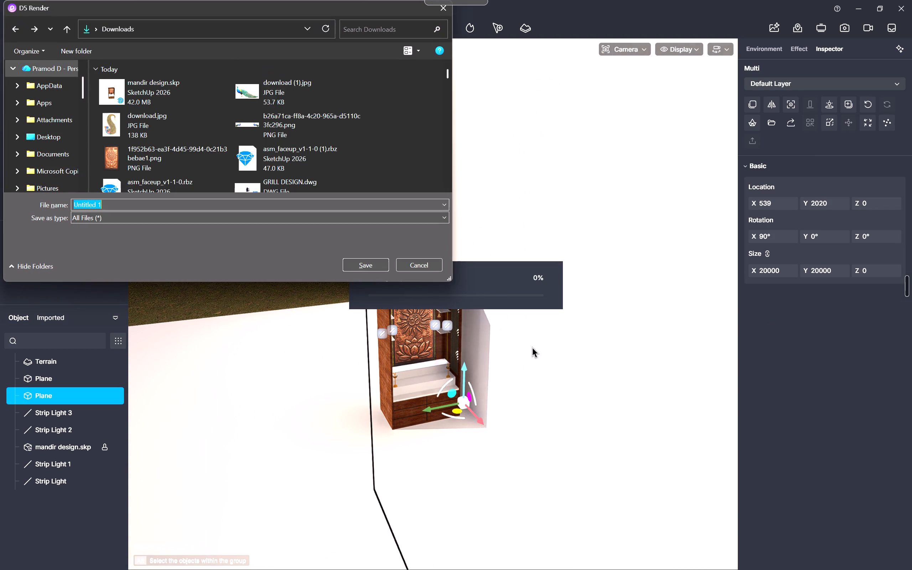
pyautogui.click(447, 10)
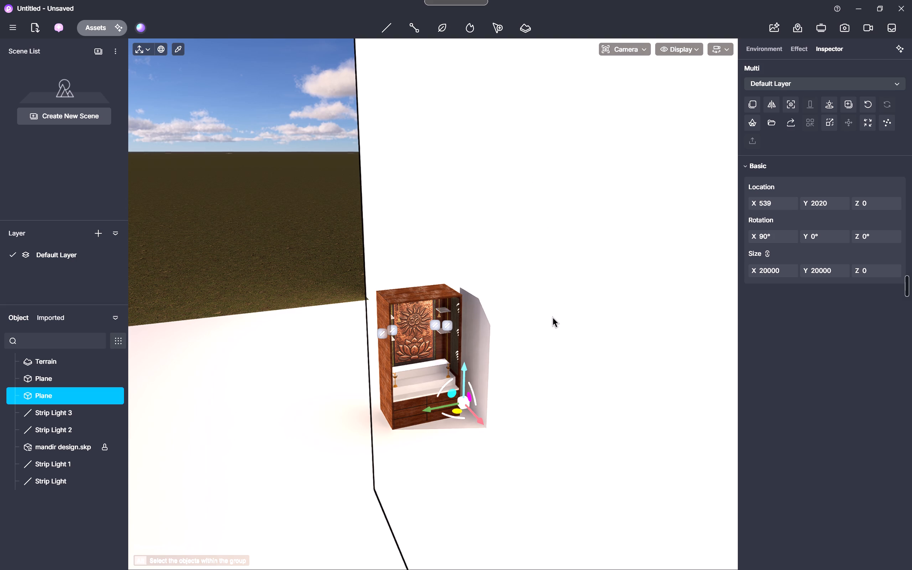
pyautogui.hotkey('ctrl', 'd')
pyautogui.click(553, 317)
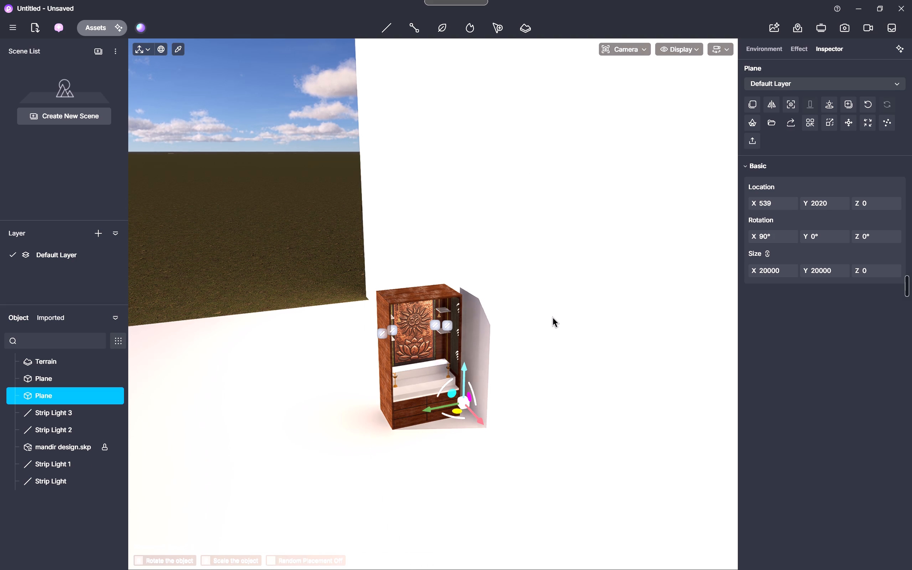
pyautogui.moveTo(555, 318); pyautogui.dragTo(483, 334)
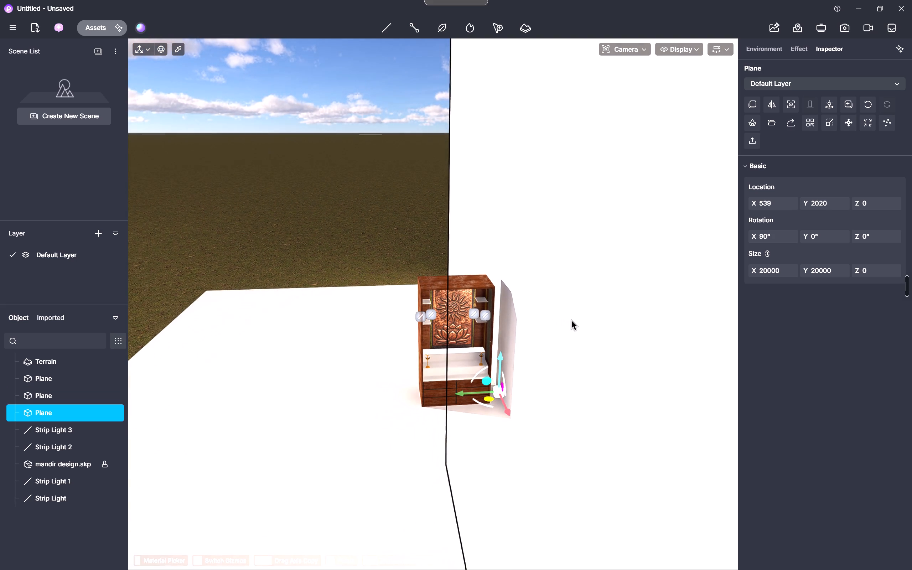
pyautogui.press('m')
pyautogui.click(425, 15)
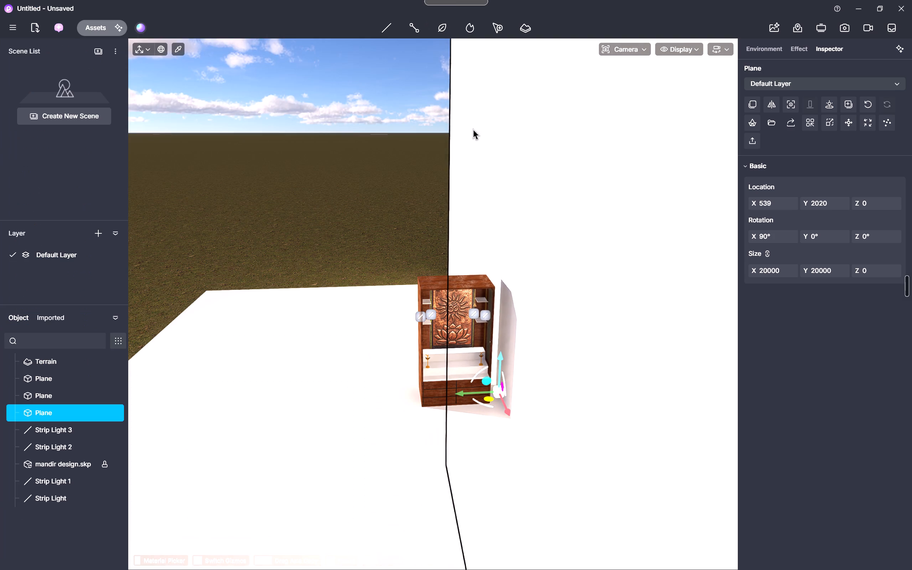
# Move one of the two upright planes to about Y -2441 and rotate it 90° about the Z axis as a side wall.
pyautogui.click(492, 177)
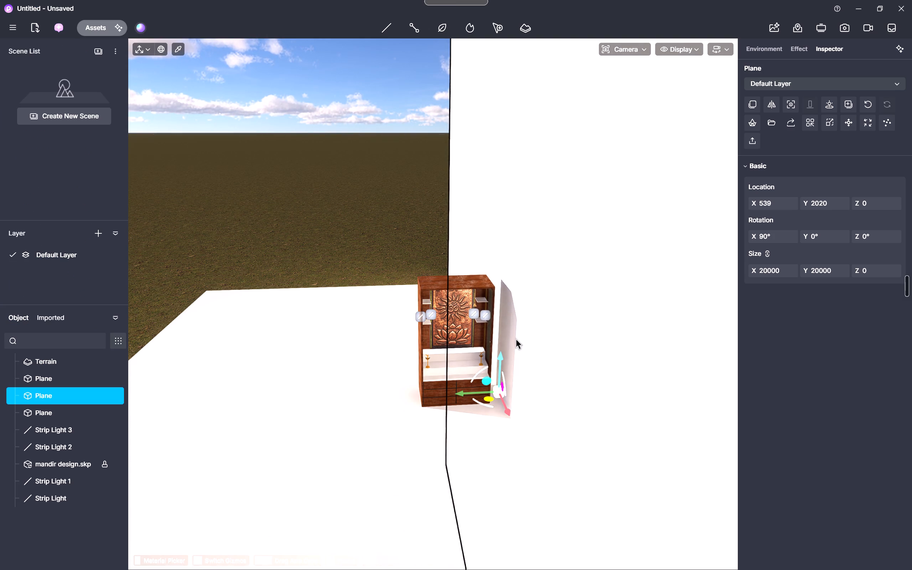
pyautogui.moveTo(464, 396); pyautogui.dragTo(283, 393)
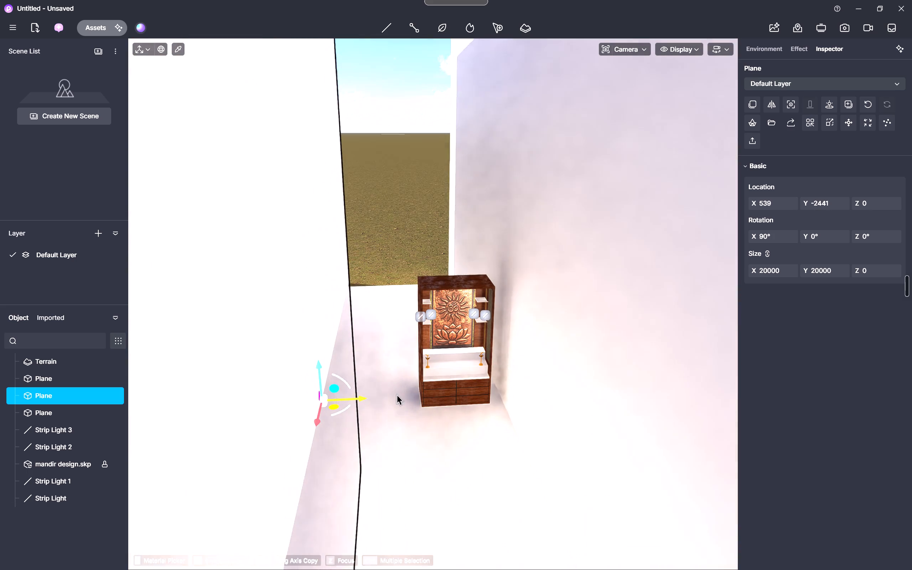
pyautogui.moveTo(339, 381); pyautogui.dragTo(343, 379)
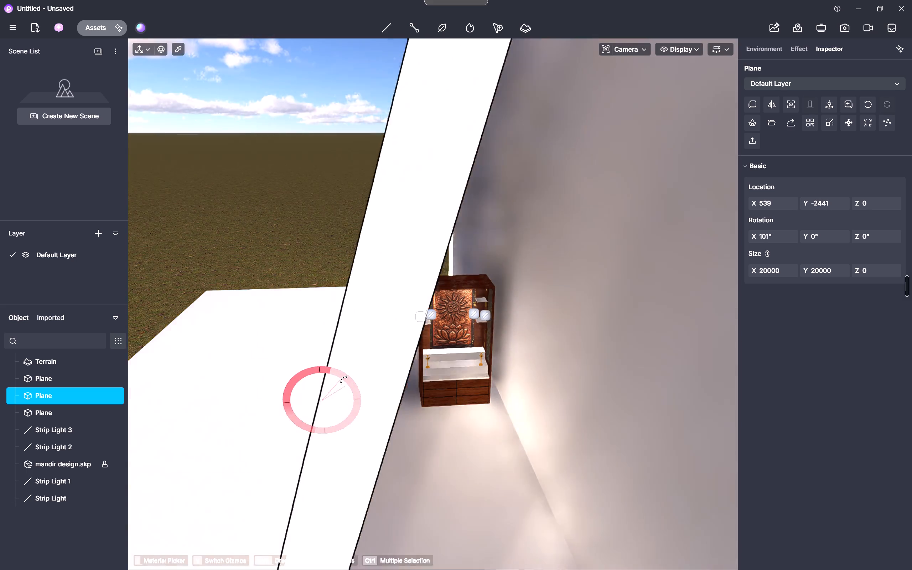
pyautogui.moveTo(343, 379); pyautogui.dragTo(341, 376)
pyautogui.moveTo(346, 406); pyautogui.dragTo(307, 412)
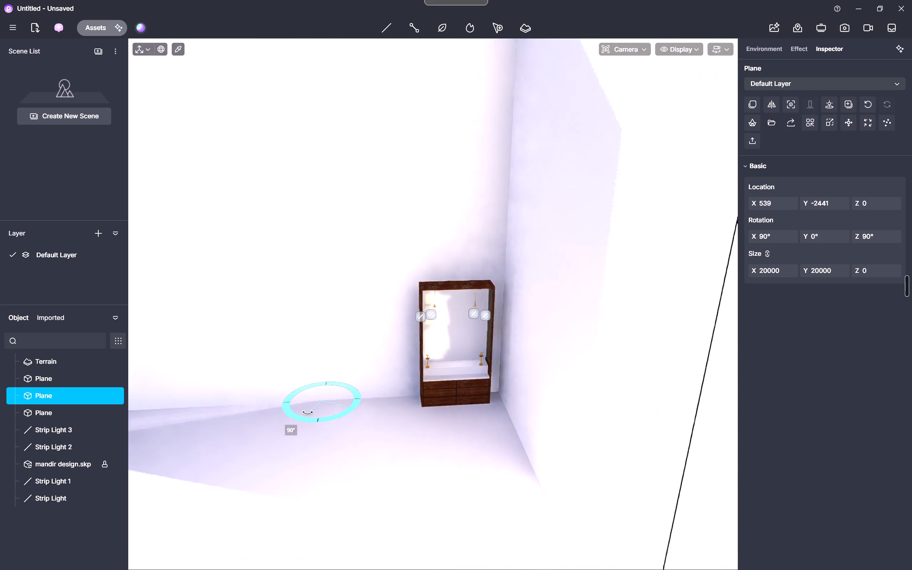
pyautogui.moveTo(307, 412); pyautogui.dragTo(306, 413)
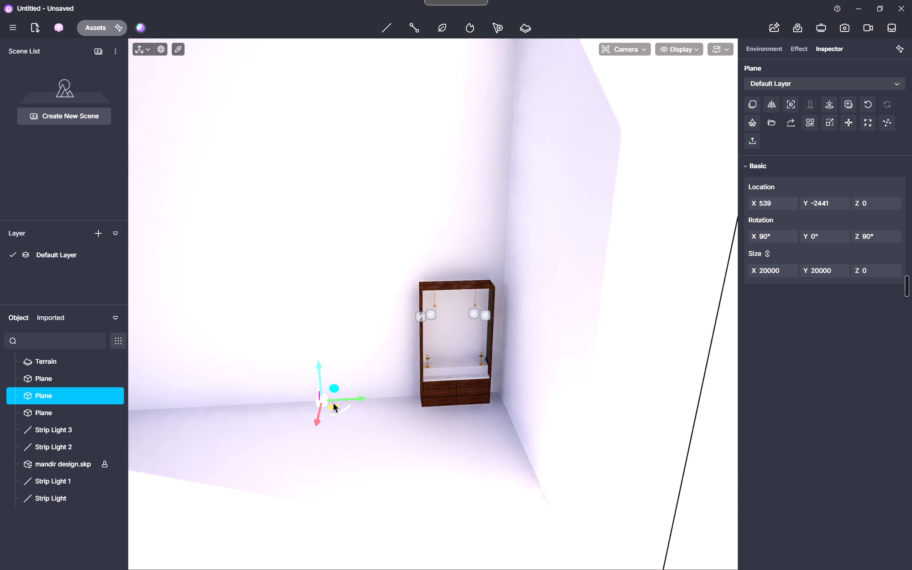
# Shift the side wall plane along the X axis to about X 1126.
pyautogui.moveTo(314, 421); pyautogui.dragTo(320, 402)
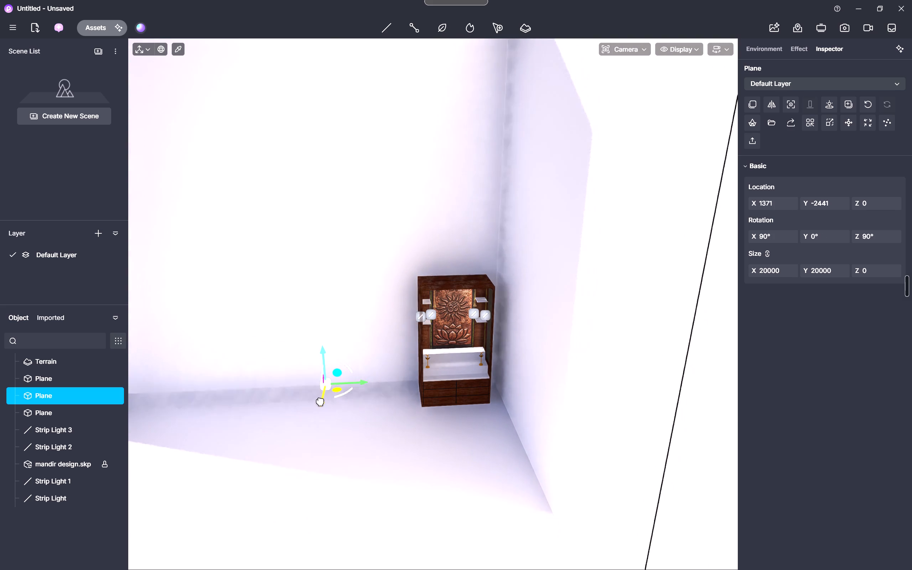
pyautogui.moveTo(320, 402); pyautogui.dragTo(320, 412)
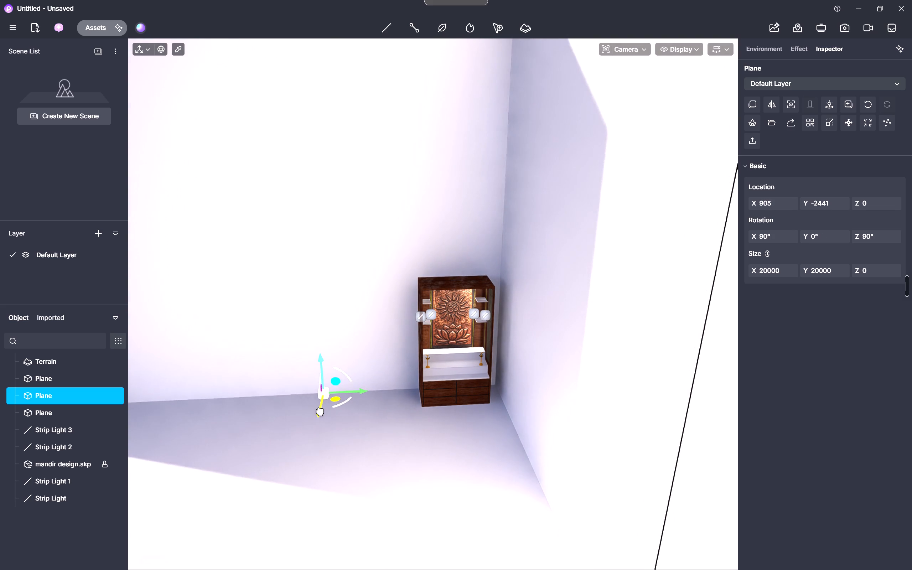
pyautogui.moveTo(320, 412); pyautogui.dragTo(323, 407)
# Place a point light on the wall beside the mandir, at about X 771, Y 2030, Z 2102.
pyautogui.scroll(2, 403, 425)
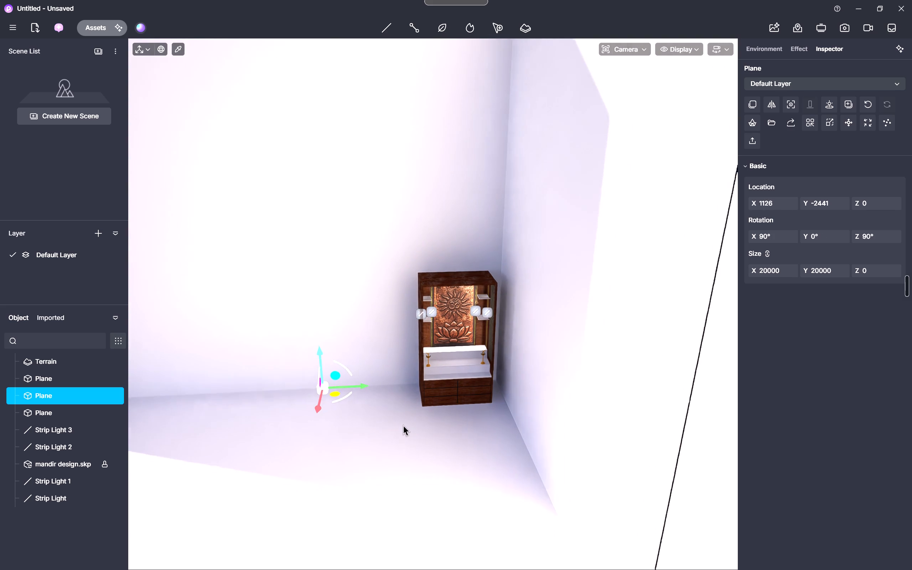
pyautogui.click(404, 426)
pyautogui.scroll(5, 413, 436)
pyautogui.moveTo(414, 408); pyautogui.dragTo(432, 361, button='middle')
pyautogui.moveTo(434, 358); pyautogui.dragTo(434, 355, button='middle')
pyautogui.scroll(4, 602, 266)
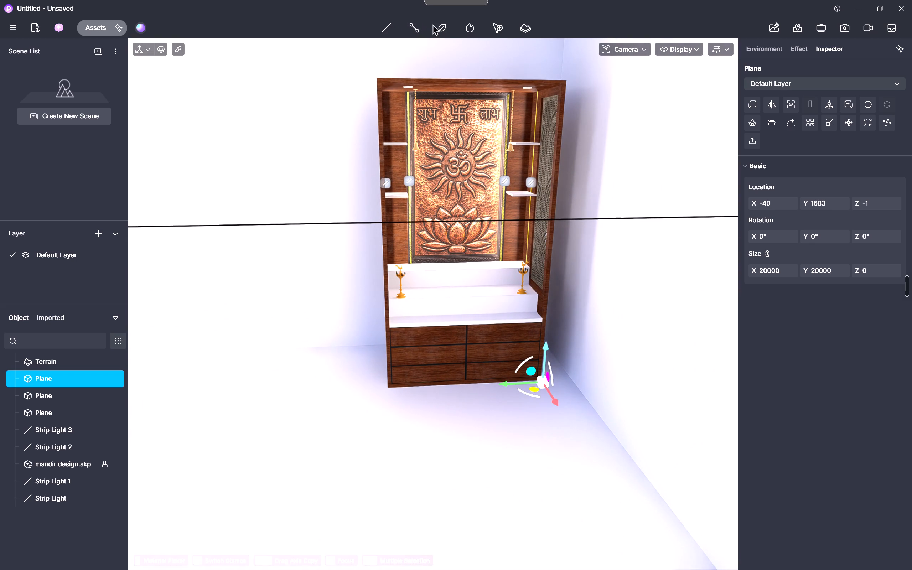
pyautogui.click(420, 26)
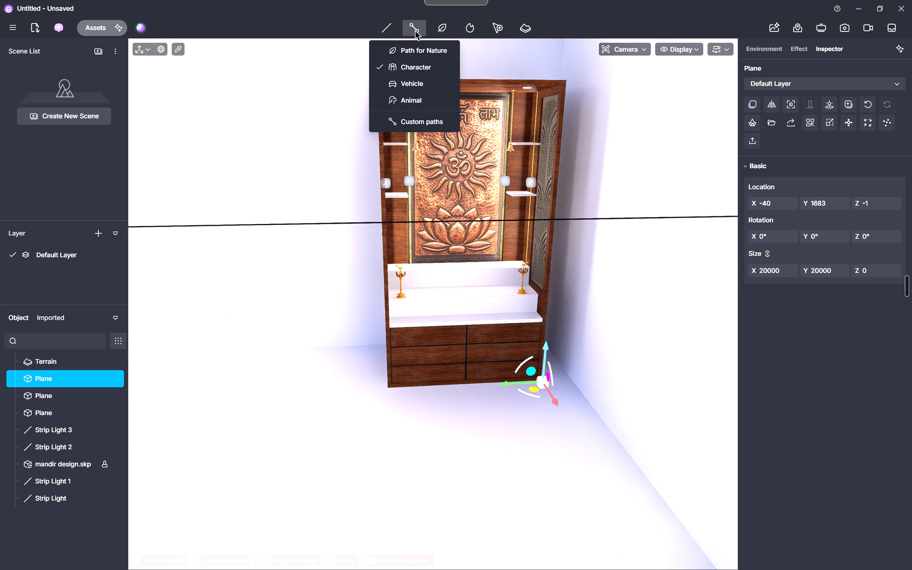
pyautogui.click(415, 30)
pyautogui.click(391, 26)
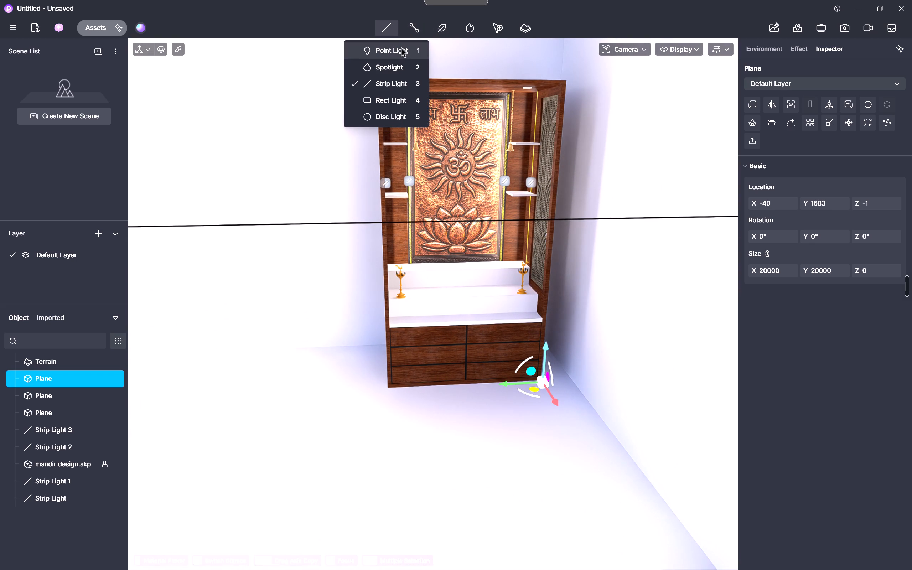
pyautogui.click(401, 47)
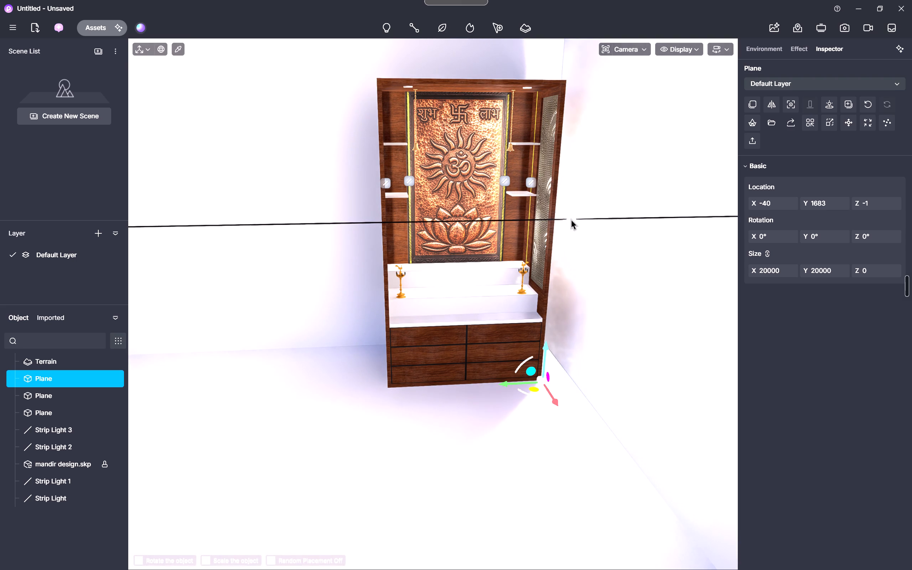
pyautogui.scroll(9, 571, 174)
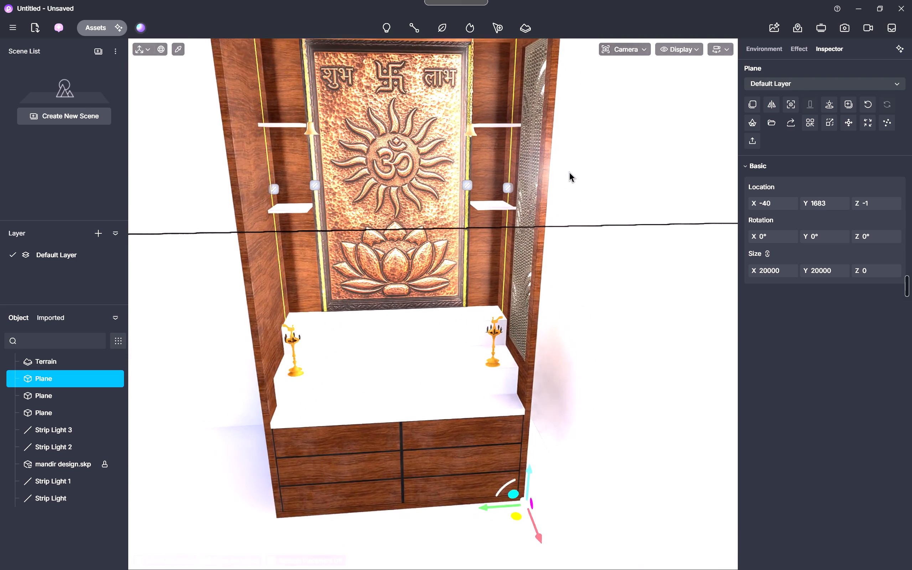
pyautogui.click(558, 181)
# Open the Wood category of the online material library.
pyautogui.scroll(-4, 531, 211)
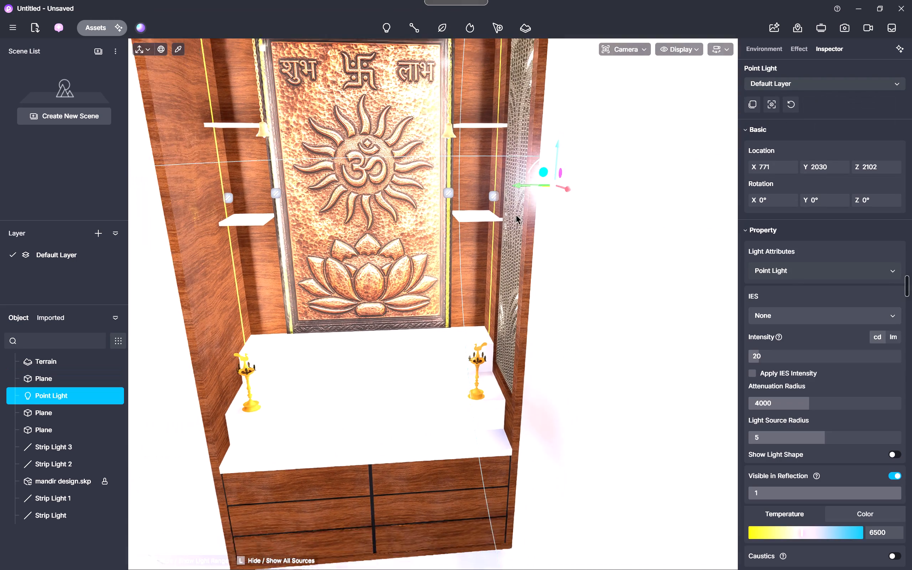
pyautogui.click(505, 265)
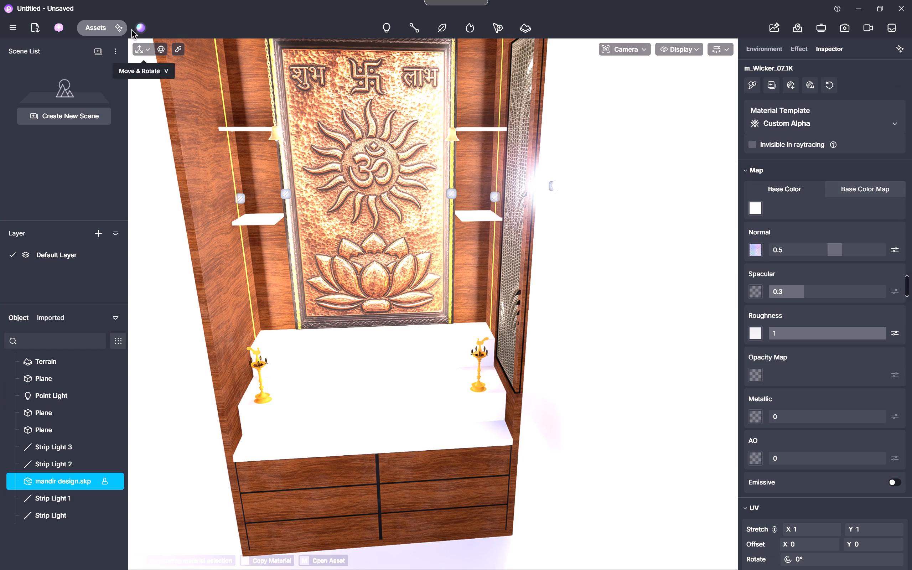
pyautogui.click(103, 28)
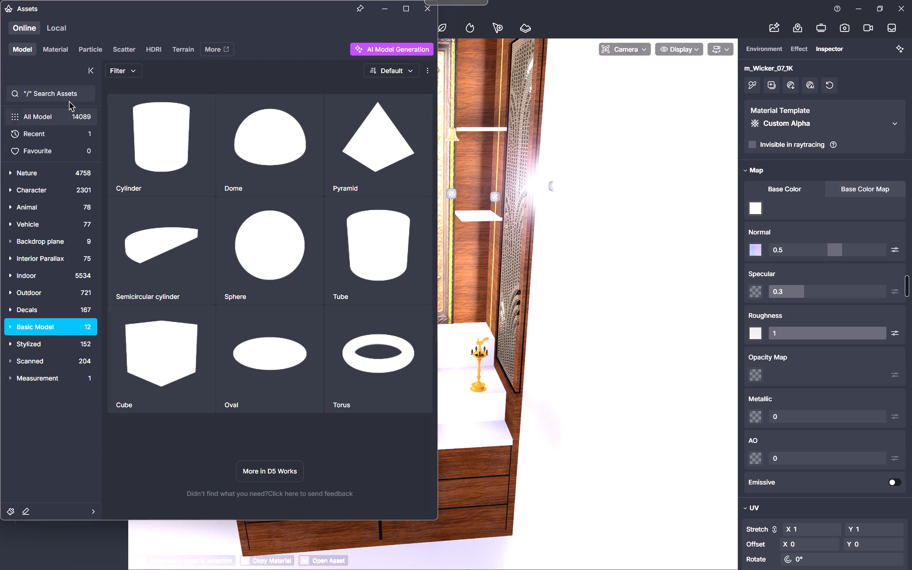
pyautogui.click(55, 49)
pyautogui.scroll(-1, 42, 199)
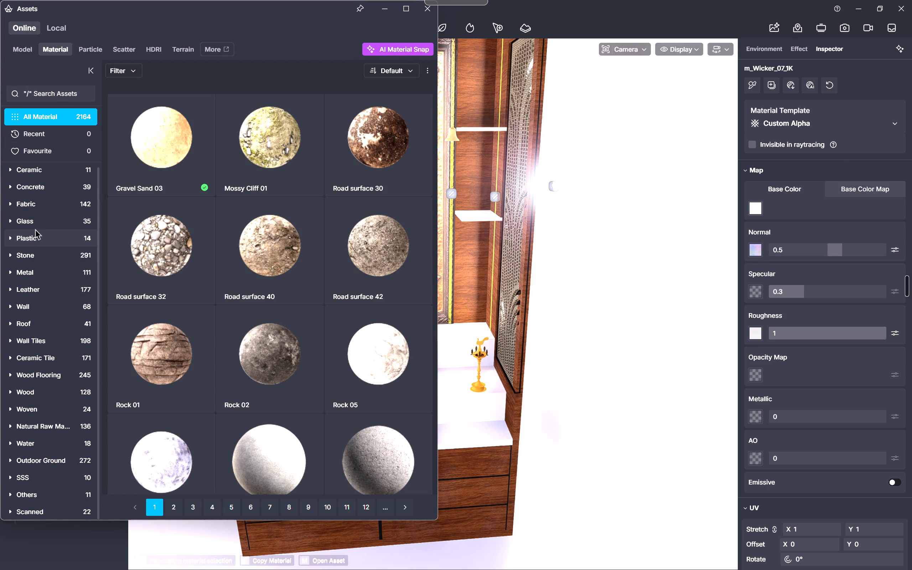
pyautogui.click(40, 305)
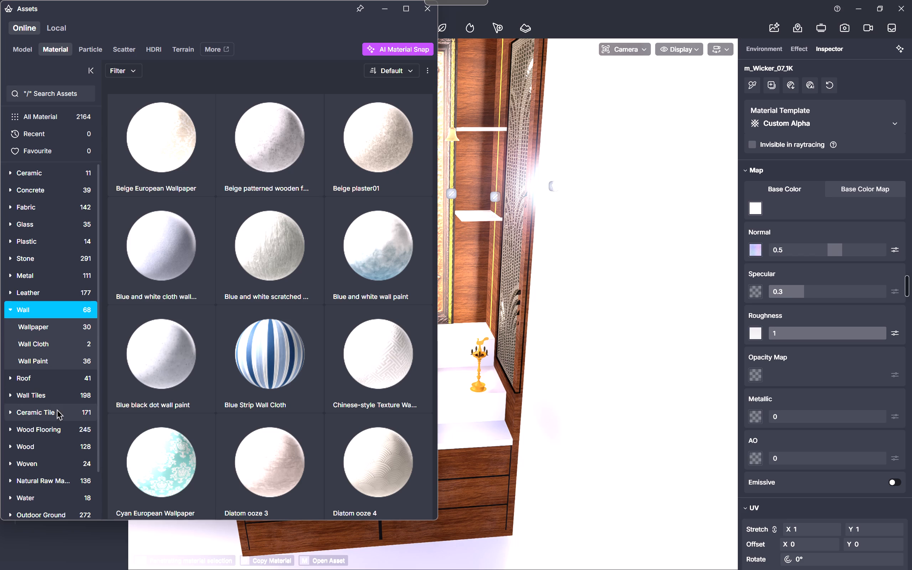
pyautogui.click(57, 426)
pyautogui.click(57, 425)
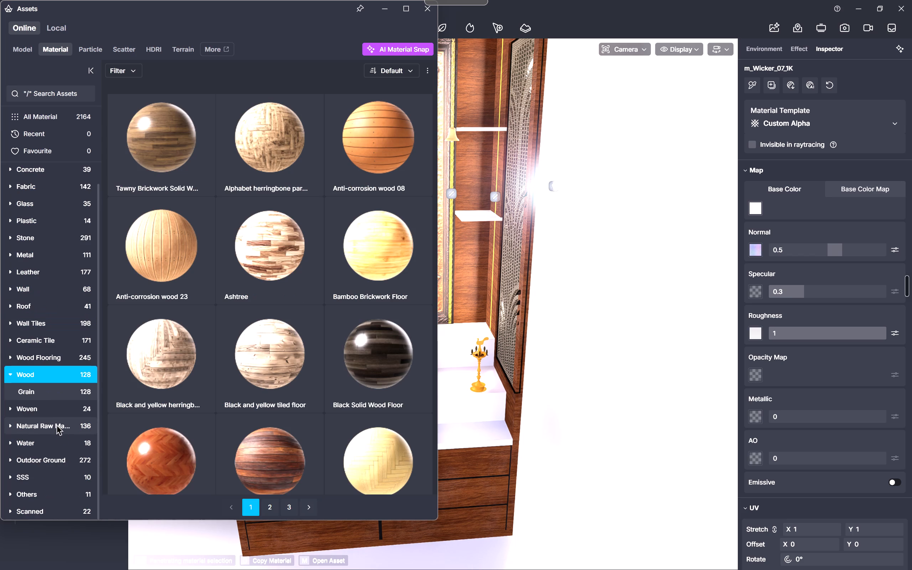
# Download the Cherry03 wood material and apply it to the mandir's wood surfaces in place of the dark veneer.
pyautogui.scroll(-2, 176, 299)
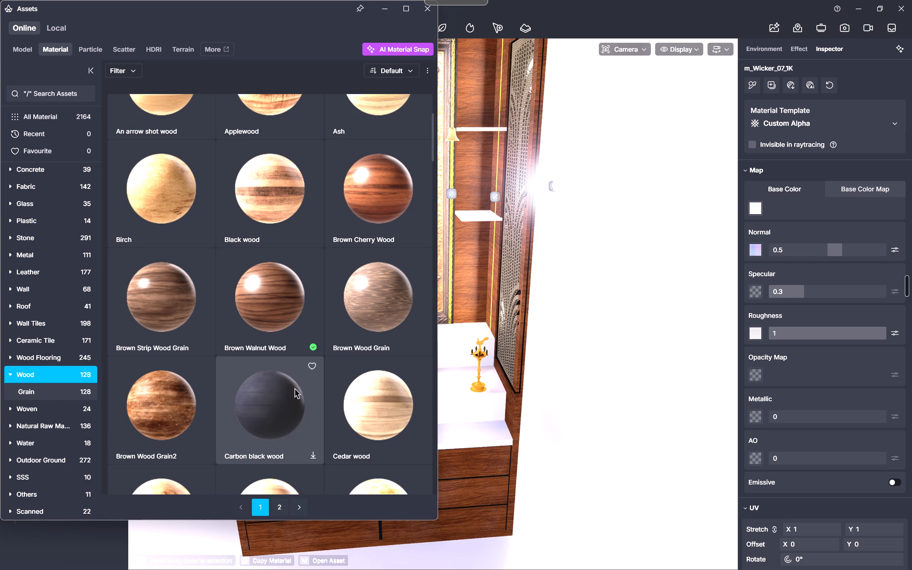
pyautogui.scroll(-4, 355, 406)
pyautogui.scroll(4, 356, 406)
pyautogui.scroll(-2, 322, 445)
pyautogui.click(278, 452)
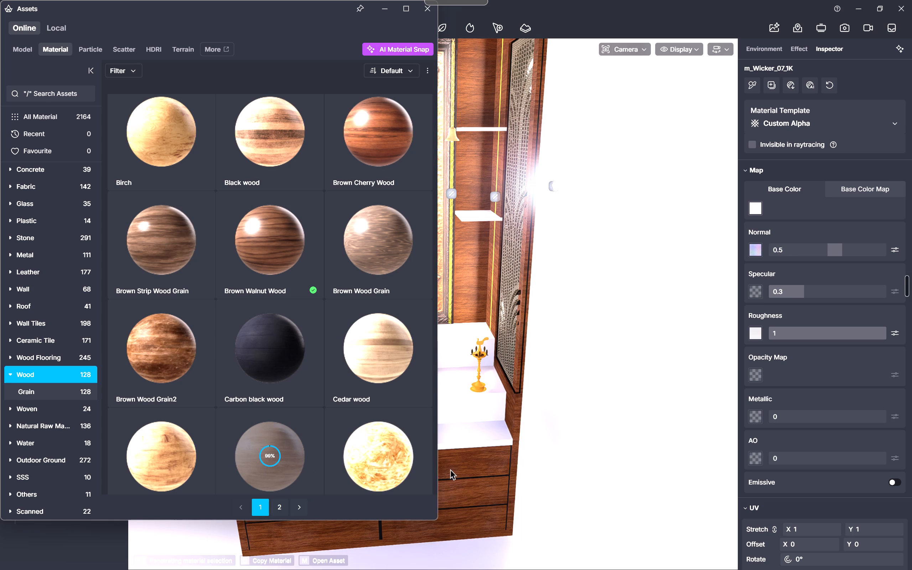
pyautogui.click(258, 460)
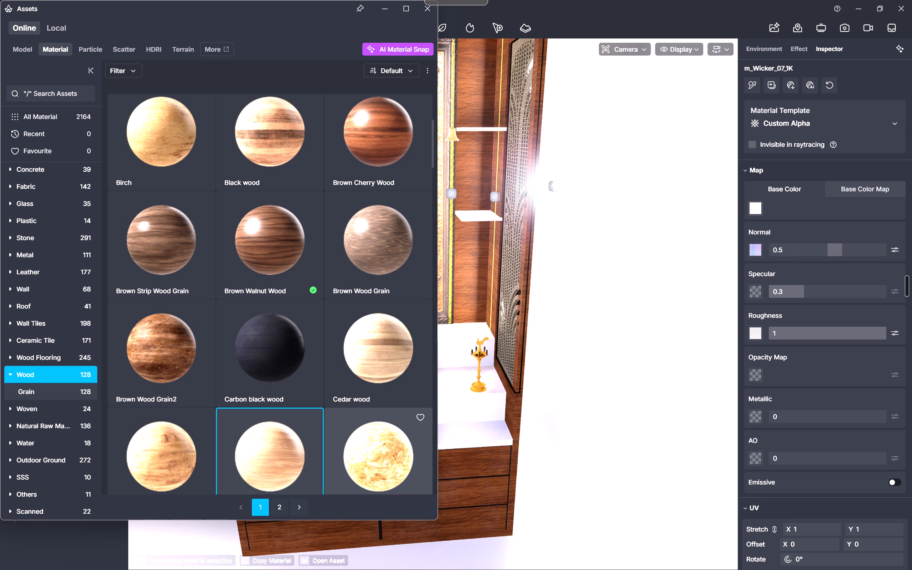
pyautogui.click(468, 466)
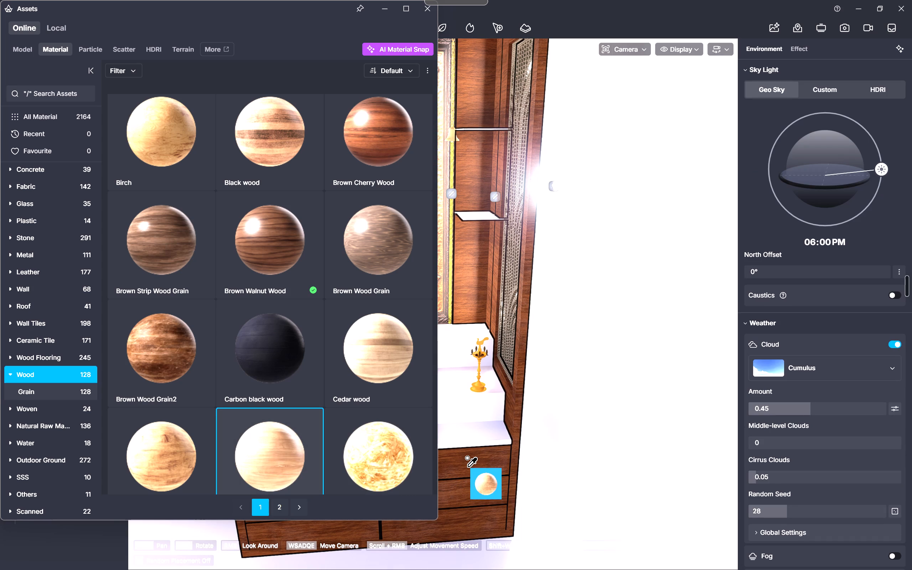
pyautogui.click(389, 13)
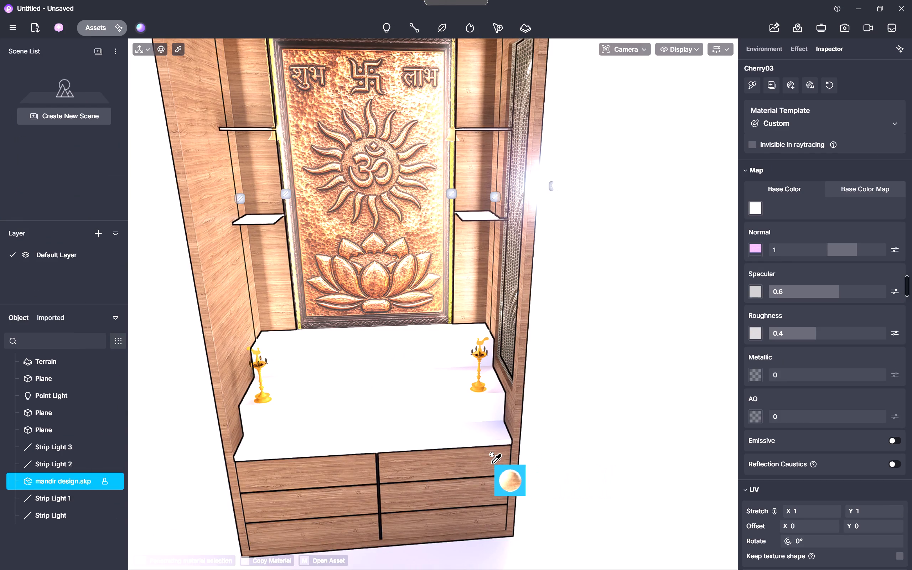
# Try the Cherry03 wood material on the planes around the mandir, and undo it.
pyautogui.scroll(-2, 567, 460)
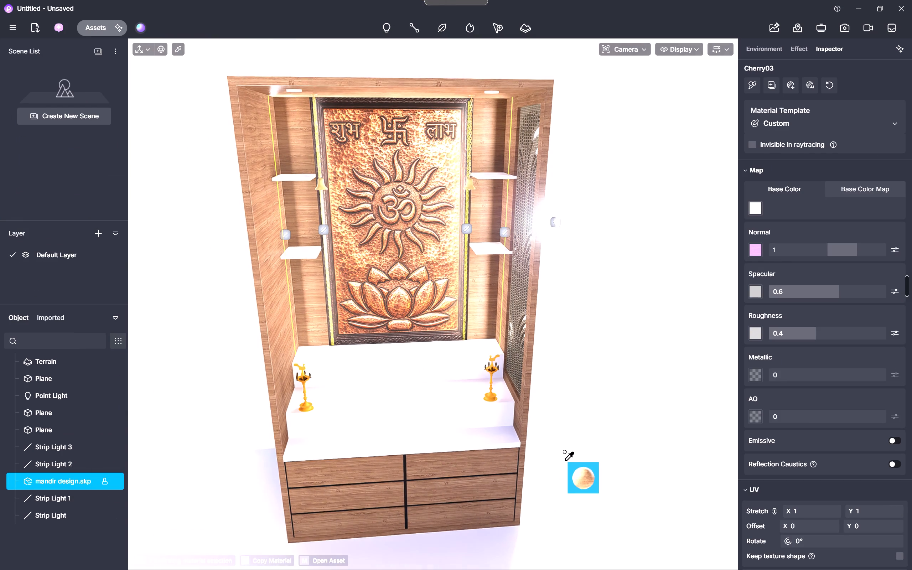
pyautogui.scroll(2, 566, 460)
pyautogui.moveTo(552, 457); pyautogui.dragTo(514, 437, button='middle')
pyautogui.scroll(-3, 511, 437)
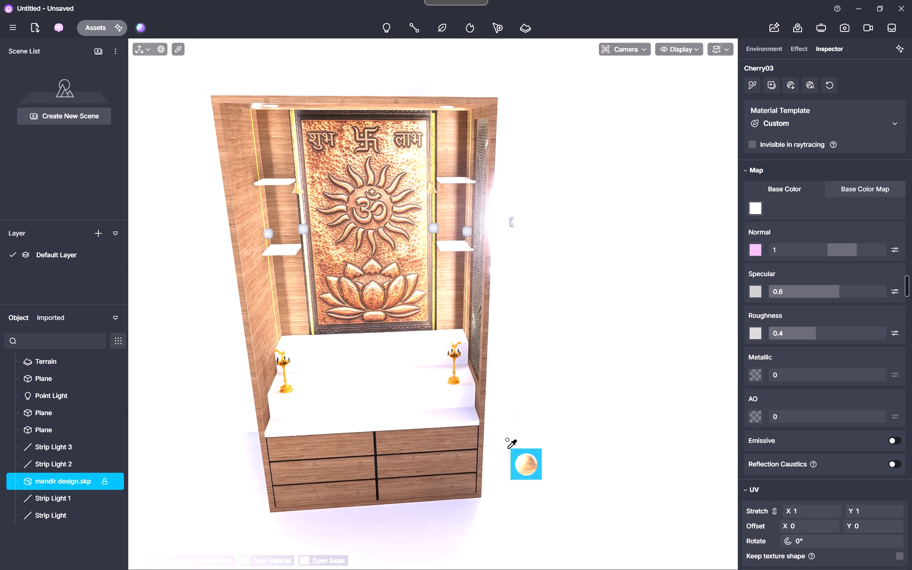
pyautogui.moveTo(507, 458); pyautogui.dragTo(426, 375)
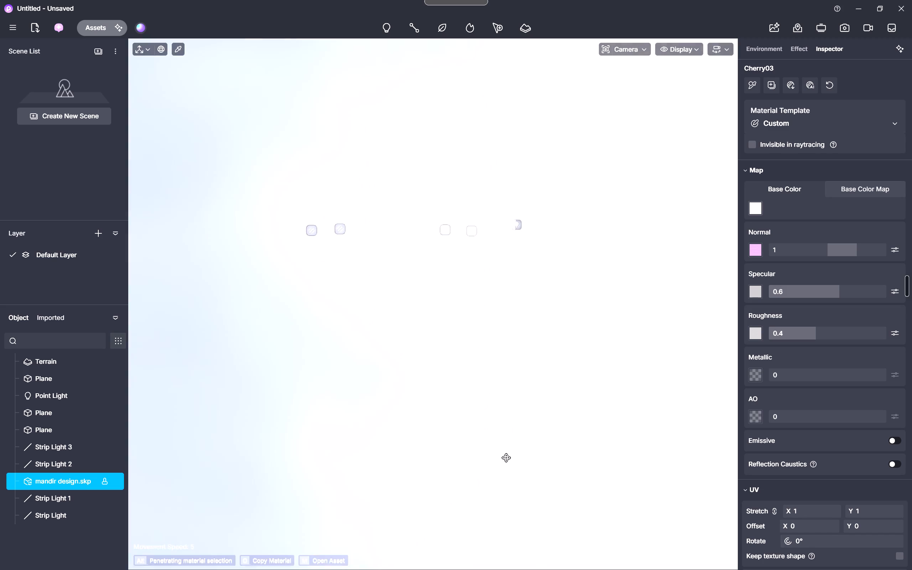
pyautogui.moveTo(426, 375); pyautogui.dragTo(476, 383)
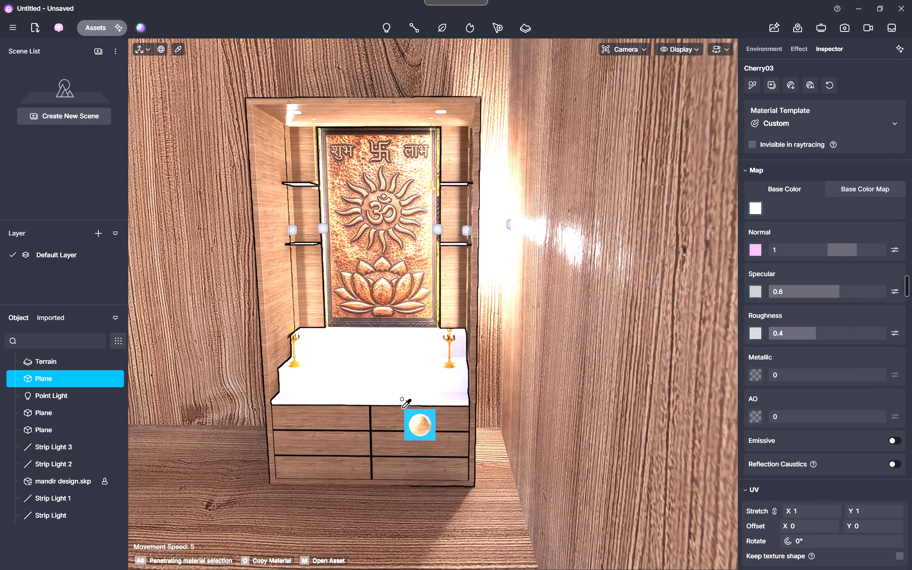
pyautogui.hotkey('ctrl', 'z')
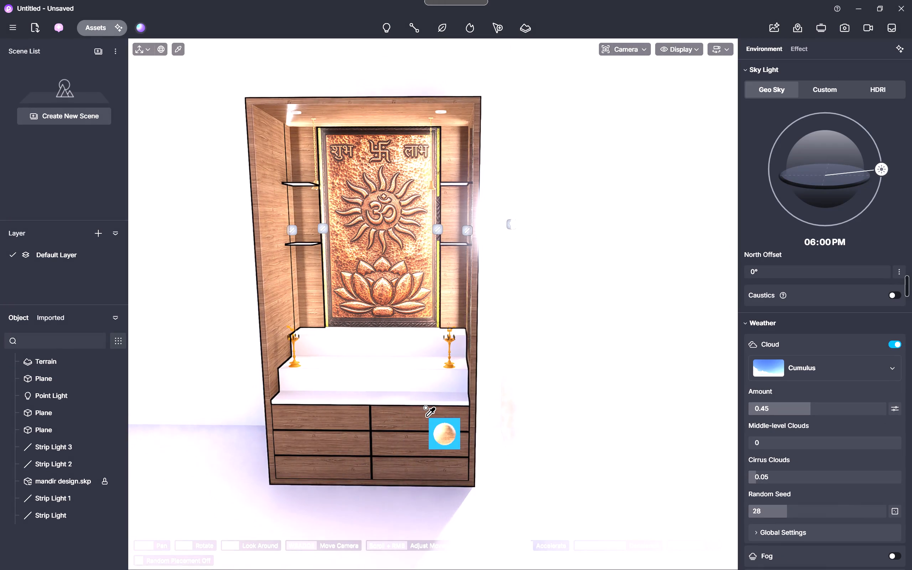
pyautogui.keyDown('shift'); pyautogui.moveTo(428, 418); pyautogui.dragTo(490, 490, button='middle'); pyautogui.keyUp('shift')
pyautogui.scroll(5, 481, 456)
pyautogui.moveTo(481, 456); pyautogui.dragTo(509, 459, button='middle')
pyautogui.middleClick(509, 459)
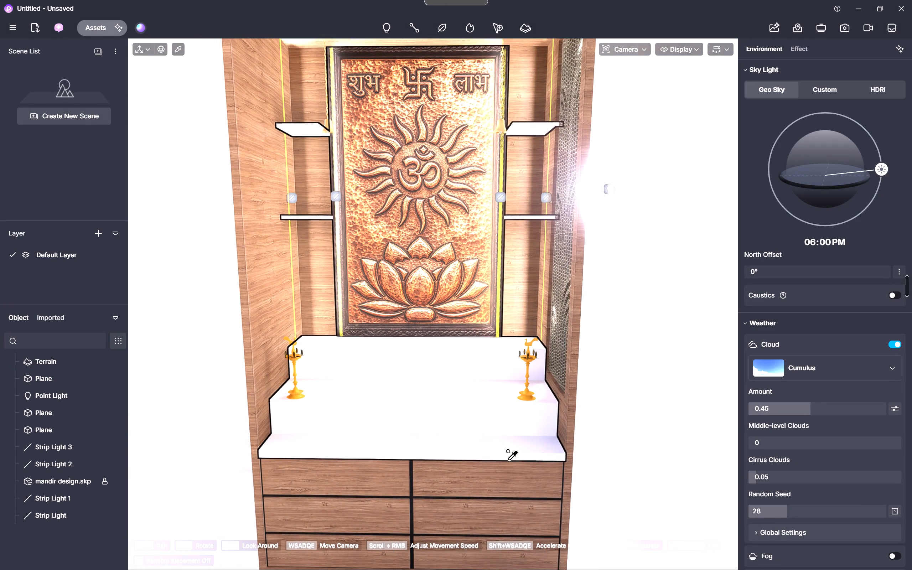
# Find the European ash material in the online library's Wood category and download it.
pyautogui.scroll(3, 547, 402)
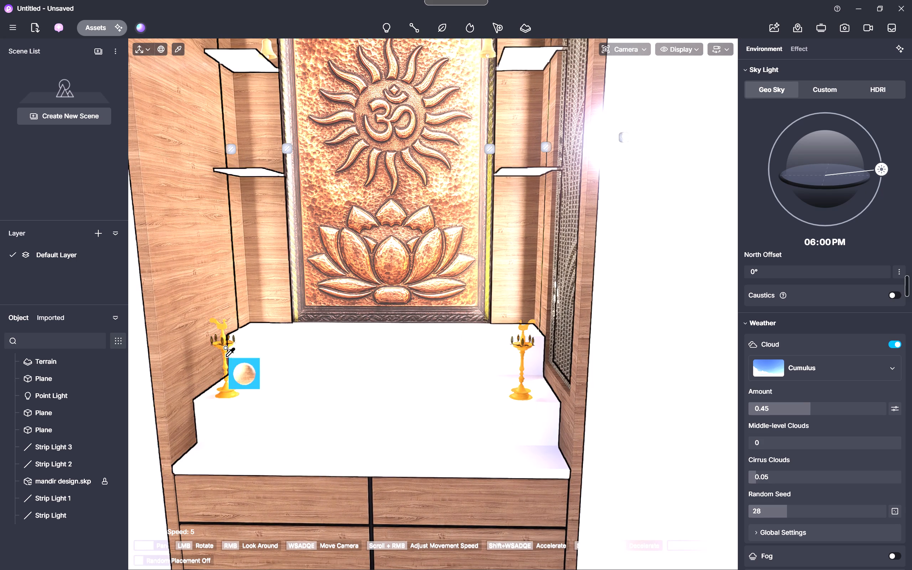
pyautogui.click(89, 29)
pyautogui.scroll(-1, 252, 361)
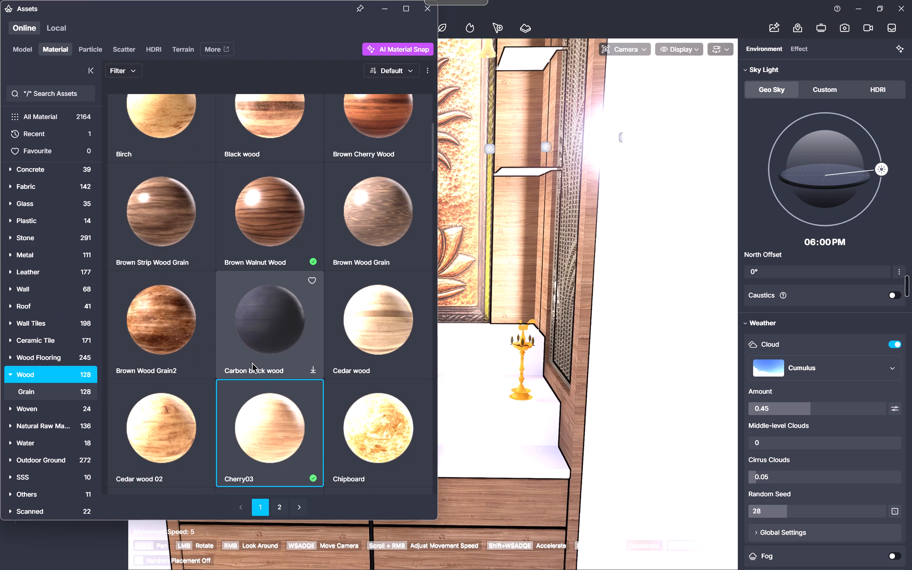
pyautogui.scroll(-10, 252, 364)
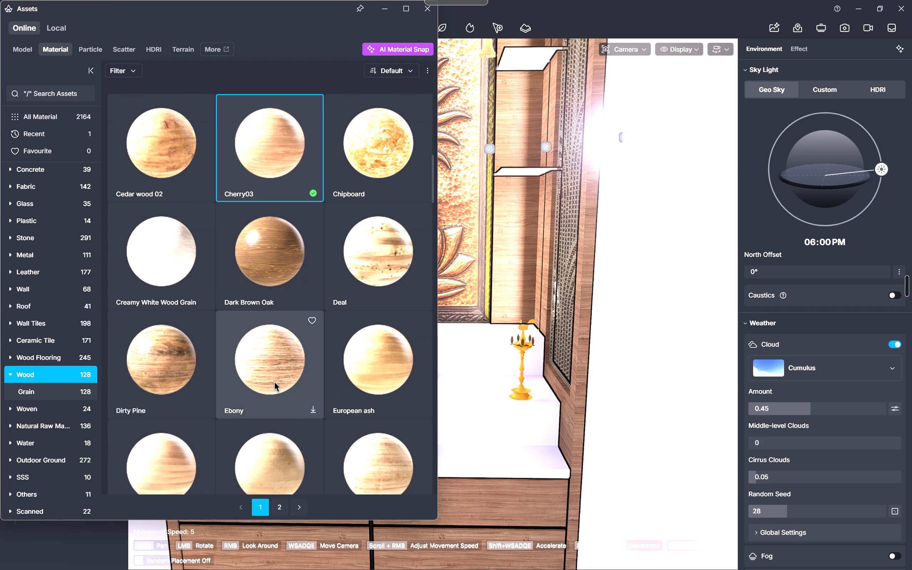
pyautogui.click(351, 379)
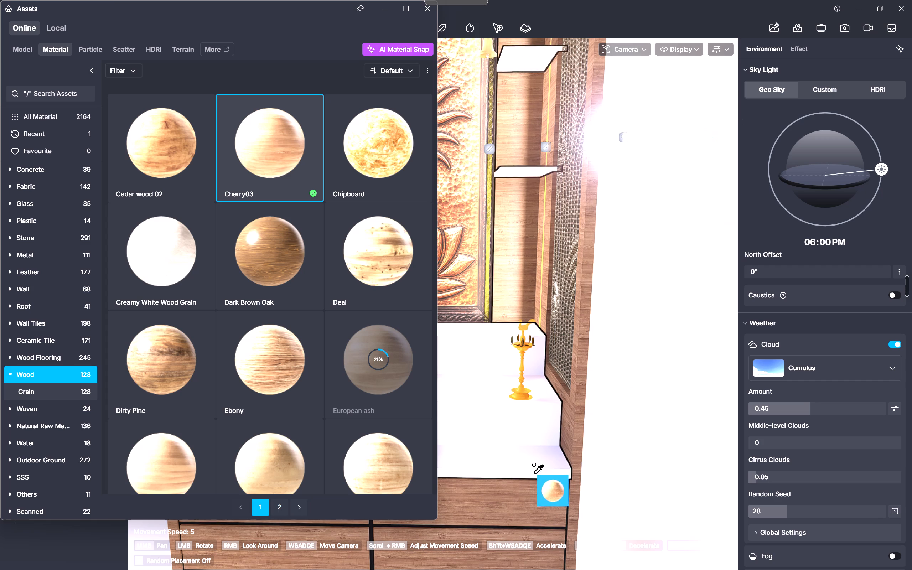
pyautogui.click(819, 96)
pyautogui.click(793, 95)
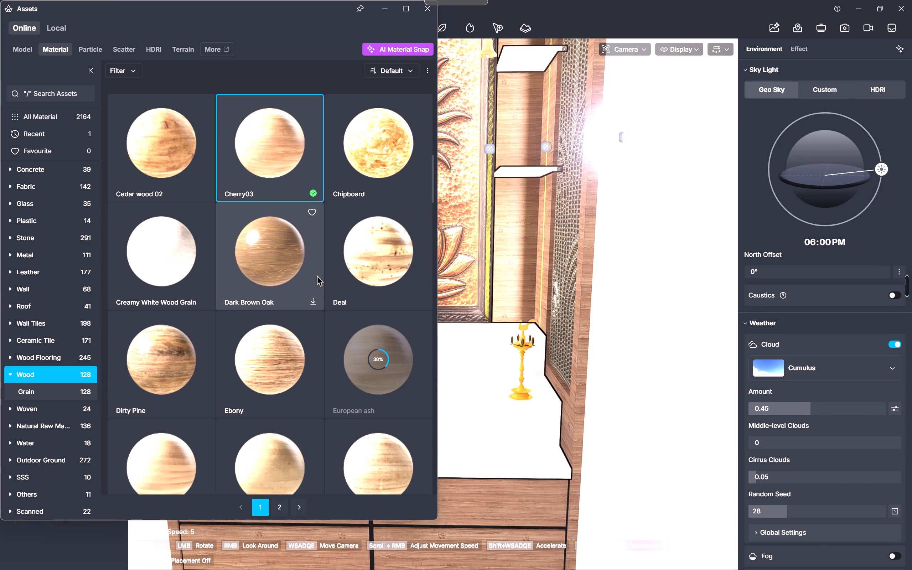
# Apply the European ash material to the mandir's wood surfaces in place of Cherry03, and put the material library away.
pyautogui.scroll(-4, 339, 341)
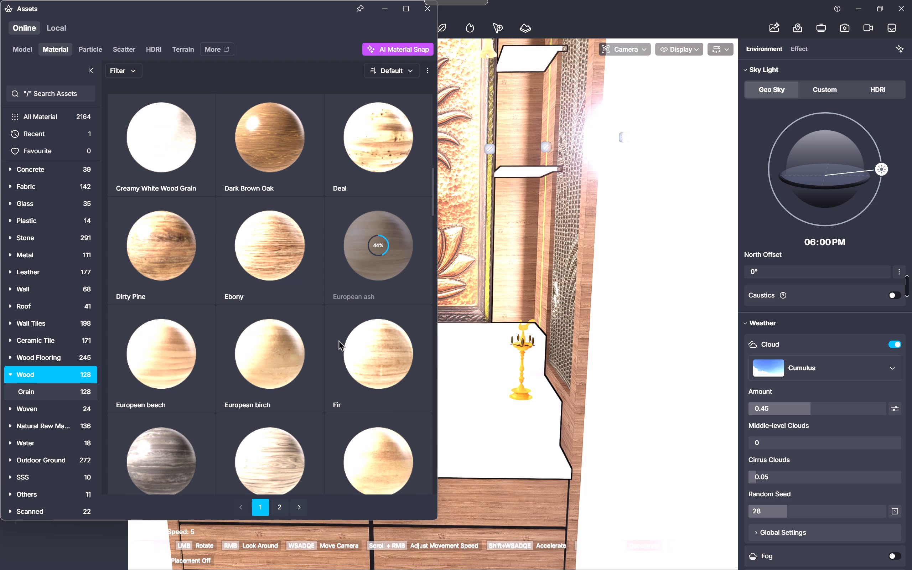
pyautogui.scroll(4, 339, 341)
pyautogui.scroll(-2, 339, 341)
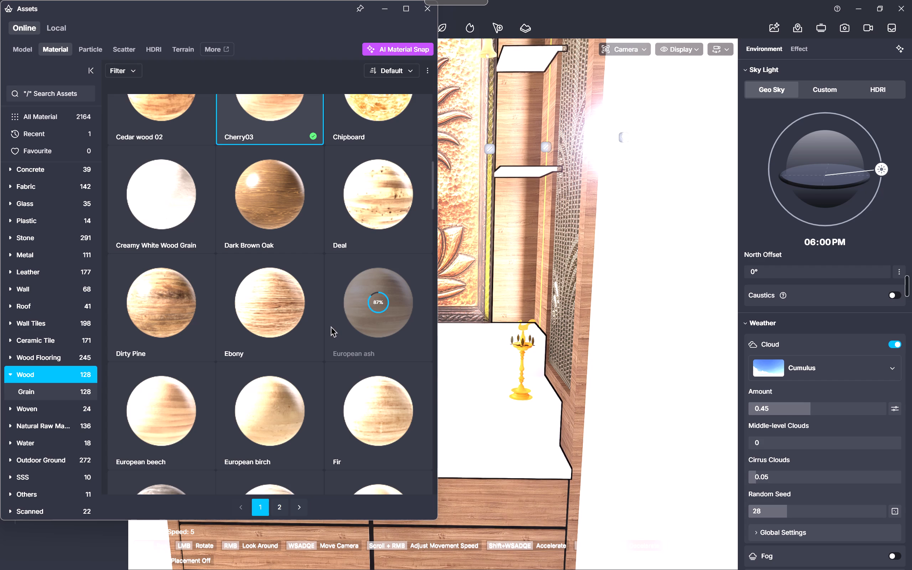
pyautogui.click(381, 307)
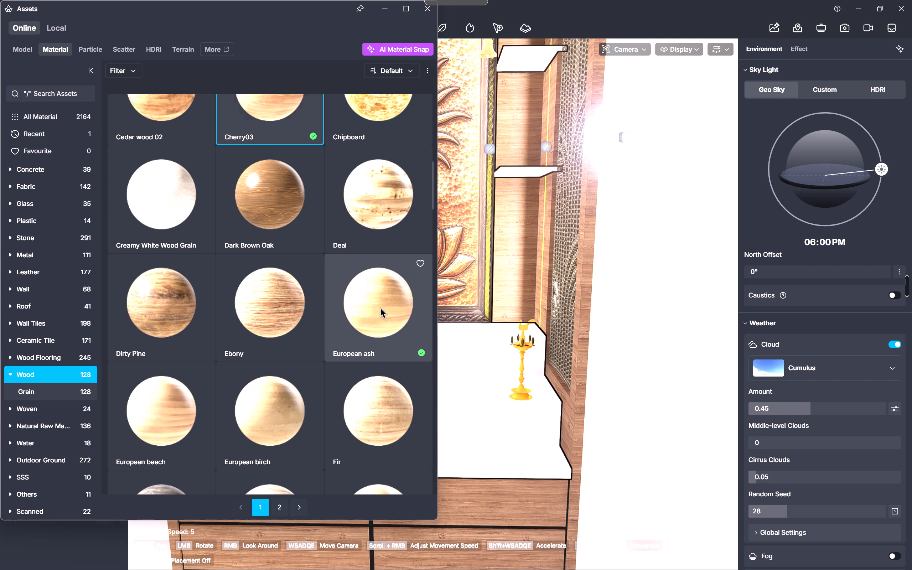
pyautogui.click(505, 501)
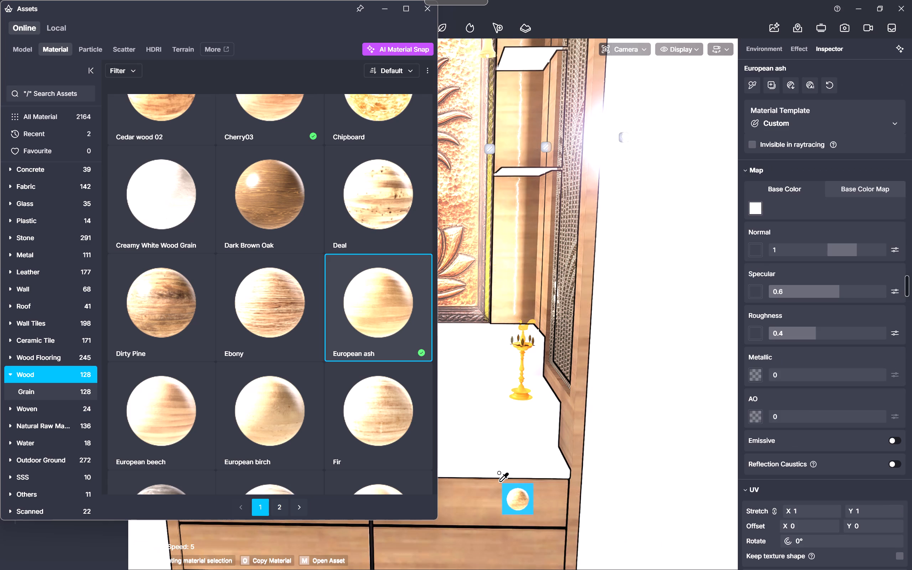
pyautogui.scroll(-5, 500, 481)
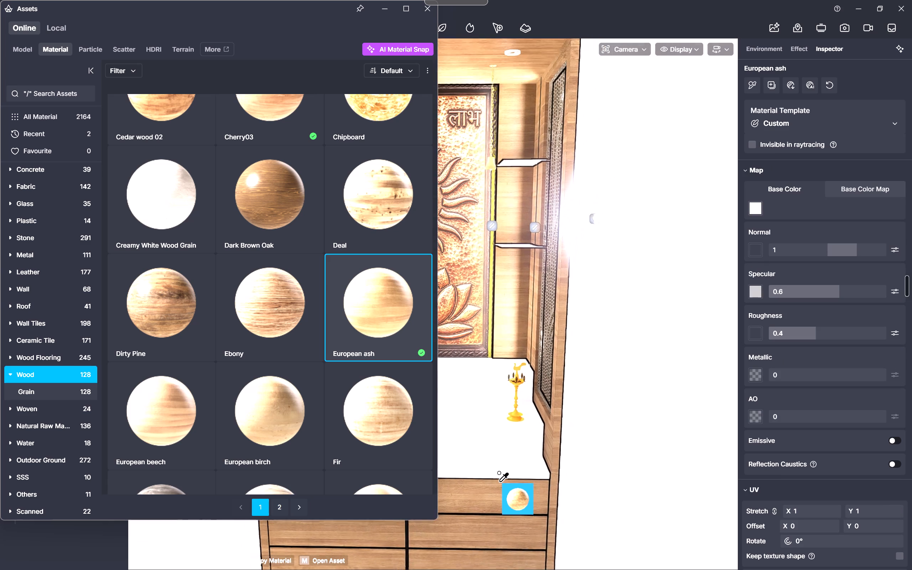
pyautogui.scroll(-1, 500, 481)
pyautogui.click(385, 6)
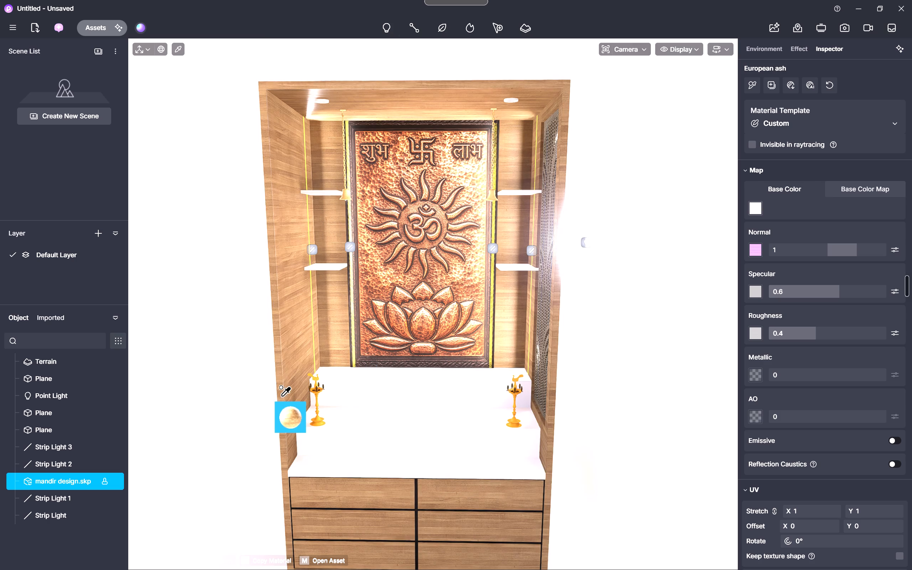
# Look through the Ceramic Tile, Outdoor Ground, SSS, Others and Scanned categories for a material for the mandir's yellow light strips.
pyautogui.scroll(14, 354, 329)
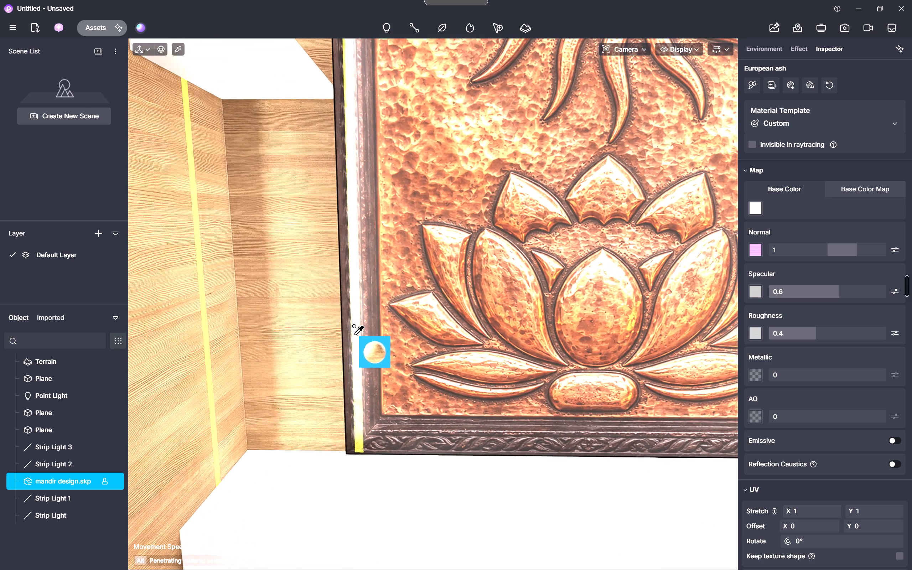
pyautogui.scroll(-6, 215, 351)
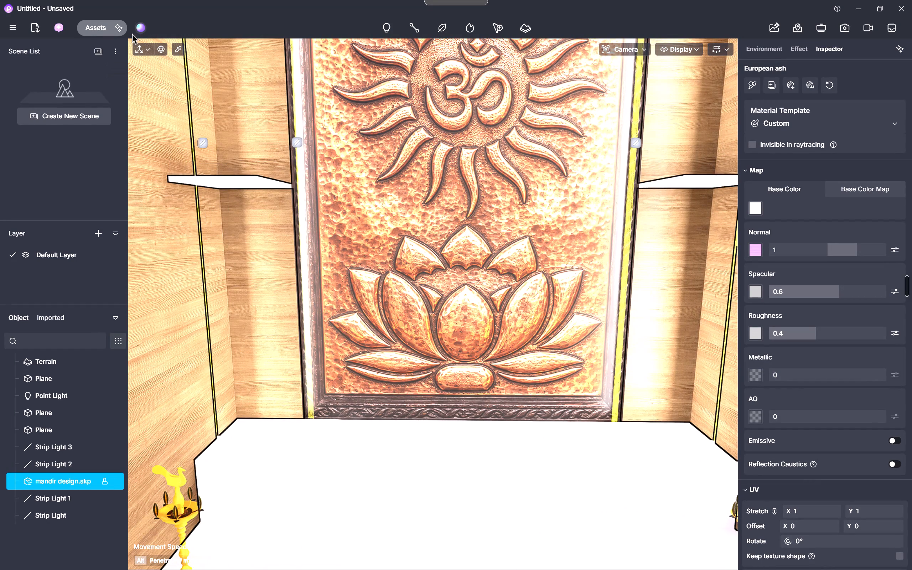
pyautogui.click(102, 32)
pyautogui.scroll(-7, 242, 239)
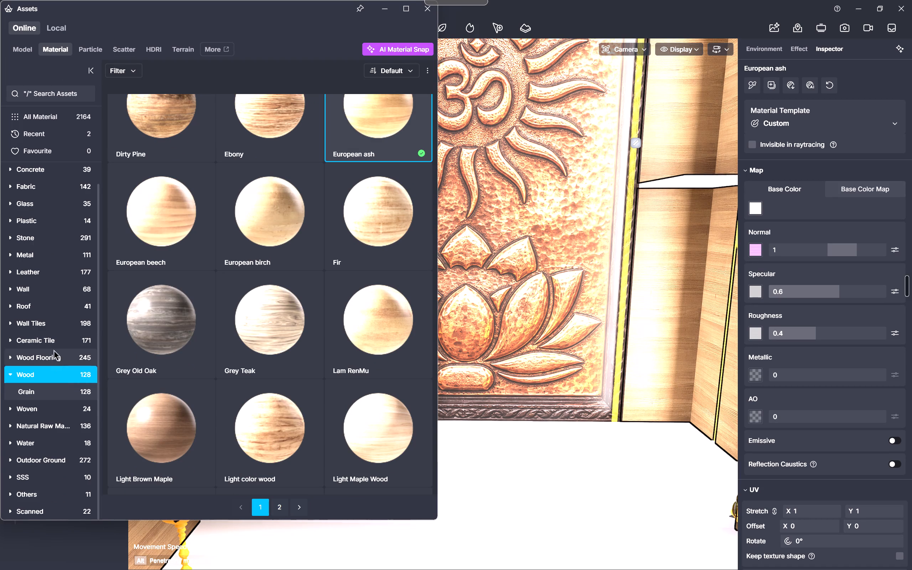
pyautogui.click(47, 337)
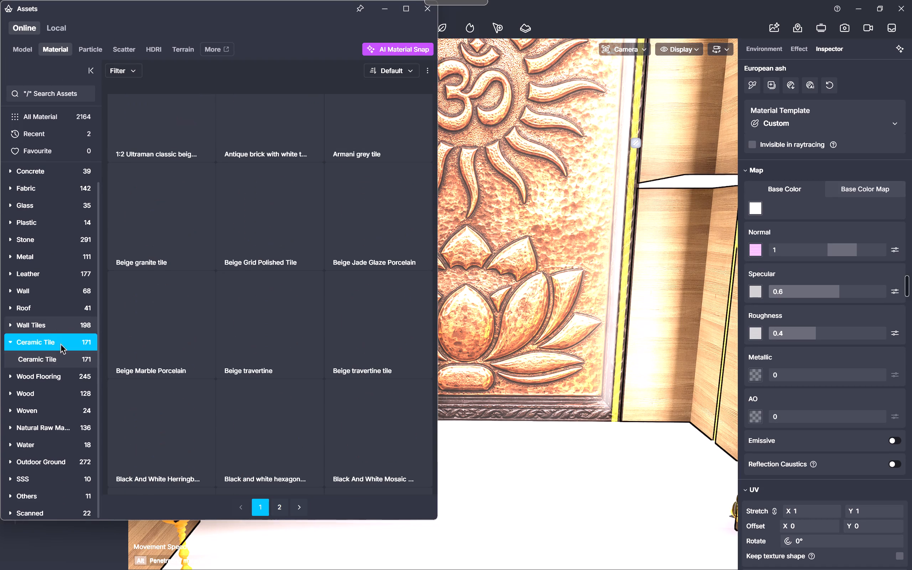
pyautogui.click(39, 468)
pyautogui.click(54, 446)
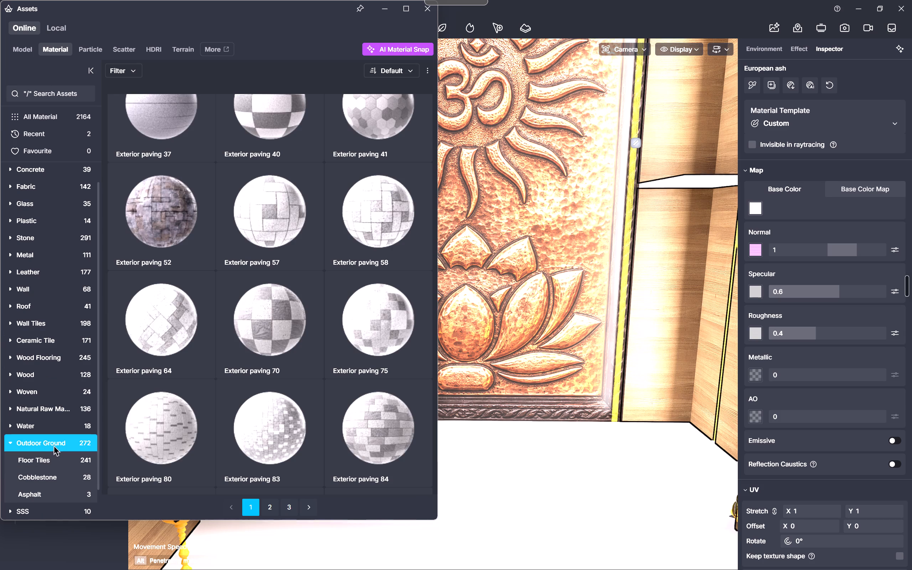
pyautogui.click(50, 510)
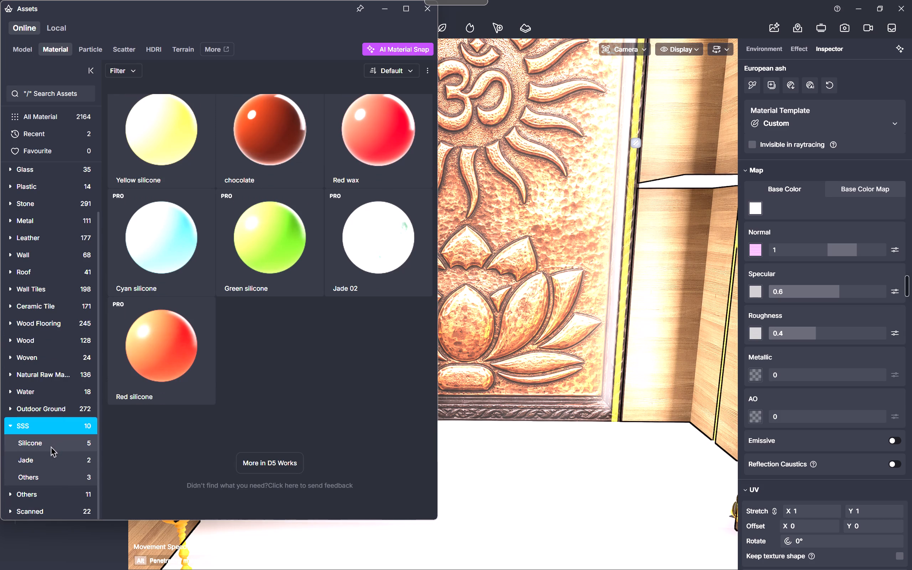
pyautogui.click(61, 425)
pyautogui.click(45, 501)
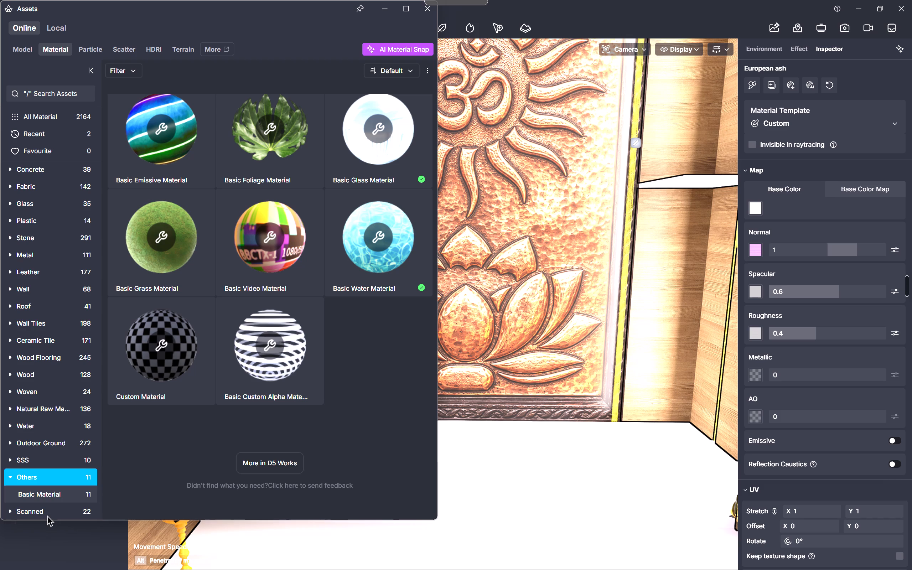
pyautogui.click(47, 516)
pyautogui.scroll(-1, 54, 493)
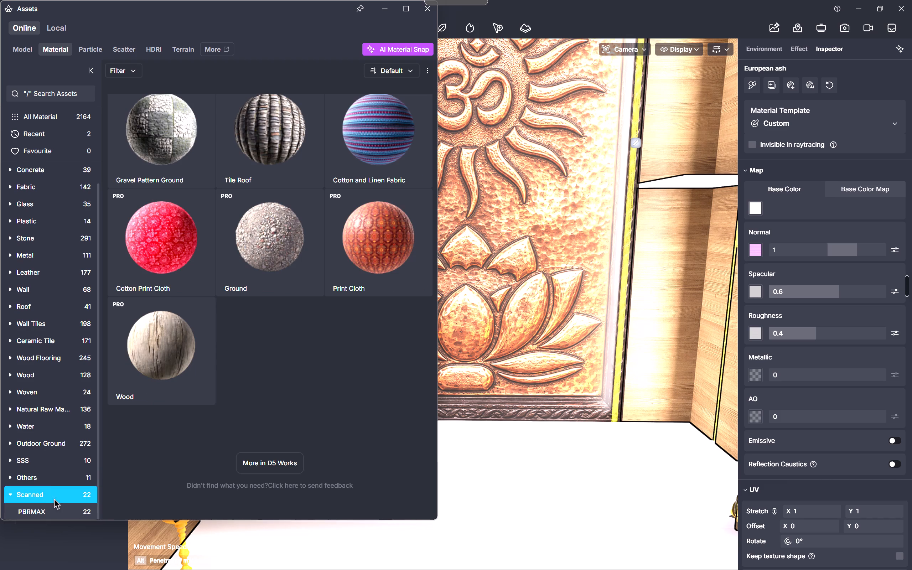
pyautogui.click(50, 507)
# Find the Frosted acrylic material in the Glass category and download it.
pyautogui.scroll(6, 52, 493)
pyautogui.scroll(4, 48, 388)
pyautogui.click(54, 226)
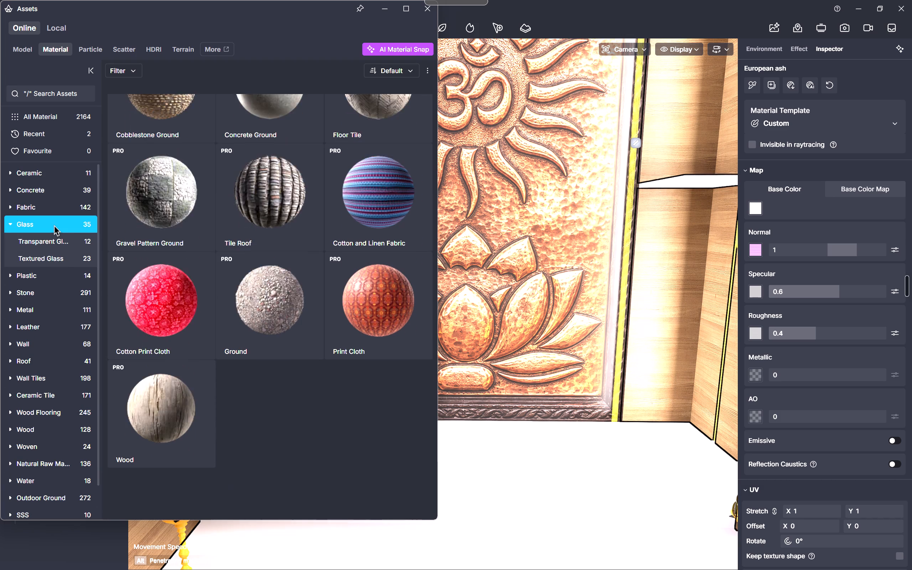
pyautogui.scroll(-4, 185, 289)
pyautogui.scroll(4, 278, 332)
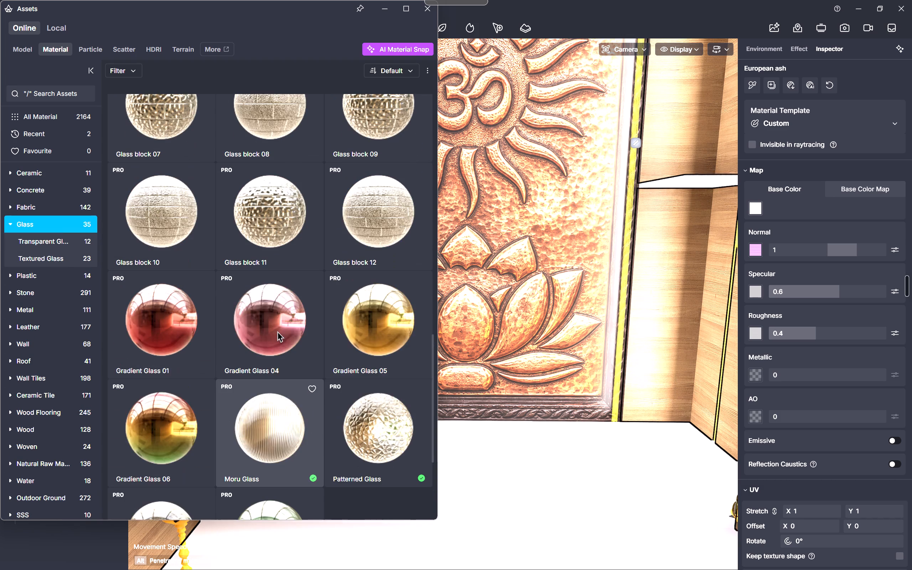
pyautogui.scroll(5, 278, 331)
pyautogui.scroll(17, 271, 324)
pyautogui.scroll(2, 245, 299)
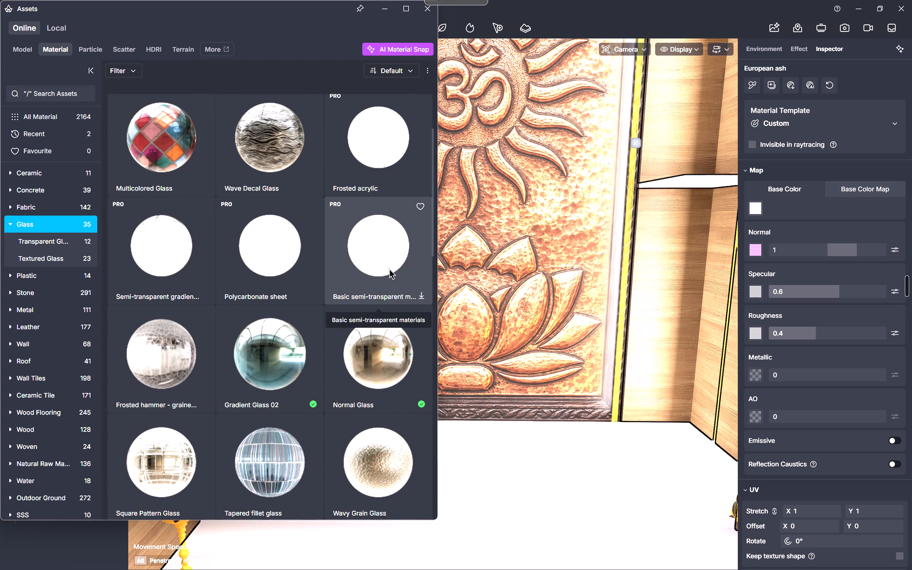
pyautogui.click(350, 190)
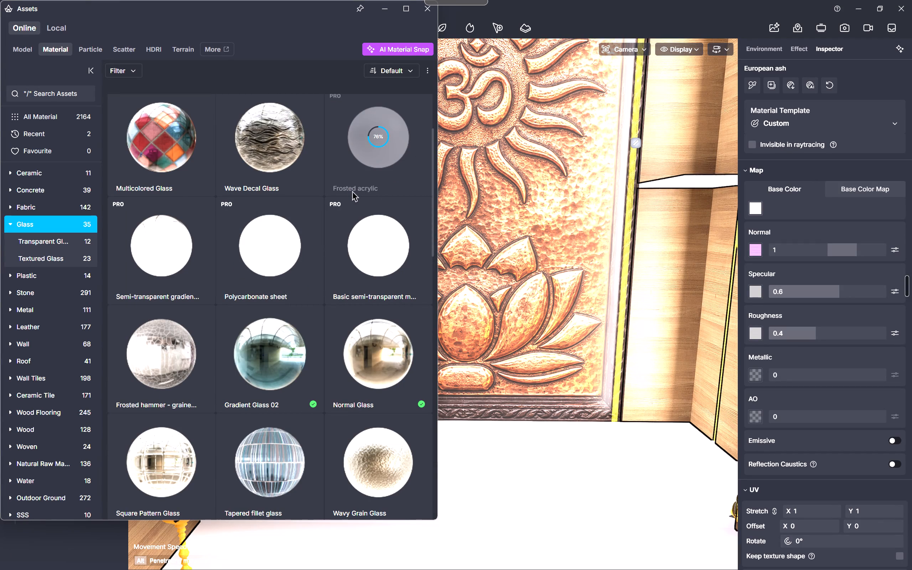
# Apply the Frosted acrylic material to the yellow light-strip channels beside the mandir's shelves.
pyautogui.click(388, 155)
pyautogui.scroll(2, 634, 224)
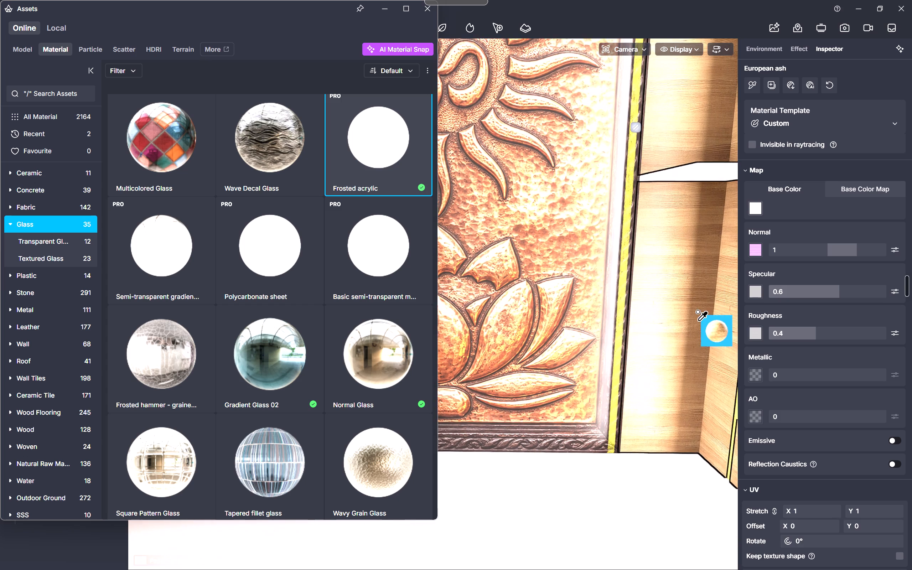
pyautogui.moveTo(695, 321); pyautogui.dragTo(637, 316, button='middle')
pyautogui.click(679, 373)
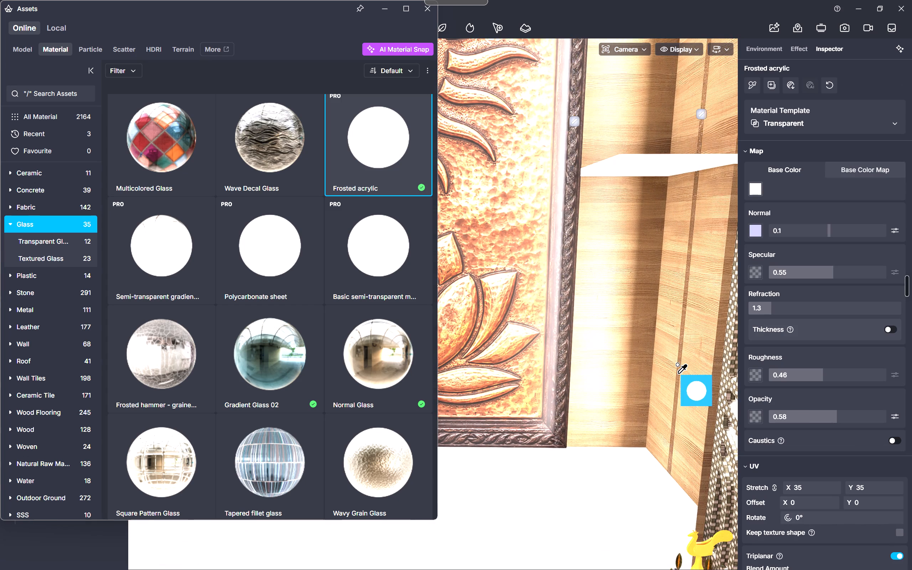
pyautogui.scroll(10, 675, 368)
pyautogui.scroll(-8, 691, 371)
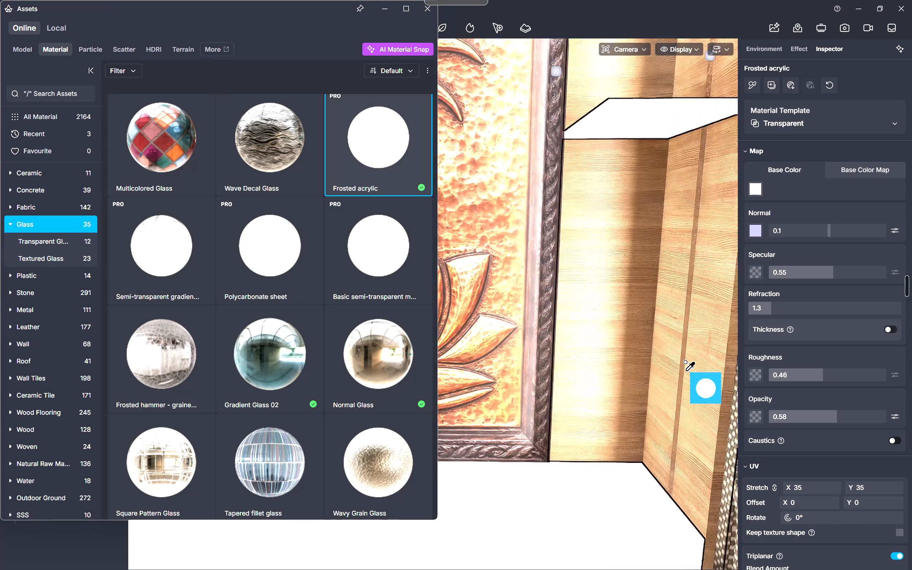
pyautogui.scroll(-6, 686, 370)
pyautogui.scroll(-5, 649, 349)
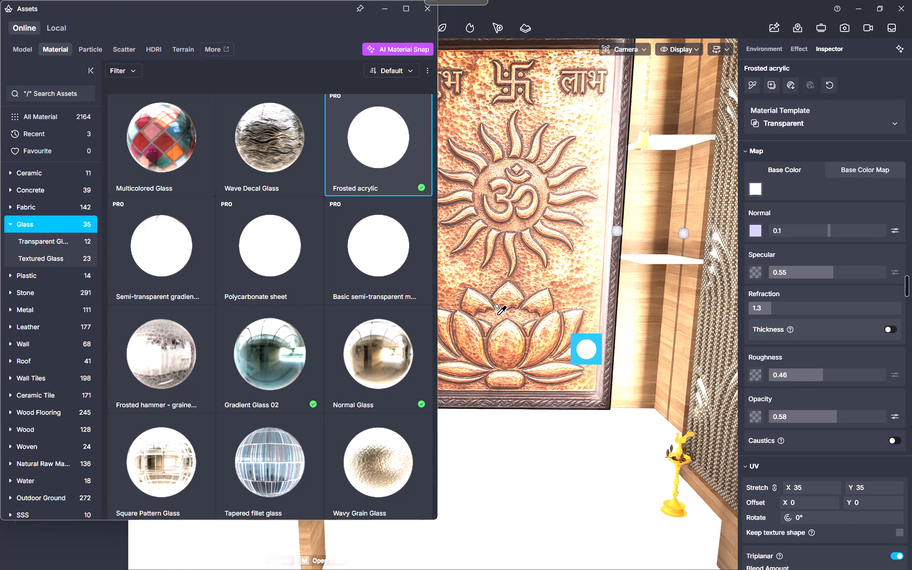
# Look through the rest of the Glass category and the Fabric and Plastic categories for another suitable material.
pyautogui.scroll(-2, 280, 270)
pyautogui.scroll(9, 281, 281)
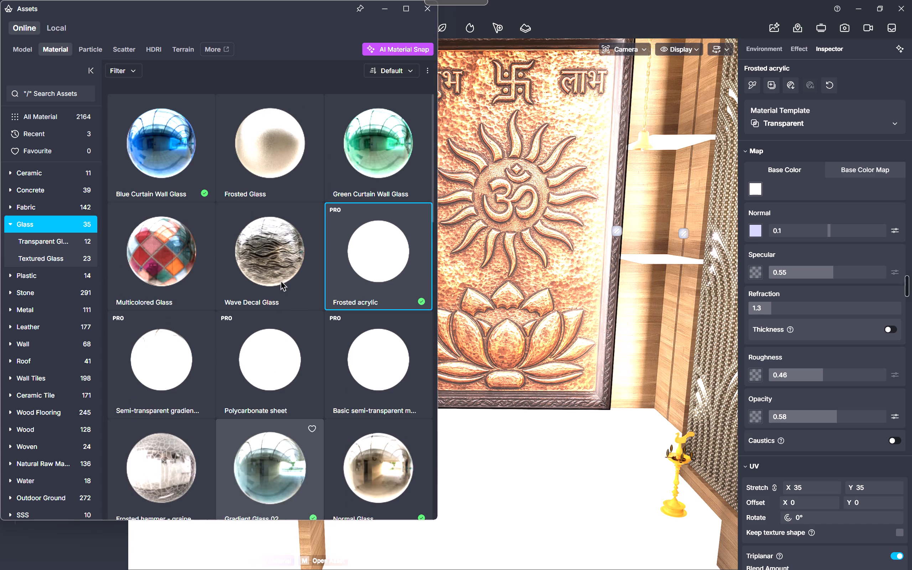
pyautogui.scroll(-8, 253, 215)
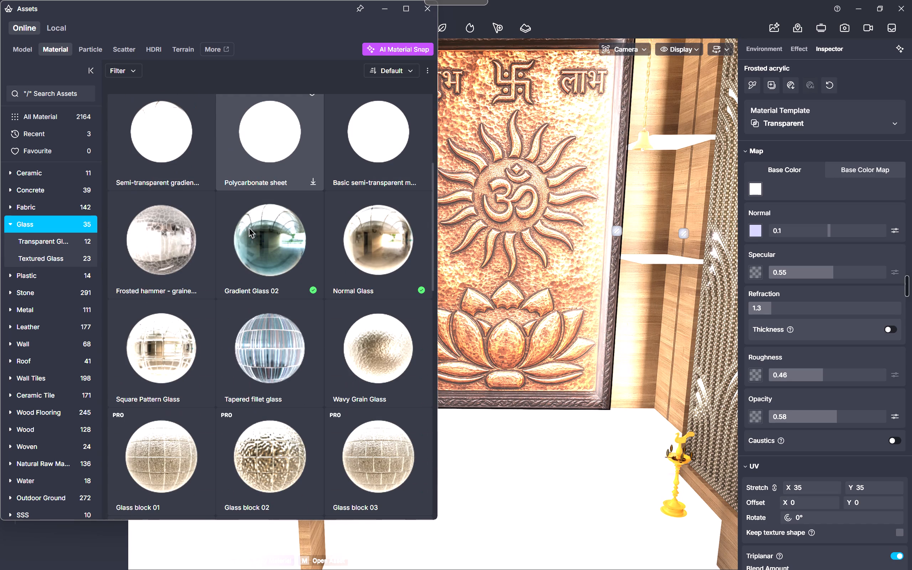
pyautogui.scroll(-14, 249, 228)
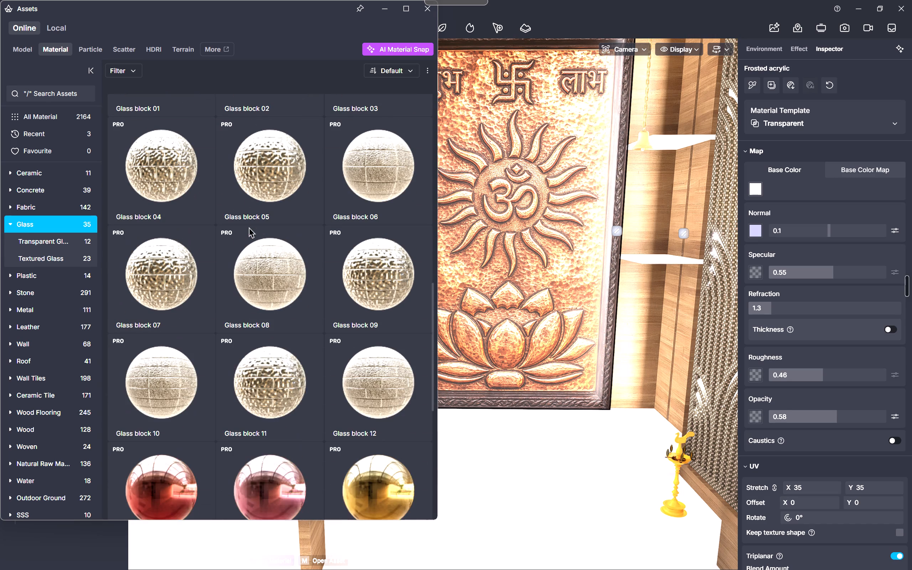
pyautogui.scroll(-7, 249, 228)
pyautogui.scroll(-6, 355, 302)
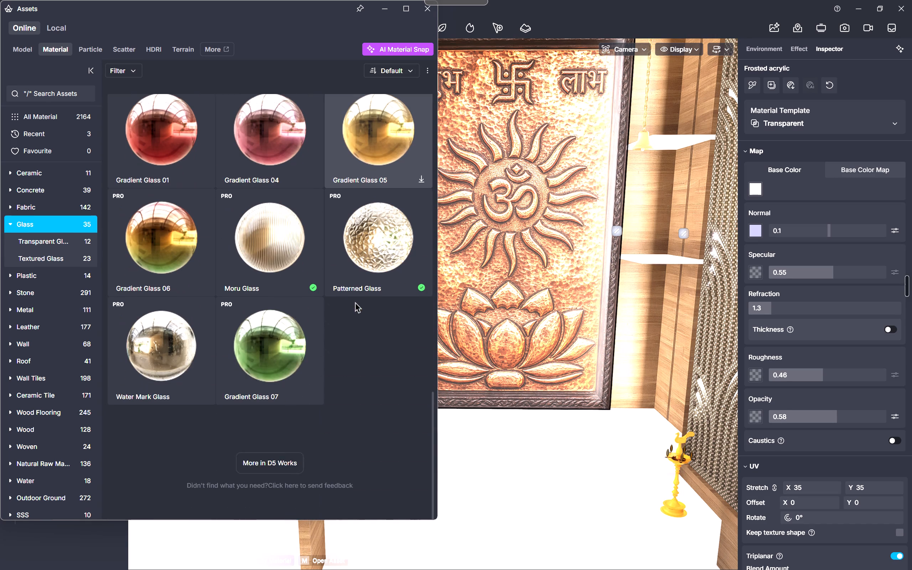
pyautogui.scroll(3, 354, 299)
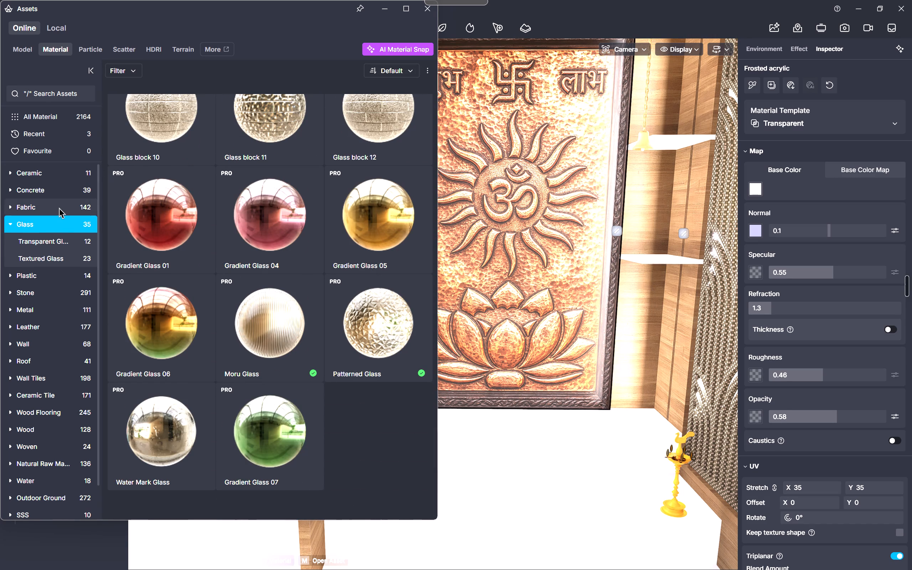
pyautogui.click(59, 208)
pyautogui.scroll(-4, 177, 213)
pyautogui.scroll(3, 177, 214)
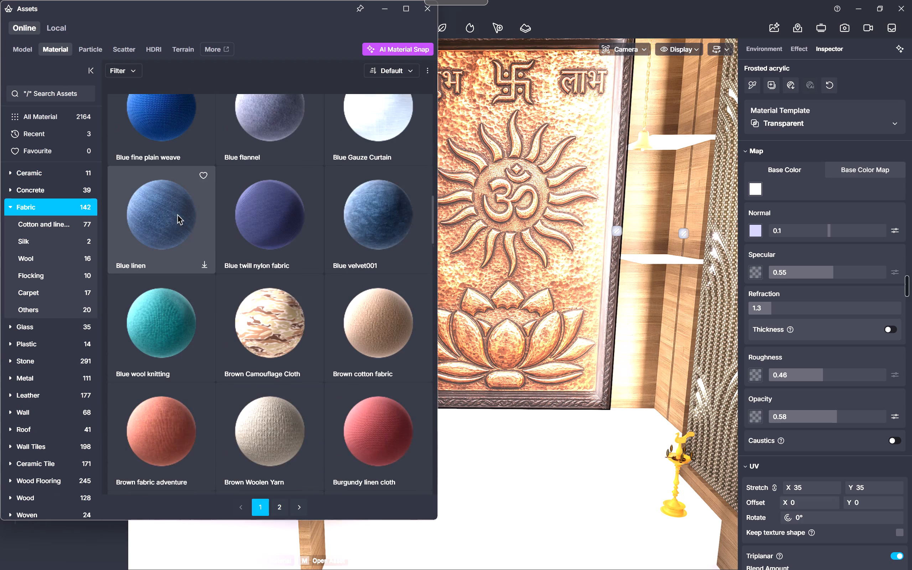
pyautogui.scroll(20, 177, 214)
pyautogui.scroll(15, 177, 214)
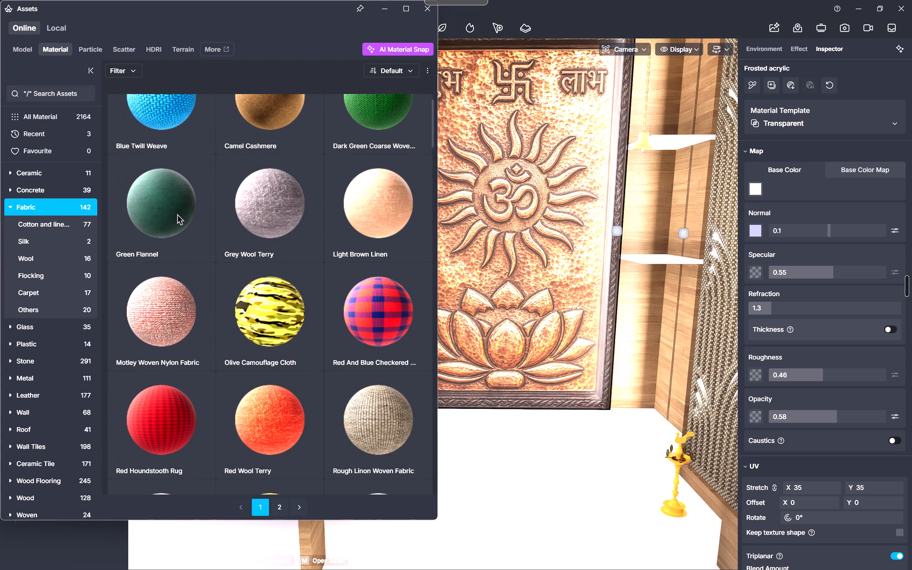
pyautogui.scroll(10, 177, 214)
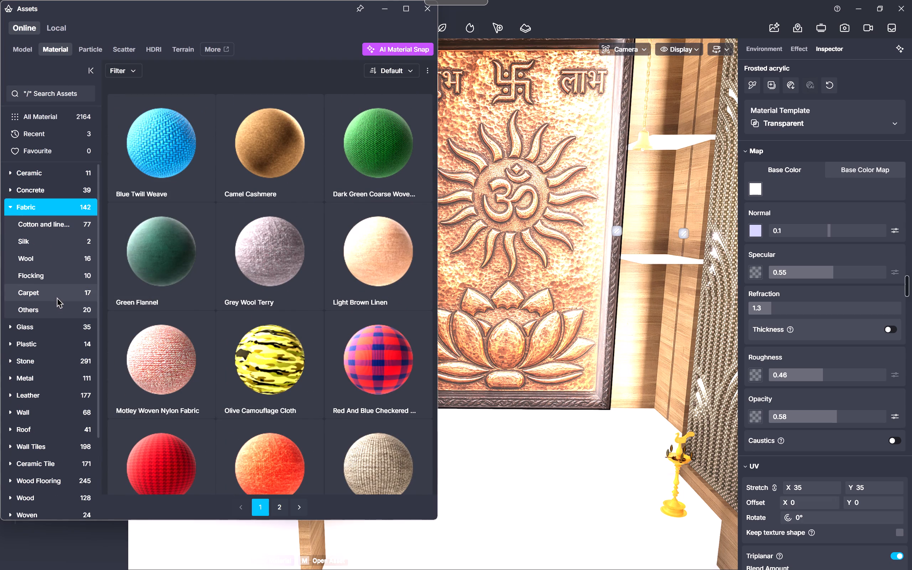
pyautogui.click(68, 207)
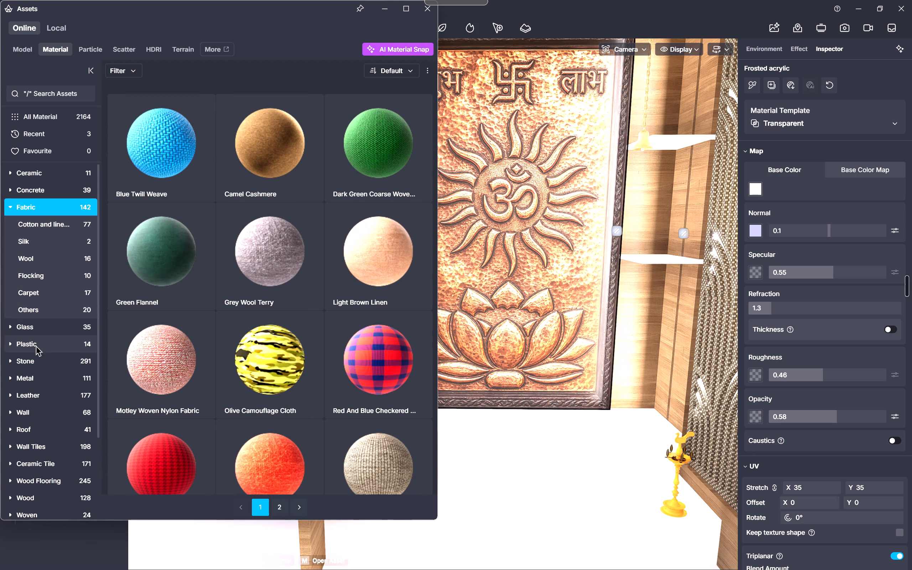
pyautogui.click(36, 347)
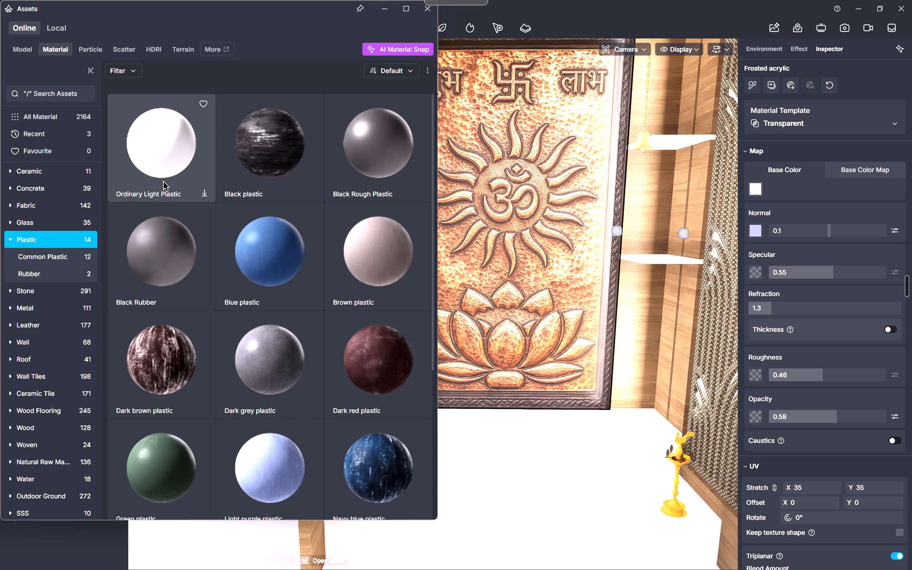
pyautogui.scroll(-5, 208, 194)
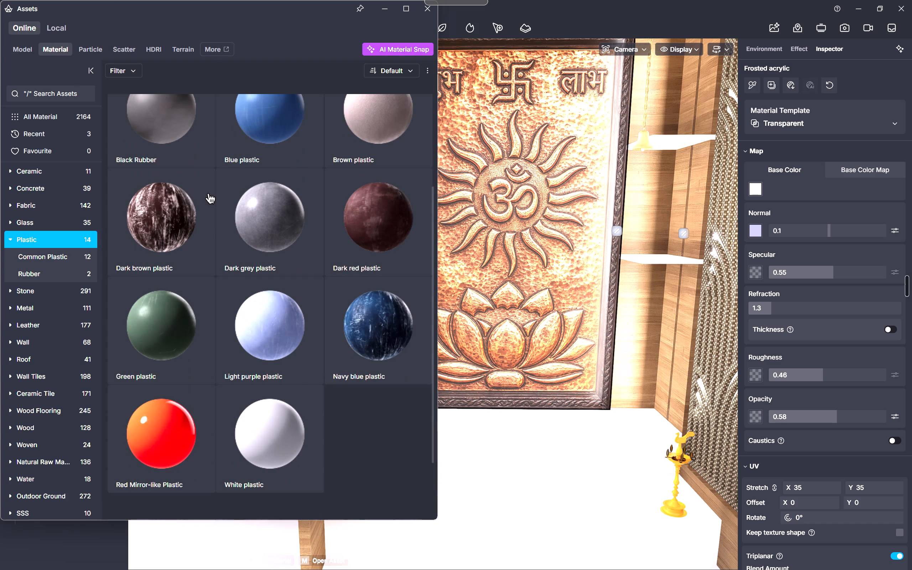
pyautogui.scroll(-7, 208, 194)
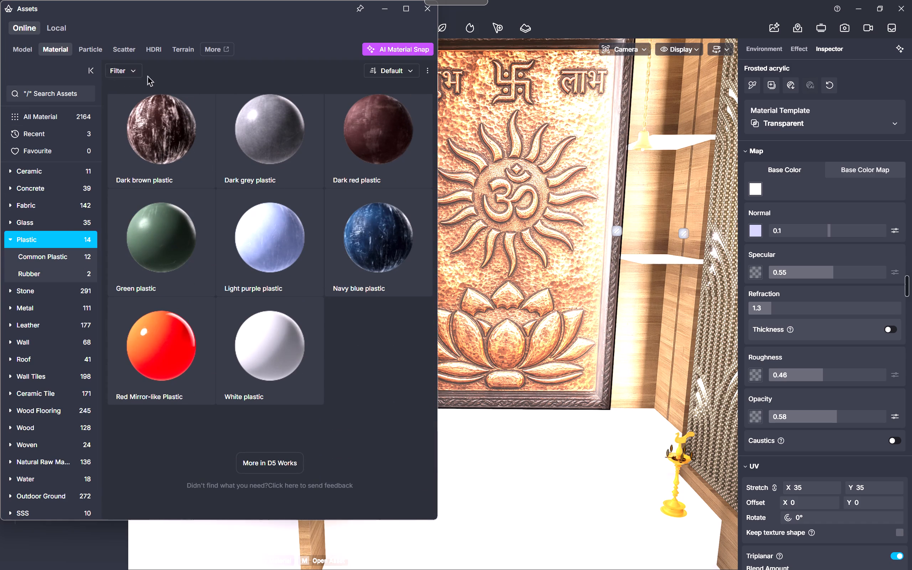
# Search the material library for "GOLD" and compare the gold finishes for the yellow oil lamp.
pyautogui.click(68, 90)
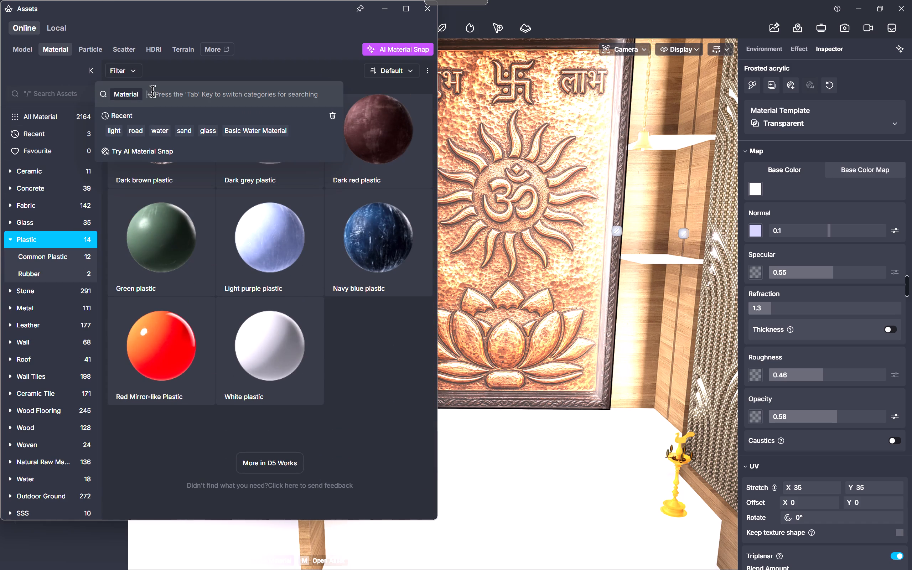
pyautogui.write('GOL')
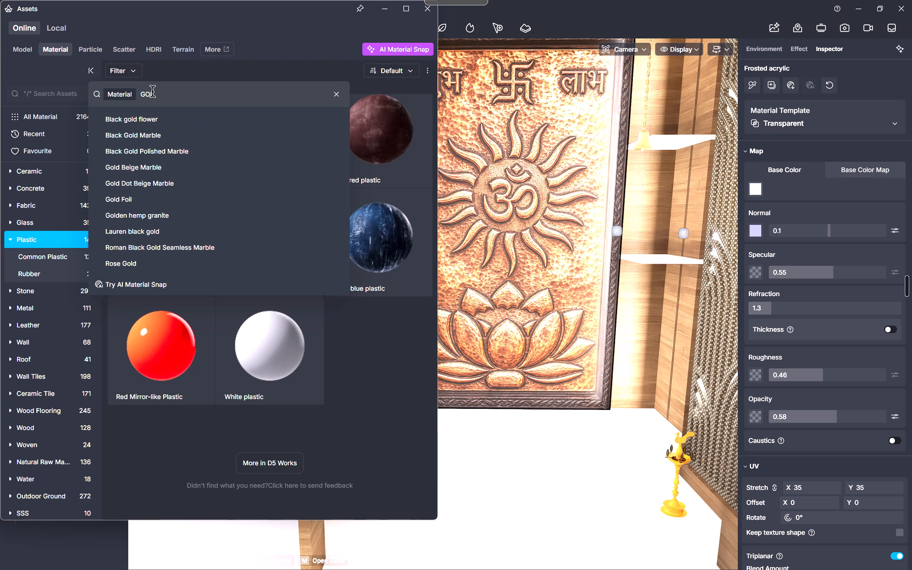
pyautogui.press('d')
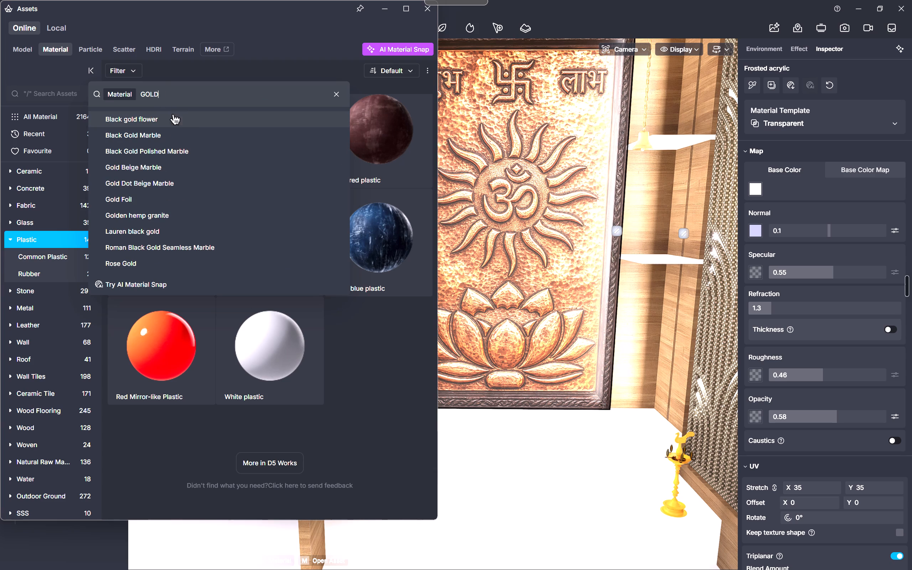
pyautogui.press('Return')
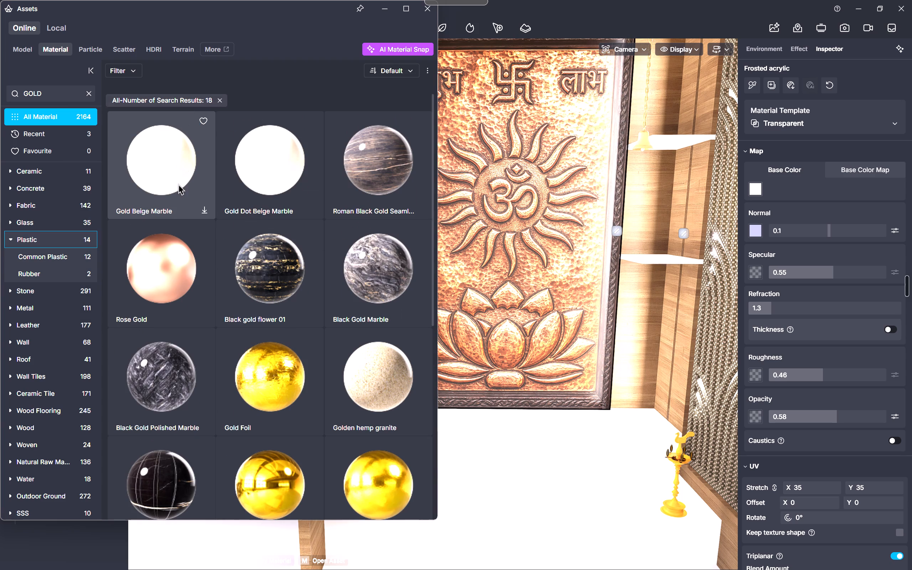
pyautogui.scroll(-3, 185, 196)
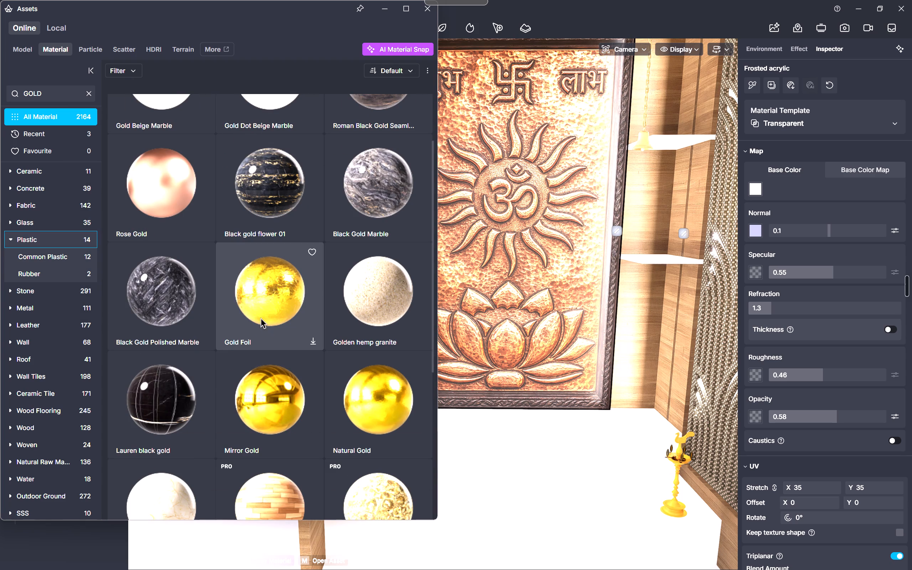
pyautogui.scroll(-4, 261, 318)
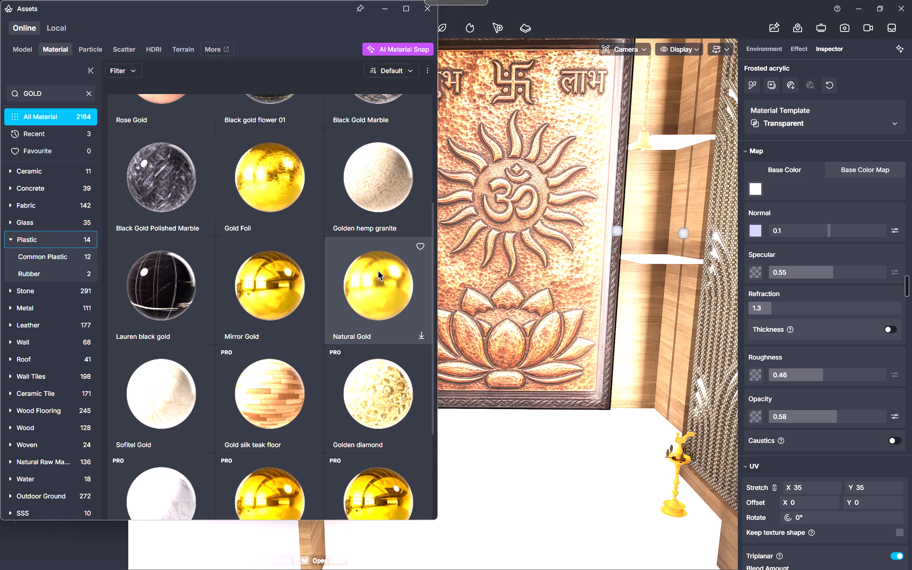
pyautogui.scroll(-2, 378, 270)
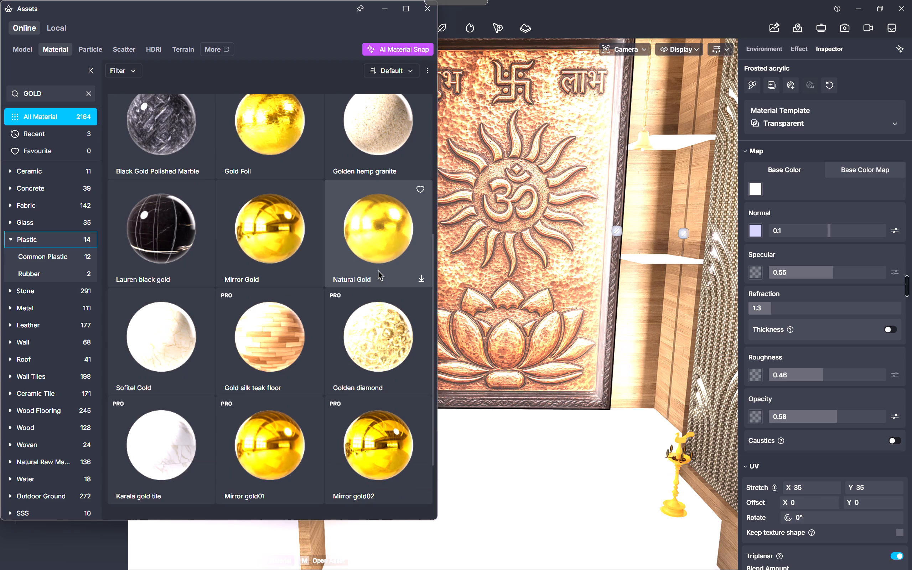
pyautogui.scroll(-5, 378, 270)
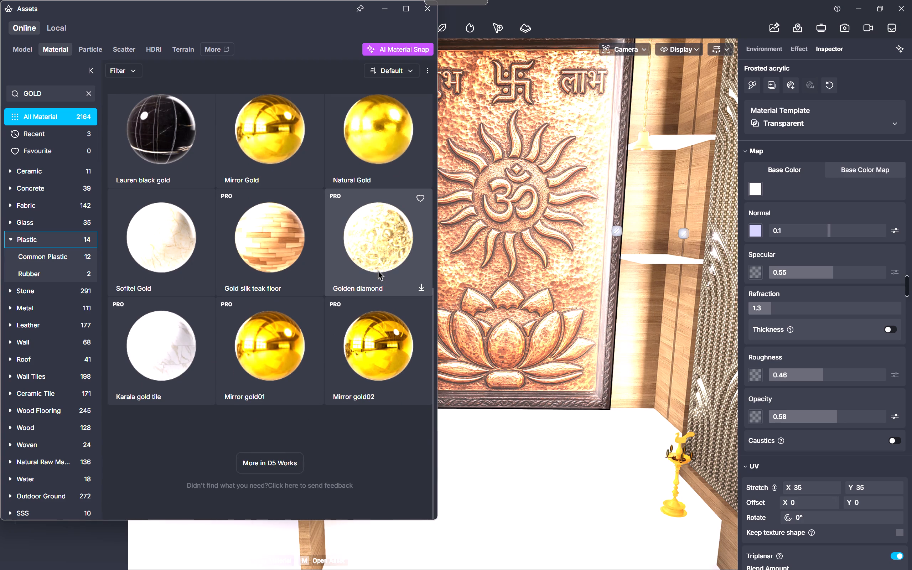
pyautogui.scroll(-1, 343, 386)
pyautogui.scroll(-2, 283, 411)
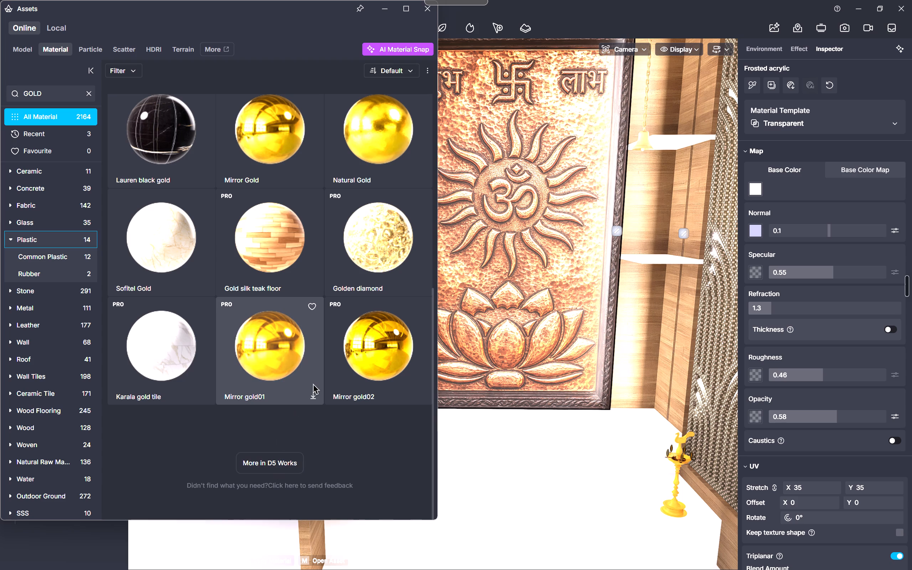
pyautogui.scroll(8, 313, 384)
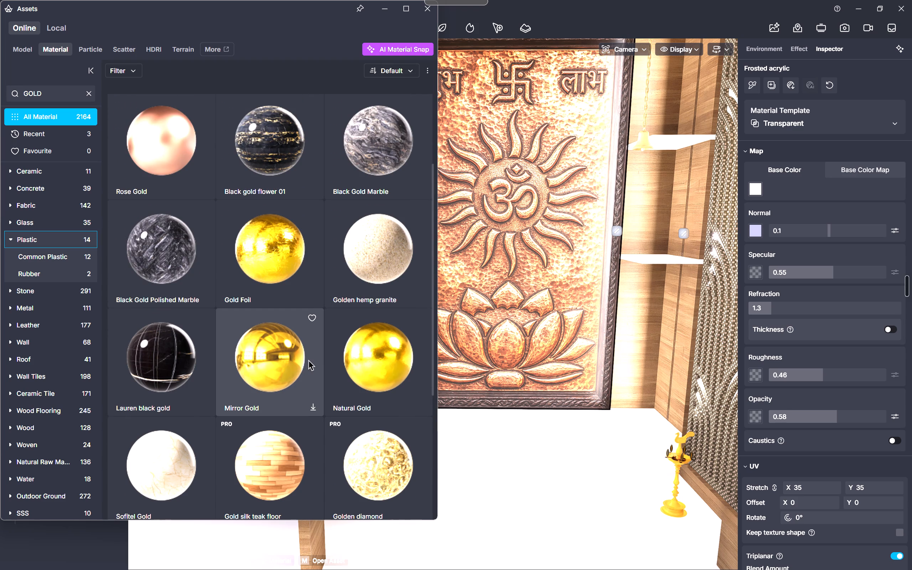
pyautogui.scroll(3, 309, 360)
pyautogui.scroll(4, 285, 337)
pyautogui.scroll(-2, 285, 337)
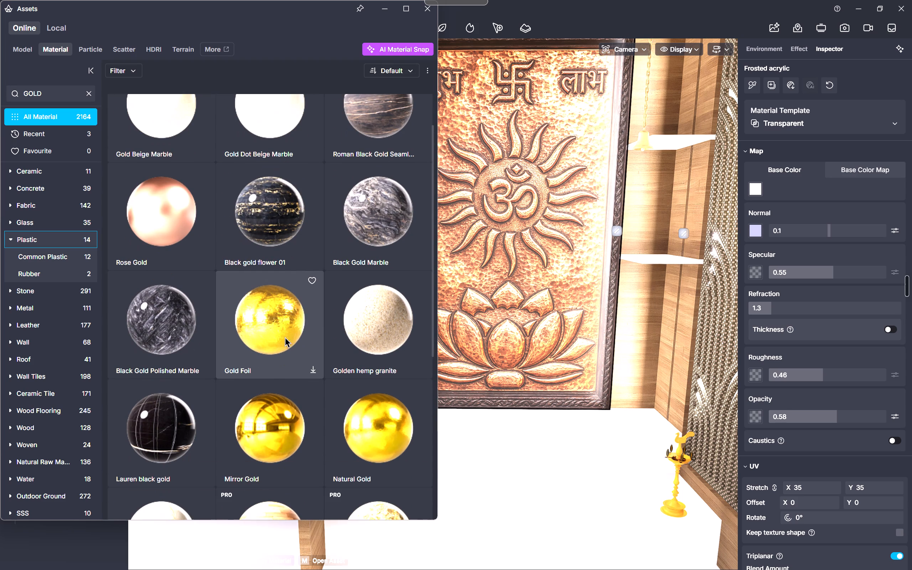
pyautogui.scroll(-4, 314, 342)
pyautogui.scroll(-5, 369, 345)
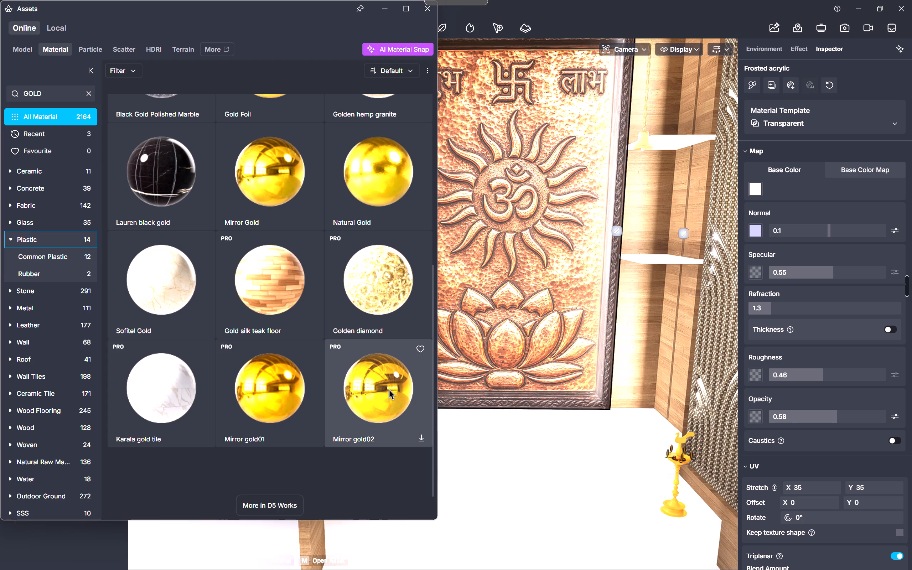
pyautogui.scroll(4, 295, 340)
pyautogui.scroll(4, 255, 300)
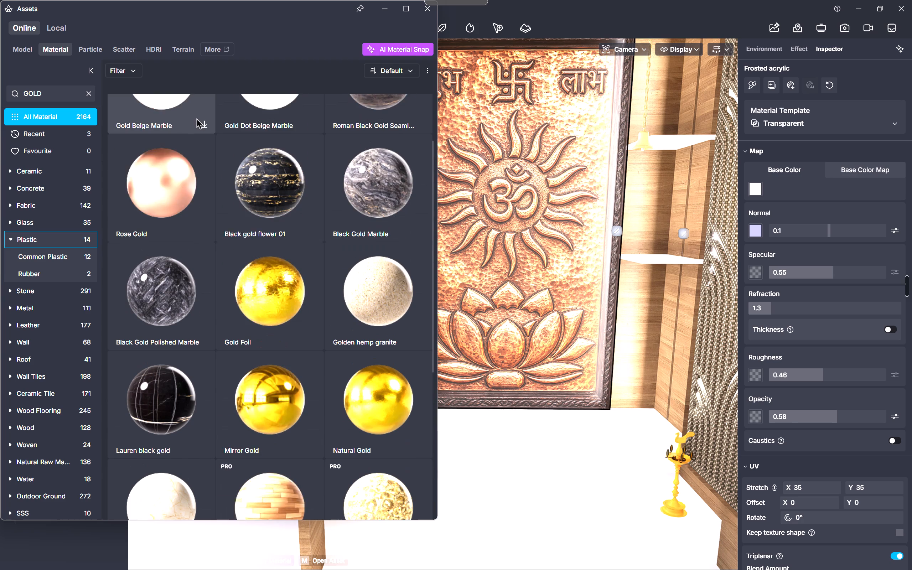
pyautogui.scroll(4, 210, 150)
pyautogui.scroll(4, 227, 186)
pyautogui.scroll(-6, 227, 187)
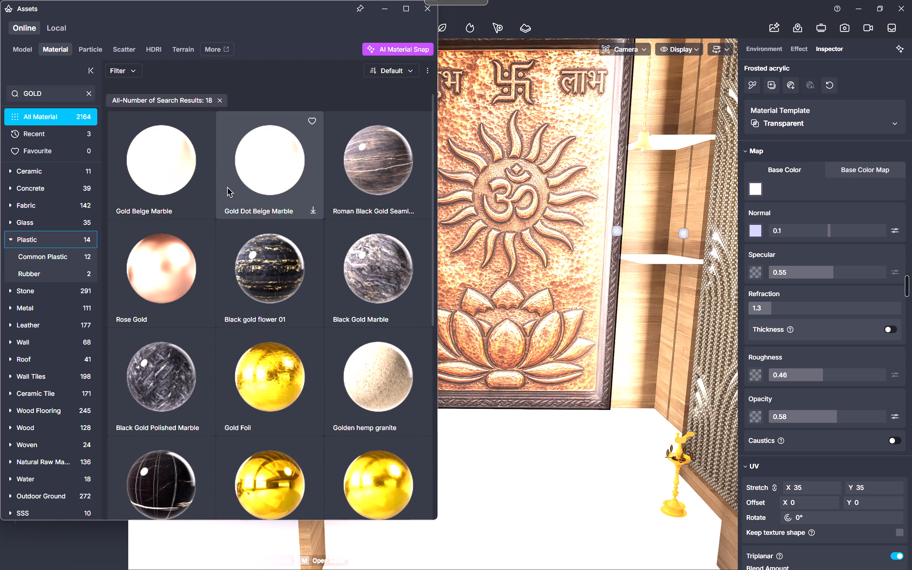
pyautogui.scroll(-6, 227, 187)
pyautogui.scroll(-11, 295, 341)
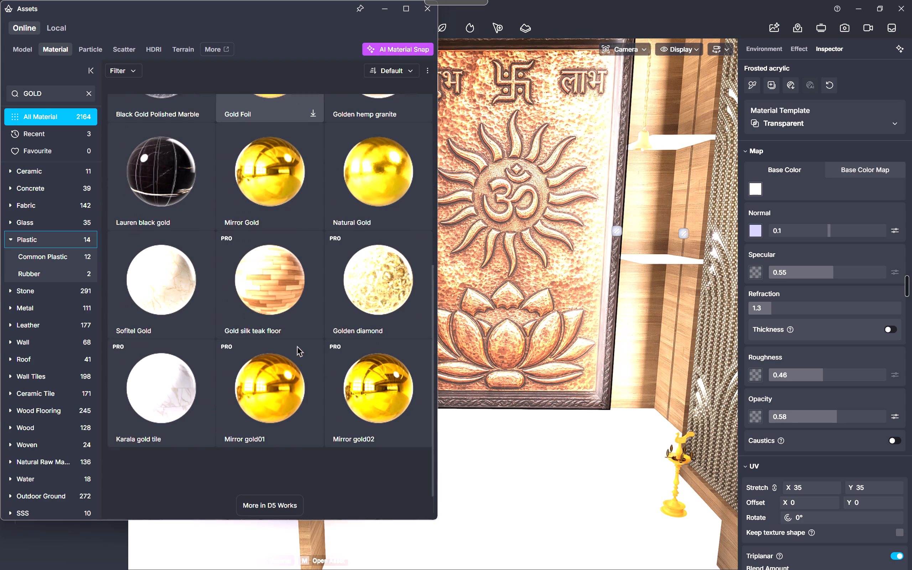
pyautogui.scroll(-11, 297, 346)
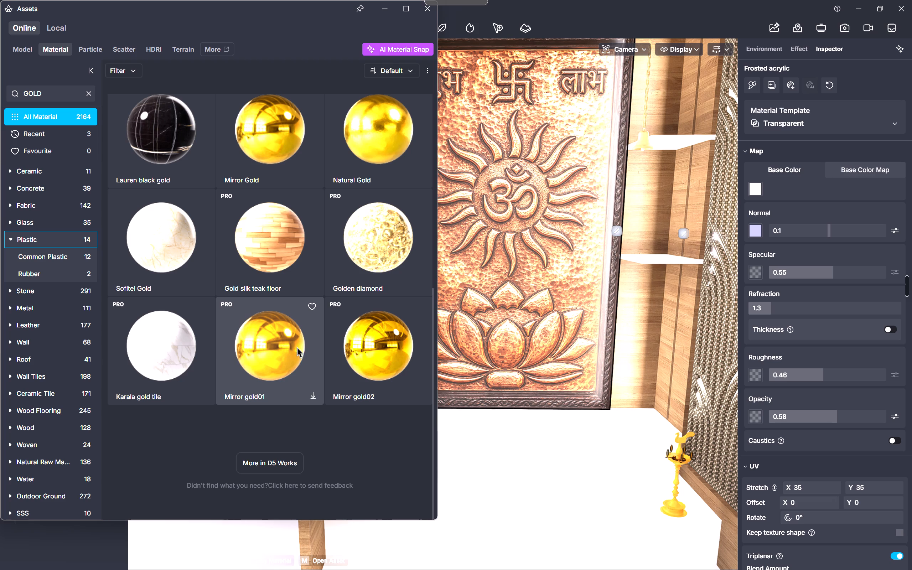
# Download the Mirror gold02 material.
pyautogui.click(347, 362)
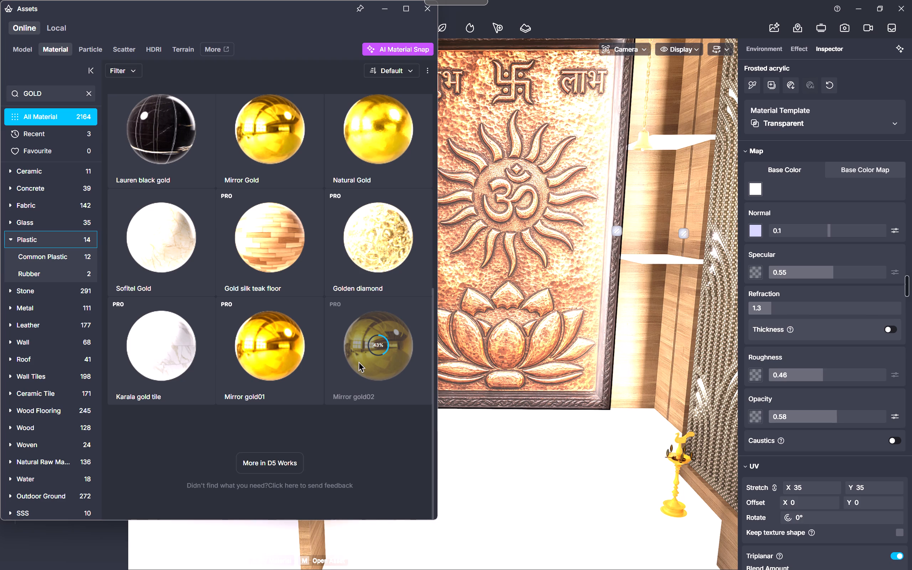
pyautogui.scroll(1, 361, 343)
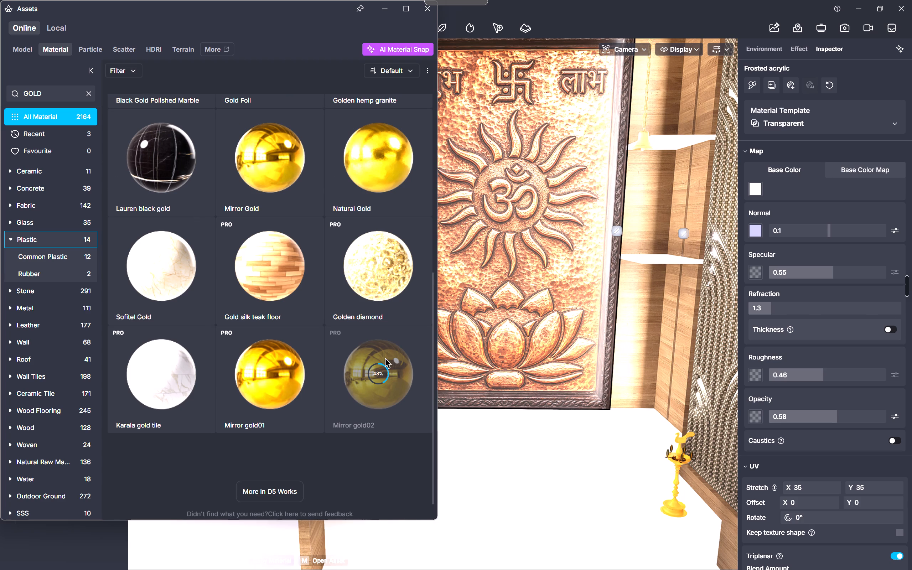
pyautogui.click(395, 383)
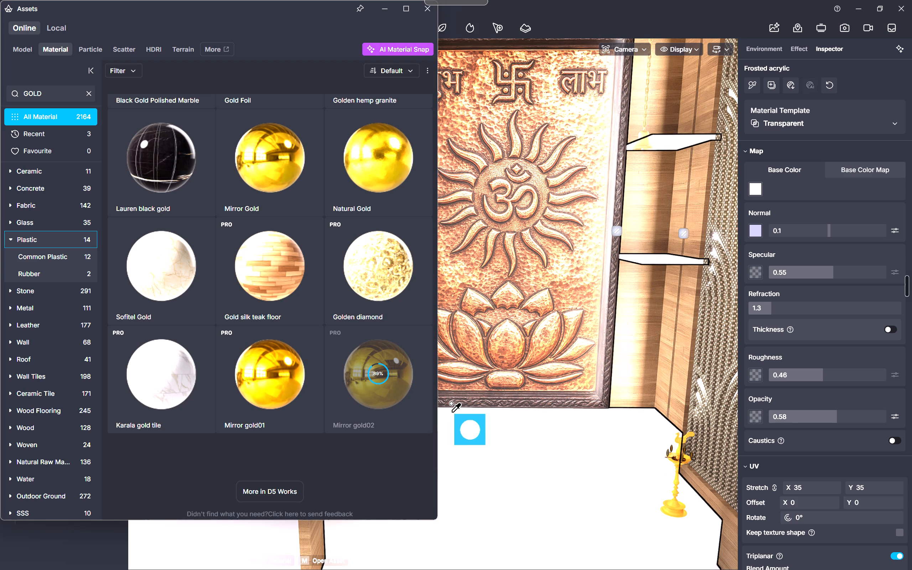
# Apply the Mirror gold02 material to the yellow oil lamp standing beside the mandir's perforated side panel.
pyautogui.click(396, 389)
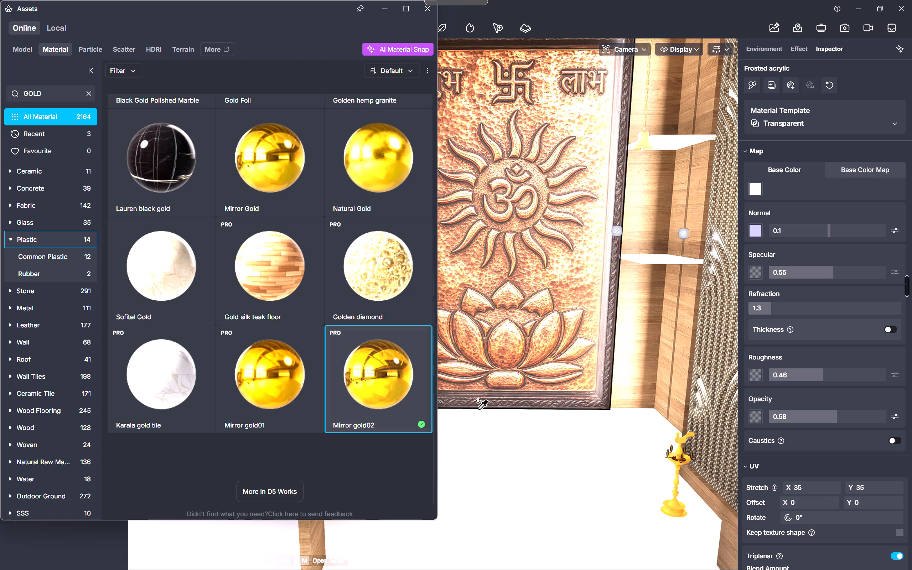
pyautogui.click(679, 506)
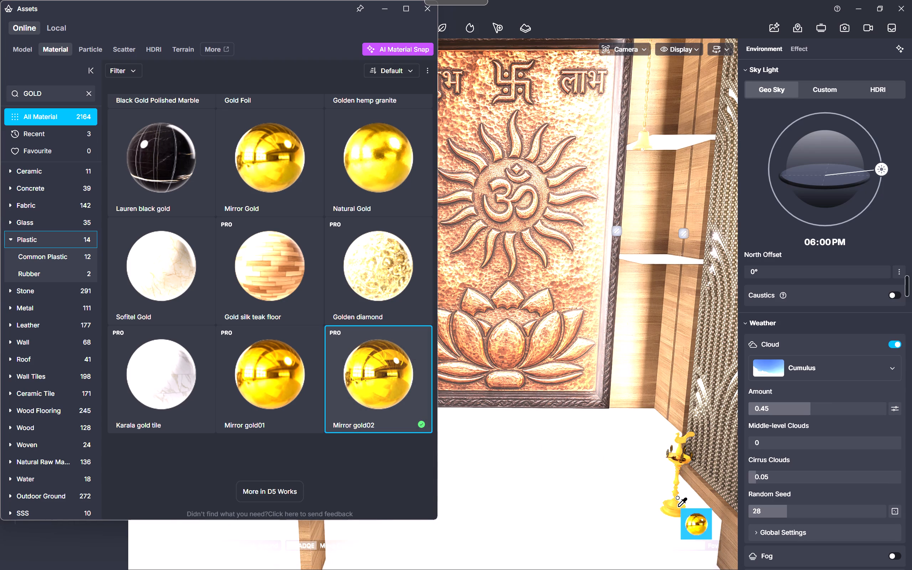
pyautogui.scroll(4, 679, 506)
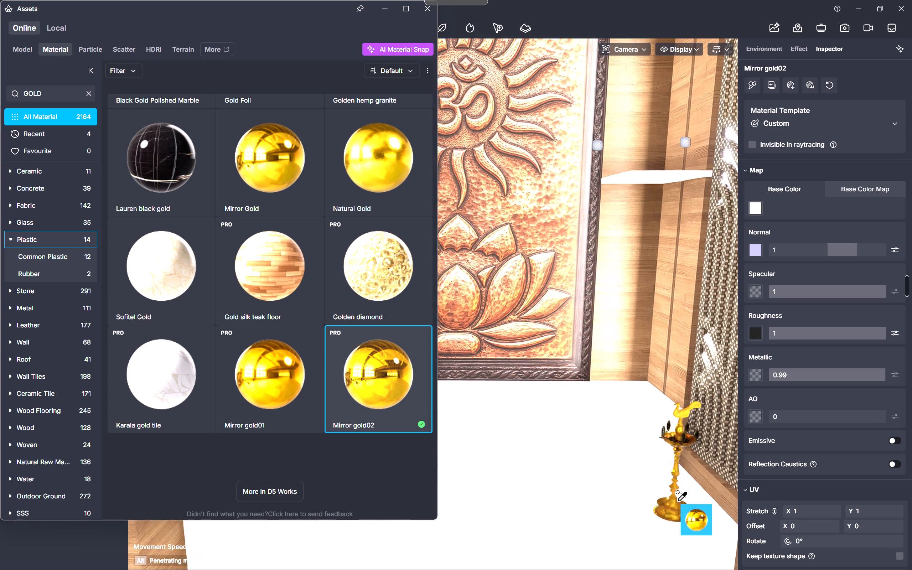
pyautogui.scroll(10, 679, 500)
pyautogui.scroll(-7, 679, 498)
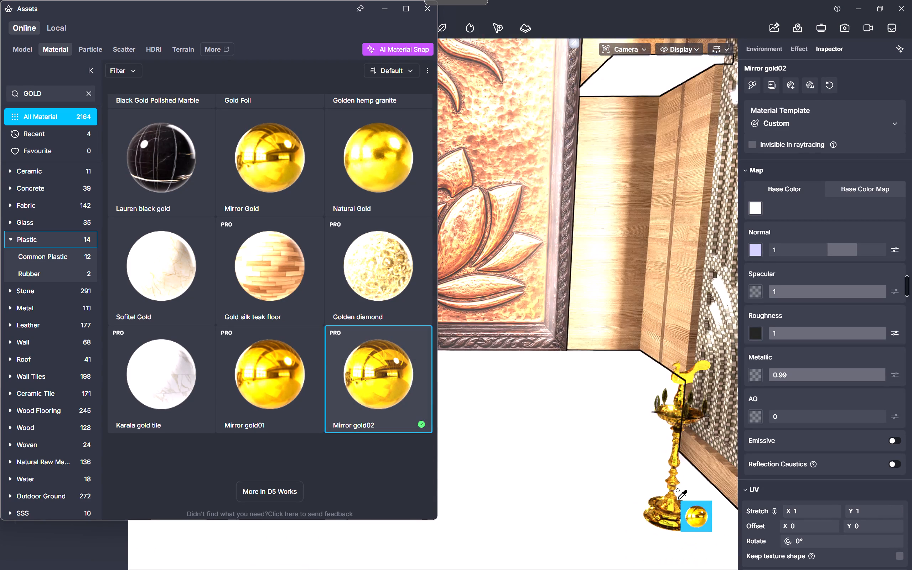
# Apply the Mirror gold02 material to the bell and chain hanging beside the mandir's carved Om panel.
pyautogui.scroll(-7, 678, 498)
pyautogui.scroll(-7, 646, 482)
pyautogui.scroll(-3, 591, 467)
pyautogui.scroll(4, 607, 312)
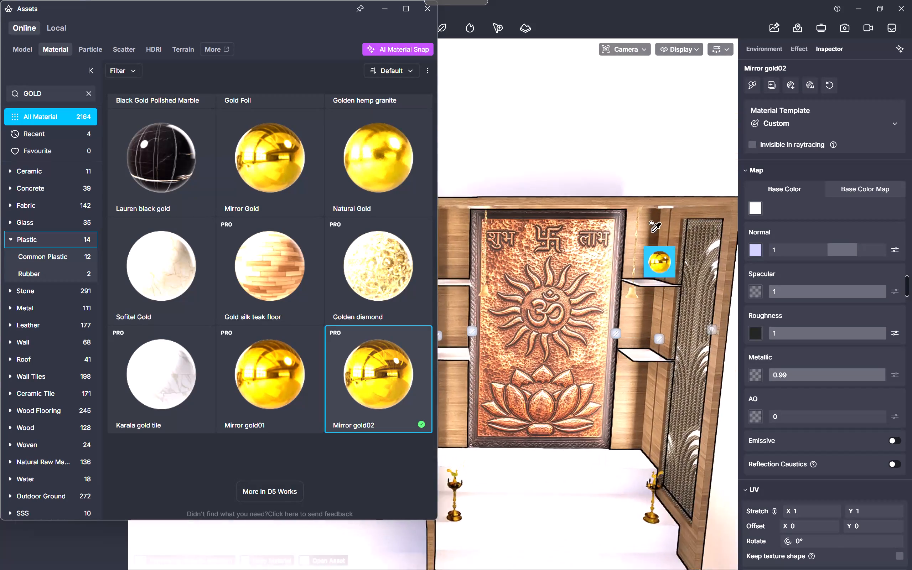
pyautogui.scroll(10, 645, 288)
pyautogui.click(617, 321)
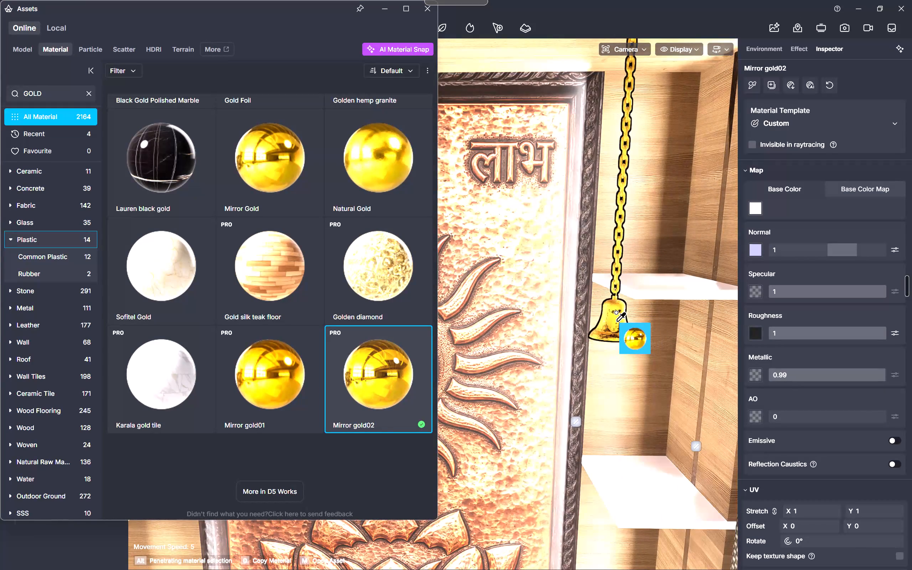
# Hide the asset library and examine the gold bells and oil lamps around the mandir's carved panel.
pyautogui.scroll(-19, 617, 321)
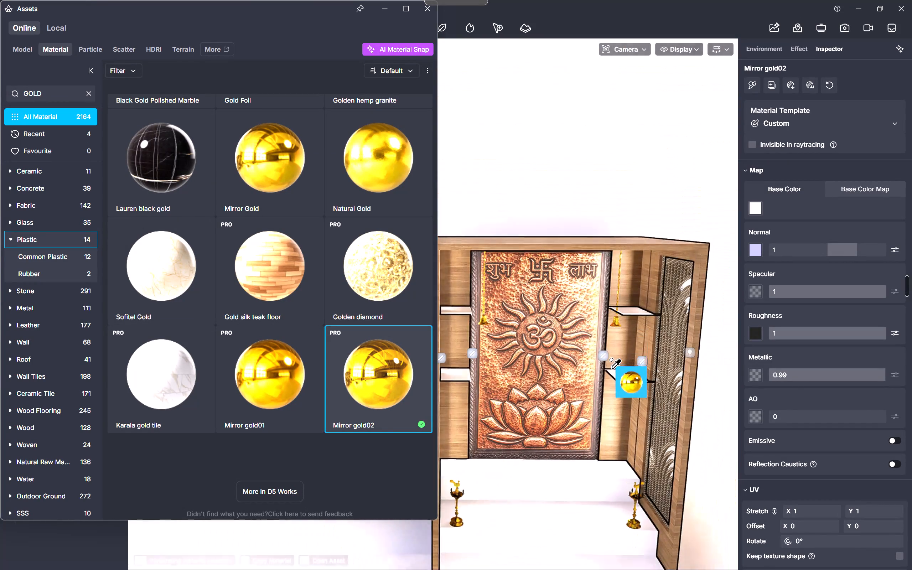
pyautogui.click(390, 9)
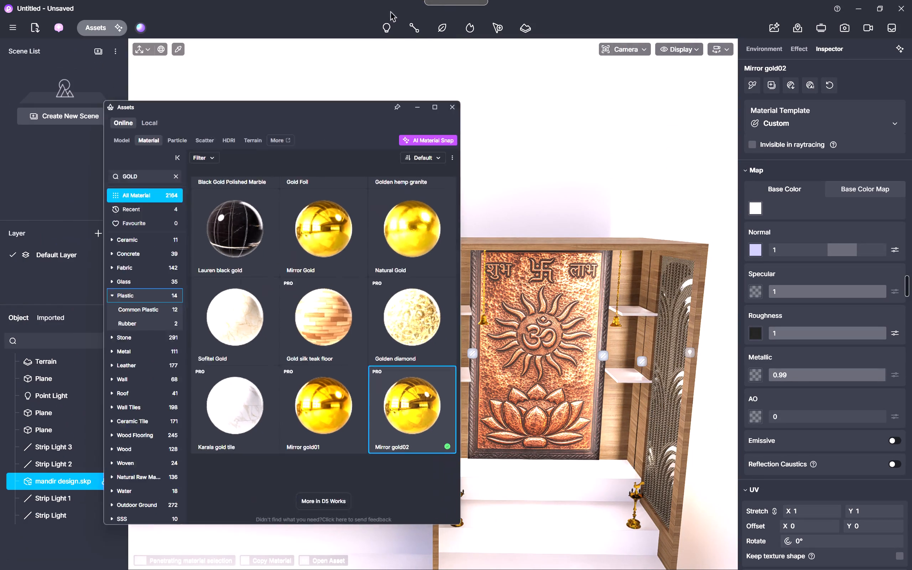
pyautogui.scroll(9, 511, 296)
pyautogui.scroll(-3, 499, 331)
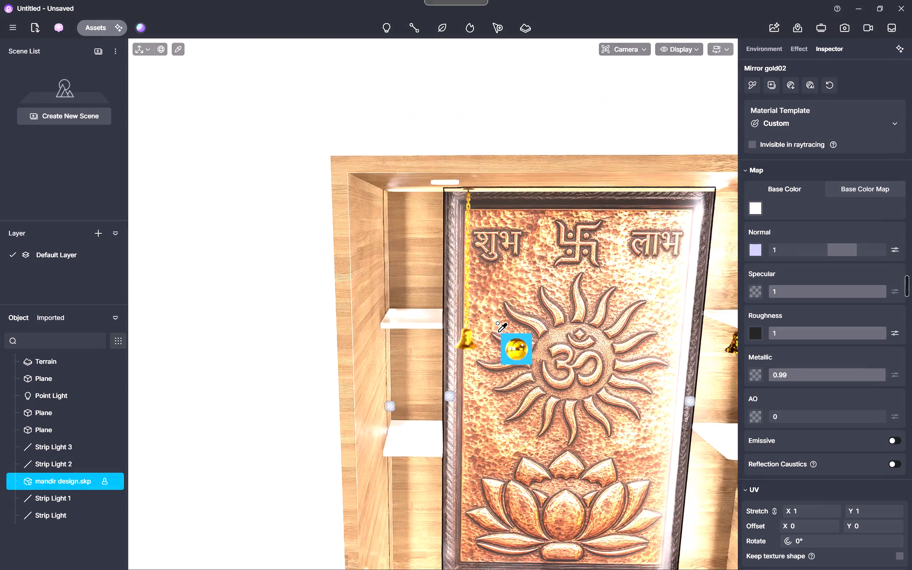
pyautogui.scroll(-5, 499, 331)
pyautogui.scroll(1, 507, 364)
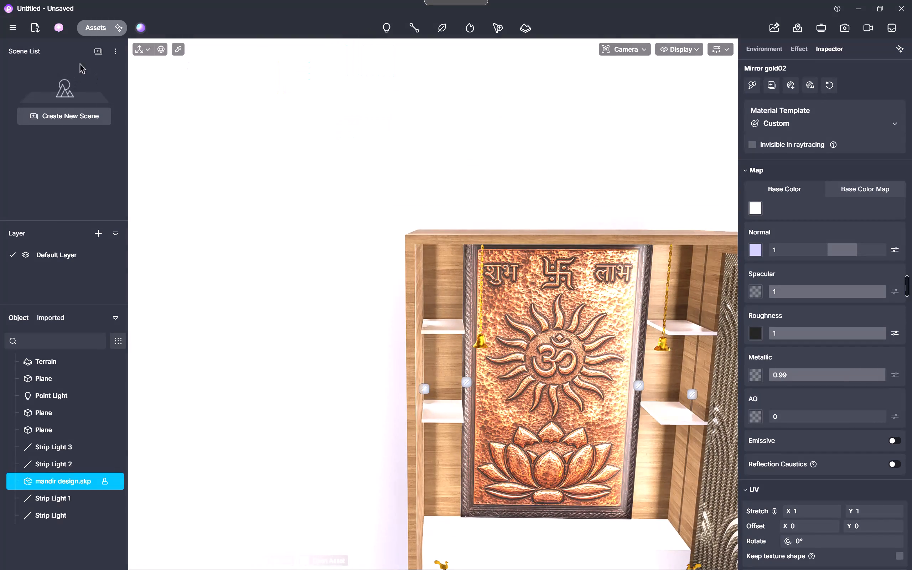
# Reopen the asset library, clear the previous term and search the materials for "Korean".
pyautogui.click(102, 32)
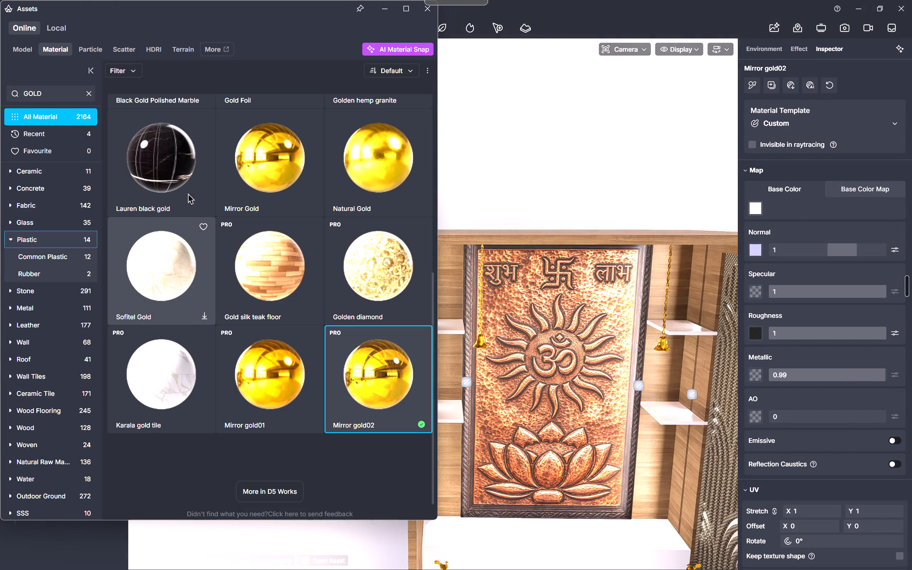
pyautogui.click(88, 95)
pyautogui.click(75, 94)
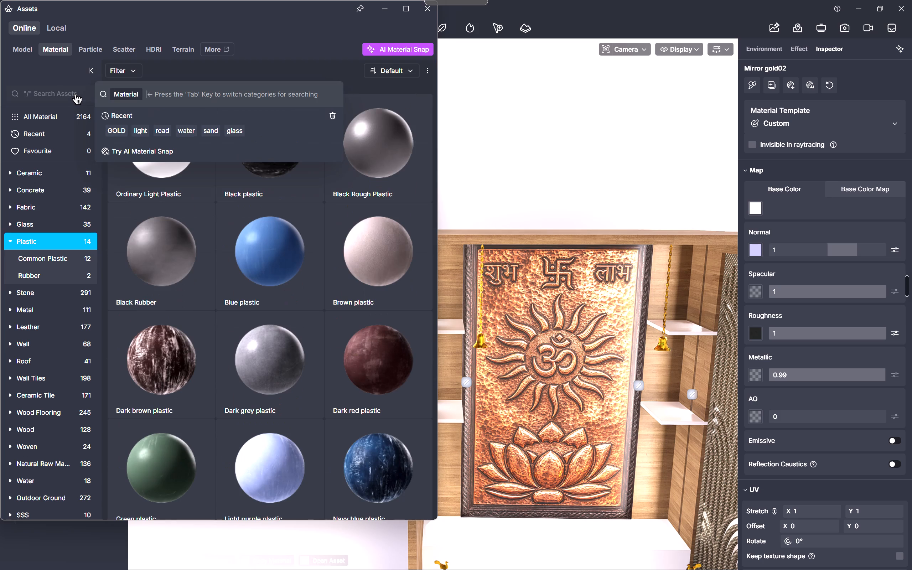
pyautogui.click(62, 91)
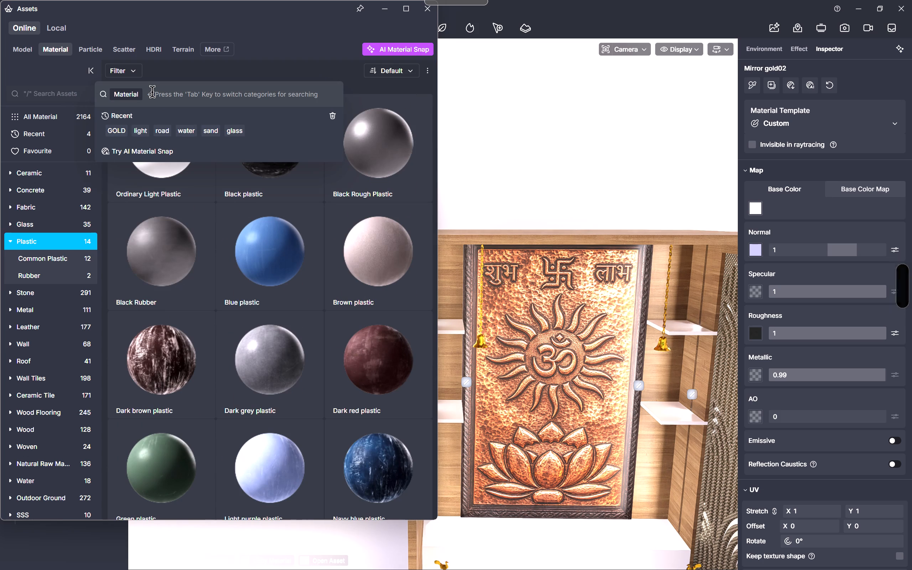
pyautogui.hotkey('ctrl', 'v')
pyautogui.press('Return')
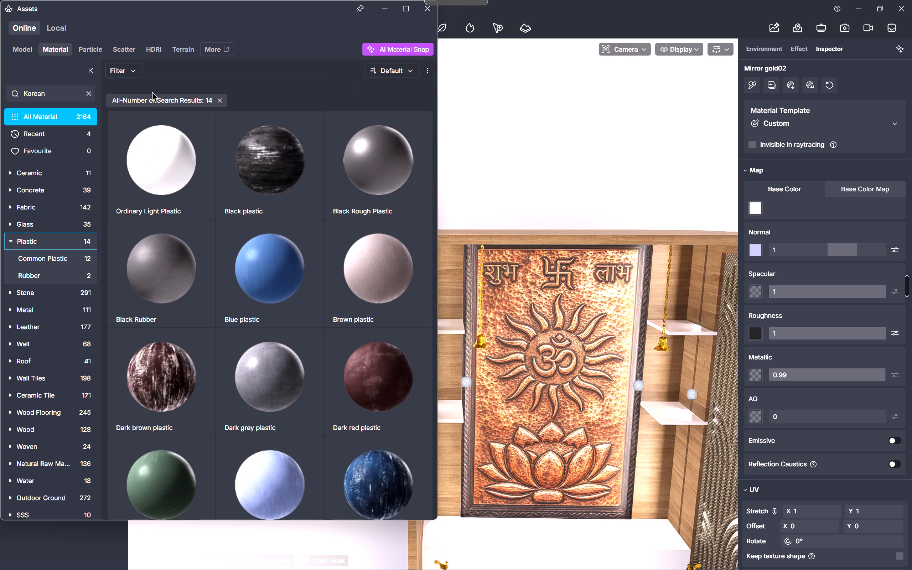
pyautogui.click(62, 90)
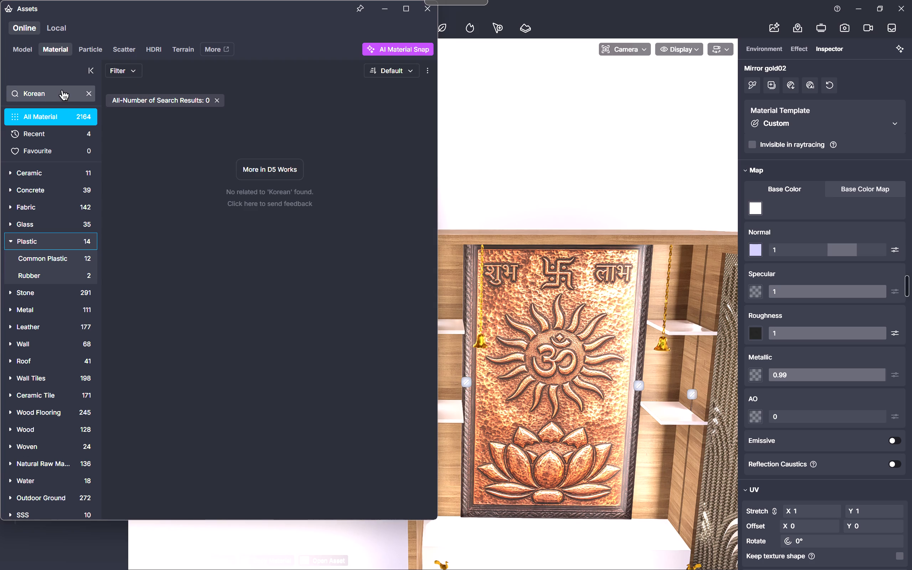
pyautogui.click(170, 97)
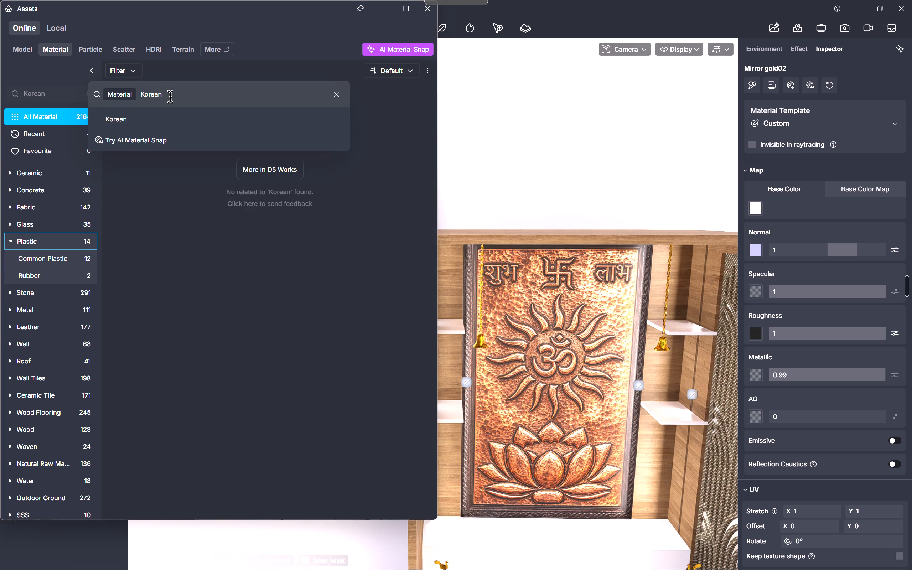
pyautogui.press('Return')
# Change the material search to "white Korean".
pyautogui.click(48, 85)
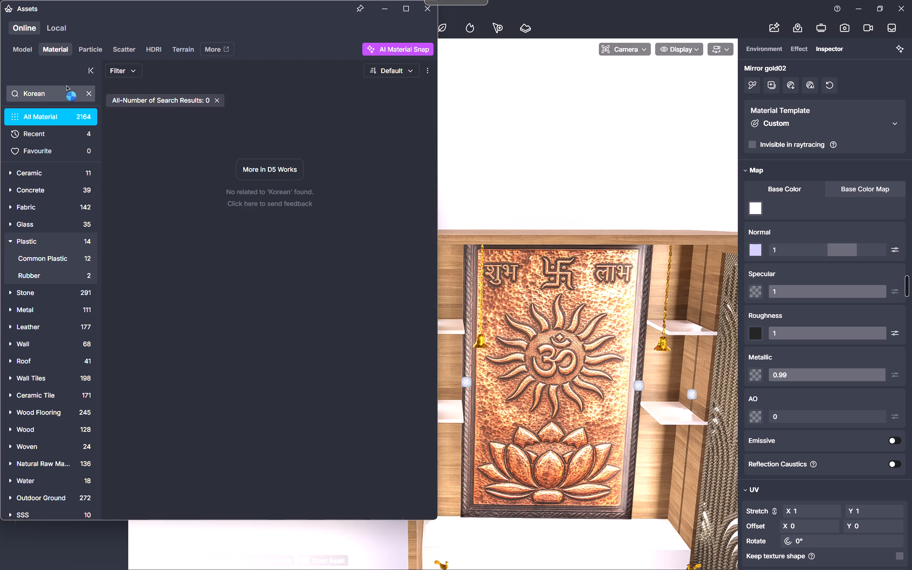
pyautogui.click(66, 86)
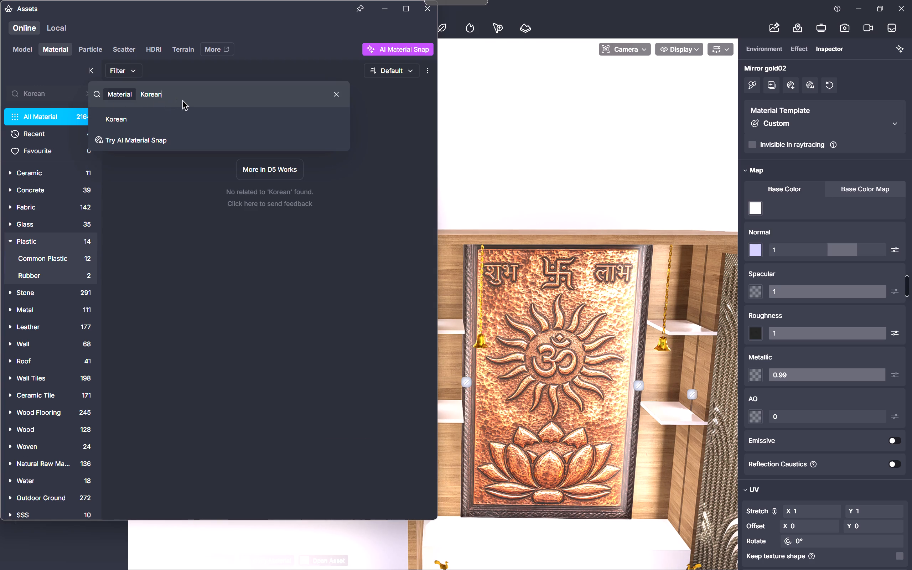
pyautogui.click(185, 99)
pyautogui.moveTo(185, 99); pyautogui.dragTo(119, 96)
pyautogui.click(124, 92)
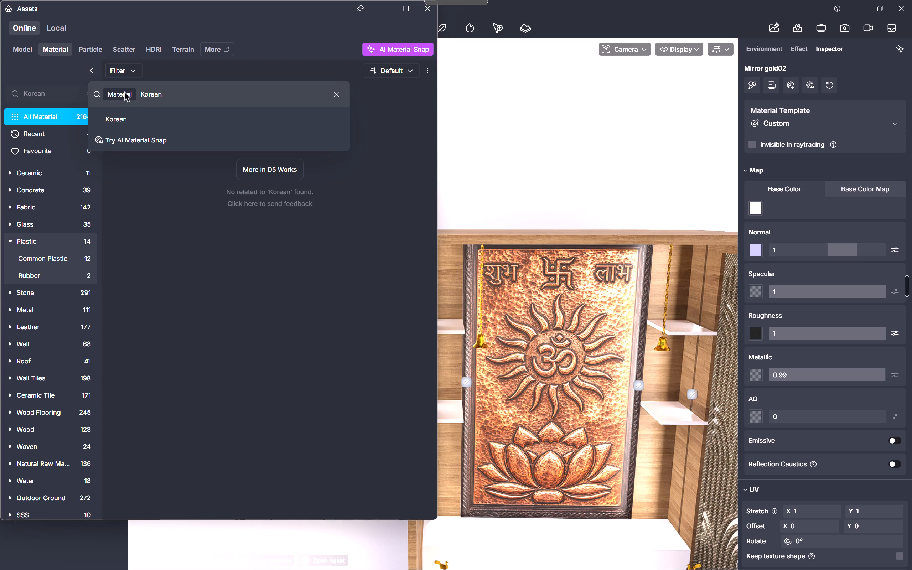
pyautogui.moveTo(174, 99); pyautogui.dragTo(140, 97)
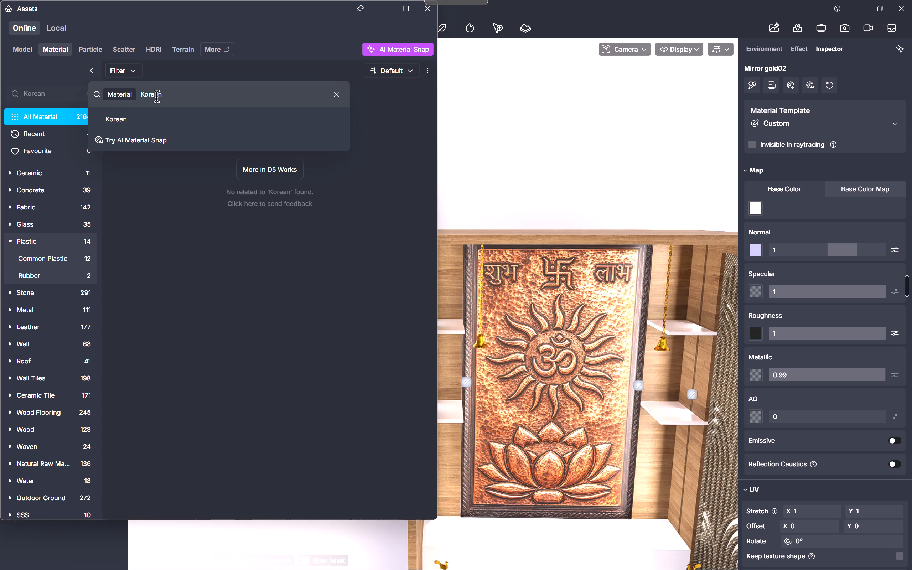
pyautogui.moveTo(160, 97); pyautogui.dragTo(130, 94)
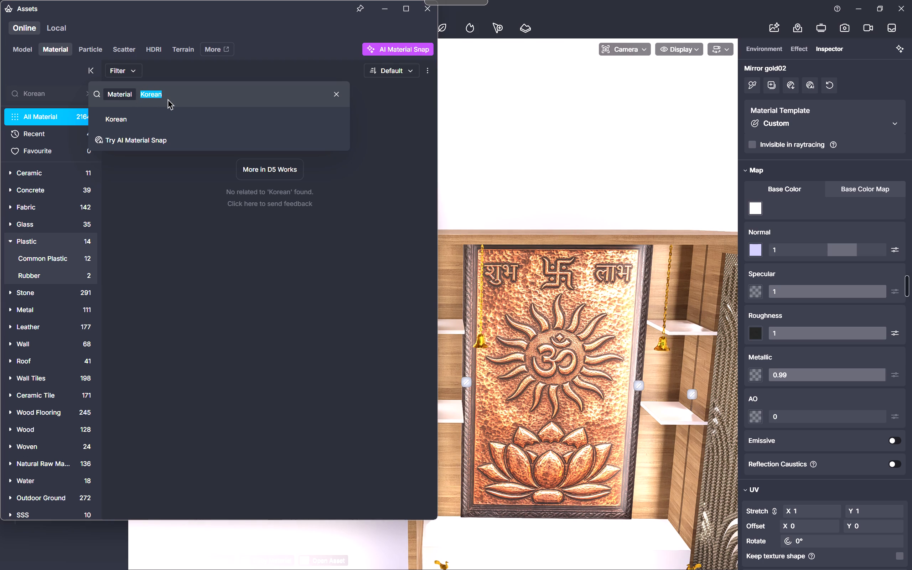
pyautogui.hotkey('ctrl', 'v')
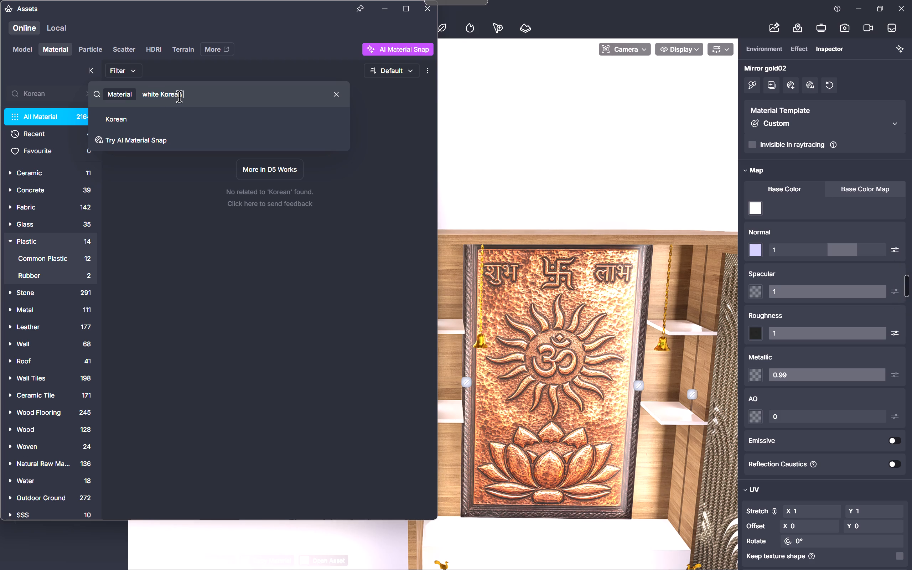
pyautogui.moveTo(197, 99); pyautogui.dragTo(173, 90)
pyautogui.click(158, 114)
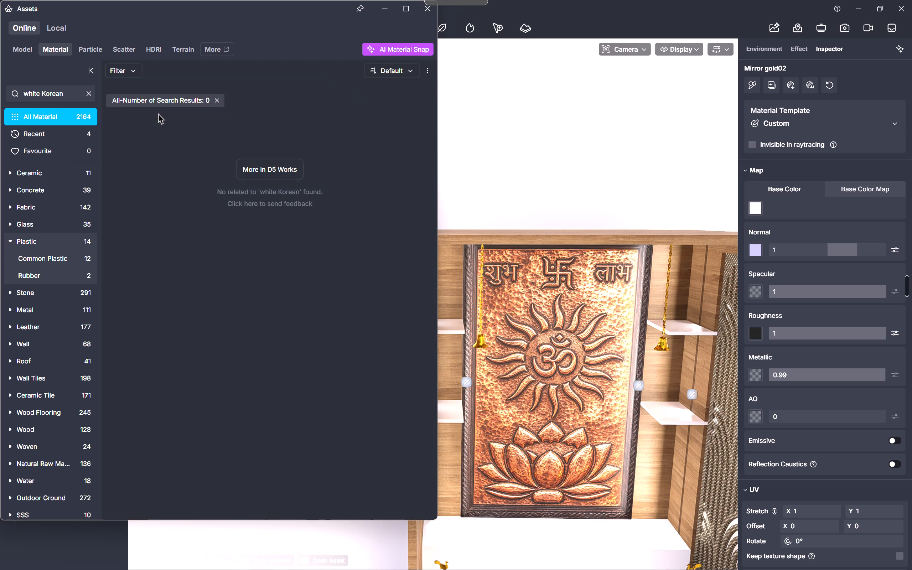
# Shorten the material search to "white".
pyautogui.click(63, 94)
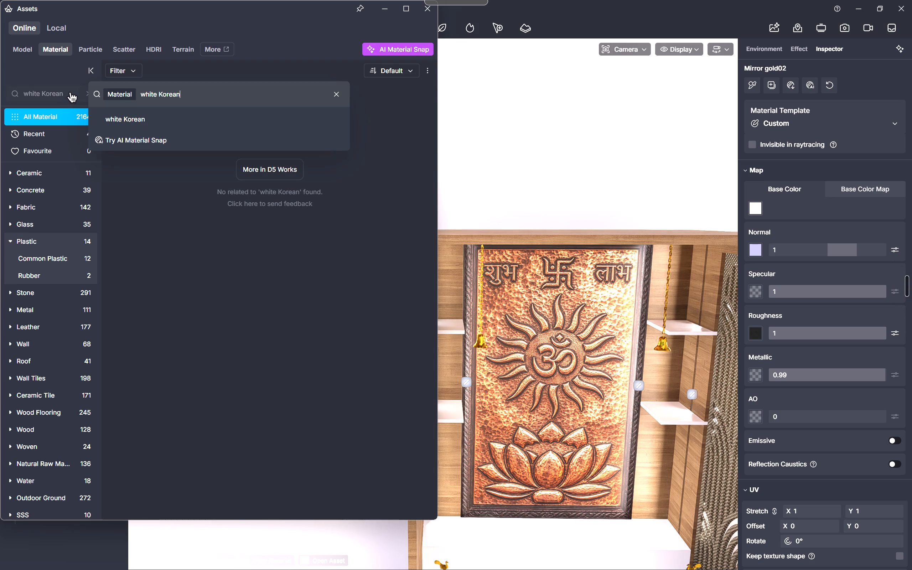
pyautogui.moveTo(158, 95); pyautogui.dragTo(216, 96)
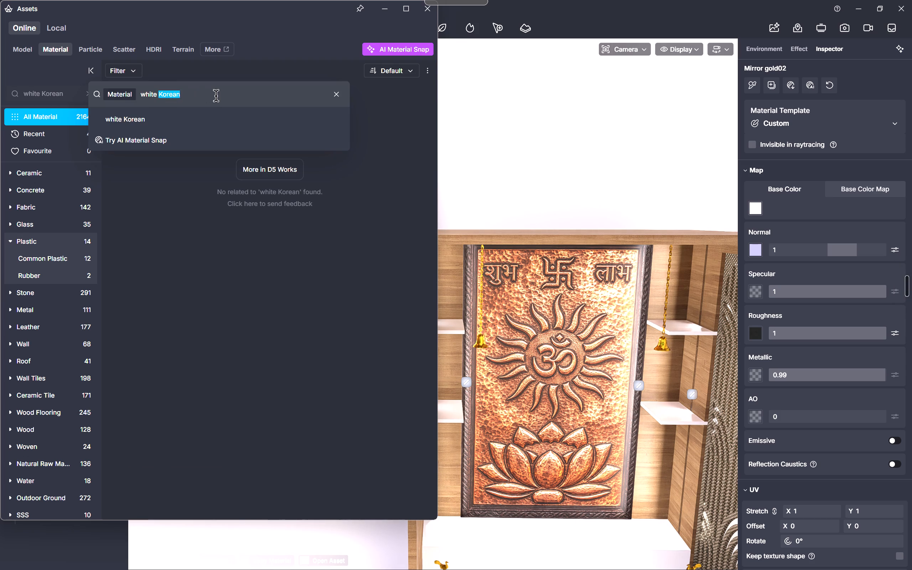
pyautogui.moveTo(216, 96); pyautogui.dragTo(217, 96)
pyautogui.press('BackSpace')
pyautogui.press('BackSpace')
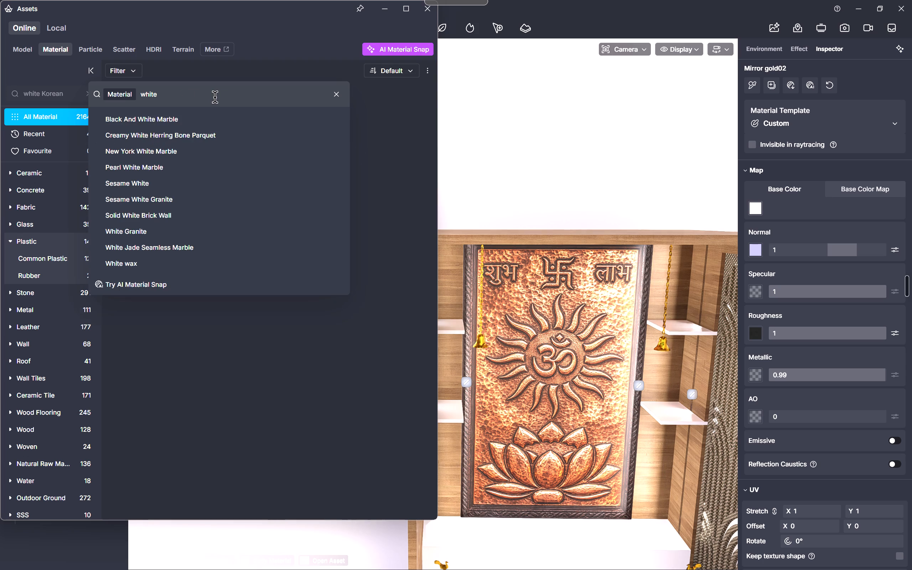
pyautogui.press('Return')
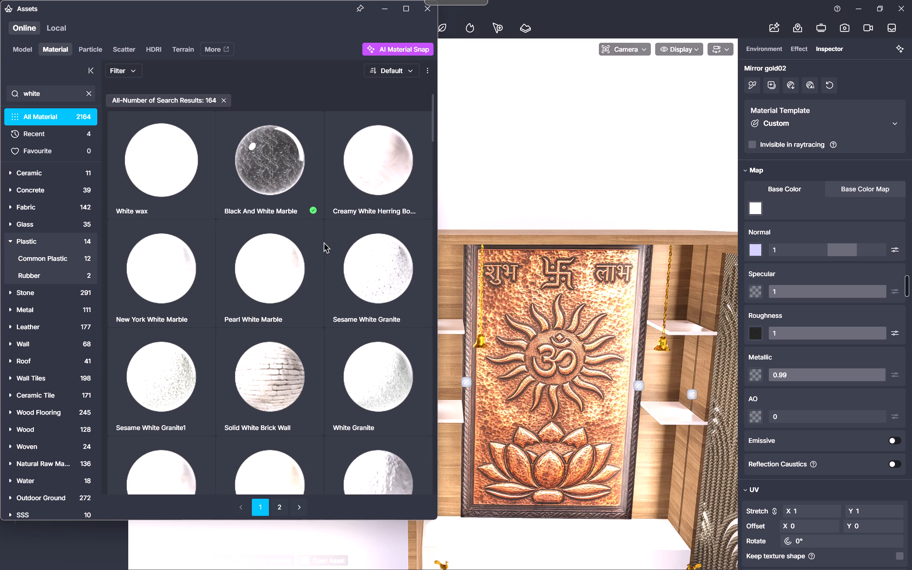
# Download the White wax material and apply it to the mandir's stepped platform.
pyautogui.click(178, 186)
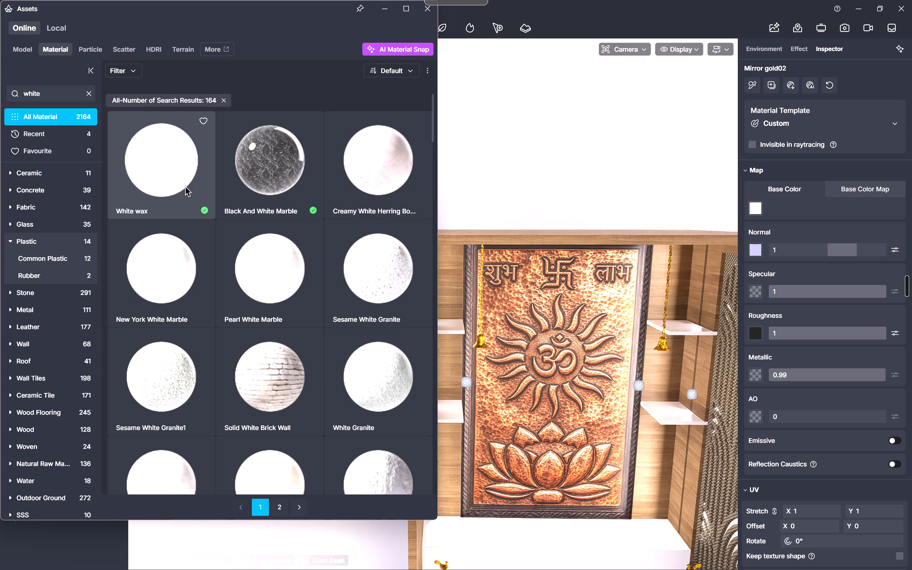
pyautogui.scroll(-1, 228, 213)
pyautogui.click(162, 156)
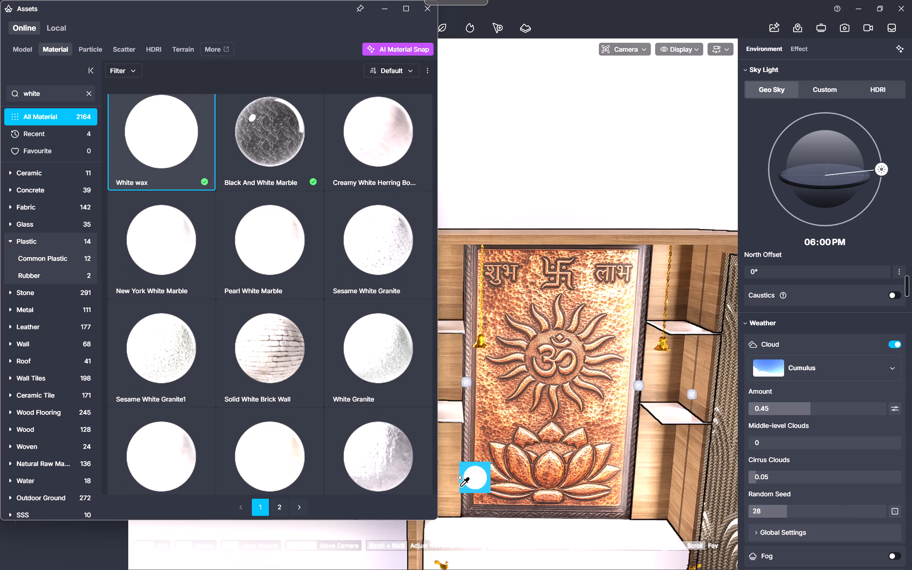
pyautogui.scroll(-2, 467, 489)
pyautogui.moveTo(499, 514); pyautogui.dragTo(441, 402, button='middle')
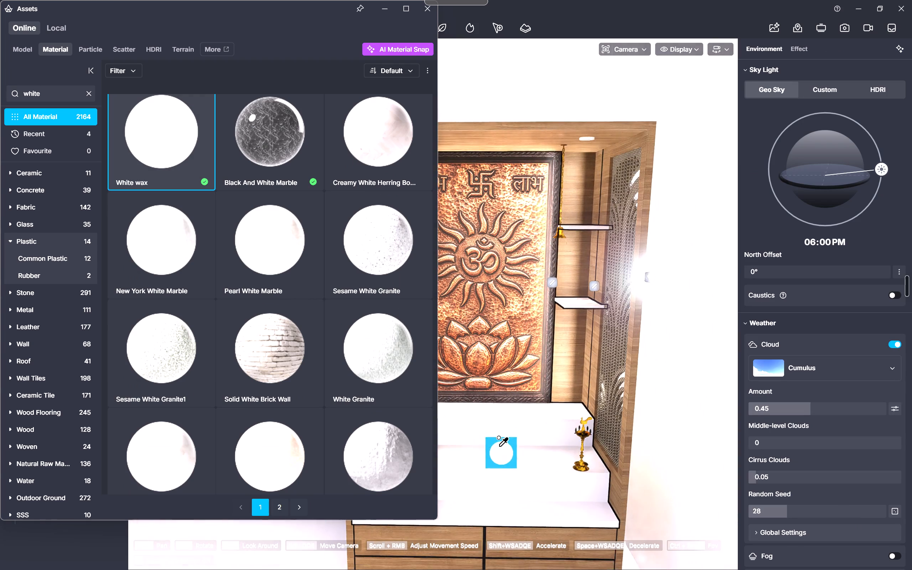
pyautogui.scroll(4, 506, 451)
pyautogui.click(522, 467)
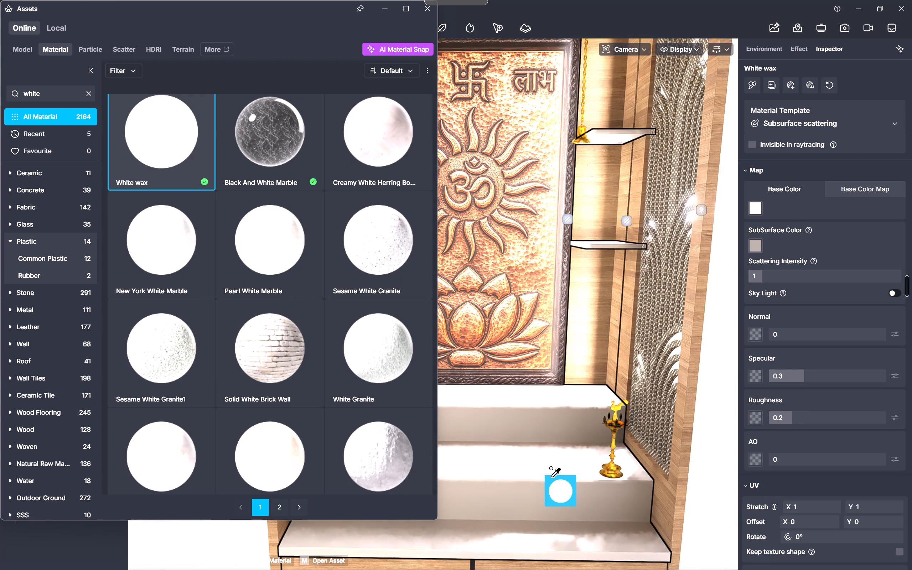
# Examine the White wax finish on the platform steps around the oil lamp and below the lotus carving.
pyautogui.scroll(9, 577, 493)
pyautogui.moveTo(580, 498); pyautogui.dragTo(529, 451, button='middle')
pyautogui.scroll(6, 582, 467)
pyautogui.moveTo(582, 469); pyautogui.dragTo(529, 394, button='middle')
pyautogui.middleClick(529, 394)
pyautogui.scroll(-7, 529, 394)
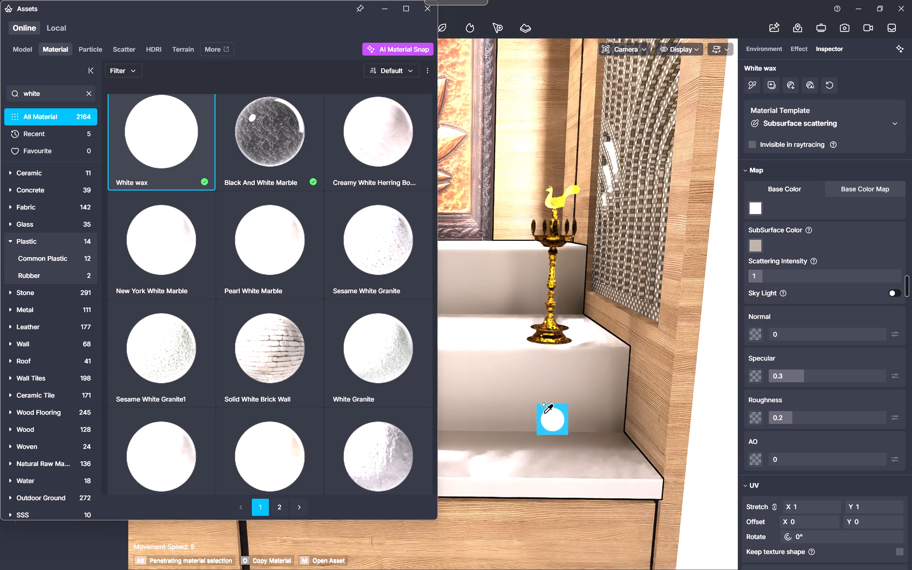
pyautogui.keyDown('shift'); pyautogui.moveTo(548, 431); pyautogui.dragTo(628, 420, button='middle'); pyautogui.keyUp('shift')
pyautogui.scroll(-4, 623, 420)
pyautogui.moveTo(523, 394); pyautogui.dragTo(630, 449, button='middle')
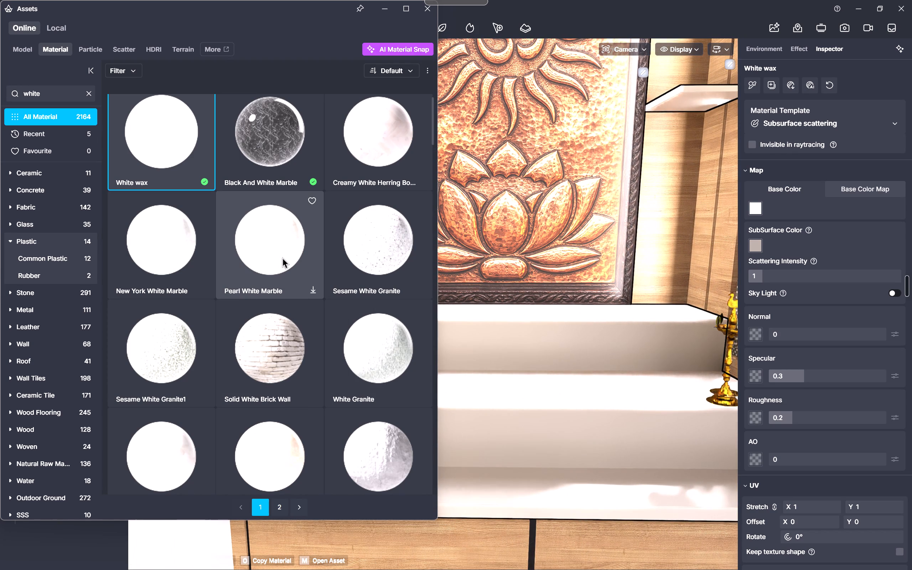
# Download the Pearl White Marble material.
pyautogui.click(272, 265)
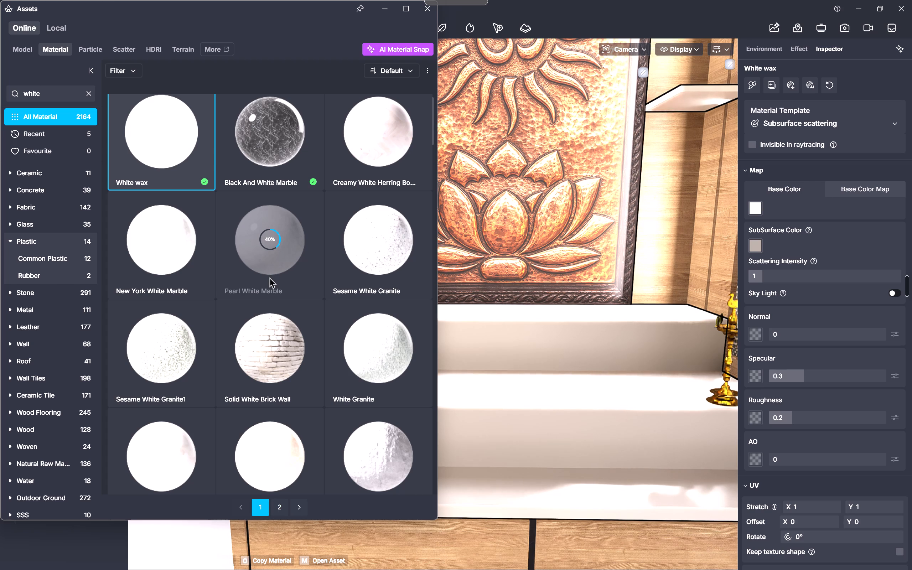
# Look through the "white" materials for an alternative finish for the mandir's steps.
pyautogui.scroll(-16, 274, 274)
pyautogui.scroll(-10, 274, 276)
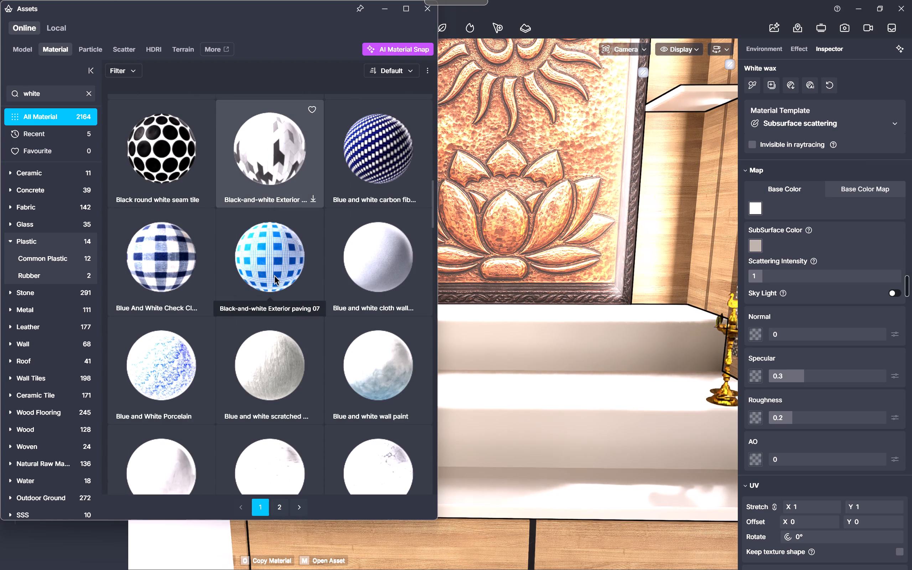
pyautogui.scroll(-13, 274, 275)
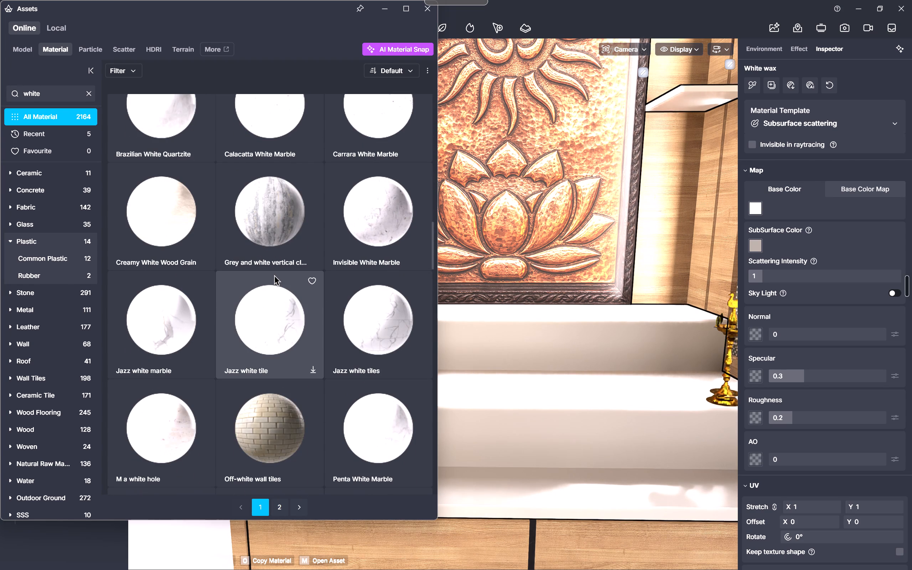
pyautogui.scroll(-7, 274, 275)
pyautogui.scroll(18, 274, 275)
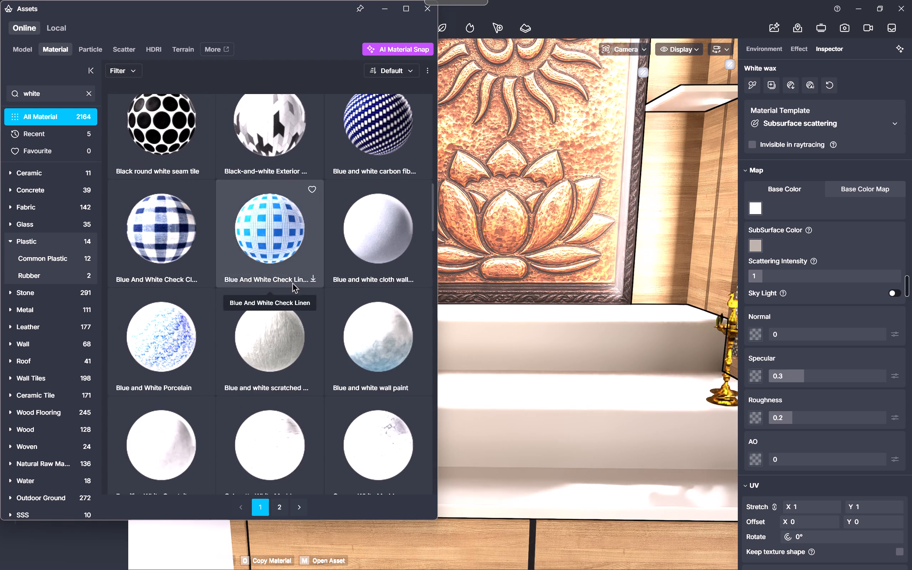
pyautogui.scroll(3, 292, 283)
pyautogui.scroll(3, 576, 374)
pyautogui.scroll(16, 272, 231)
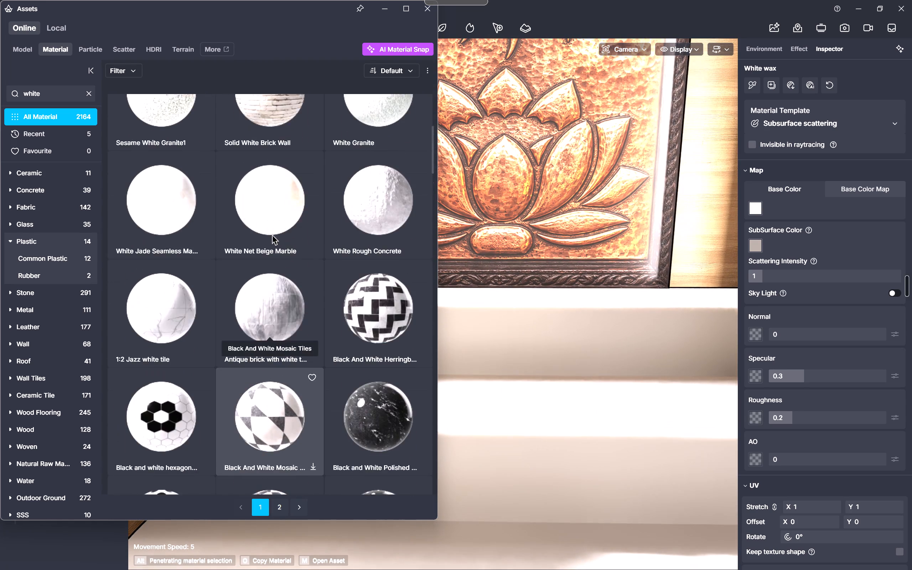
# Apply the Pearl White Marble material to the mandir's stepped platform.
pyautogui.scroll(15, 272, 235)
pyautogui.click(277, 257)
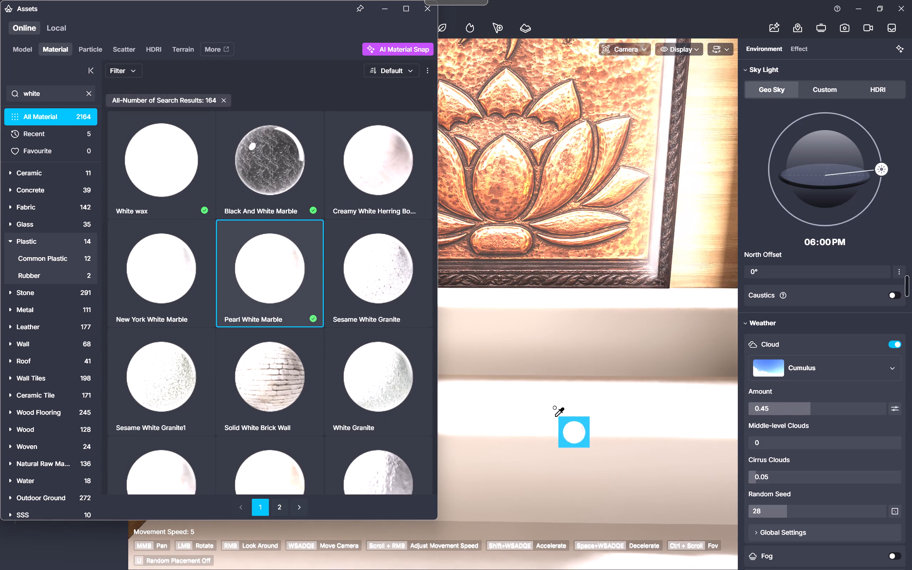
pyautogui.click(556, 416)
pyautogui.scroll(-6, 555, 415)
pyautogui.moveTo(578, 424); pyautogui.dragTo(513, 349, button='middle')
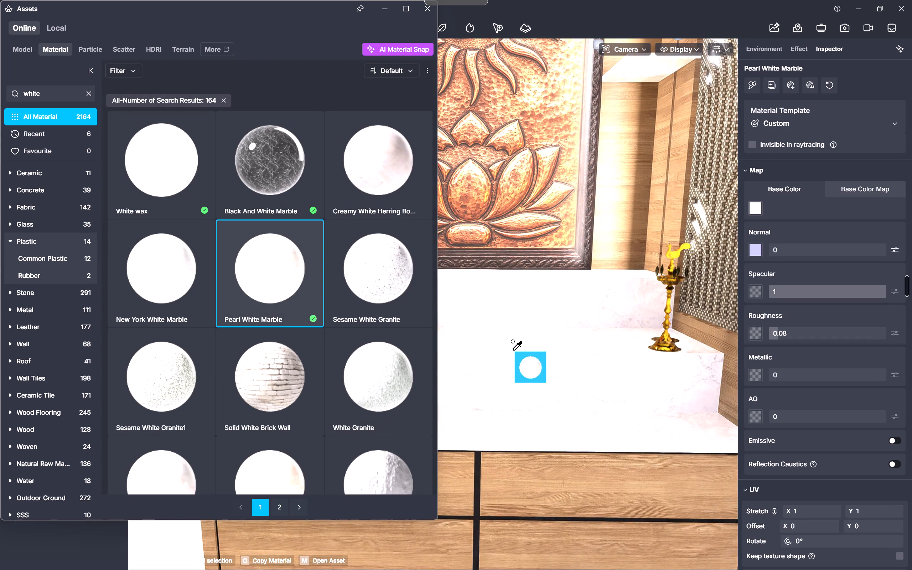
pyautogui.moveTo(670, 389); pyautogui.dragTo(629, 375, button='middle')
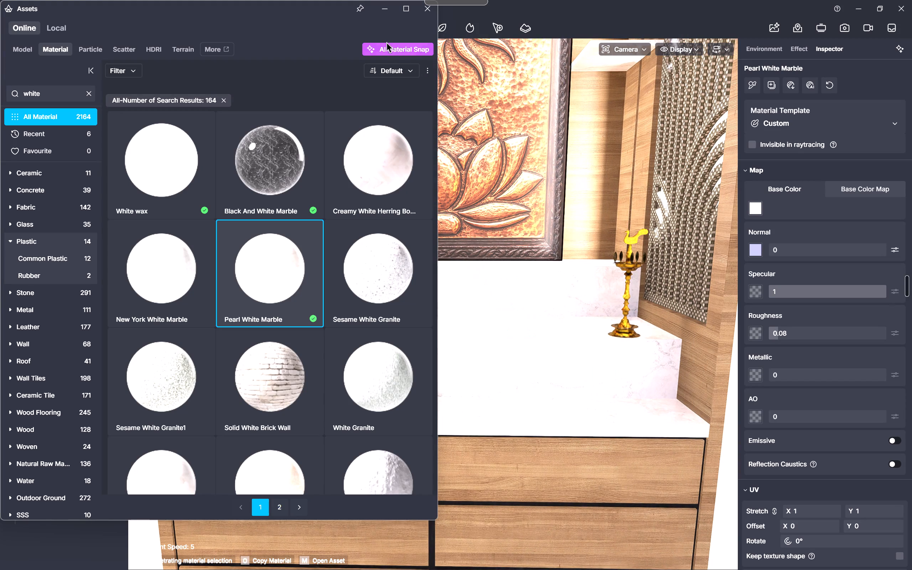
# Apply the Pearl White Marble material to the mandir's side shelves.
pyautogui.click(388, 14)
pyautogui.moveTo(509, 265); pyautogui.dragTo(490, 307, button='middle')
pyautogui.scroll(-5, 488, 301)
pyautogui.press('space')
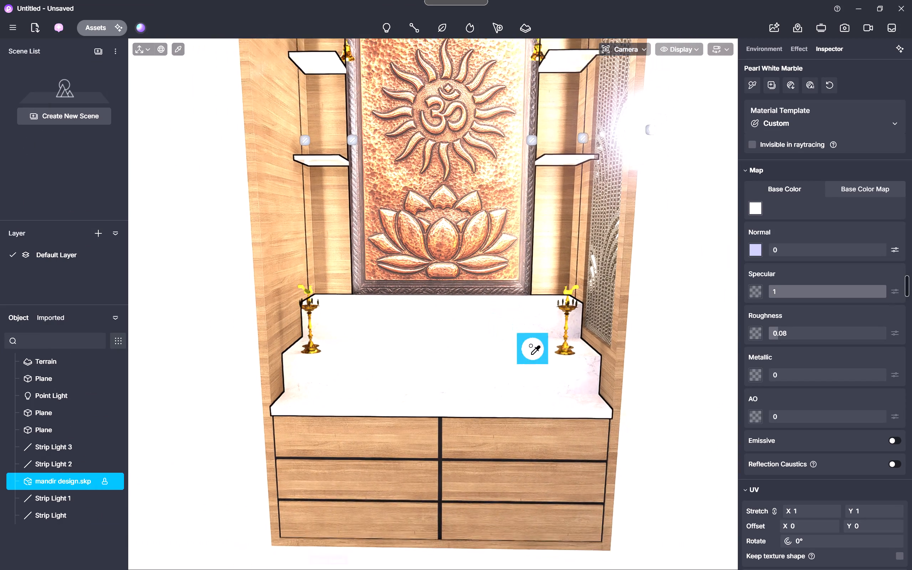
pyautogui.moveTo(560, 384); pyautogui.dragTo(549, 366, button='middle')
pyautogui.middleClick(549, 366)
pyautogui.scroll(-3, 548, 371)
pyautogui.scroll(4, 357, 171)
pyautogui.scroll(4, 356, 200)
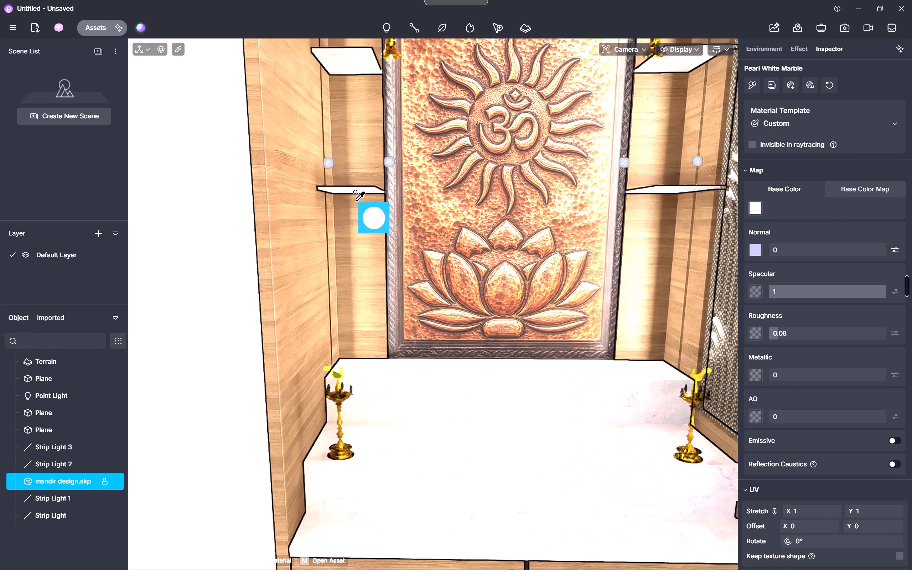
pyautogui.scroll(10, 356, 190)
pyautogui.click(372, 176)
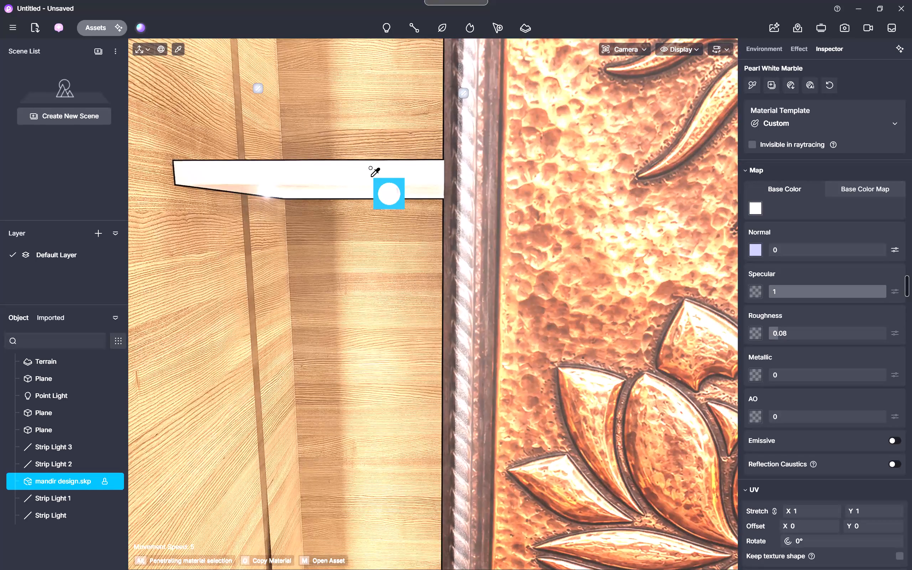
# Examine the marble finish on the shelves and steps against the whole mandir.
pyautogui.scroll(-14, 372, 176)
pyautogui.moveTo(411, 226); pyautogui.dragTo(326, 281, button='middle')
pyautogui.scroll(-2, 326, 281)
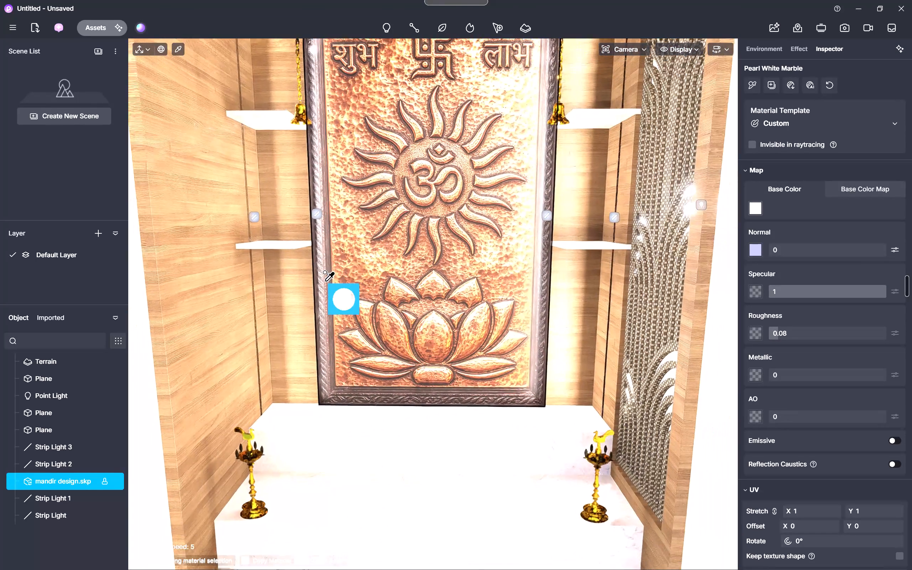
pyautogui.scroll(-6, 328, 270)
pyautogui.keyDown('shift'); pyautogui.moveTo(353, 224); pyautogui.dragTo(350, 257, button='middle'); pyautogui.keyUp('shift')
pyautogui.middleClick(350, 257)
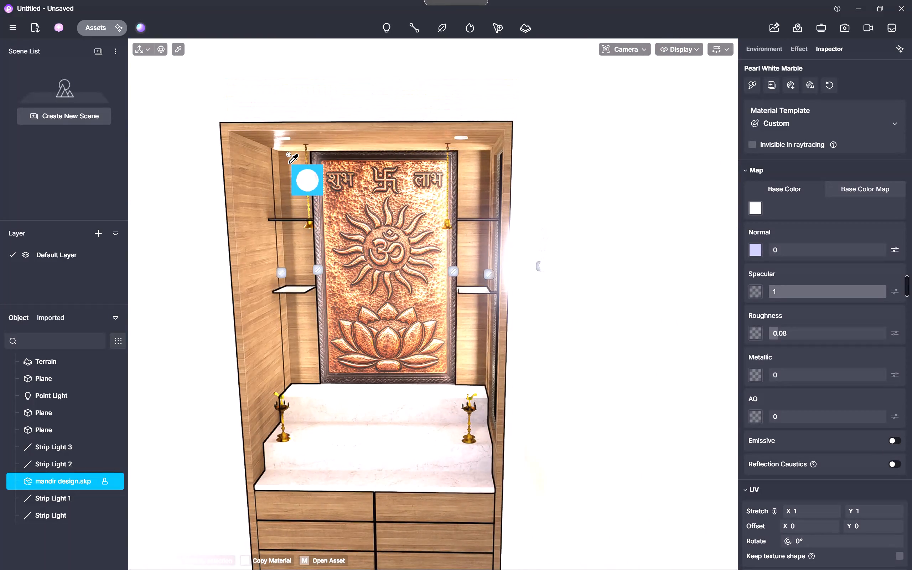
pyautogui.moveTo(375, 229); pyautogui.dragTo(388, 165, button='middle')
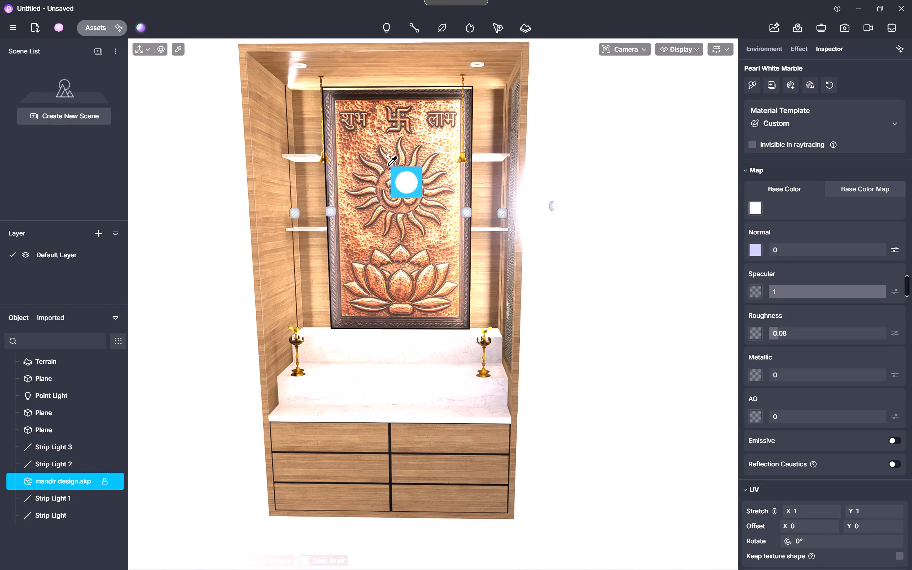
pyautogui.scroll(3, 491, 226)
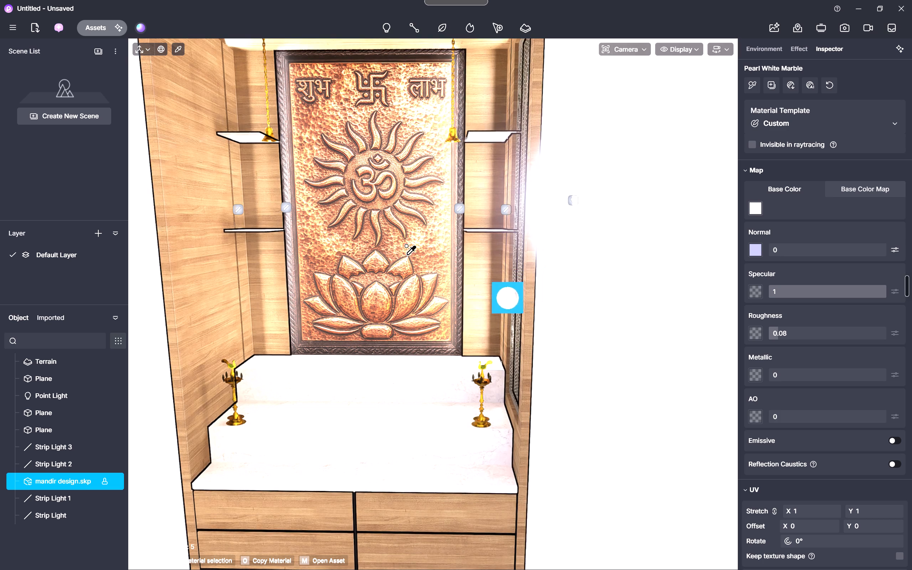
# Look through the "white" materials, including the Fabric and Plastic categories, for another finish.
pyautogui.click(87, 31)
pyautogui.scroll(-2, 166, 227)
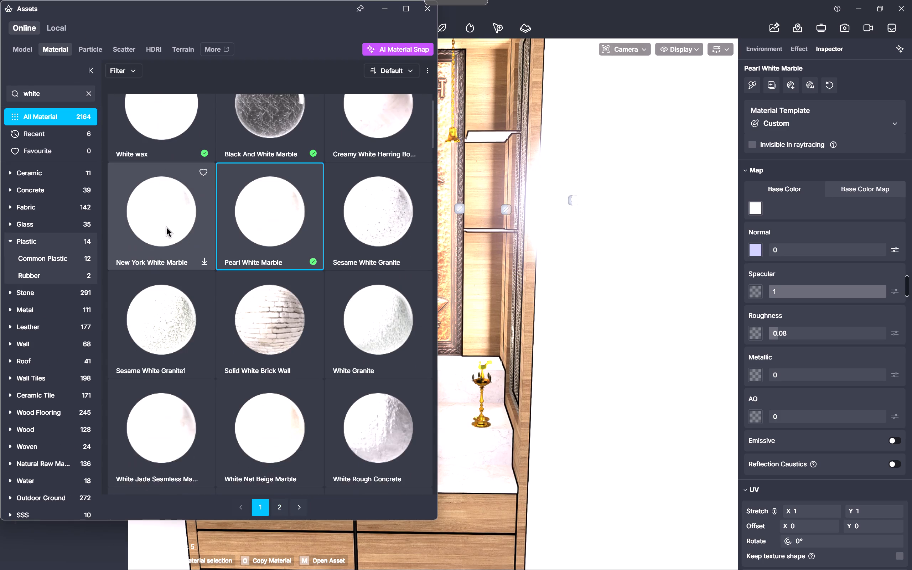
pyautogui.scroll(2, 168, 227)
pyautogui.scroll(-20, 168, 227)
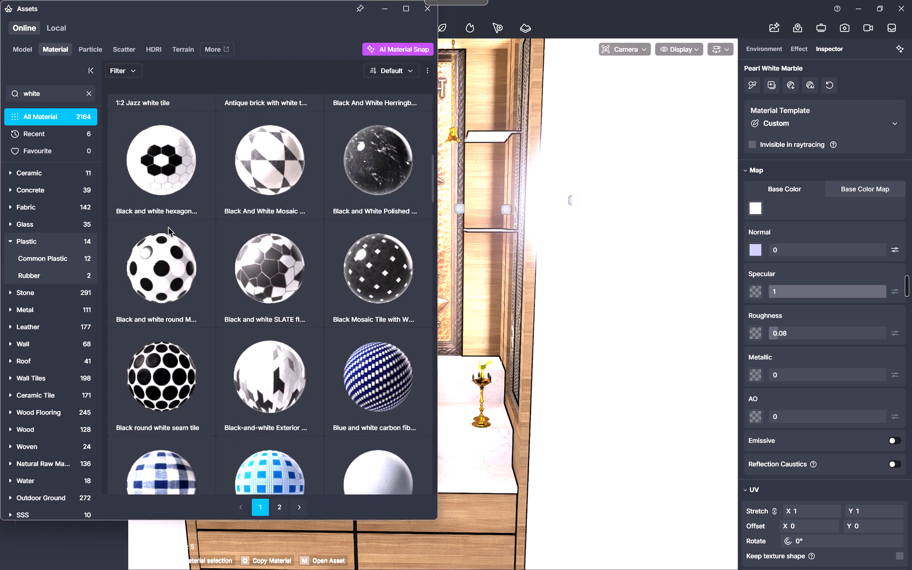
pyautogui.scroll(-12, 168, 227)
pyautogui.click(47, 212)
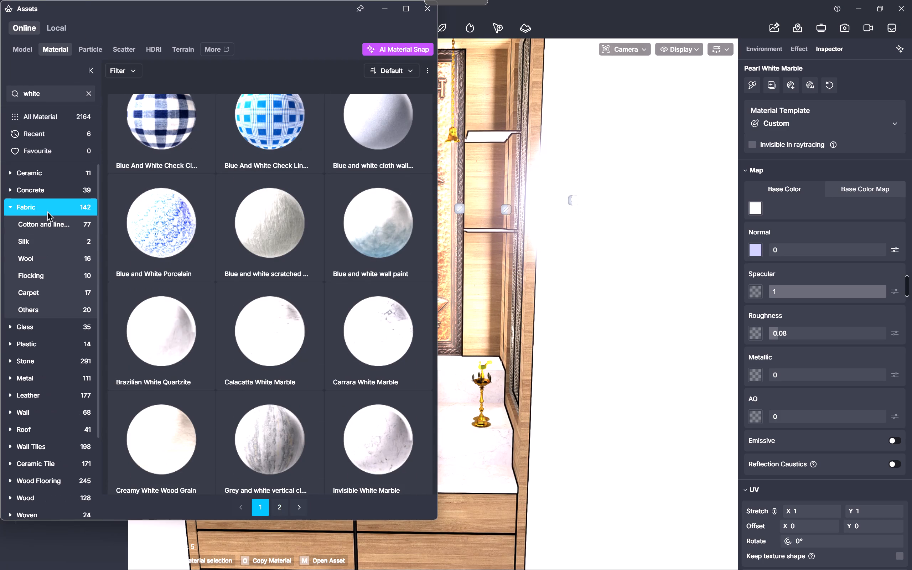
pyautogui.scroll(5, 209, 213)
pyautogui.scroll(-6, 209, 213)
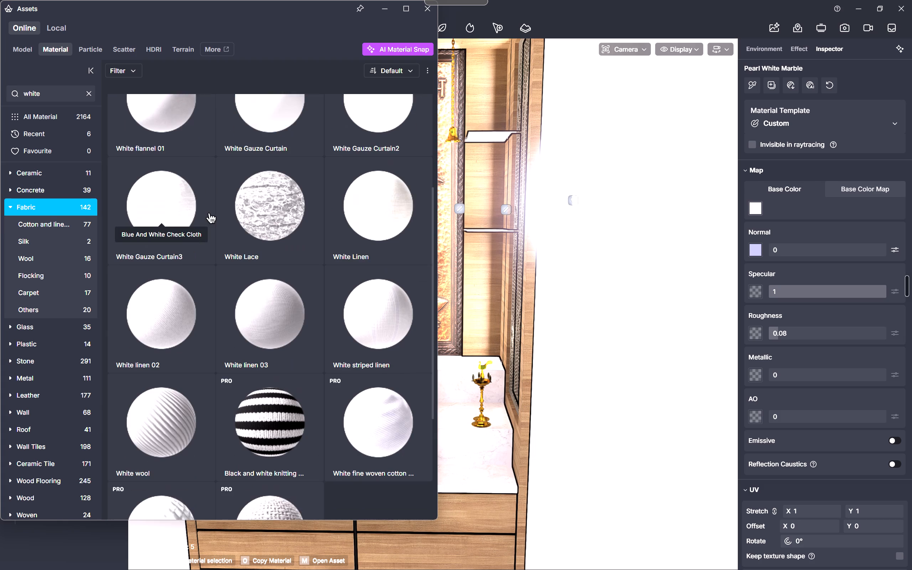
pyautogui.scroll(-12, 209, 213)
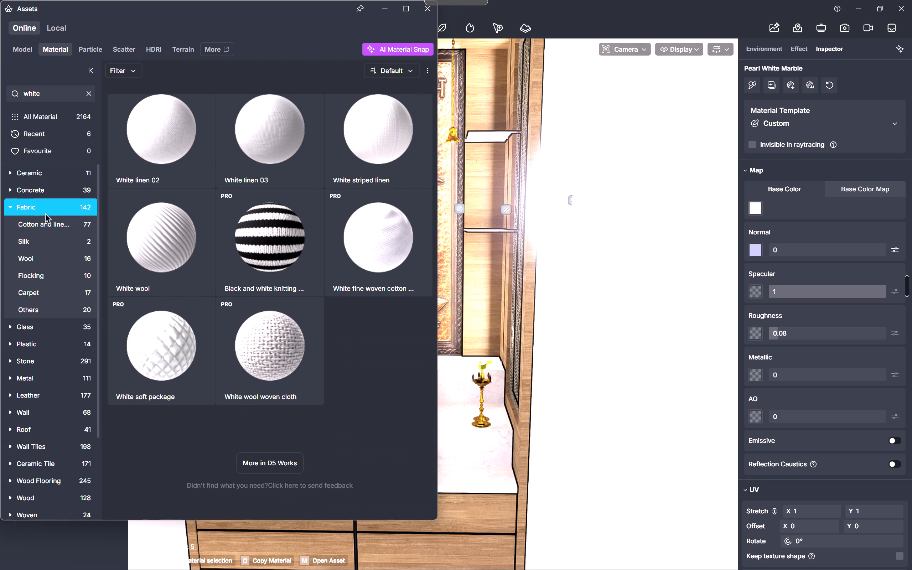
pyautogui.click(45, 211)
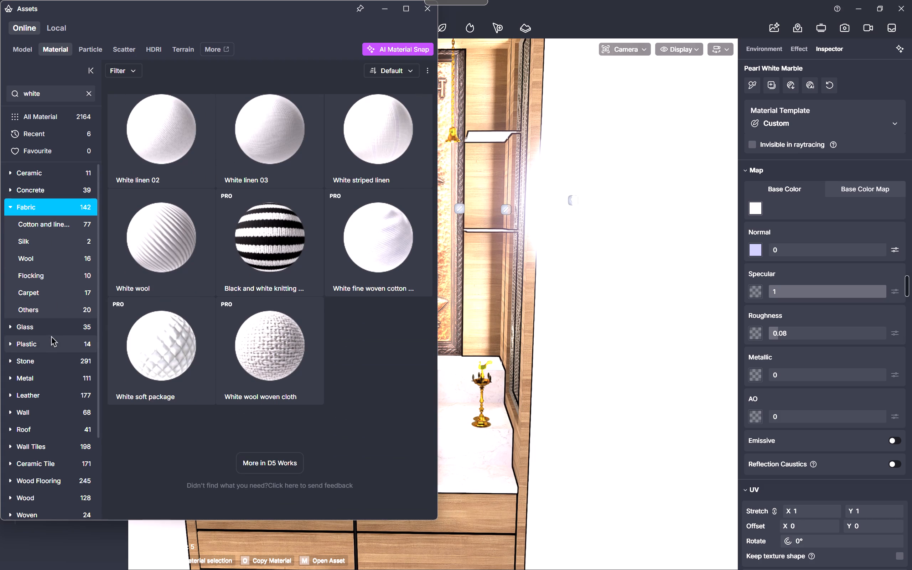
pyautogui.click(50, 338)
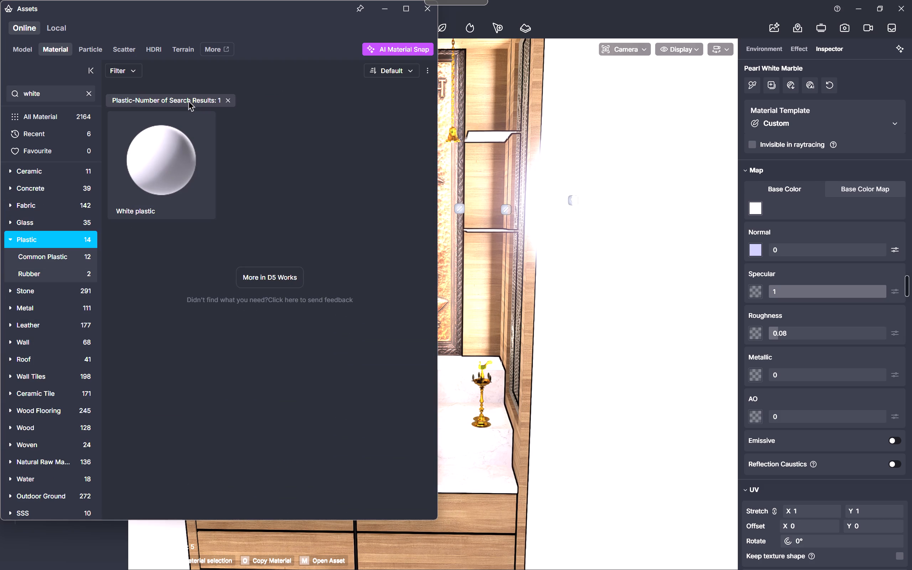
# Clear the "white" search and download the Black Rough Plastic material from the Plastic category.
pyautogui.click(91, 93)
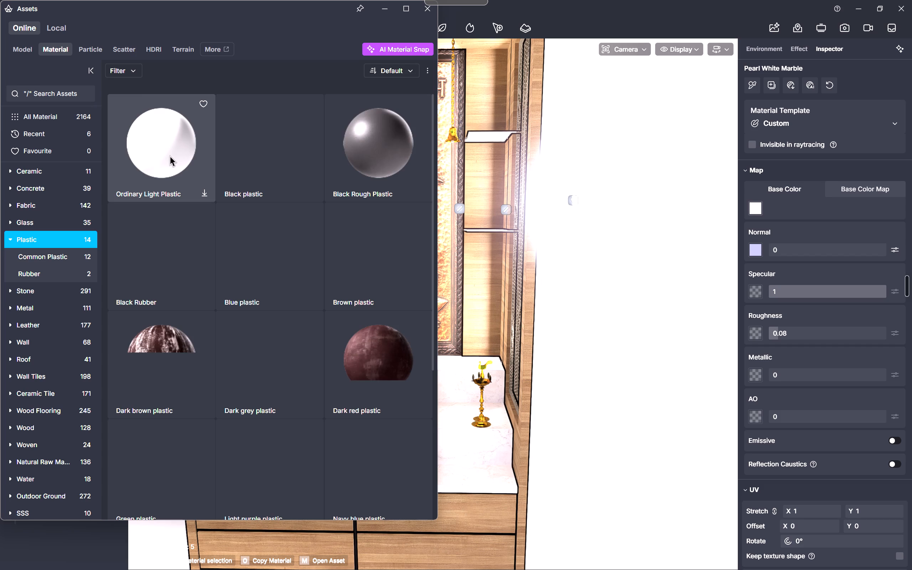
pyautogui.click(344, 157)
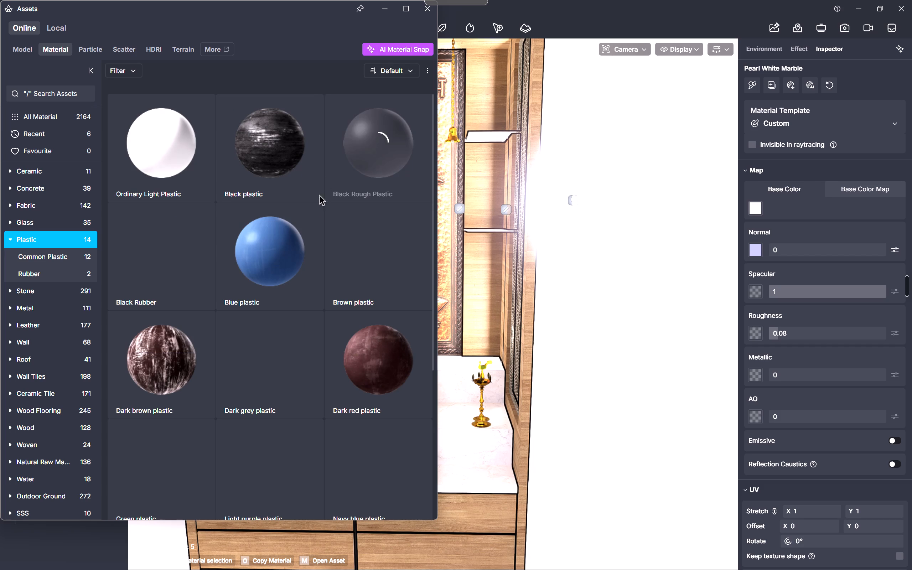
pyautogui.scroll(-5, 315, 219)
pyautogui.scroll(9, 315, 230)
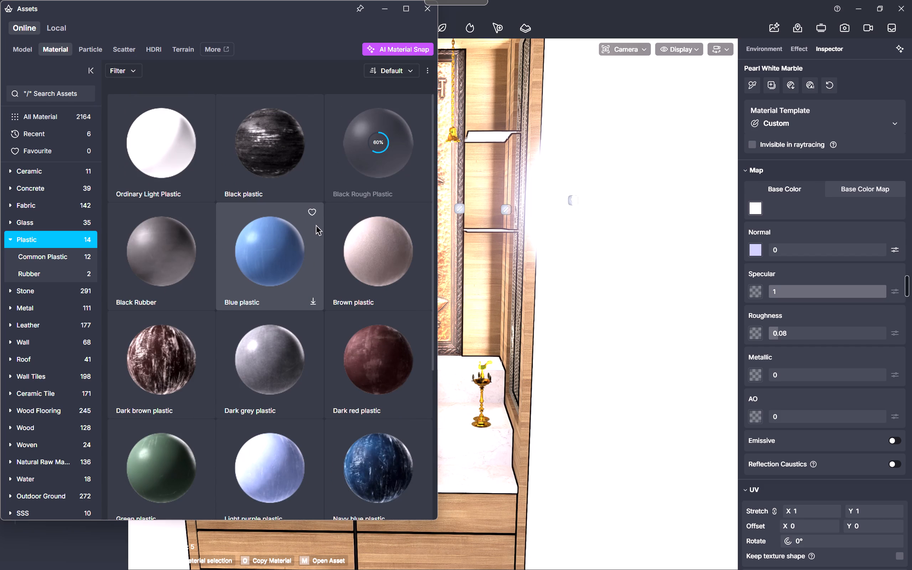
# Apply the Black Rough Plastic material to the curved lattice panel in the mandir's side wall.
pyautogui.click(366, 159)
pyautogui.scroll(-3, 366, 159)
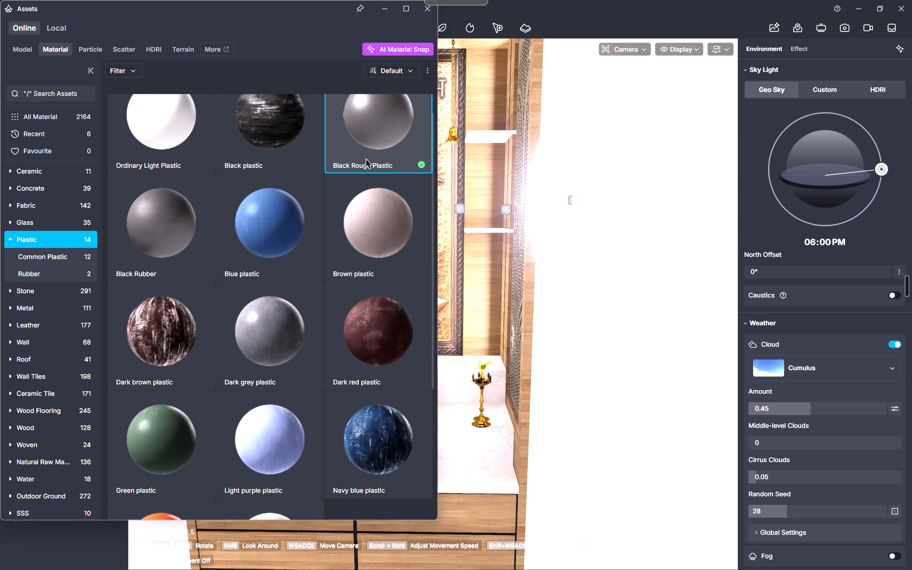
pyautogui.scroll(-4, 366, 159)
pyautogui.scroll(2, 415, 60)
pyautogui.click(388, 9)
pyautogui.scroll(4, 440, 182)
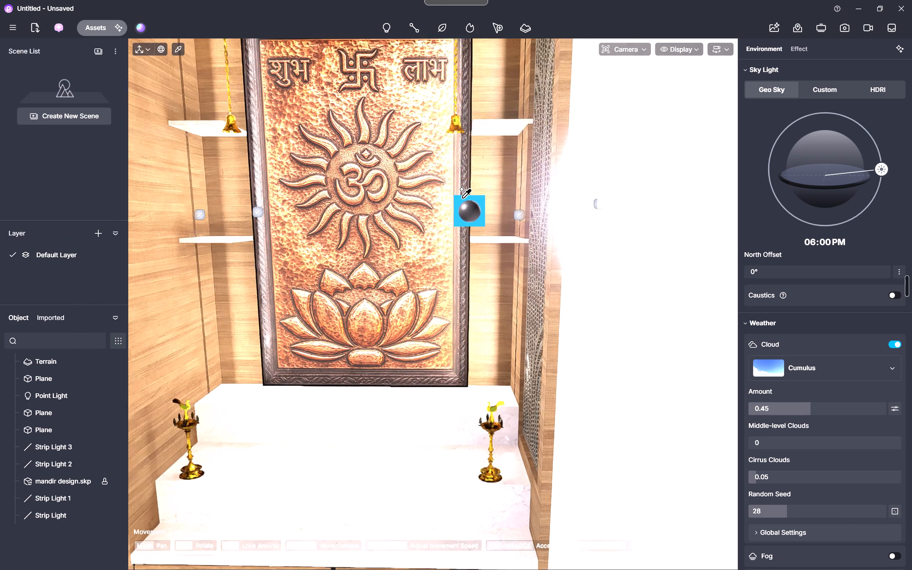
pyautogui.scroll(1, 463, 197)
pyautogui.moveTo(482, 209); pyautogui.dragTo(500, 225, button='middle')
pyautogui.click(603, 241)
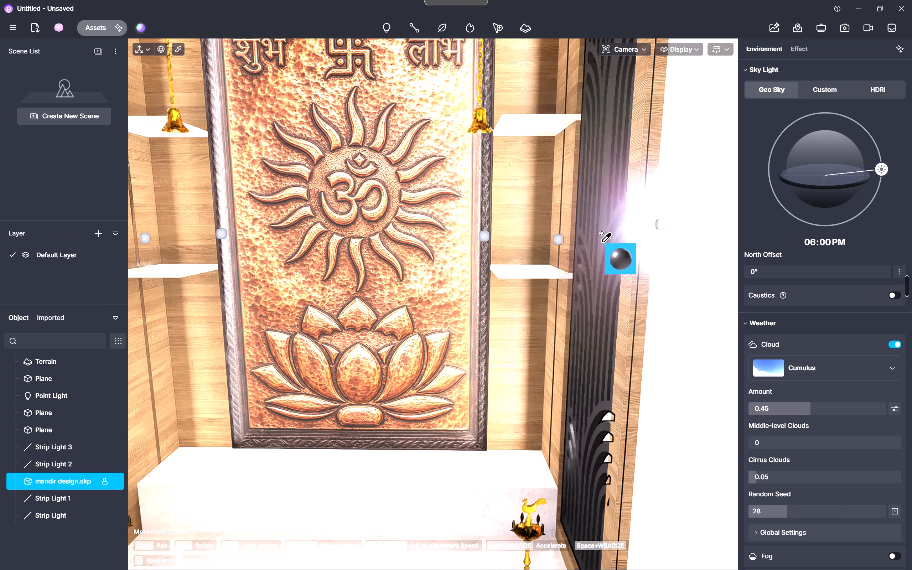
pyautogui.scroll(-6, 592, 247)
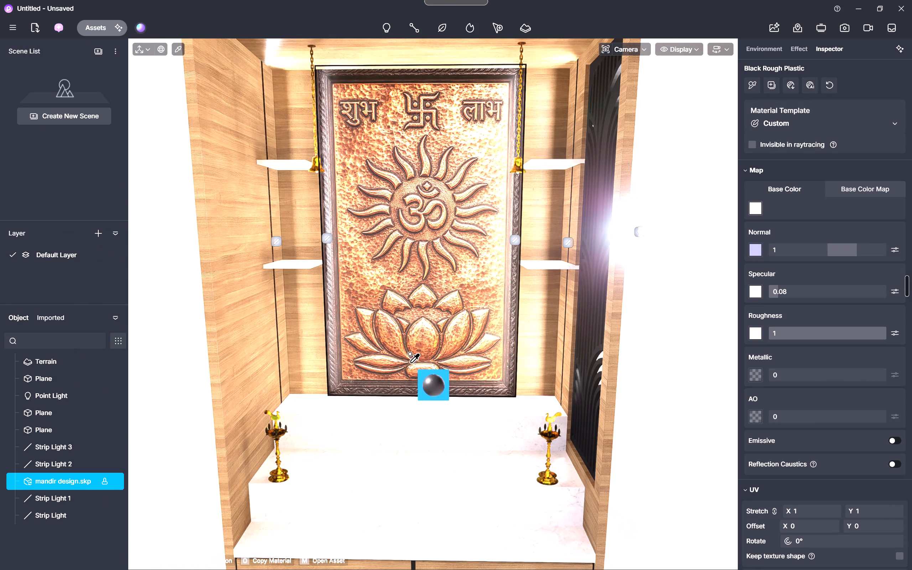
pyautogui.press('space')
pyautogui.scroll(-5, 344, 374)
pyautogui.press('space')
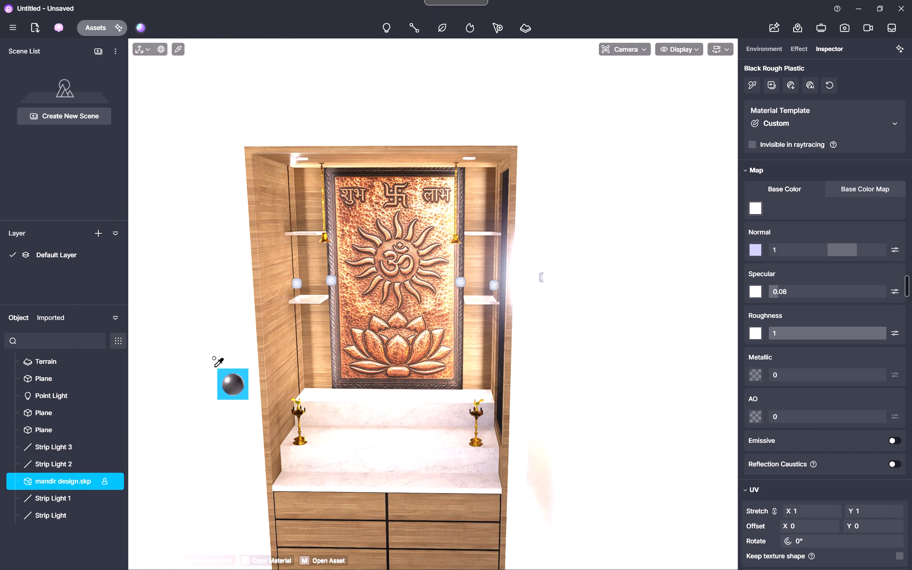
pyautogui.press('space')
pyautogui.press('space')
pyautogui.press('space')
pyautogui.press('Escape')
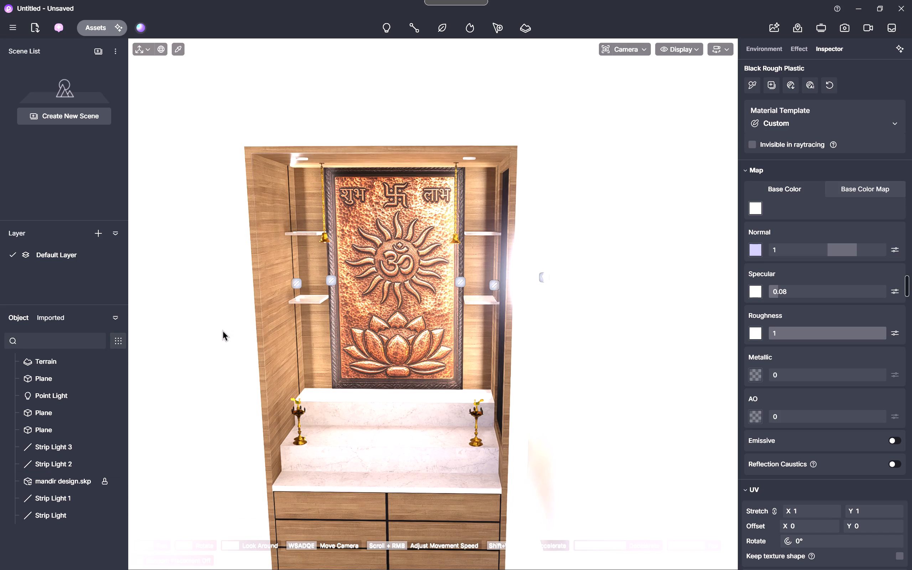
# Examine the mandir at an angle, checking the black lattice panel, marble steps, shelves and ceiling fixtures.
pyautogui.moveTo(223, 331); pyautogui.dragTo(274, 312, button='middle')
pyautogui.middleClick(274, 312)
pyautogui.moveTo(263, 330); pyautogui.dragTo(325, 317, button='right')
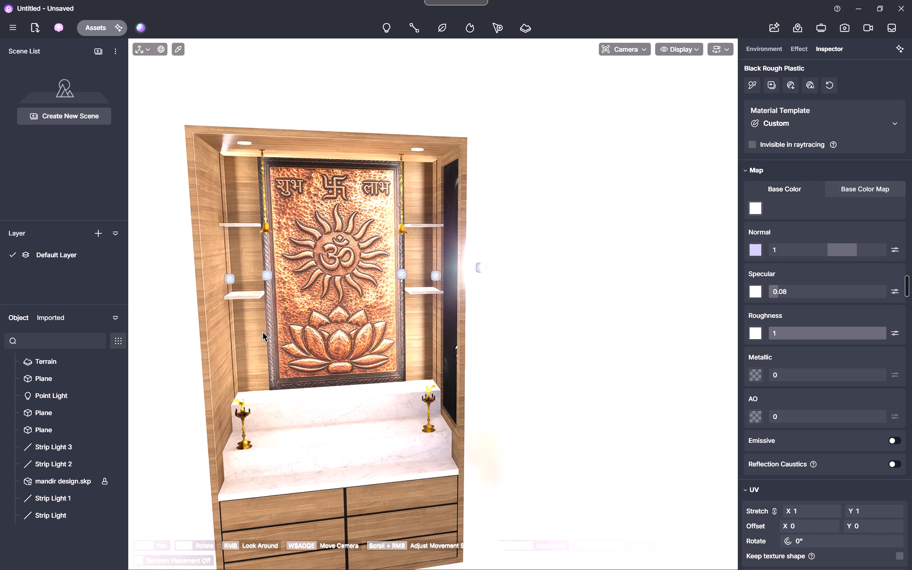
pyautogui.press('a')
pyautogui.press('s')
pyautogui.press('d')
pyautogui.moveTo(327, 373); pyautogui.dragTo(369, 412, button='right')
pyautogui.press('w')
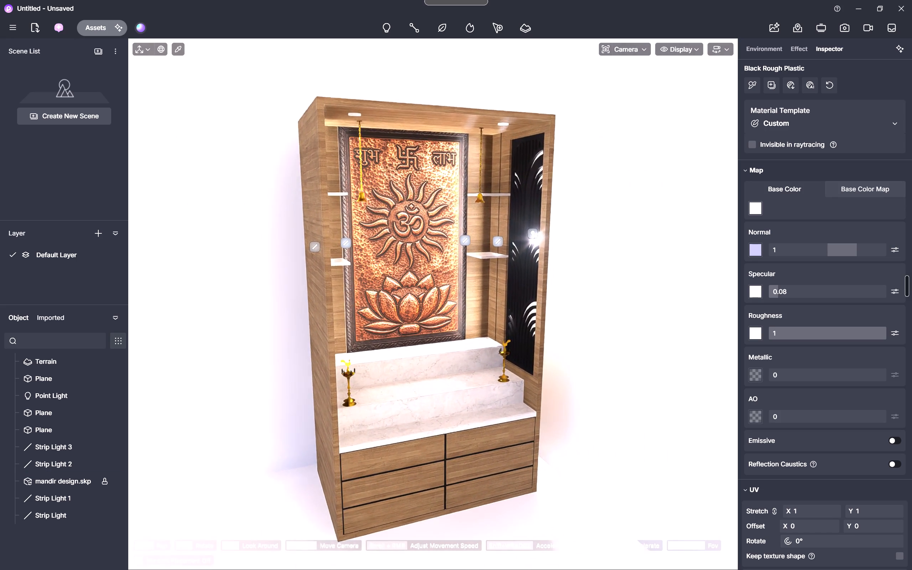
pyautogui.moveTo(369, 412); pyautogui.dragTo(392, 368, button='right')
pyautogui.write('AW')
pyautogui.press('d')
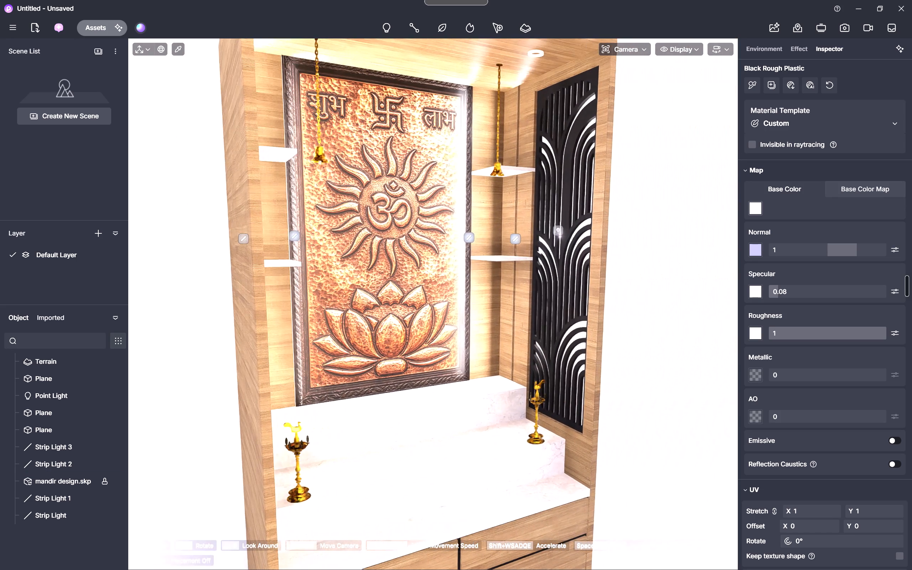
pyautogui.moveTo(392, 368); pyautogui.dragTo(390, 354, button='right')
pyautogui.press('s')
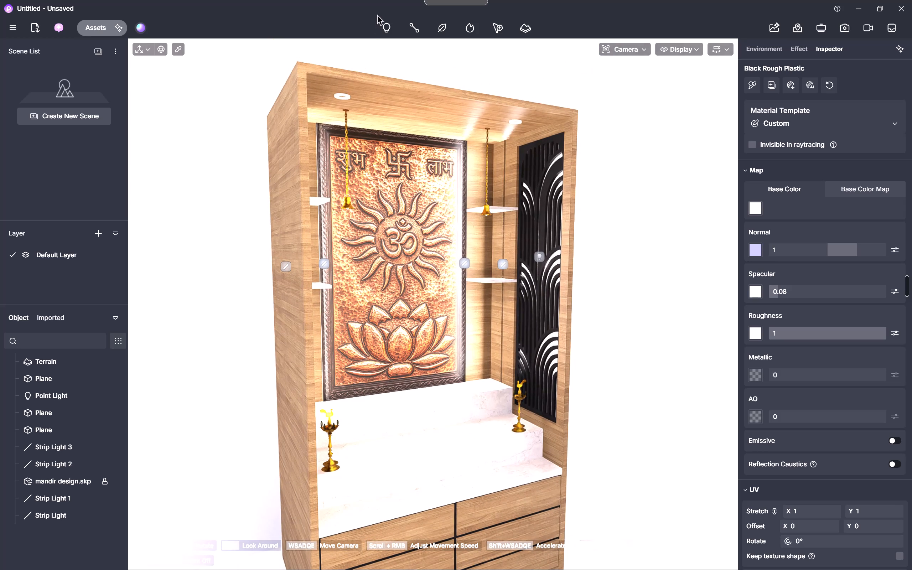
# Place a spot light at the round ceiling fixture above the left-hand hanging bell.
pyautogui.click(383, 30)
pyautogui.click(377, 71)
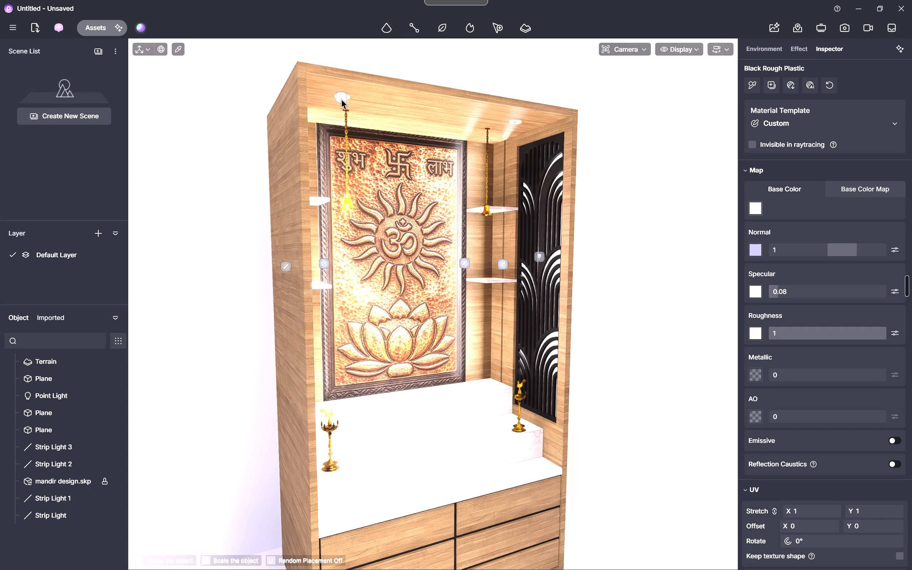
pyautogui.click(341, 99)
# Centre the spot light beneath the round ceiling fixture, at about X 264, Y 283, Z 2968.
pyautogui.scroll(6, 340, 102)
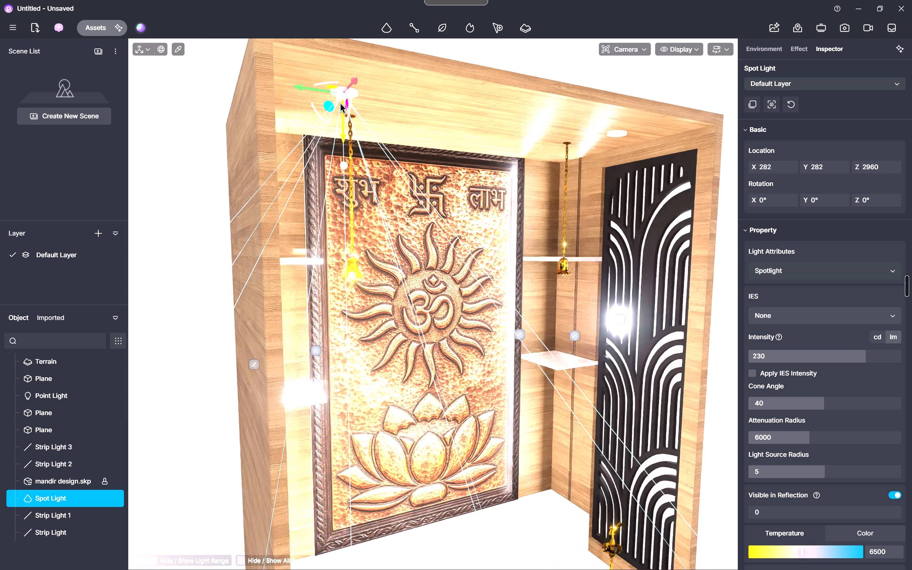
pyautogui.scroll(16, 340, 103)
pyautogui.scroll(-5, 343, 94)
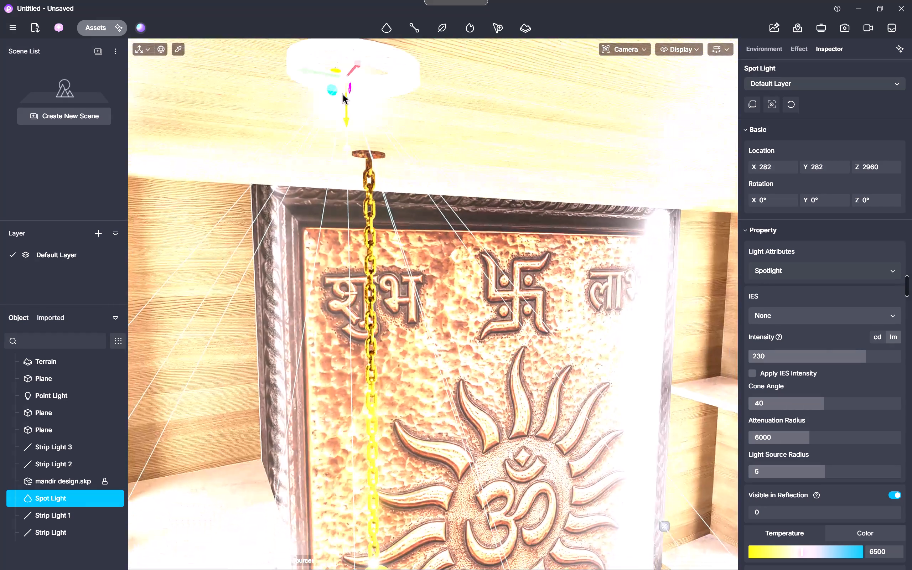
pyautogui.moveTo(344, 80); pyautogui.dragTo(358, 65)
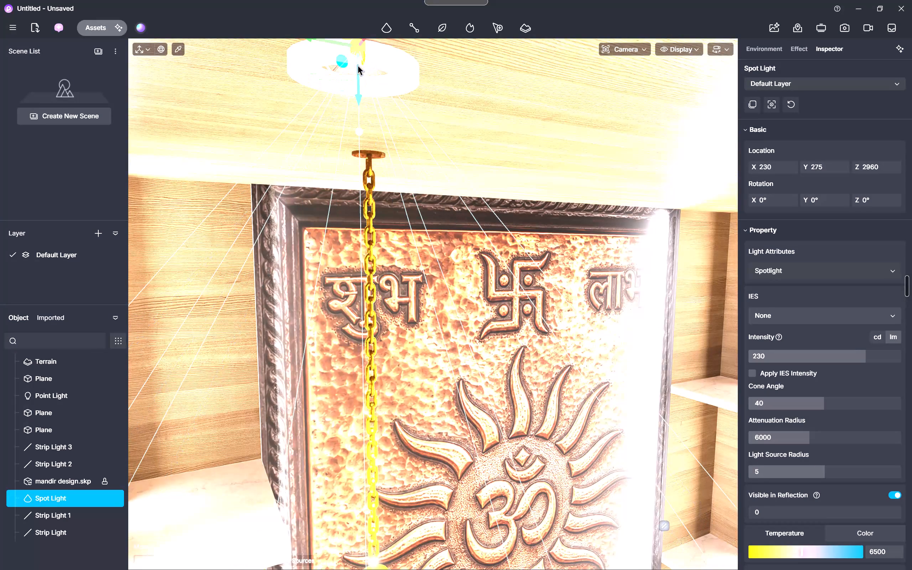
pyautogui.moveTo(358, 65); pyautogui.dragTo(356, 69)
pyautogui.moveTo(357, 116); pyautogui.dragTo(362, 94)
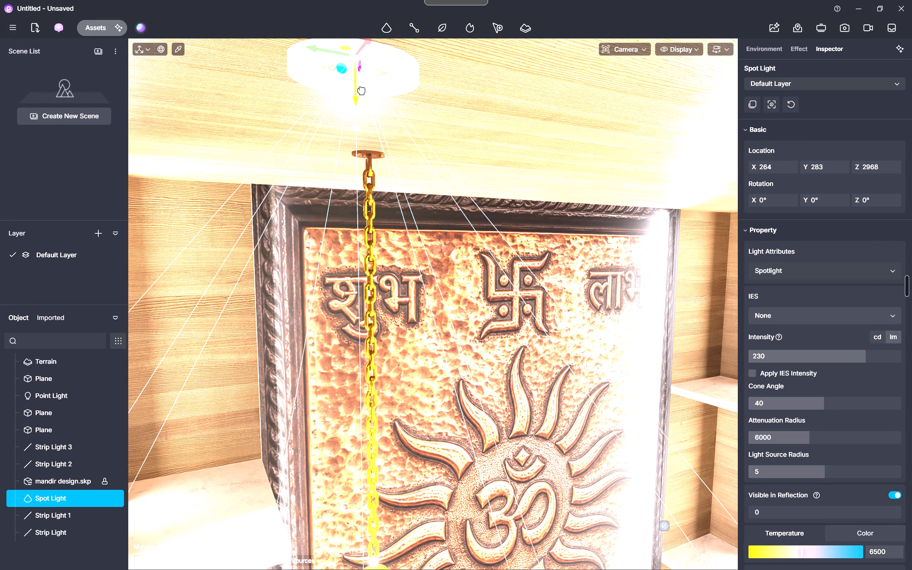
# Raise the spot light at the ceiling fixture above the left-hand hanging bell to about Z 2972.
pyautogui.moveTo(362, 94); pyautogui.dragTo(371, 82)
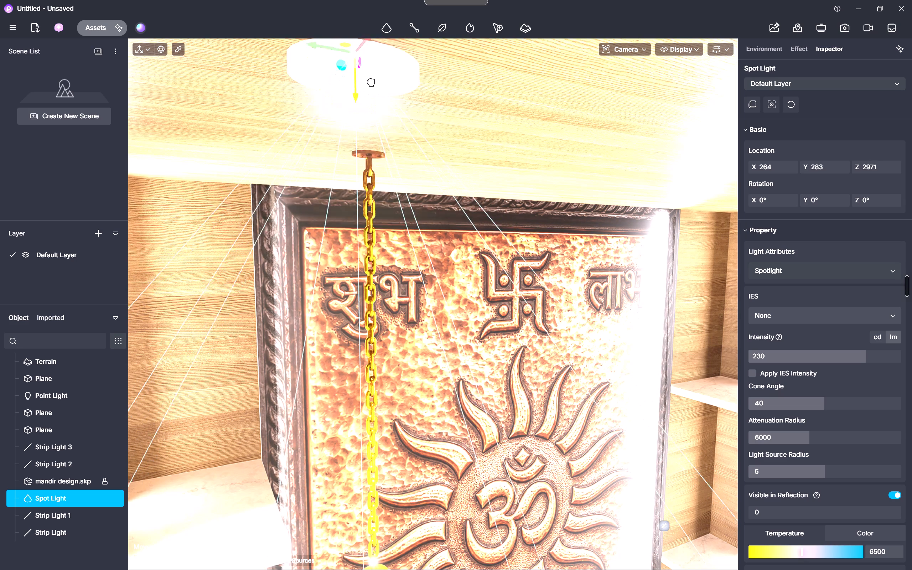
pyautogui.moveTo(371, 82); pyautogui.dragTo(371, 84)
# Place a copy of the spot light at the round ceiling fixture beside the black lattice panel, at about X 250, Y 1394, Z 2950.
pyautogui.scroll(-7, 371, 84)
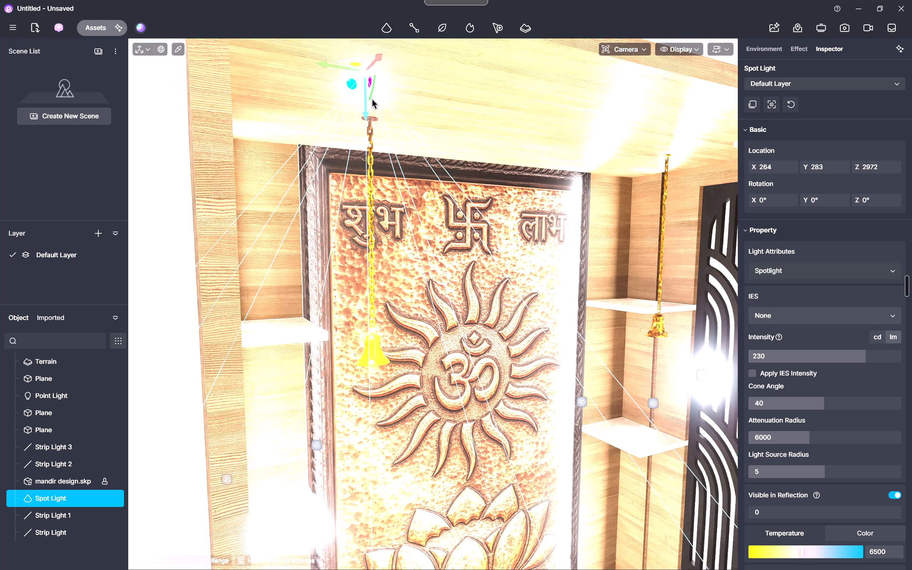
pyautogui.scroll(-4, 372, 99)
pyautogui.press('d')
pyautogui.press('a')
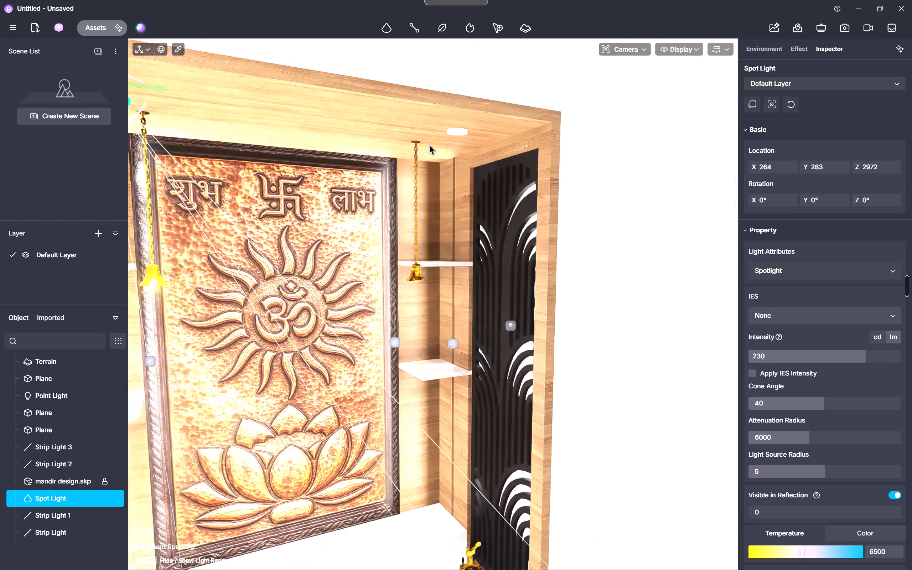
pyautogui.press('a')
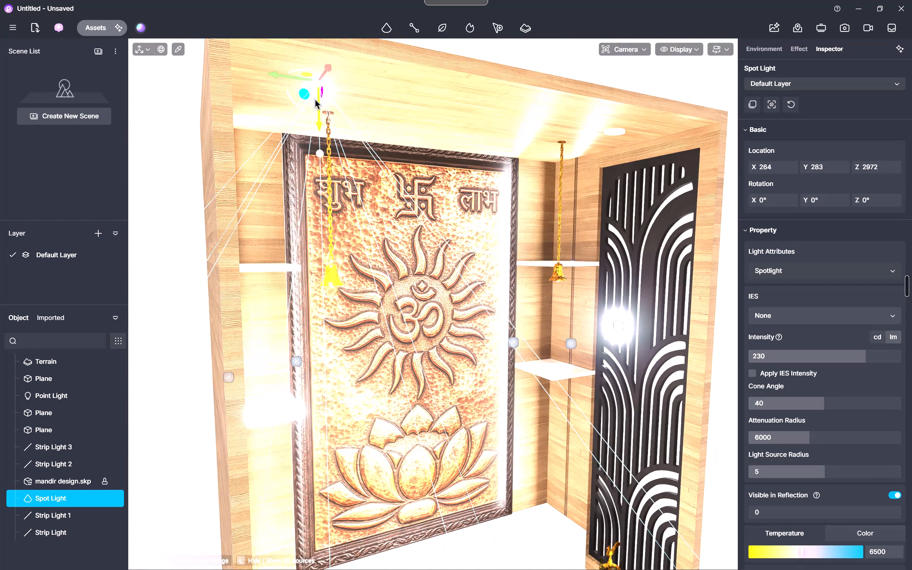
pyautogui.hotkey('ctrl', 'd')
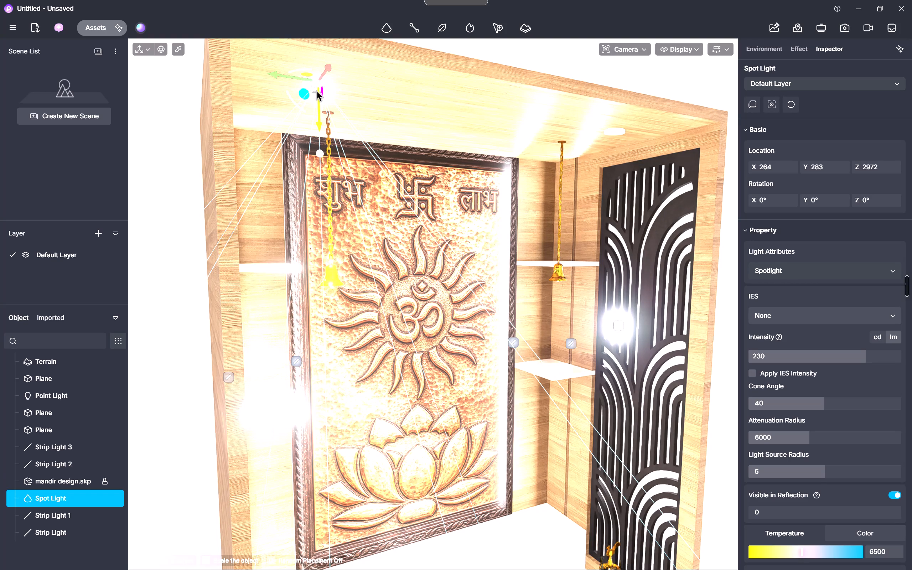
pyautogui.scroll(6, 616, 128)
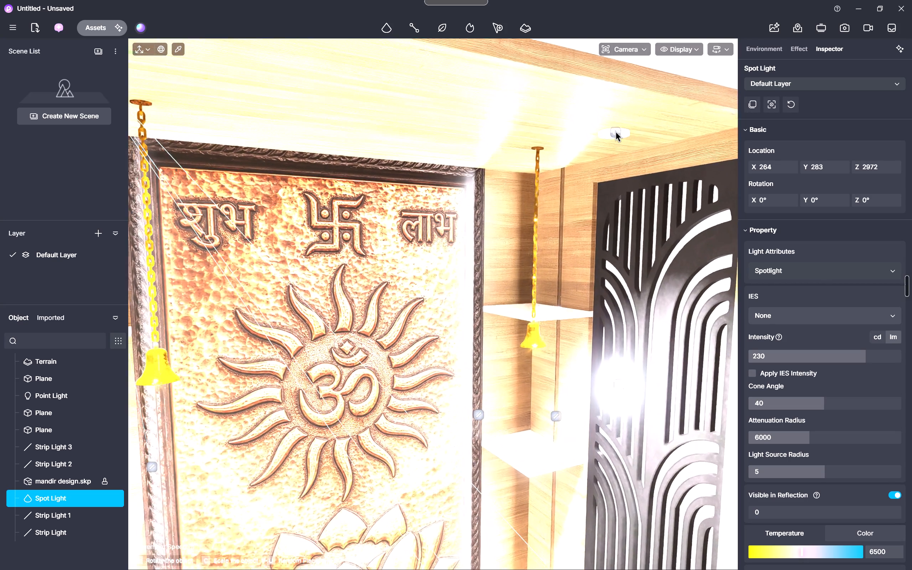
pyautogui.scroll(14, 616, 131)
pyautogui.scroll(-3, 616, 136)
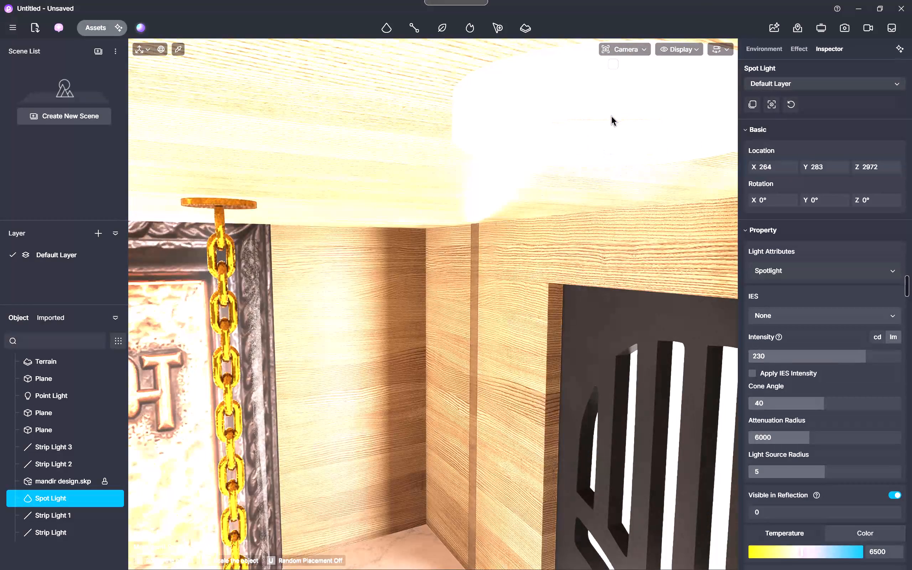
pyautogui.moveTo(611, 116); pyautogui.dragTo(611, 56, button='right')
pyautogui.moveTo(602, 198); pyautogui.dragTo(603, 141, button='right')
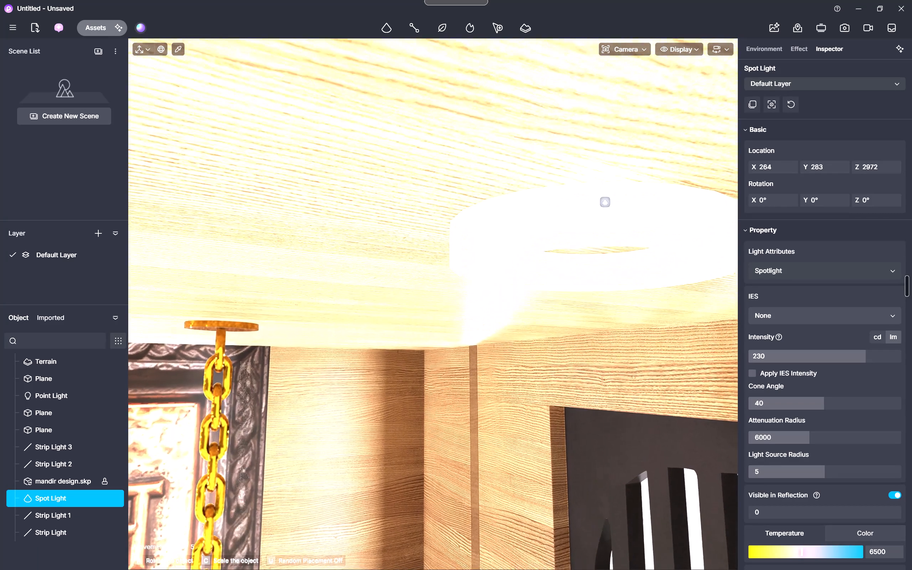
pyautogui.moveTo(603, 141); pyautogui.dragTo(604, 174, button='right')
pyautogui.press('w')
pyautogui.press('d')
pyautogui.press('s')
pyautogui.press('s')
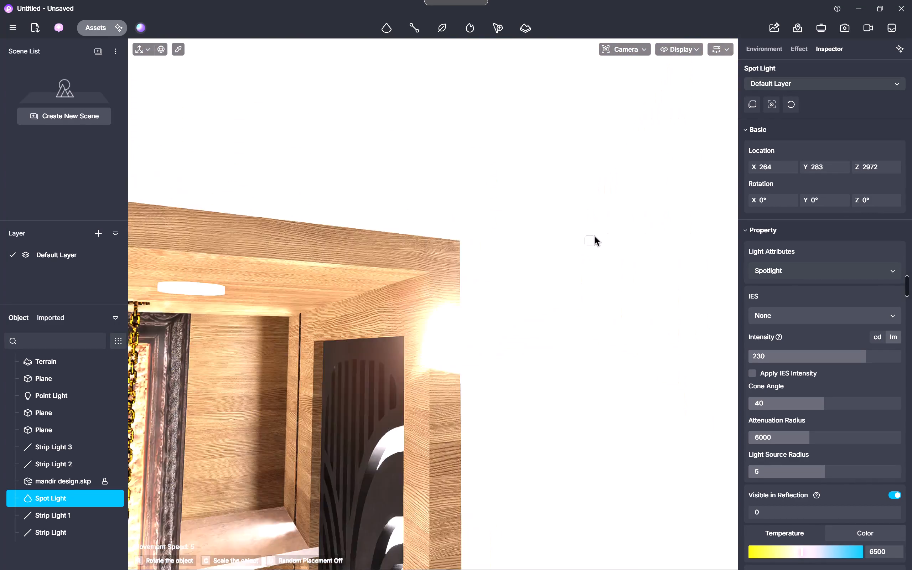
pyautogui.press('a')
pyautogui.write('AW')
pyautogui.press('d')
pyautogui.press('d')
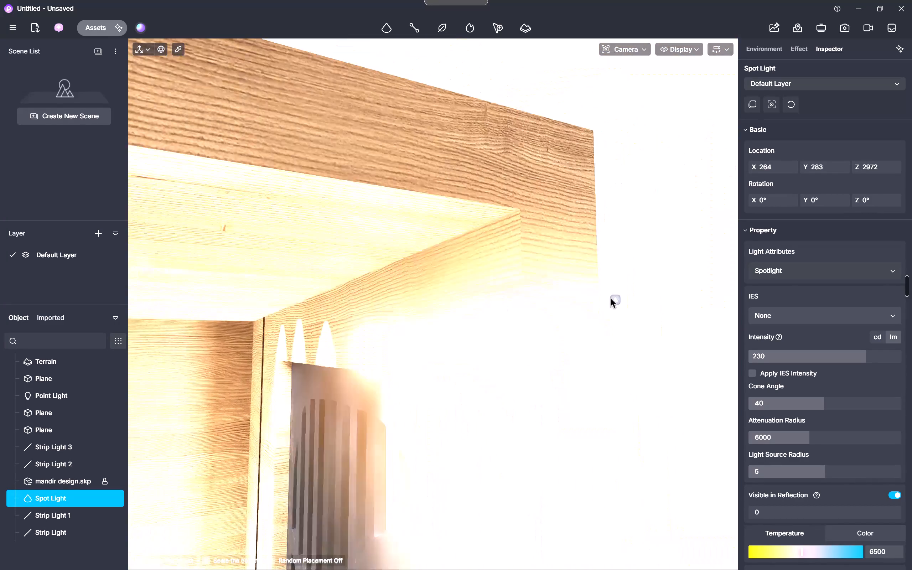
pyautogui.press('a')
pyautogui.moveTo(603, 292); pyautogui.dragTo(591, 306, button='right')
pyautogui.press('d')
pyautogui.press('a')
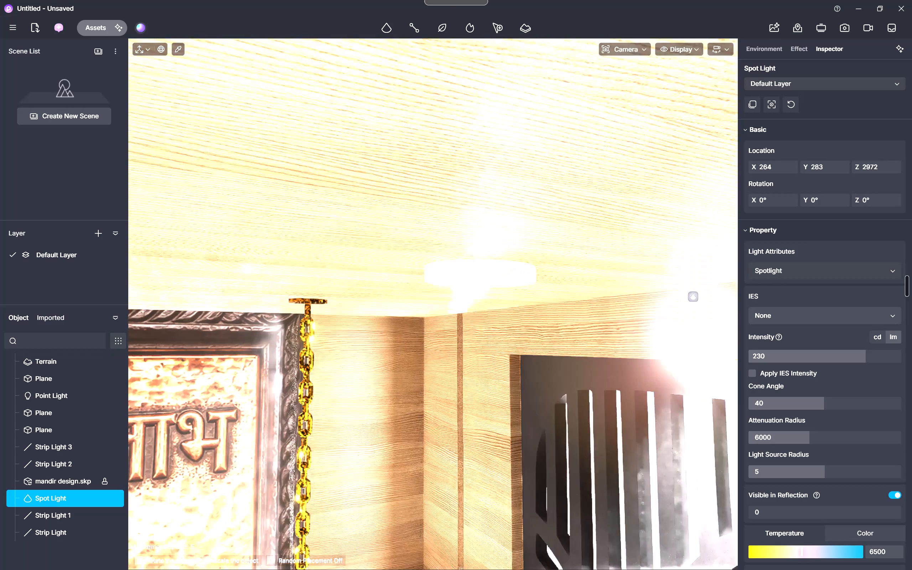
pyautogui.moveTo(591, 306); pyautogui.dragTo(643, 294, button='right')
pyautogui.scroll(3, 603, 292)
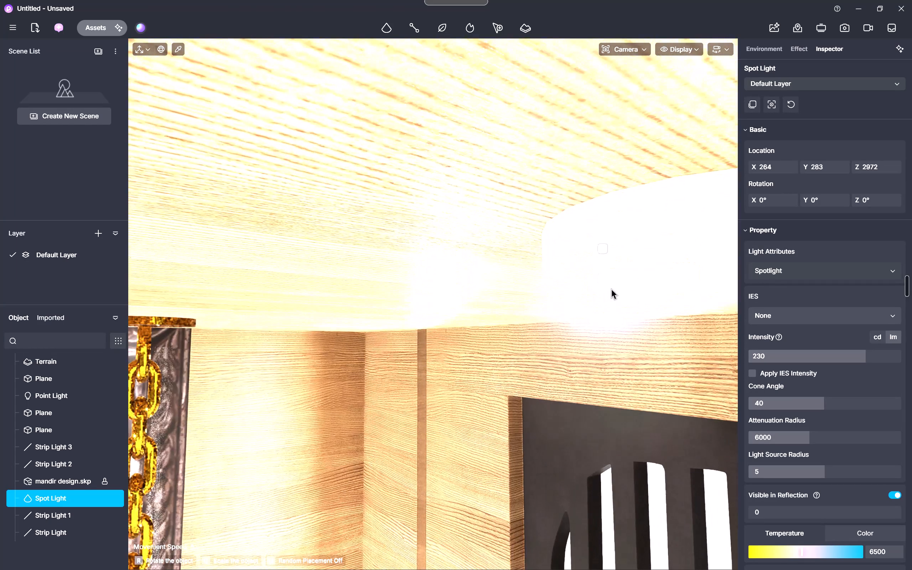
pyautogui.scroll(4, 621, 289)
pyautogui.scroll(-5, 630, 294)
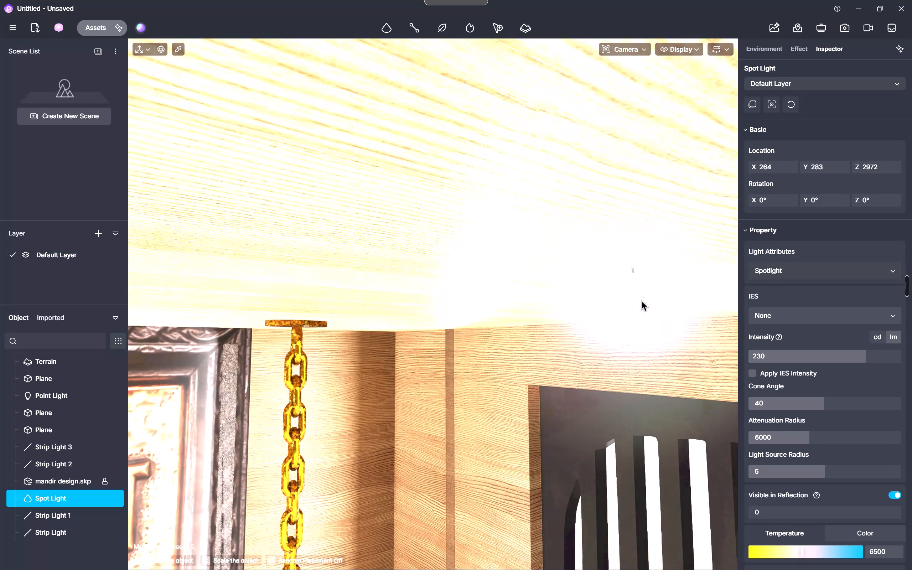
pyautogui.press('d')
pyautogui.press('a')
pyautogui.press('d')
pyautogui.press('a')
pyautogui.press('s')
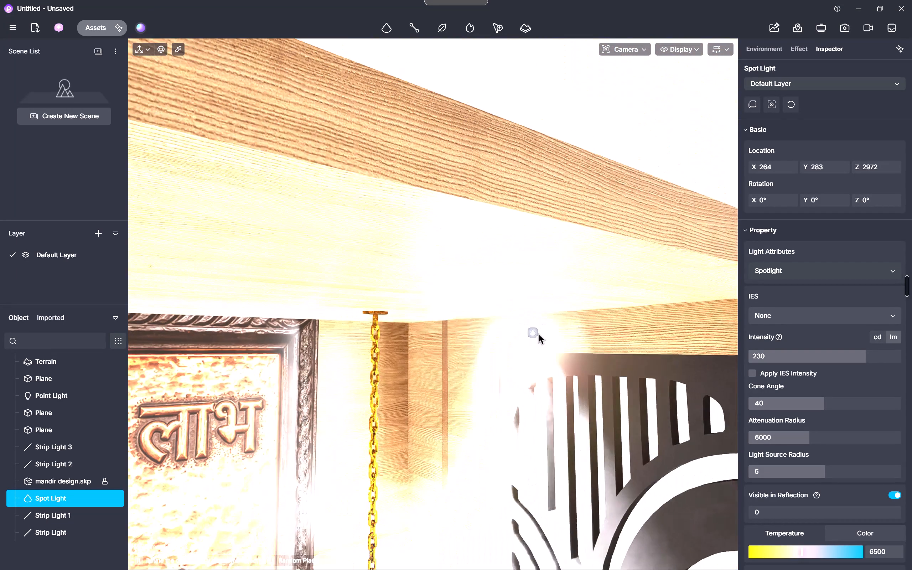
pyautogui.write('QEE')
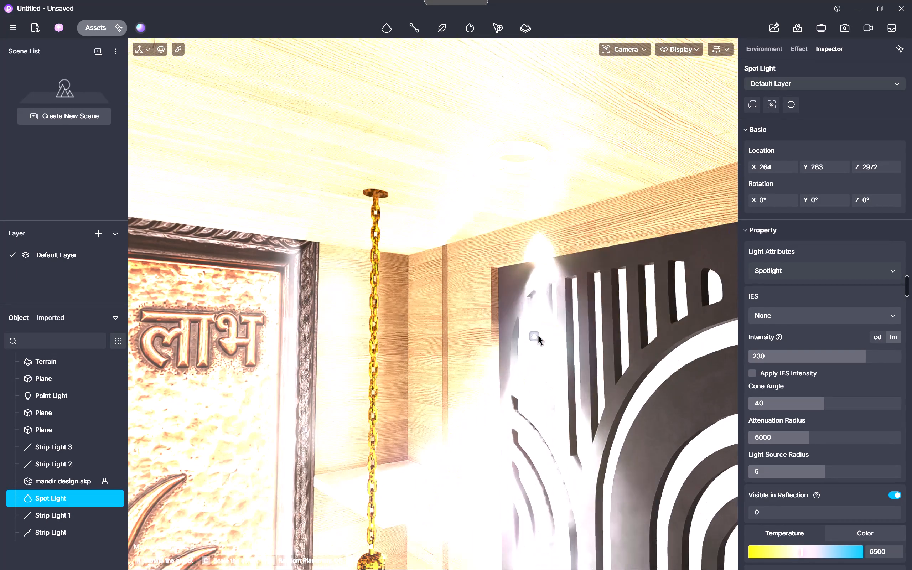
pyautogui.press('e')
pyautogui.moveTo(538, 289); pyautogui.dragTo(530, 161, button='right')
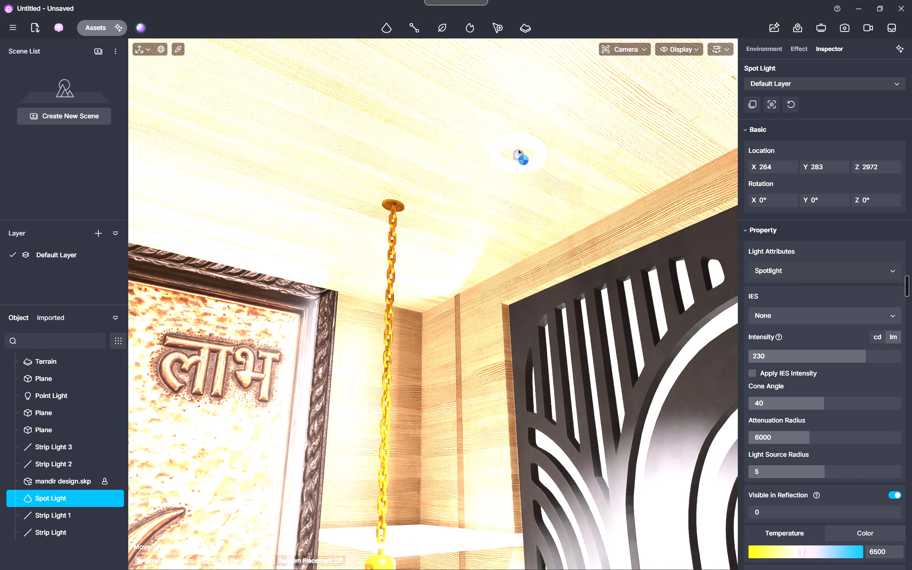
pyautogui.click(518, 149)
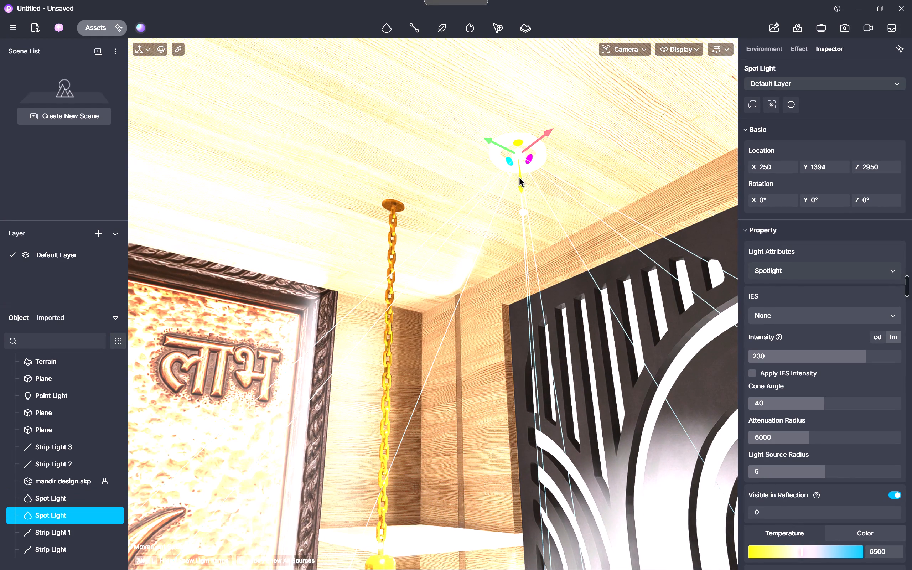
# Raise the copied spot light into the ceiling fixture, to about Z 2997.
pyautogui.moveTo(522, 189); pyautogui.dragTo(522, 179)
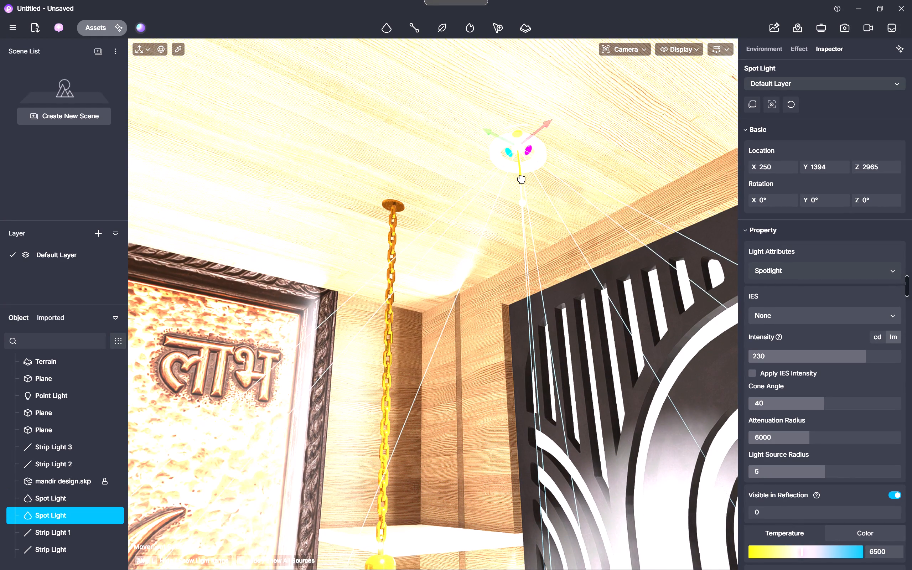
pyautogui.moveTo(522, 179); pyautogui.dragTo(524, 162)
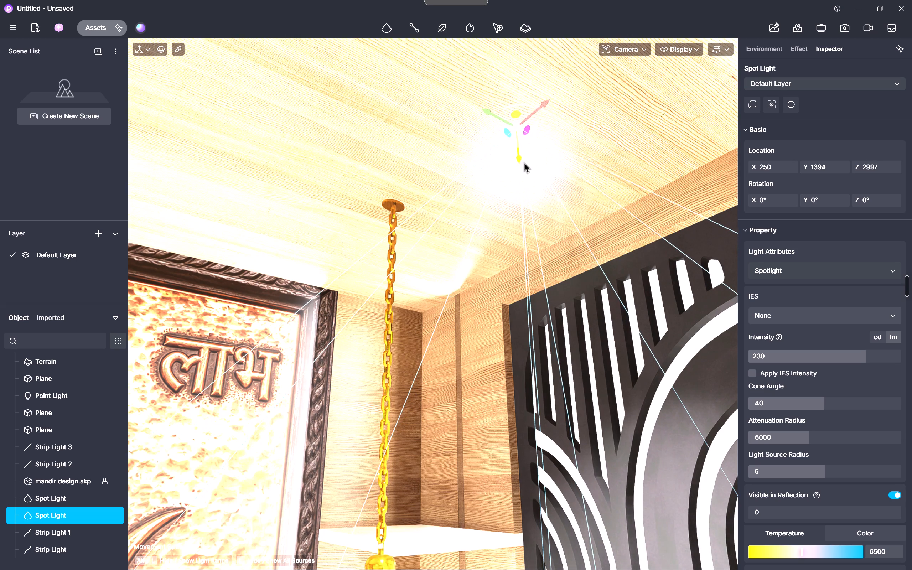
# Examine the whole mandir from a distance, at an angle and from the front, checking the lighting from both ceiling spot lights.
pyautogui.scroll(-7, 524, 169)
pyautogui.scroll(1, 520, 226)
pyautogui.scroll(-10, 520, 228)
pyautogui.click(615, 231)
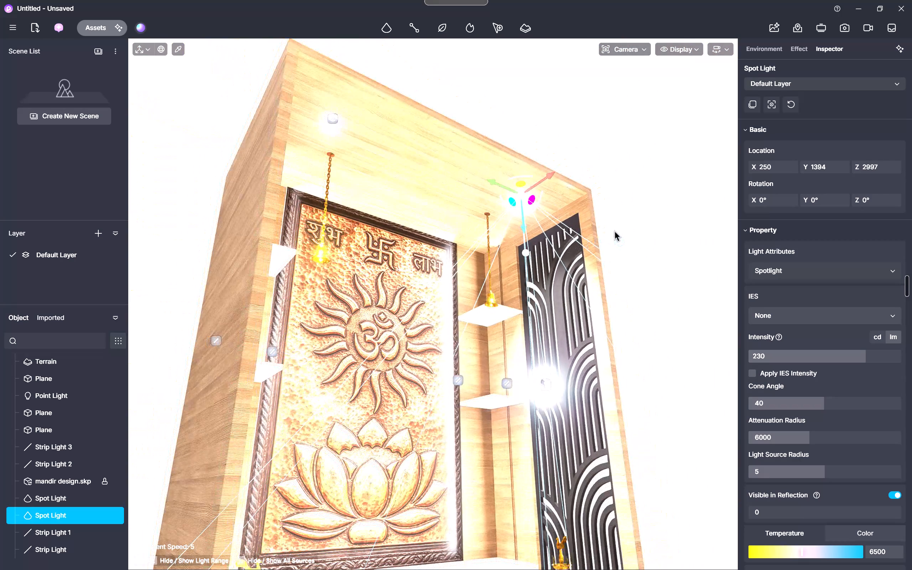
pyautogui.moveTo(612, 235); pyautogui.dragTo(551, 302, button='middle')
pyautogui.middleClick(551, 302)
pyautogui.scroll(-5, 550, 302)
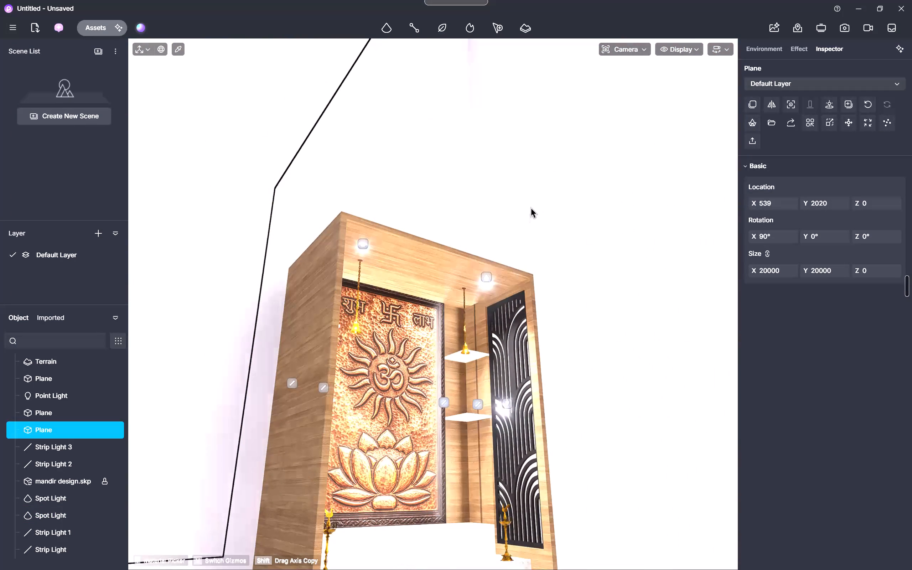
pyautogui.scroll(-2, 527, 219)
pyautogui.moveTo(534, 211); pyautogui.dragTo(481, 370, button='right')
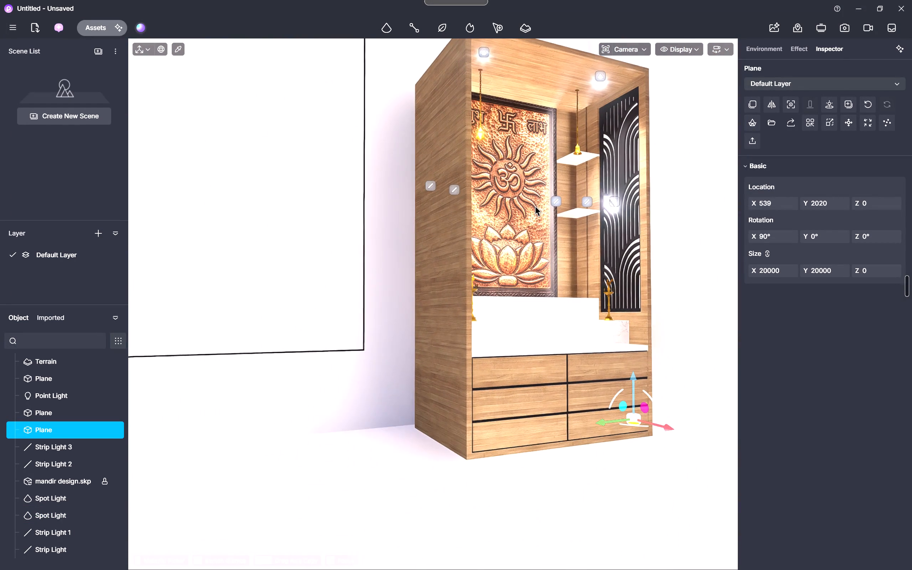
pyautogui.write('DW')
pyautogui.press('a')
pyautogui.scroll(-5, 536, 196)
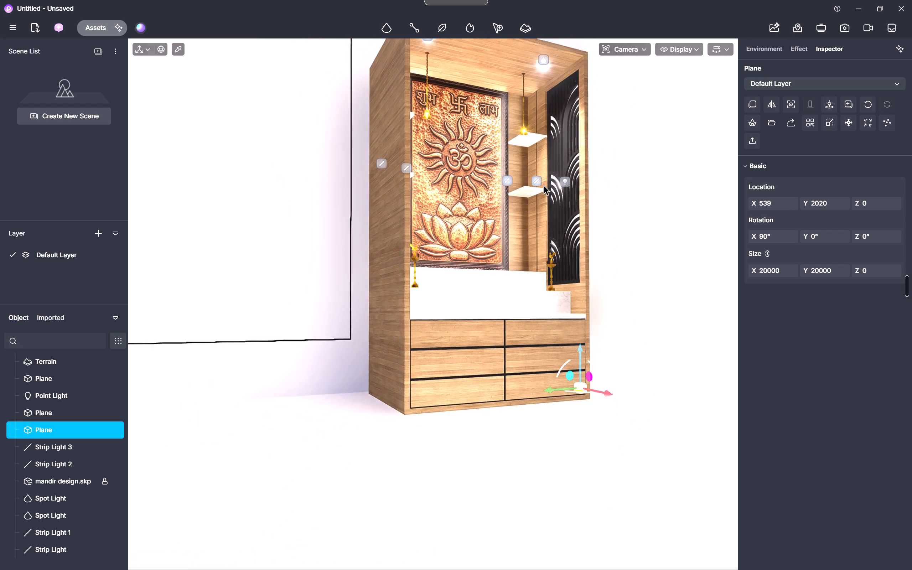
pyautogui.press('space')
pyautogui.click(460, 459)
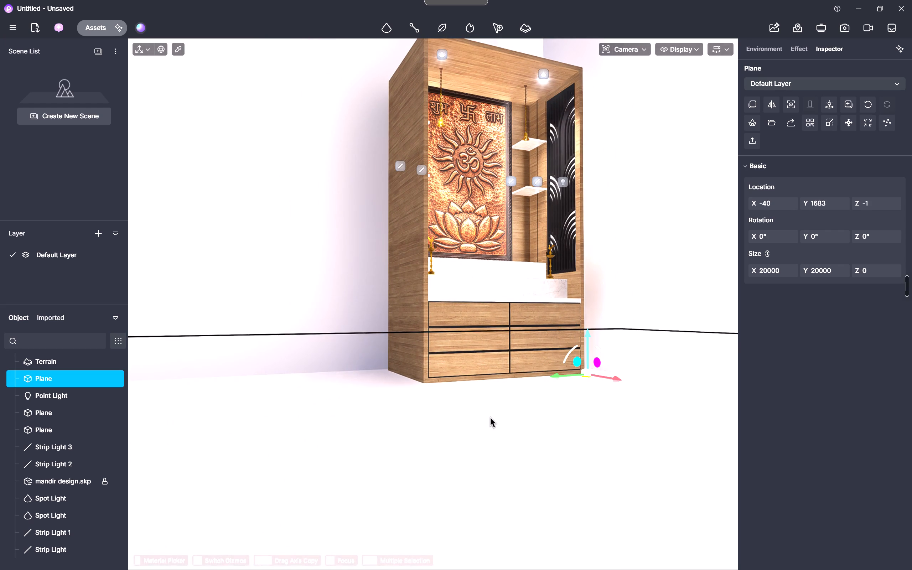
pyautogui.moveTo(487, 421); pyautogui.dragTo(440, 502, button='middle')
pyautogui.scroll(-1, 439, 498)
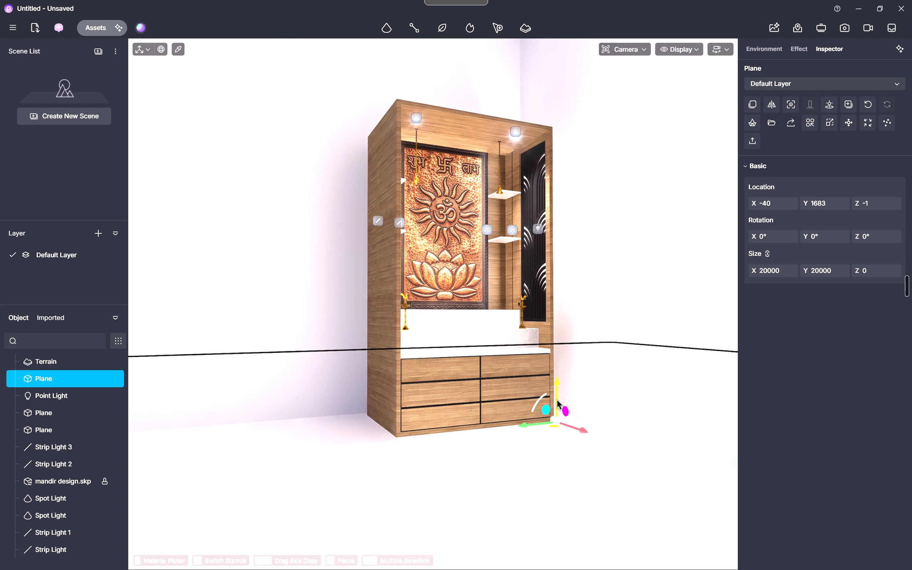
pyautogui.click(338, 305)
pyautogui.scroll(-17, 341, 312)
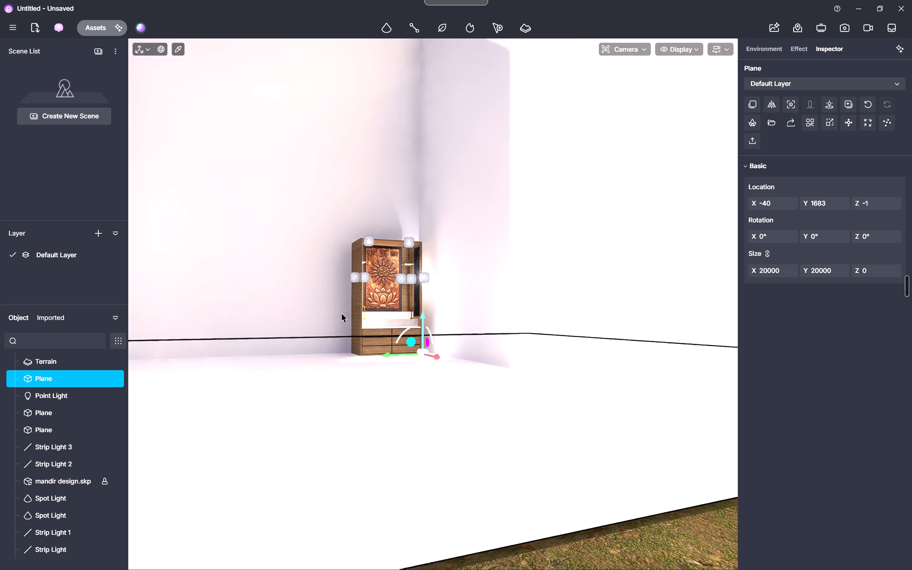
pyautogui.scroll(-4, 341, 313)
pyautogui.click(475, 409)
pyautogui.scroll(5, 407, 340)
pyautogui.press('a')
pyautogui.scroll(5, 383, 294)
pyautogui.scroll(5, 416, 252)
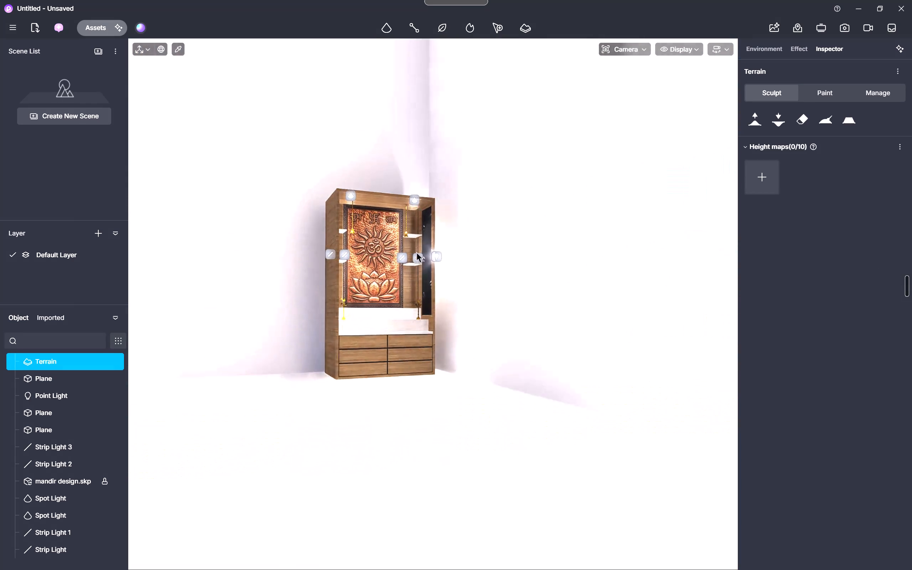
pyautogui.scroll(3, 419, 257)
pyautogui.press('a')
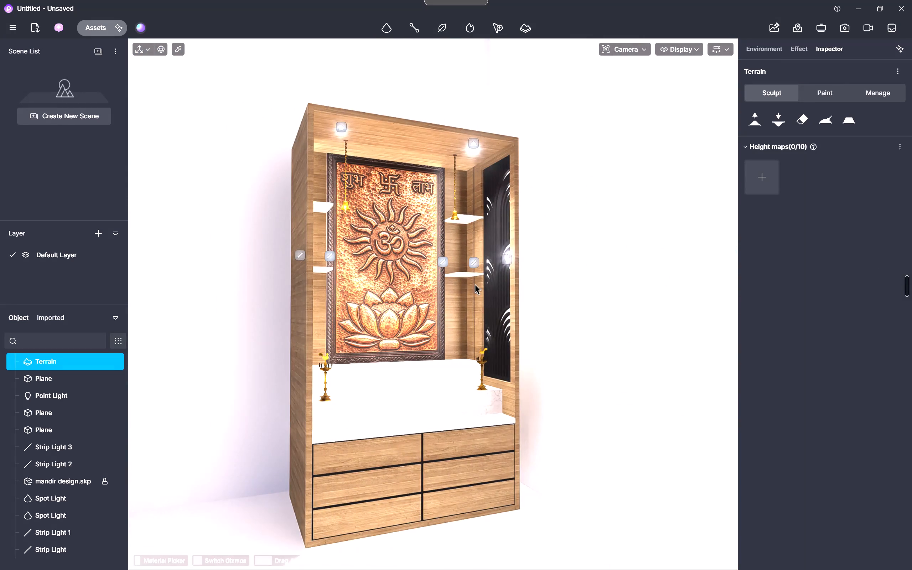
pyautogui.moveTo(543, 295); pyautogui.dragTo(577, 305, button='right')
pyautogui.press('a')
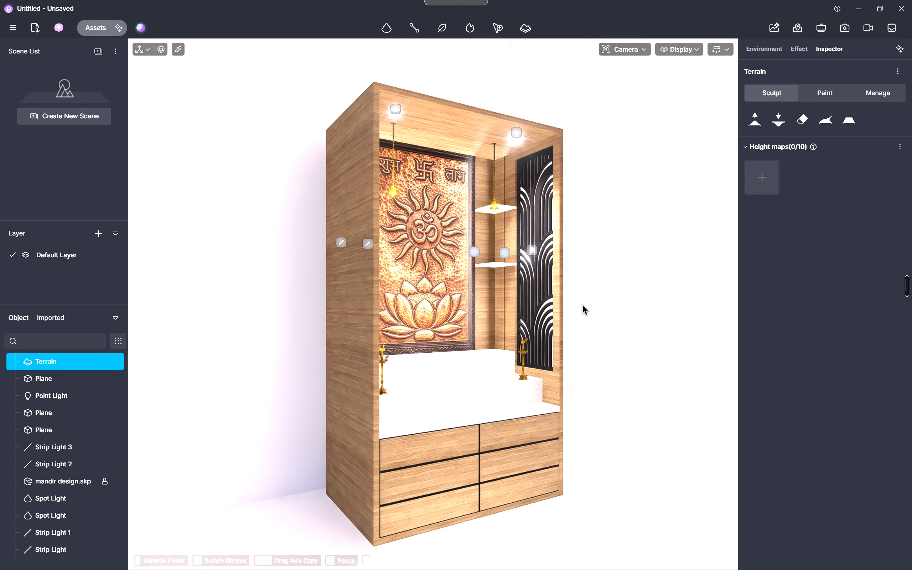
pyautogui.moveTo(589, 302); pyautogui.dragTo(579, 304, button='right')
pyautogui.press('c')
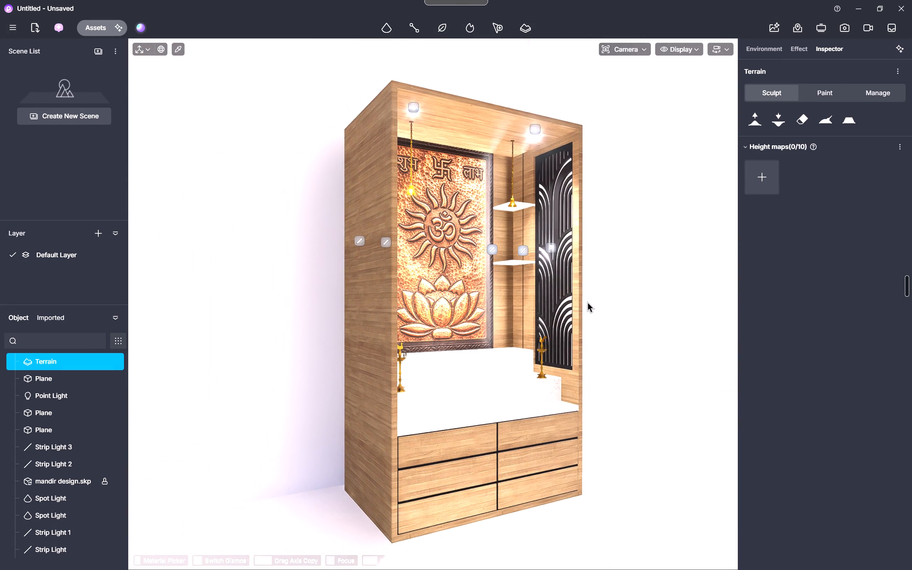
pyautogui.press('d')
pyautogui.press('w')
pyautogui.moveTo(568, 302); pyautogui.dragTo(384, 318, button='right')
pyautogui.press('d')
pyautogui.press('w')
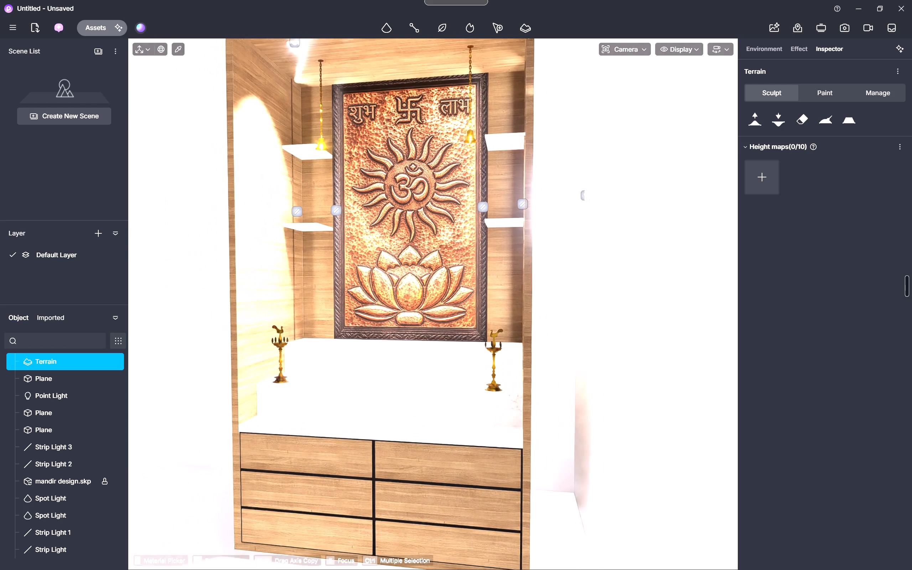
pyautogui.moveTo(384, 318); pyautogui.dragTo(347, 315, button='right')
pyautogui.press('d')
pyautogui.press('a')
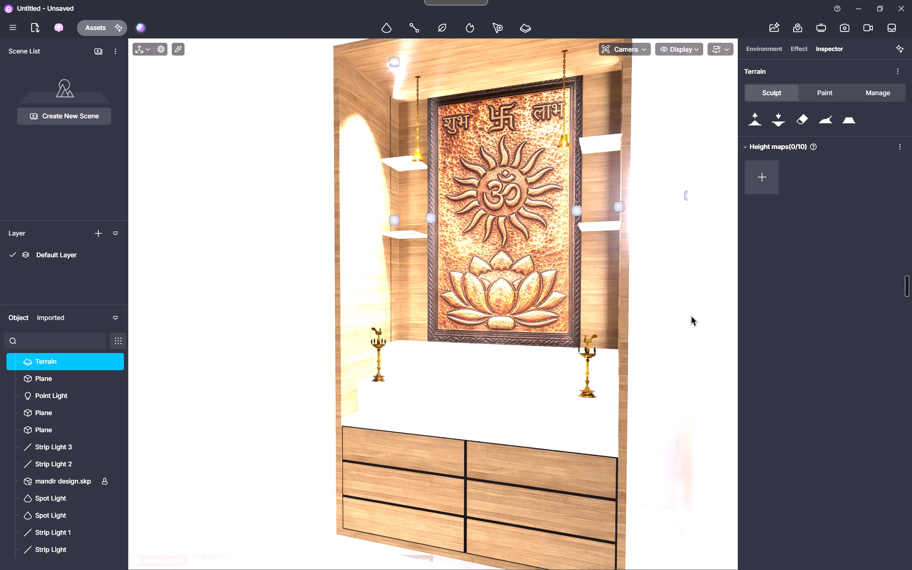
# Move the vertical wall plane on the lattice side away from the mandir, to about Y 2630.
pyautogui.moveTo(670, 311); pyautogui.dragTo(166, 324, button='right')
pyautogui.press('a')
pyautogui.click(662, 310)
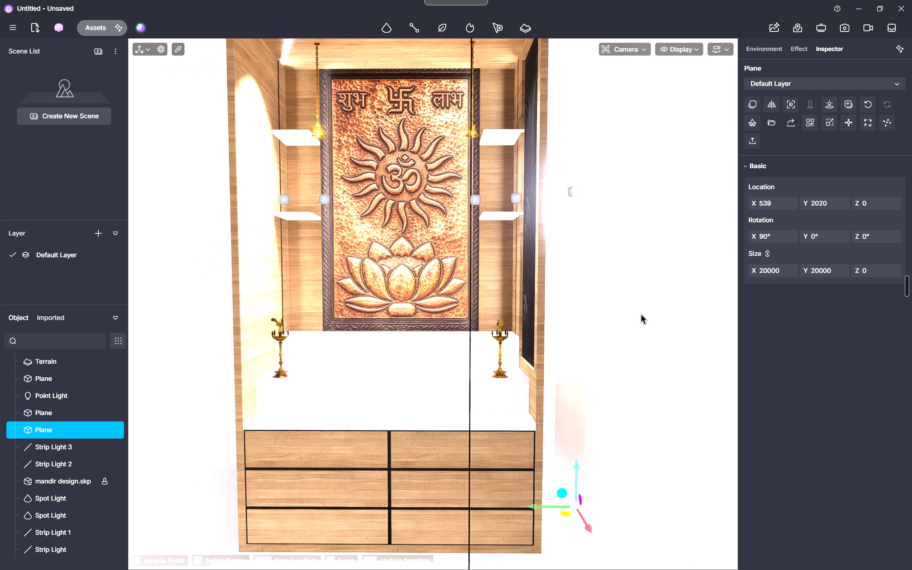
pyautogui.moveTo(548, 508); pyautogui.dragTo(592, 510)
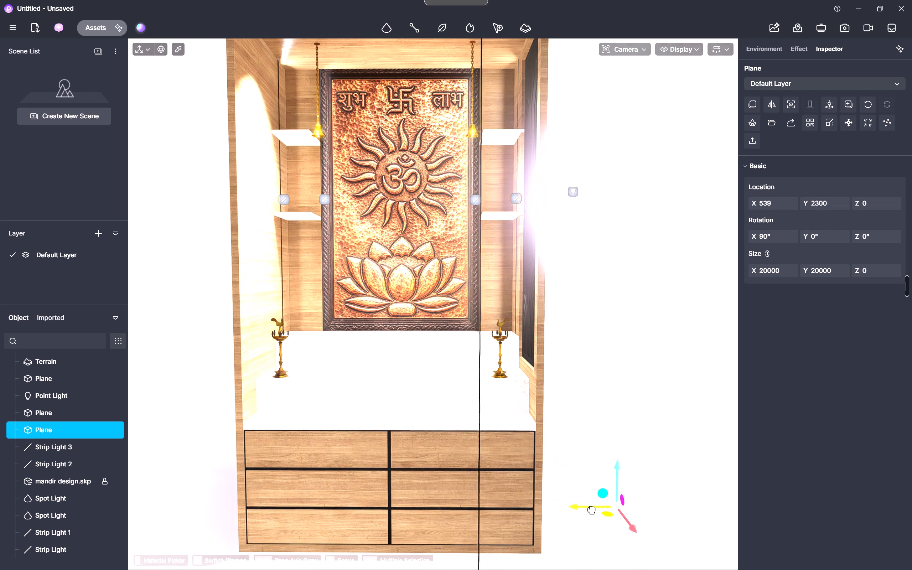
pyautogui.moveTo(592, 510); pyautogui.dragTo(641, 508)
pyautogui.moveTo(599, 520); pyautogui.dragTo(527, 530, button='right')
pyautogui.press('d')
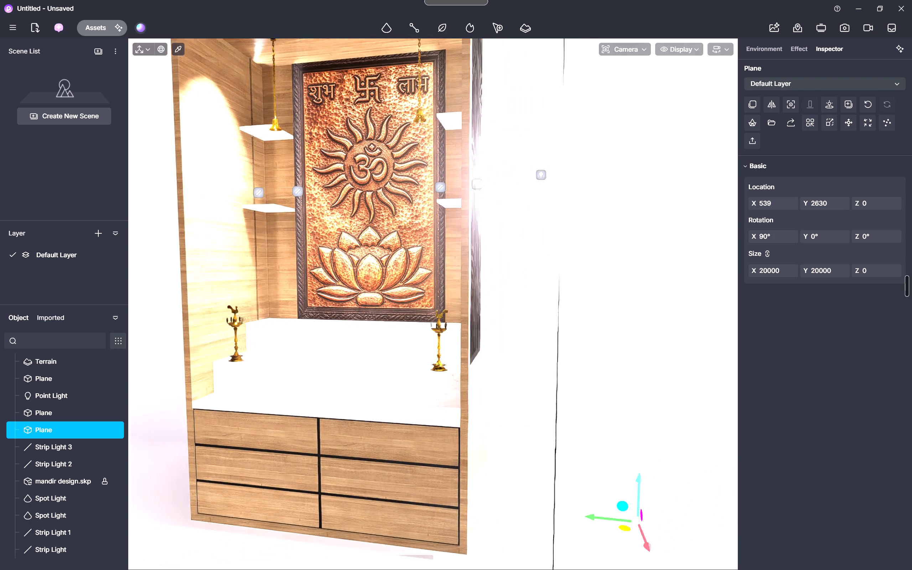
# Move the point light along the Y axis, closer to the black lattice side of the mandir.
pyautogui.moveTo(527, 530); pyautogui.dragTo(443, 519, button='right')
pyautogui.press('d')
pyautogui.press('a')
pyautogui.press('w')
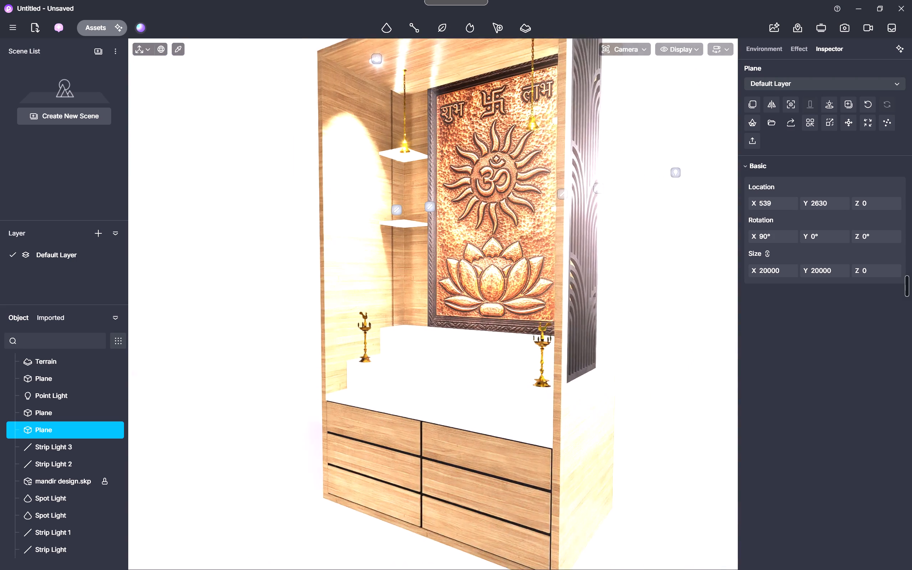
pyautogui.moveTo(443, 519); pyautogui.dragTo(445, 512, button='right')
pyautogui.moveTo(705, 160); pyautogui.dragTo(676, 164)
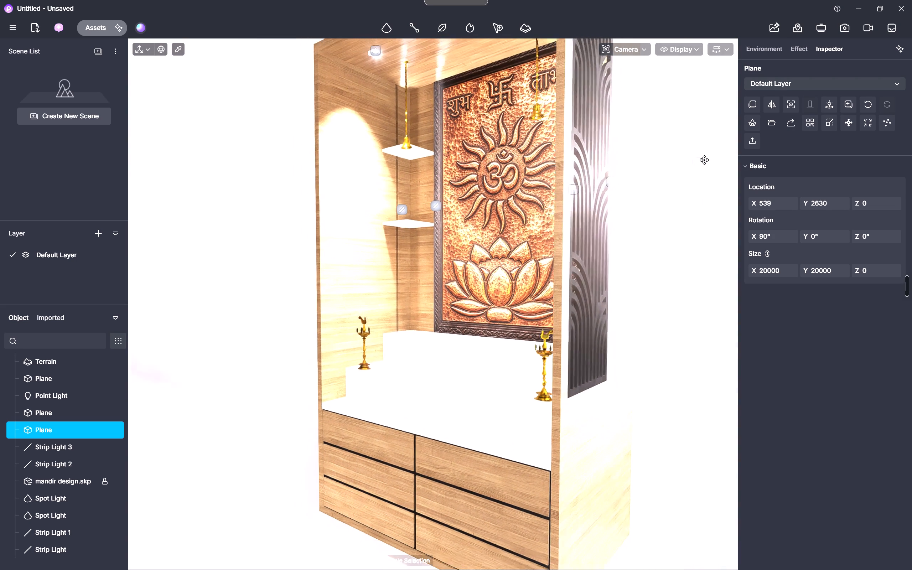
pyautogui.moveTo(676, 164); pyautogui.dragTo(667, 164)
pyautogui.click(695, 166)
pyautogui.press('a')
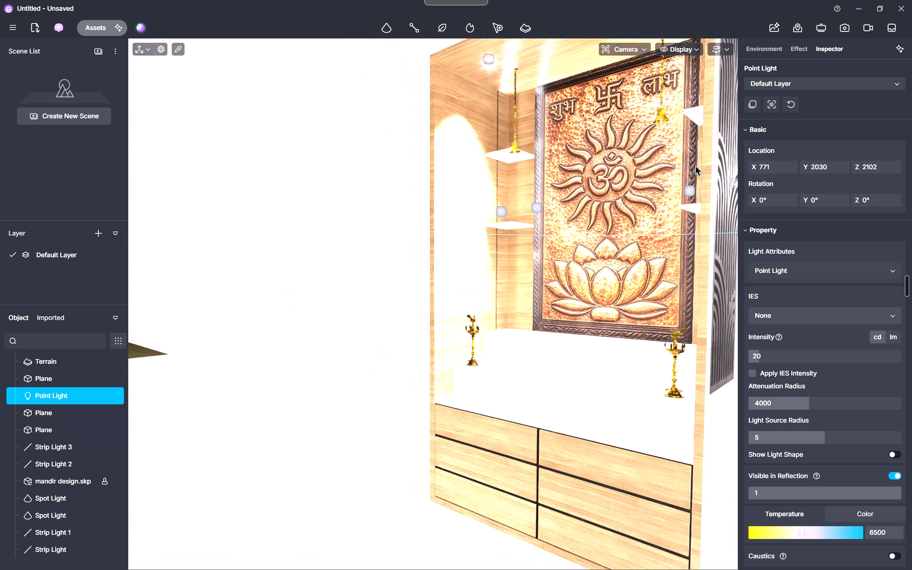
pyautogui.moveTo(636, 184); pyautogui.dragTo(715, 199, button='right')
pyautogui.press('d')
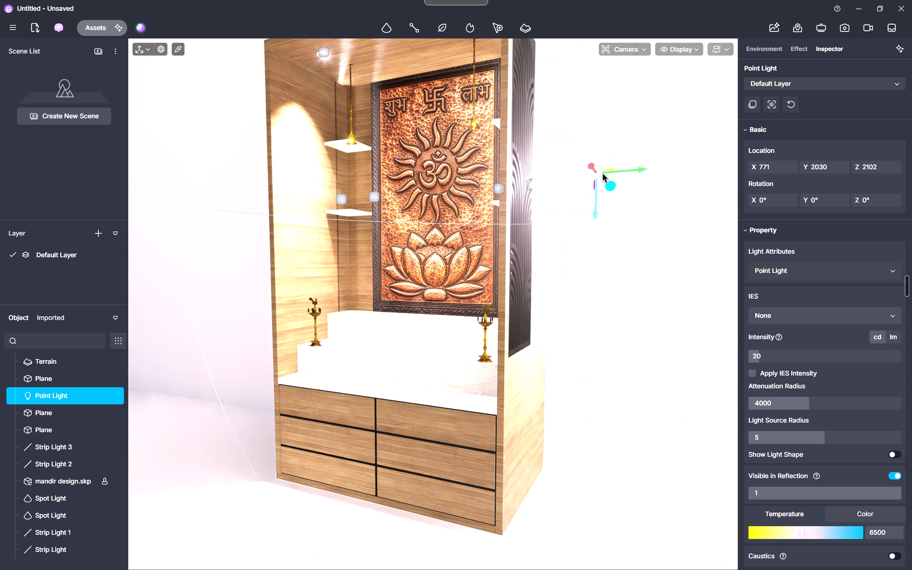
pyautogui.moveTo(623, 171); pyautogui.dragTo(548, 173)
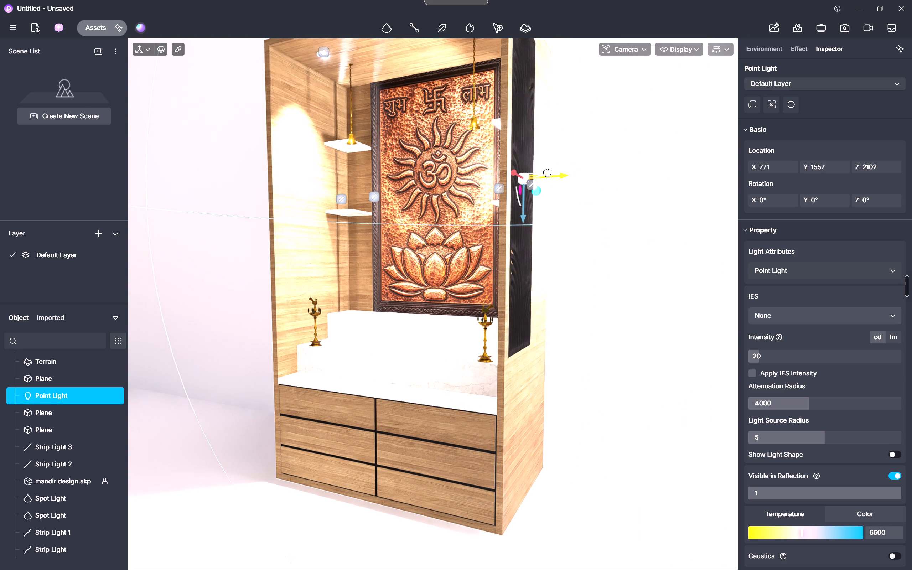
pyautogui.moveTo(548, 173); pyautogui.dragTo(536, 177)
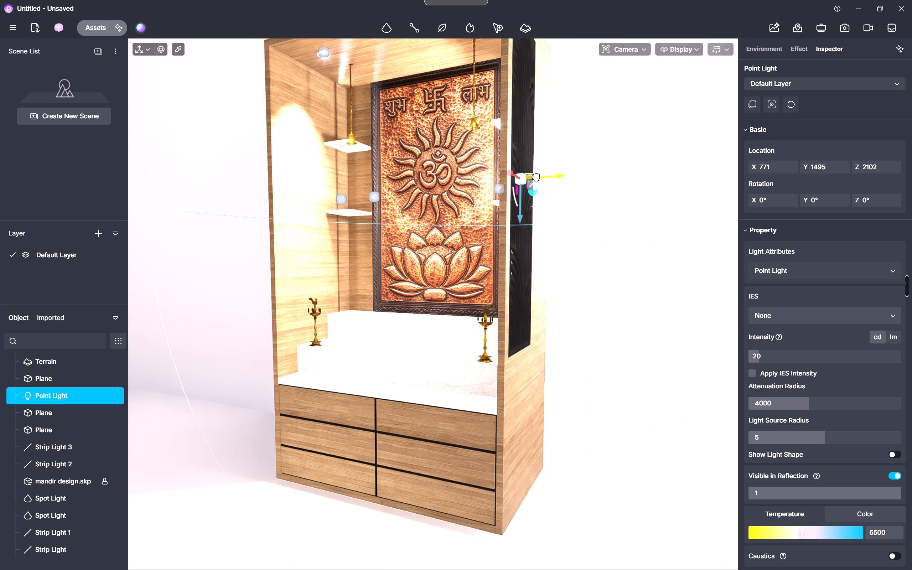
pyautogui.moveTo(536, 177); pyautogui.dragTo(561, 180)
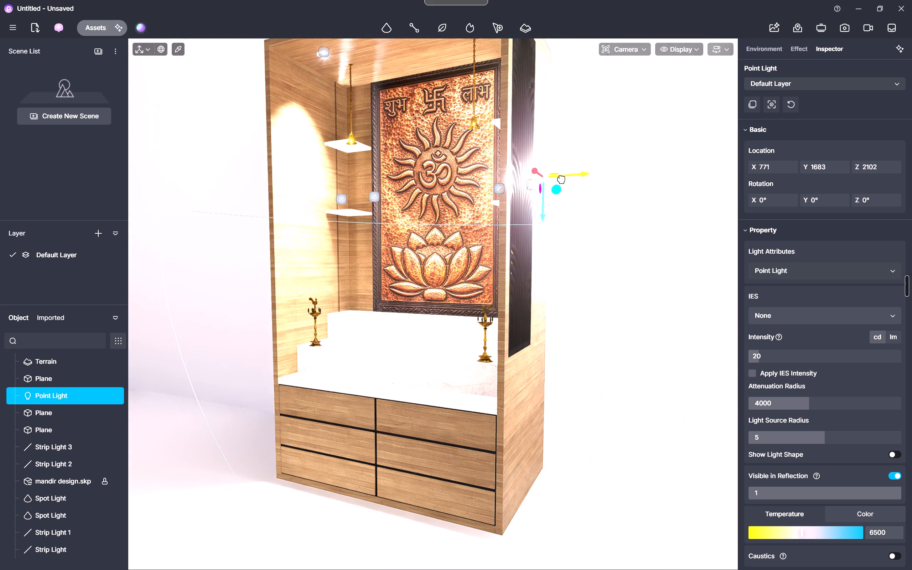
pyautogui.moveTo(561, 180); pyautogui.dragTo(550, 179)
# Examine the mandir at an angle from the front, checking its lighting and the surrounding walls with the point light moved.
pyautogui.press('a')
pyautogui.click(295, 246)
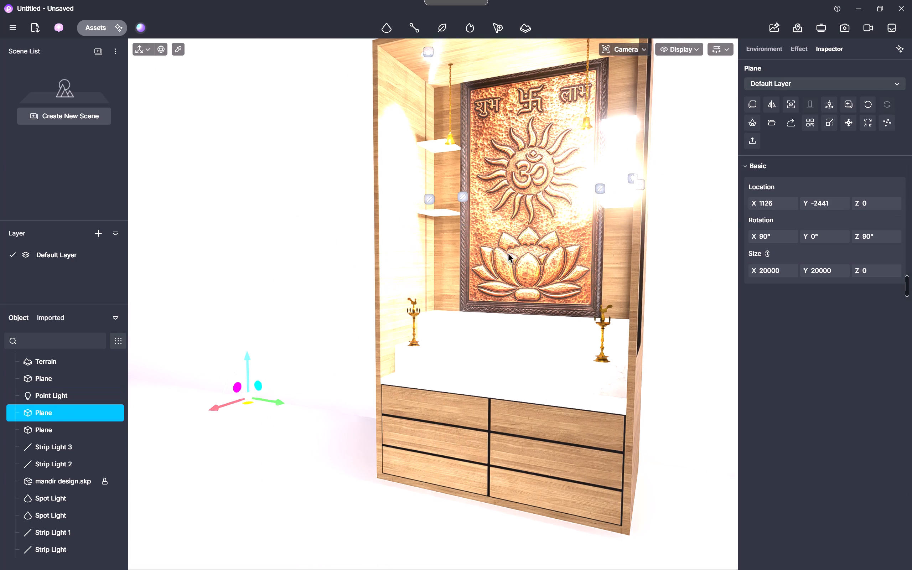
pyautogui.click(239, 349)
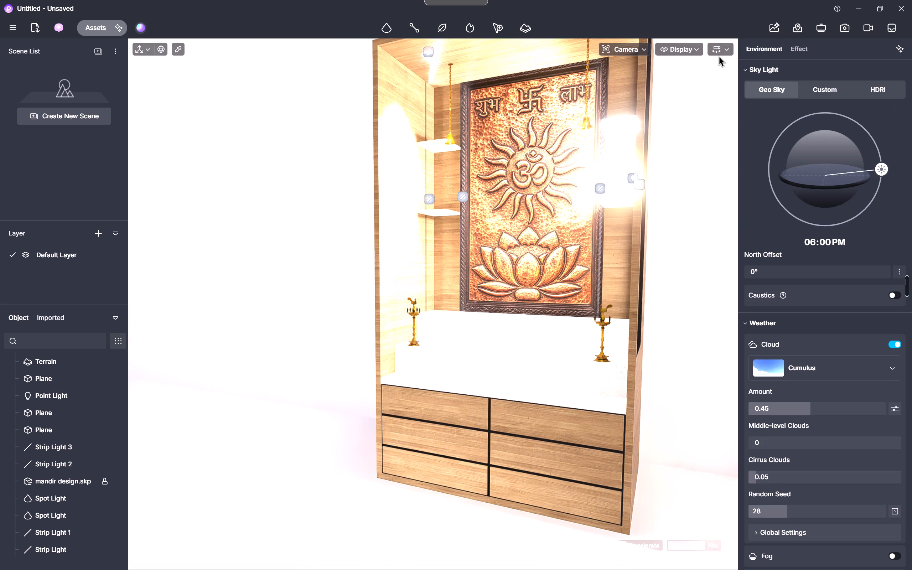
pyautogui.press('d')
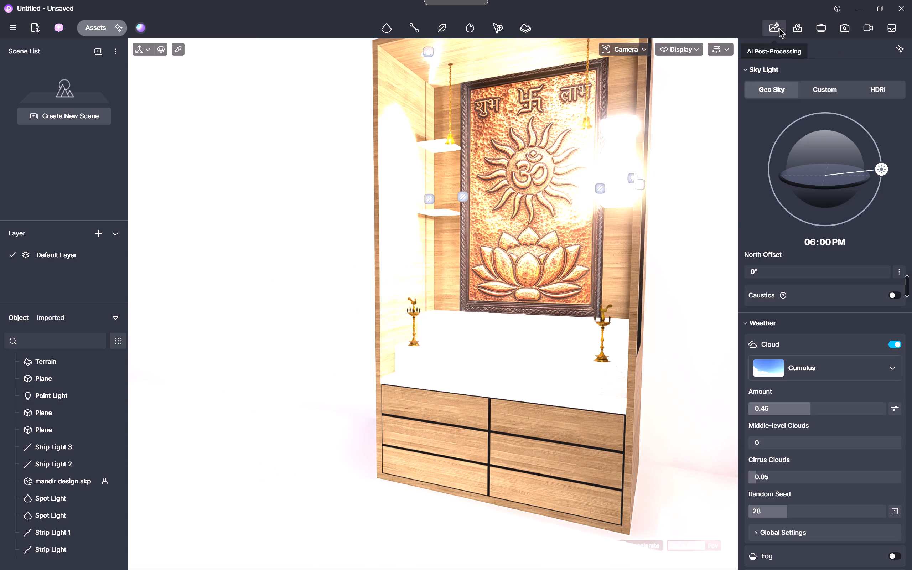
pyautogui.write('WSWS')
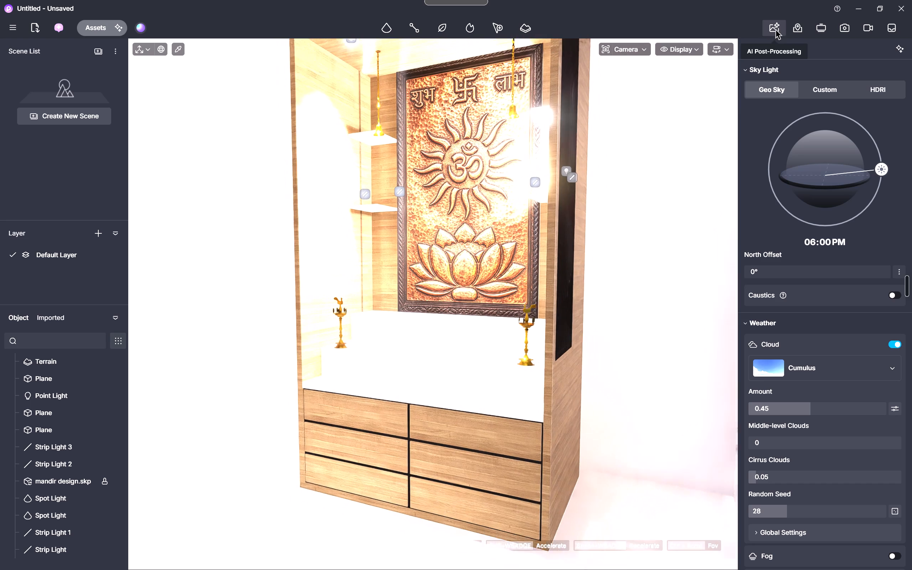
pyautogui.press('s')
pyautogui.rightClick(654, 126)
pyautogui.write('AD')
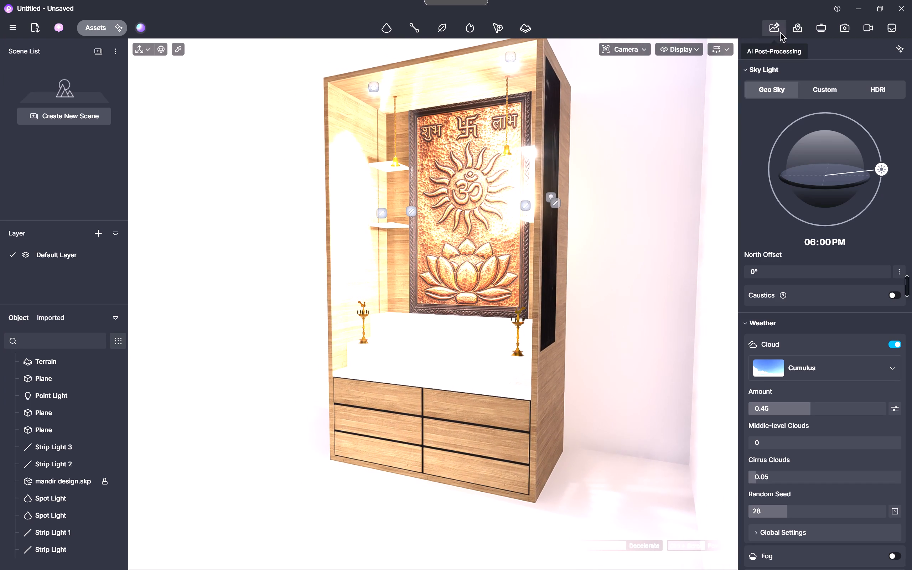
# Open the still image render settings and set the aspect ratio to 16:9.
pyautogui.click(780, 32)
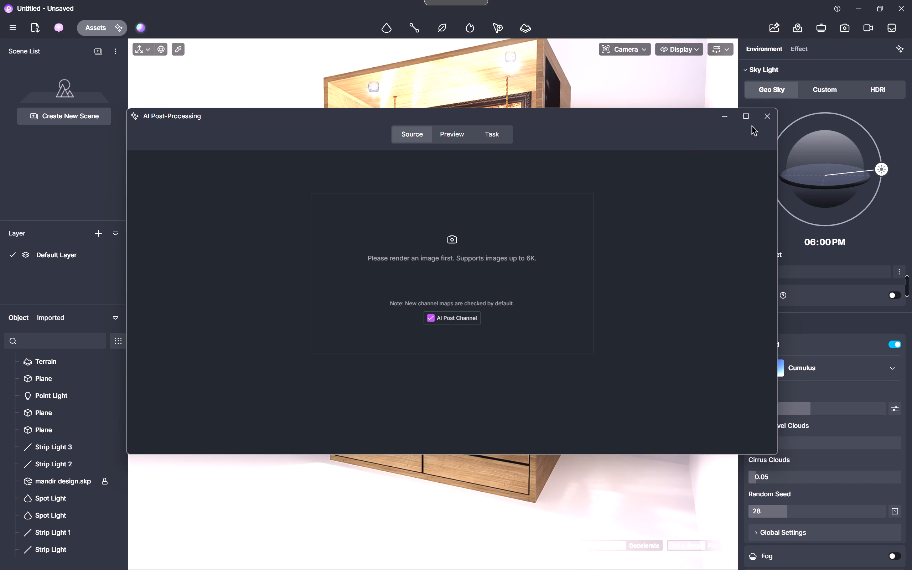
pyautogui.click(765, 115)
pyautogui.click(841, 30)
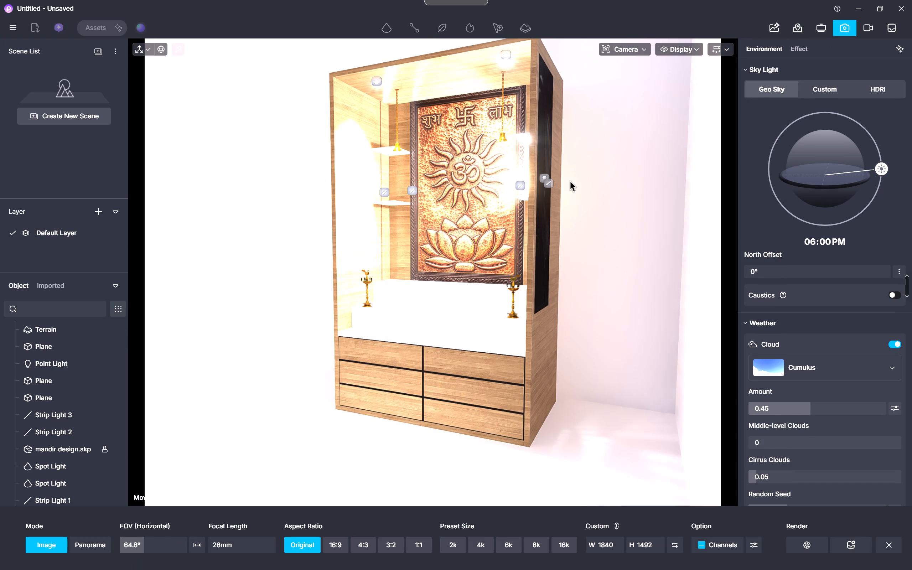
pyautogui.click(345, 549)
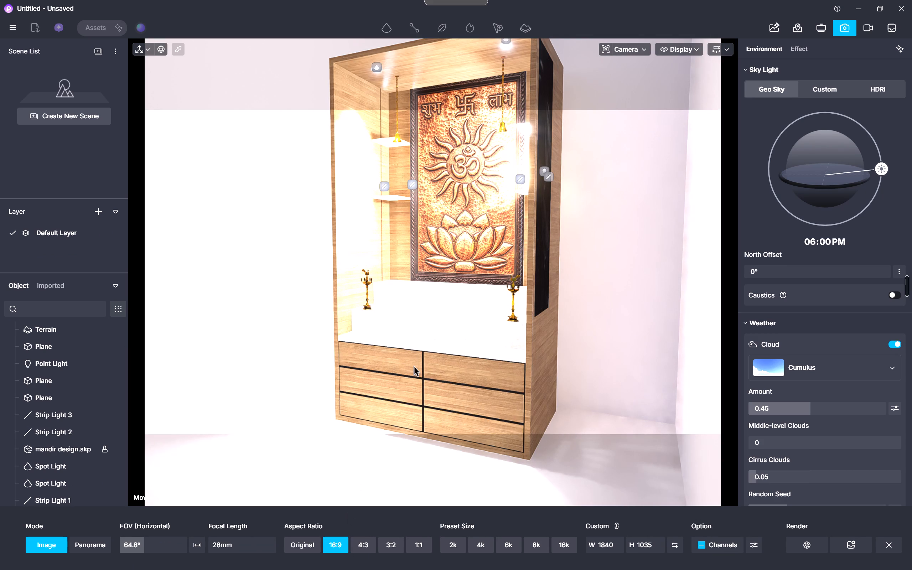
# Frame the mandir in an angled front view showing its lattice side, with the wall planes as background.
pyautogui.scroll(-3, 403, 394)
pyautogui.press('w')
pyautogui.press('w')
pyautogui.write('WSS')
pyautogui.write('SSSW')
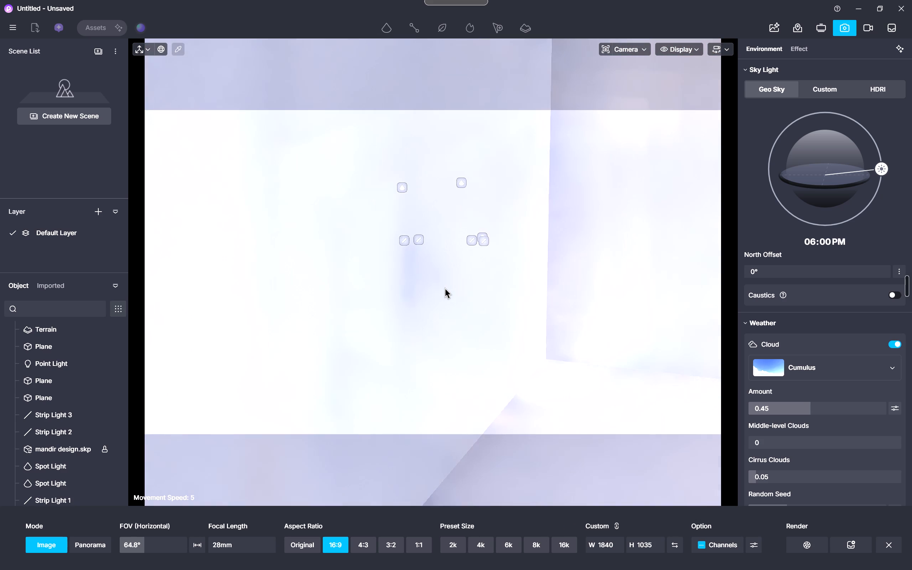
pyautogui.press('w')
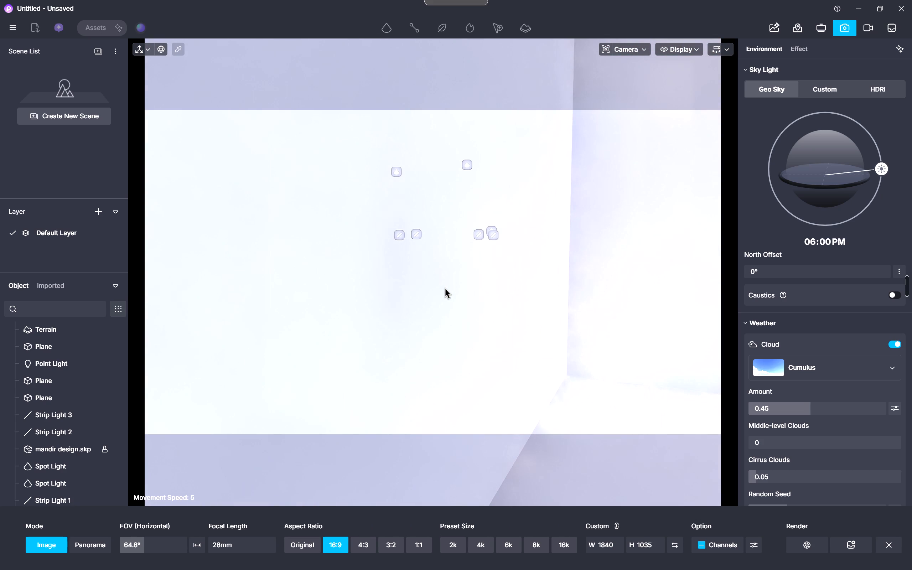
pyautogui.press('w')
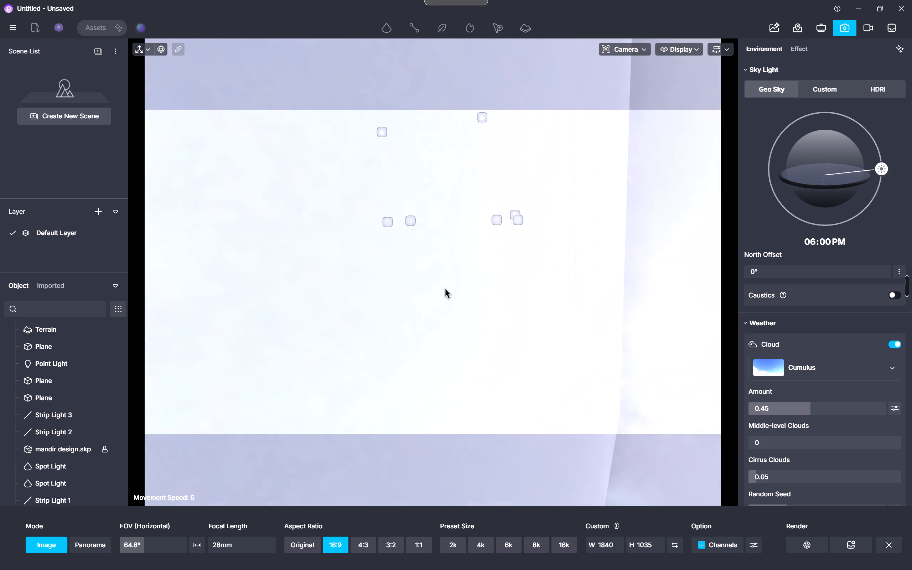
pyautogui.scroll(-1, 445, 288)
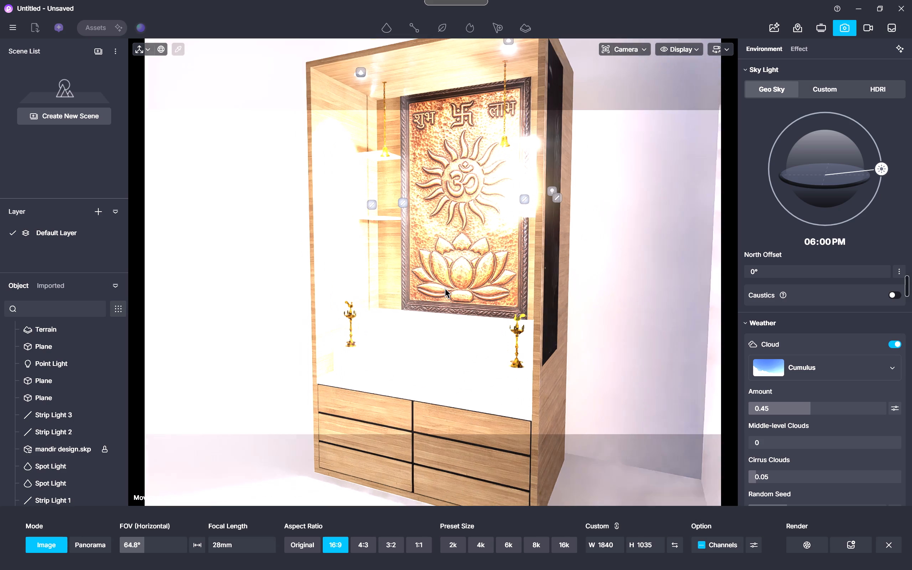
pyautogui.scroll(-2, 445, 288)
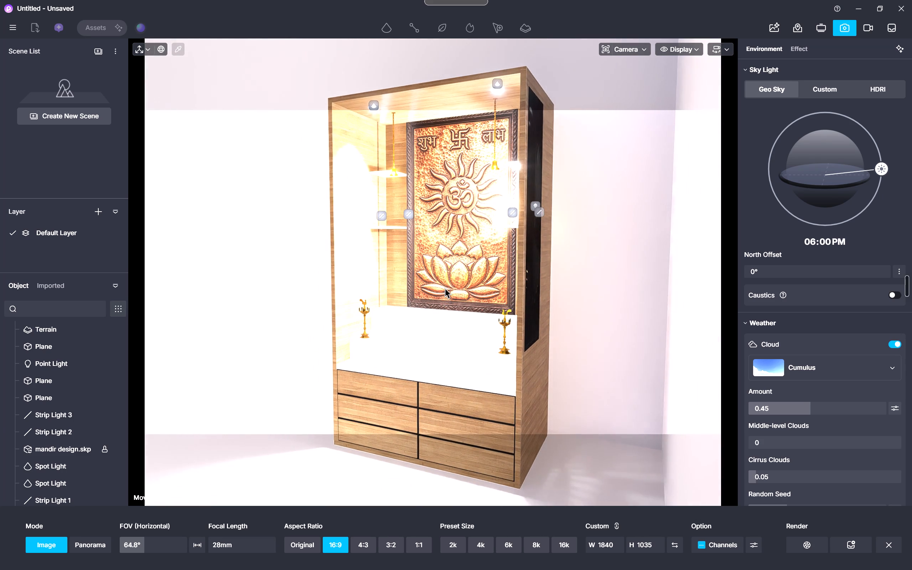
pyautogui.scroll(-2, 445, 288)
pyautogui.scroll(2, 445, 288)
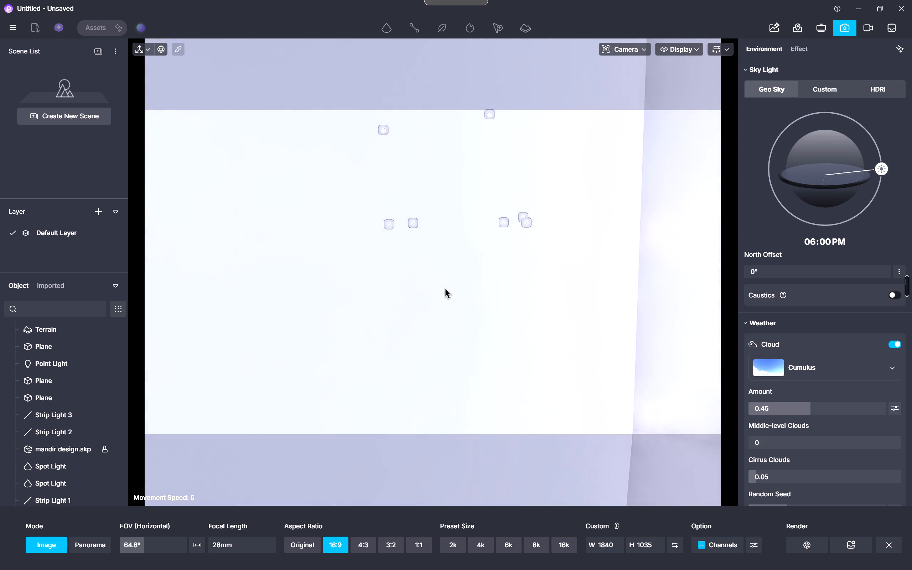
pyautogui.scroll(1, 445, 288)
pyautogui.press('a')
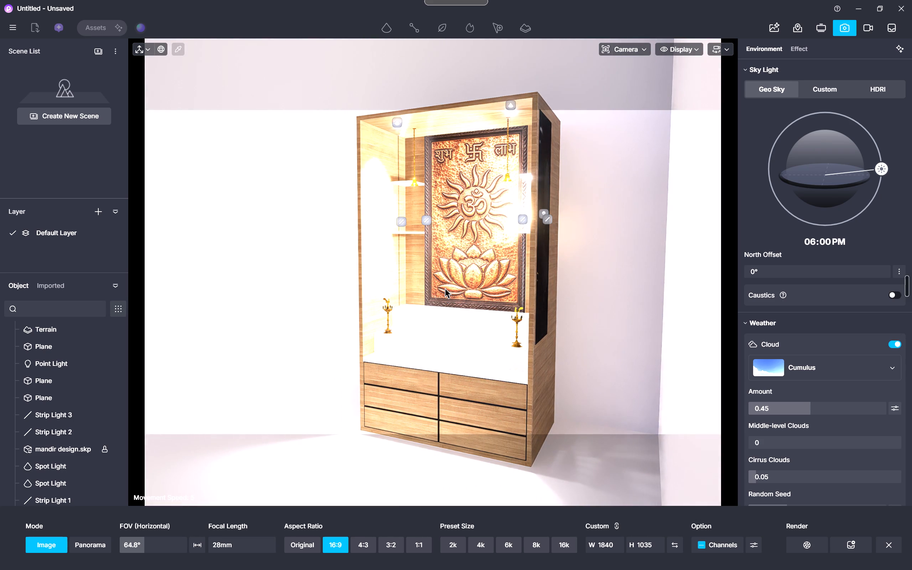
pyautogui.moveTo(445, 288); pyautogui.dragTo(448, 282, button='right')
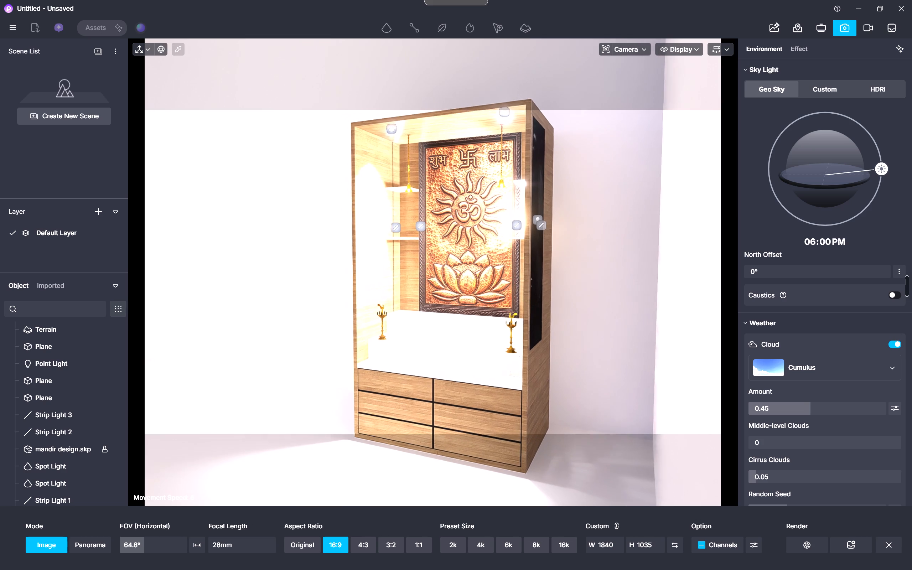
pyautogui.moveTo(448, 282); pyautogui.dragTo(447, 282, button='right')
# Set the aspect ratio to 1:1 and frame the whole mandir inside the square image area.
pyautogui.click(393, 550)
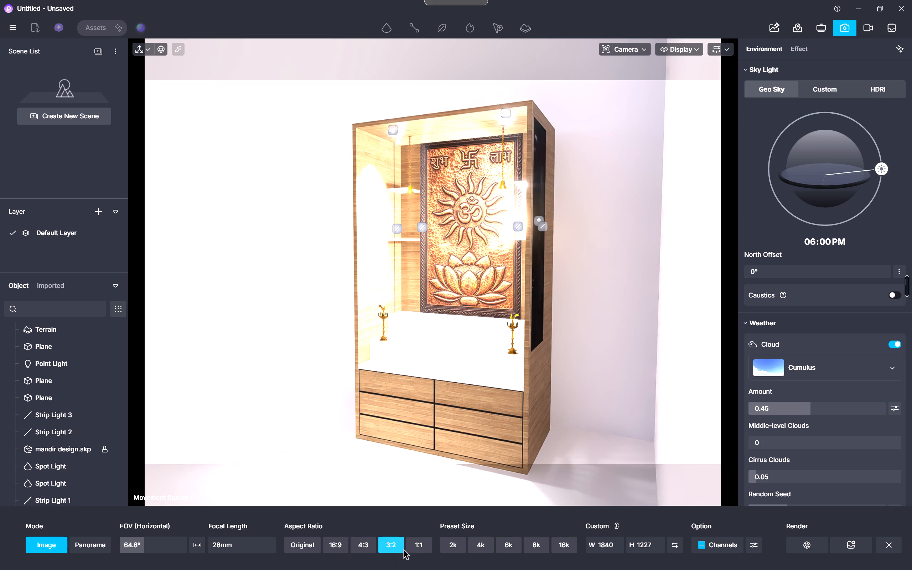
pyautogui.click(405, 549)
pyautogui.click(410, 548)
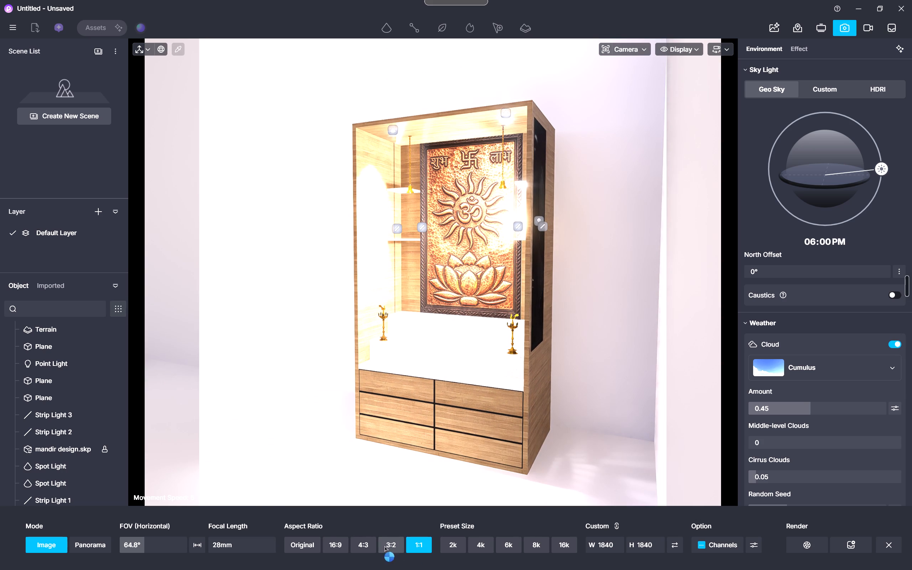
pyautogui.scroll(3, 433, 426)
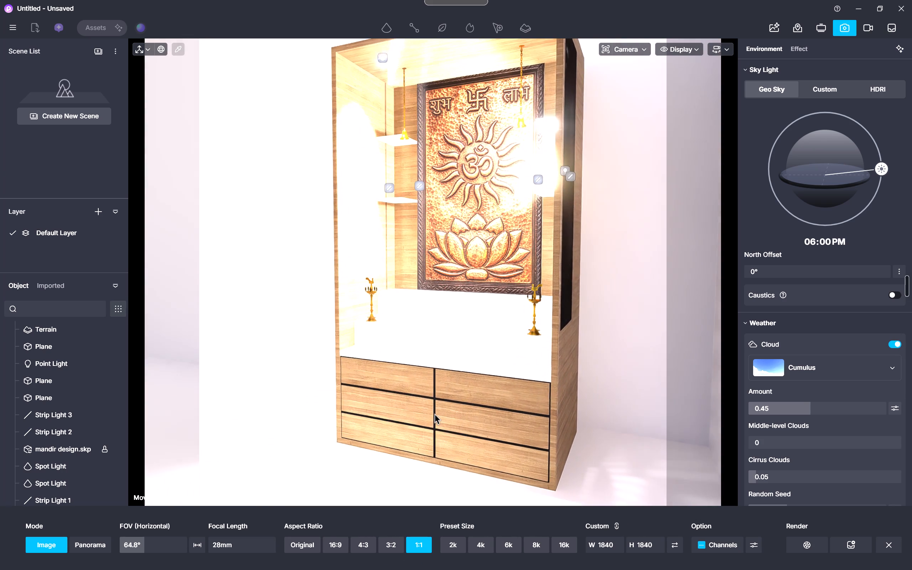
pyautogui.moveTo(435, 414); pyautogui.dragTo(432, 440, button='middle')
pyautogui.scroll(-1, 432, 440)
pyautogui.moveTo(432, 421); pyautogui.dragTo(433, 413, button='middle')
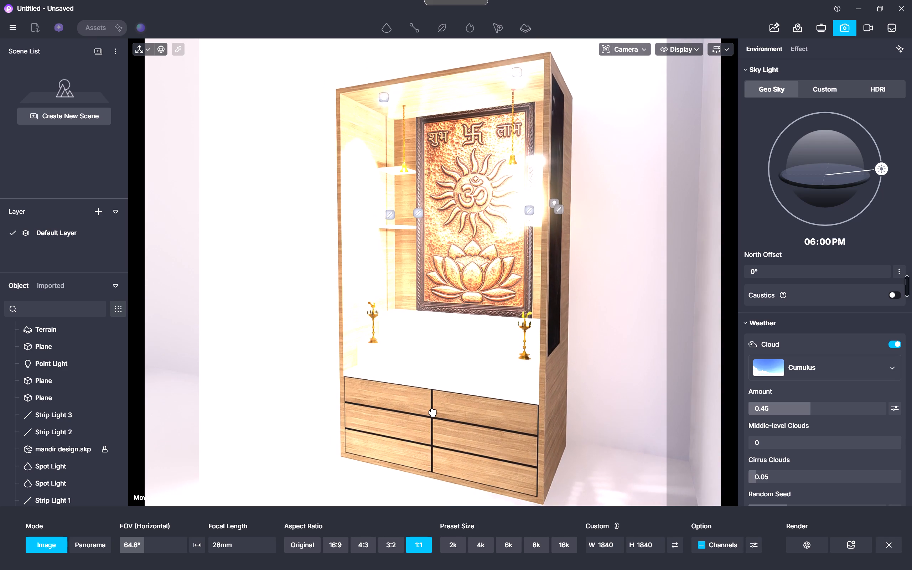
pyautogui.moveTo(433, 413); pyautogui.dragTo(433, 411, button='middle')
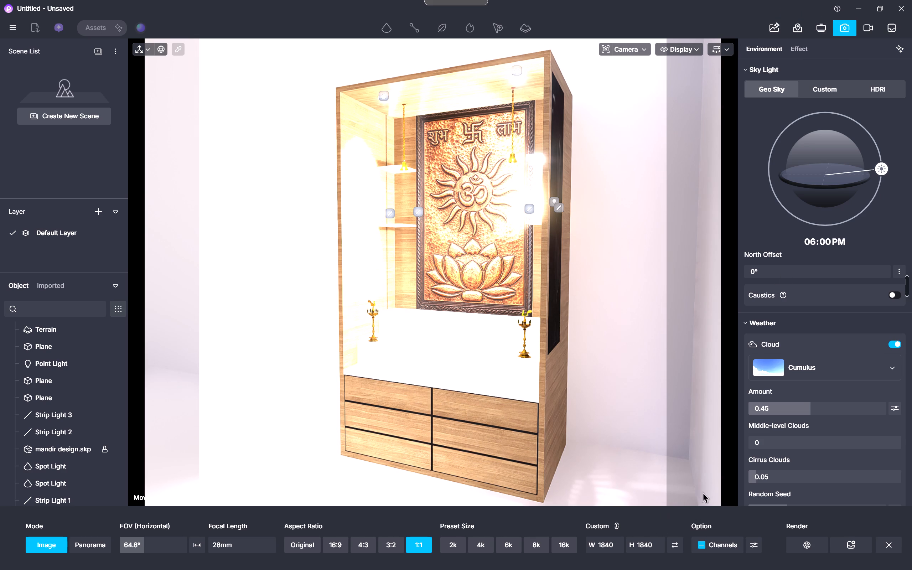
# Set the sky's cloud amount to 0.32.
pyautogui.moveTo(803, 411); pyautogui.dragTo(786, 412)
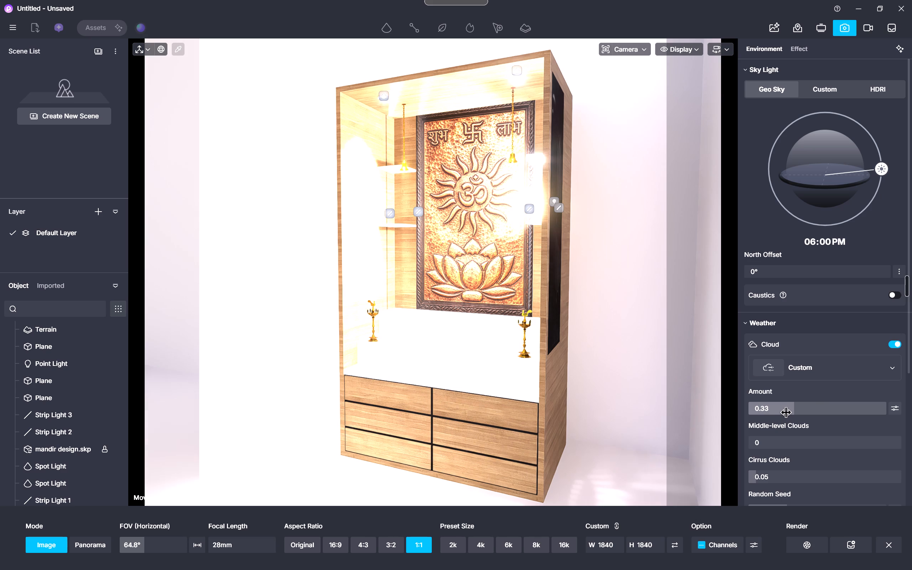
pyautogui.moveTo(786, 412); pyautogui.dragTo(784, 412)
pyautogui.click(806, 364)
pyautogui.click(806, 364)
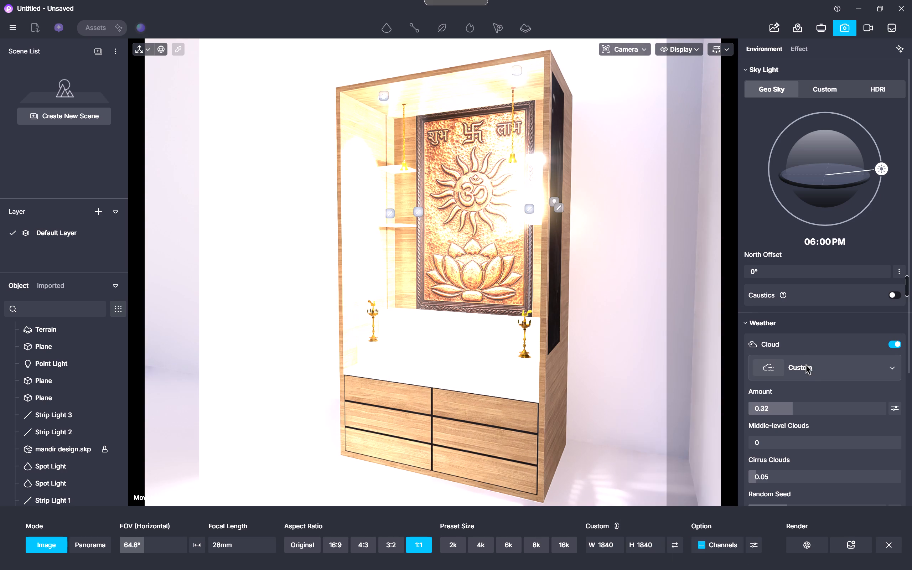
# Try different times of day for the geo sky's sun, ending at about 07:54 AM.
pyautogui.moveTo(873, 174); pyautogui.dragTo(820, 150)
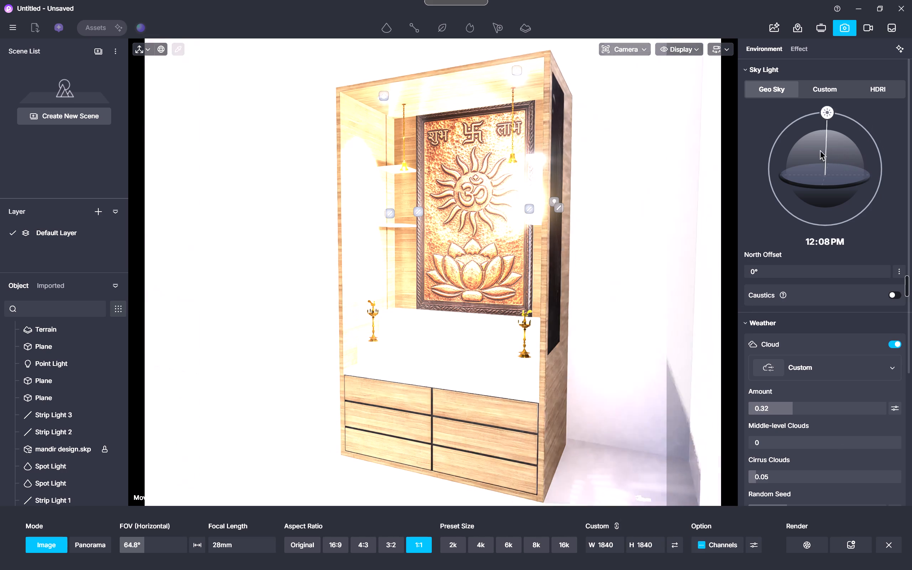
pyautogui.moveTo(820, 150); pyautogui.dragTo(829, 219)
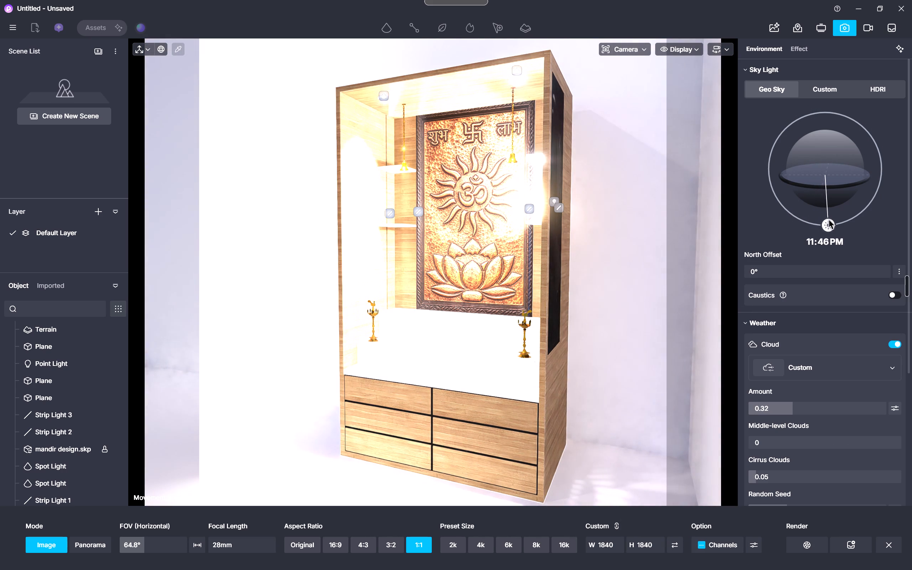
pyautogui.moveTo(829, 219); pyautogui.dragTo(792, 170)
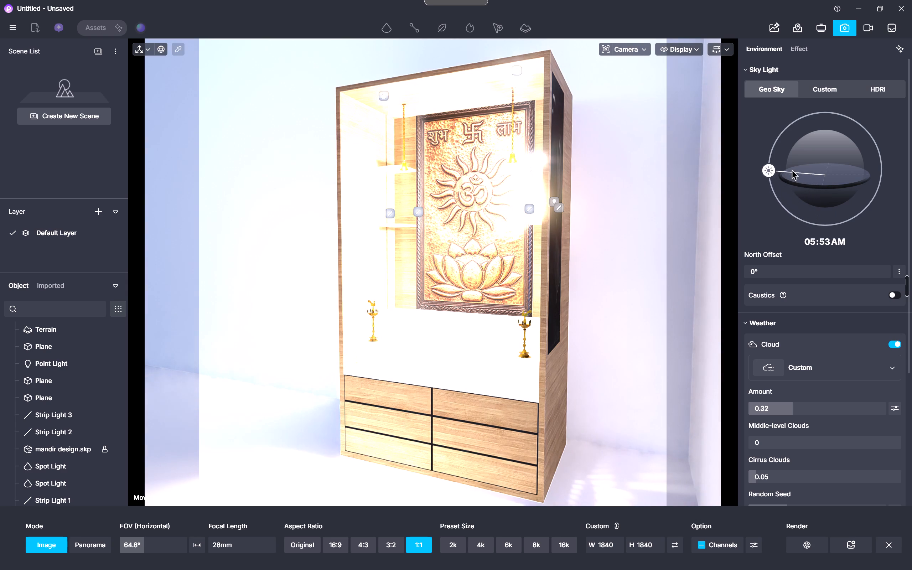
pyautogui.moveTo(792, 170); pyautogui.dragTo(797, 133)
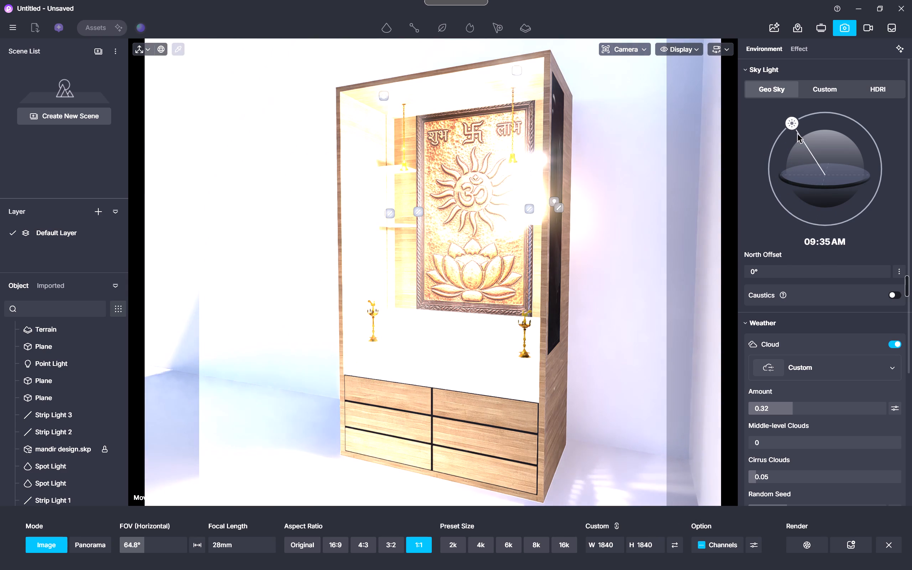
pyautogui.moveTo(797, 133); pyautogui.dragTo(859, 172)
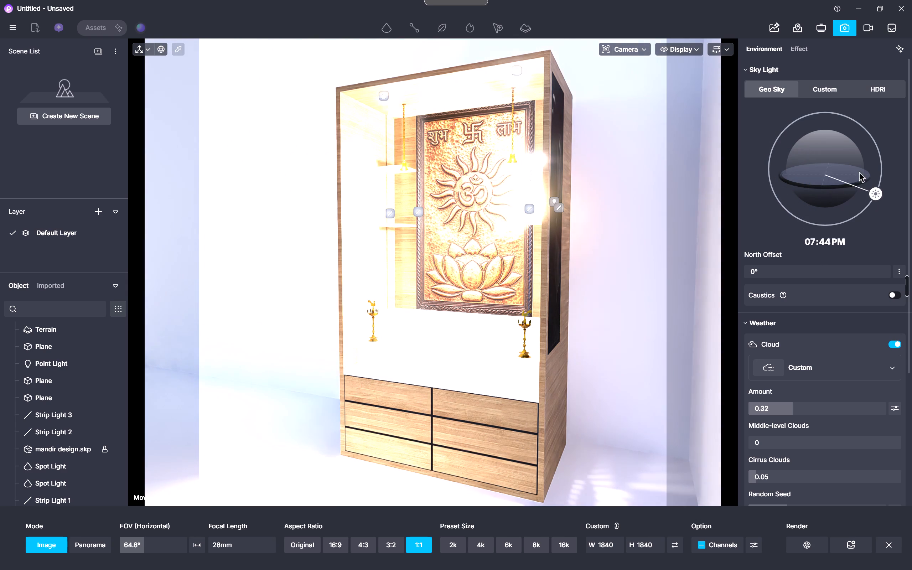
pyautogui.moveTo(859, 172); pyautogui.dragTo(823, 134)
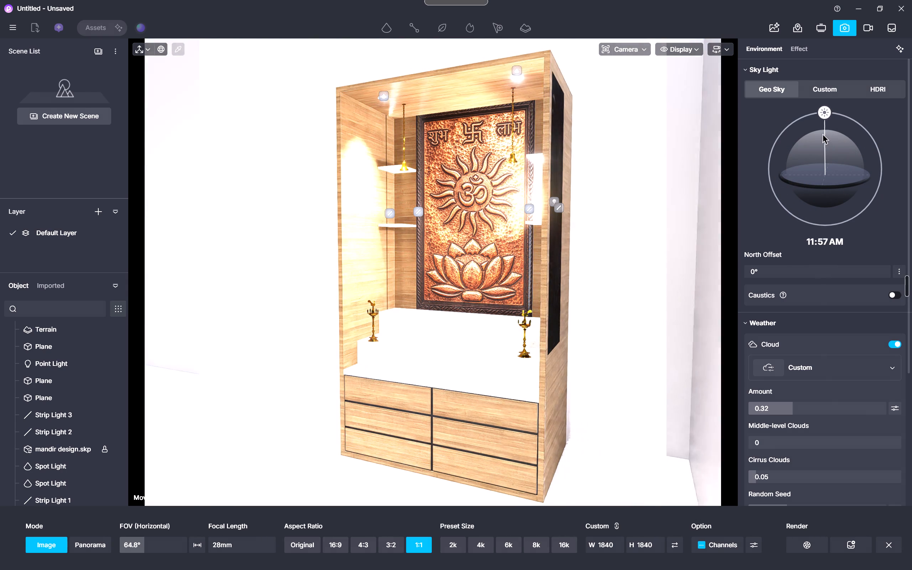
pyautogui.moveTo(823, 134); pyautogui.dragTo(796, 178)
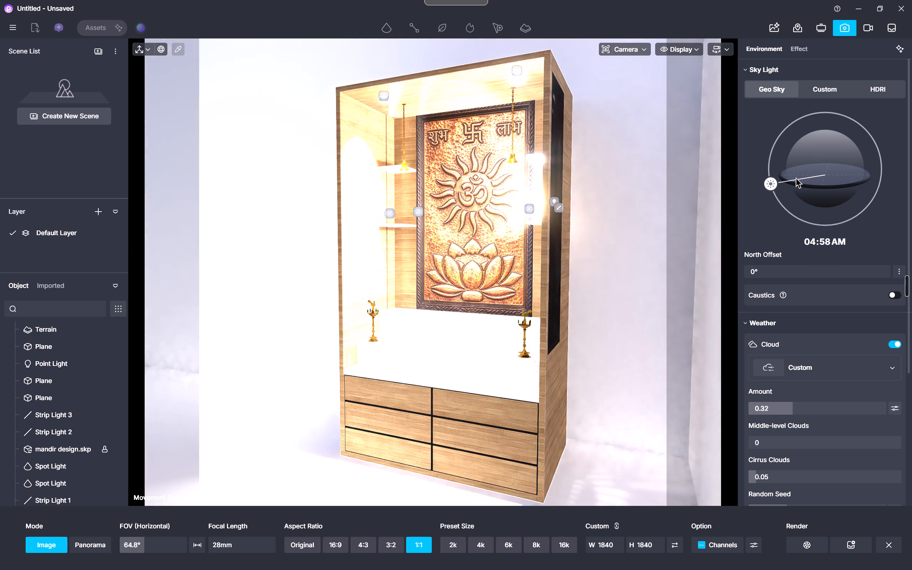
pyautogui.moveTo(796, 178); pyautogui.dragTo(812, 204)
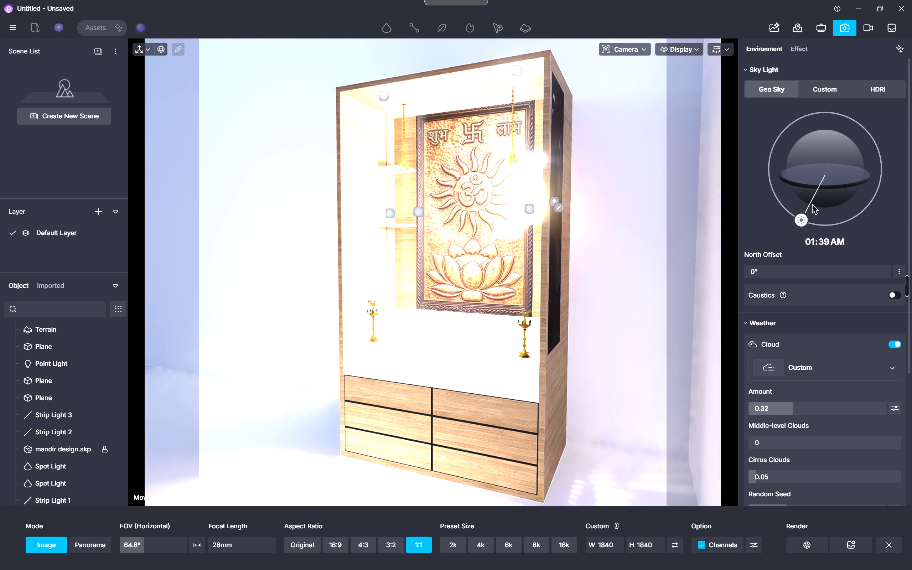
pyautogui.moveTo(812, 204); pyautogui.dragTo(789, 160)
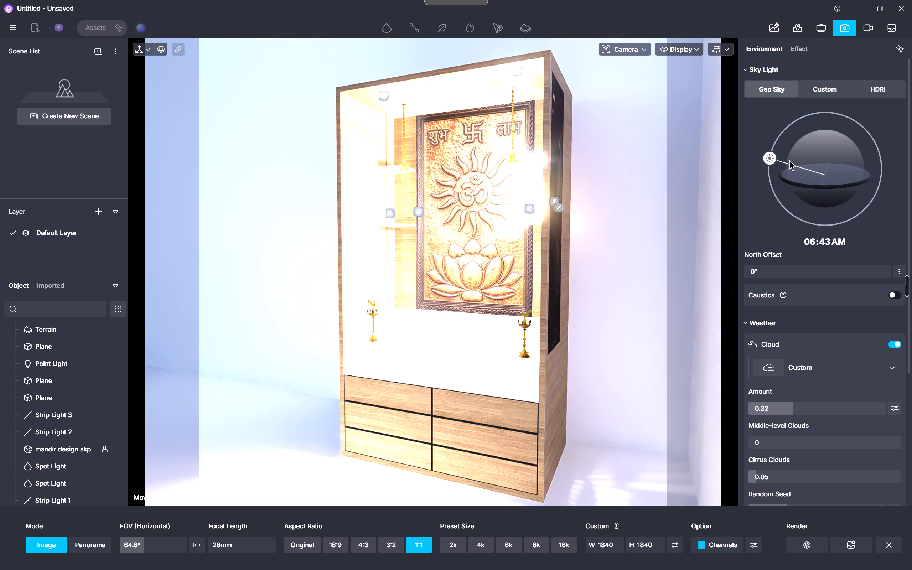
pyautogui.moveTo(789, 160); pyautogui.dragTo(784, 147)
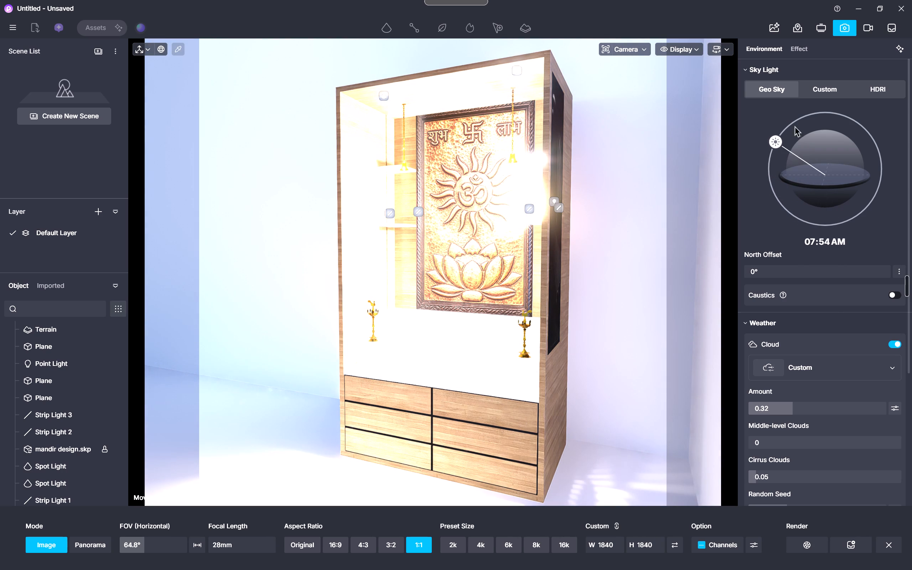
# Switch the sky light to Custom, with Custom Daytime off and Custom Night on.
pyautogui.click(824, 95)
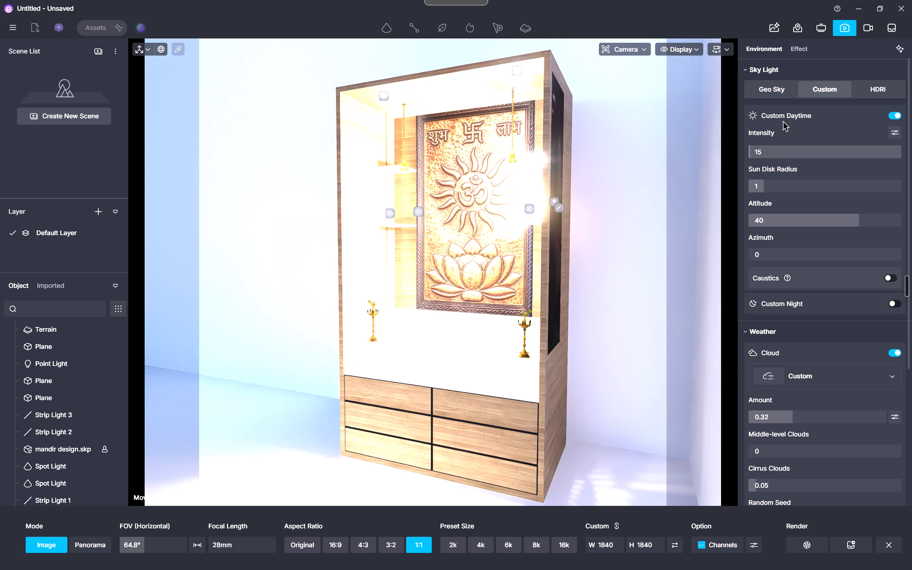
pyautogui.click(787, 109)
pyautogui.click(900, 113)
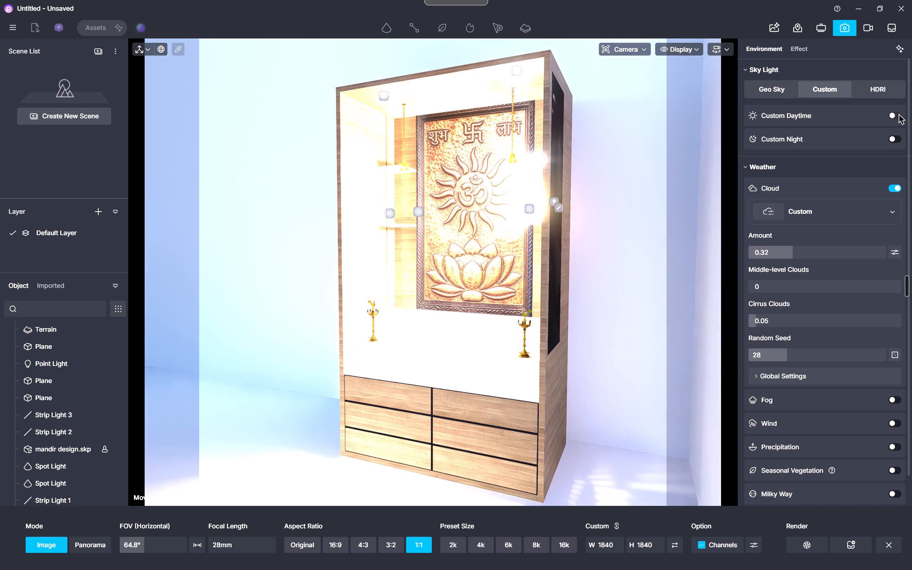
pyautogui.click(897, 138)
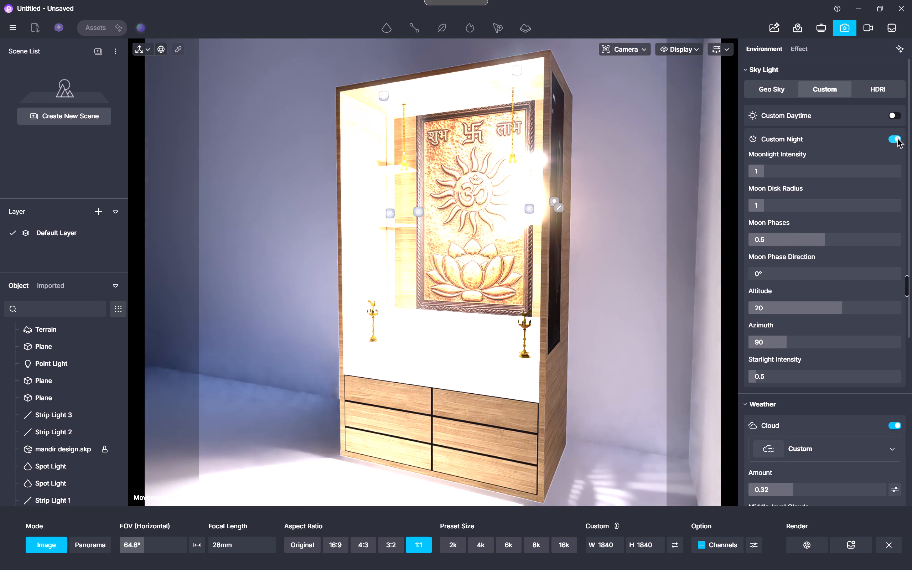
# Set the custom night's moonlight intensity to 6.87 and its moon disk radius to 2.7.
pyautogui.moveTo(778, 175); pyautogui.dragTo(862, 174)
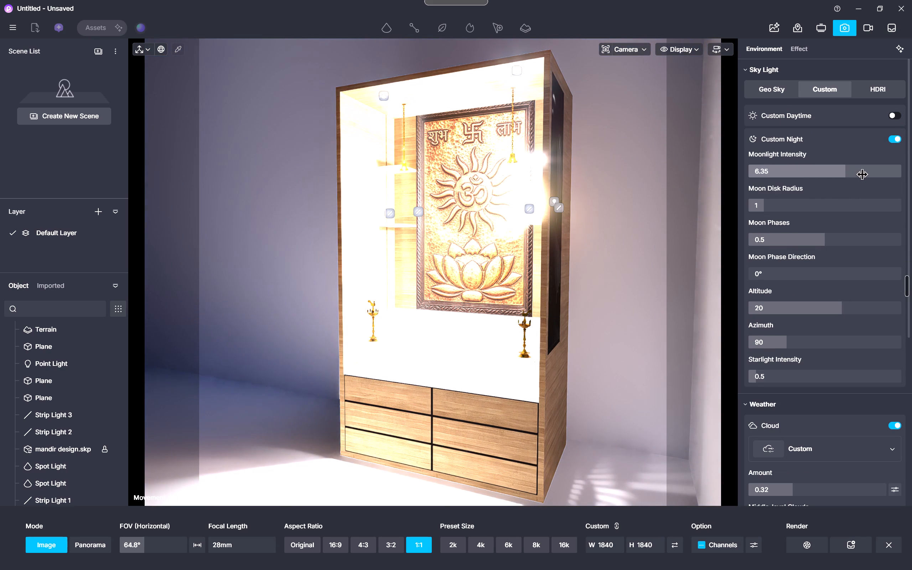
pyautogui.moveTo(862, 174); pyautogui.dragTo(868, 177)
pyautogui.moveTo(781, 208); pyautogui.dragTo(811, 208)
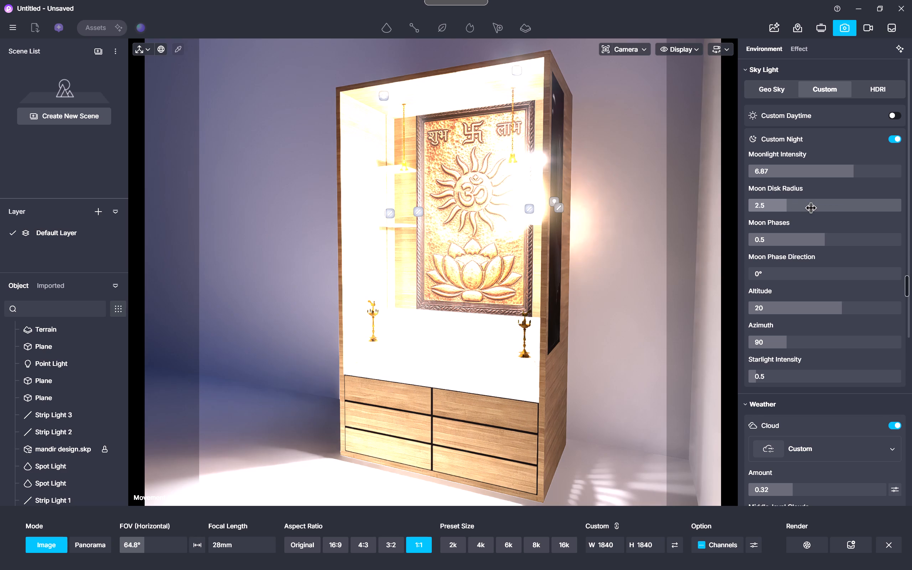
pyautogui.moveTo(811, 208); pyautogui.dragTo(807, 209)
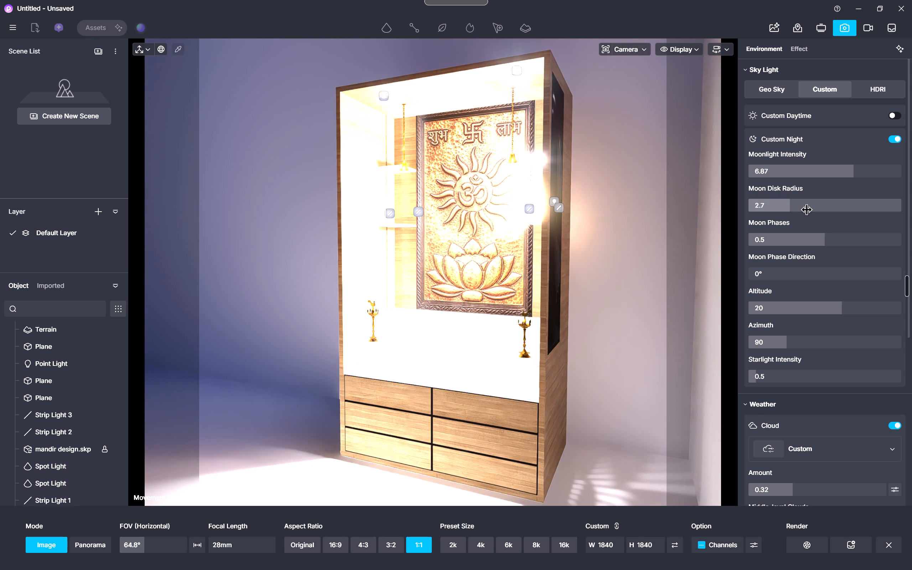
pyautogui.moveTo(807, 209); pyautogui.dragTo(807, 210)
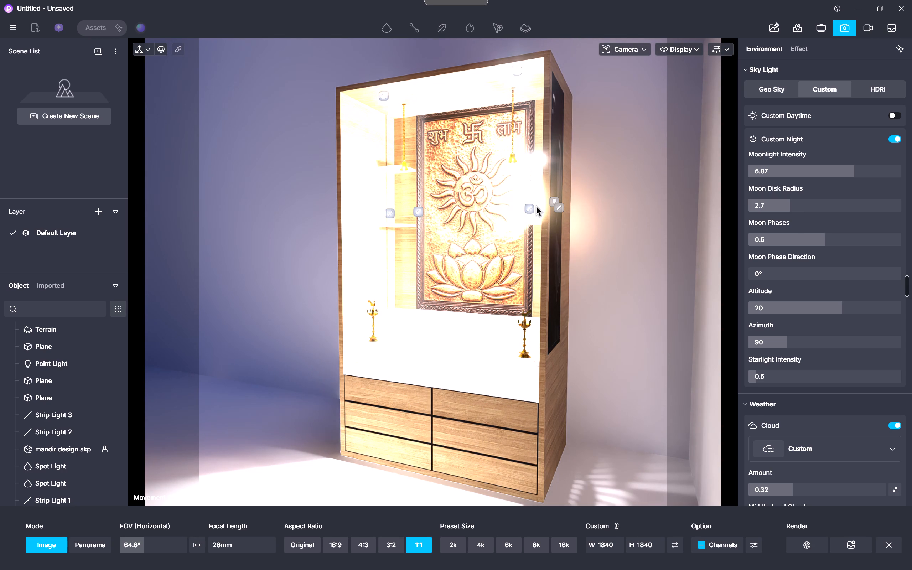
# Try the point light beside the mandir at other positions along the X axis, and delete it from the scene.
pyautogui.click(559, 210)
pyautogui.click(554, 199)
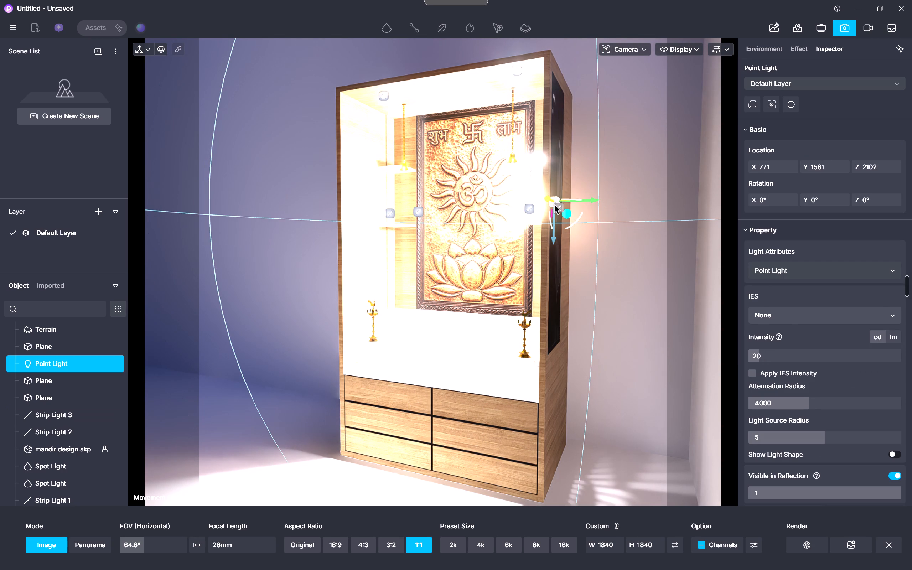
pyautogui.moveTo(555, 202); pyautogui.dragTo(419, 217)
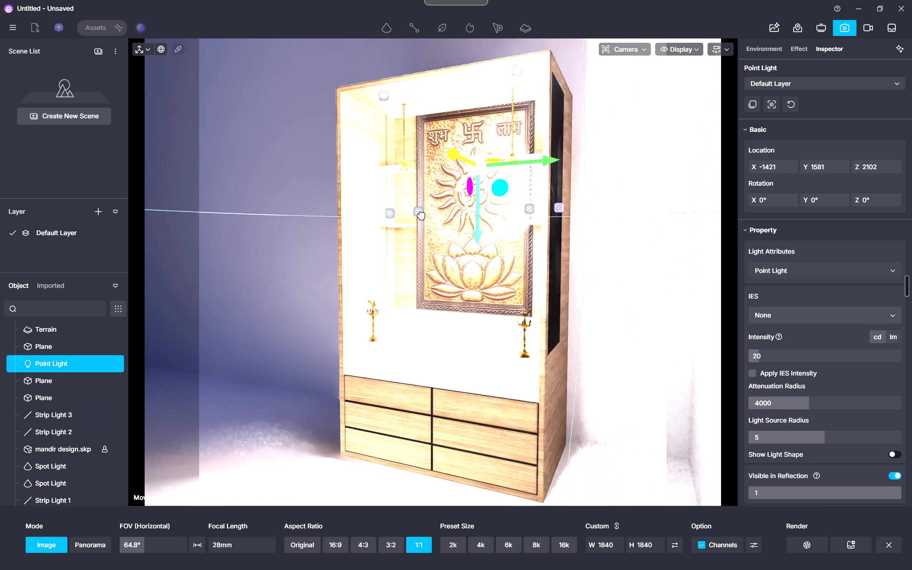
pyautogui.moveTo(419, 217); pyautogui.dragTo(268, 400)
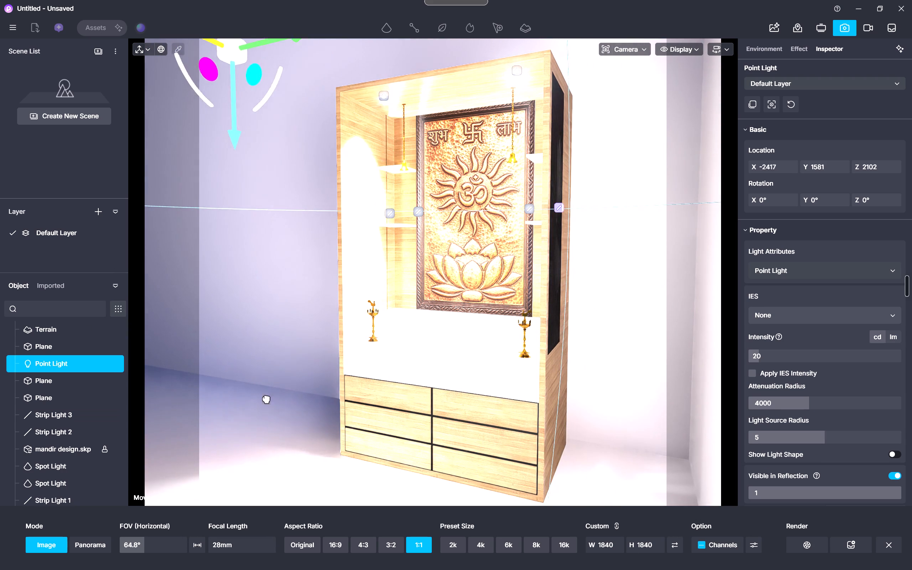
pyautogui.moveTo(268, 400); pyautogui.dragTo(358, 375)
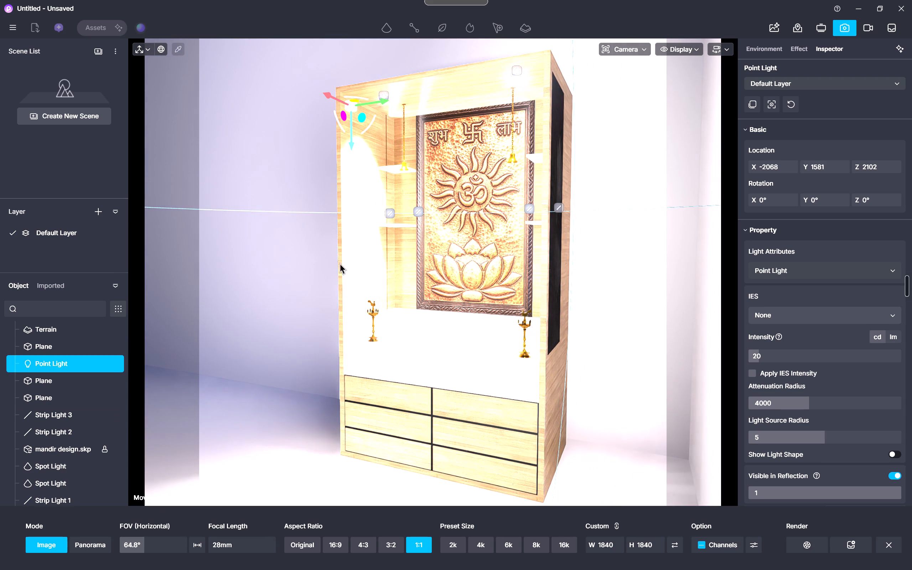
pyautogui.press('Delete')
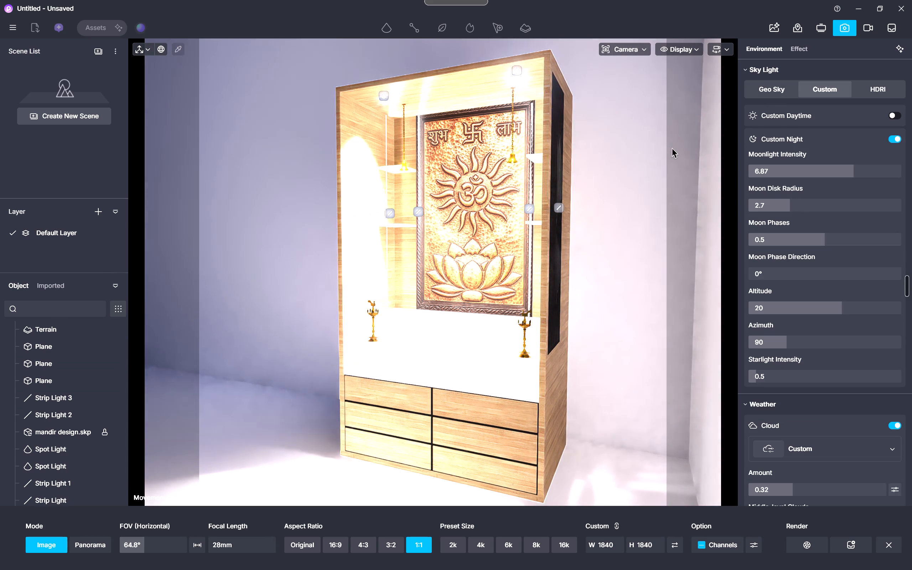
pyautogui.click(672, 148)
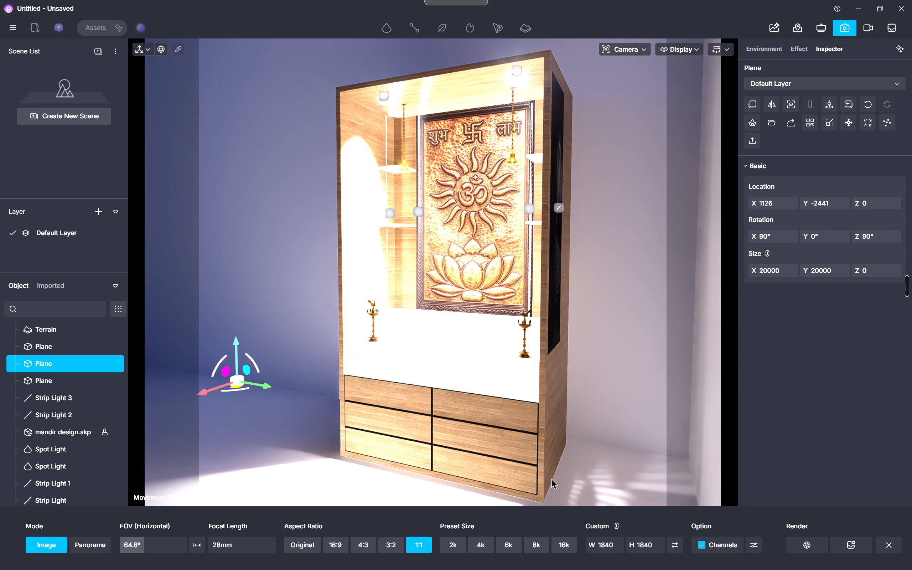
# Render the square still image at the 4k preset size, saving it as Image(6).png in the Downloads folder.
pyautogui.click(454, 548)
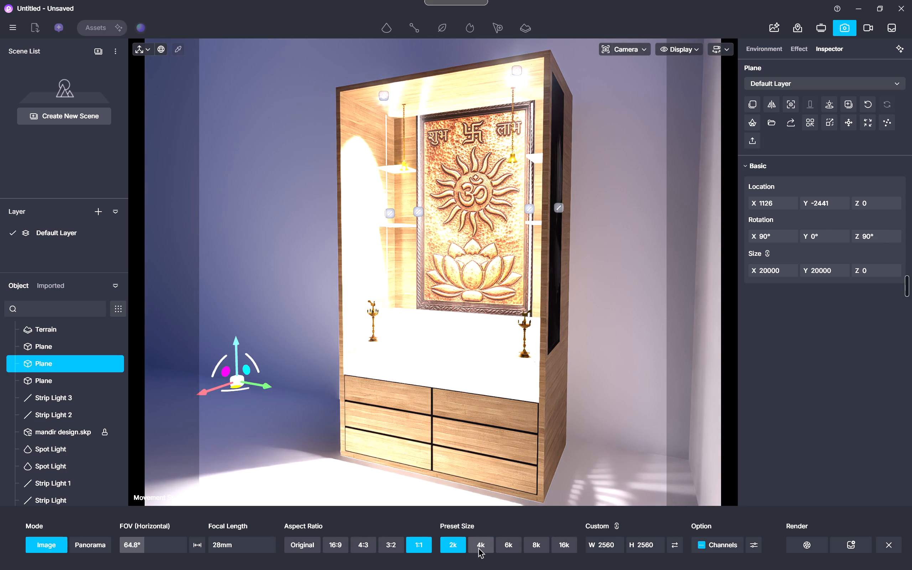
pyautogui.click(472, 548)
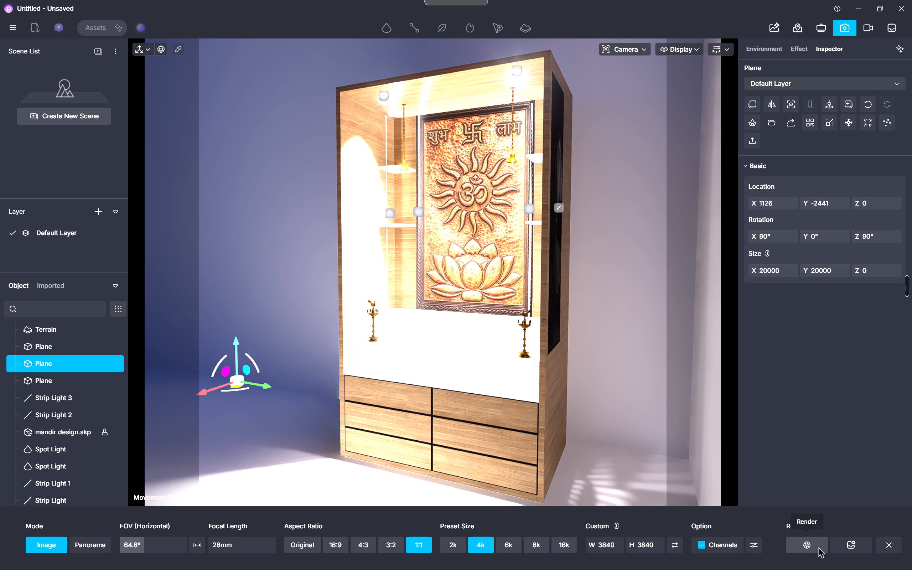
pyautogui.click(819, 548)
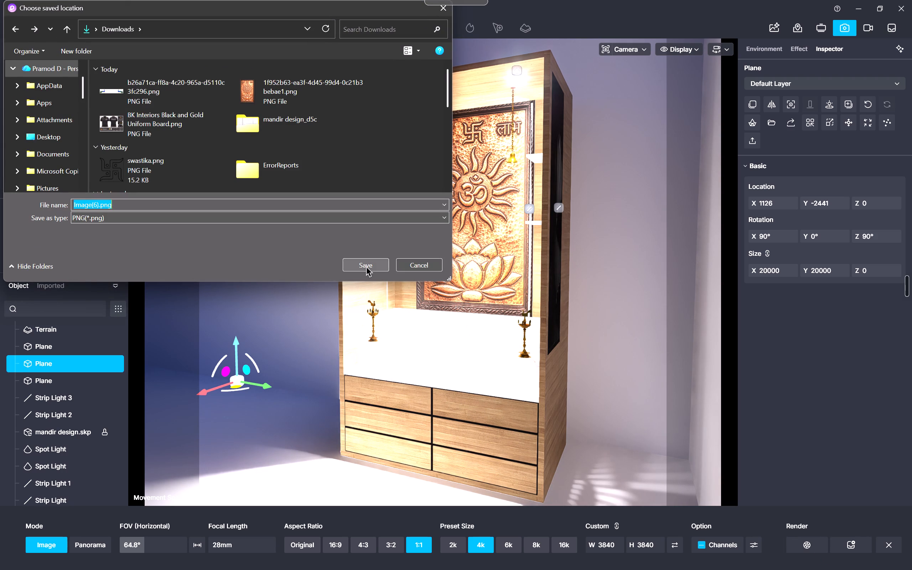
pyautogui.click(366, 266)
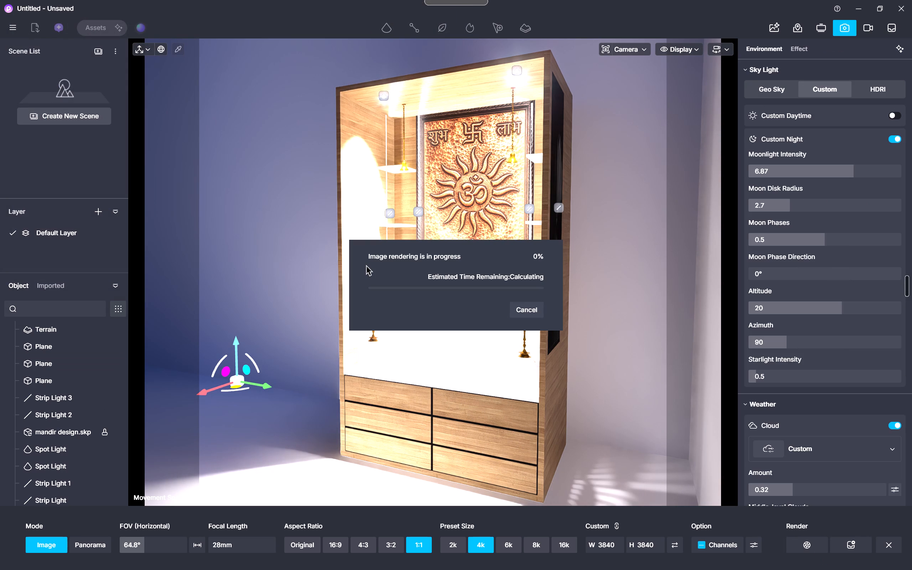
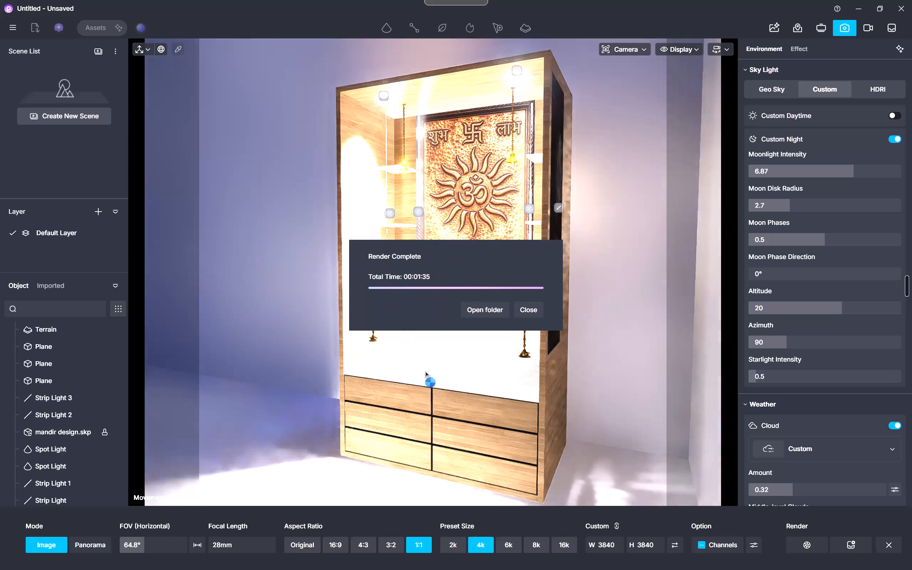
# Open the rendered Image(6).png from the output folder and examine the mandir's back panel, shelves, lighting and side panel up close.
pyautogui.click(483, 309)
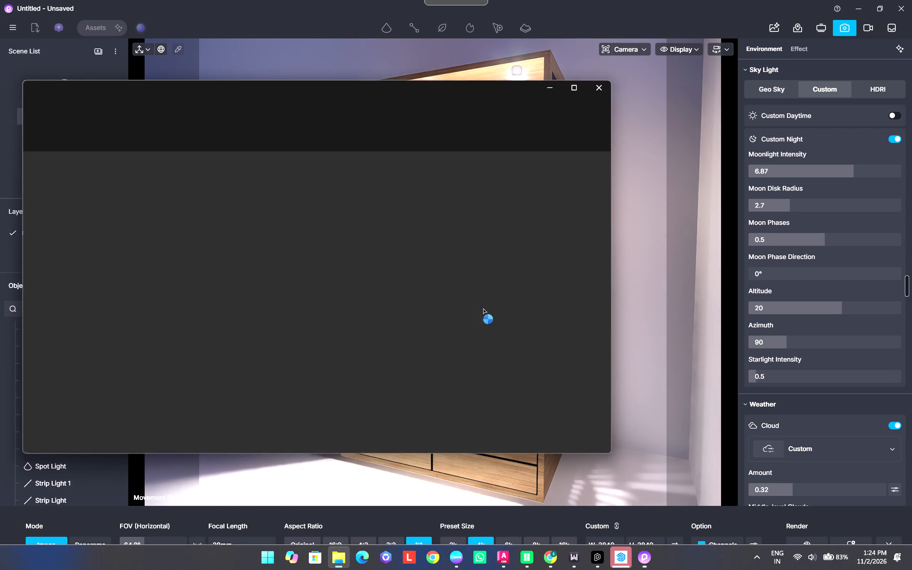
pyautogui.doubleClick(245, 248)
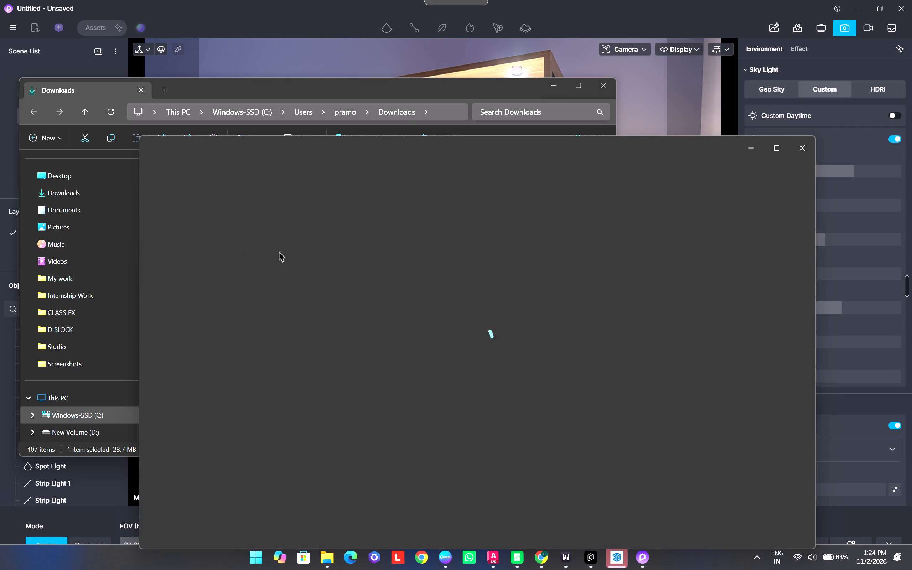
pyautogui.scroll(10, 514, 336)
pyautogui.moveTo(505, 357); pyautogui.dragTo(397, 456, button='middle')
pyautogui.middleClick(397, 456)
pyautogui.scroll(-5, 397, 449)
pyautogui.moveTo(494, 360); pyautogui.dragTo(390, 368, button='middle')
pyautogui.middleClick(390, 368)
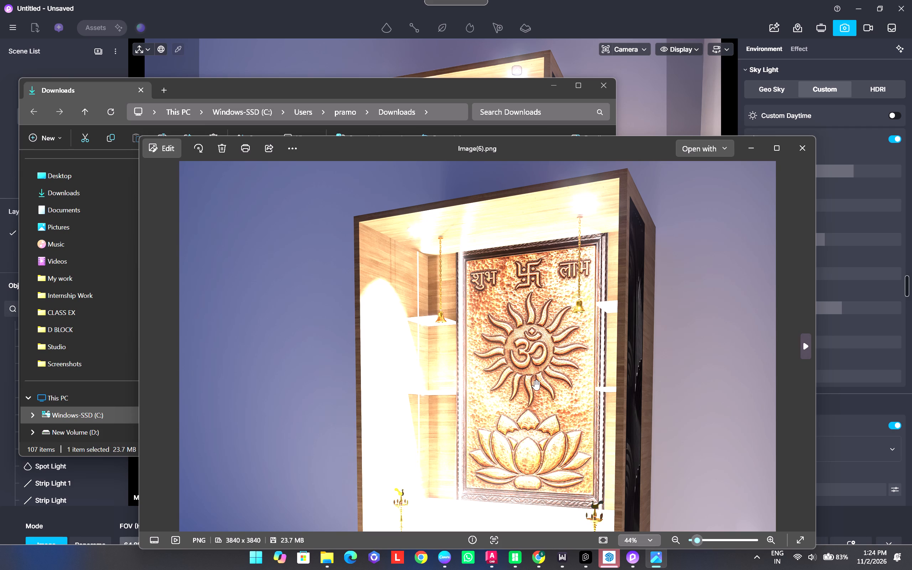
pyautogui.scroll(11, 639, 396)
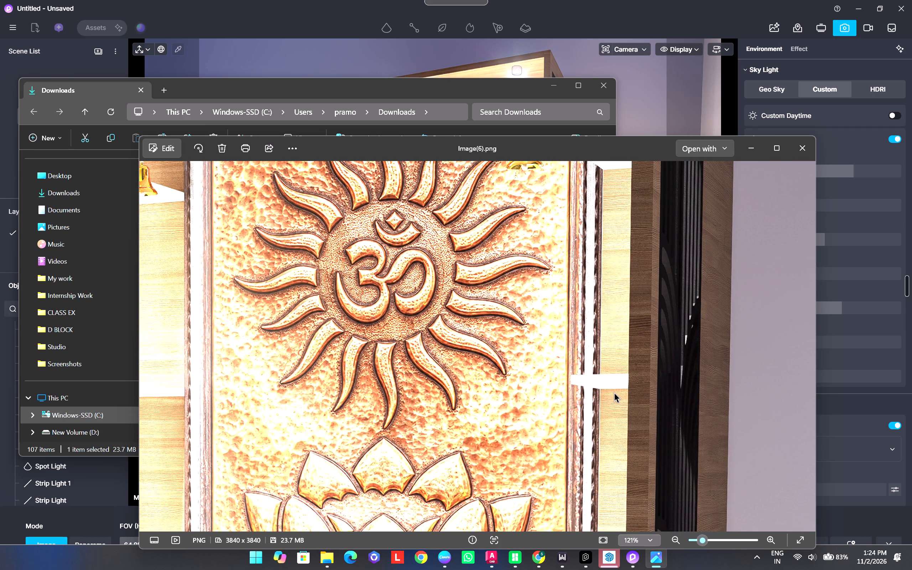
pyautogui.scroll(-10, 614, 393)
pyautogui.scroll(8, 411, 350)
pyautogui.scroll(-9, 417, 356)
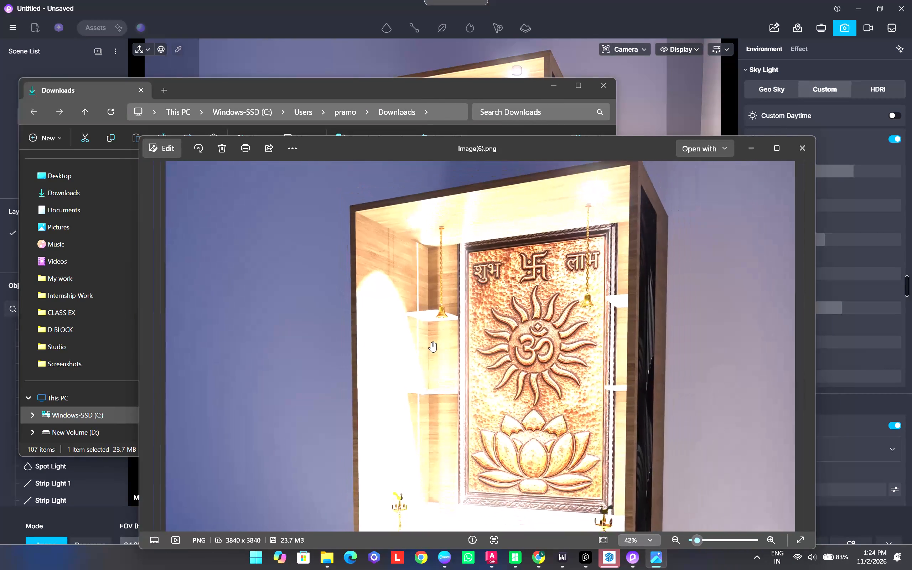
pyautogui.scroll(3, 437, 383)
pyautogui.scroll(-2, 437, 383)
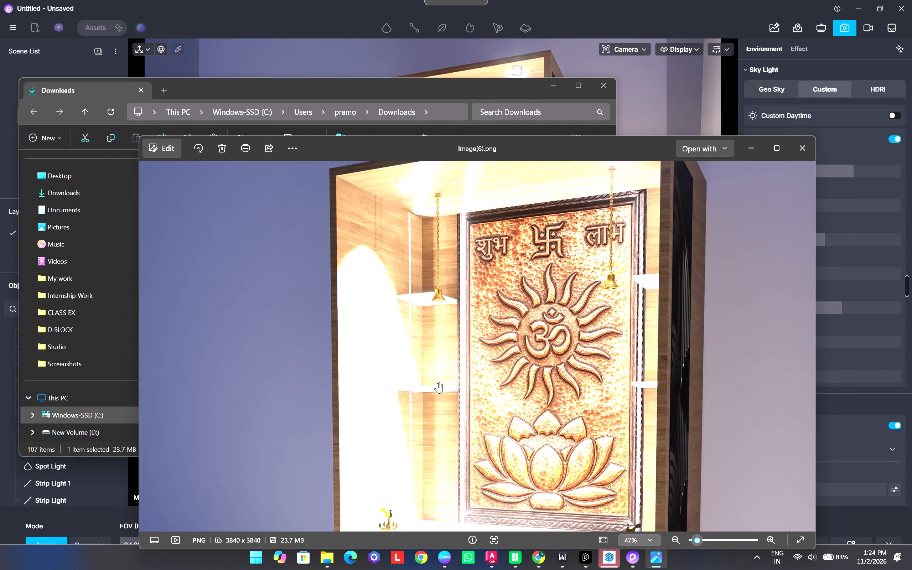
pyautogui.scroll(-4, 437, 383)
pyautogui.moveTo(483, 413); pyautogui.dragTo(483, 372, button='middle')
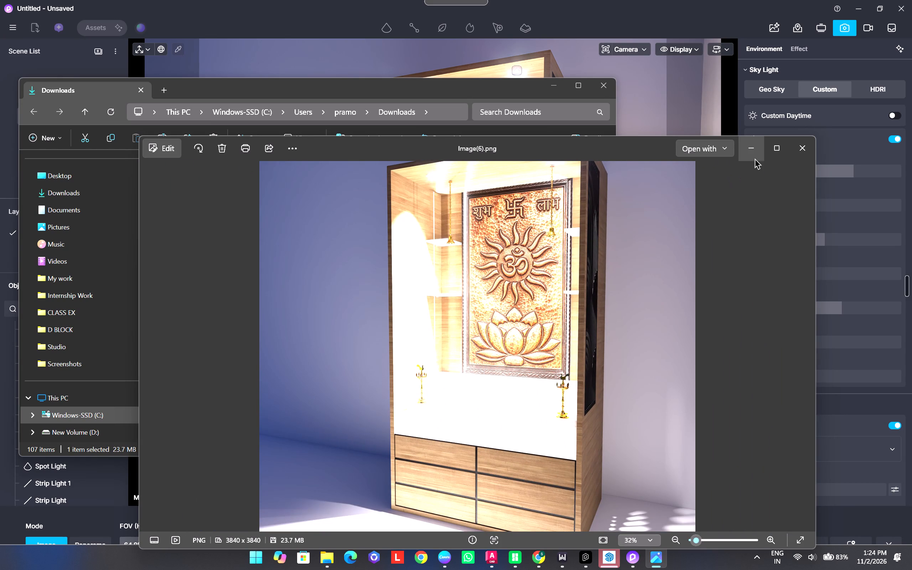
pyautogui.click(747, 151)
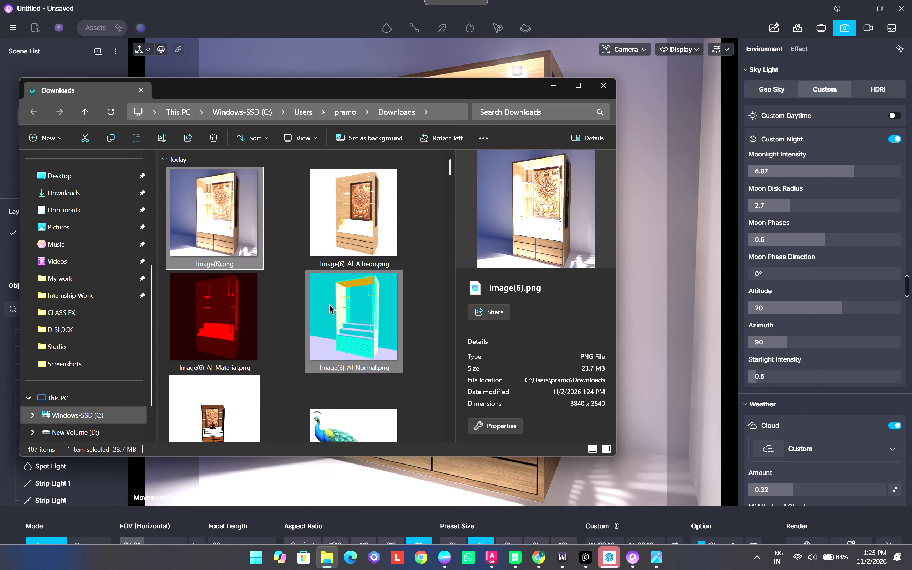
# Delete the Image(6) AI_Normal, AI_Material and AI_Albedo channel files from Downloads, and return to D5 Render with the completed render dismissed.
pyautogui.click(329, 304)
pyautogui.press('Delete')
pyautogui.click(241, 305)
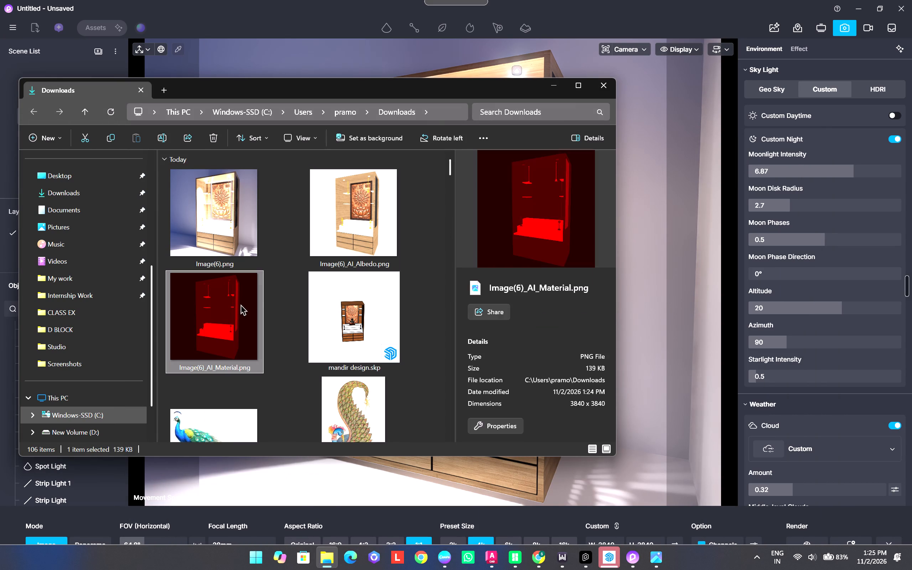
pyautogui.press('Delete')
pyautogui.click(332, 243)
pyautogui.press('Delete')
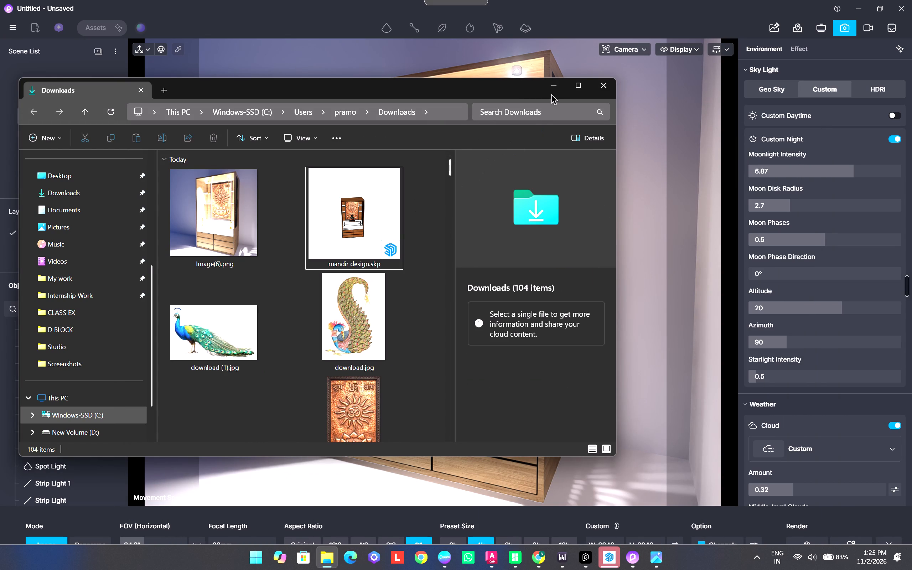
pyautogui.click(555, 90)
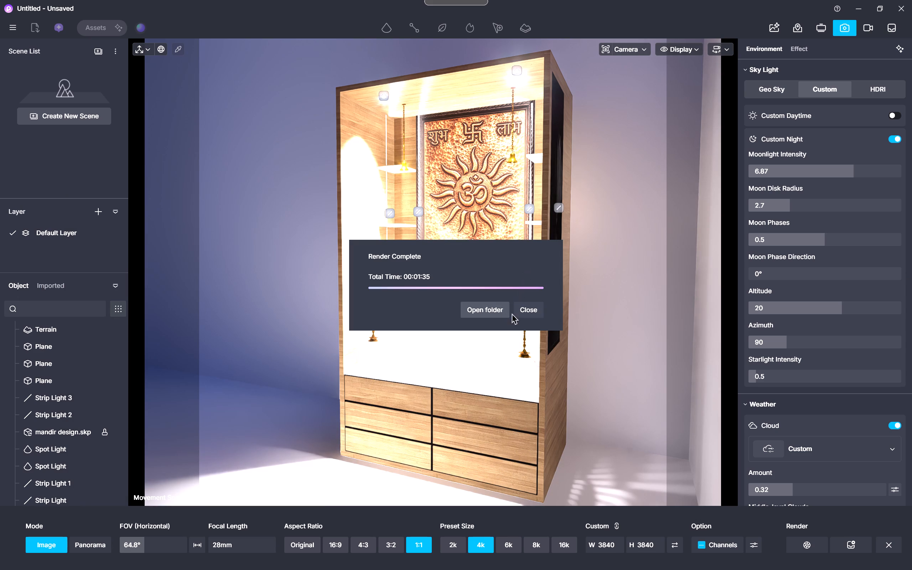
pyautogui.click(520, 311)
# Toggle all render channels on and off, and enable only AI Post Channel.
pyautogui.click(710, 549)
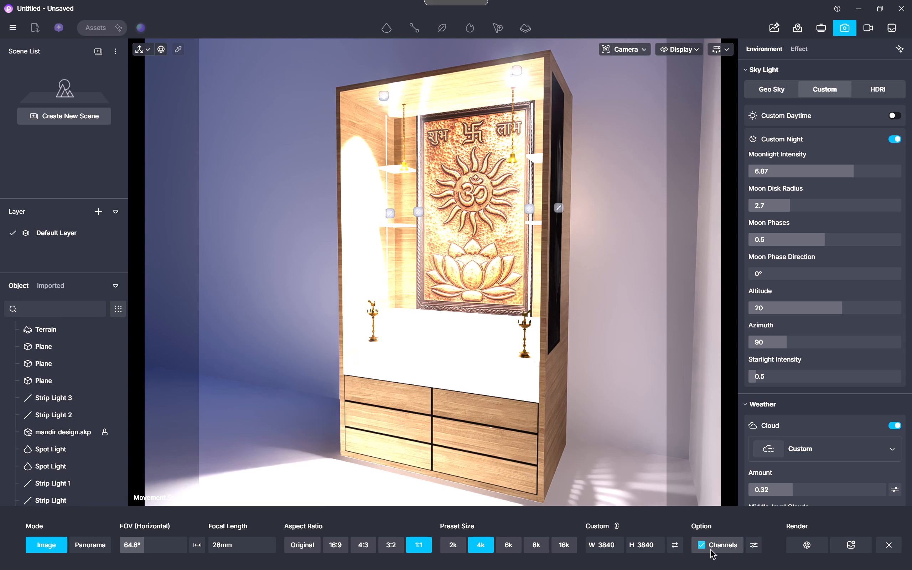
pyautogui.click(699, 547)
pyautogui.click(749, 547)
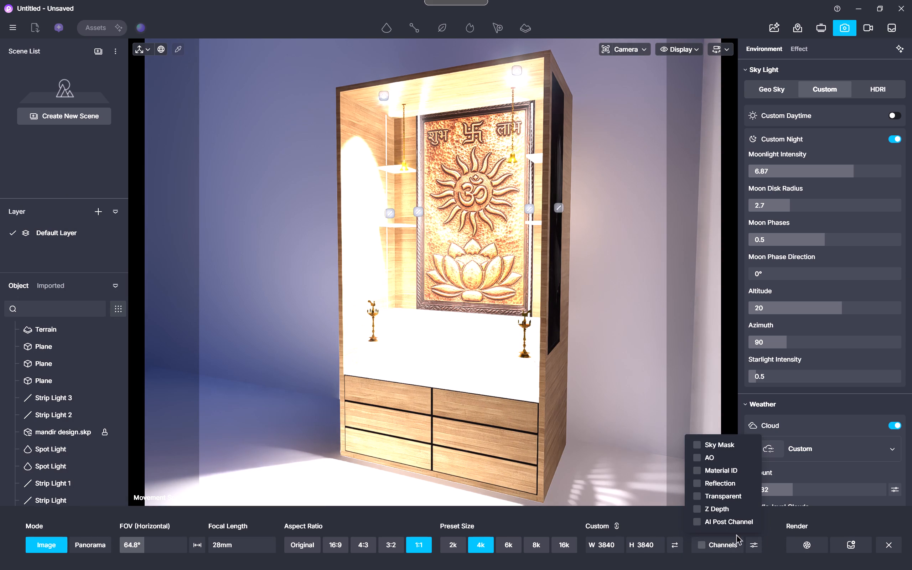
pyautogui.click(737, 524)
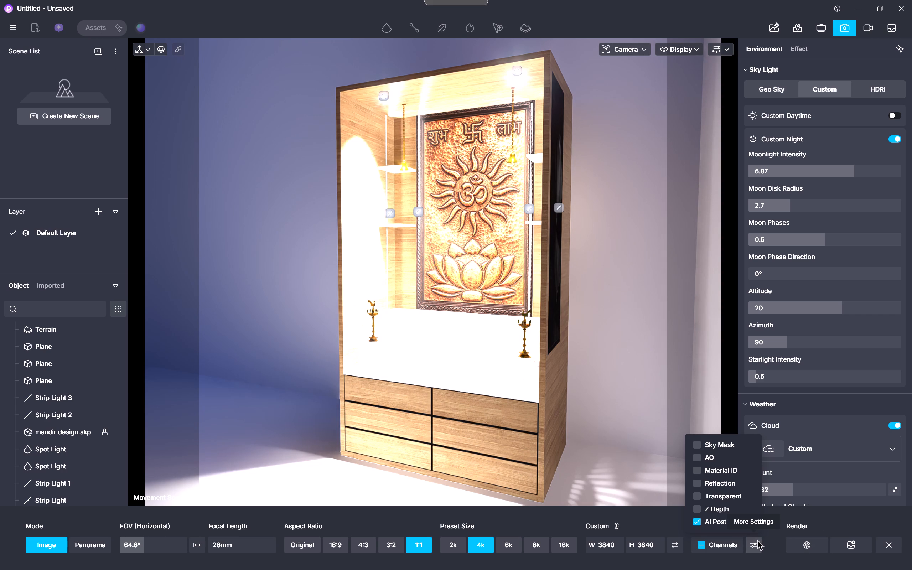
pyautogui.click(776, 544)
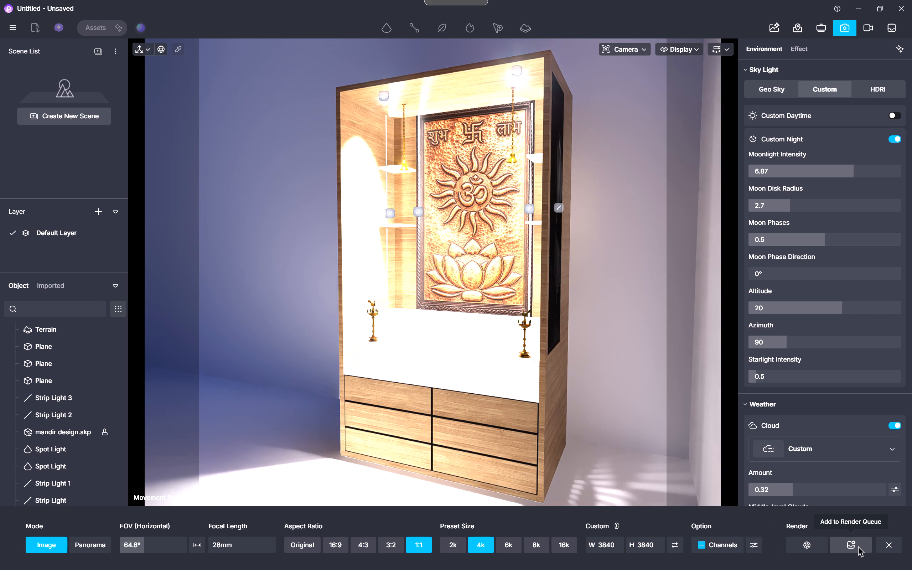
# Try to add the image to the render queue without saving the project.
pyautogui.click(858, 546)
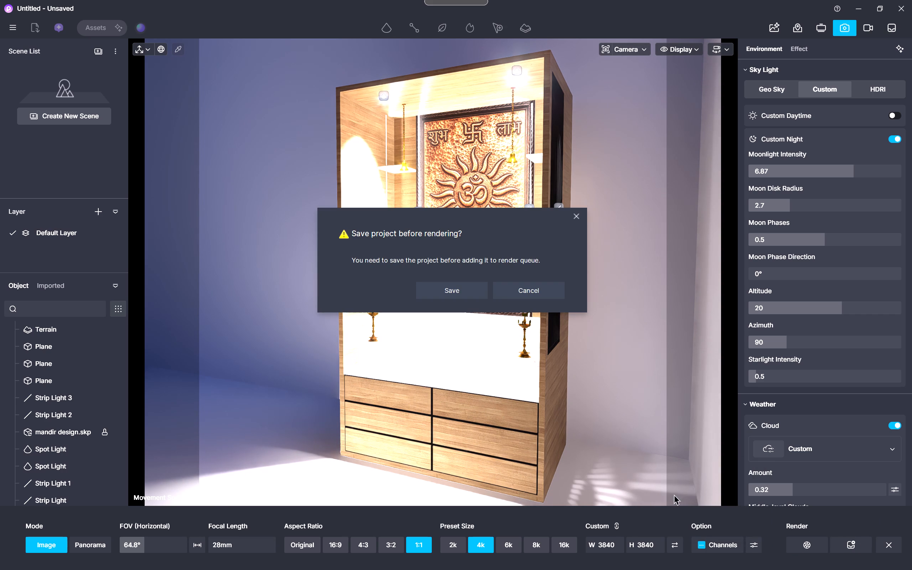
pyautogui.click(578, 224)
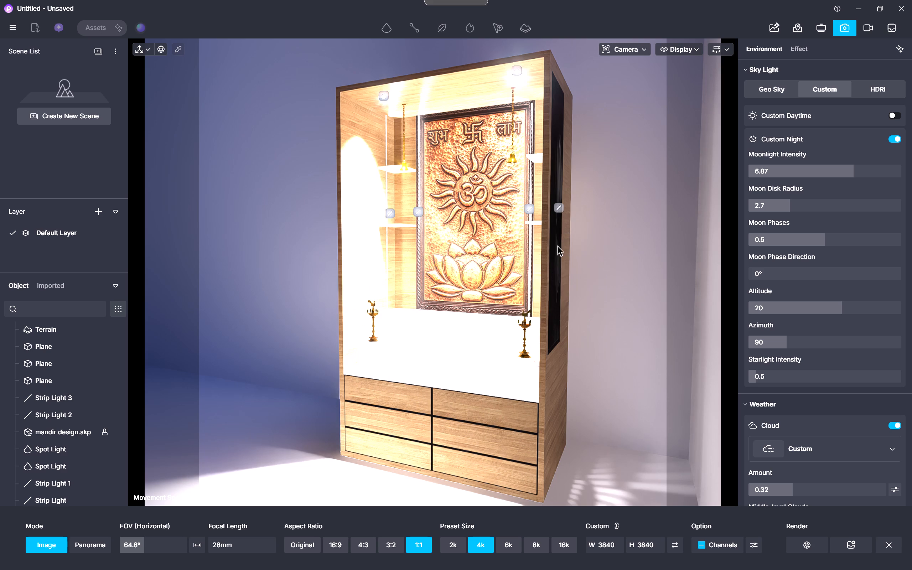
# Reframe the camera to a near-frontal view of the mandir, with the Om panel, both lamps and all the drawers in frame.
pyautogui.moveTo(593, 360); pyautogui.dragTo(626, 362)
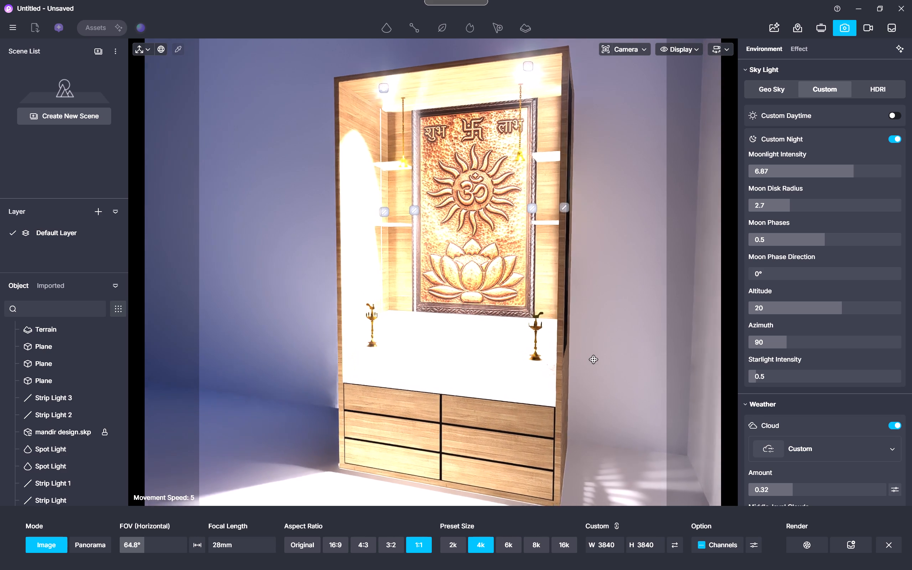
pyautogui.moveTo(626, 362); pyautogui.dragTo(682, 354)
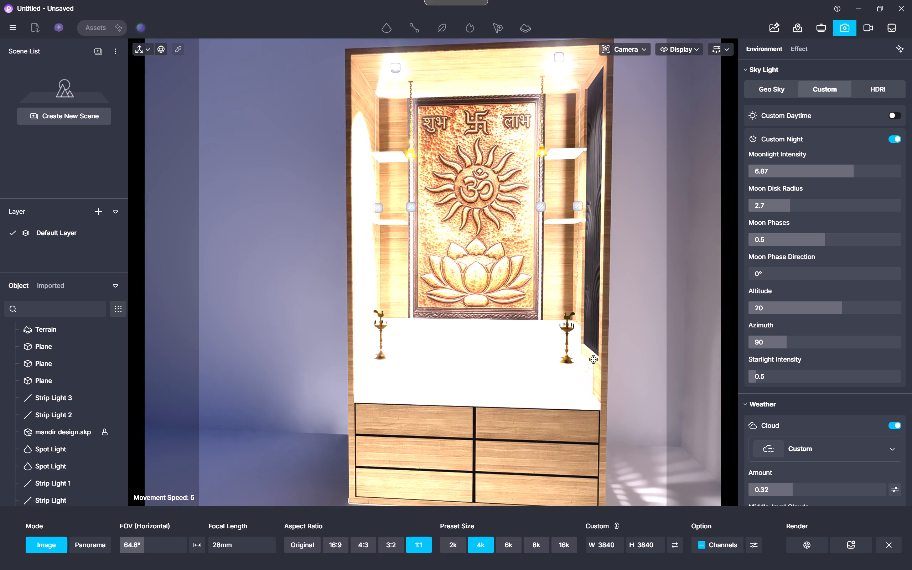
pyautogui.moveTo(682, 354); pyautogui.dragTo(699, 361)
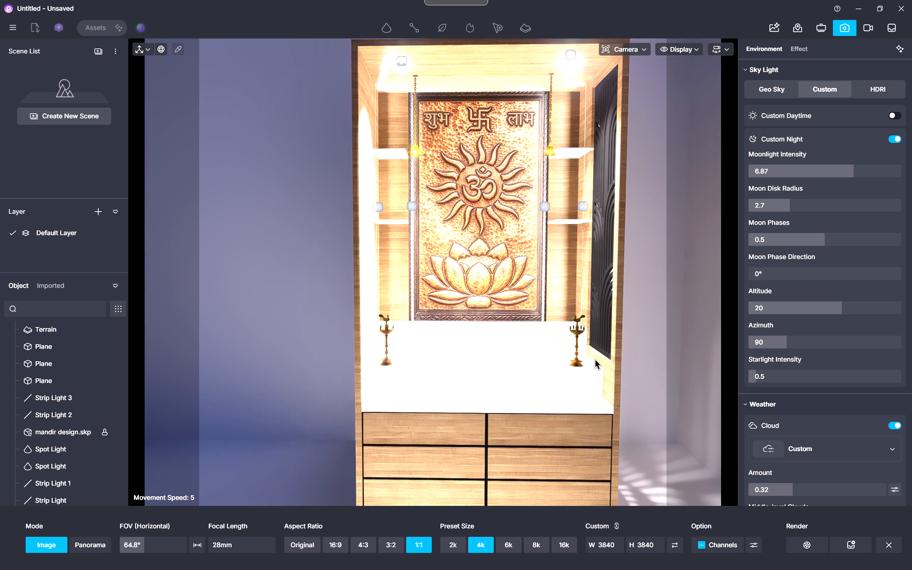
pyautogui.scroll(-1, 589, 359)
pyautogui.press('d')
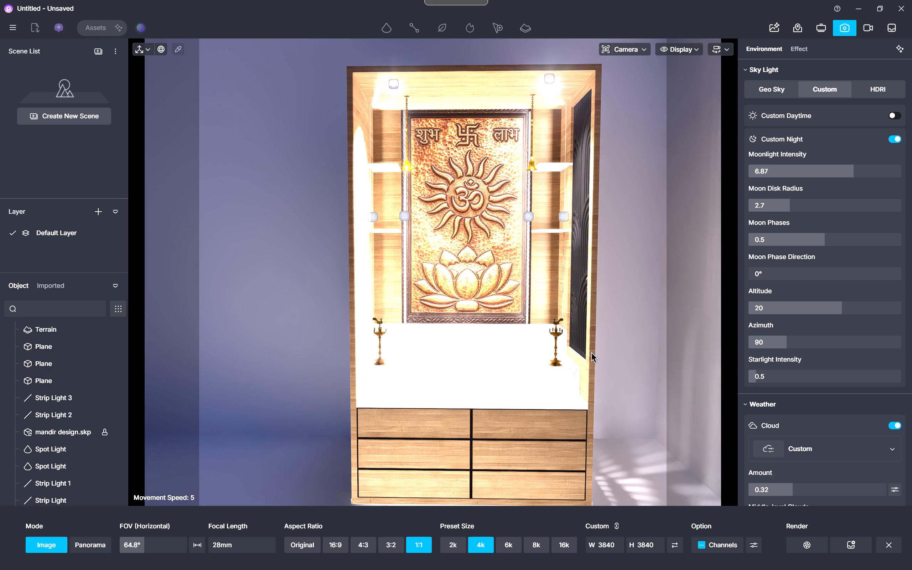
pyautogui.scroll(-1, 591, 352)
pyautogui.scroll(2, 591, 352)
pyautogui.scroll(-1, 592, 353)
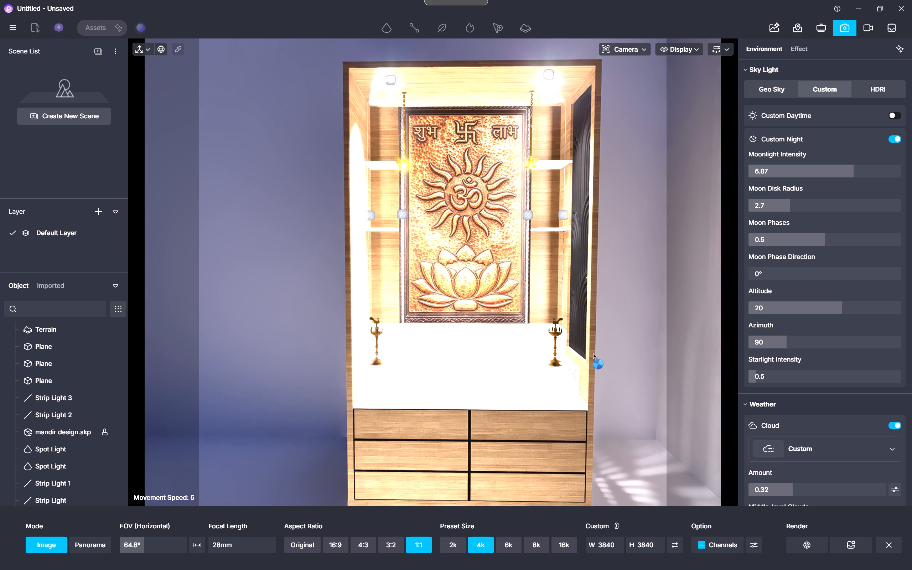
pyautogui.moveTo(622, 355); pyautogui.dragTo(625, 356)
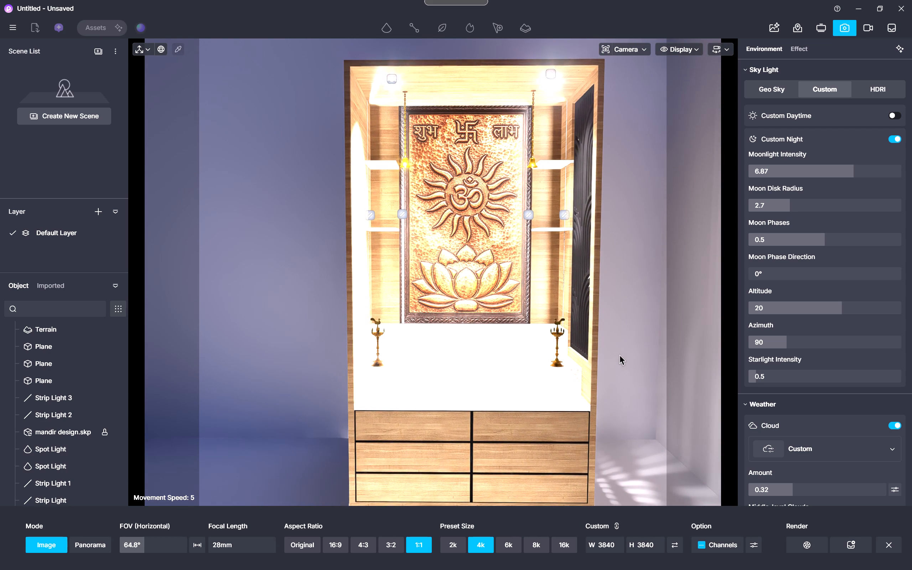
pyautogui.click(620, 355)
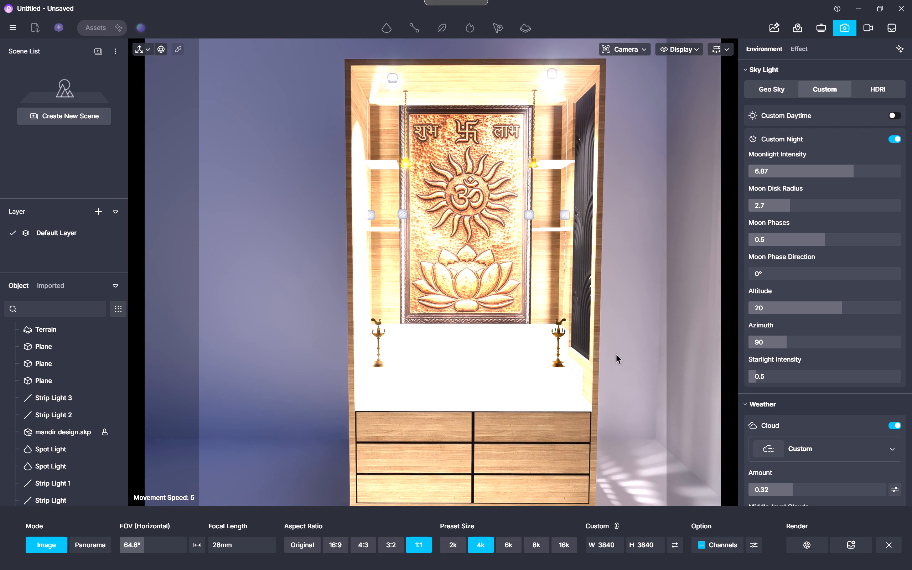
pyautogui.press('s')
pyautogui.press('w')
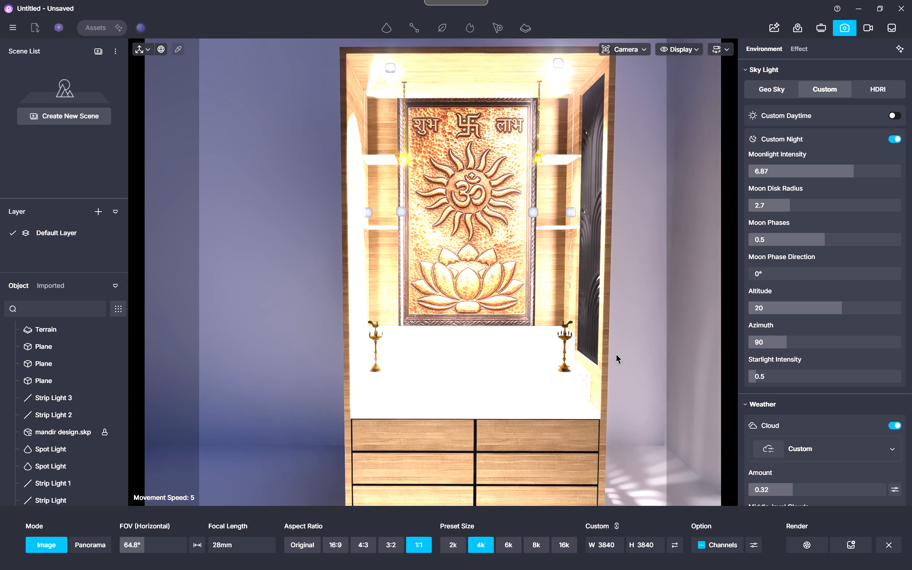
pyautogui.press('q')
pyautogui.press('e')
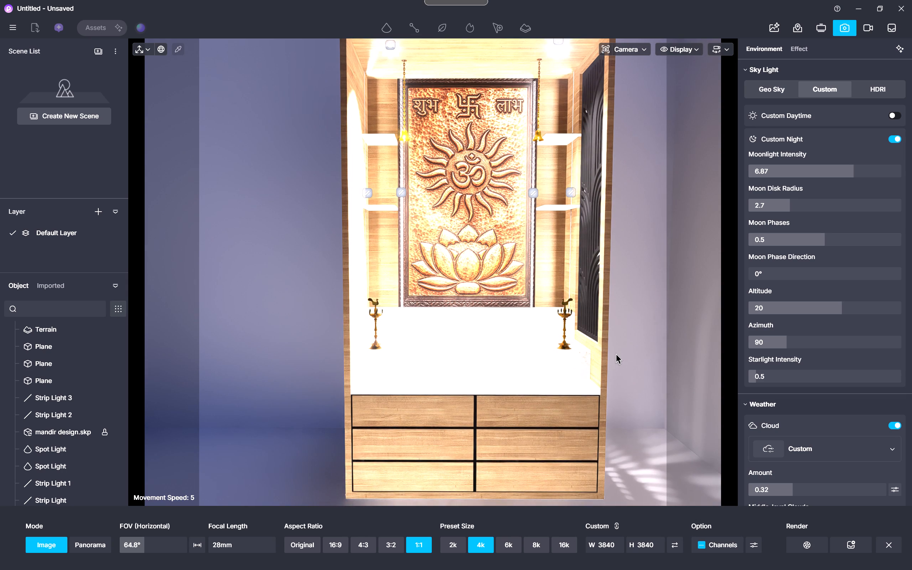
pyautogui.scroll(-1, 616, 354)
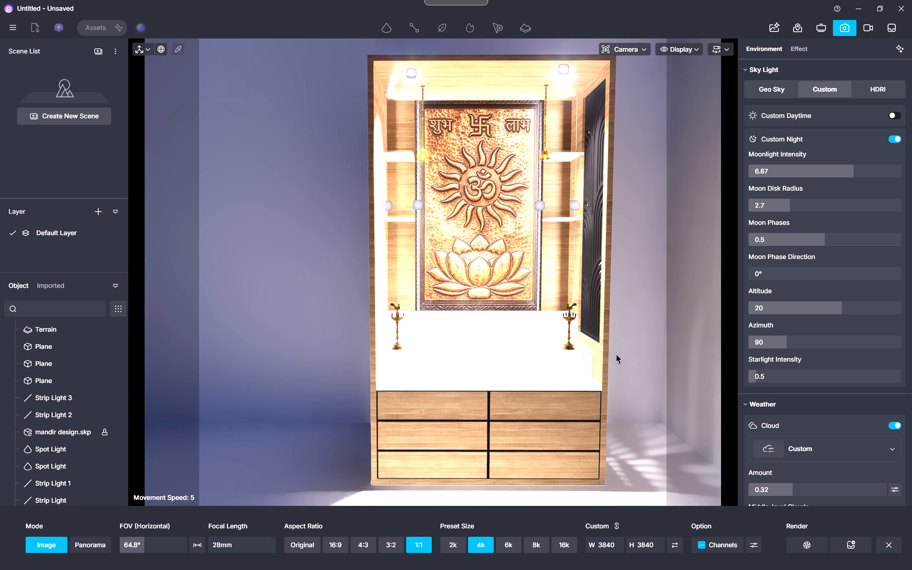
pyautogui.scroll(1, 616, 354)
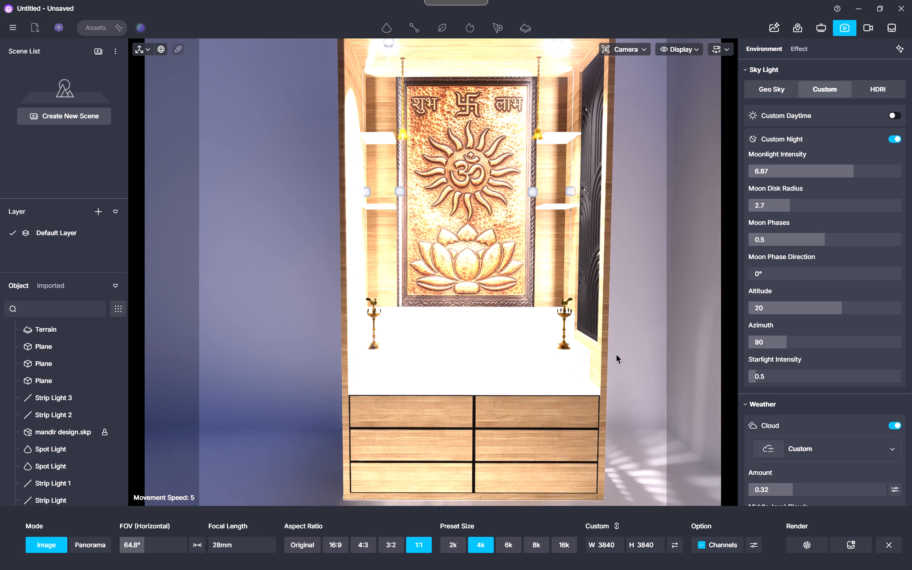
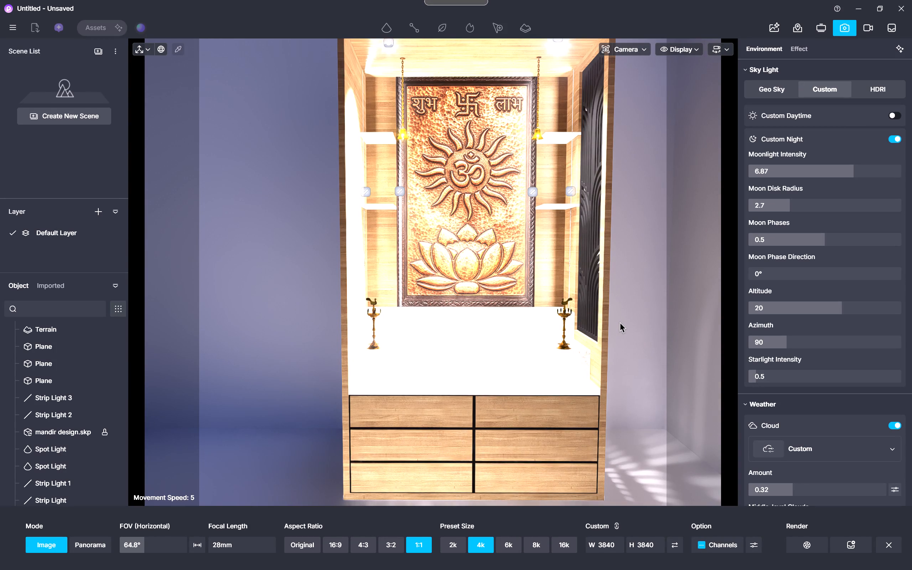
# Fine-tune the near-frontal camera framing so the mandir is centred from its ceiling down to the lowest drawers.
pyautogui.moveTo(620, 322); pyautogui.dragTo(619, 332, button='middle')
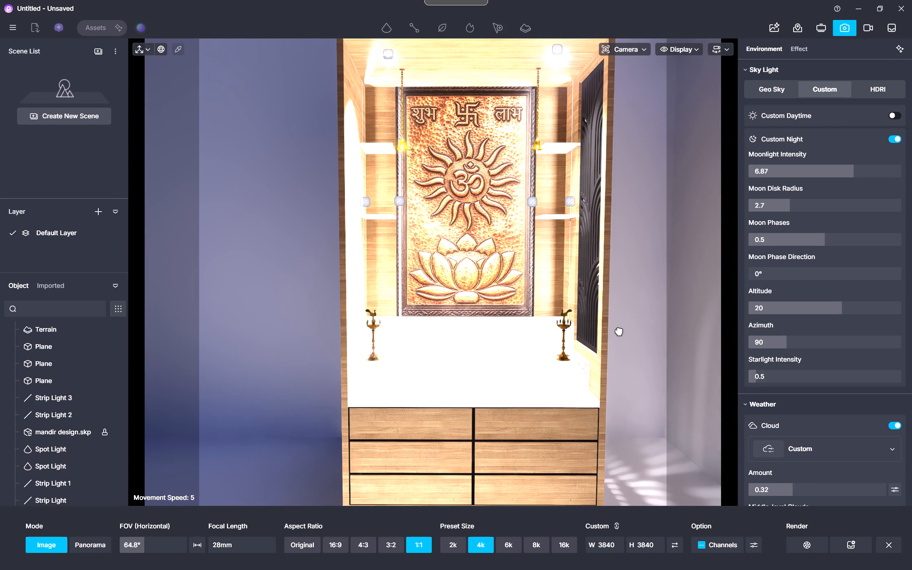
pyautogui.moveTo(619, 332); pyautogui.dragTo(618, 331, button='middle')
pyautogui.scroll(-1, 618, 331)
pyautogui.moveTo(618, 327); pyautogui.dragTo(617, 320, button='middle')
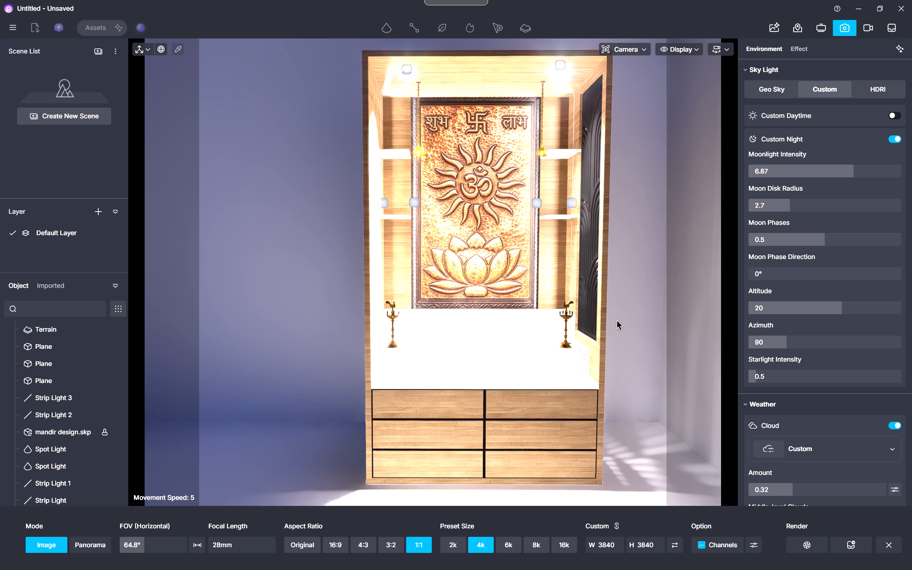
pyautogui.press('w')
pyautogui.moveTo(617, 320); pyautogui.dragTo(616, 322, button='middle')
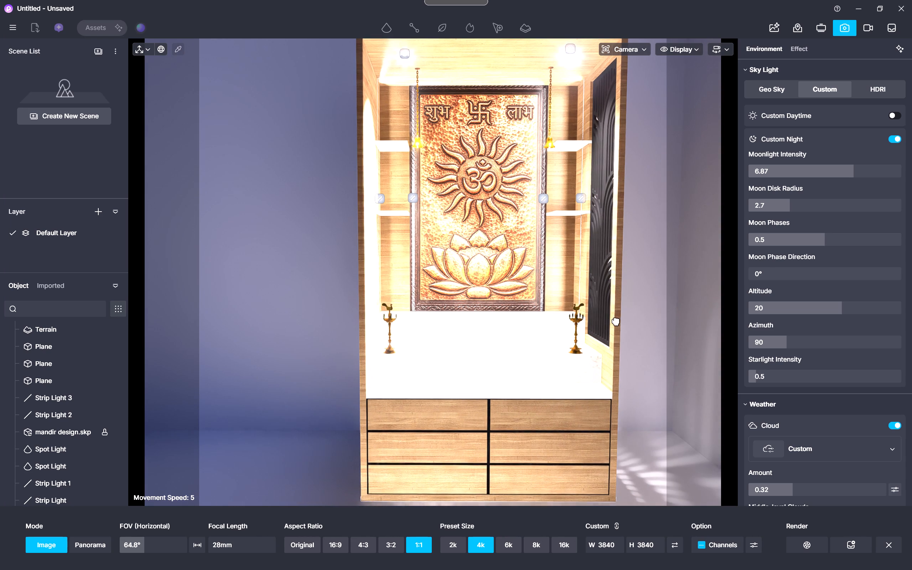
pyautogui.moveTo(616, 322); pyautogui.dragTo(606, 326, button='middle')
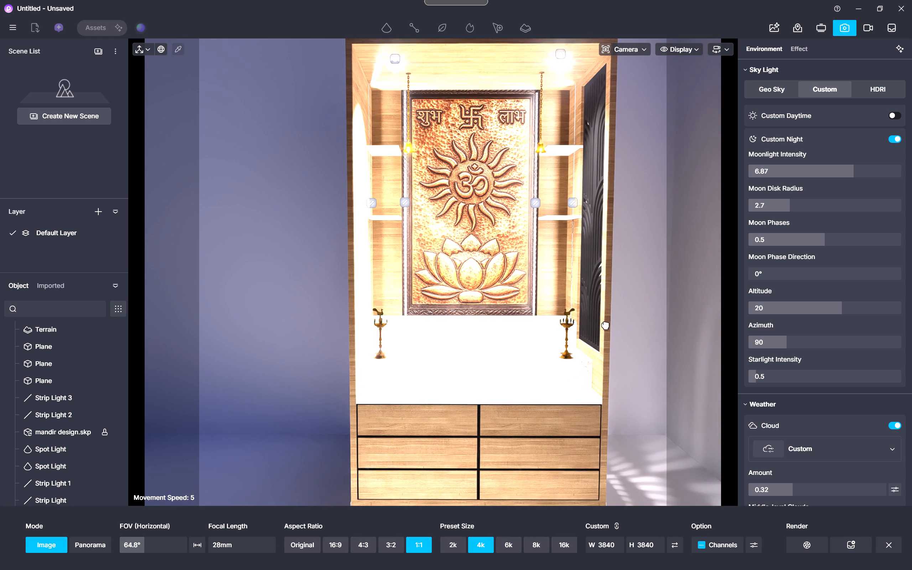
pyautogui.moveTo(606, 326); pyautogui.dragTo(589, 325, button='middle')
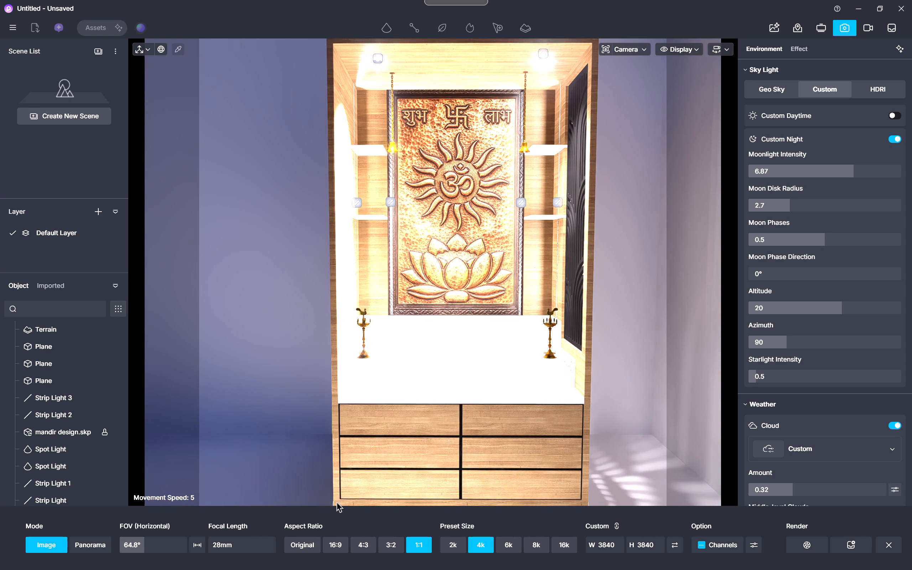
# Render the square image at the 2k preset, save it as Image(7).png in Downloads, and dismiss the completed render.
pyautogui.click(452, 546)
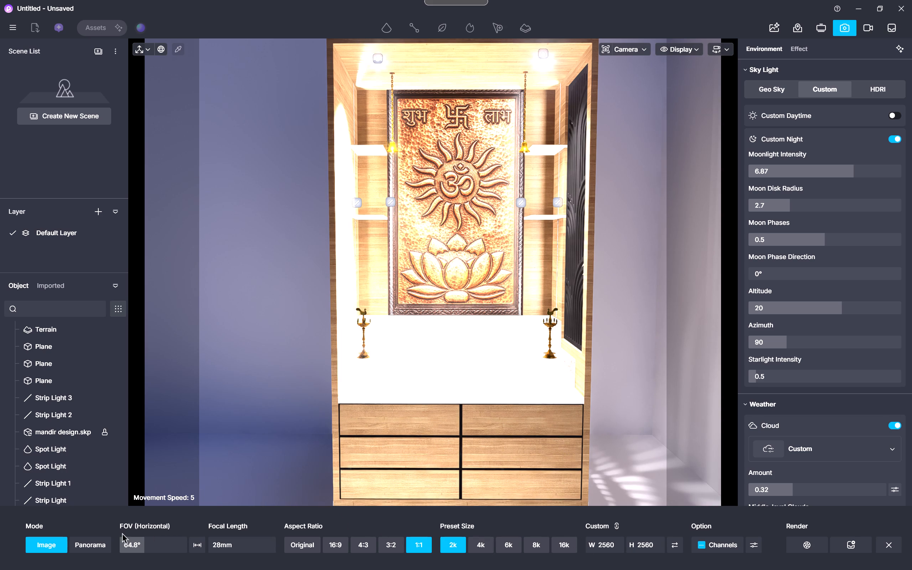
pyautogui.click(819, 546)
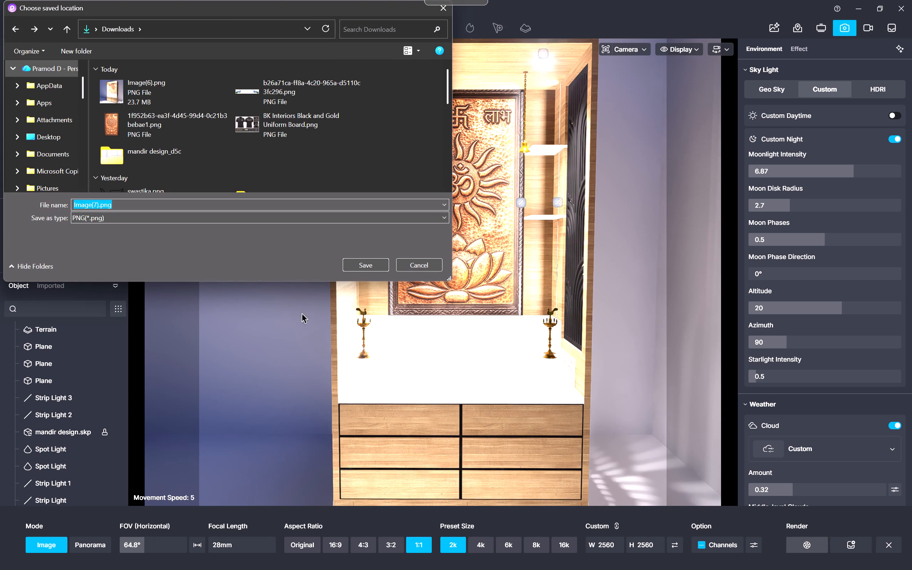
pyautogui.click(369, 265)
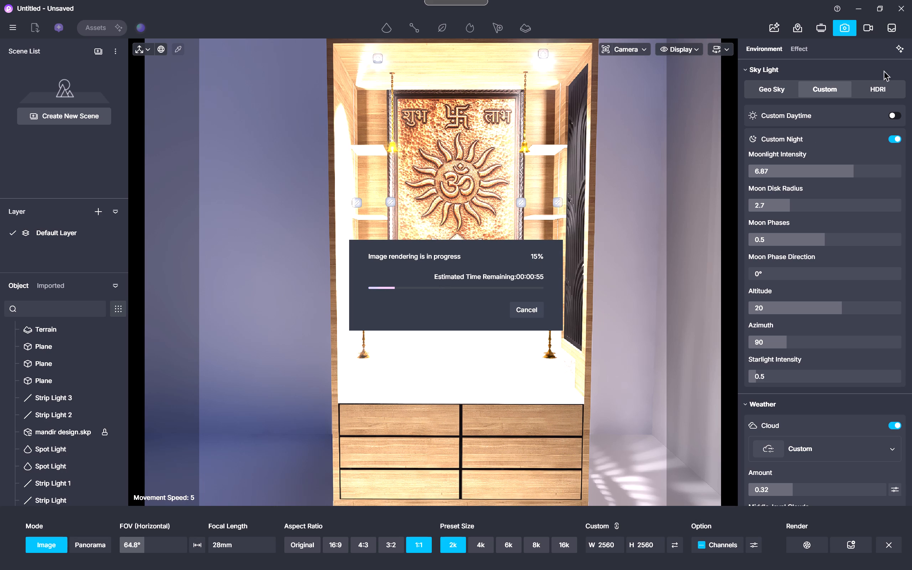
pyautogui.click(873, 89)
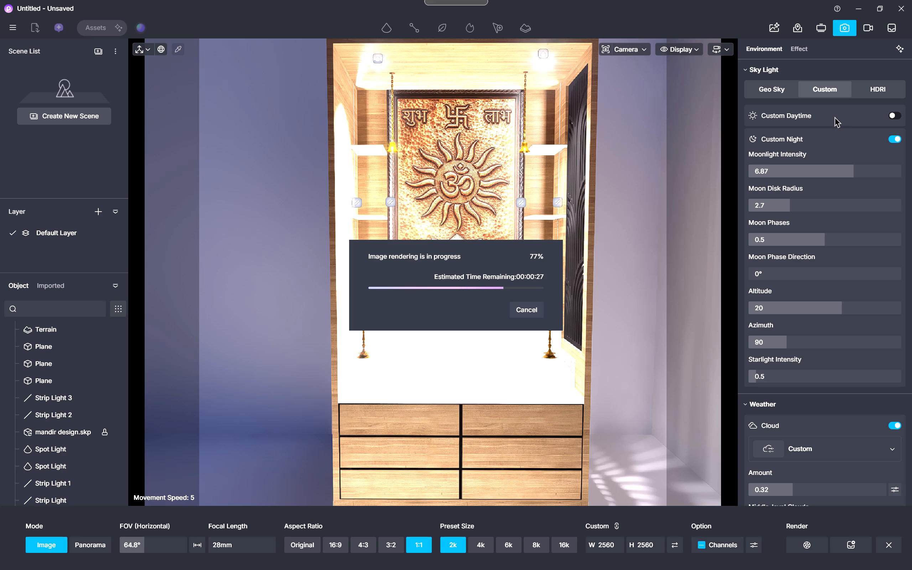
pyautogui.click(831, 114)
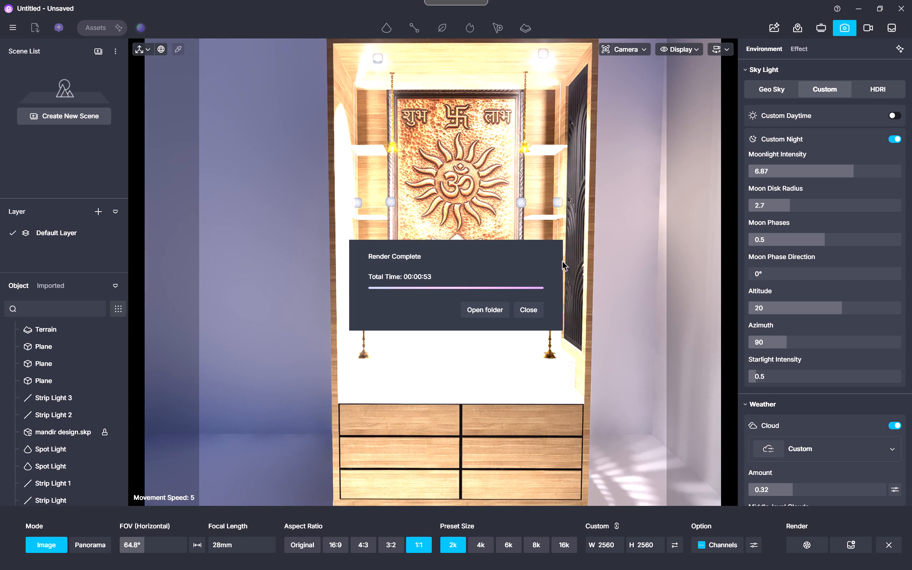
pyautogui.click(523, 311)
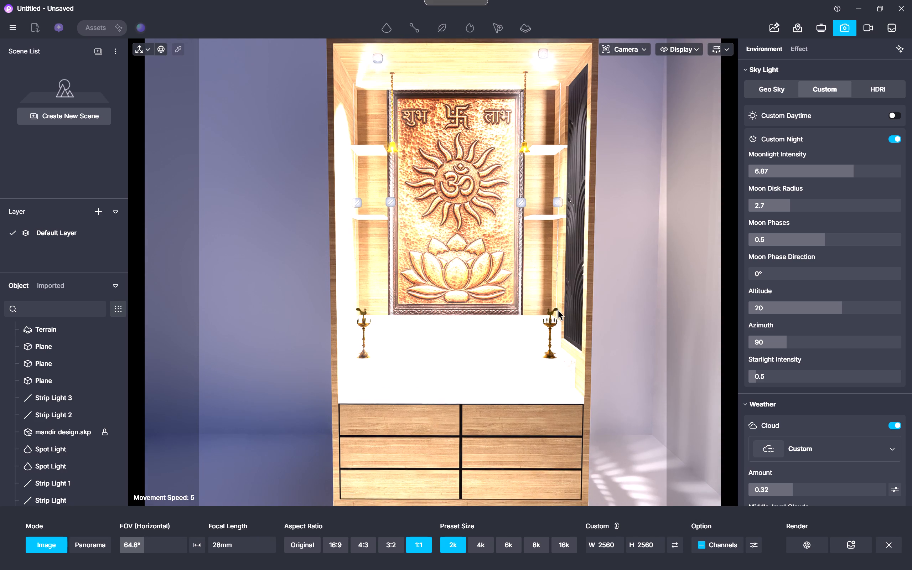
# Switch the sky light to HDRI and browse the default HDRI presets, keeping Early Morning.
pyautogui.moveTo(558, 310); pyautogui.dragTo(622, 306)
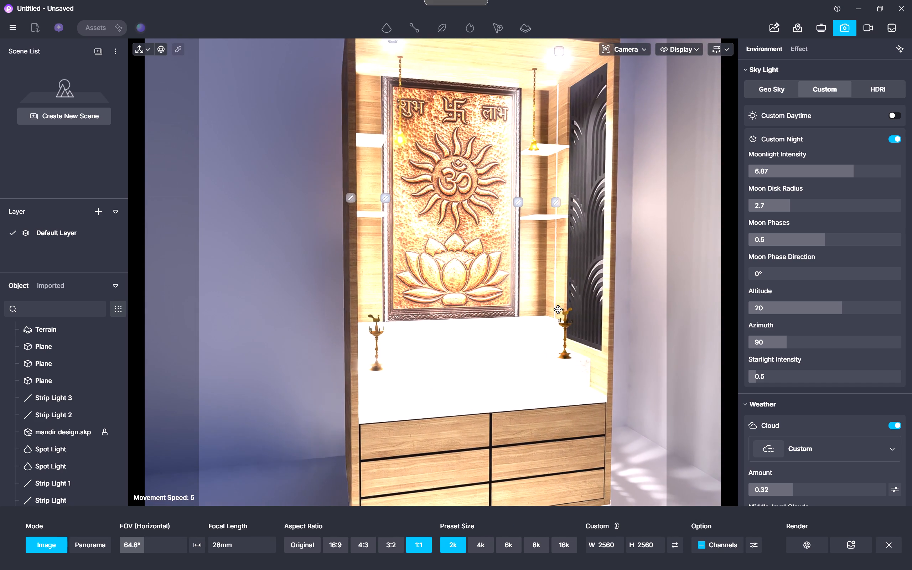
pyautogui.moveTo(622, 306); pyautogui.dragTo(632, 306)
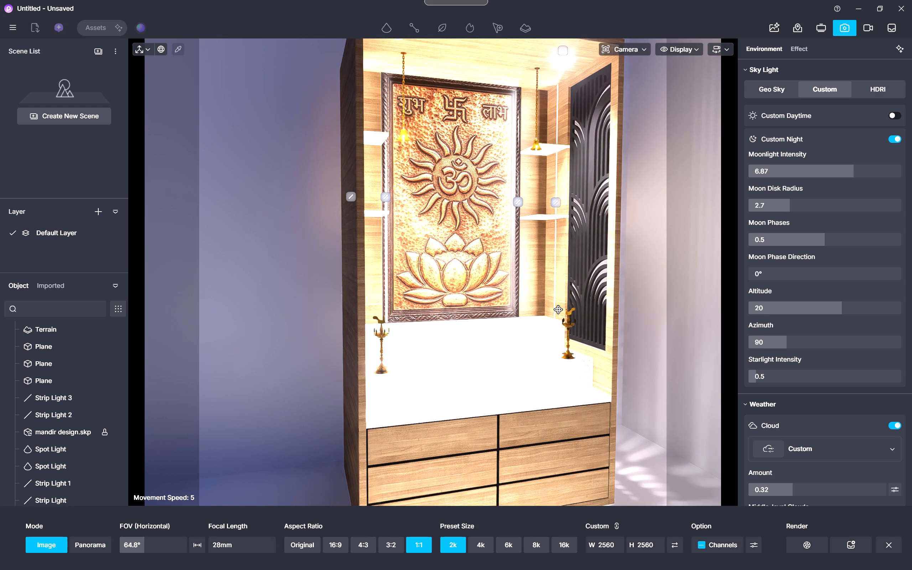
pyautogui.moveTo(632, 306); pyautogui.dragTo(436, 315)
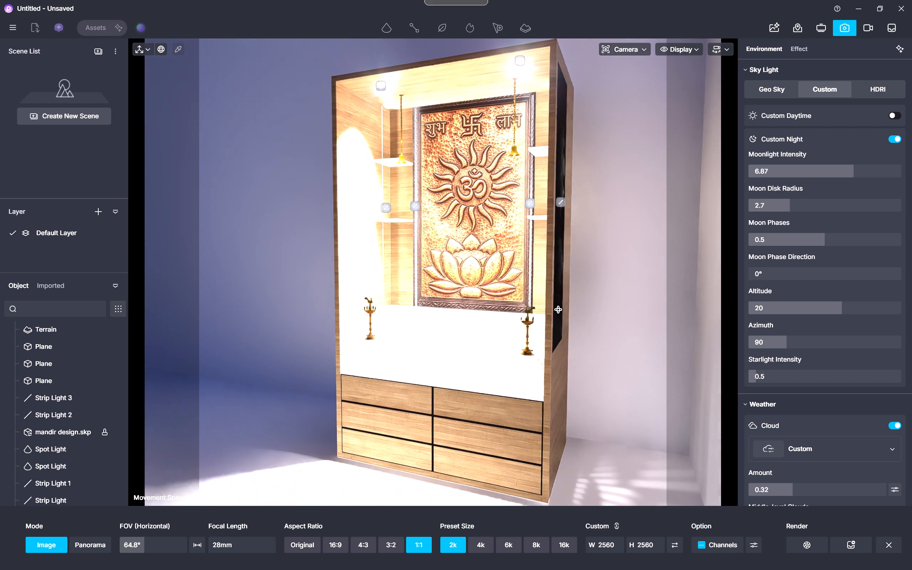
pyautogui.moveTo(436, 315); pyautogui.dragTo(528, 323)
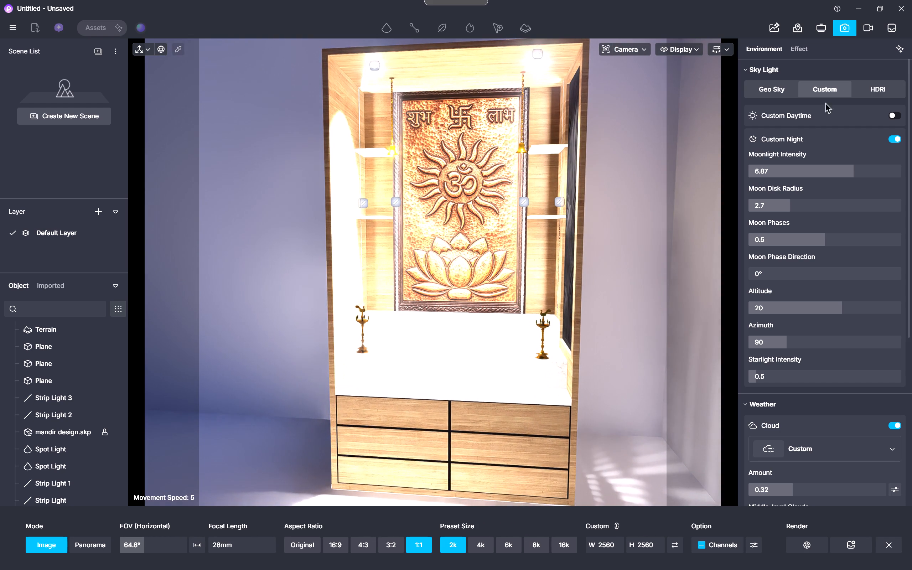
pyautogui.click(883, 93)
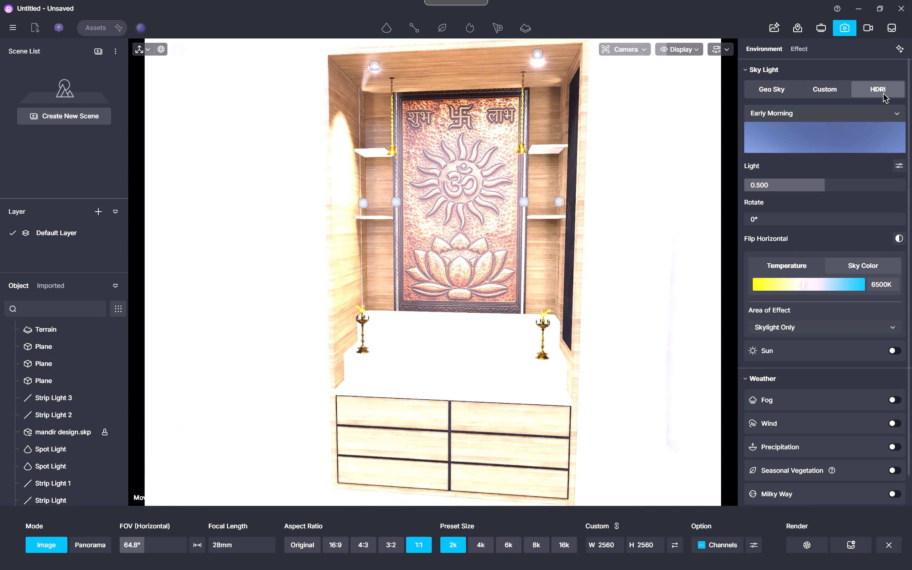
pyautogui.moveTo(605, 237); pyautogui.dragTo(695, 240)
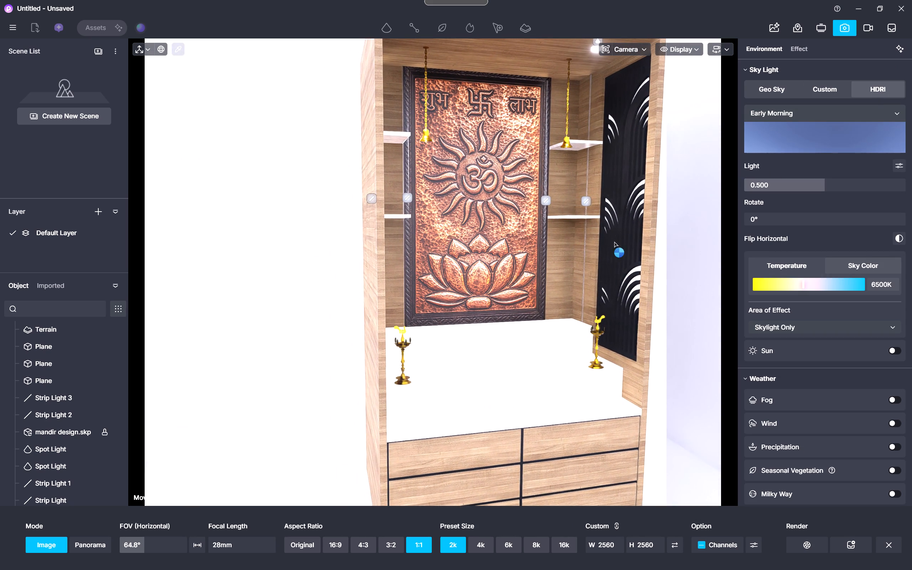
pyautogui.moveTo(616, 251); pyautogui.dragTo(590, 241)
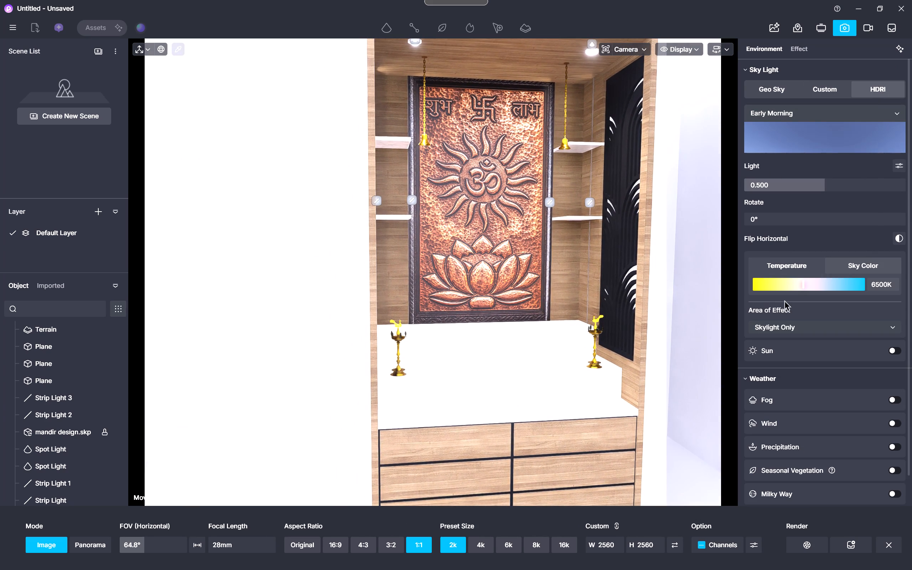
pyautogui.moveTo(819, 135); pyautogui.dragTo(784, 140)
pyautogui.scroll(-2, 787, 294)
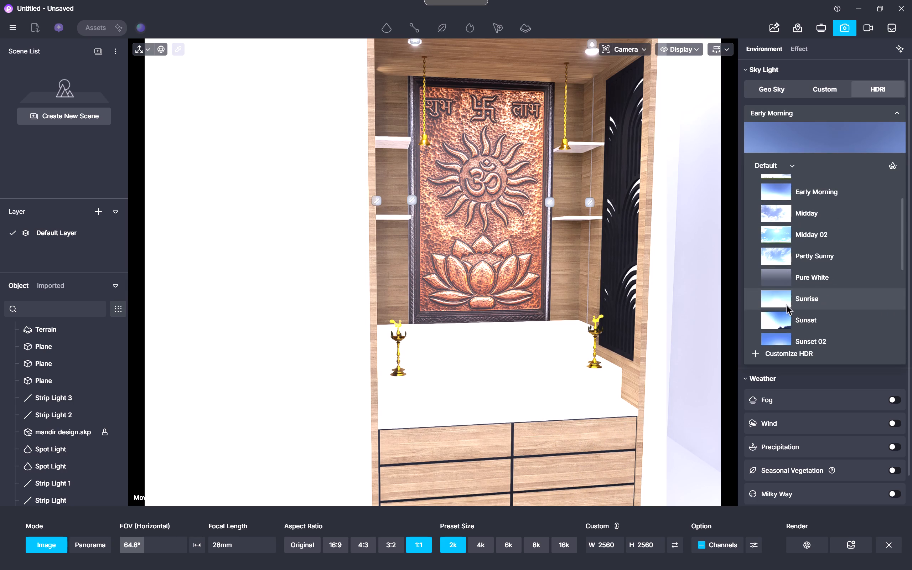
pyautogui.click(877, 138)
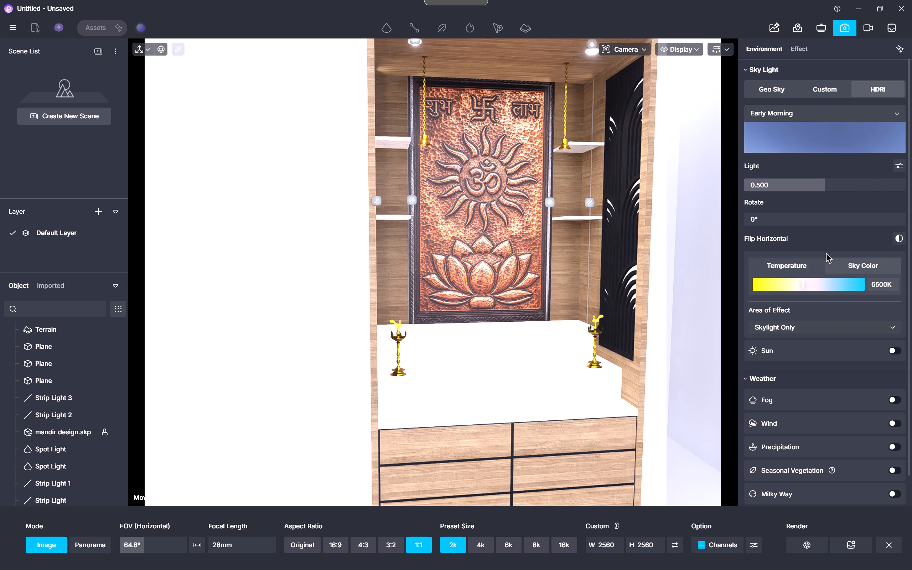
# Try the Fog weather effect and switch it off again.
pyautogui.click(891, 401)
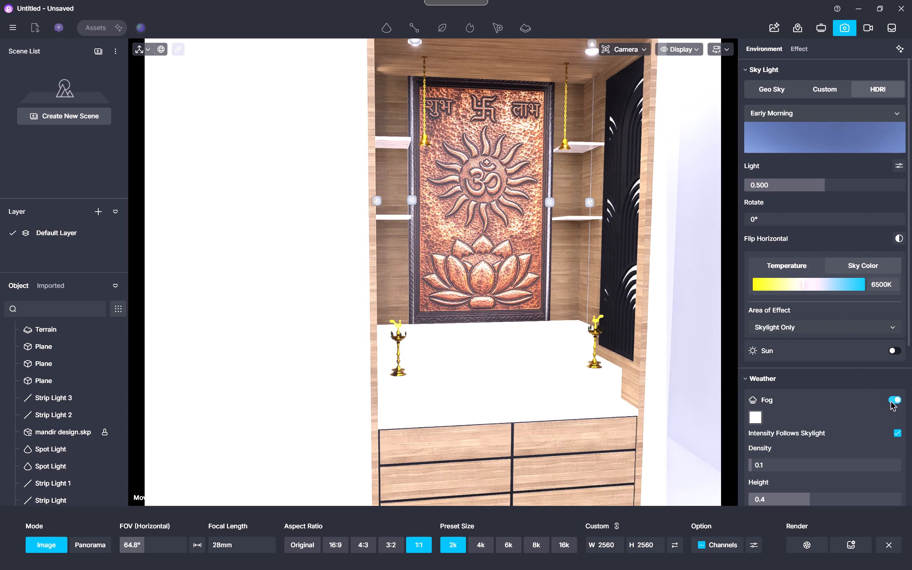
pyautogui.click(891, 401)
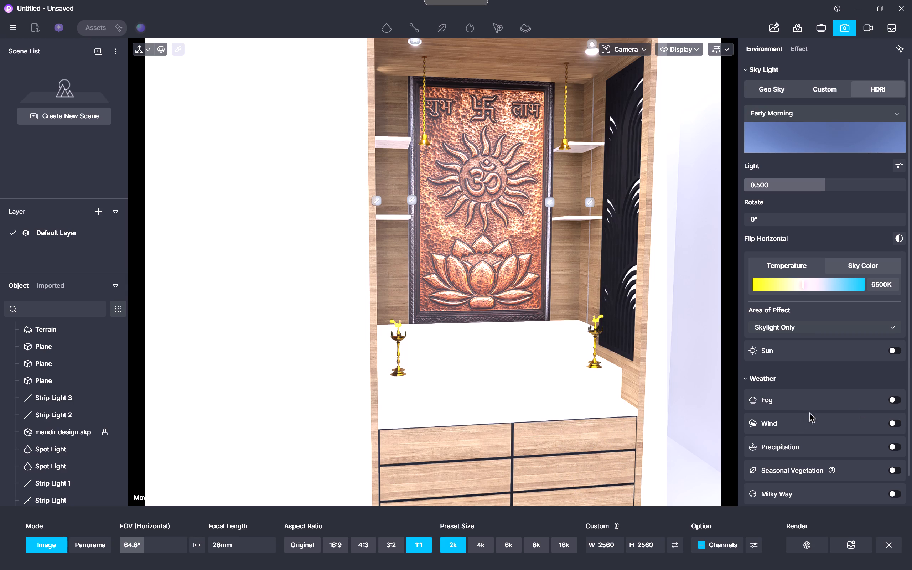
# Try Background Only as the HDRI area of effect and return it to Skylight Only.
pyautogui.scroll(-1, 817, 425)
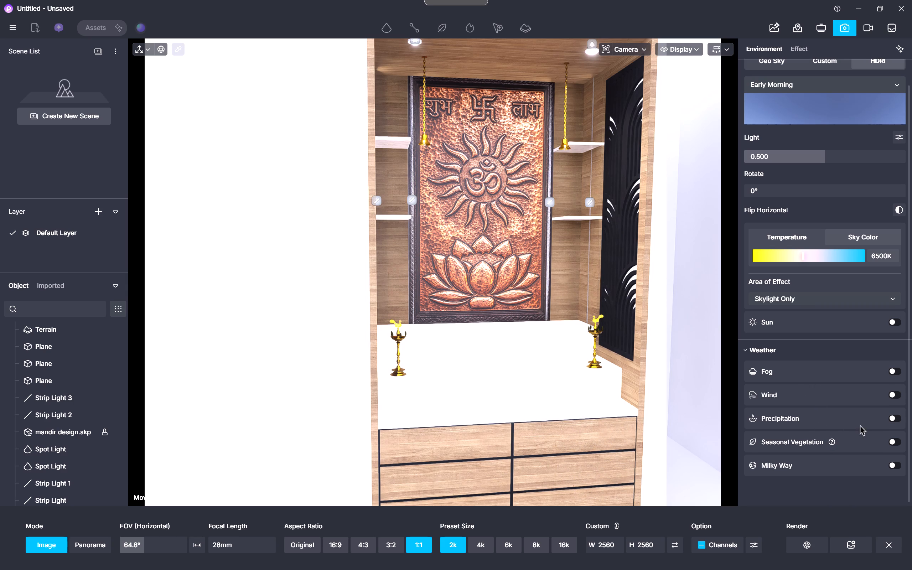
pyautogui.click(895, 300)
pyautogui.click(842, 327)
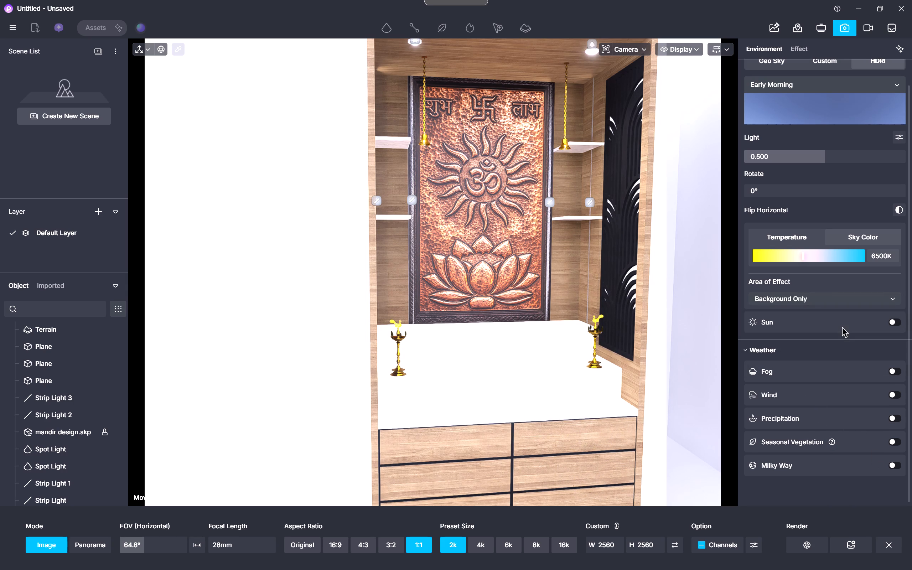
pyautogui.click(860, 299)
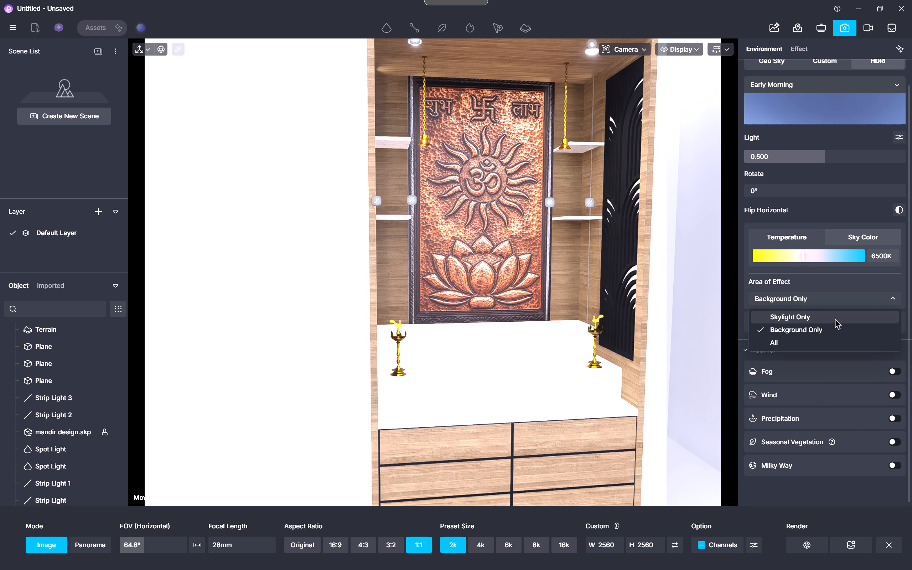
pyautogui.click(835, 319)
# Set the HDRI sky temperature to 7050K.
pyautogui.moveTo(808, 254); pyautogui.dragTo(836, 256)
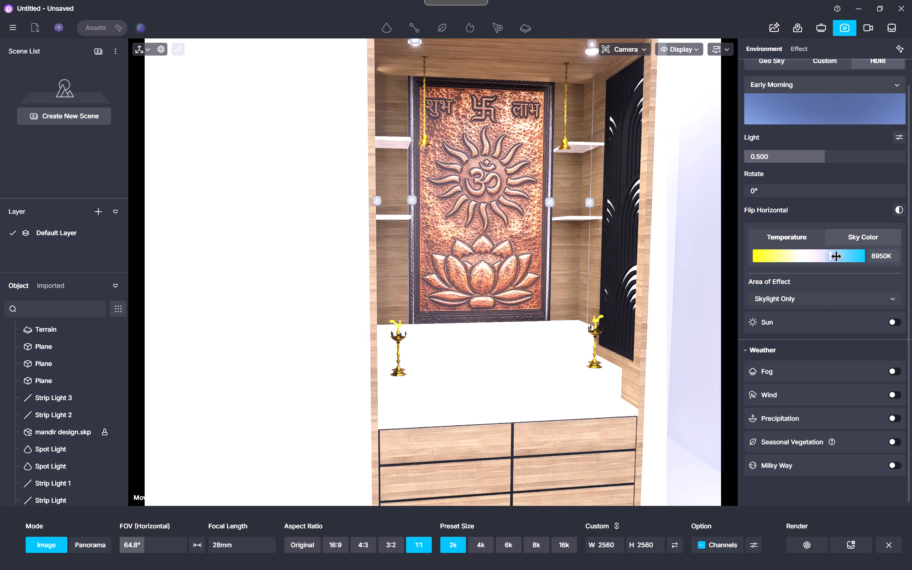
pyautogui.moveTo(836, 256); pyautogui.dragTo(809, 257)
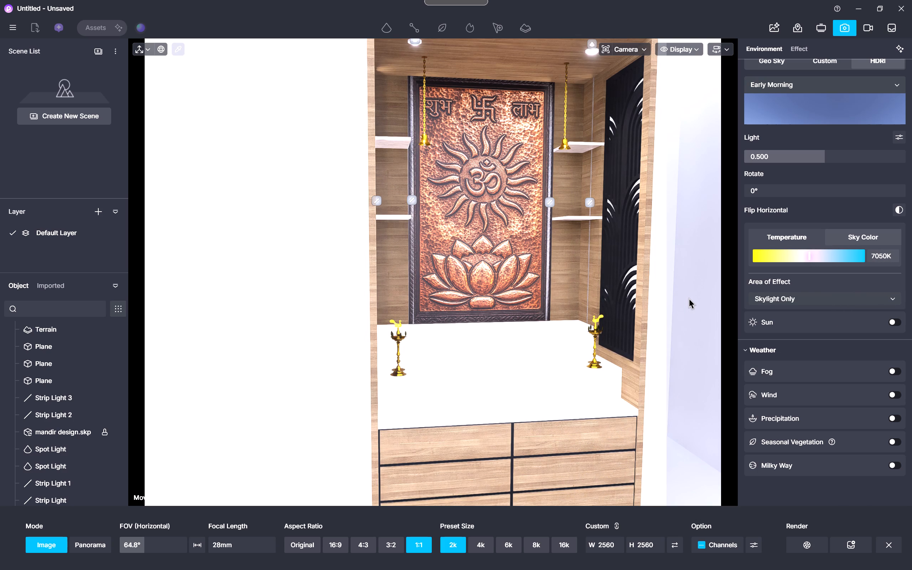
# Reframe the camera to a slightly angled view with the mandir's ceiling lights, Om panel, lamps and all drawers in frame.
pyautogui.moveTo(689, 299); pyautogui.dragTo(647, 320, button='middle')
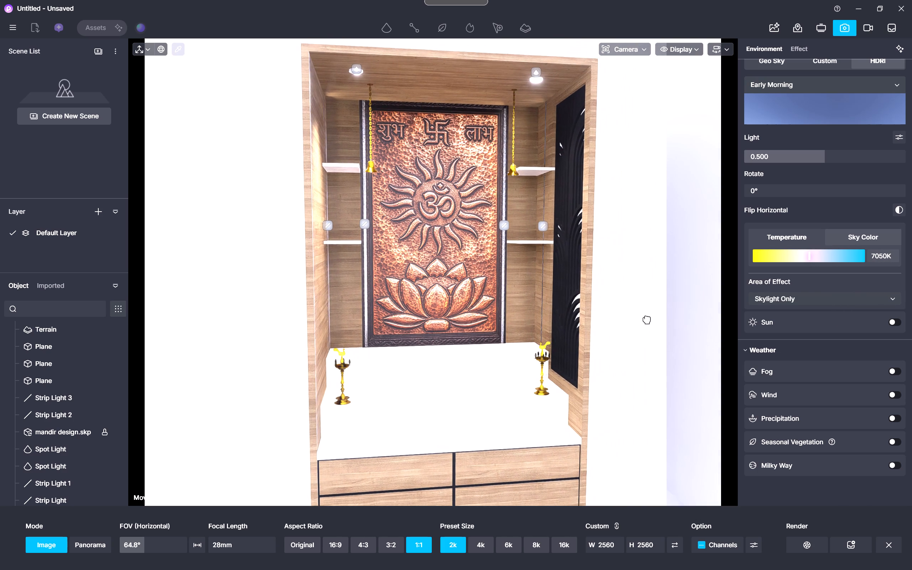
pyautogui.moveTo(647, 320); pyautogui.dragTo(659, 309, button='middle')
pyautogui.middleClick(659, 309)
pyautogui.scroll(-1, 659, 309)
pyautogui.moveTo(643, 317); pyautogui.dragTo(649, 276, button='middle')
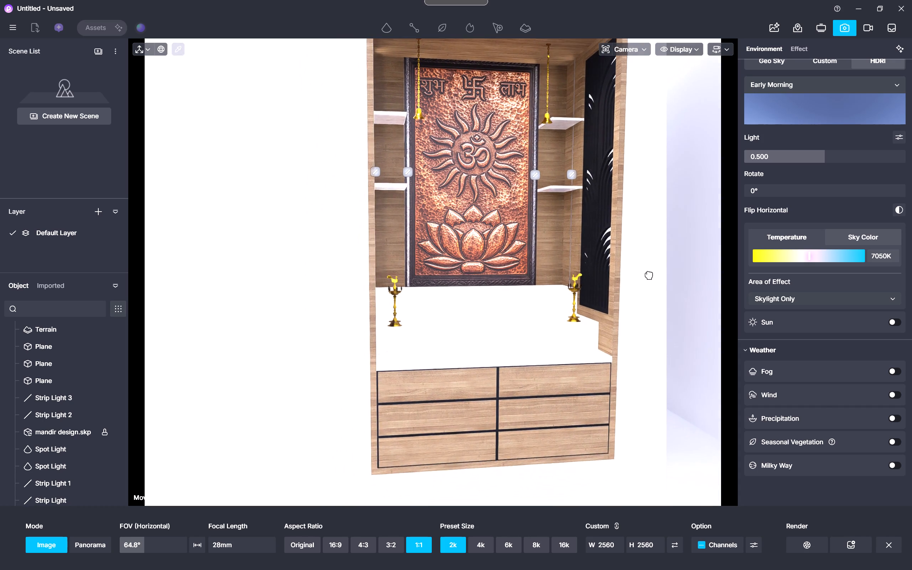
pyautogui.moveTo(649, 276); pyautogui.dragTo(643, 298, button='middle')
pyautogui.middleClick(643, 298)
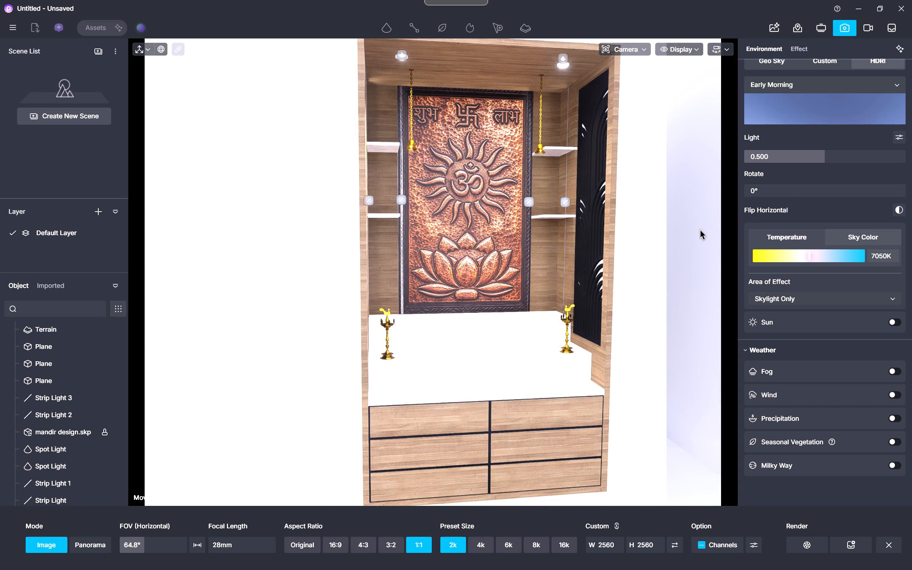
# Switch to the Downloads folder in File Explorer, enlarge its window and refresh the file listing.
pyautogui.click(851, 5)
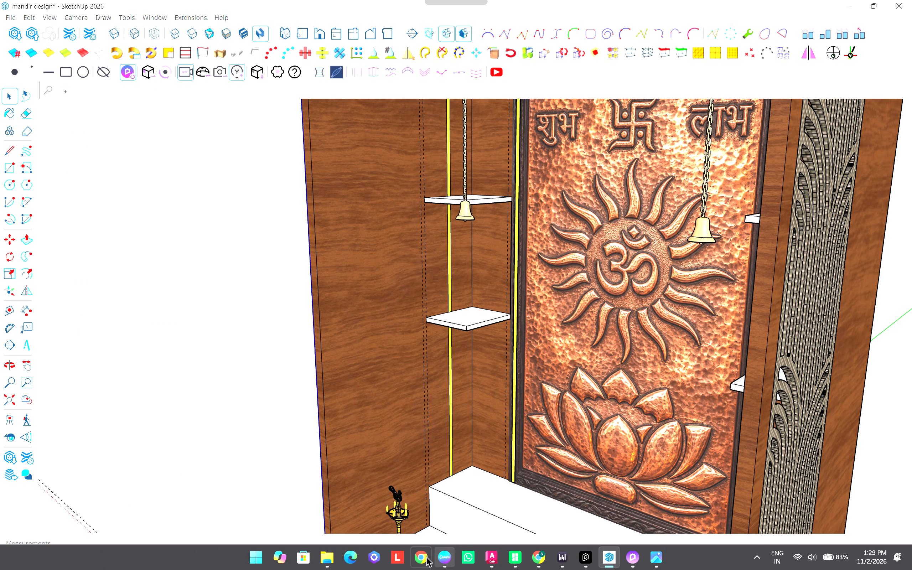
pyautogui.click(330, 565)
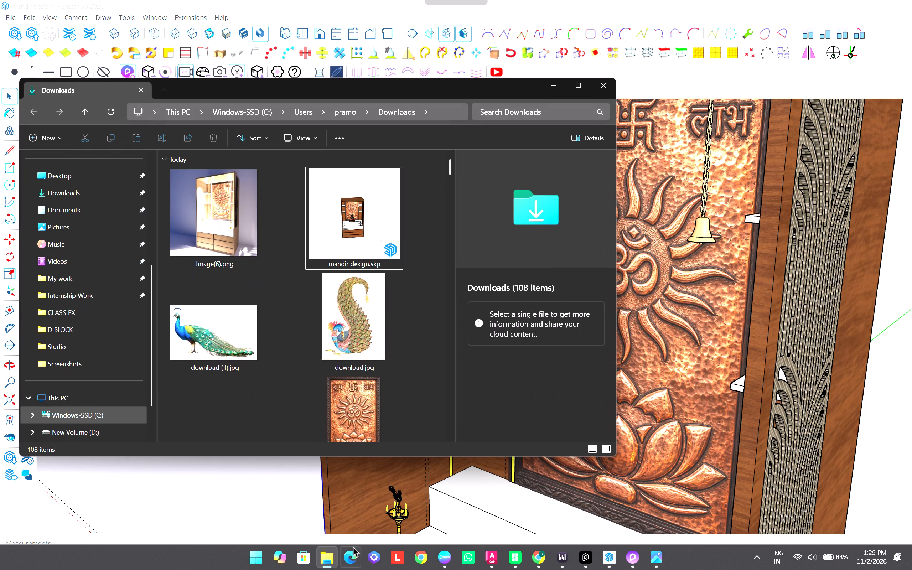
pyautogui.scroll(6, 266, 242)
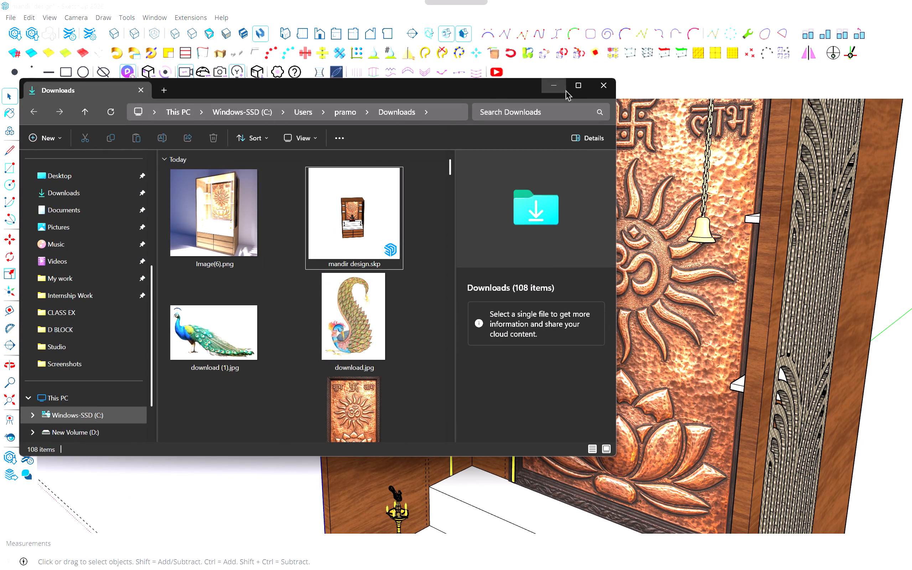
pyautogui.click(576, 87)
pyautogui.click(87, 30)
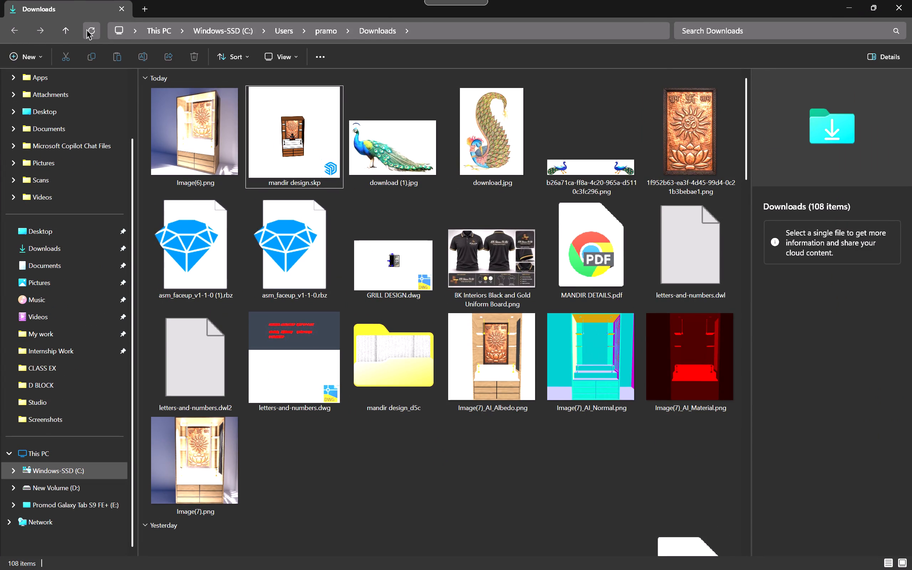
pyautogui.click(87, 30)
# Examine the Albedo, Normal and Material channel images of the Image(7) render, opening the Albedo one full view.
pyautogui.click(285, 145)
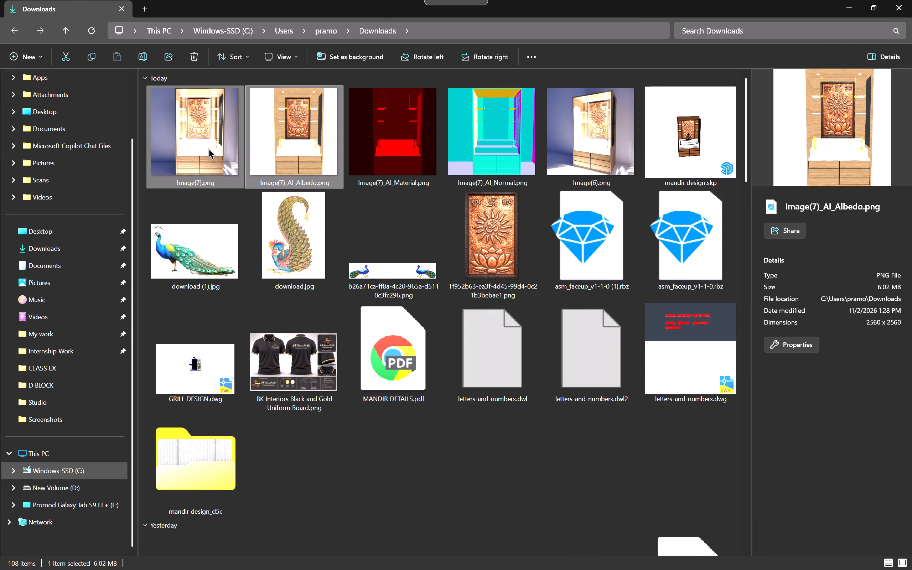
pyautogui.click(514, 144)
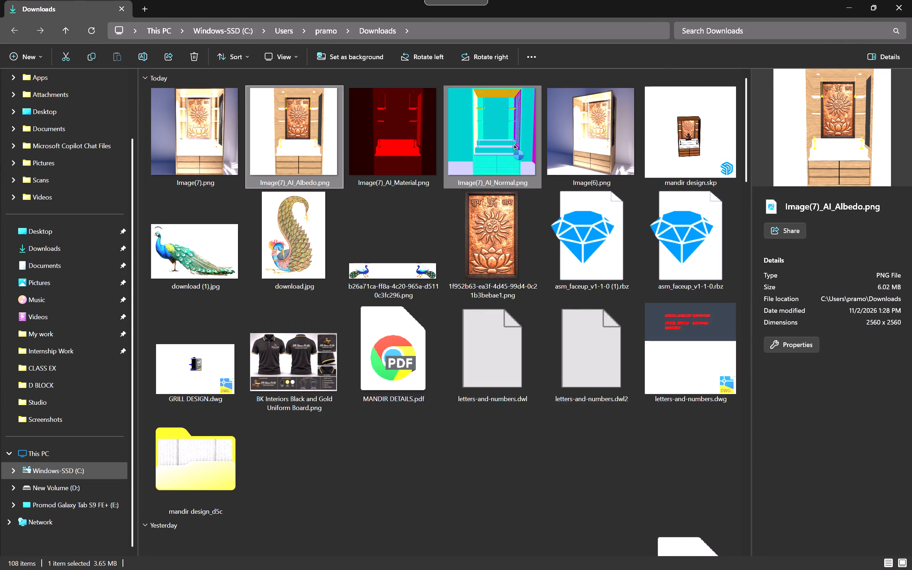
pyautogui.click(417, 145)
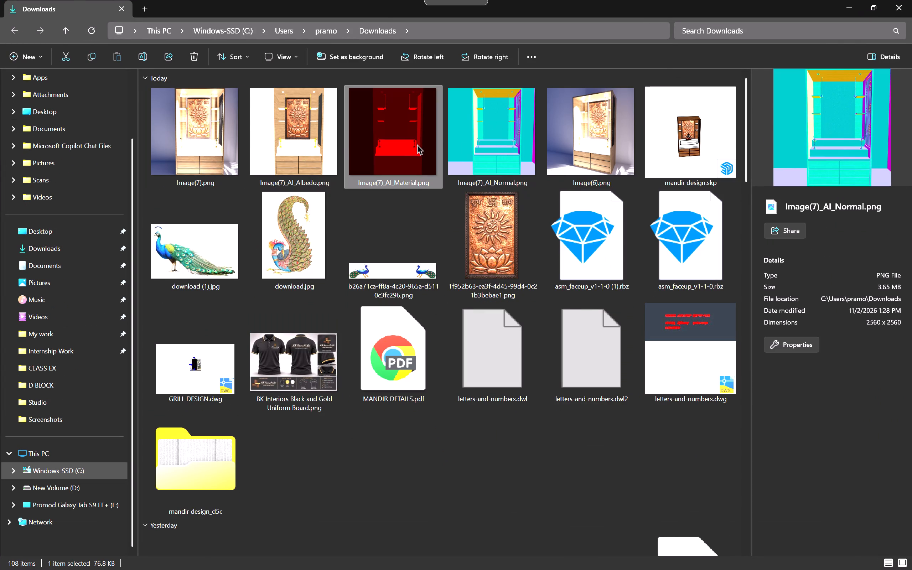
pyautogui.click(301, 144)
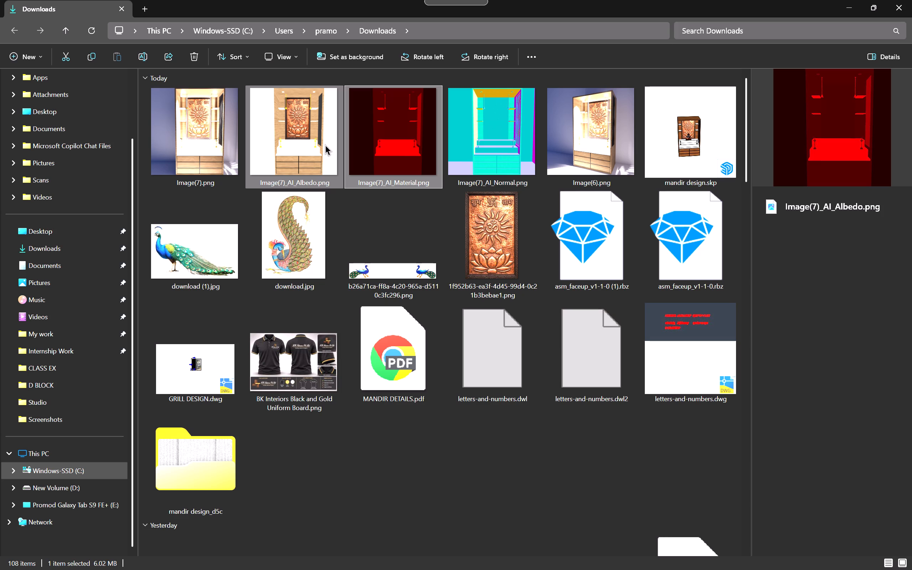
pyautogui.doubleClick(320, 146)
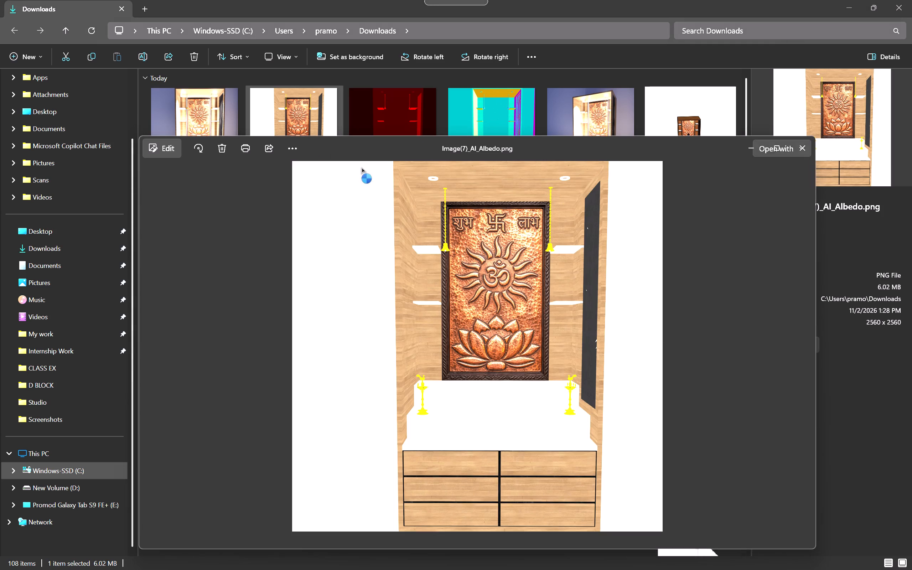
pyautogui.scroll(5, 495, 329)
pyautogui.scroll(-7, 495, 325)
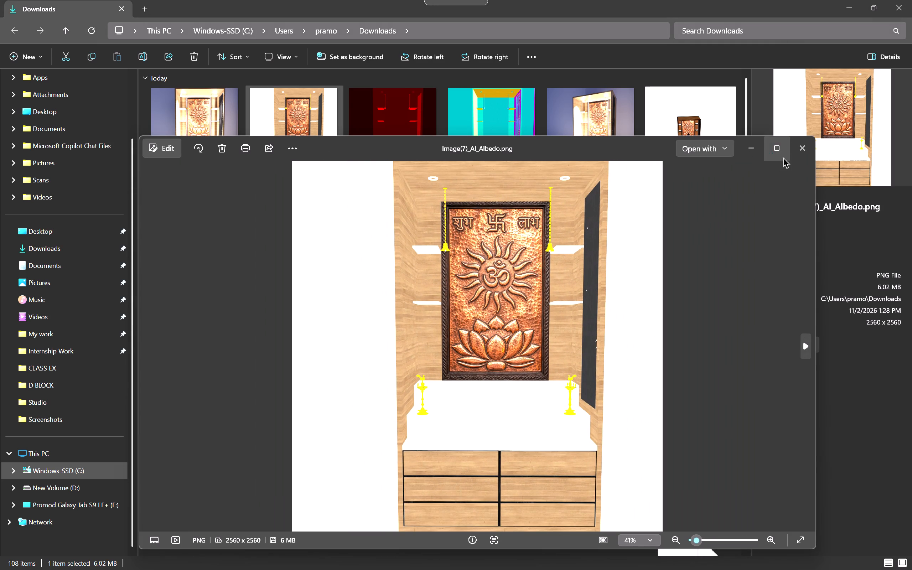
pyautogui.click(803, 152)
# Delete the Image(7) AI Albedo, AI Material and AI Normal channel images from the Downloads folder.
pyautogui.press('Delete')
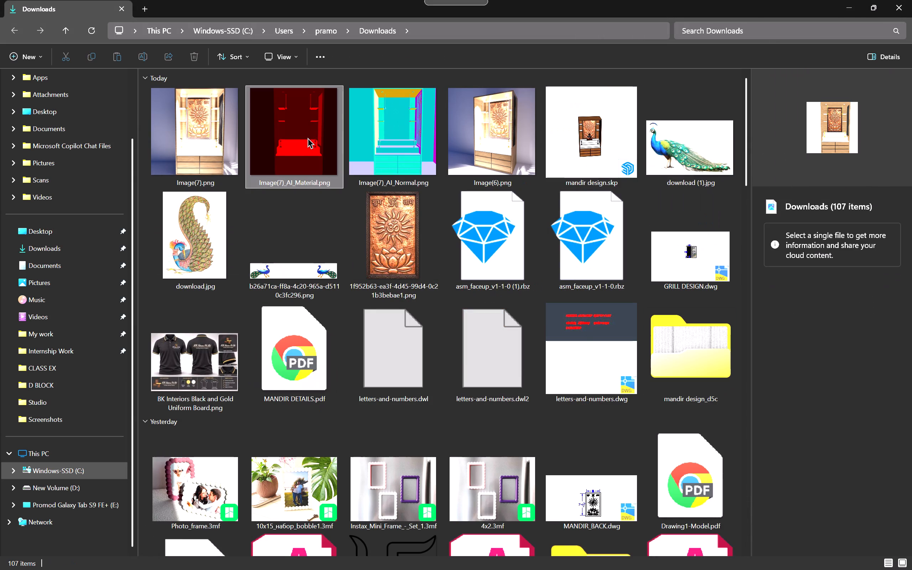
pyautogui.click(308, 138)
pyautogui.press('Delete')
pyautogui.click(308, 138)
pyautogui.press('Delete')
# View the Image(6).png render of the mandir in Photos and close it.
pyautogui.click(189, 145)
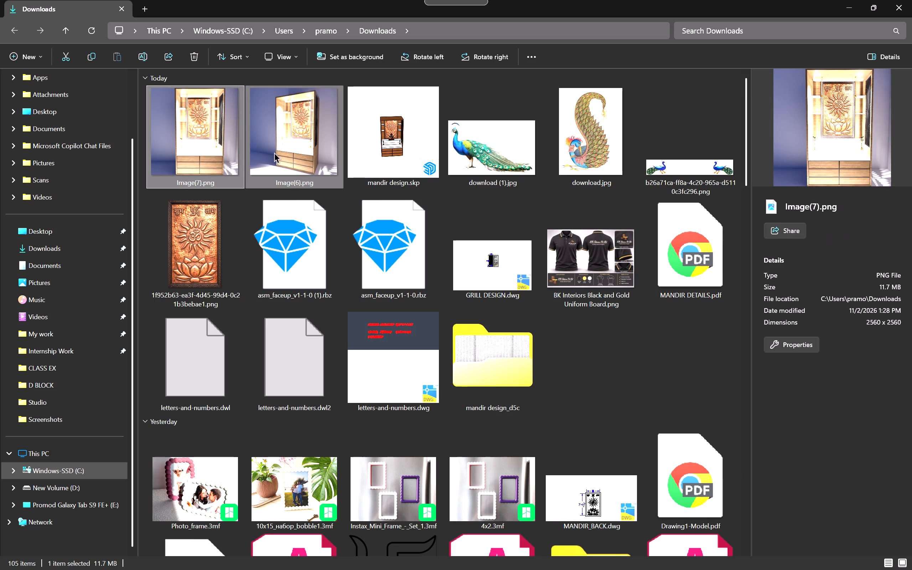
pyautogui.doubleClick(275, 153)
pyautogui.click(209, 152)
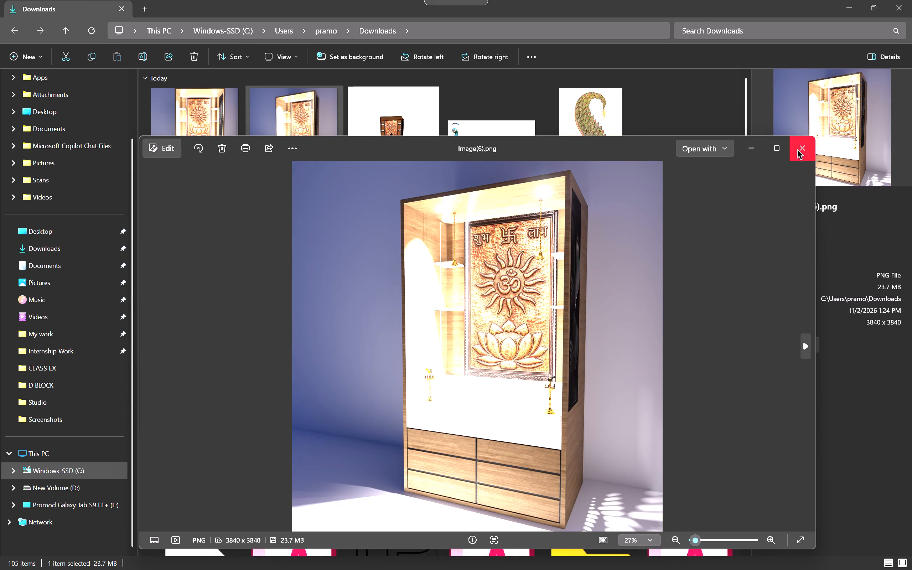
pyautogui.click(798, 149)
pyautogui.click(189, 140)
pyautogui.keyDown('shift'); pyautogui.click(272, 144); pyautogui.keyUp('shift')
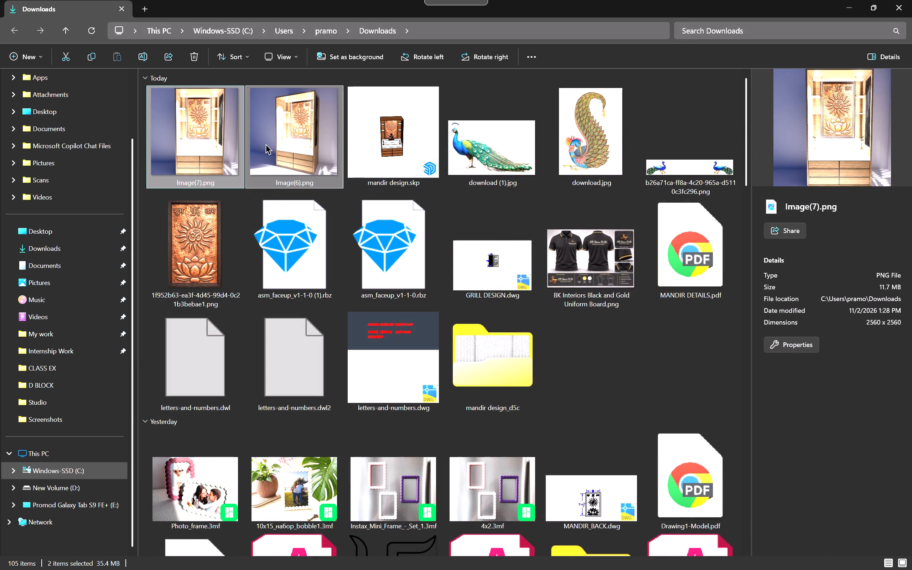
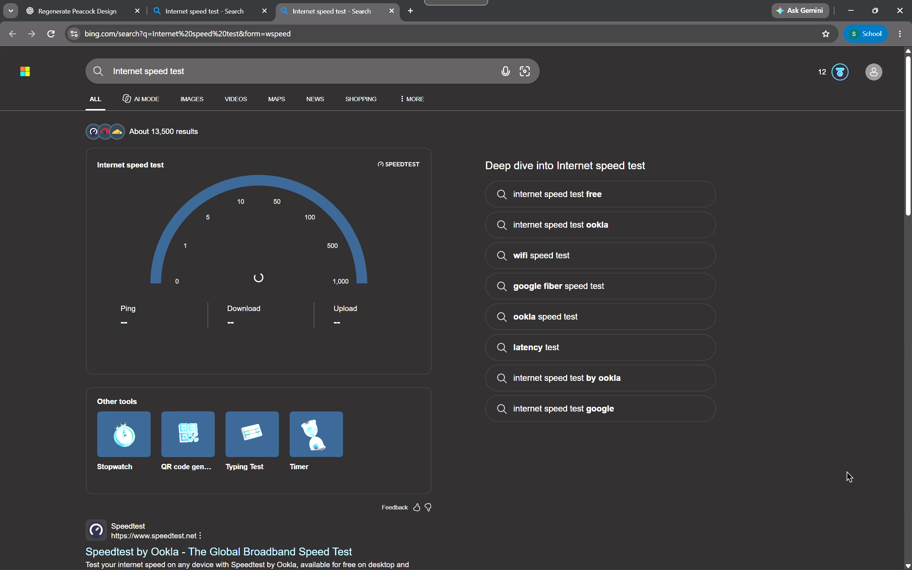
# Run the internet speed test on the Bing results page.
pyautogui.click(272, 277)
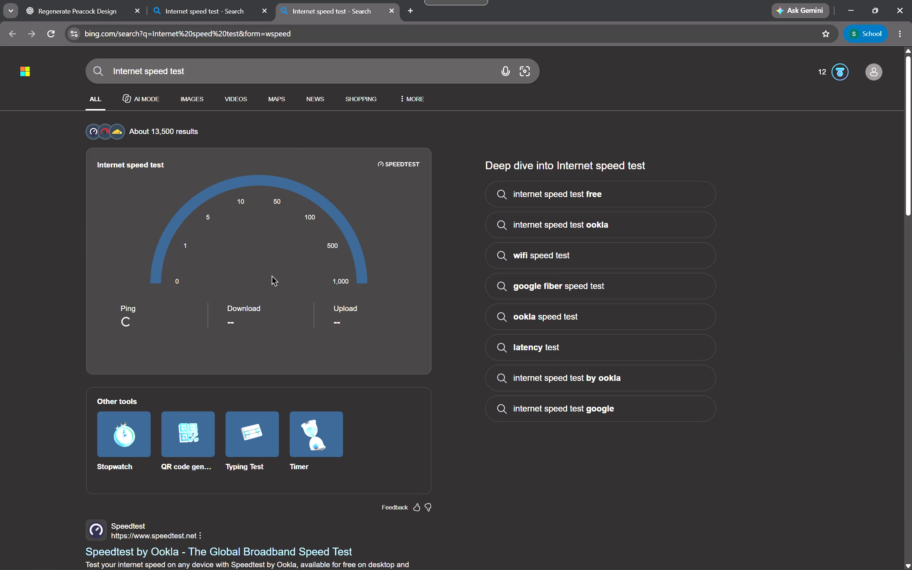
# Switch to the open Image(7).png mandir render in Photos, view it enlarged, and close it.
pyautogui.hotkey('alt', 'Tab')
pyautogui.hotkey('alt', 'Tab')
pyautogui.hotkey('alt', 'Tab')
pyautogui.hotkey('alt', 'Tab')
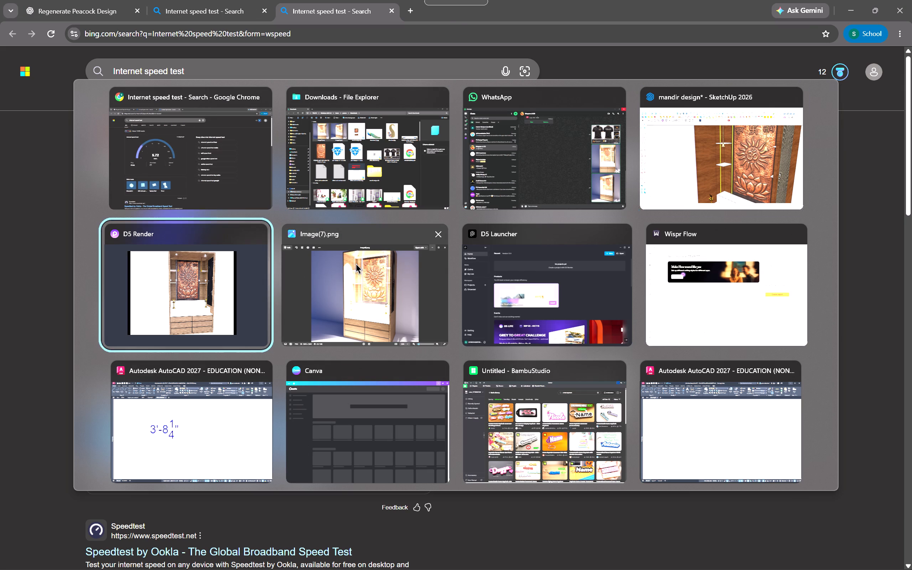
pyautogui.hotkey('alt', 'Tab')
pyautogui.hotkey('alt', 'Tab')
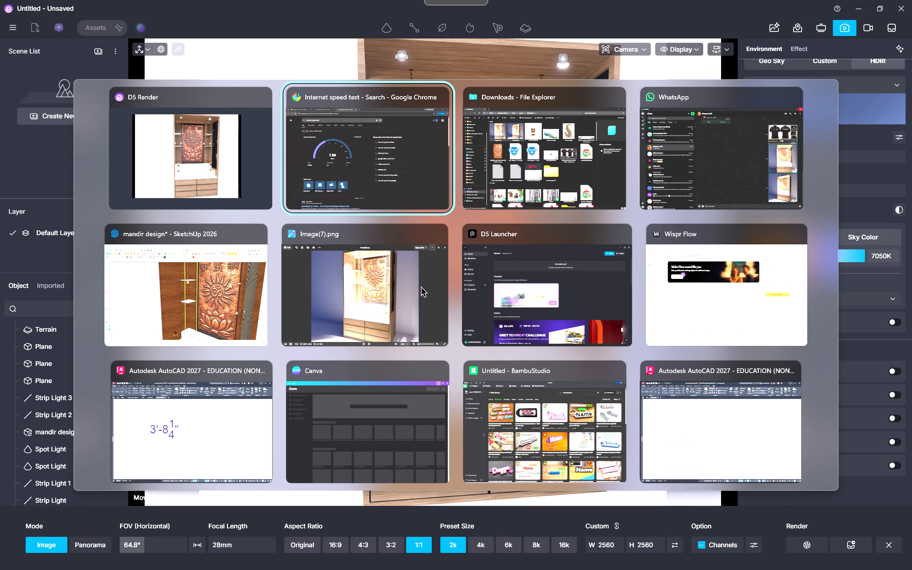
pyautogui.hotkey('alt', 'Tab')
pyautogui.hotkey('alt', 'Tab')
pyautogui.hotkey('alt', 'Tab')
pyautogui.hotkey('alt', 'Tab')
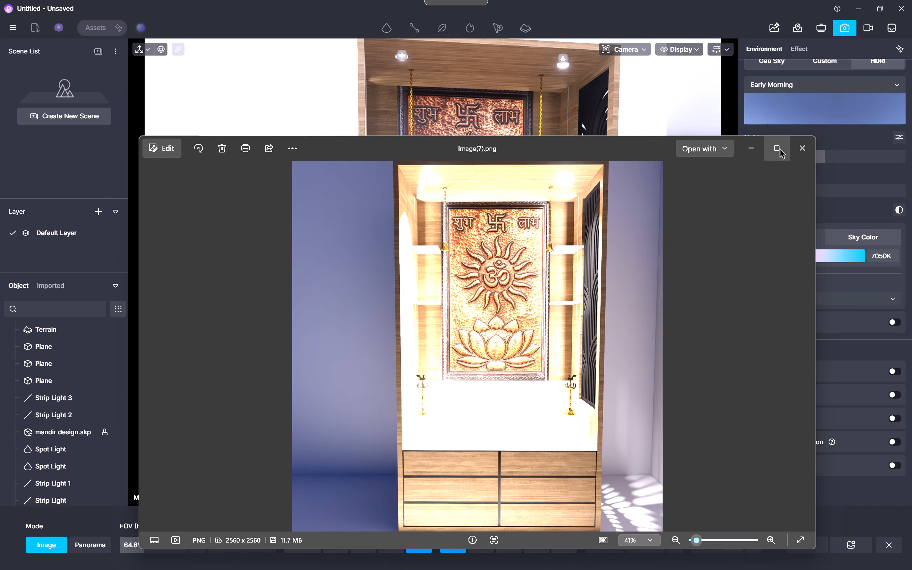
pyautogui.click(777, 151)
pyautogui.scroll(-3, 637, 436)
pyautogui.press('Escape')
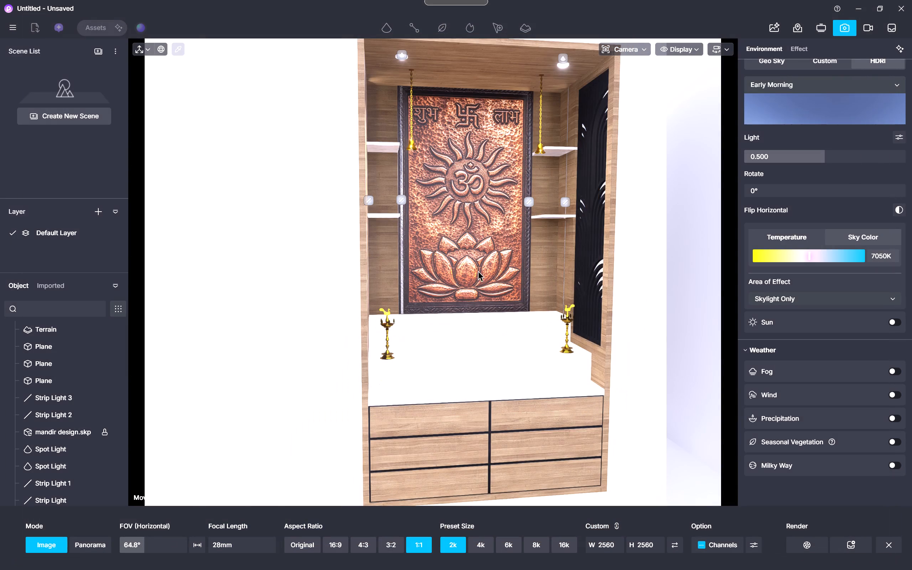
# Open Image(7).png from the Downloads folder and examine the mandir's back panel, shelves, side grille and lighting up close.
pyautogui.hotkey('alt', 'Tab')
pyautogui.hotkey('alt', 'Tab')
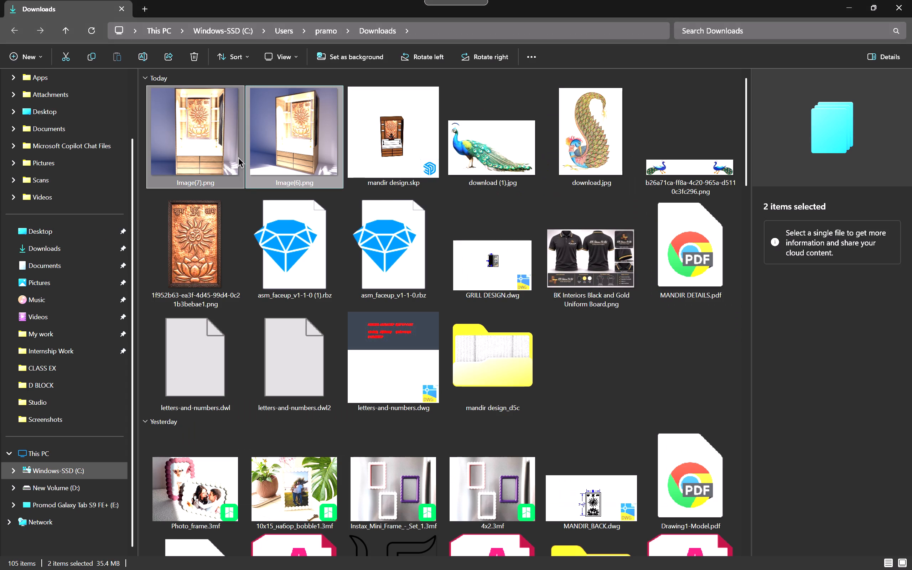
pyautogui.click(322, 152)
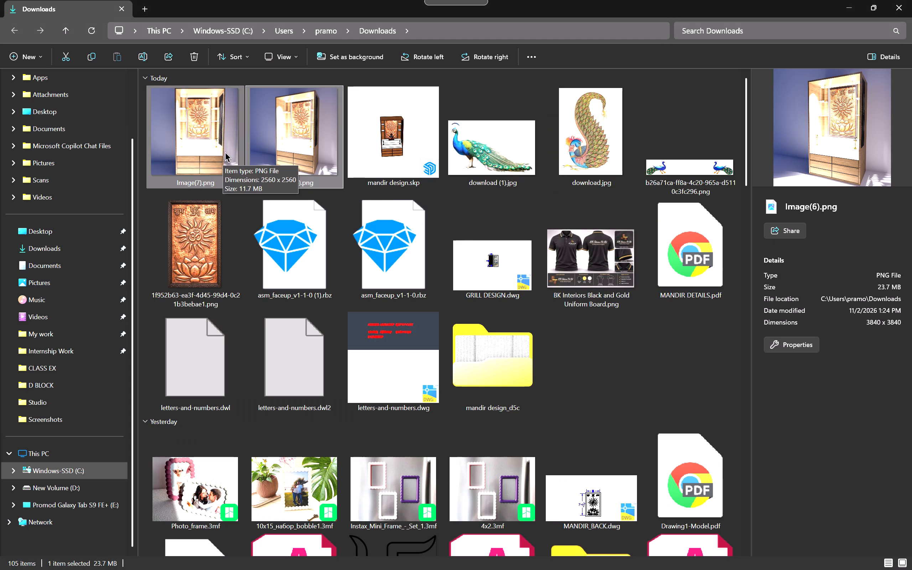
pyautogui.click(225, 152)
pyautogui.doubleClick(192, 156)
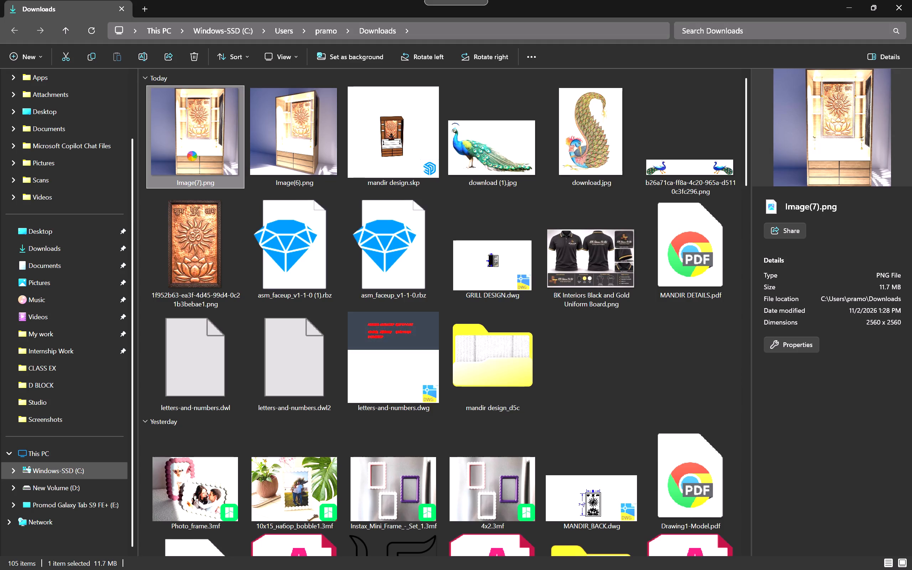
pyautogui.scroll(4, 489, 296)
pyautogui.scroll(-7, 489, 294)
pyautogui.scroll(-5, 550, 209)
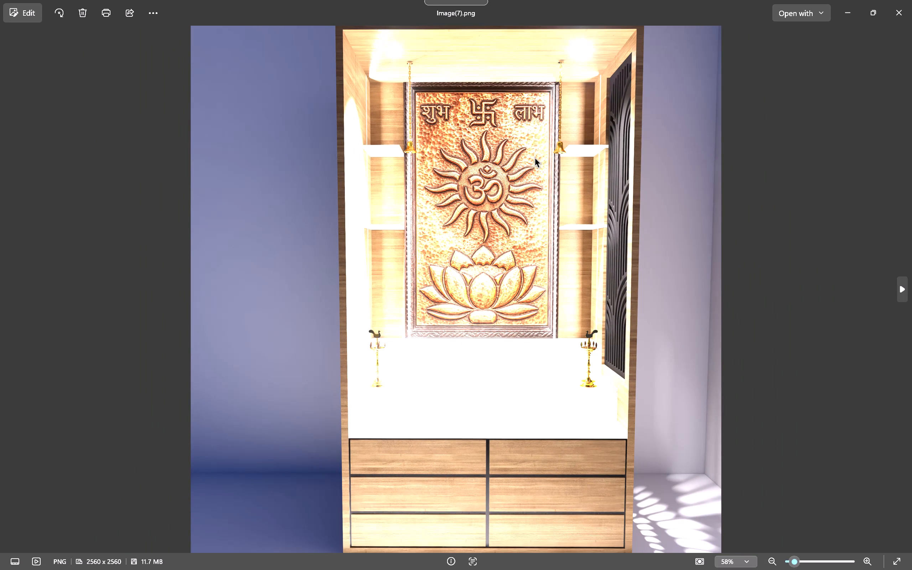
pyautogui.scroll(3, 397, 228)
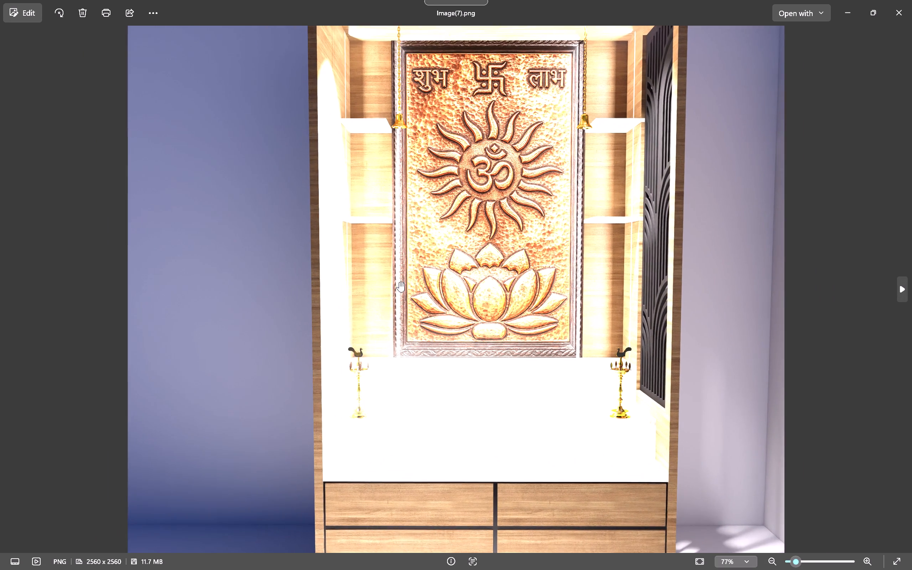
pyautogui.moveTo(416, 197); pyautogui.dragTo(415, 239, button='middle')
pyautogui.moveTo(405, 176); pyautogui.dragTo(405, 207, button='middle')
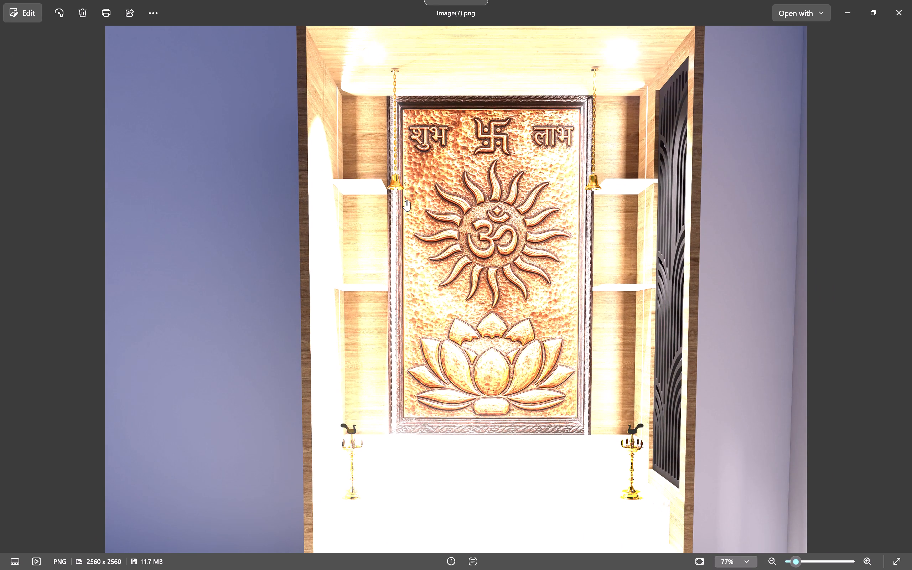
pyautogui.moveTo(522, 181); pyautogui.dragTo(426, 94, button='middle')
pyautogui.scroll(-3, 436, 101)
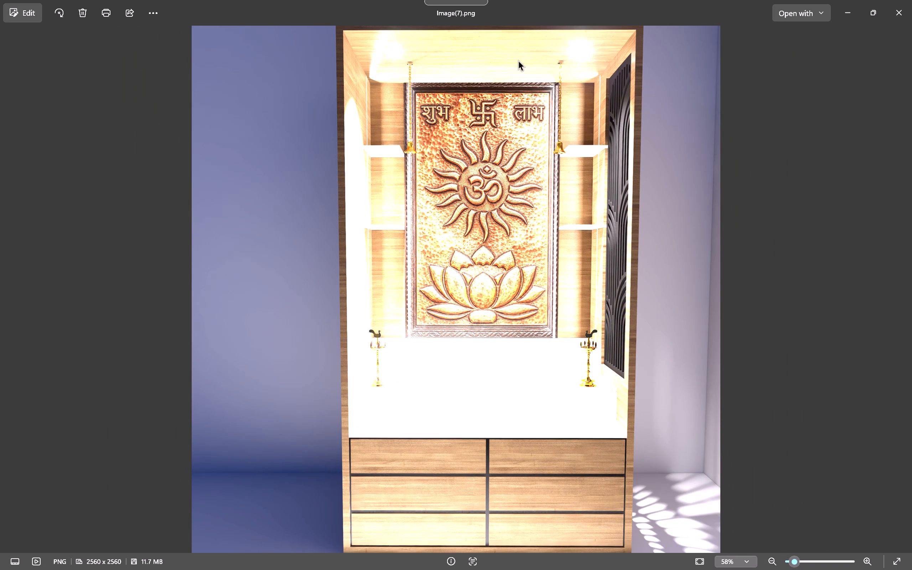
pyautogui.scroll(4, 380, 155)
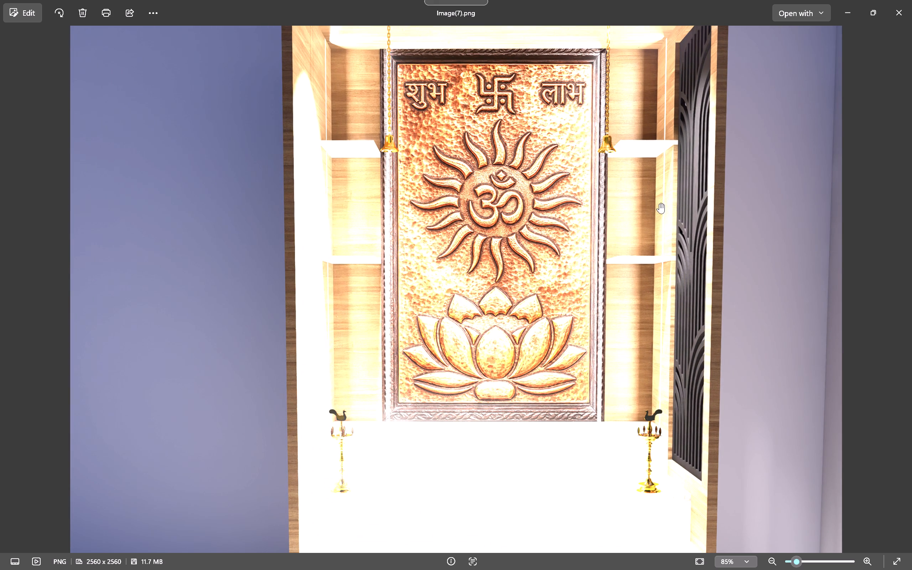
pyautogui.moveTo(654, 216); pyautogui.dragTo(650, 133, button='middle')
pyautogui.scroll(-7, 647, 140)
pyautogui.moveTo(704, 311); pyautogui.dragTo(660, 253, button='middle')
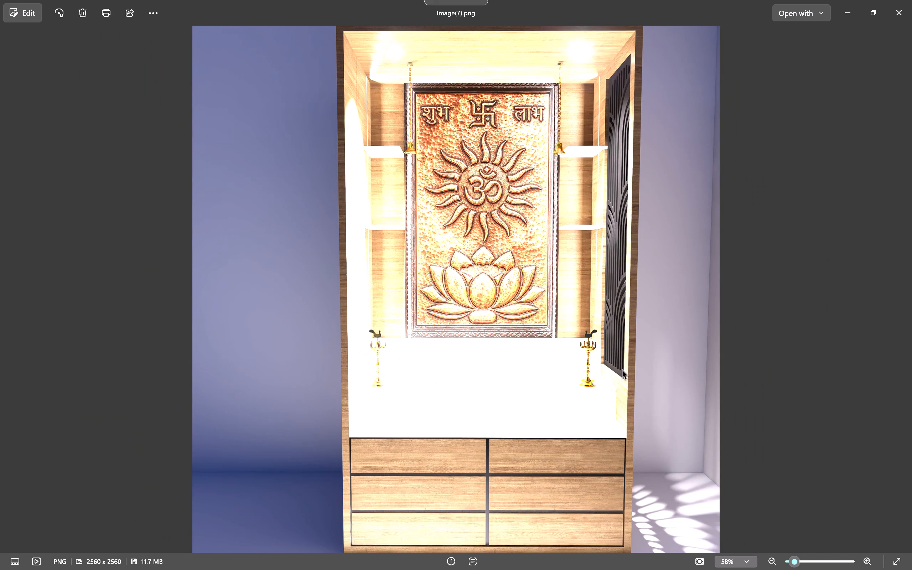
# Switch back to the mandir scene in D5 Render.
pyautogui.hotkey('alt', 'Tab')
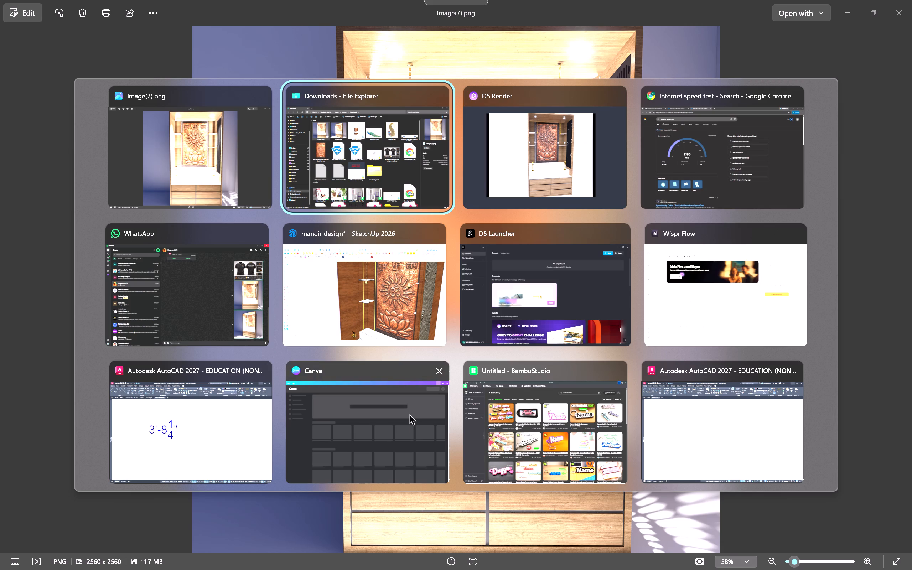
pyautogui.hotkey('alt', 'Tab')
pyautogui.hotkey('alt', 'Tab')
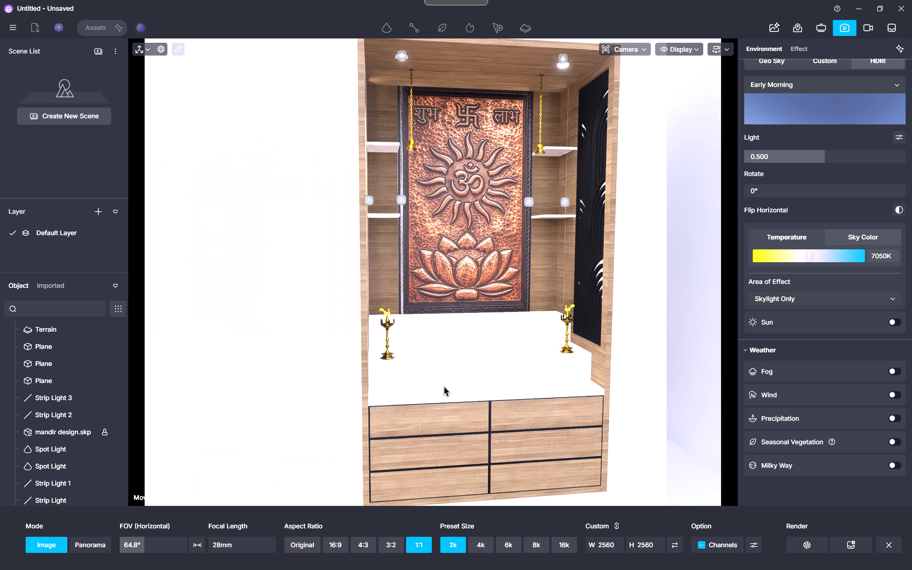
# Look through the Downloads folder, select the peacock picture download (1).jpg, and return to the mandir scene in D5 Render.
pyautogui.scroll(-1, 445, 388)
pyautogui.scroll(2, 445, 388)
pyautogui.hotkey('alt', 'Tab')
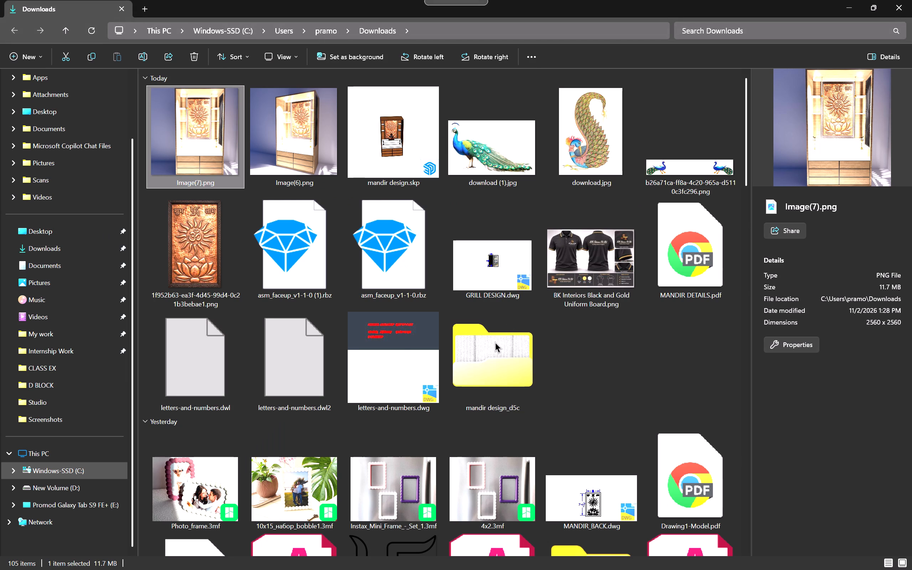
pyautogui.scroll(-1, 511, 369)
pyautogui.scroll(3, 501, 360)
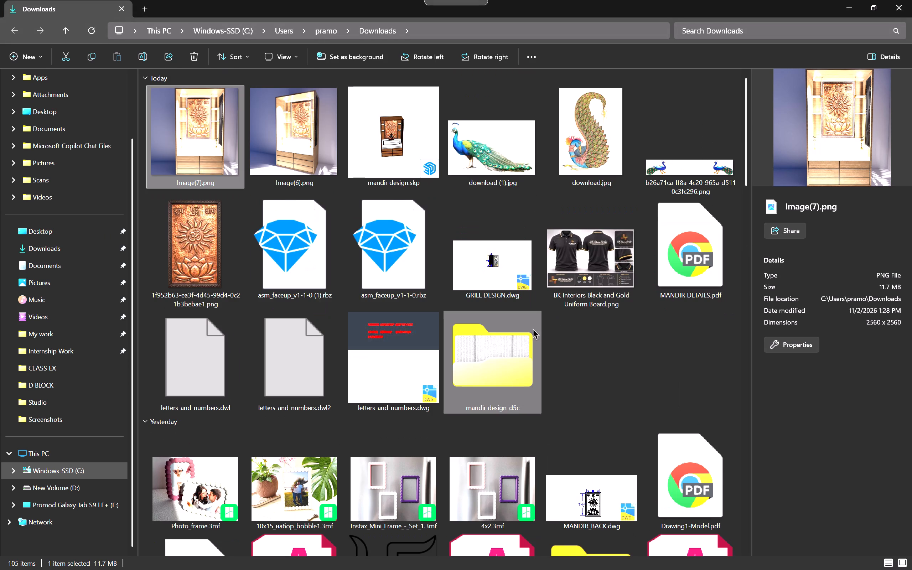
pyautogui.click(471, 143)
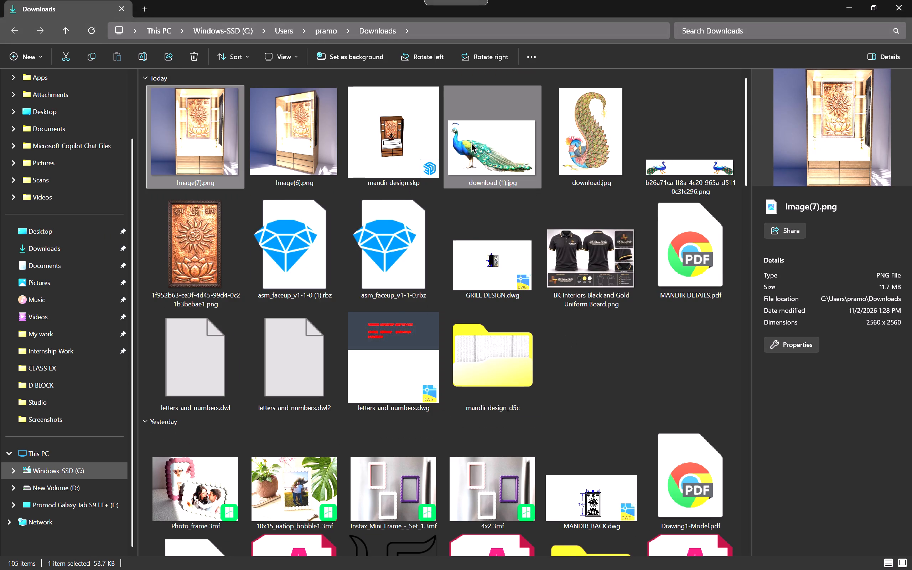
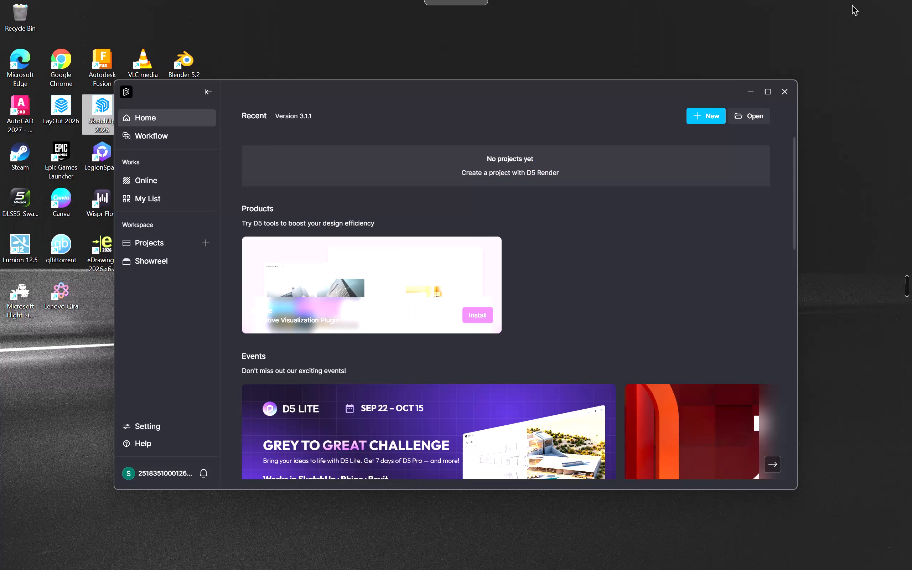
# Minimize the open D5 windows to clear the desktop, and refresh the desktop.
pyautogui.click(852, 5)
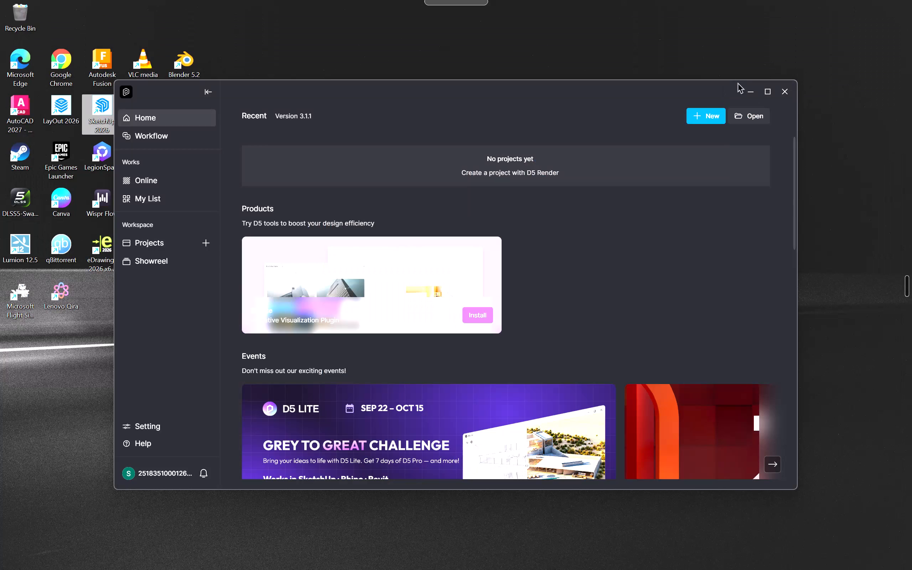
pyautogui.click(743, 89)
pyautogui.moveTo(782, 48); pyautogui.dragTo(572, 244, button='right')
pyautogui.click(752, 92)
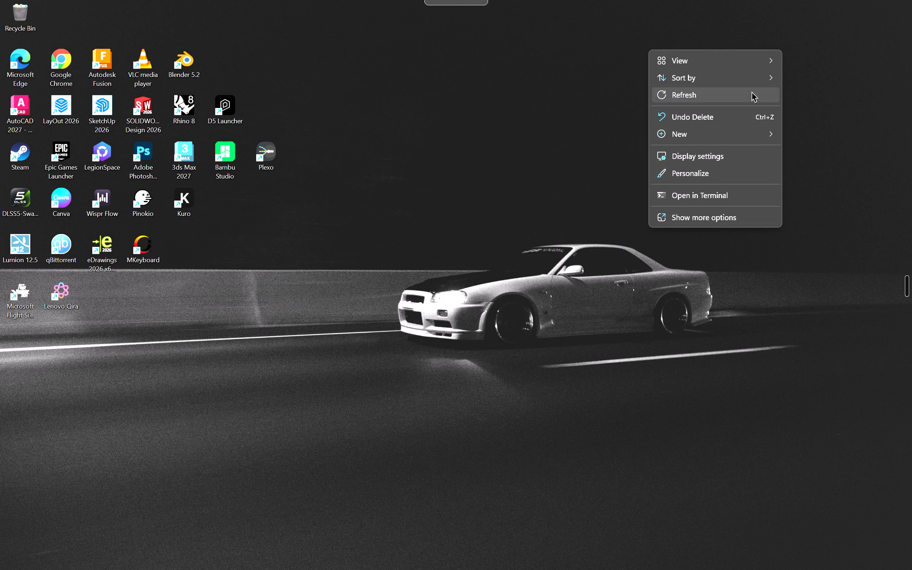